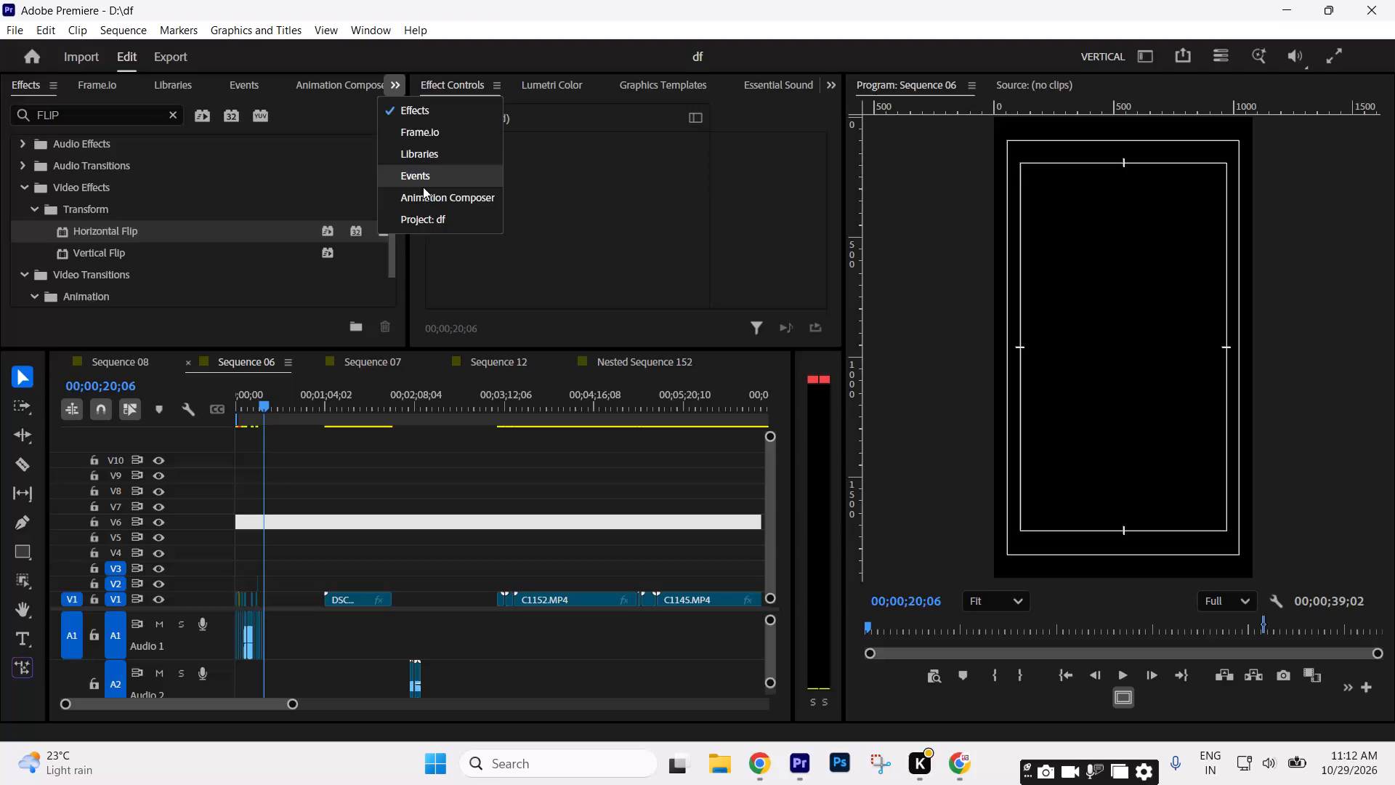
Import the seven video files listed under Today in Downloads, from T3E_1363 through T3E_0860.
{"action": "double_click", "coordinate": [311, 286]}
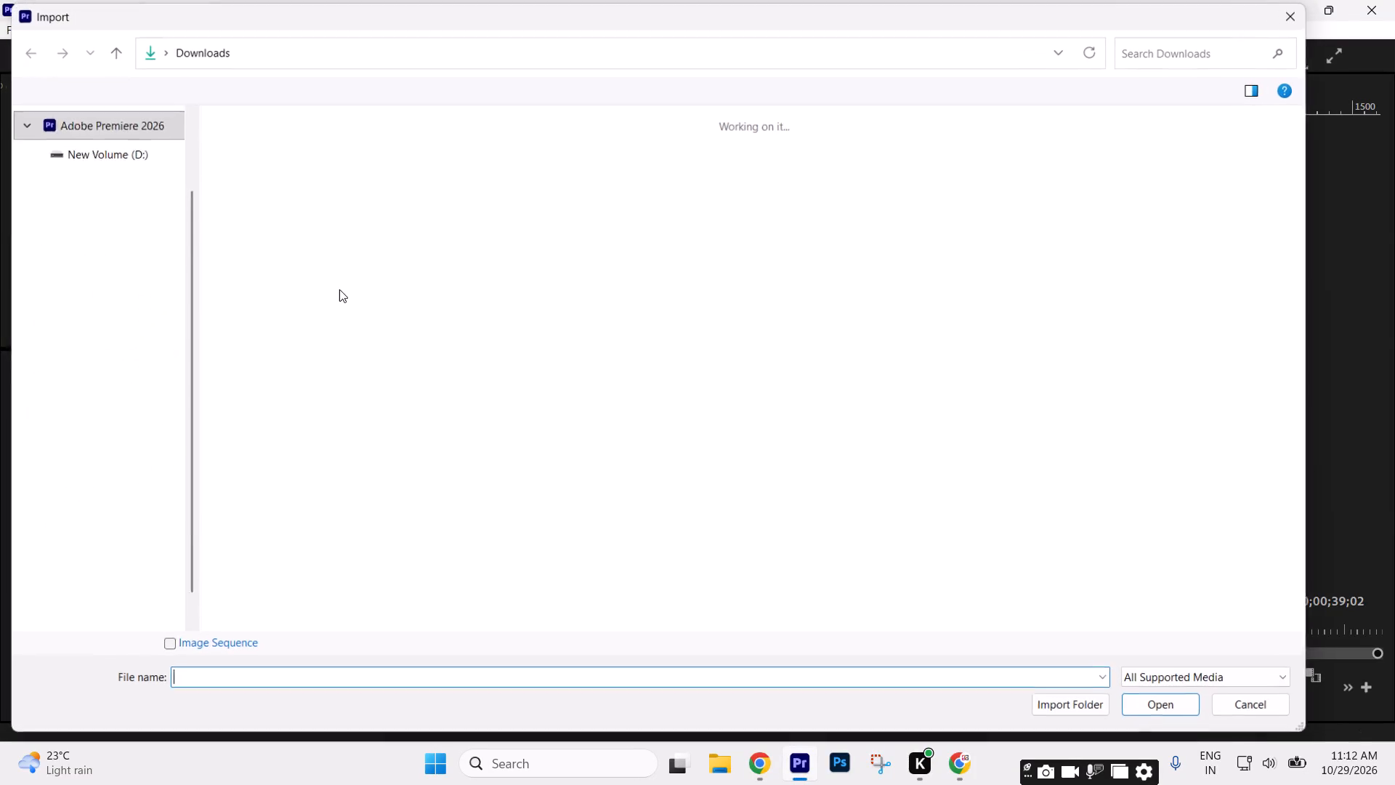
{"action": "left_click", "coordinate": [276, 210]}
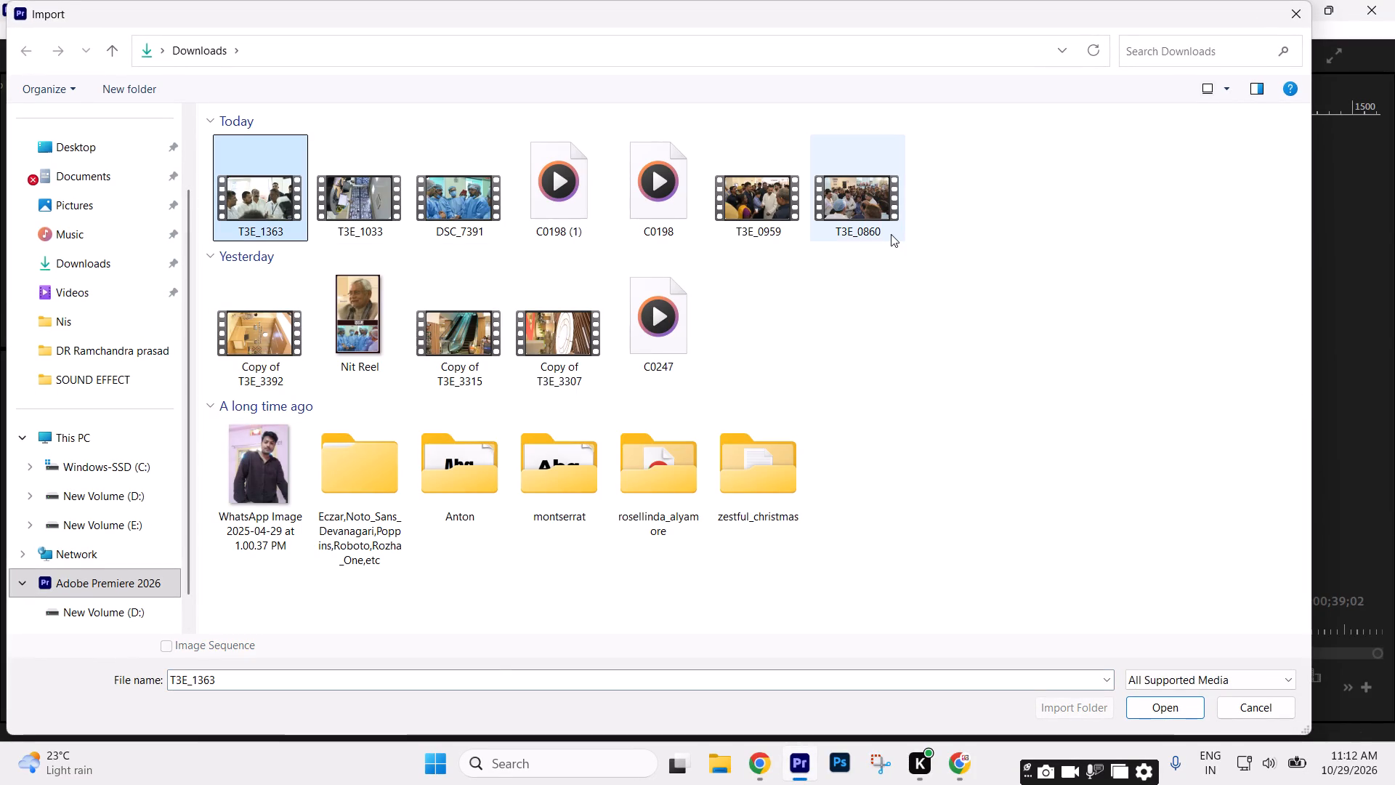
{"action": "left_click_drag", "start_coordinate": [889, 233], "coordinate": [883, 233], "text": "shift"}
{"action": "key", "text": "Return"}
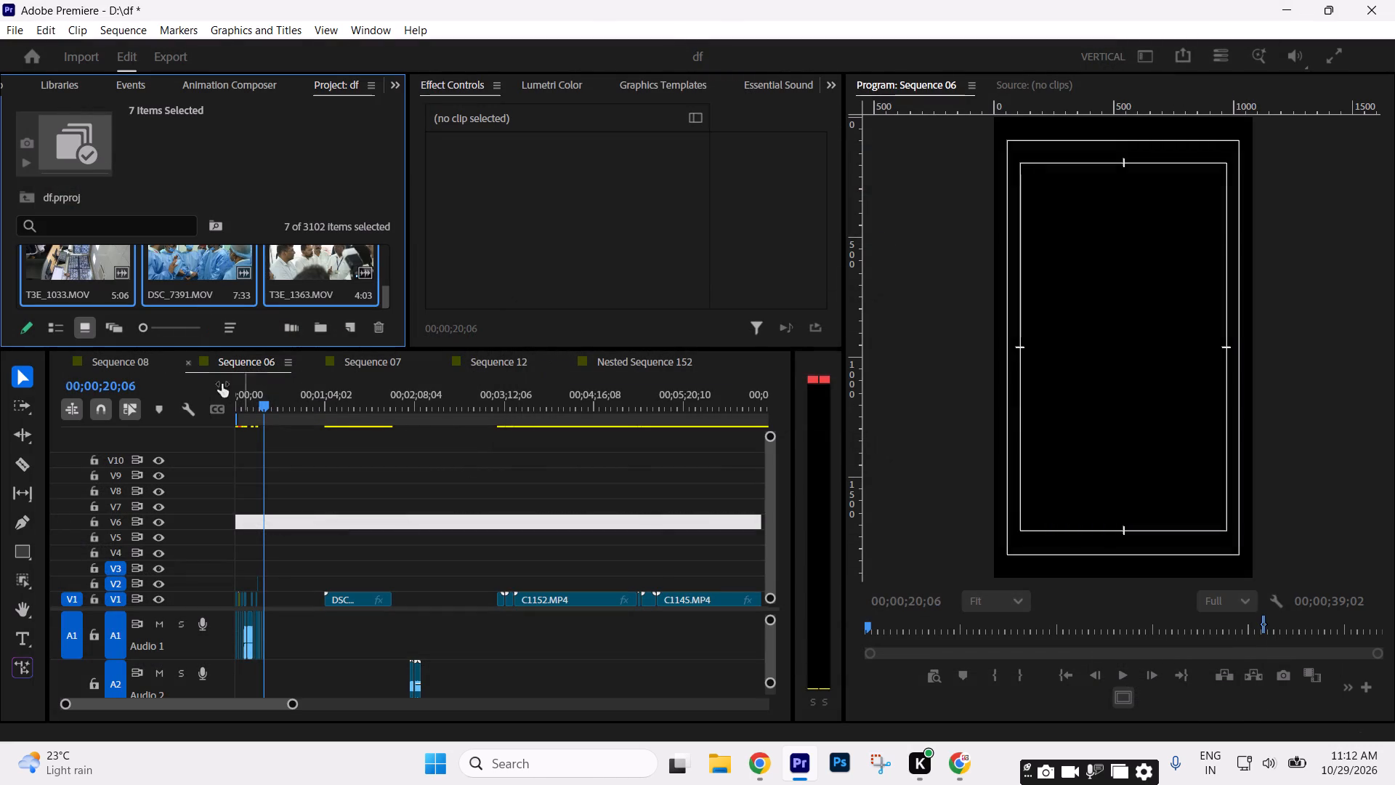
Place the seven imported clips on V1 in the gap after DSC_9790, starting in line with the A2 audio clip.
{"action": "left_click_drag", "start_coordinate": [76, 269], "coordinate": [450, 604]}
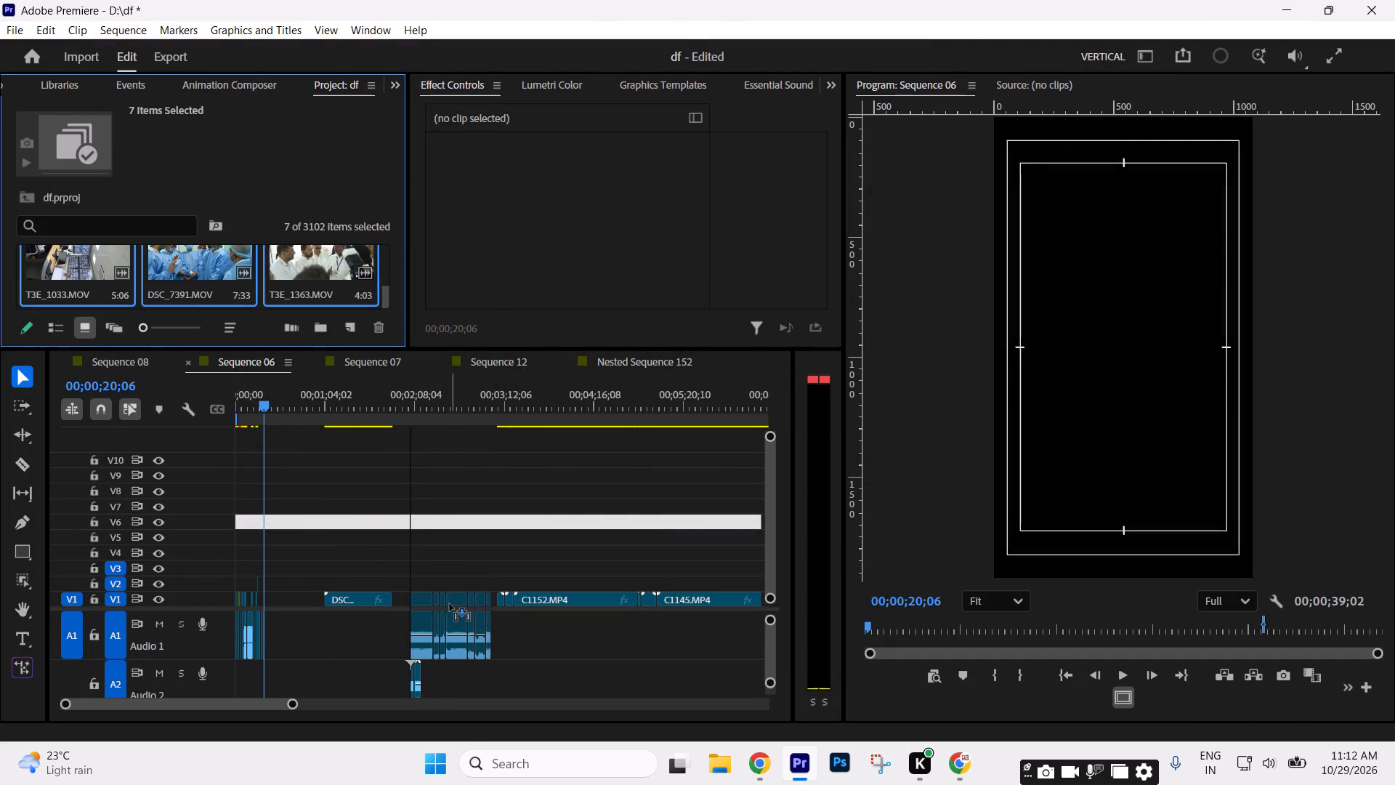
{"action": "left_click_drag", "start_coordinate": [450, 604], "coordinate": [449, 604]}
Unlink the audio from the newly placed clips and delete it from A1.
{"action": "left_click", "coordinate": [425, 413]}
{"action": "left_click_drag", "start_coordinate": [572, 653], "coordinate": [400, 631]}
{"action": "key", "text": "ctrl+l"}
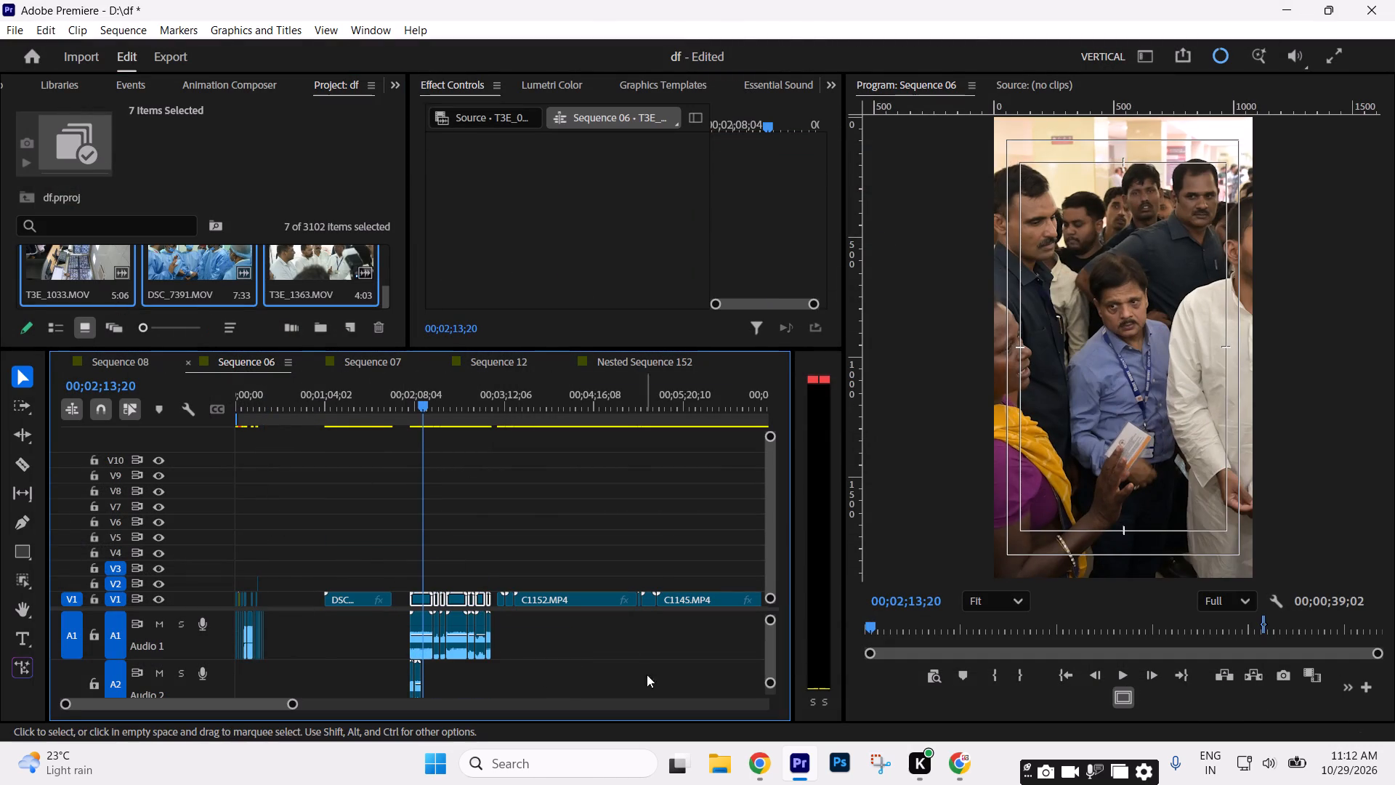
{"action": "left_click_drag", "start_coordinate": [619, 636], "coordinate": [395, 646]}
{"action": "key", "text": "Delete"}
Scrub through T3E_0959.MOV on V1 and split it at 00;02;17;05.
{"action": "key", "text": "equal"}
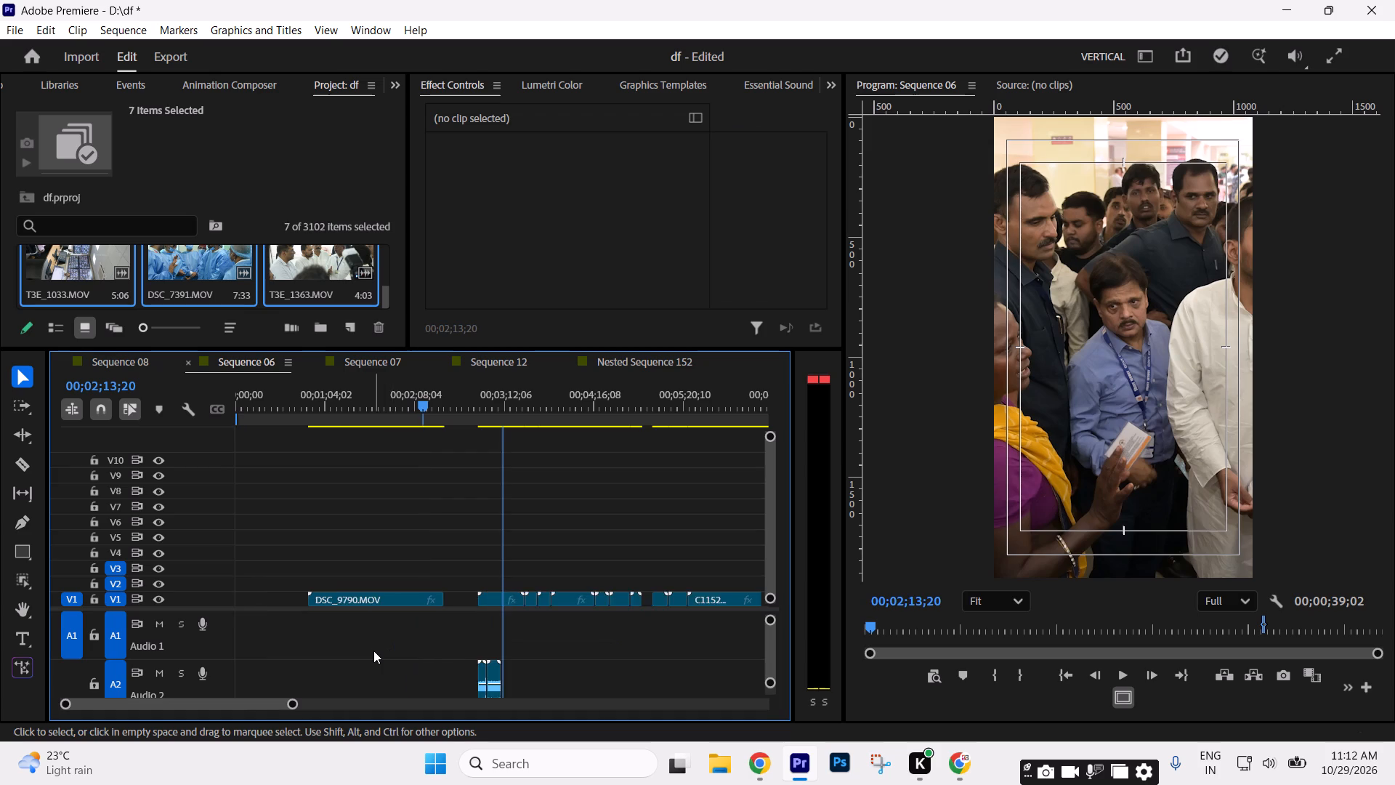
{"action": "key", "text": "equal"}
{"action": "key", "text": "equal"}
{"action": "key", "text": "minus"}
{"action": "left_click_drag", "start_coordinate": [431, 414], "coordinate": [476, 422]}
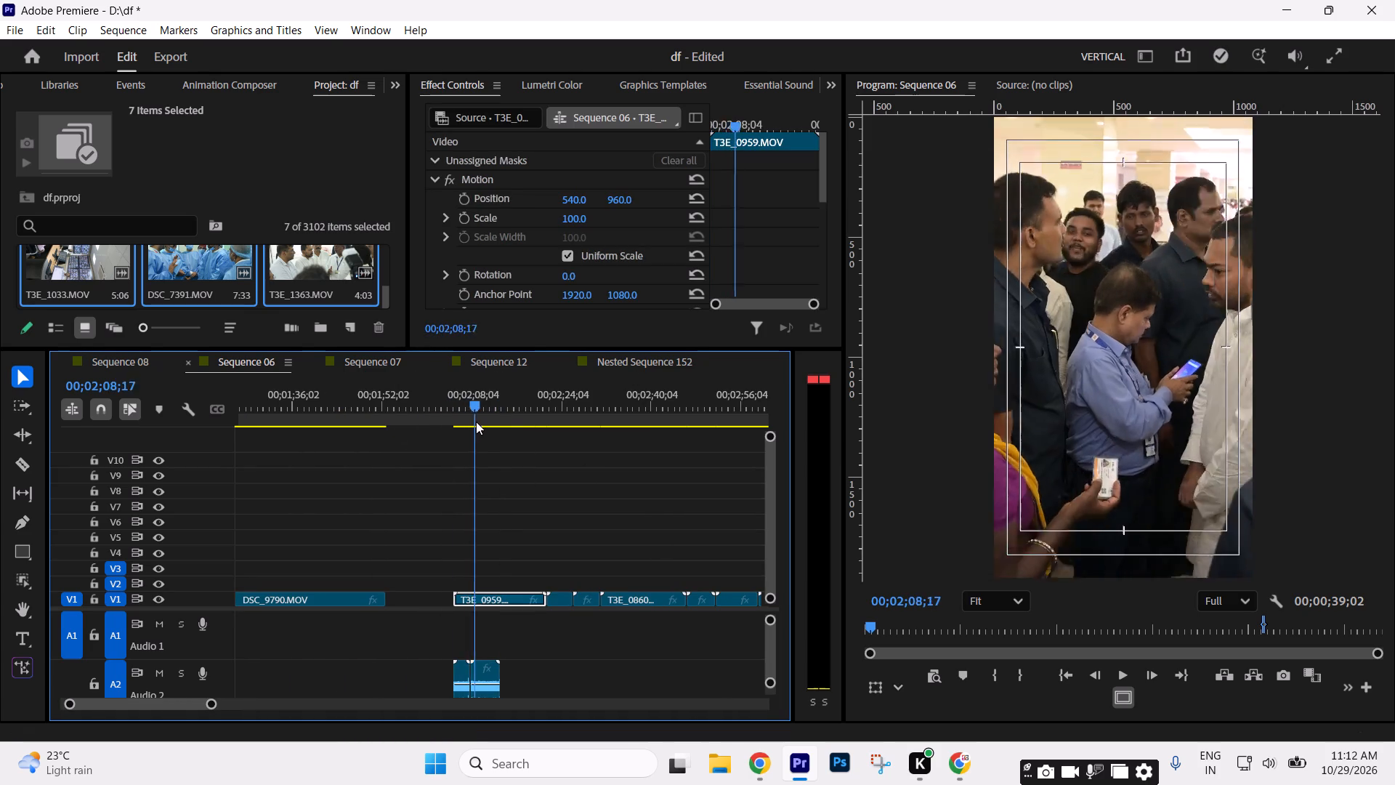
{"action": "left_click_drag", "start_coordinate": [476, 422], "coordinate": [525, 440]}
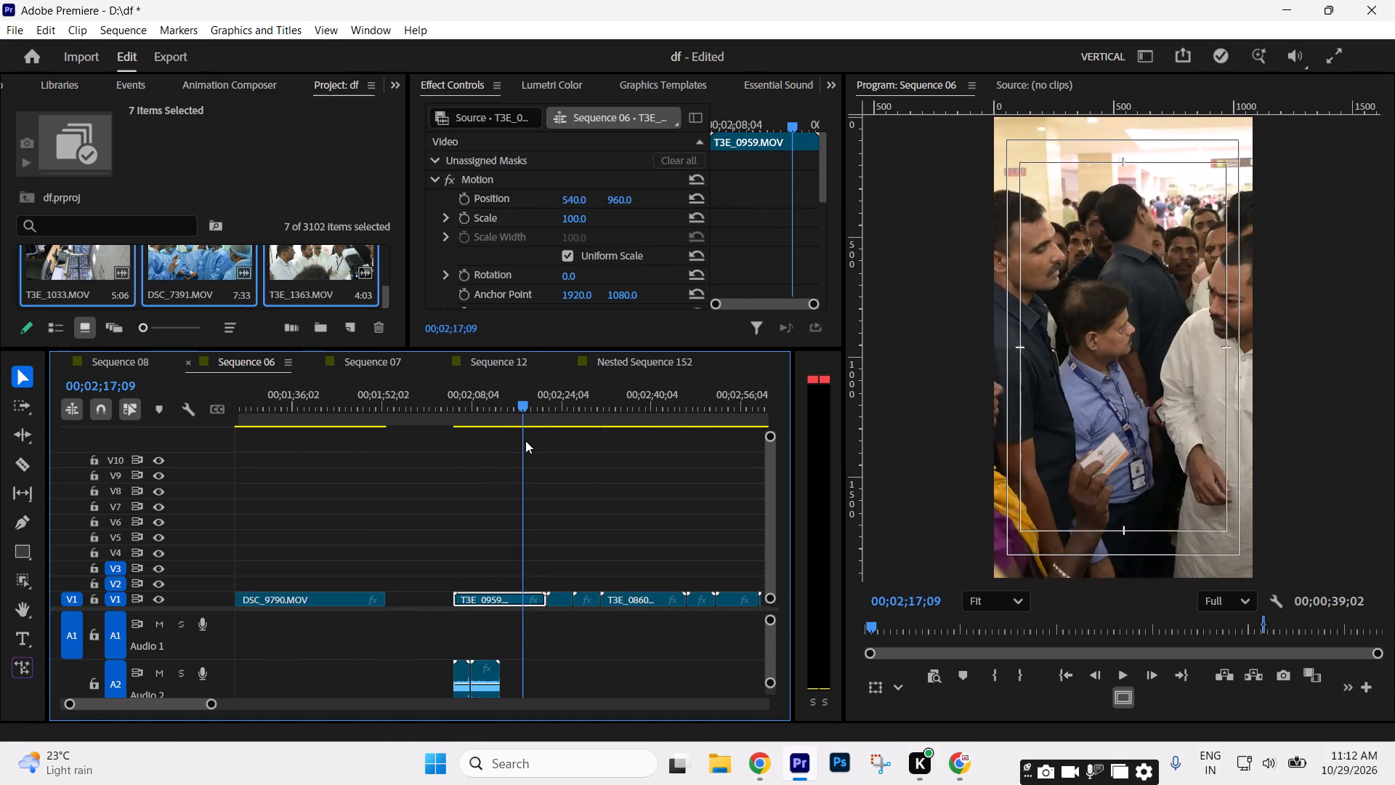
{"action": "left_click_drag", "start_coordinate": [525, 440], "coordinate": [540, 447]}
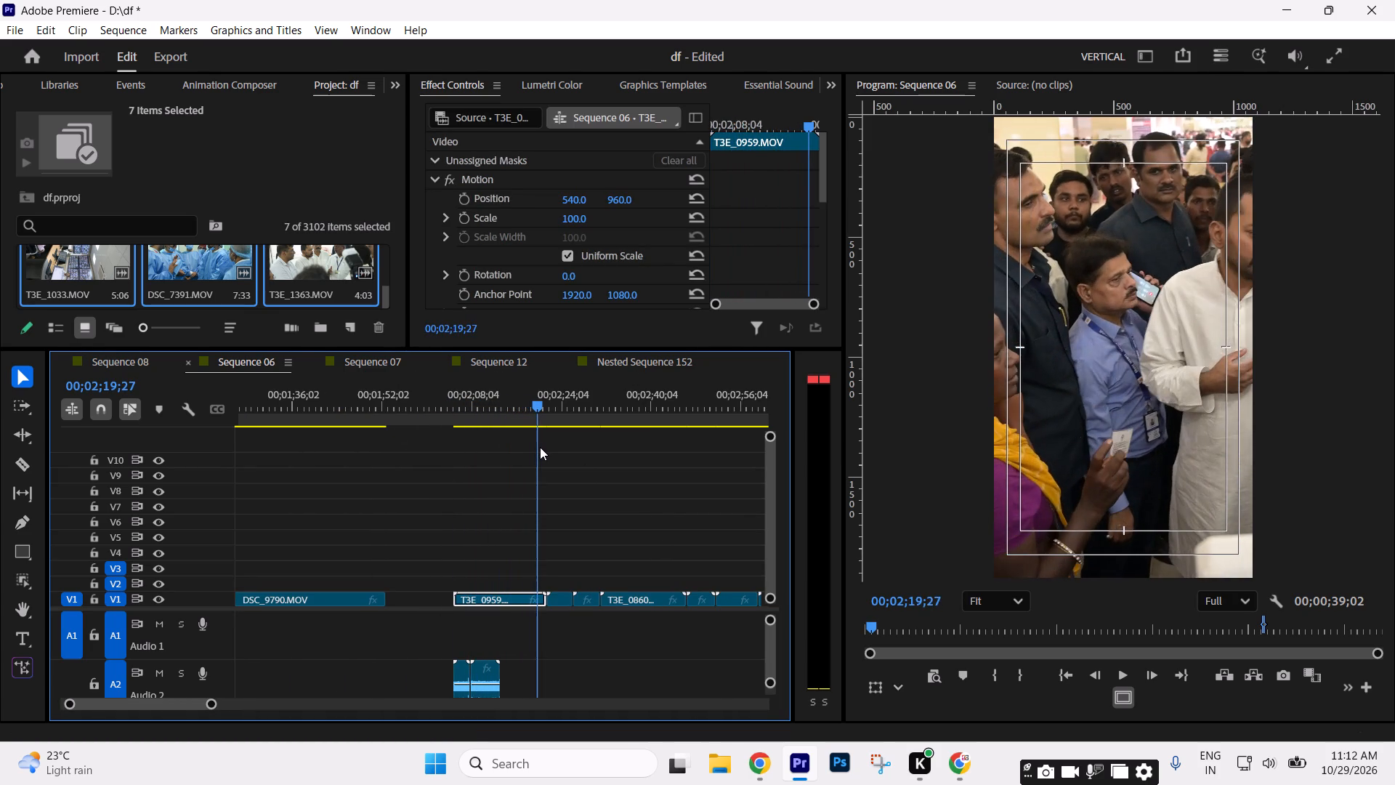
{"action": "left_click_drag", "start_coordinate": [540, 447], "coordinate": [556, 453]}
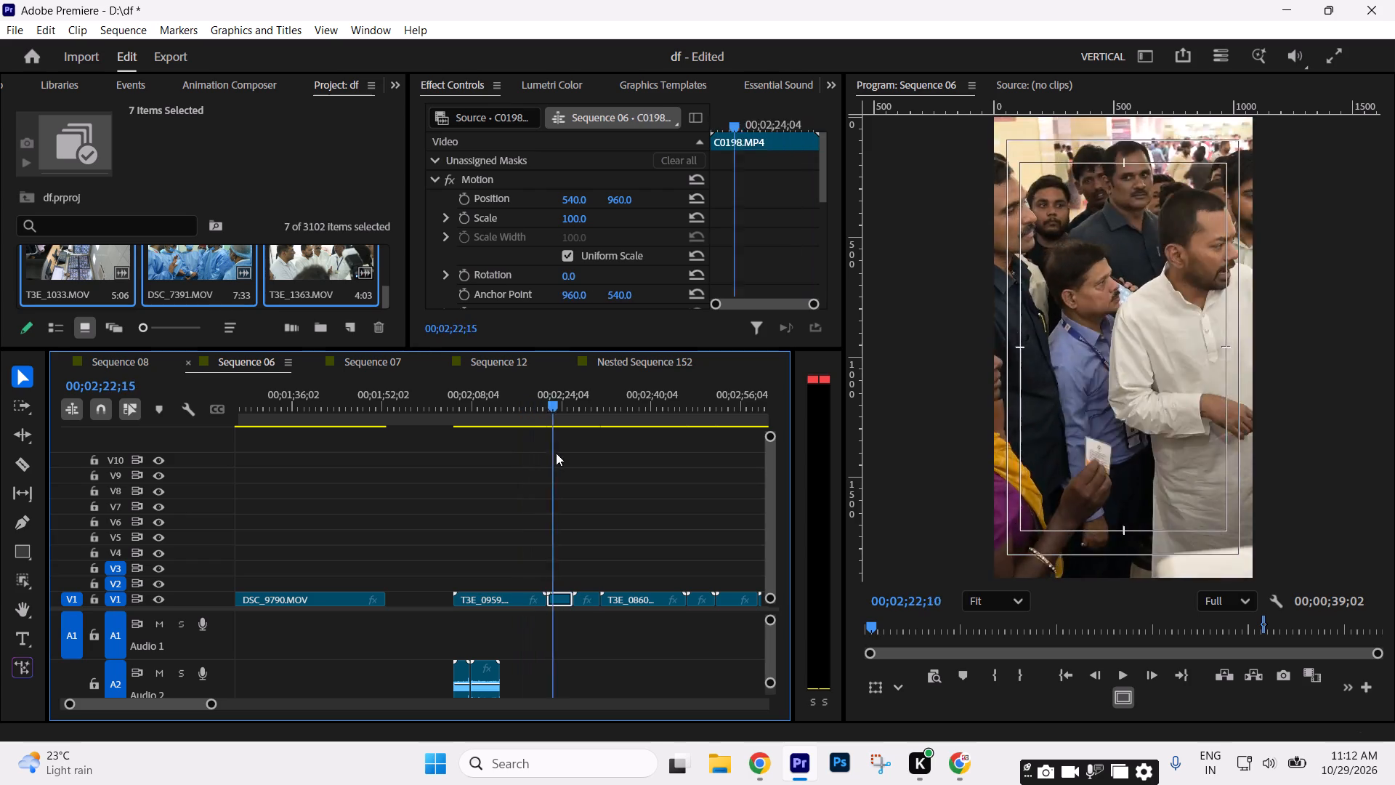
{"action": "left_click_drag", "start_coordinate": [556, 453], "coordinate": [521, 447]}
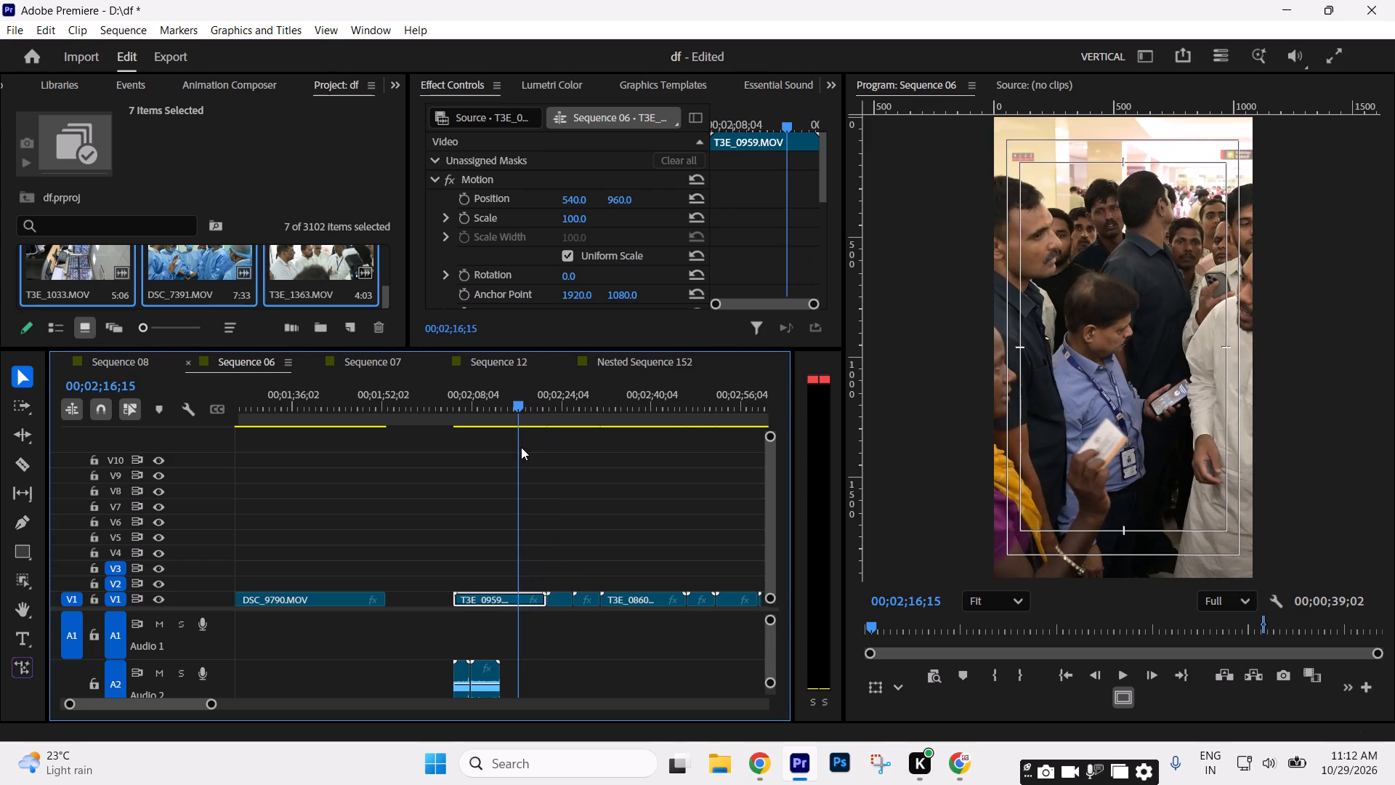
{"action": "left_click_drag", "start_coordinate": [521, 447], "coordinate": [524, 447]}
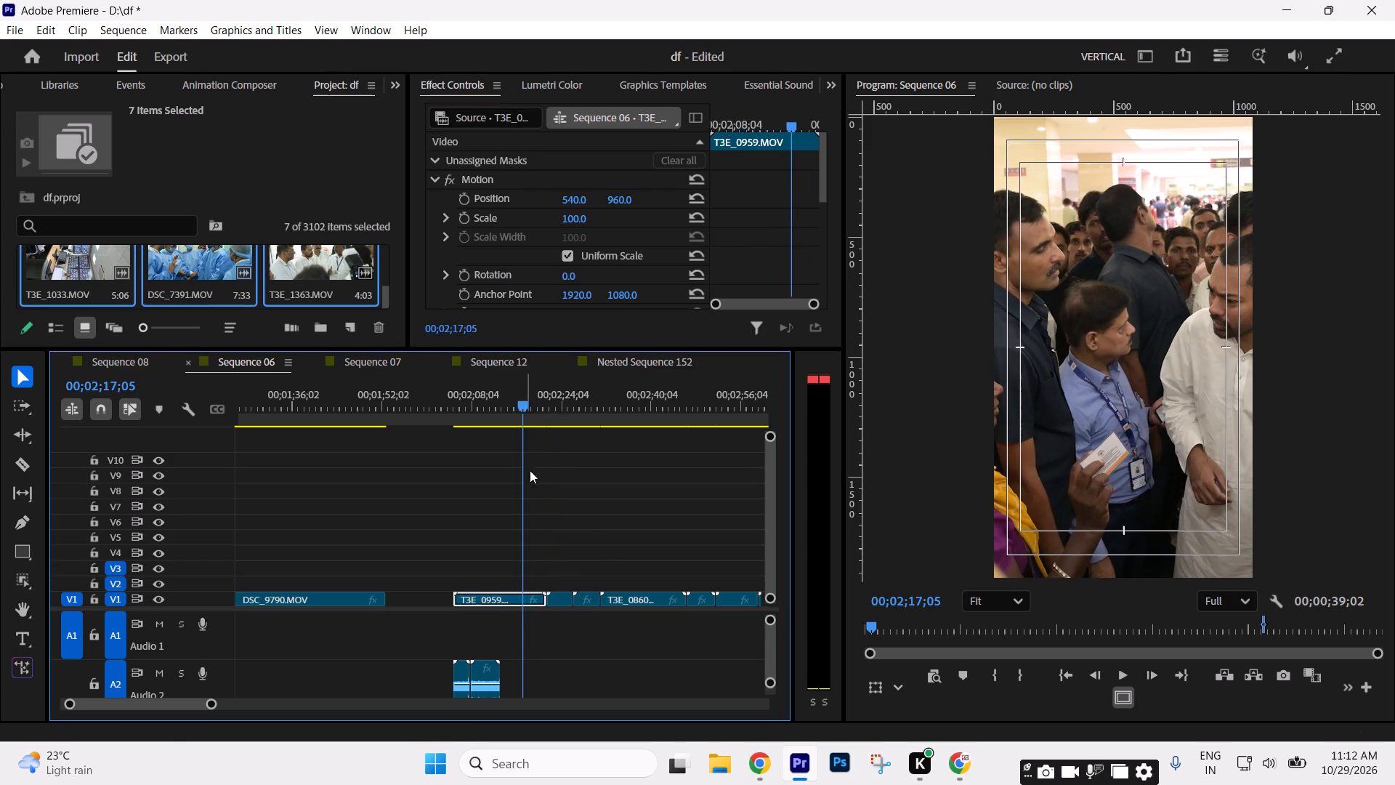
{"action": "left_click", "coordinate": [595, 517]}
{"action": "key", "text": "c"}
{"action": "left_click", "coordinate": [526, 597]}
{"action": "key", "text": "v"}
{"action": "left_click", "coordinate": [578, 542]}
Split T3E_0959.MOV again at 00;02;18;22 and cut the segment between the two splits to the clipboard.
{"action": "key", "text": "space"}
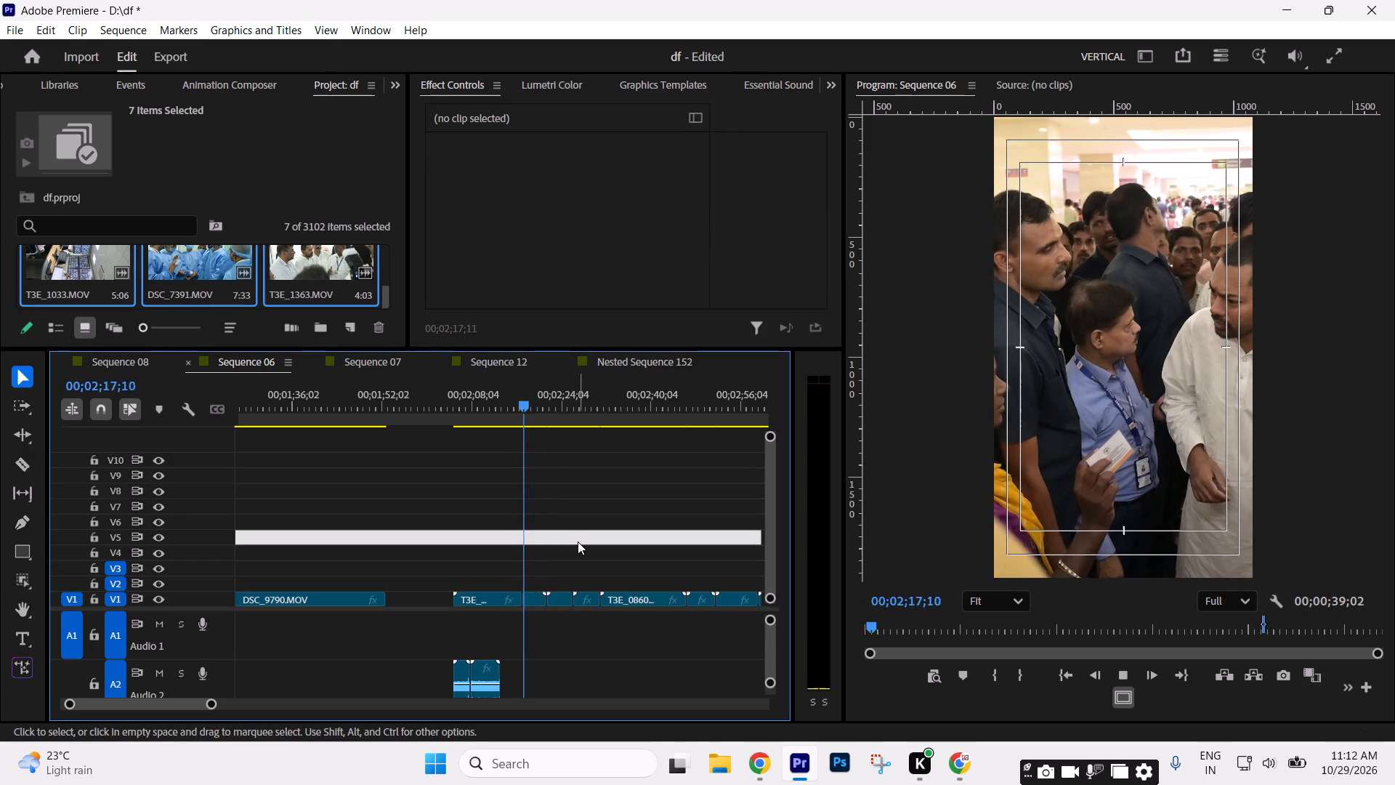
{"action": "key", "text": "space"}
{"action": "key", "text": "c"}
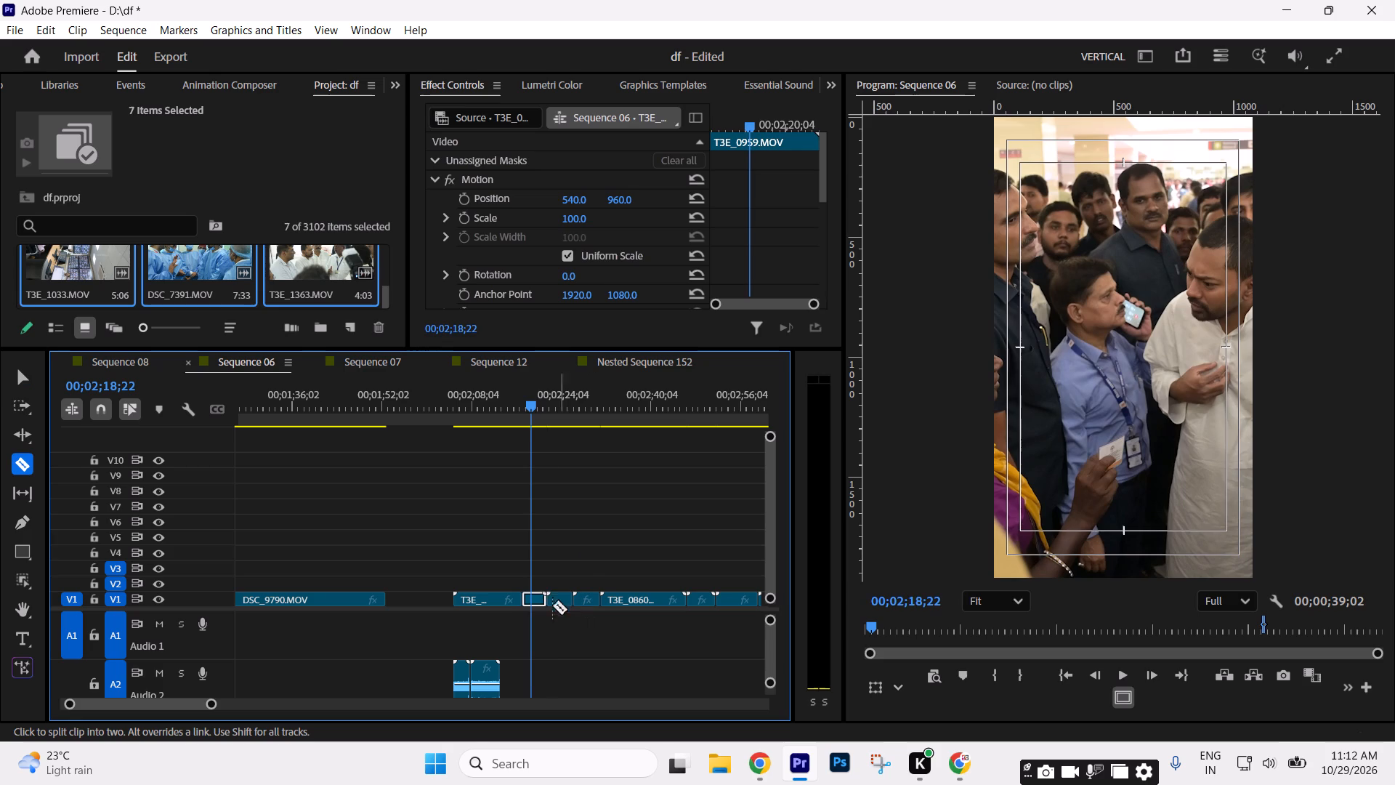
{"action": "left_click", "coordinate": [535, 597]}
{"action": "key", "text": "v"}
{"action": "key", "text": "ctrl+x"}
{"action": "left_click", "coordinate": [605, 540]}
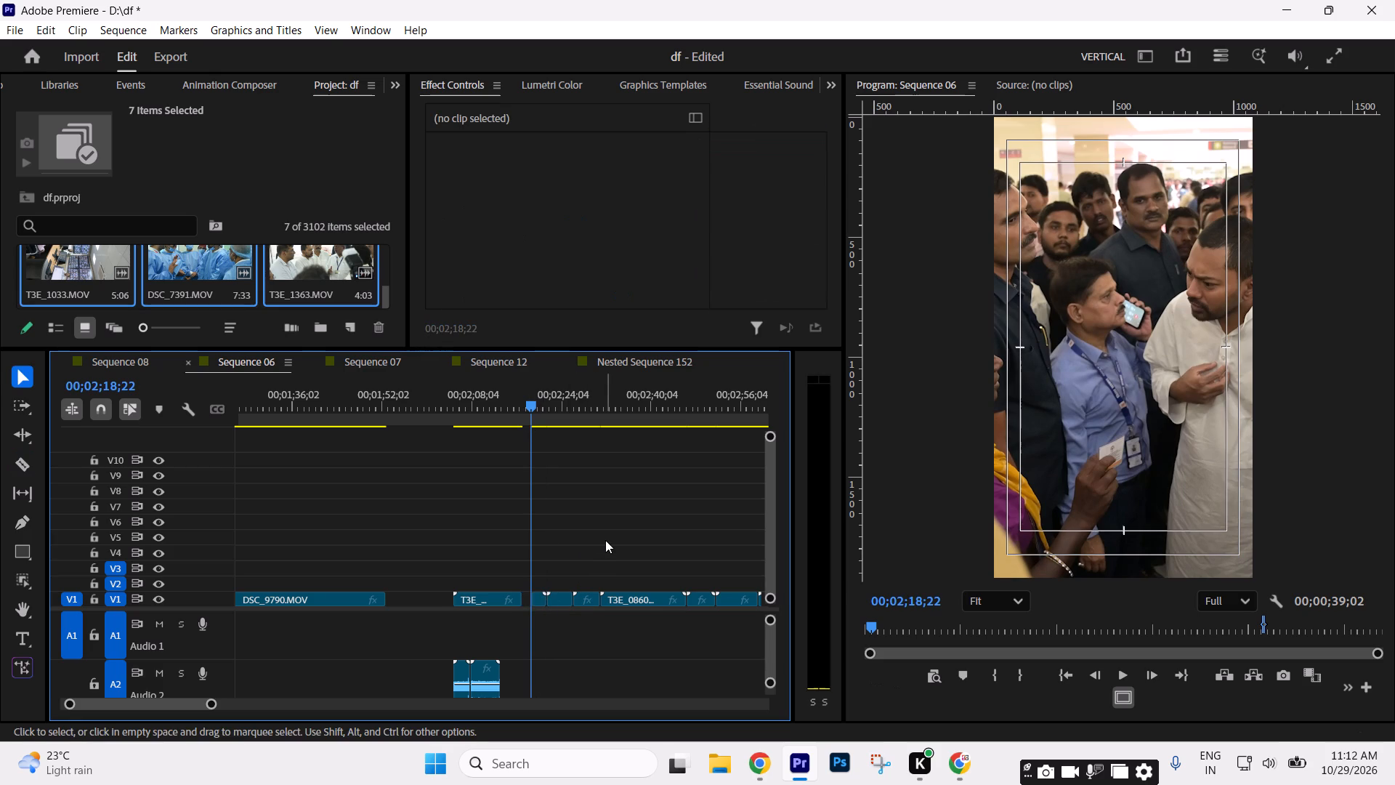
Examine the start of Sequence 06 and scrub the T3E_0959 footage again to check its framing.
{"action": "key", "text": "minus"}
{"action": "key", "text": "minus"}
{"action": "key", "text": "minus"}
{"action": "key", "text": "minus"}
{"action": "left_click_drag", "start_coordinate": [290, 410], "coordinate": [137, 430]}
{"action": "key", "text": "equal"}
{"action": "key", "text": "equal"}
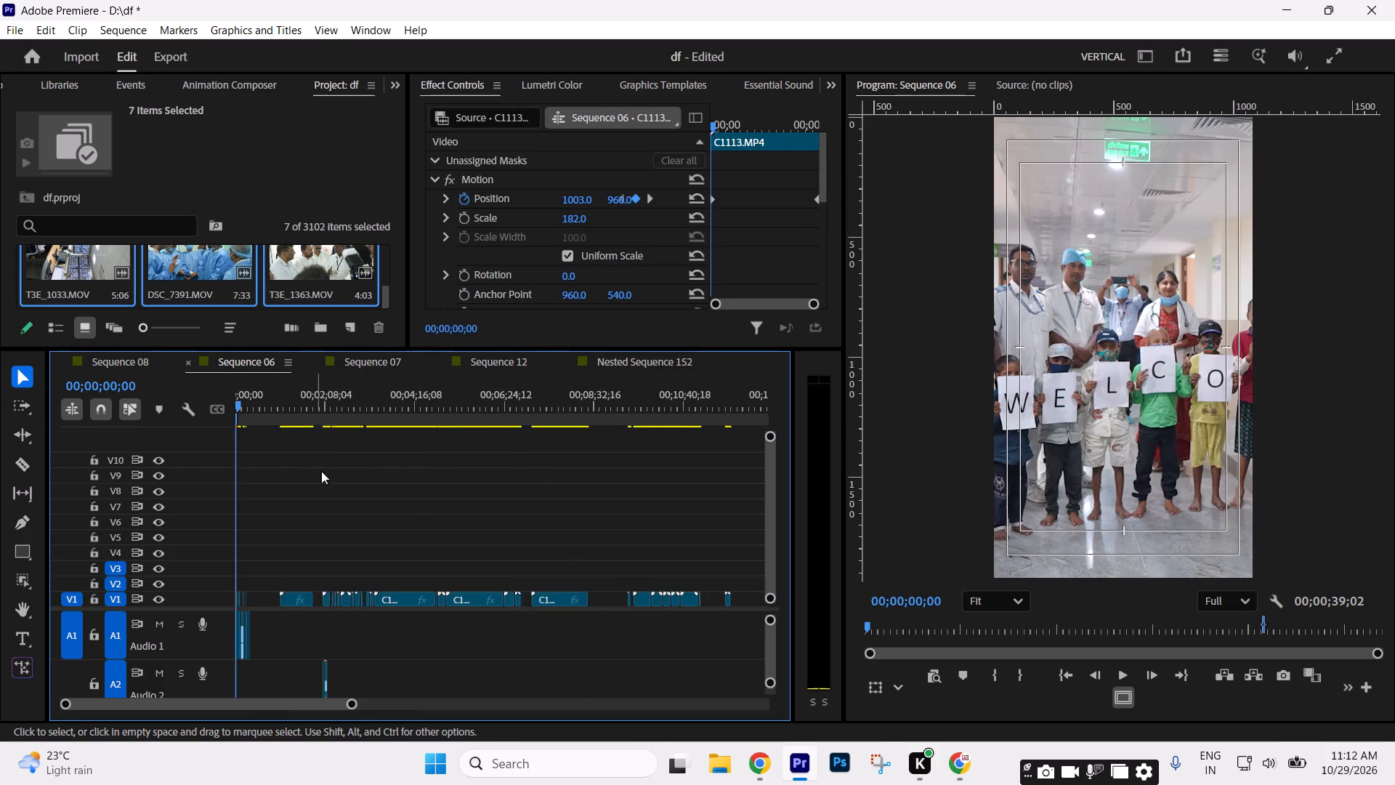
{"action": "key", "text": "equal"}
{"action": "key", "text": "minus"}
{"action": "left_click_drag", "start_coordinate": [407, 409], "coordinate": [416, 412]}
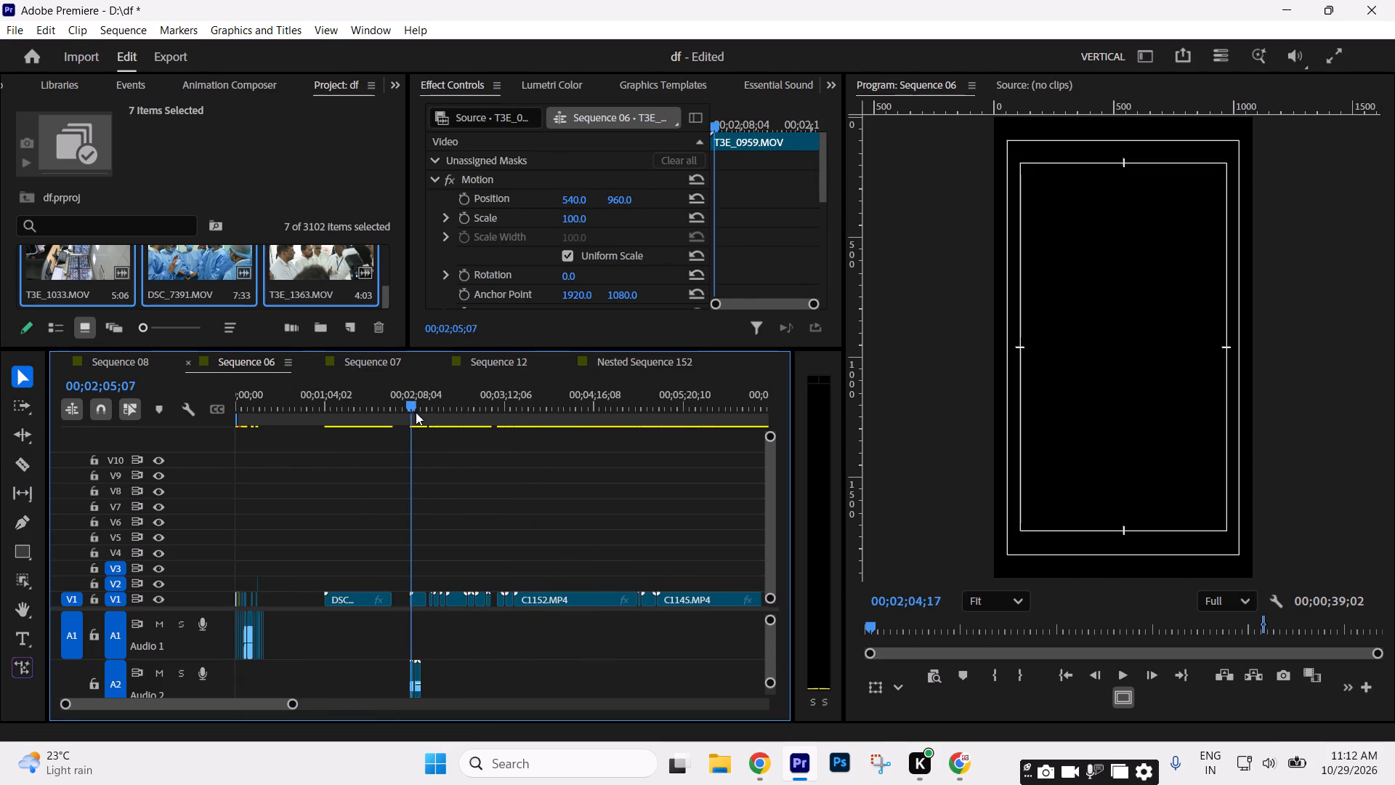
{"action": "left_click_drag", "start_coordinate": [416, 412], "coordinate": [423, 420]}
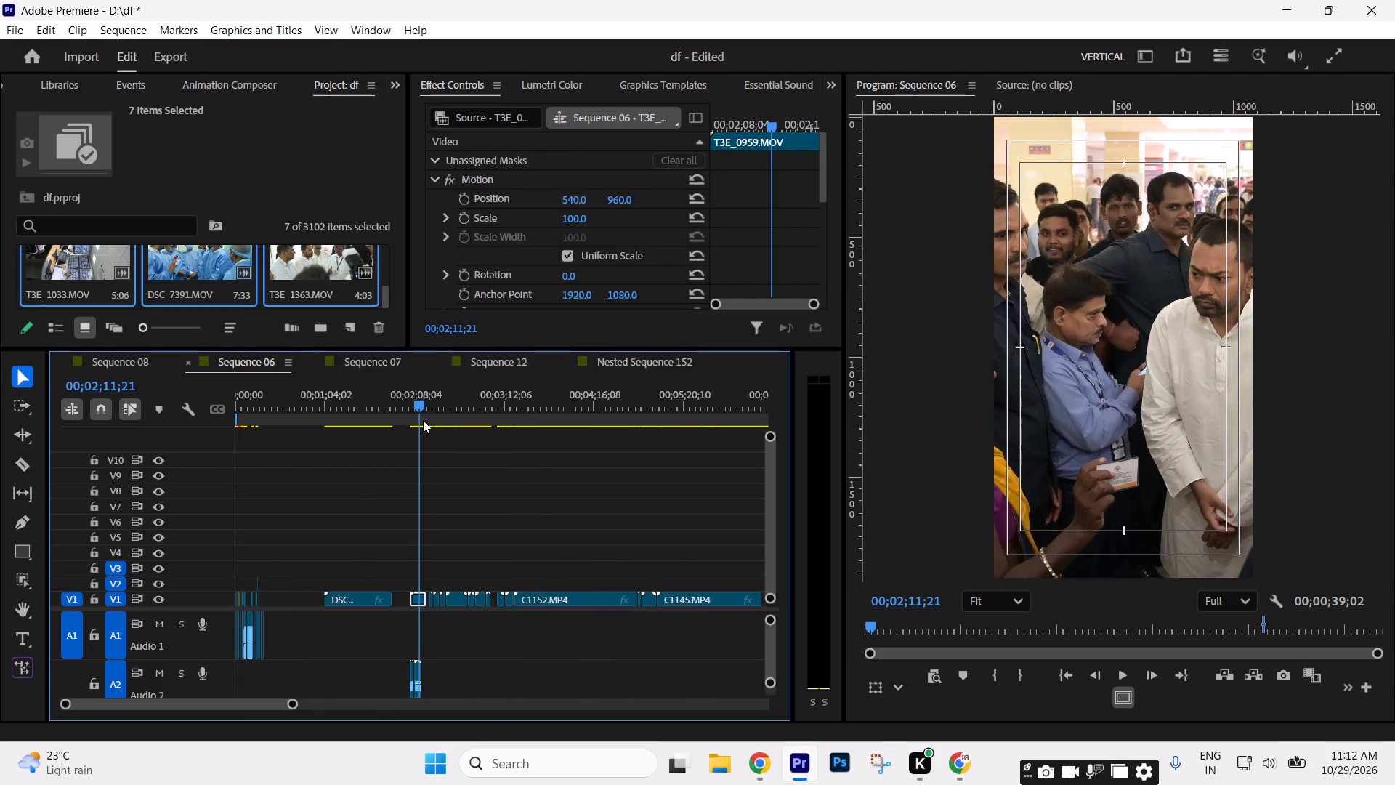
{"action": "left_click_drag", "start_coordinate": [423, 420], "coordinate": [429, 420]}
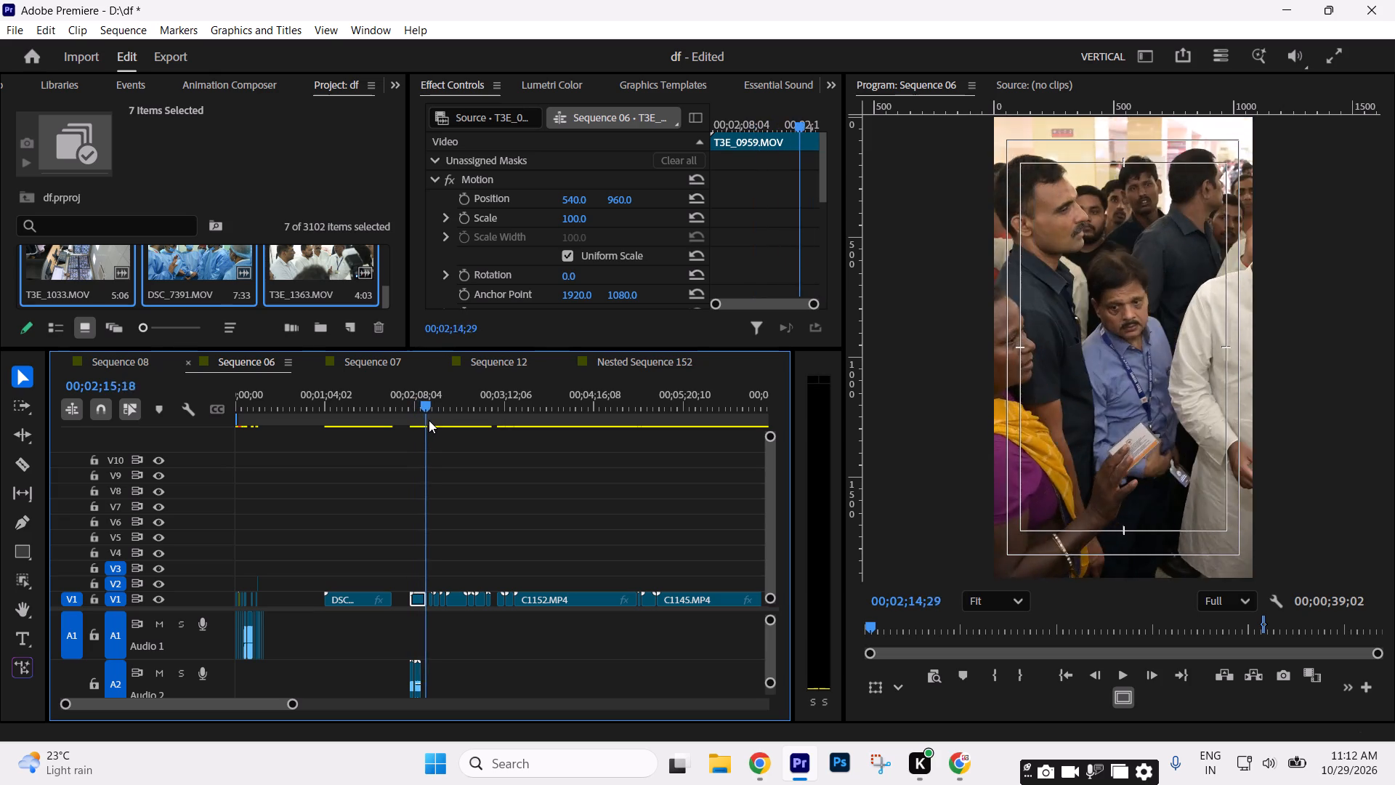
{"action": "left_click_drag", "start_coordinate": [429, 420], "coordinate": [434, 422]}
Scale the V1 clips from DSC_9790 onward through the middle of the timeline to fit the sequence frame.
{"action": "key", "text": "minus"}
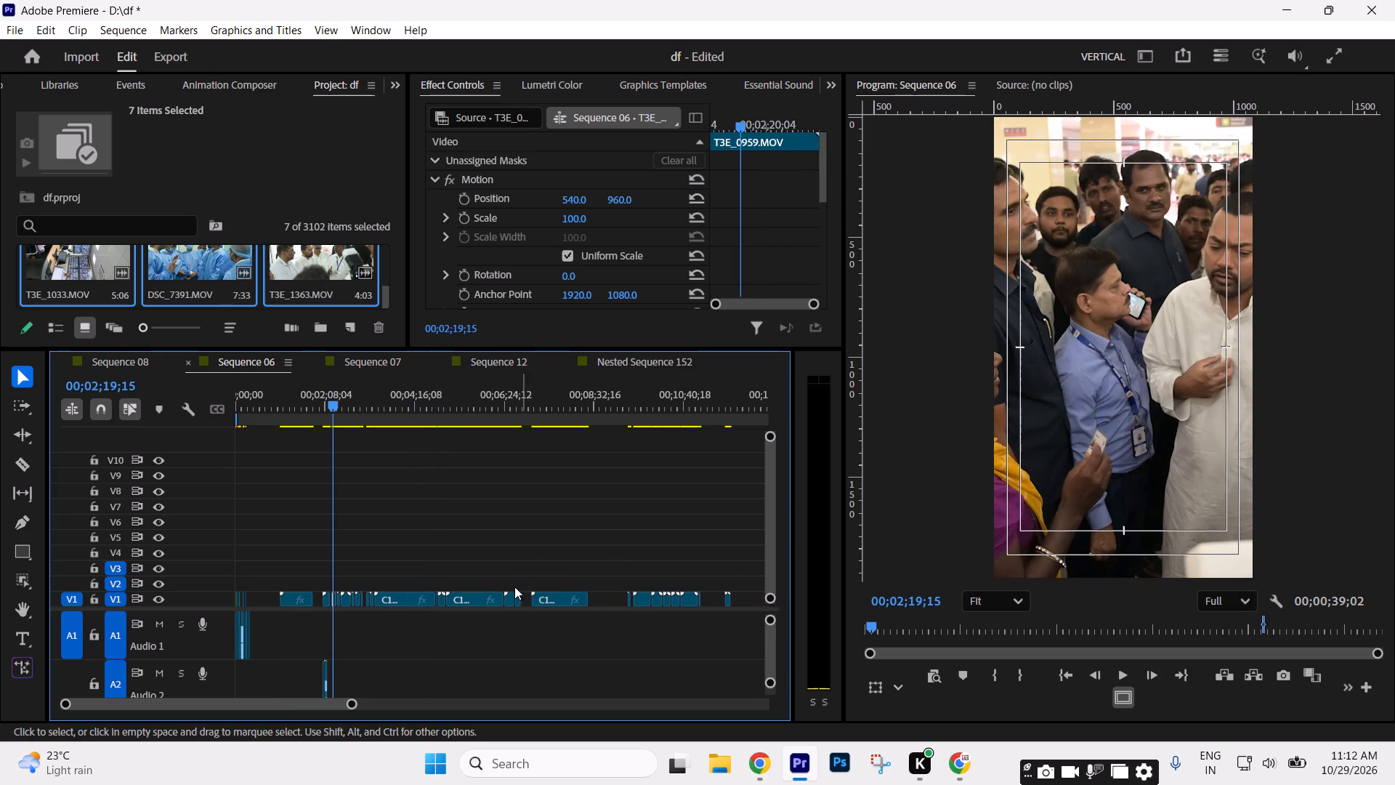
{"action": "key", "text": "minus"}
{"action": "left_click_drag", "start_coordinate": [616, 549], "coordinate": [260, 596]}
{"action": "right_click", "coordinate": [261, 597]}
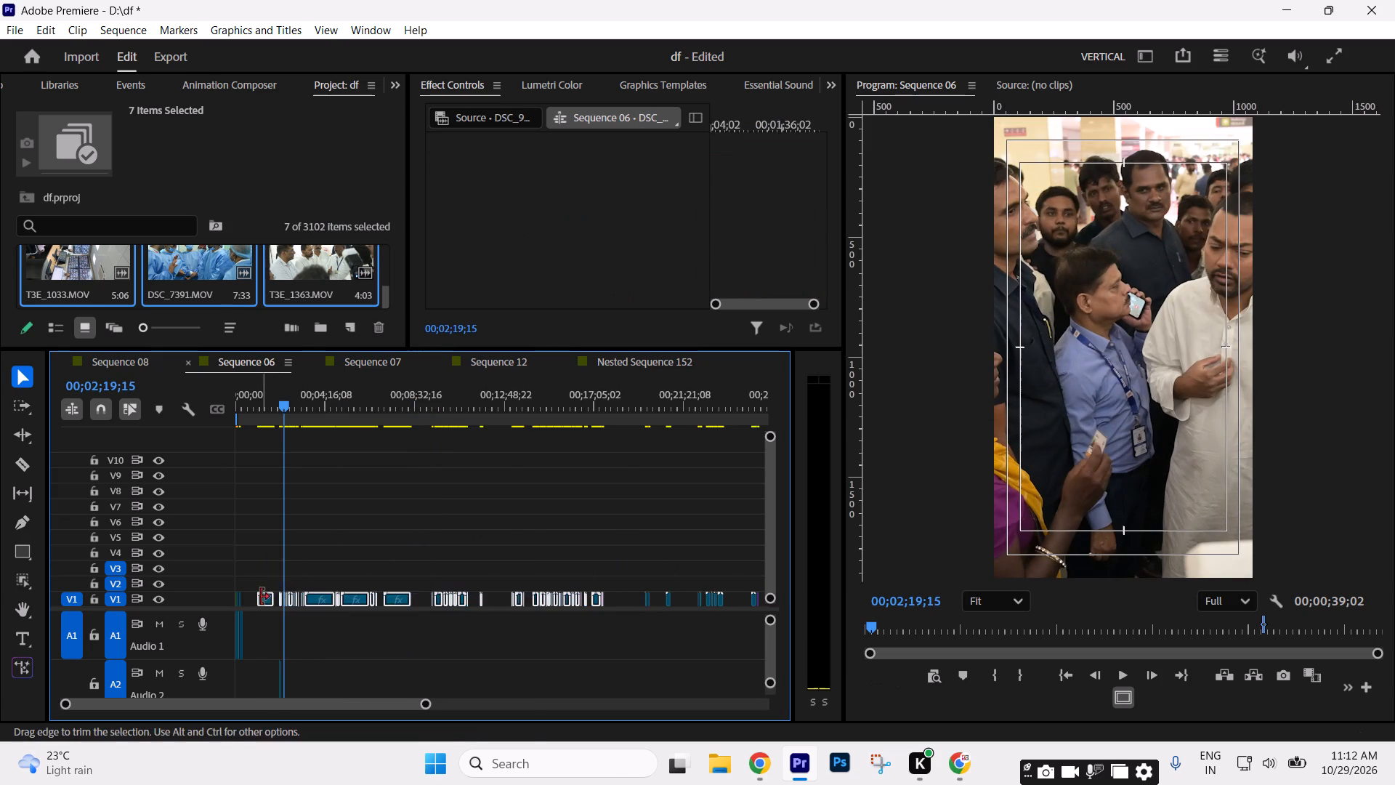
{"action": "left_click", "coordinate": [309, 696]}
{"action": "left_click", "coordinate": [574, 519]}
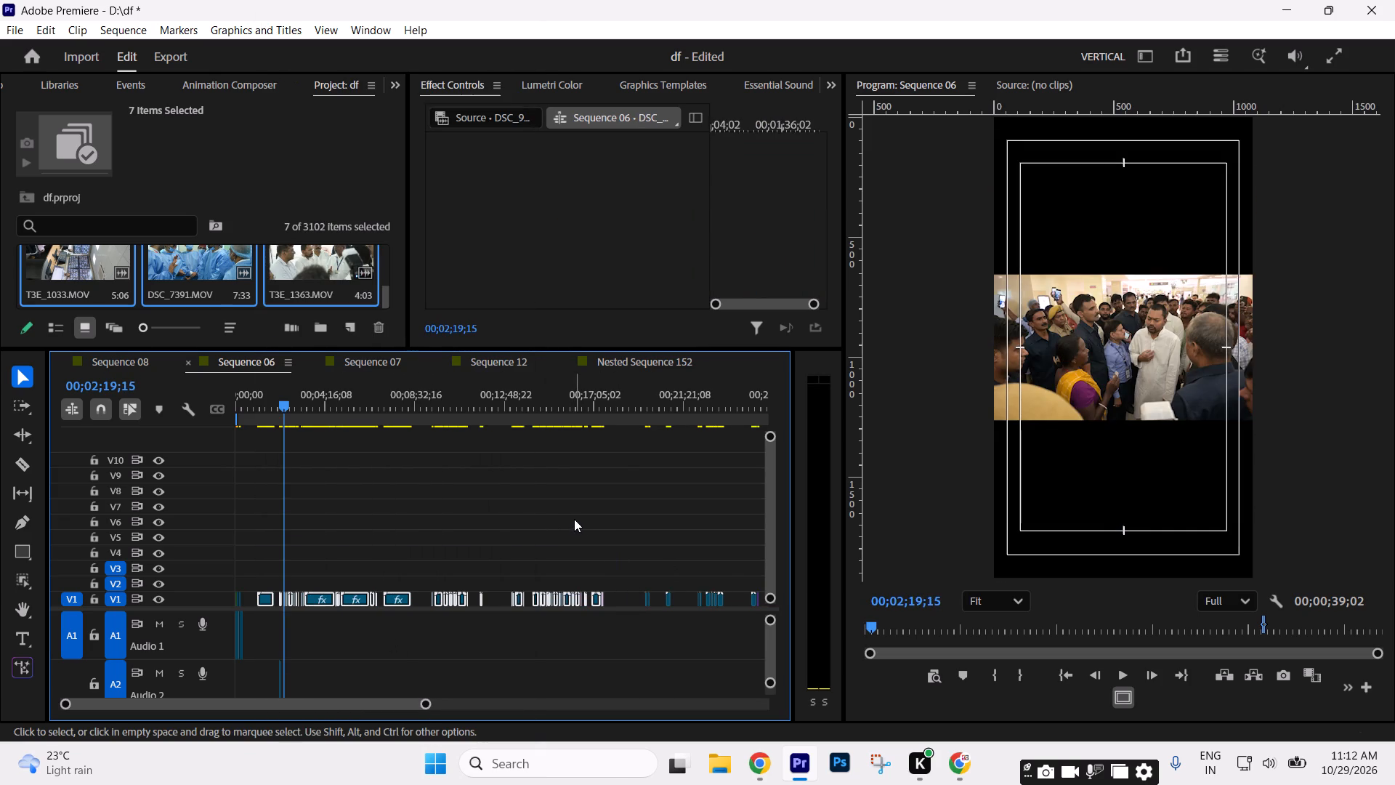
Play back the rescaled T3E_0959.MOV footage and split the first part at 00;02;15;17.
{"action": "key", "text": "equal"}
{"action": "key", "text": "equal"}
{"action": "type", "text": "=="}
{"action": "key", "text": "equal"}
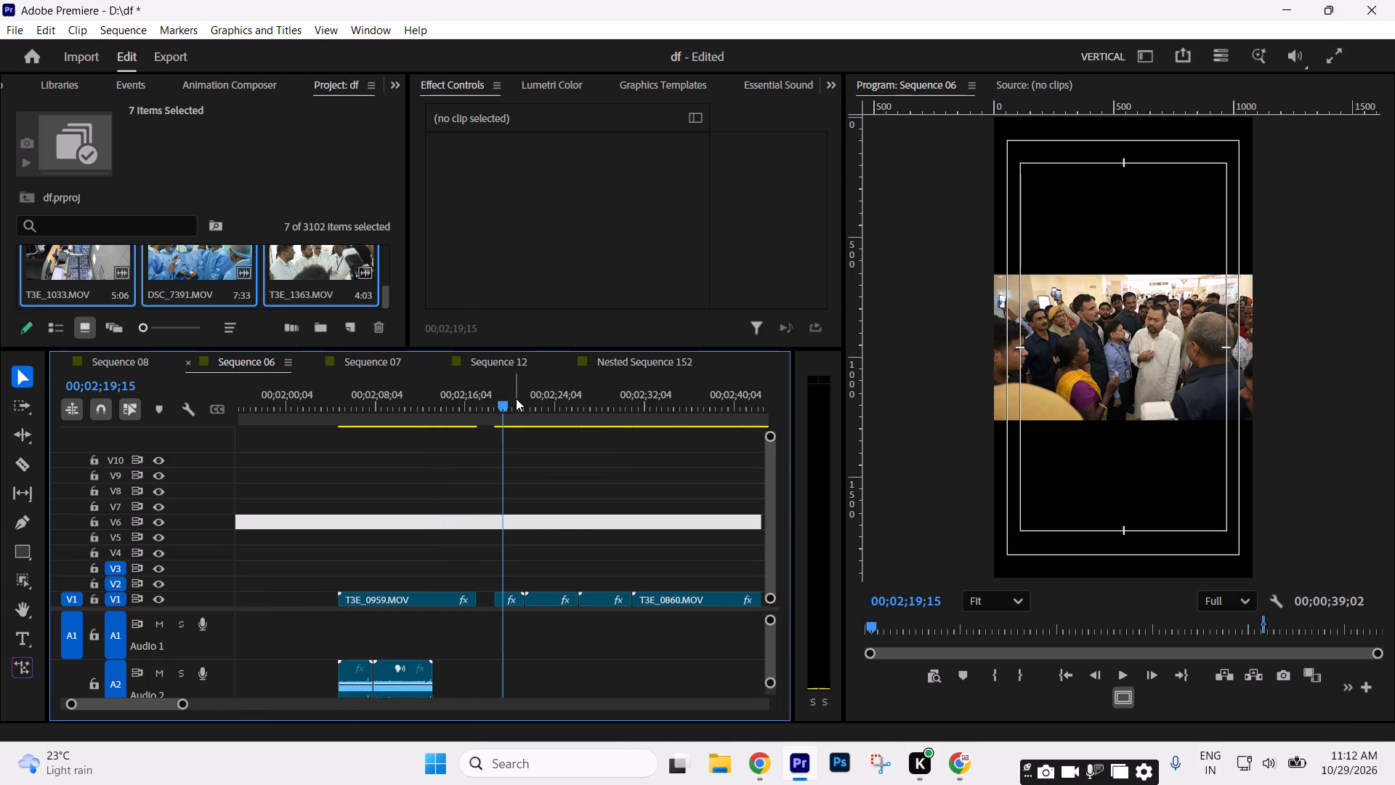
{"action": "left_click", "coordinate": [516, 398]}
{"action": "key", "text": "space"}
{"action": "key", "text": "space"}
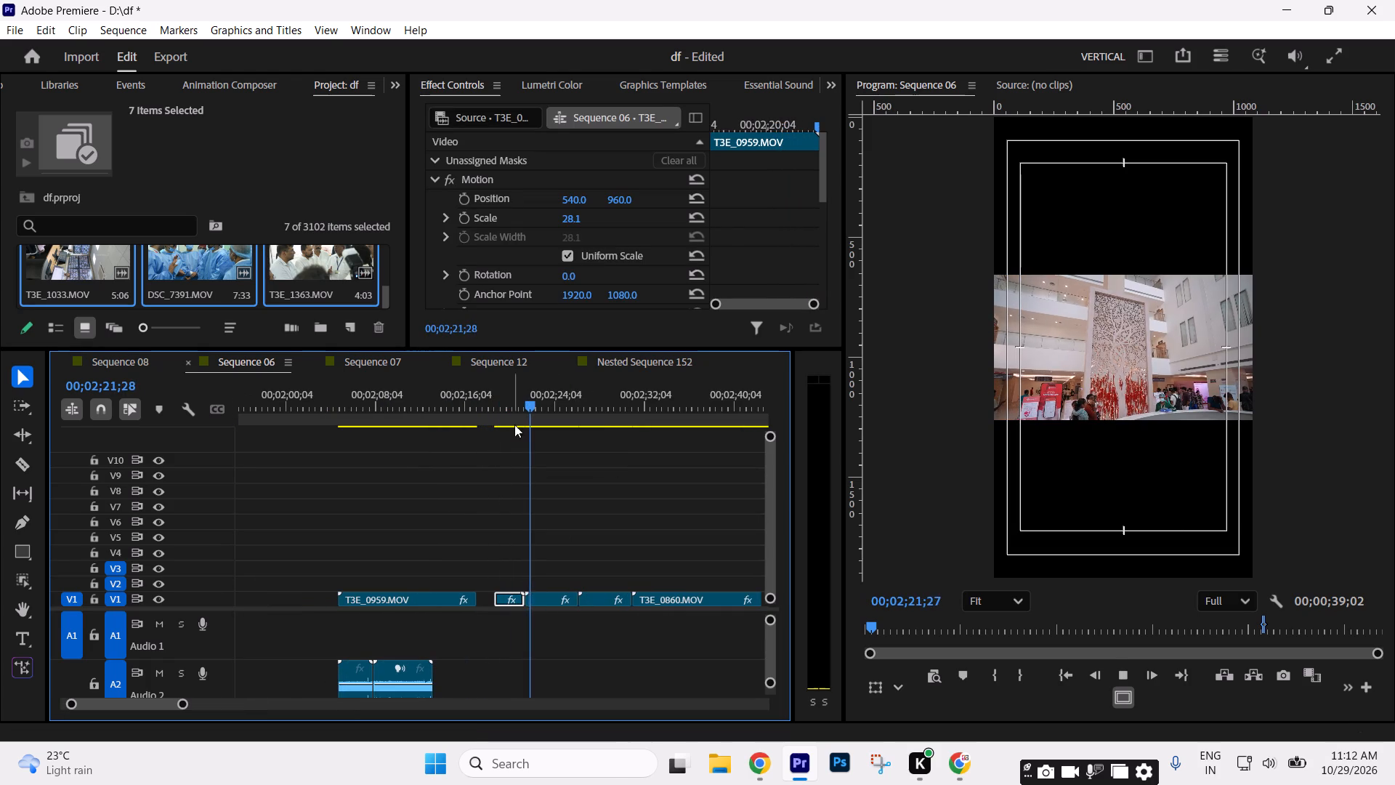
{"action": "left_click", "coordinate": [408, 416]}
{"action": "key", "text": "space"}
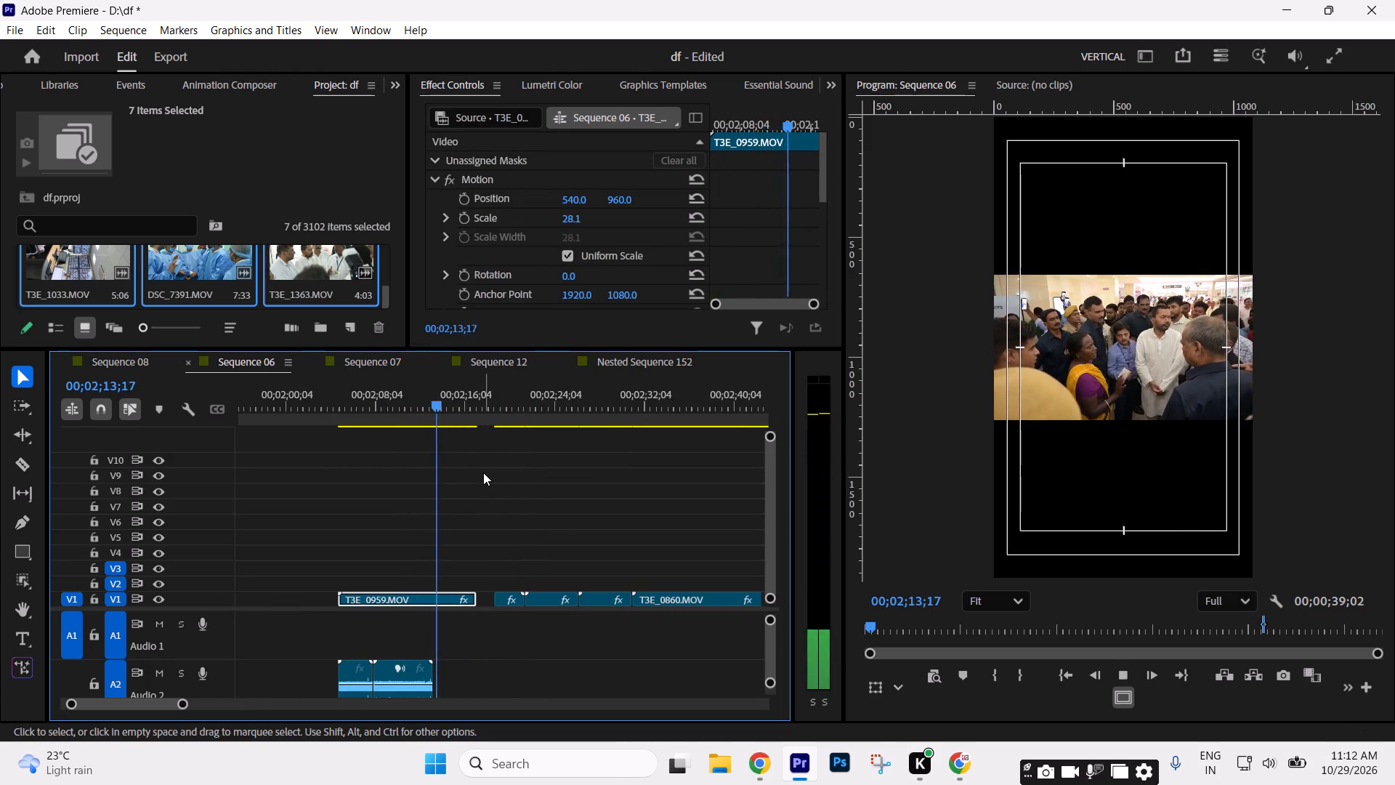
{"action": "left_click_drag", "start_coordinate": [448, 397], "coordinate": [461, 406]}
{"action": "key", "text": "c"}
{"action": "left_click", "coordinate": [458, 598]}
{"action": "key", "text": "v"}
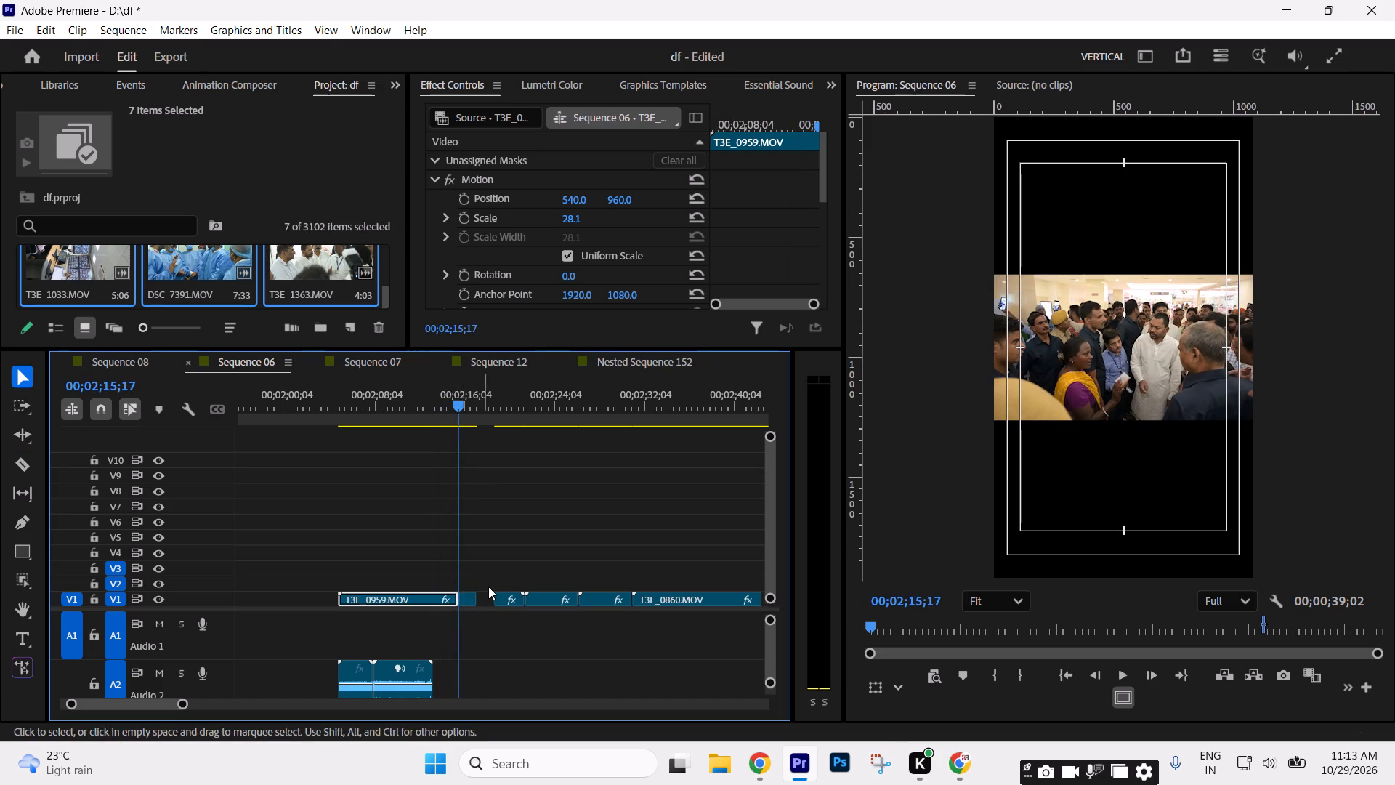
Review the short T3E_0959 piece after the split and paste the cut segment back at its end, at 00;02;17;05.
{"action": "key", "text": "space"}
{"action": "key", "text": "space"}
{"action": "key", "text": "space"}
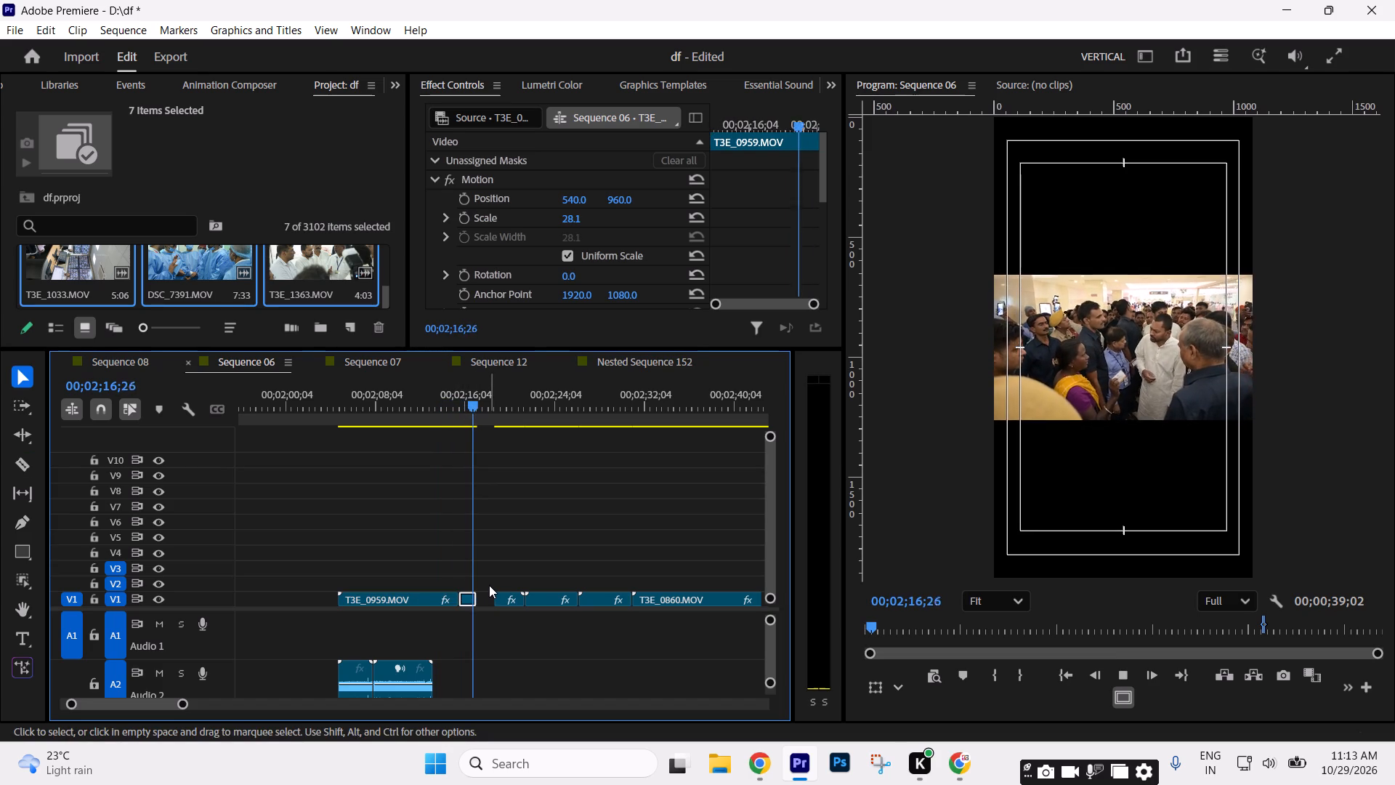
{"action": "key", "text": "space"}
{"action": "left_click_drag", "start_coordinate": [476, 410], "coordinate": [471, 411]}
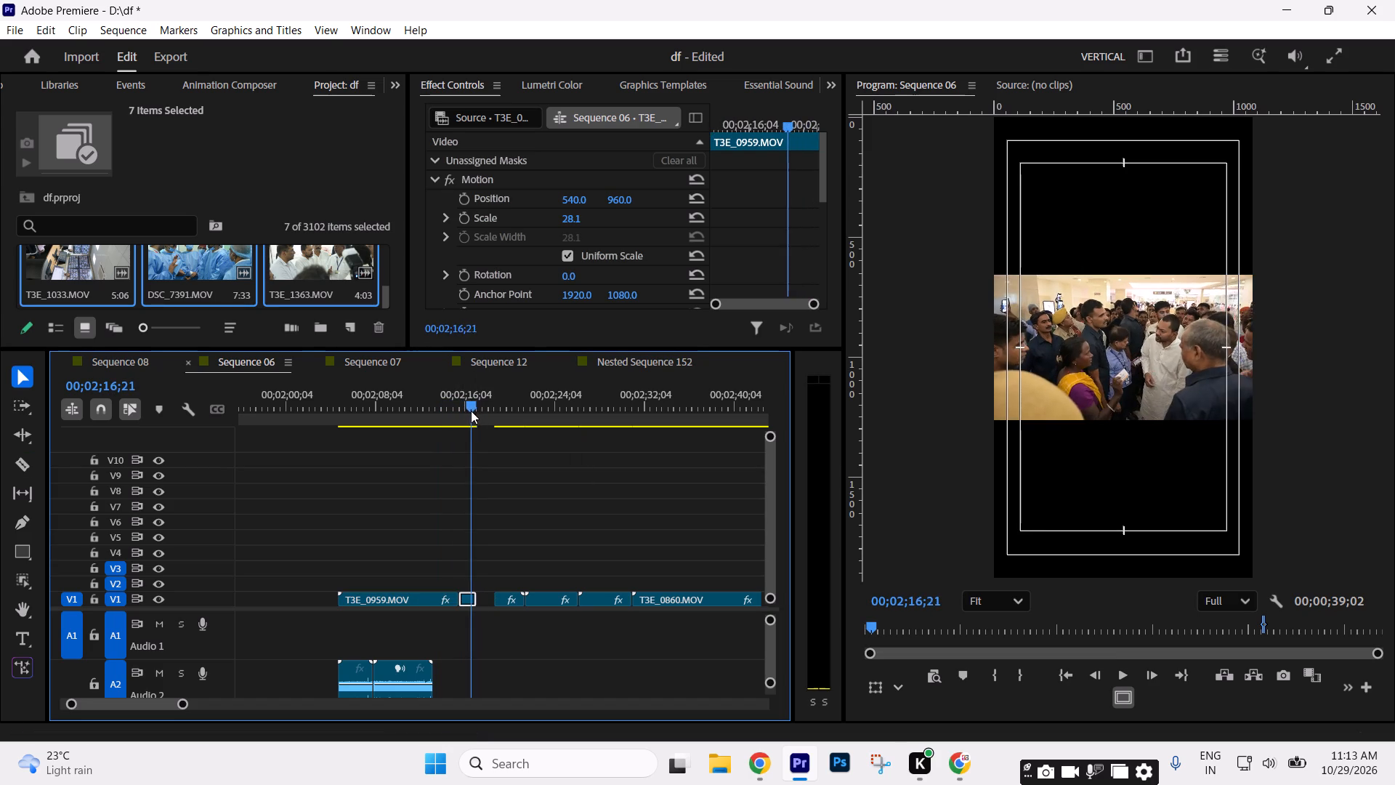
{"action": "left_click_drag", "start_coordinate": [471, 411], "coordinate": [464, 414]}
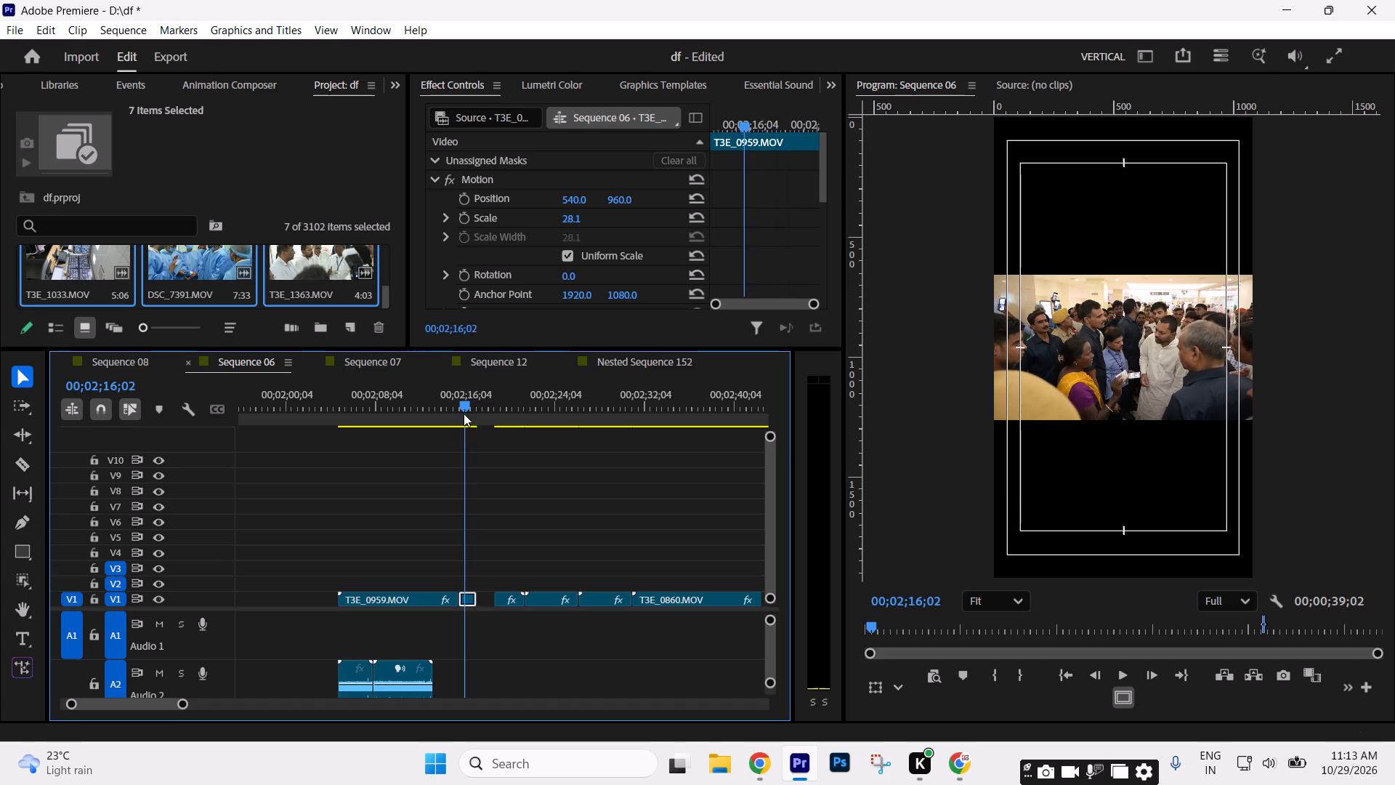
{"action": "left_click_drag", "start_coordinate": [464, 414], "coordinate": [469, 415]}
{"action": "key", "text": "Down"}
{"action": "key", "text": "ctrl+v"}
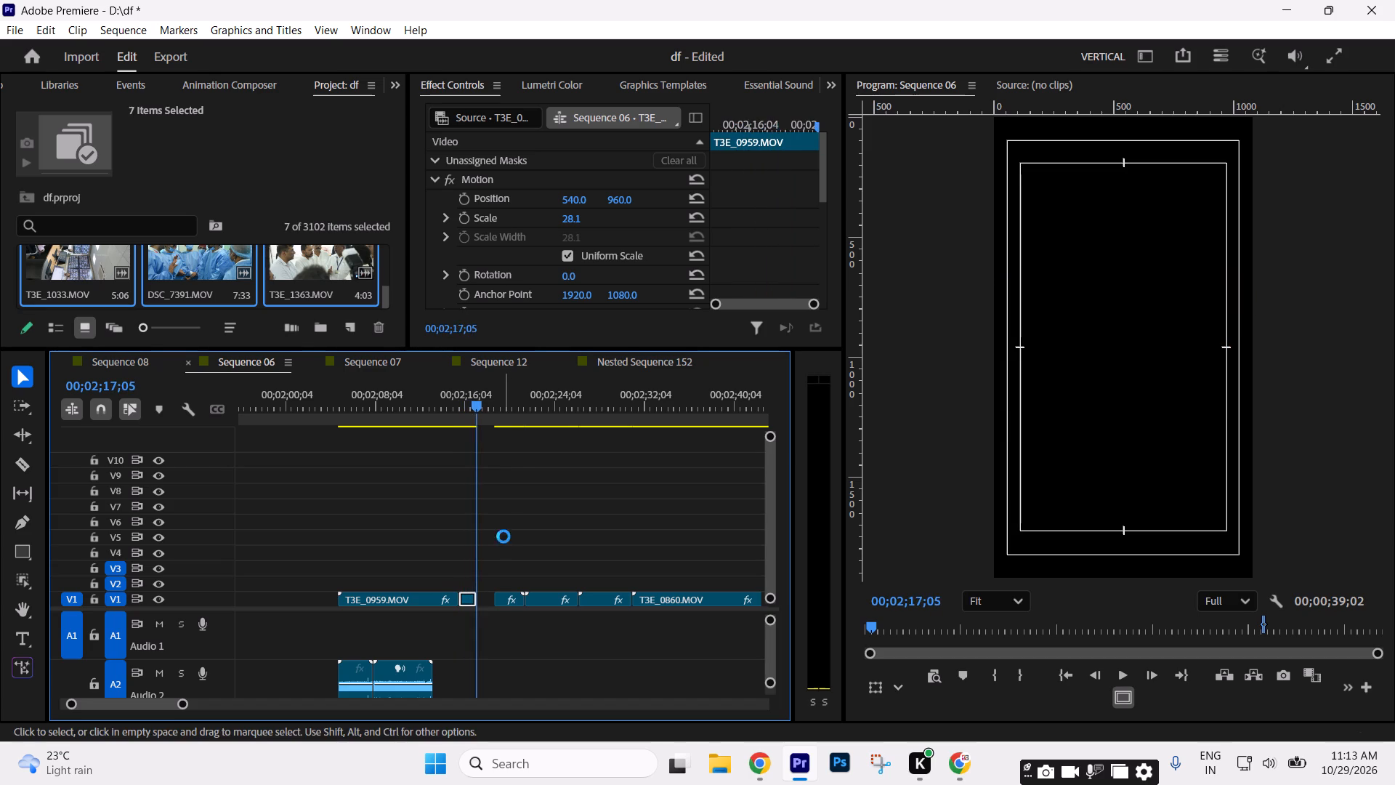
Scale the pasted T3E_0959 segment to fit the sequence frame.
{"action": "left_click_drag", "start_coordinate": [461, 408], "coordinate": [487, 415]}
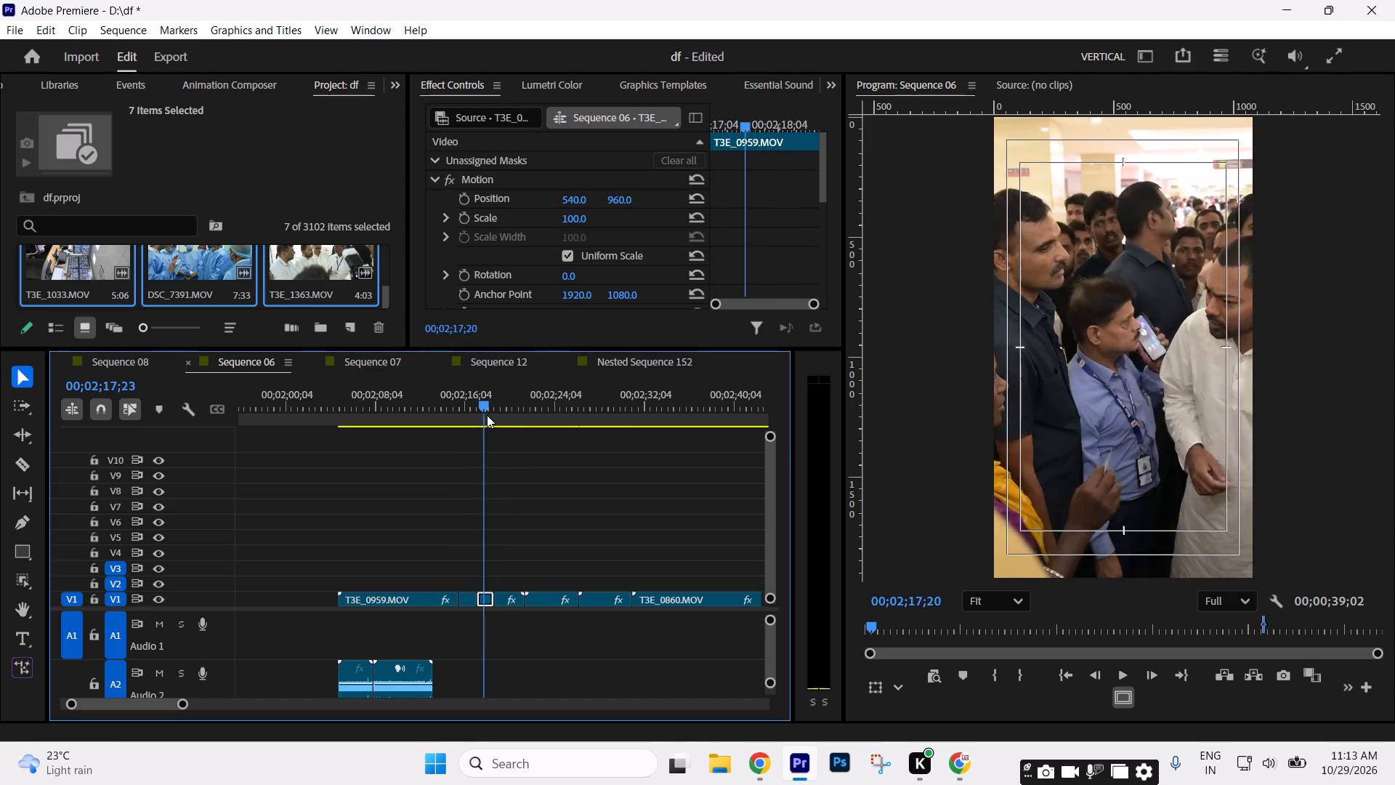
{"action": "left_click_drag", "start_coordinate": [487, 415], "coordinate": [490, 416]}
{"action": "right_click", "coordinate": [483, 595]}
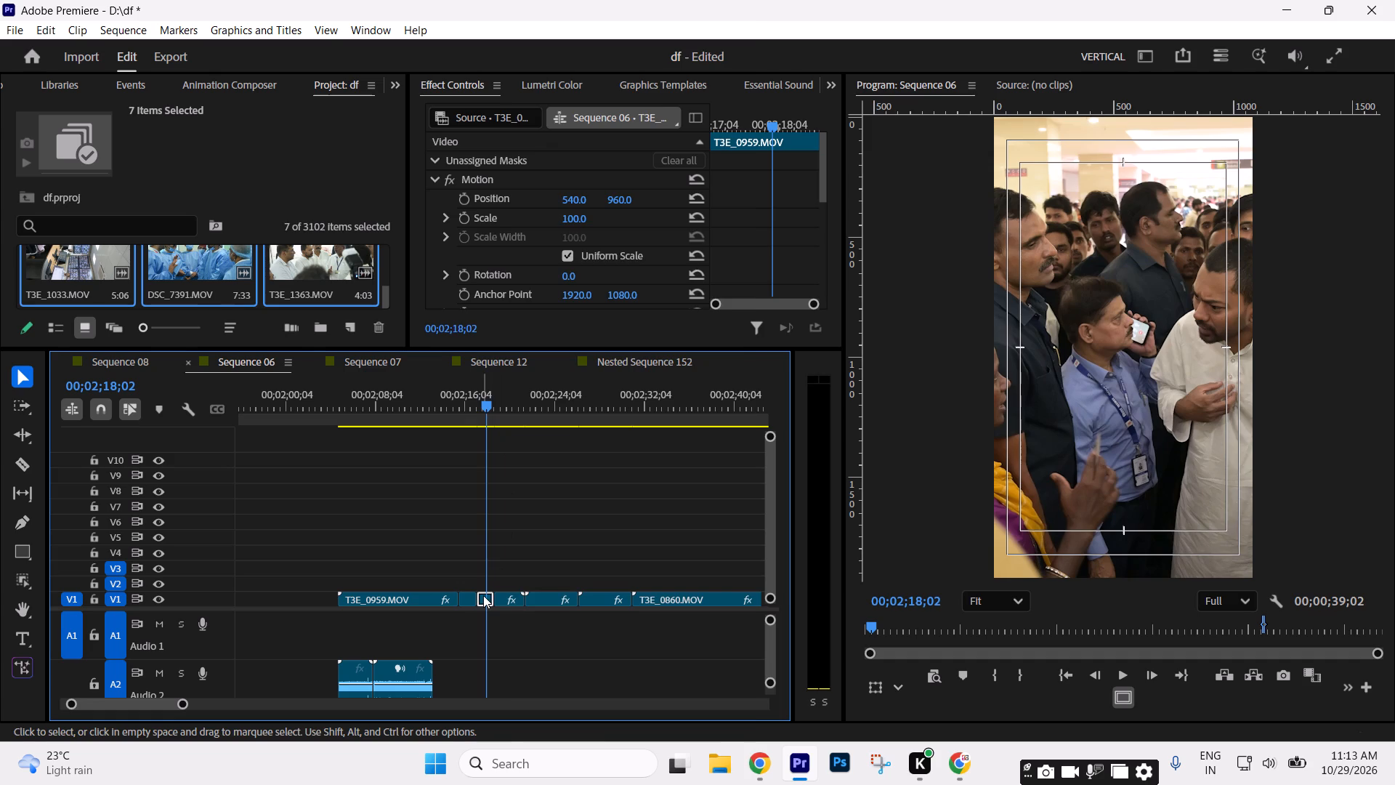
{"action": "left_click", "coordinate": [533, 689]}
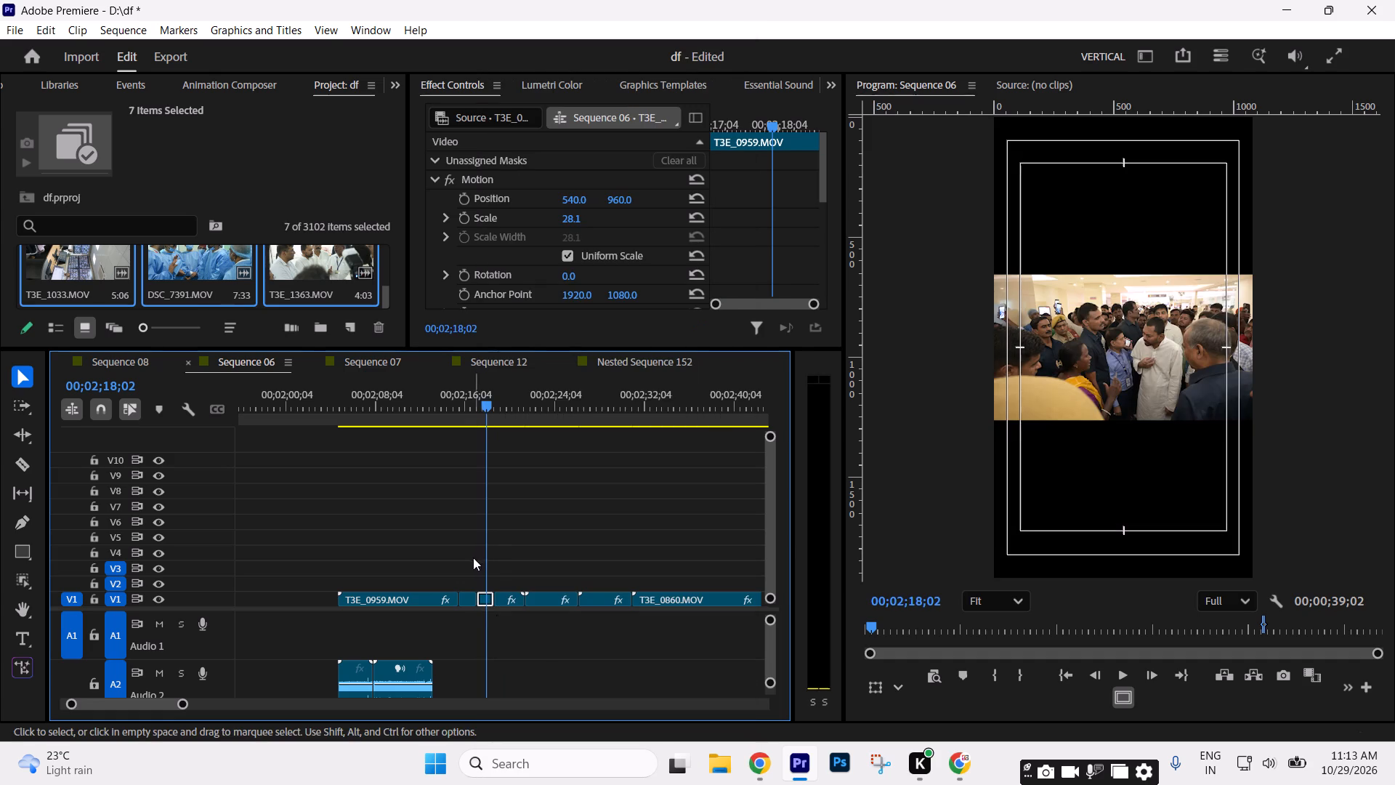
Cut the two short T3E_0959.MOV pieces from around 00;02;17 and paste them after the opening edit at 00;00;23;20.
{"action": "left_click_drag", "start_coordinate": [469, 562], "coordinate": [484, 601]}
{"action": "key", "text": "ctrl+x"}
{"action": "type", "text": "--"}
{"action": "key", "text": "minus"}
{"action": "key", "text": "minus"}
{"action": "key", "text": "minus"}
{"action": "left_click_drag", "start_coordinate": [246, 401], "coordinate": [82, 443]}
{"action": "key", "text": "equal"}
{"action": "key", "text": "equal"}
{"action": "key", "text": "equal"}
{"action": "key", "text": "equal"}
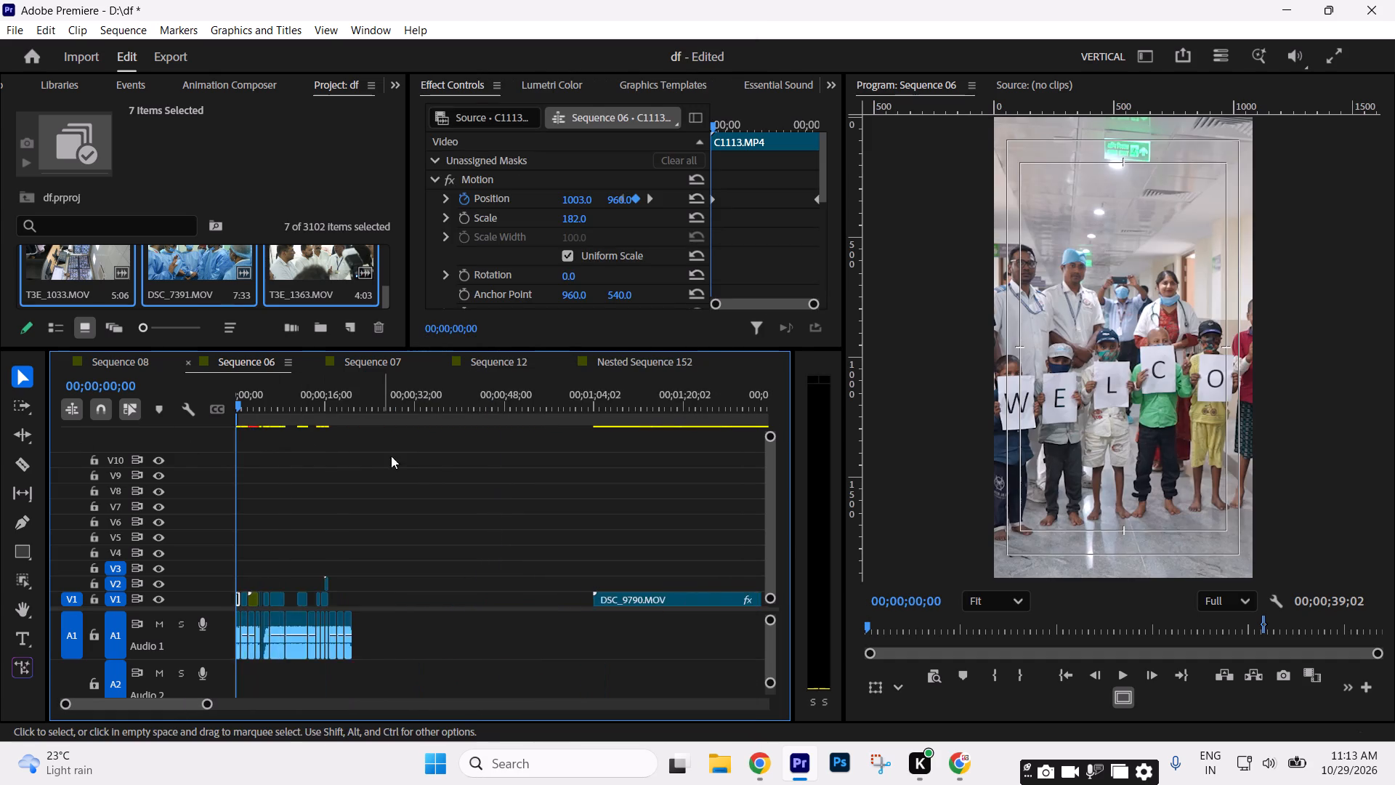
{"action": "key", "text": "equal"}
{"action": "left_click", "coordinate": [502, 395]}
{"action": "key", "text": "shift+v"}
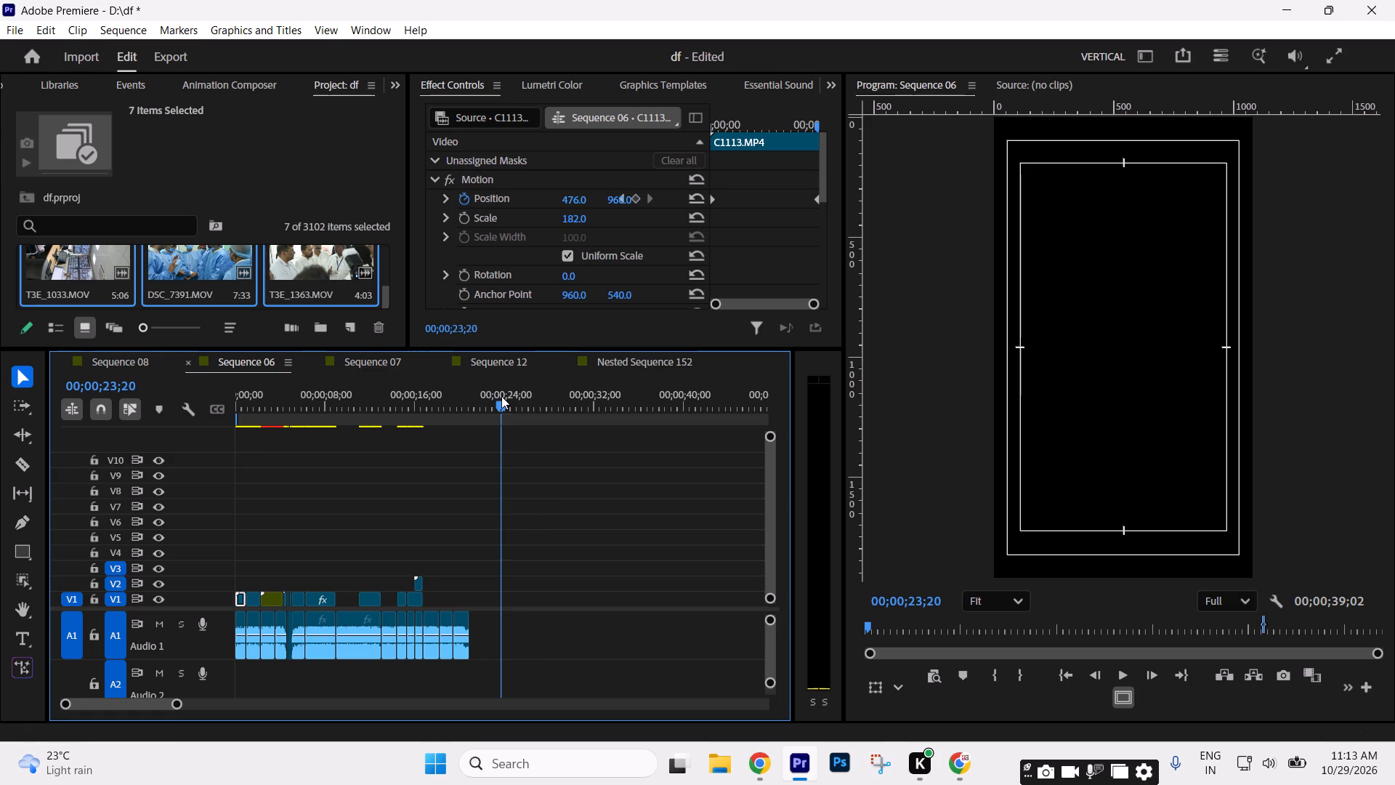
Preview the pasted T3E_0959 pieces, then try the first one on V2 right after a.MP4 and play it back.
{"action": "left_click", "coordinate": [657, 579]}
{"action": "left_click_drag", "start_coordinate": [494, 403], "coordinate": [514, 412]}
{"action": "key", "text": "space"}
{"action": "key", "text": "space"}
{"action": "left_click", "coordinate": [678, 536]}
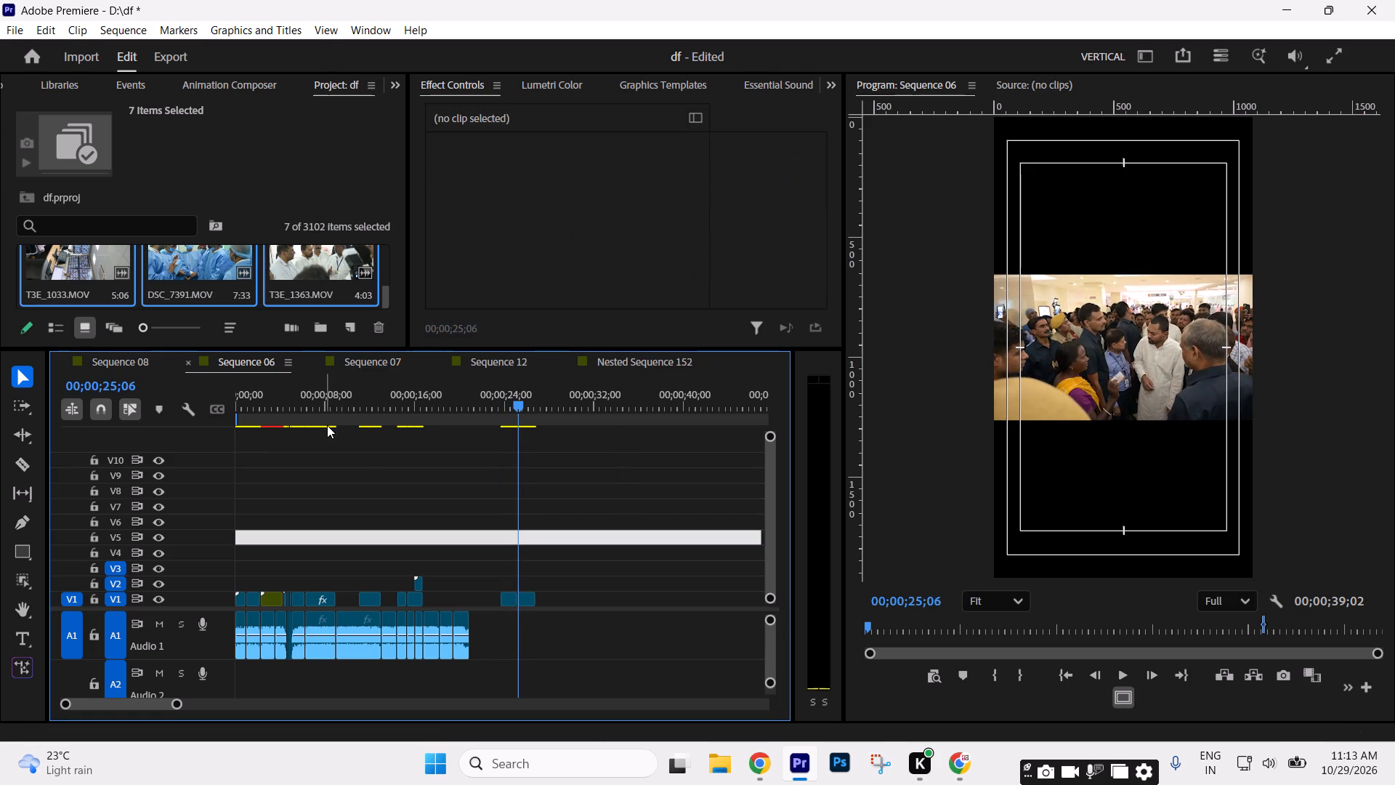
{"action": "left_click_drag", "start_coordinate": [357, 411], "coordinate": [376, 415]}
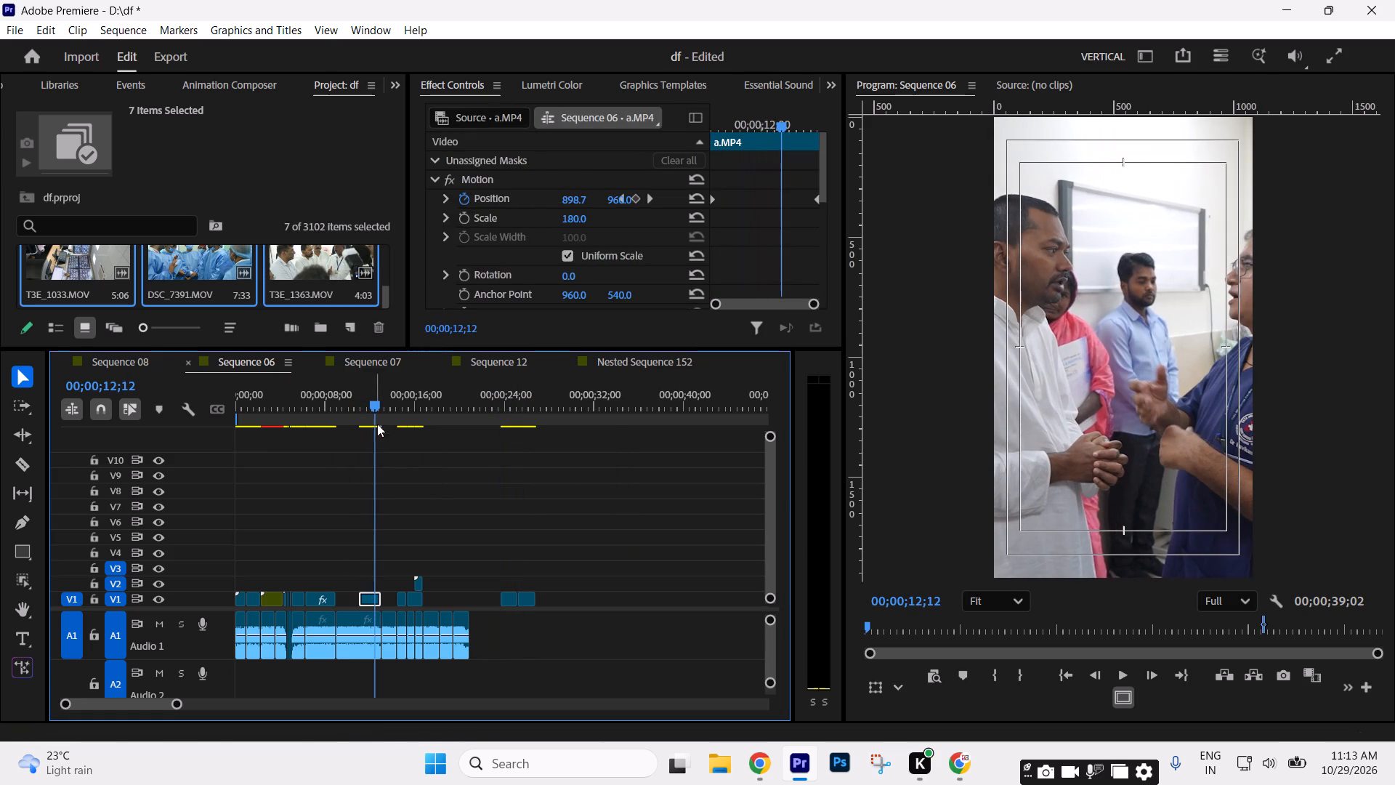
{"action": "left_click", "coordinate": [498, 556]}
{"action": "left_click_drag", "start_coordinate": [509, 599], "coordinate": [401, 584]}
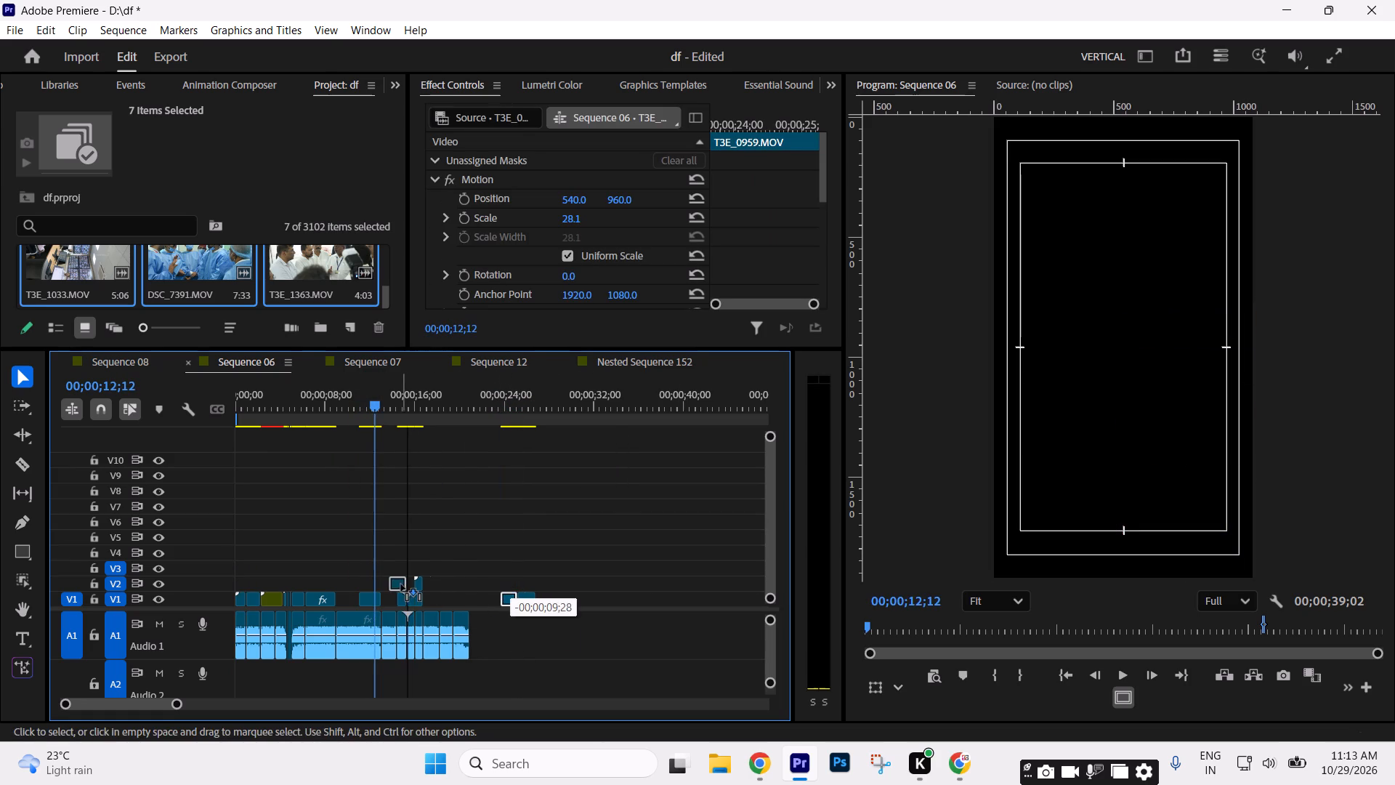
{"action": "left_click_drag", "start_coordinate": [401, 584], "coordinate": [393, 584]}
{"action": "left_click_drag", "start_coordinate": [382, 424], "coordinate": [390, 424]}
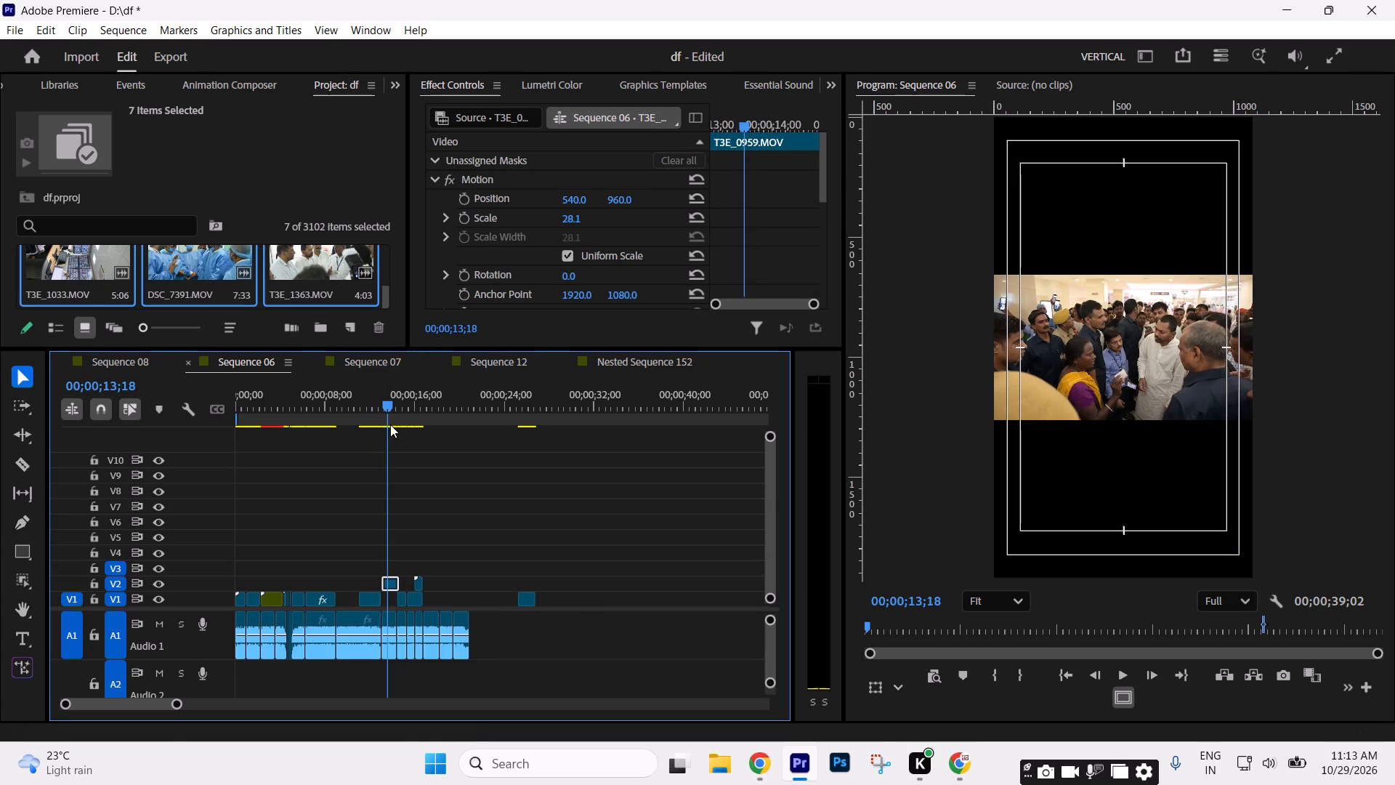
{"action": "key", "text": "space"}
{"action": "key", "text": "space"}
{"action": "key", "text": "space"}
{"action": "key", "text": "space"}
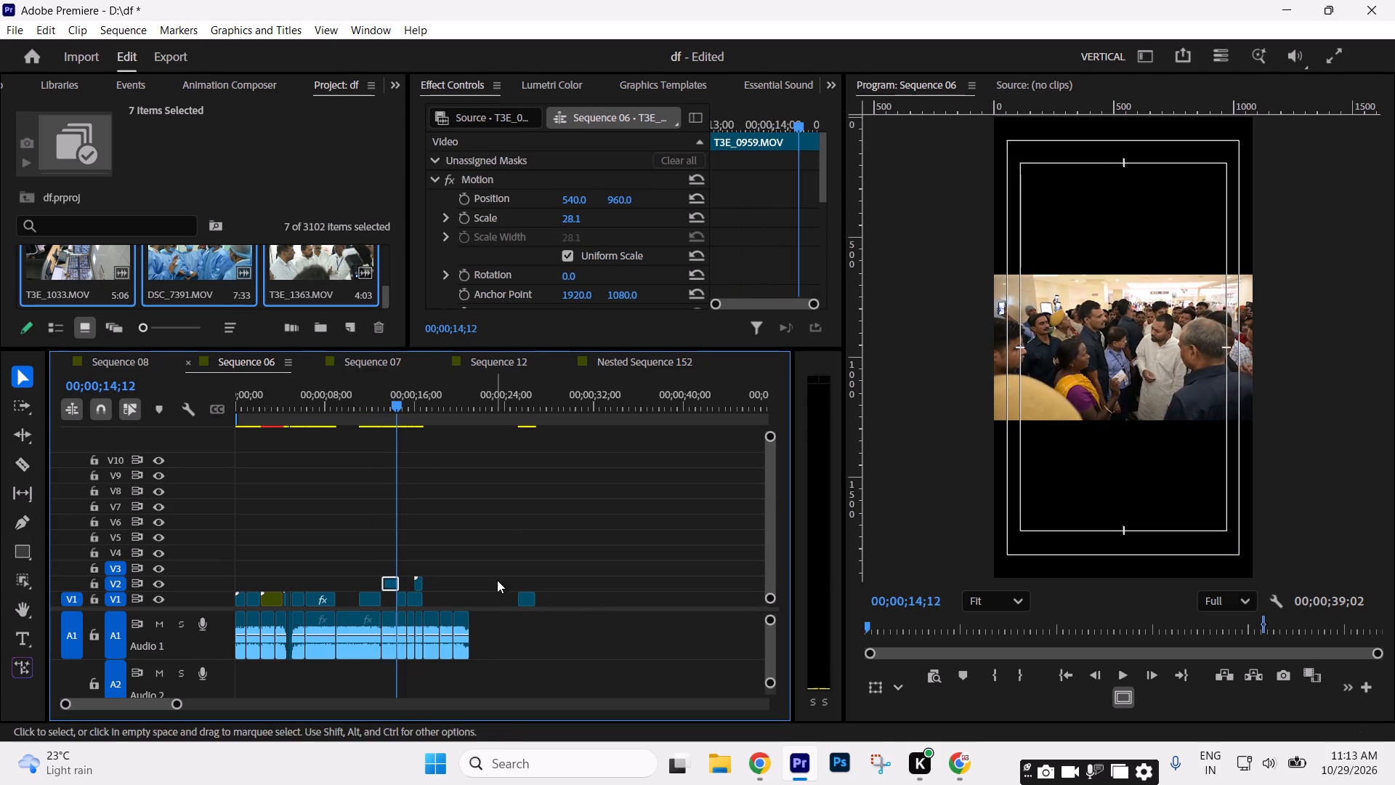
Park the first T3E_0959 piece on V2 at about 00;00;31 and place the second piece on V2 right after a.MP4.
{"action": "left_click_drag", "start_coordinate": [519, 406], "coordinate": [531, 410]}
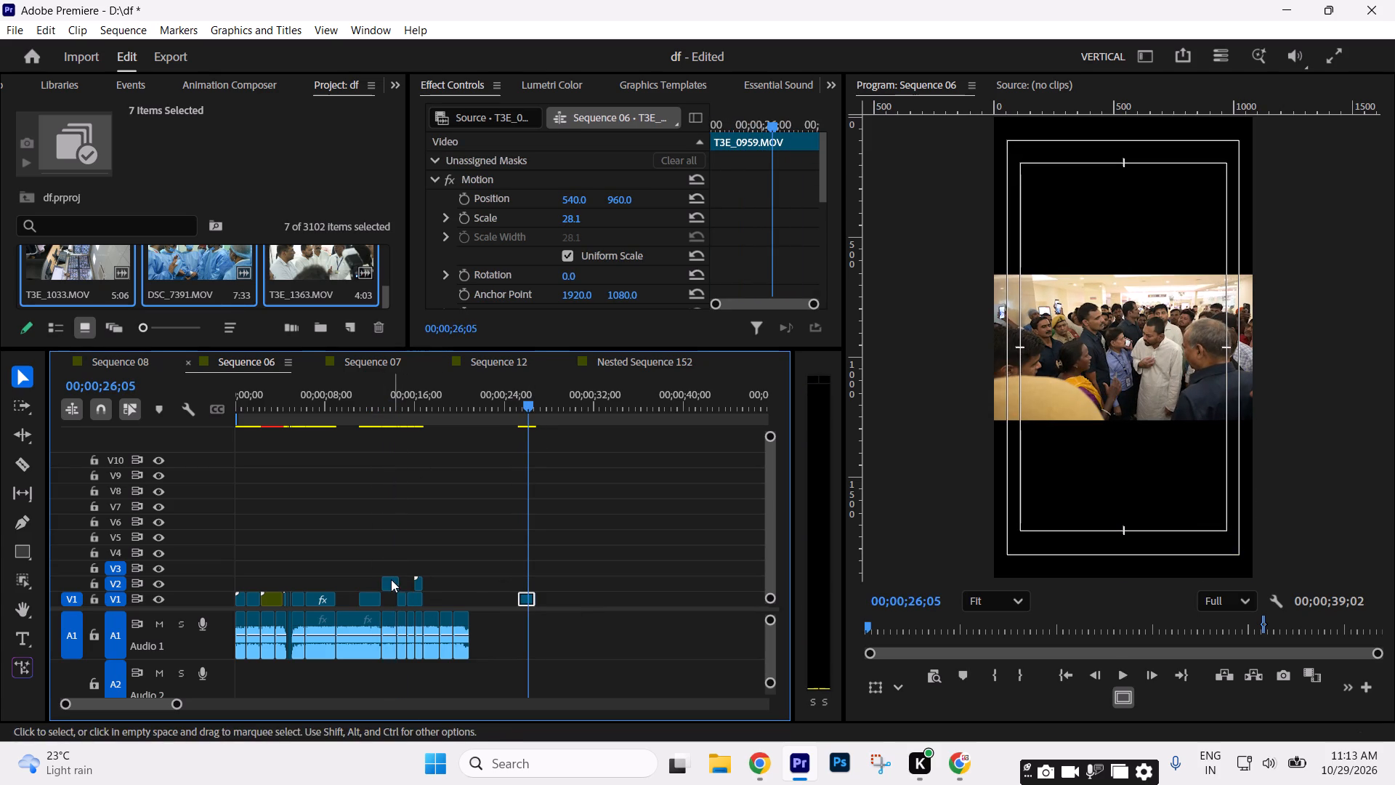
{"action": "left_click_drag", "start_coordinate": [388, 580], "coordinate": [594, 580]}
{"action": "left_click_drag", "start_coordinate": [525, 601], "coordinate": [389, 588]}
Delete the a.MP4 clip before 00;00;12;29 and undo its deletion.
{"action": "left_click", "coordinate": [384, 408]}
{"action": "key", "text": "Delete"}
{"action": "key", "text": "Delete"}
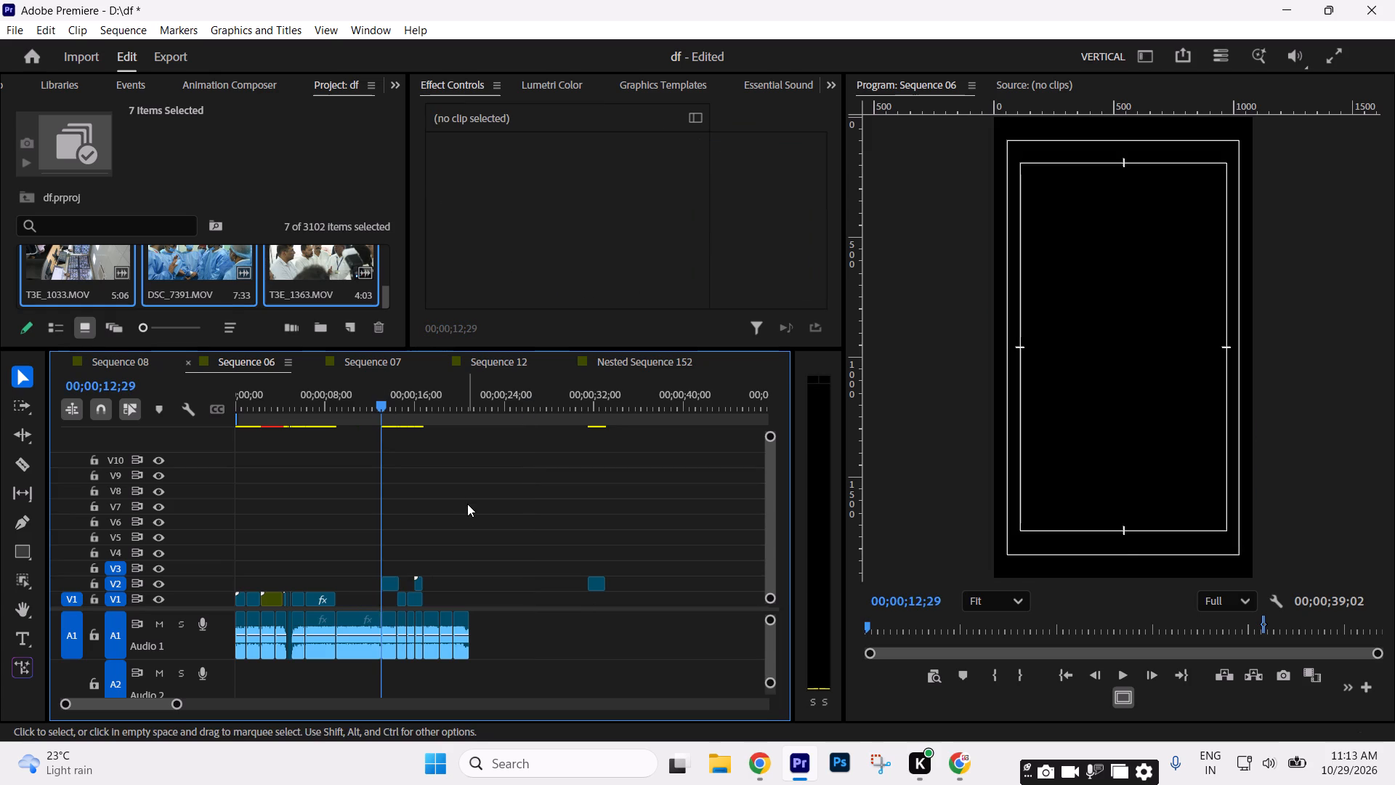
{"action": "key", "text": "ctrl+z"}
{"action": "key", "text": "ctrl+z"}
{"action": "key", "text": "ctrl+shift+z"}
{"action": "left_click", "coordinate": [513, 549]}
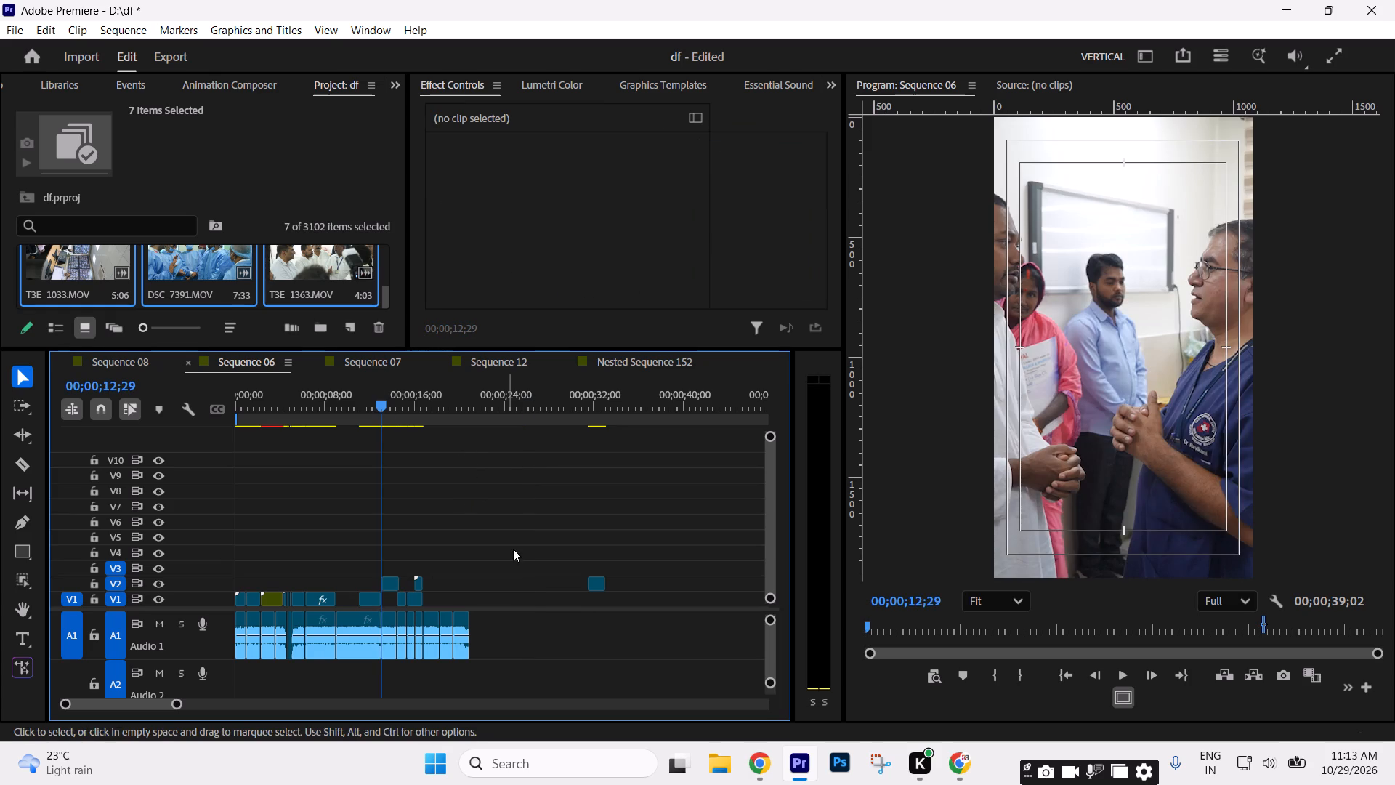
Trim the end of the T3E_0959 piece after a.MP4 to the next V1 clip's start and lower it into the V1 gap.
{"action": "type", "text": "=="}
{"action": "left_click", "coordinate": [551, 399]}
{"action": "left_click_drag", "start_coordinate": [580, 585], "coordinate": [571, 584]}
{"action": "left_click_drag", "start_coordinate": [521, 584], "coordinate": [521, 597]}
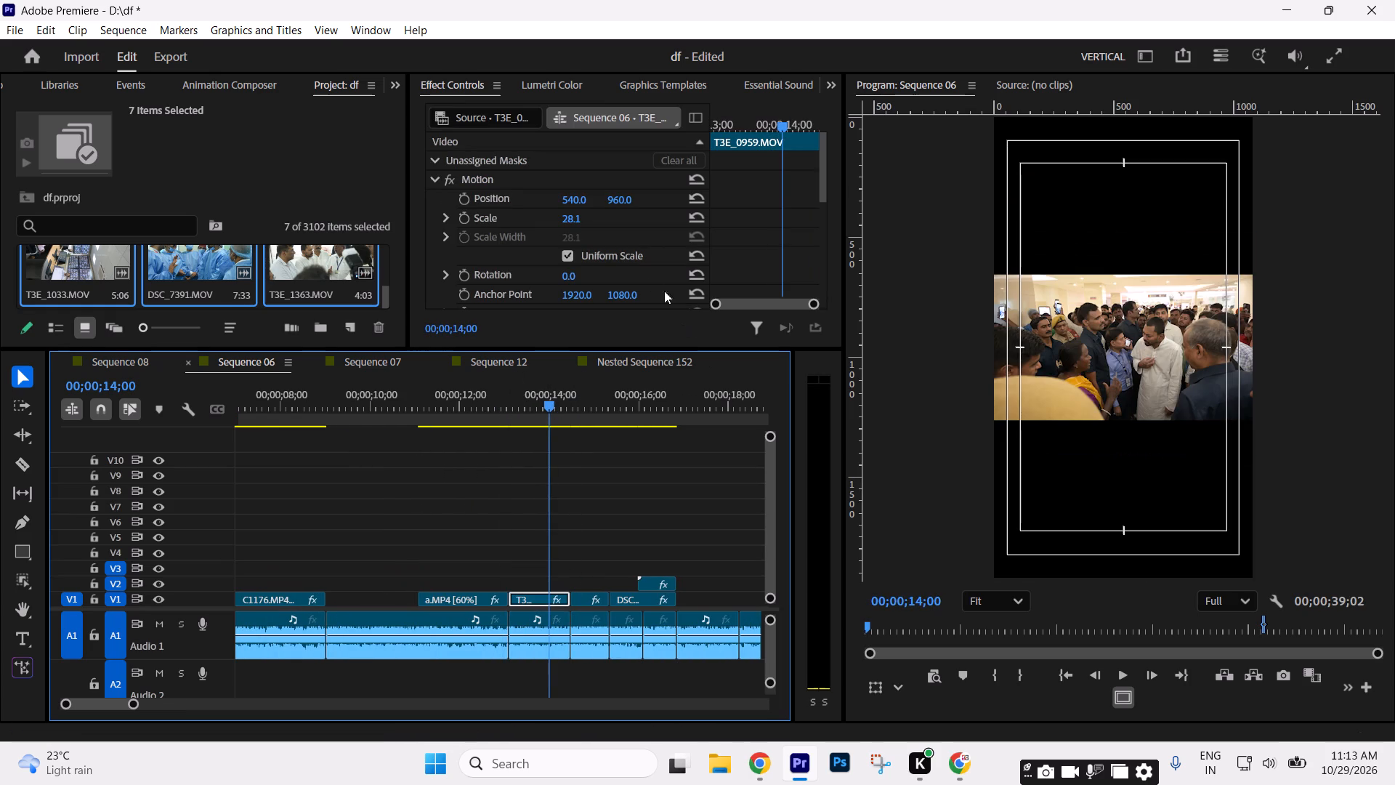
Set the T3E_0959 clip's scale to 90.1 and its horizontal position to 788.0 so it fills the vertical frame.
{"action": "left_click_drag", "start_coordinate": [575, 214], "coordinate": [632, 234]}
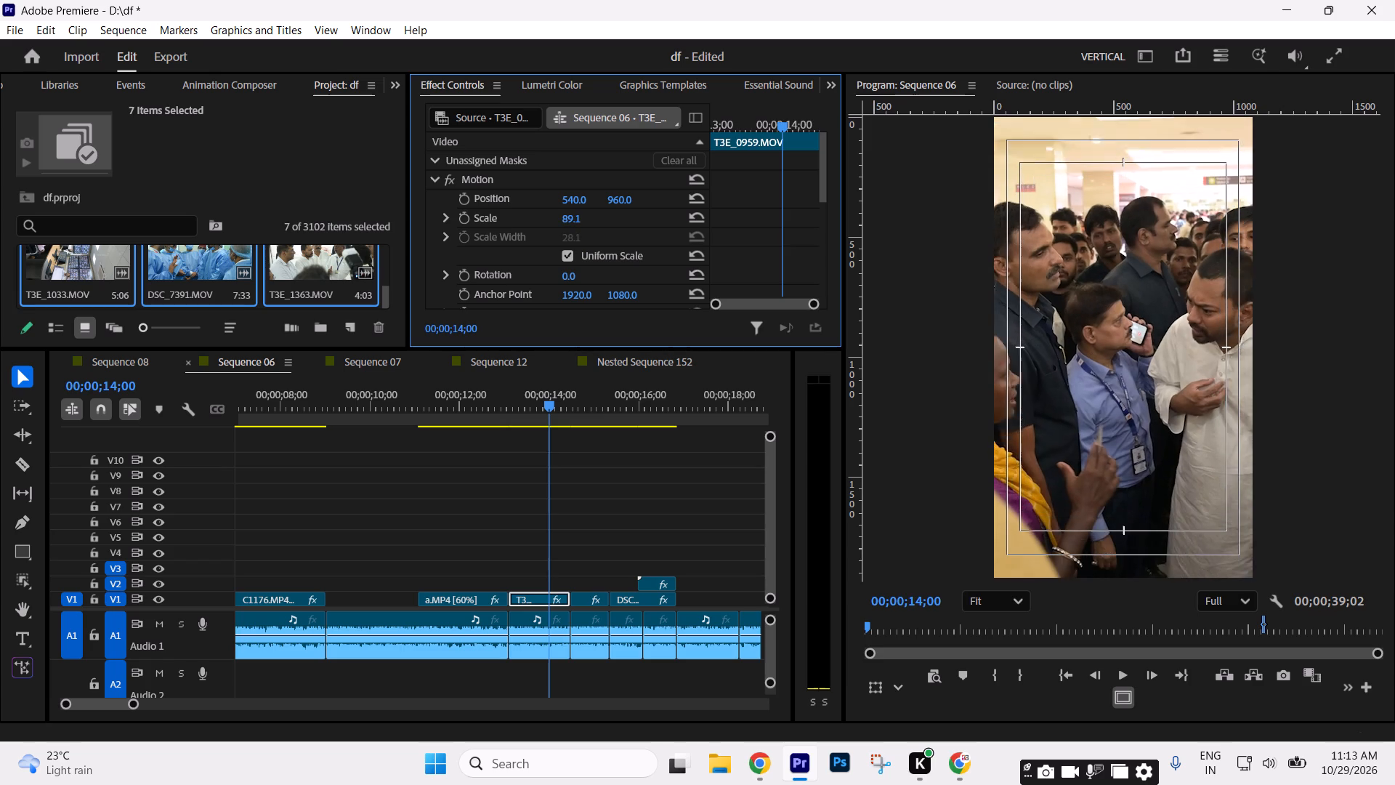
{"action": "left_click_drag", "start_coordinate": [632, 234], "coordinate": [638, 238]}
{"action": "left_click_drag", "start_coordinate": [581, 204], "coordinate": [509, 211]}
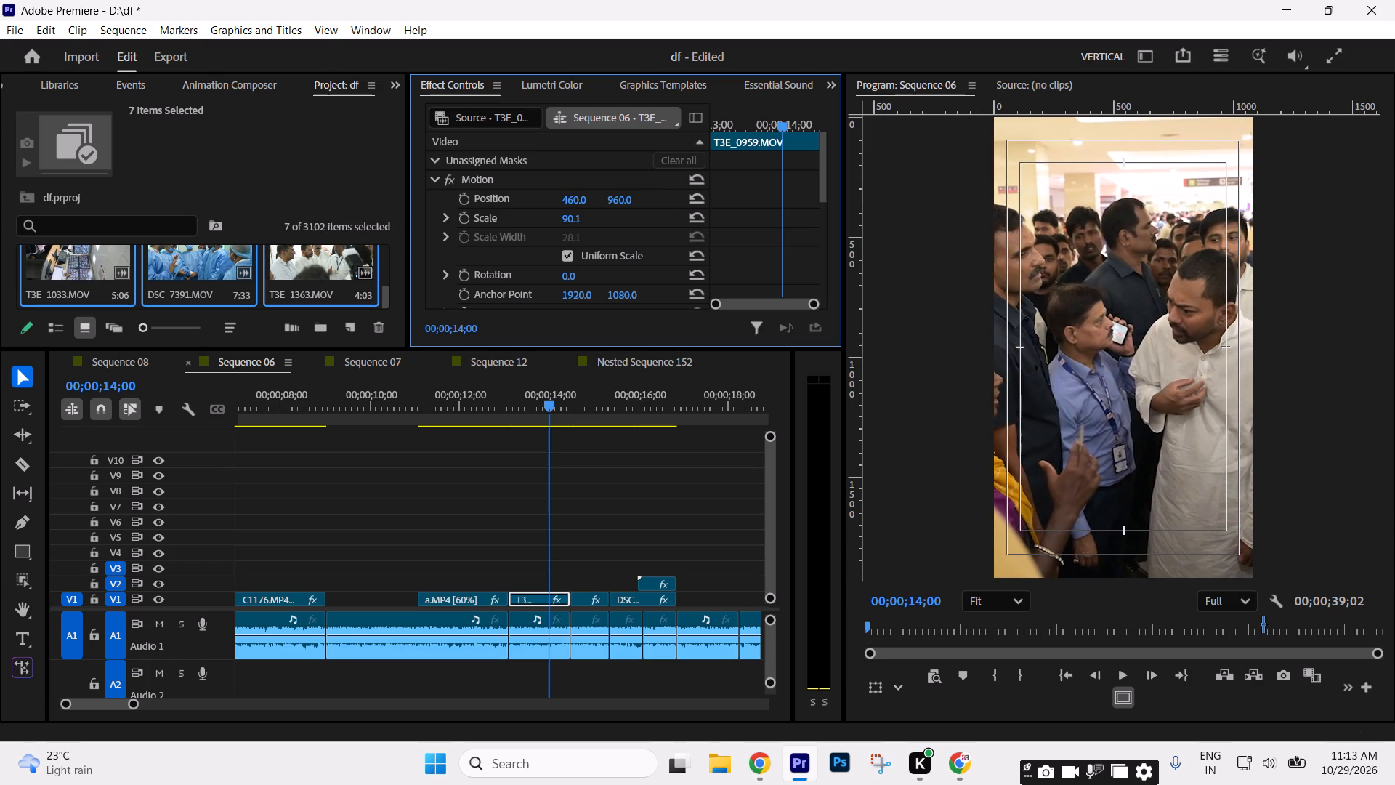
{"action": "left_click_drag", "start_coordinate": [509, 211], "coordinate": [777, 235]}
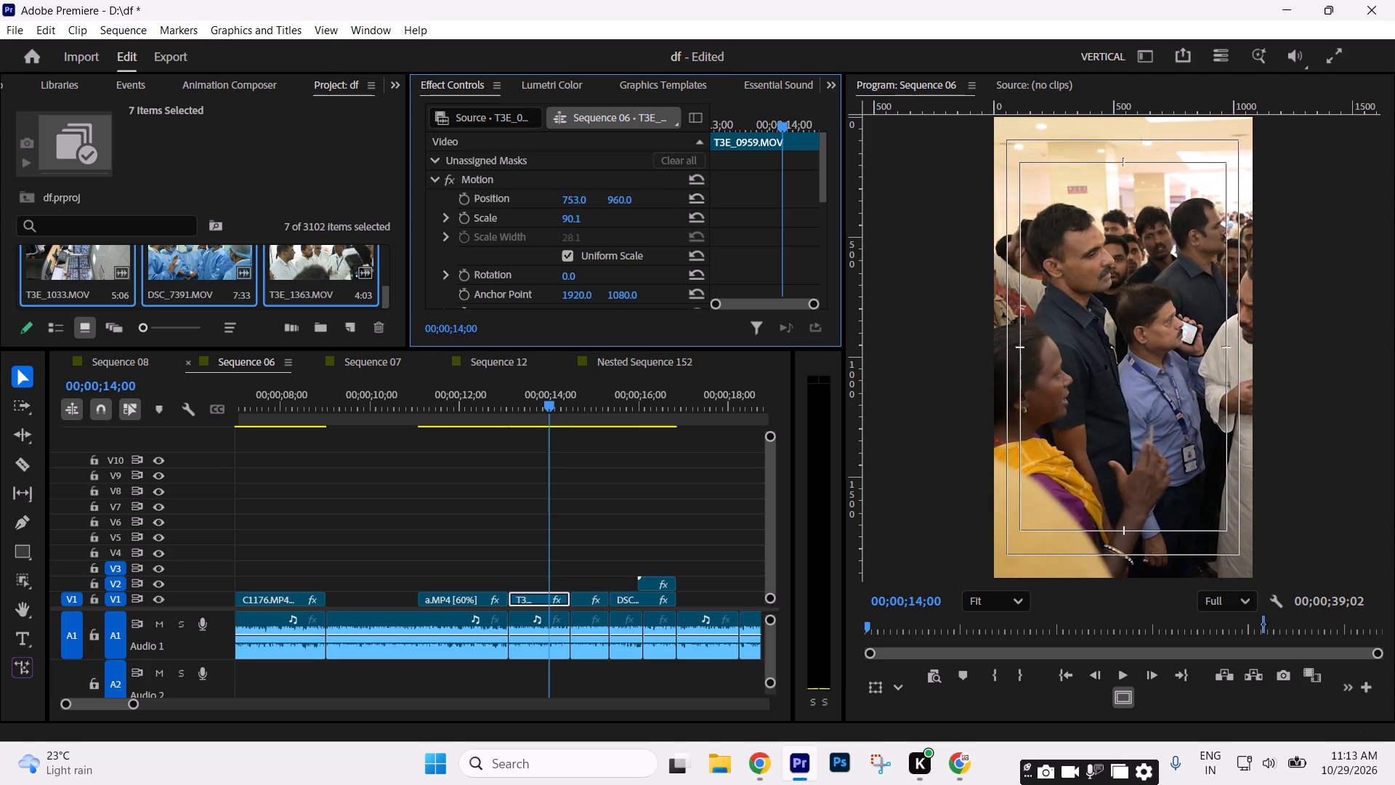
{"action": "left_click_drag", "start_coordinate": [777, 235], "coordinate": [352, 311]}
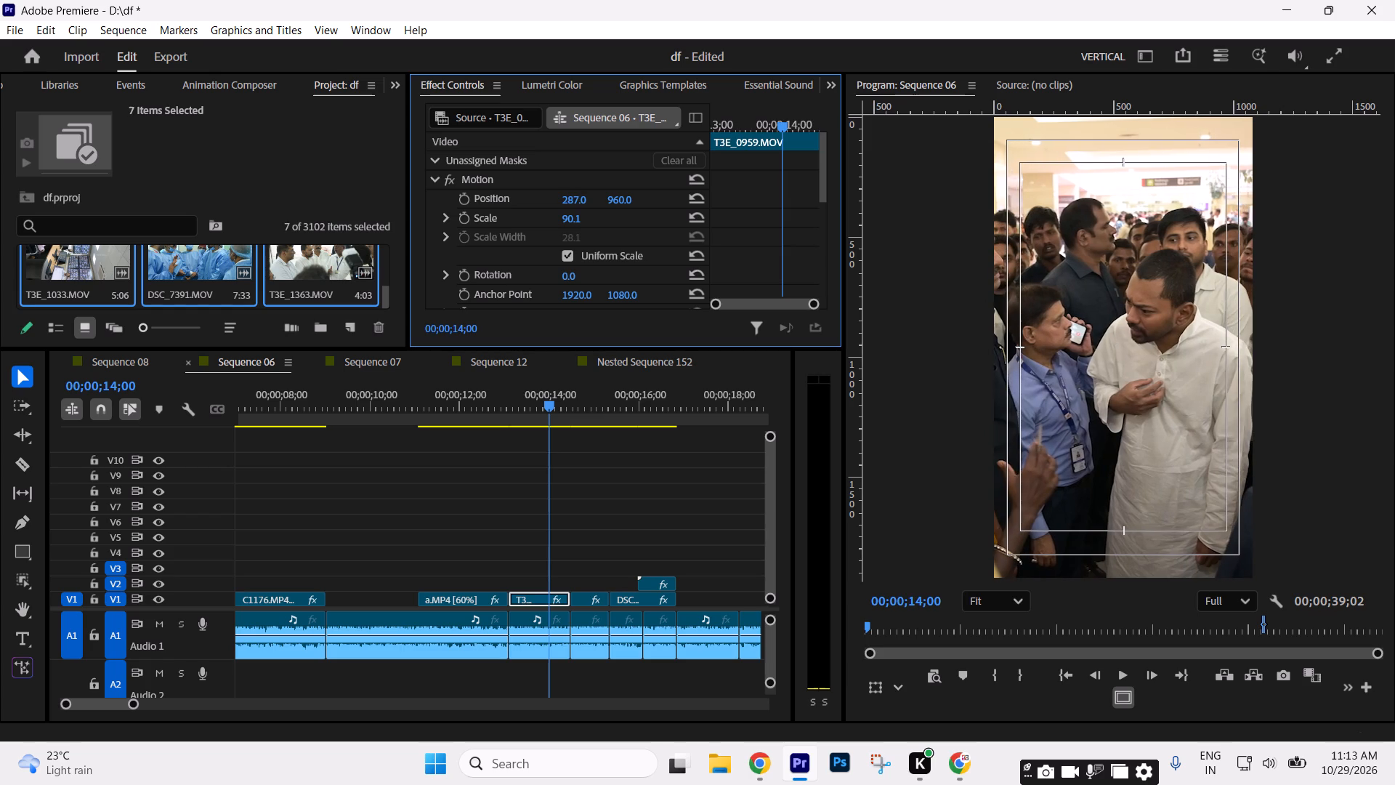
{"action": "left_click_drag", "start_coordinate": [352, 311], "coordinate": [363, 314]}
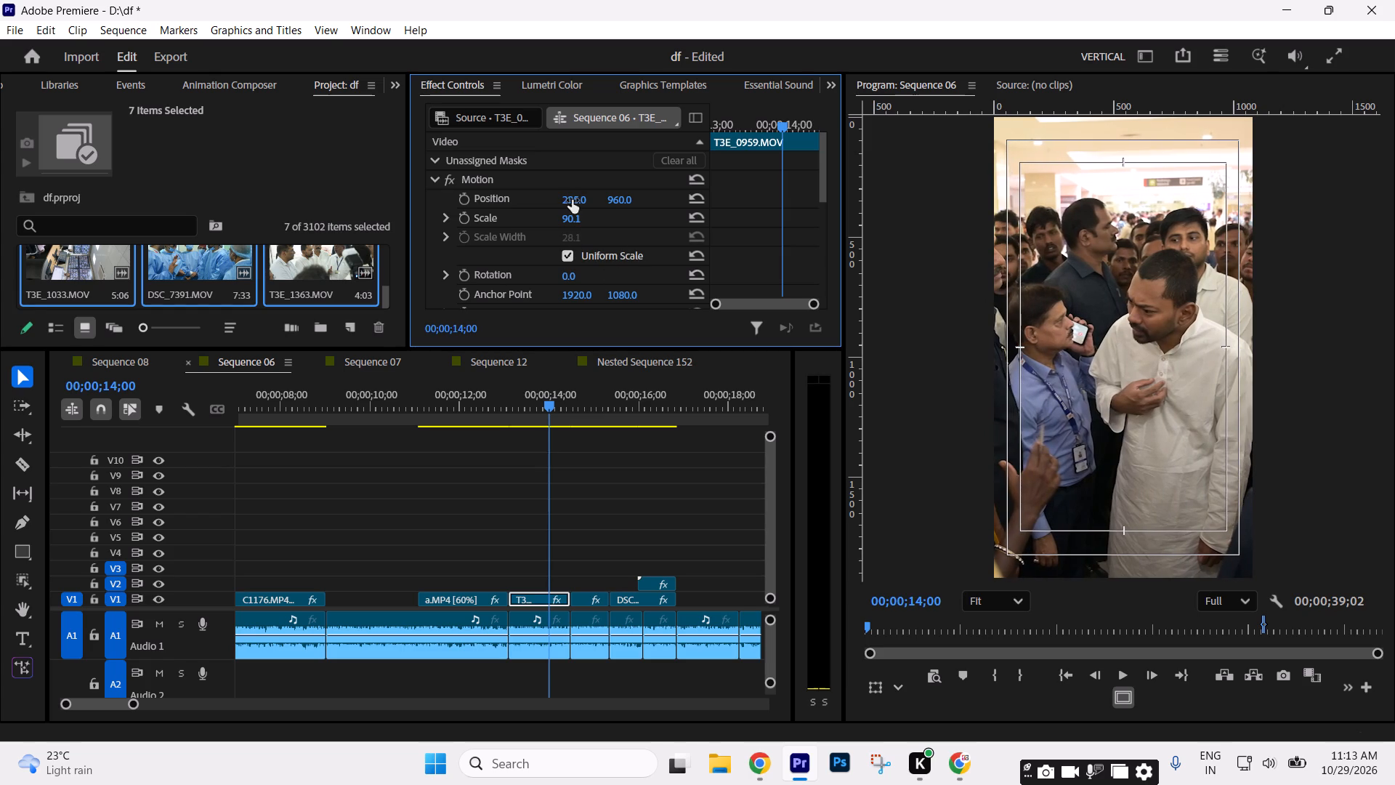
{"action": "left_click_drag", "start_coordinate": [572, 200], "coordinate": [1019, 170]}
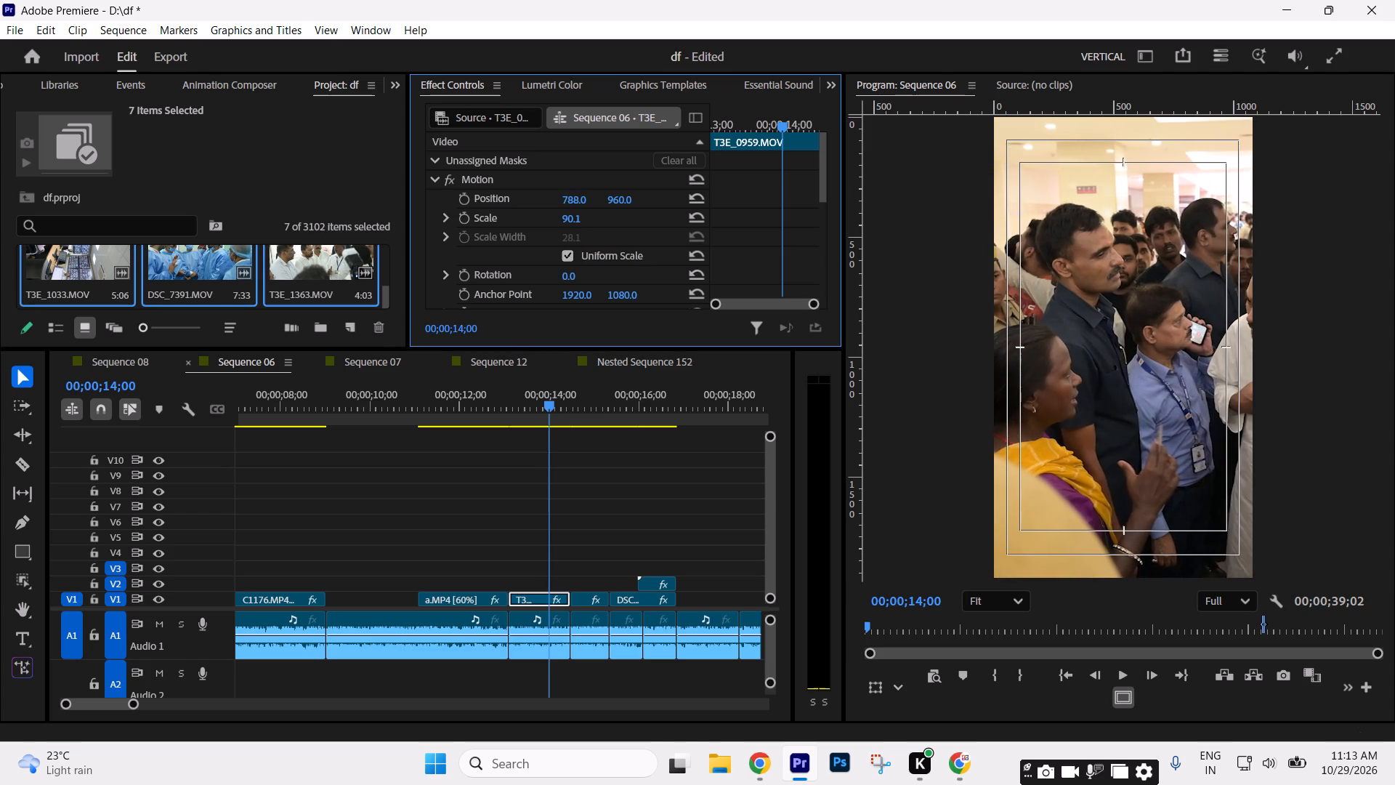
{"action": "left_click_drag", "start_coordinate": [1019, 170], "coordinate": [1021, 183]}
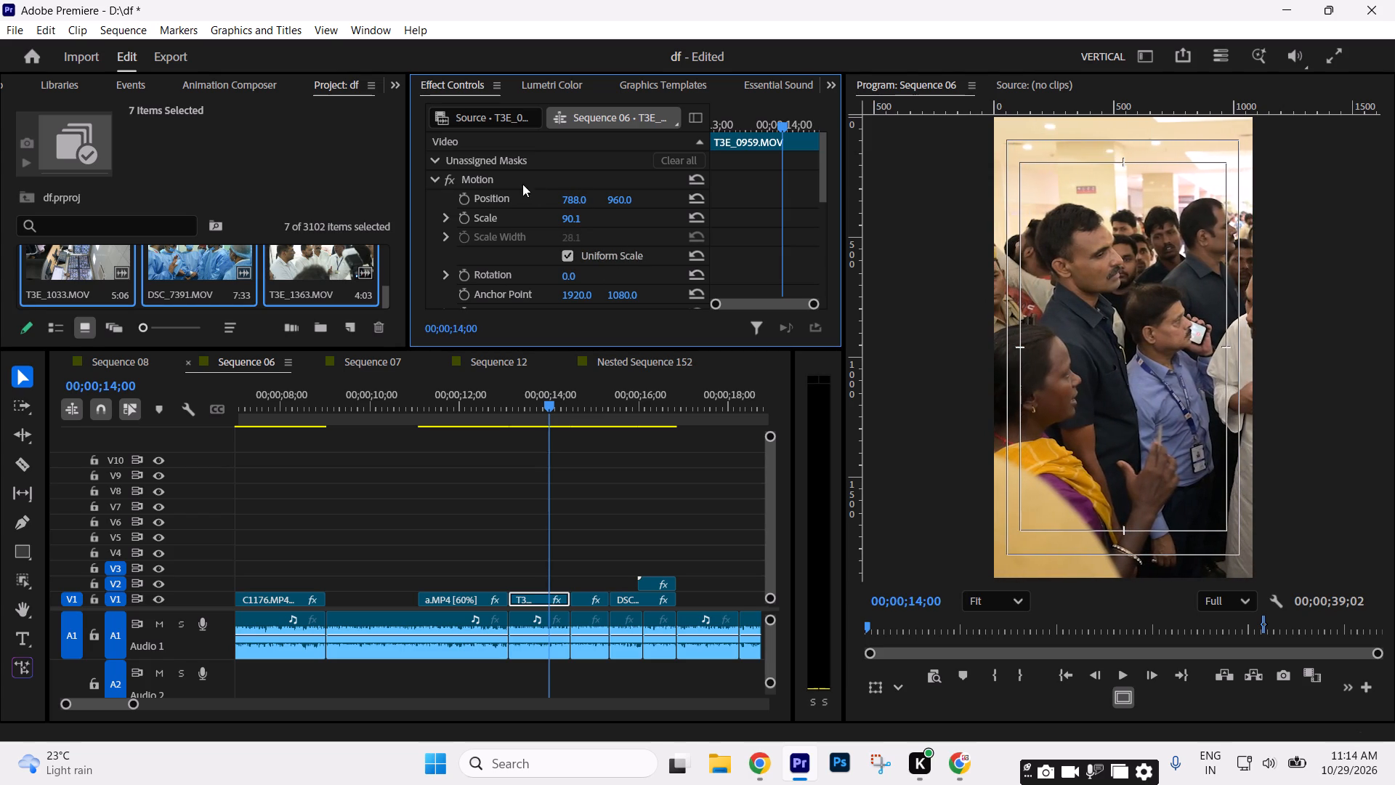
Animate the T3E_0959 clip's horizontal position with keyframes from 788.0 at its start to 319.0 at its end.
{"action": "left_click", "coordinate": [466, 198]}
{"action": "left_click_drag", "start_coordinate": [780, 201], "coordinate": [501, 203]}
{"action": "left_click_drag", "start_coordinate": [565, 195], "coordinate": [704, 190]}
{"action": "left_click_drag", "start_coordinate": [784, 199], "coordinate": [1153, 206]}
Play back the animated T3E_0959 shot and the clips following it, up to about 00;00;17.
{"action": "key", "text": "space"}
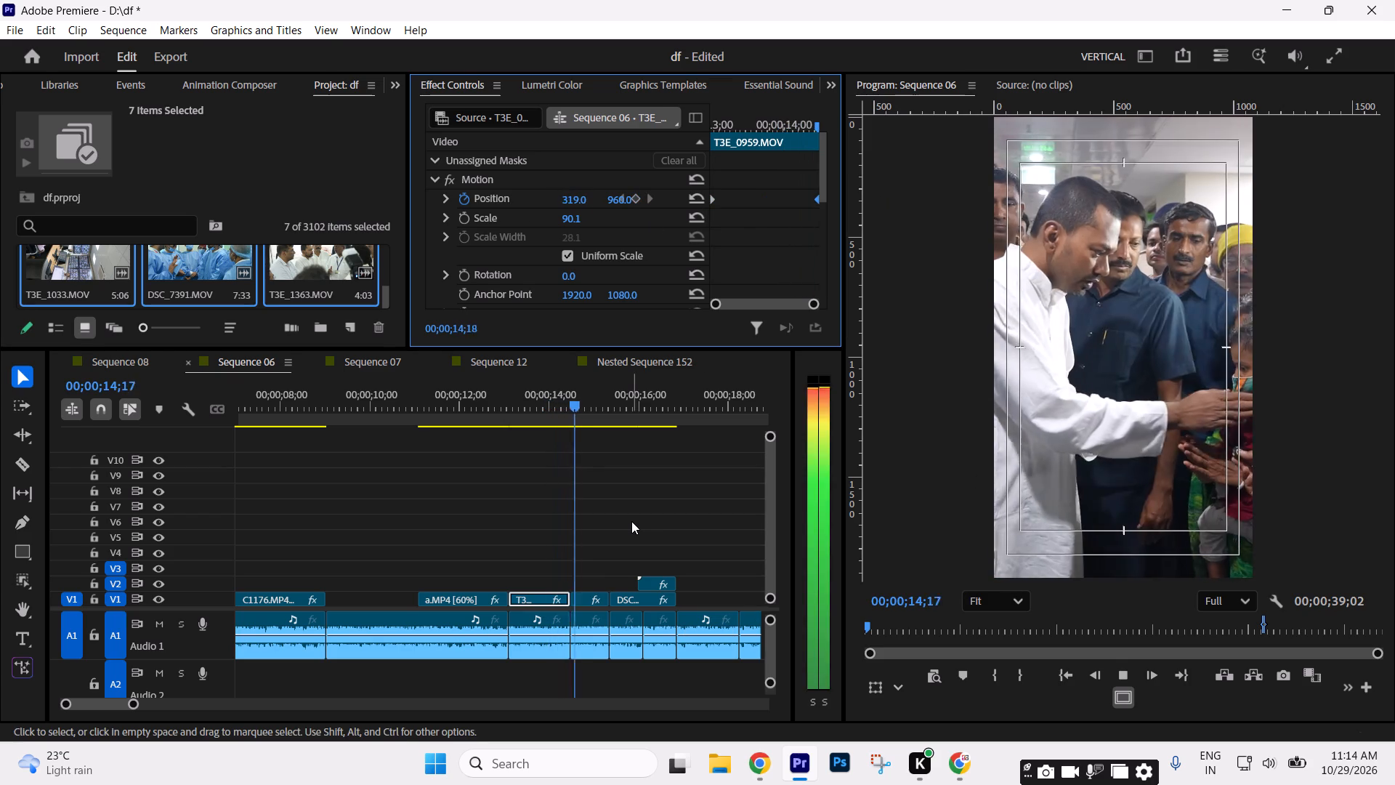
{"action": "key", "text": "space"}
{"action": "key", "text": "space"}
{"action": "key", "text": "space"}
{"action": "key", "text": "space"}
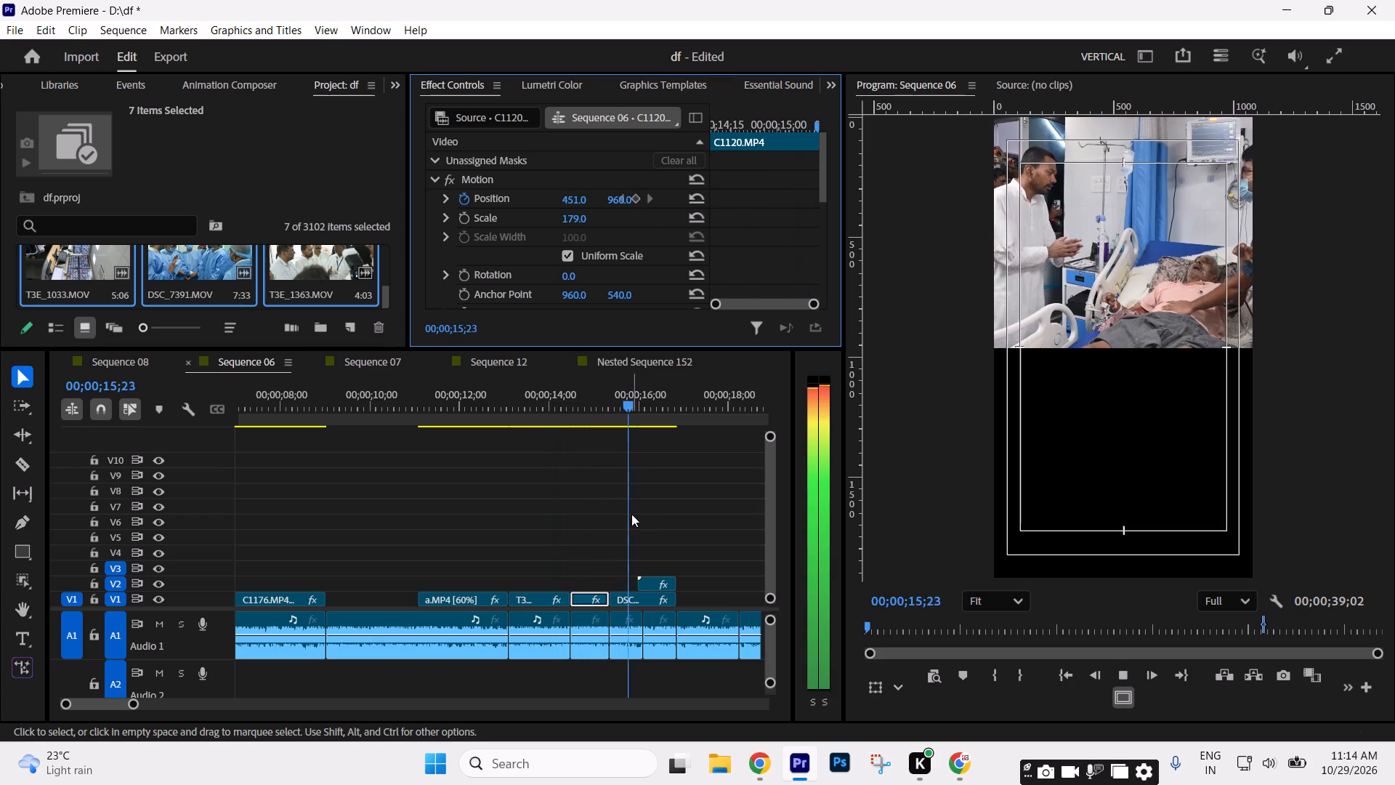
{"action": "key", "text": "space"}
{"action": "key", "text": "space"}
{"action": "key", "text": "space"}
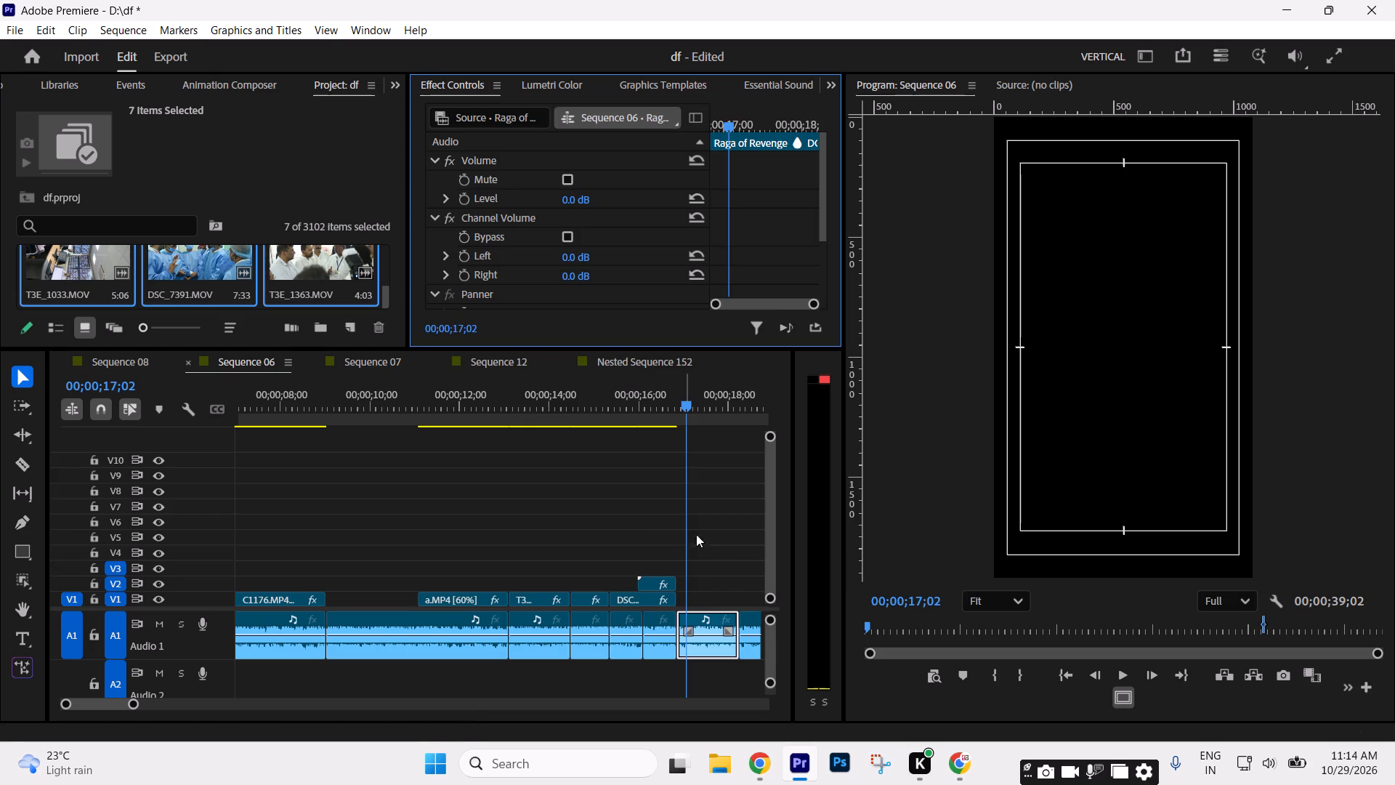
Cut the C0198.MP4 clip at 00;02;25;10 and paste it after the opening edit so it ends at 00;00;26;29.
{"action": "left_click", "coordinate": [719, 535]}
{"action": "type", "text": "-----"}
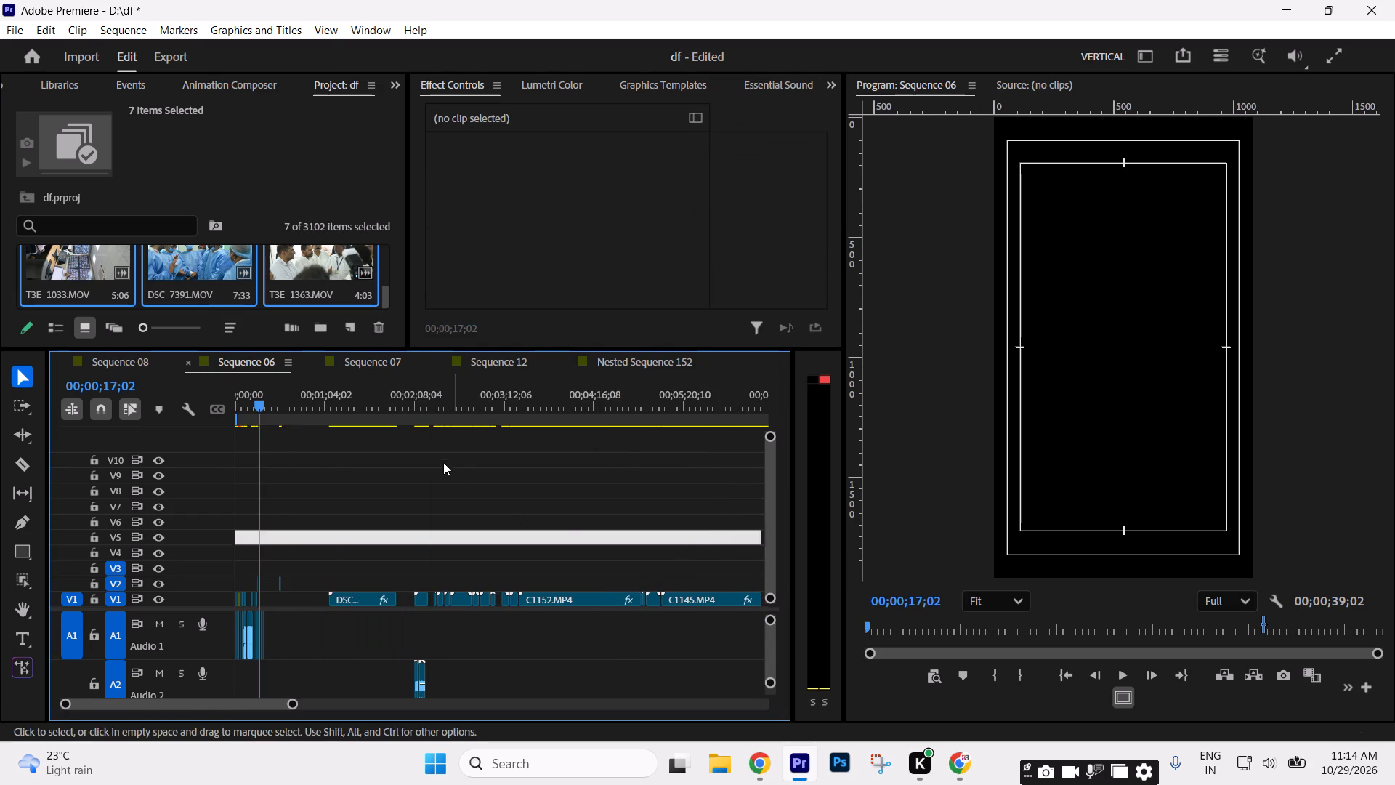
{"action": "left_click_drag", "start_coordinate": [406, 409], "coordinate": [445, 419]}
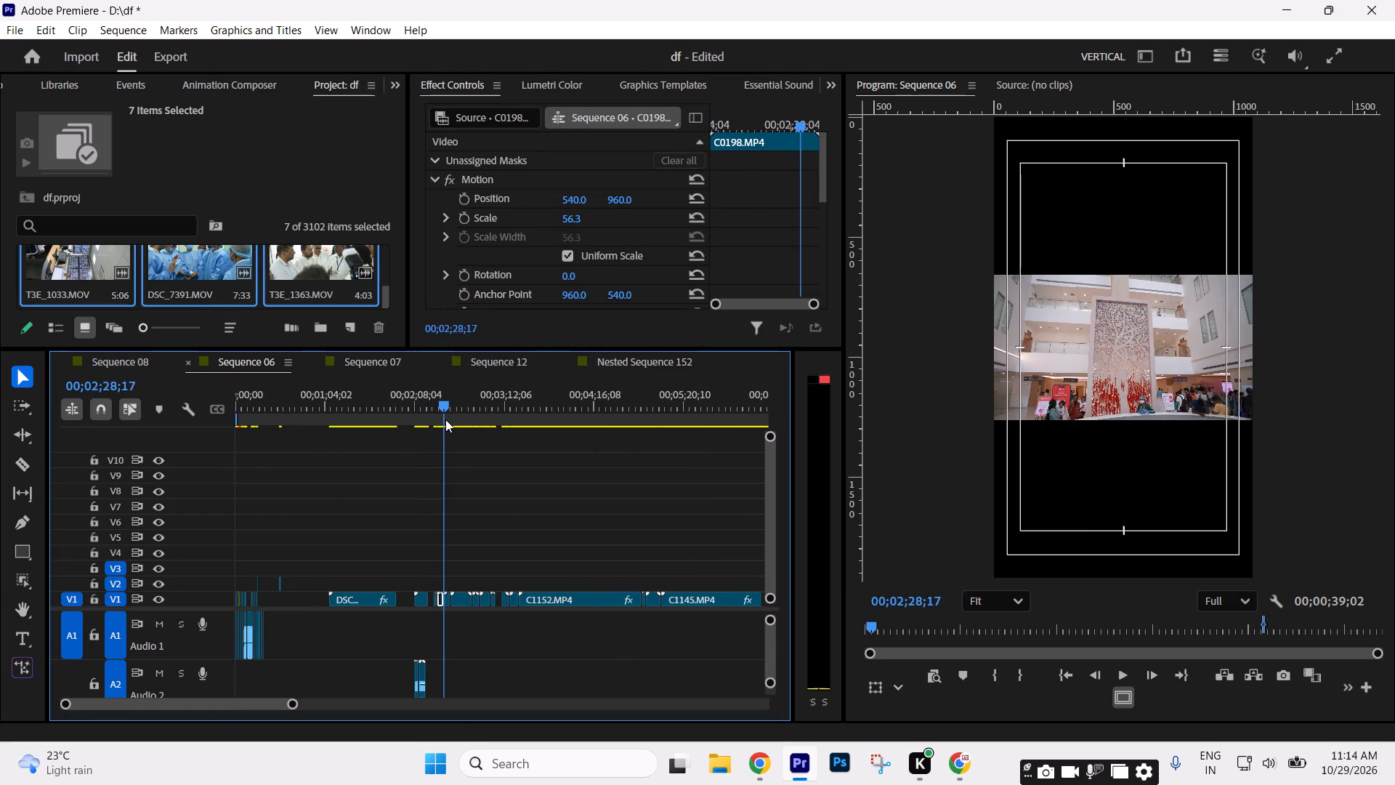
{"action": "left_click_drag", "start_coordinate": [445, 419], "coordinate": [440, 419]}
{"action": "key", "text": "ctrl+x"}
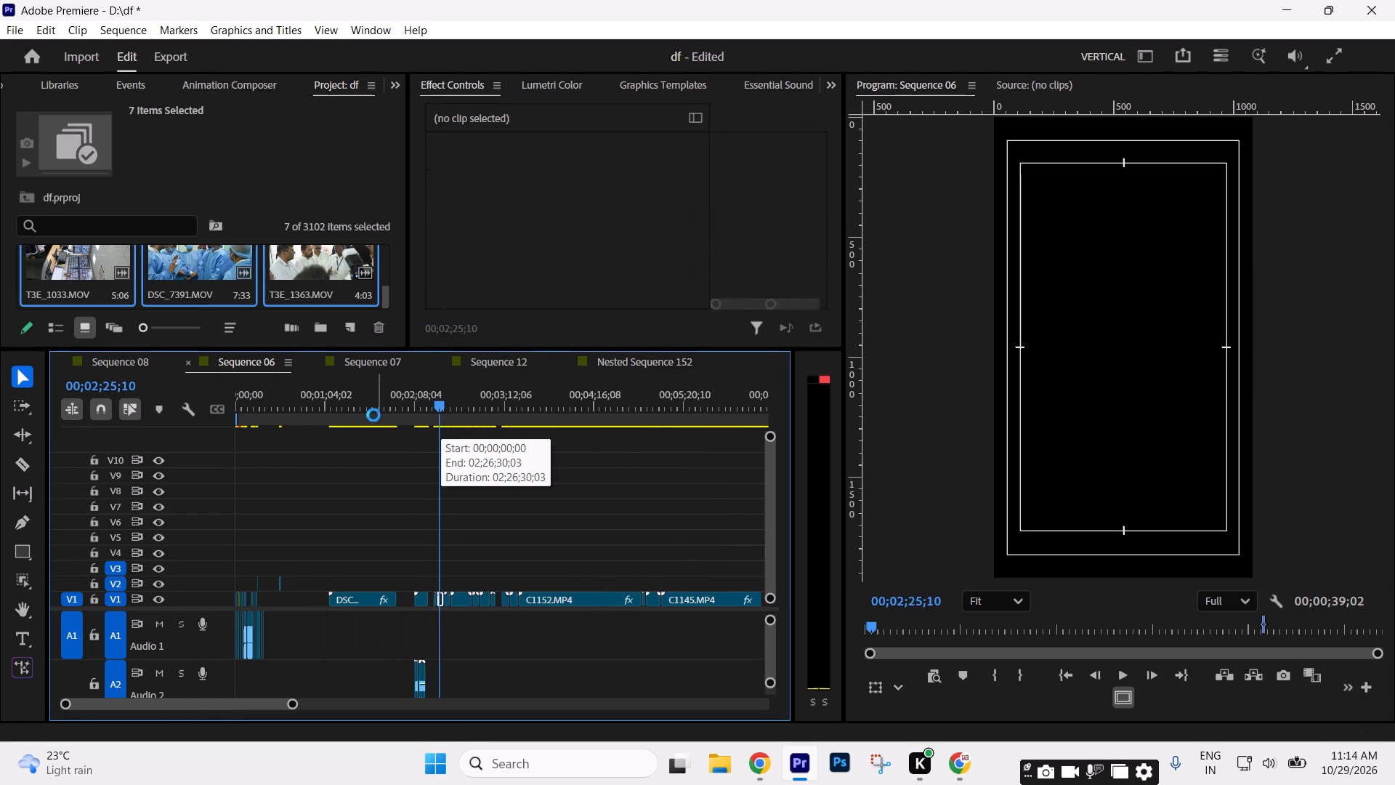
{"action": "left_click_drag", "start_coordinate": [391, 418], "coordinate": [206, 455]}
{"action": "key", "text": "equal"}
{"action": "key", "text": "equal"}
{"action": "key", "text": "equal"}
{"action": "key", "text": "equal"}
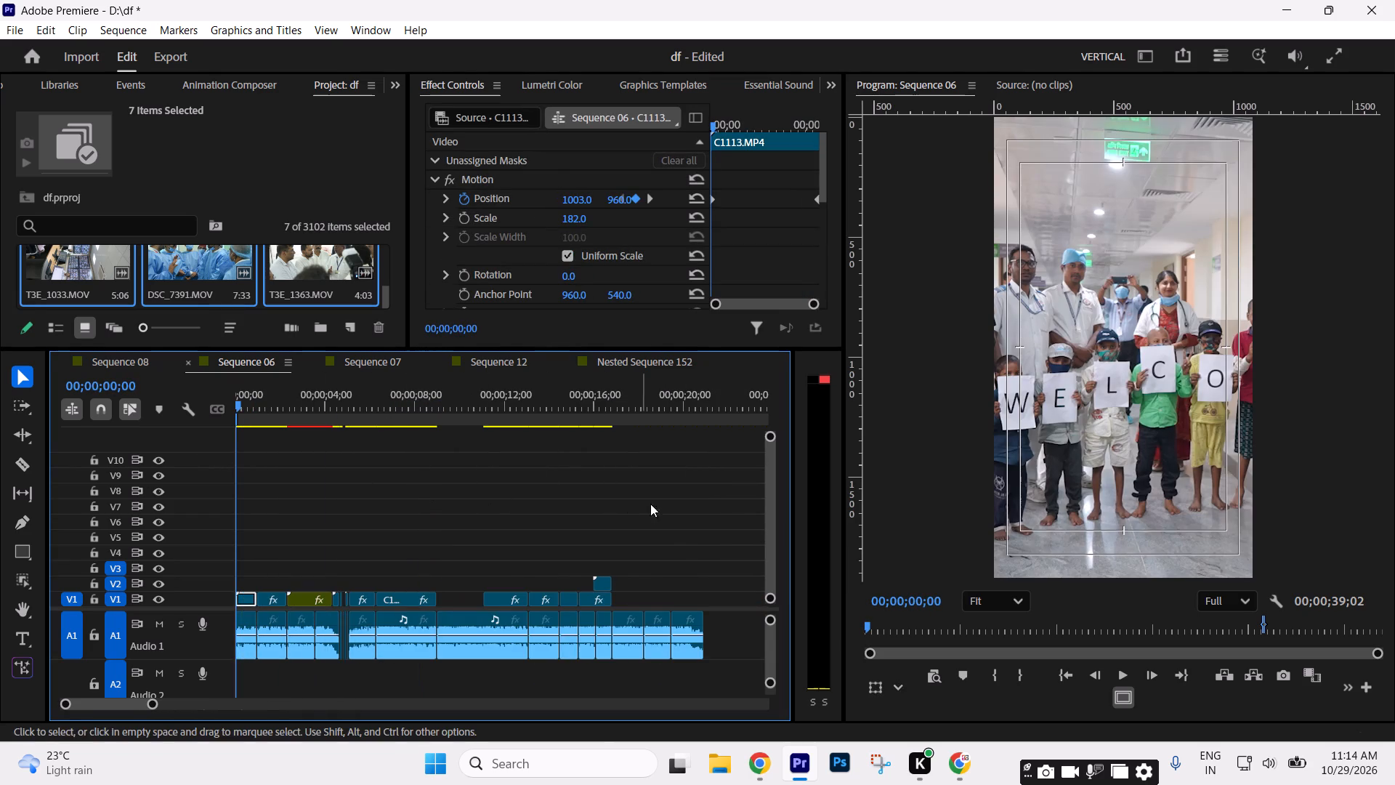
{"action": "type", "text": "=-"}
{"action": "left_click", "coordinate": [736, 408]}
{"action": "key", "text": "shift+v"}
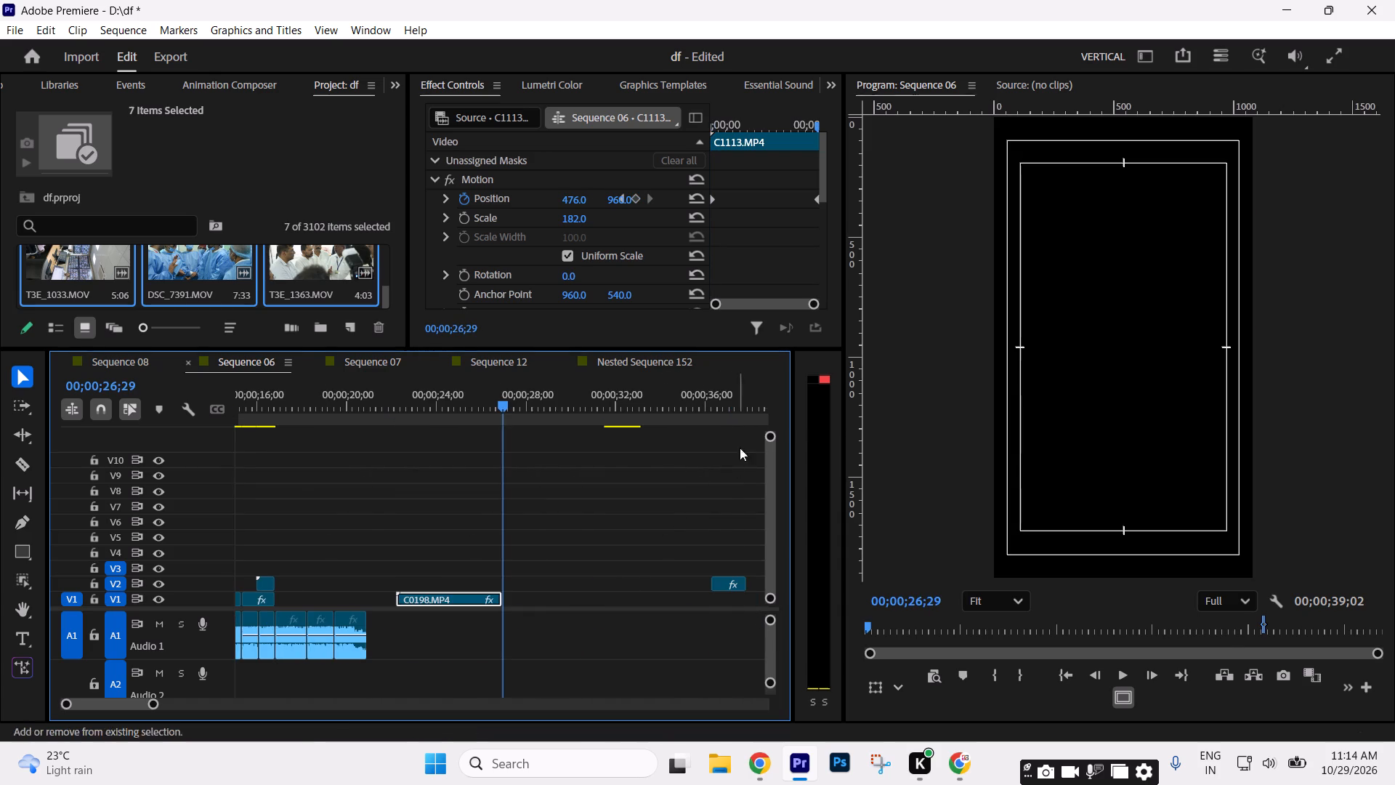
Move the C0198.MP4 clip onto V2 so it starts at the V1 gap before C1125.MP4, at about 00;00;04;24.
{"action": "key", "text": "minus"}
{"action": "key", "text": "minus"}
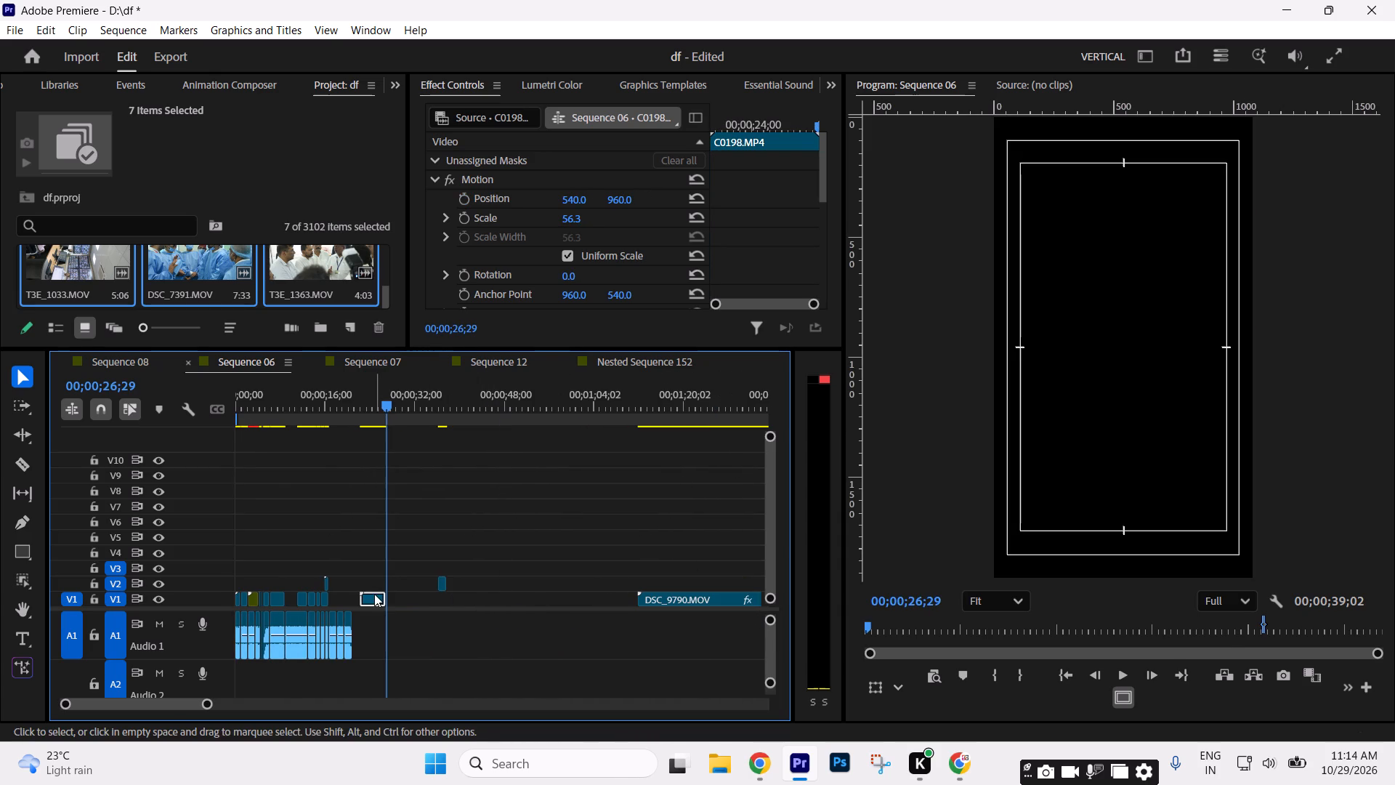
{"action": "left_click_drag", "start_coordinate": [374, 594], "coordinate": [285, 580]}
{"action": "left_click", "coordinate": [271, 403]}
{"action": "type", "text": "==="}
{"action": "key", "text": "equal"}
{"action": "left_click_drag", "start_coordinate": [583, 579], "coordinate": [451, 581]}
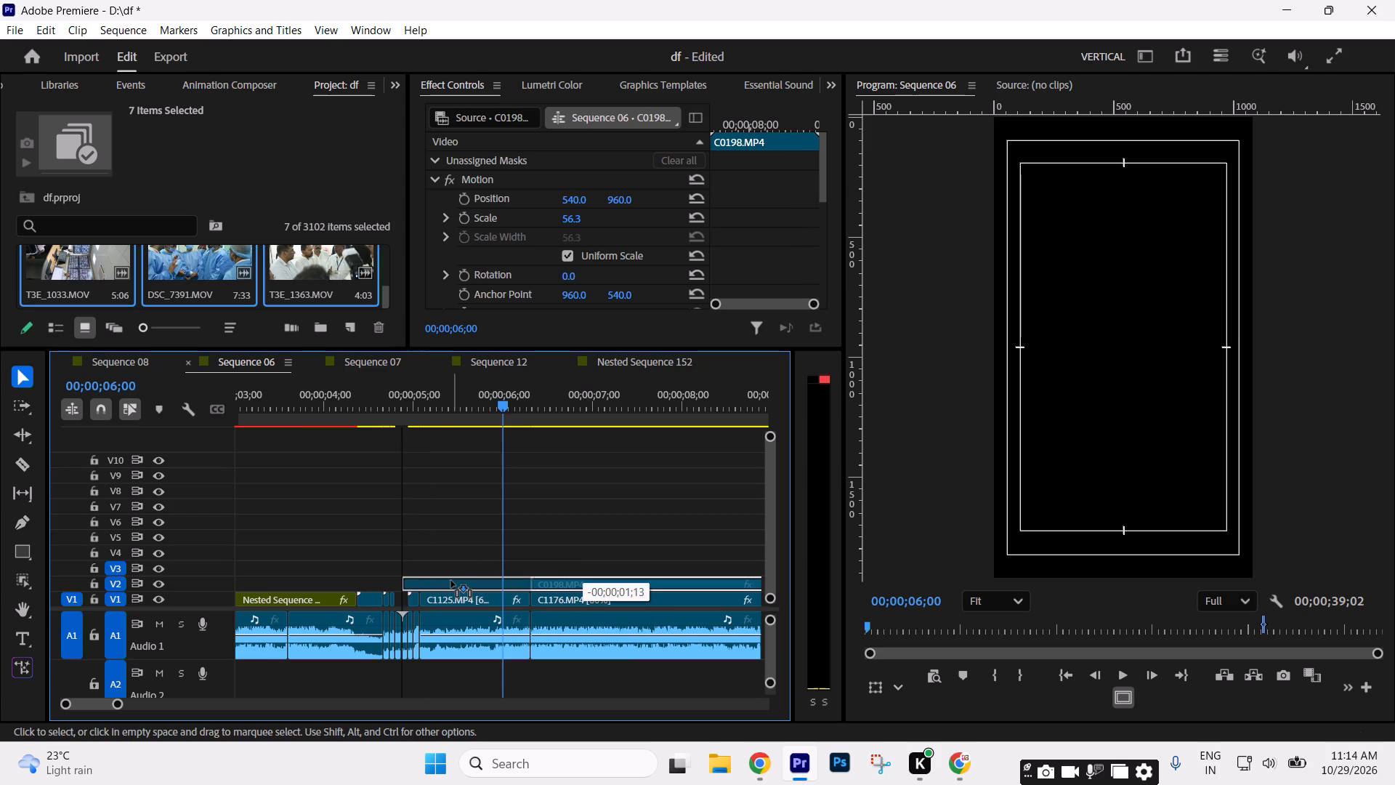
{"action": "left_click_drag", "start_coordinate": [451, 581], "coordinate": [449, 581]}
Split C0198.MP4 on V2 shortly after its start, within the V1 gap, and delete the long remainder.
{"action": "key", "text": "equal"}
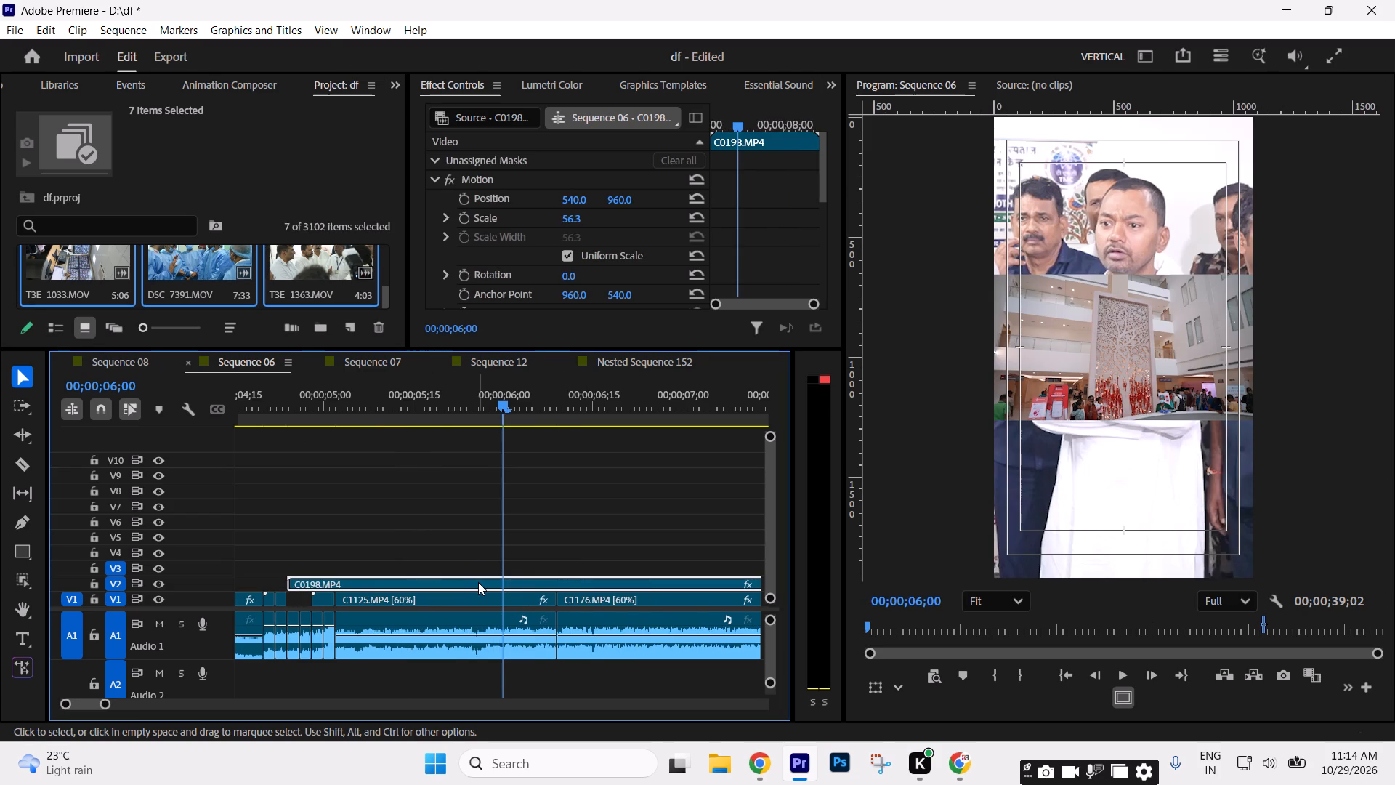
{"action": "key", "text": "x"}
{"action": "key", "text": "c"}
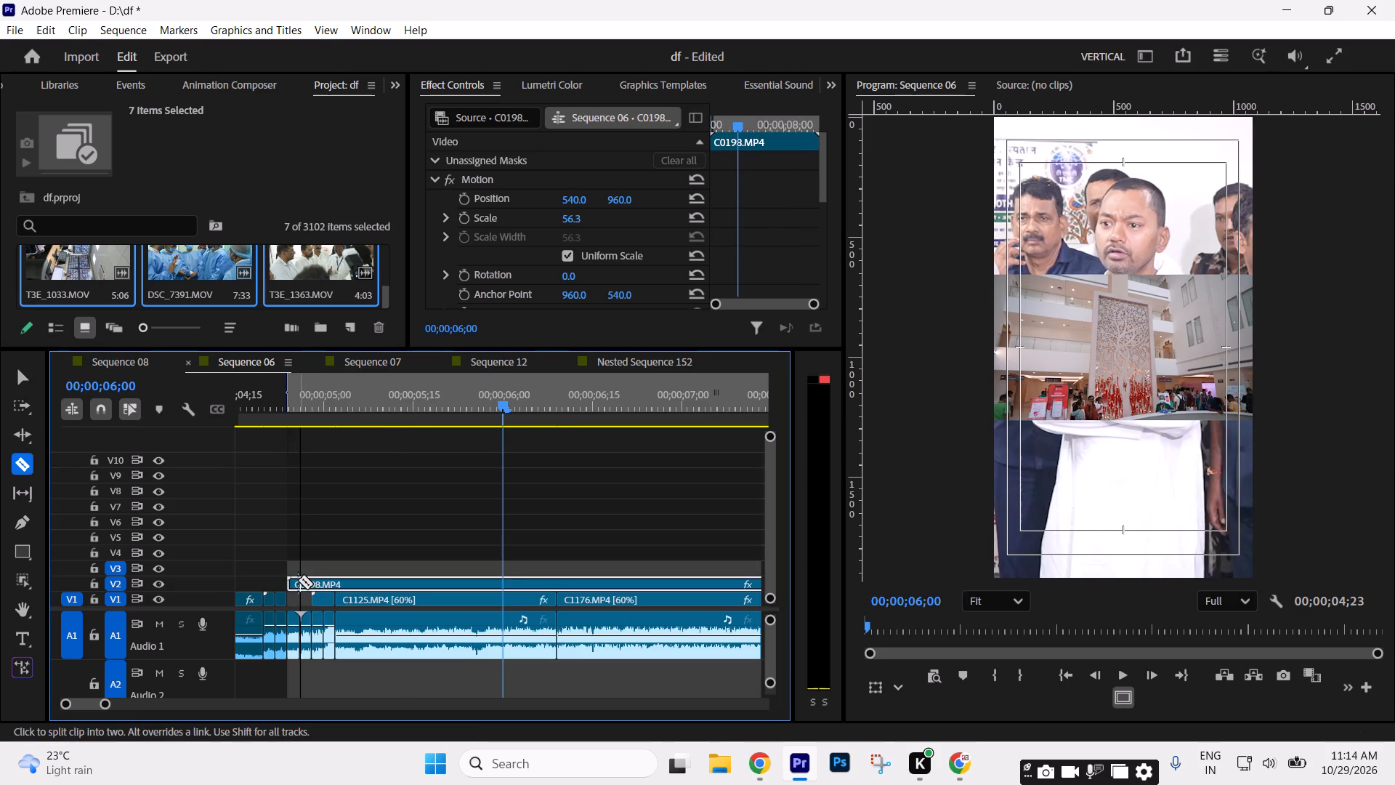
{"action": "left_click", "coordinate": [298, 580]}
{"action": "key", "text": "v"}
{"action": "left_click", "coordinate": [328, 579]}
{"action": "key", "text": "Delete"}
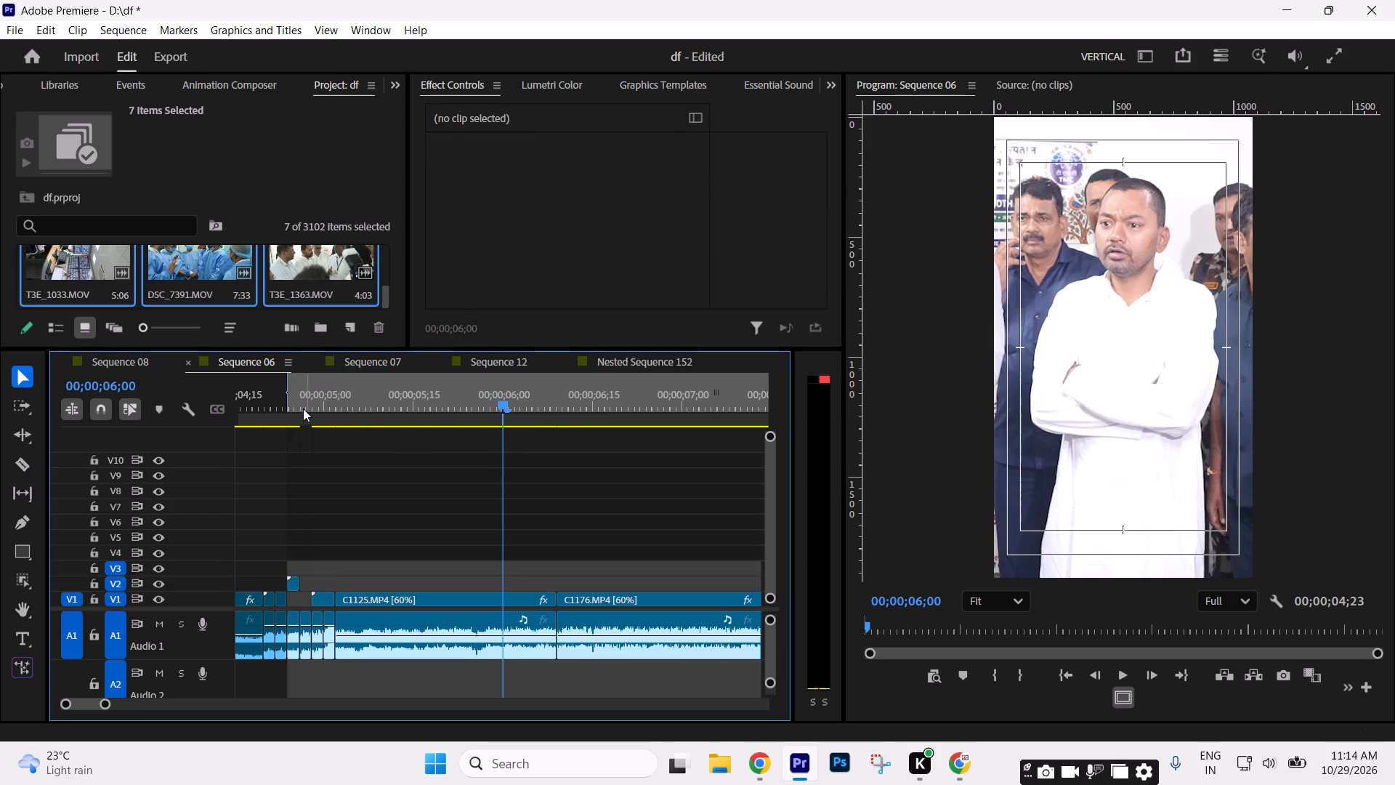
Move the short C0198.MP4 piece from V2 down into the V1 gap at about 00;00;04;25.
{"action": "left_click", "coordinate": [303, 408]}
{"action": "left_click_drag", "start_coordinate": [294, 582], "coordinate": [293, 594]}
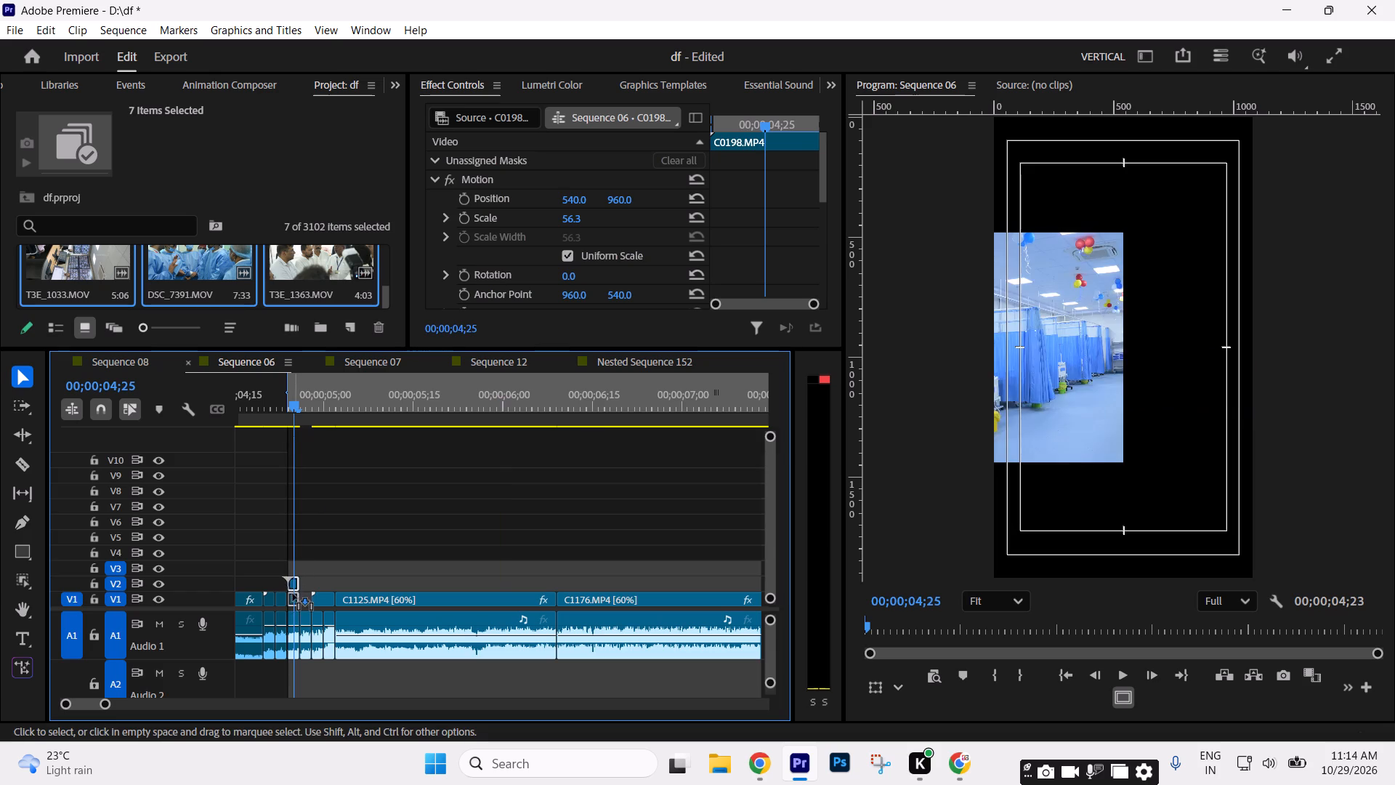
{"action": "left_click_drag", "start_coordinate": [293, 594], "coordinate": [293, 596]}
{"action": "left_click", "coordinate": [368, 546]}
{"action": "key", "text": "minus"}
{"action": "key", "text": "minus"}
{"action": "key", "text": "minus"}
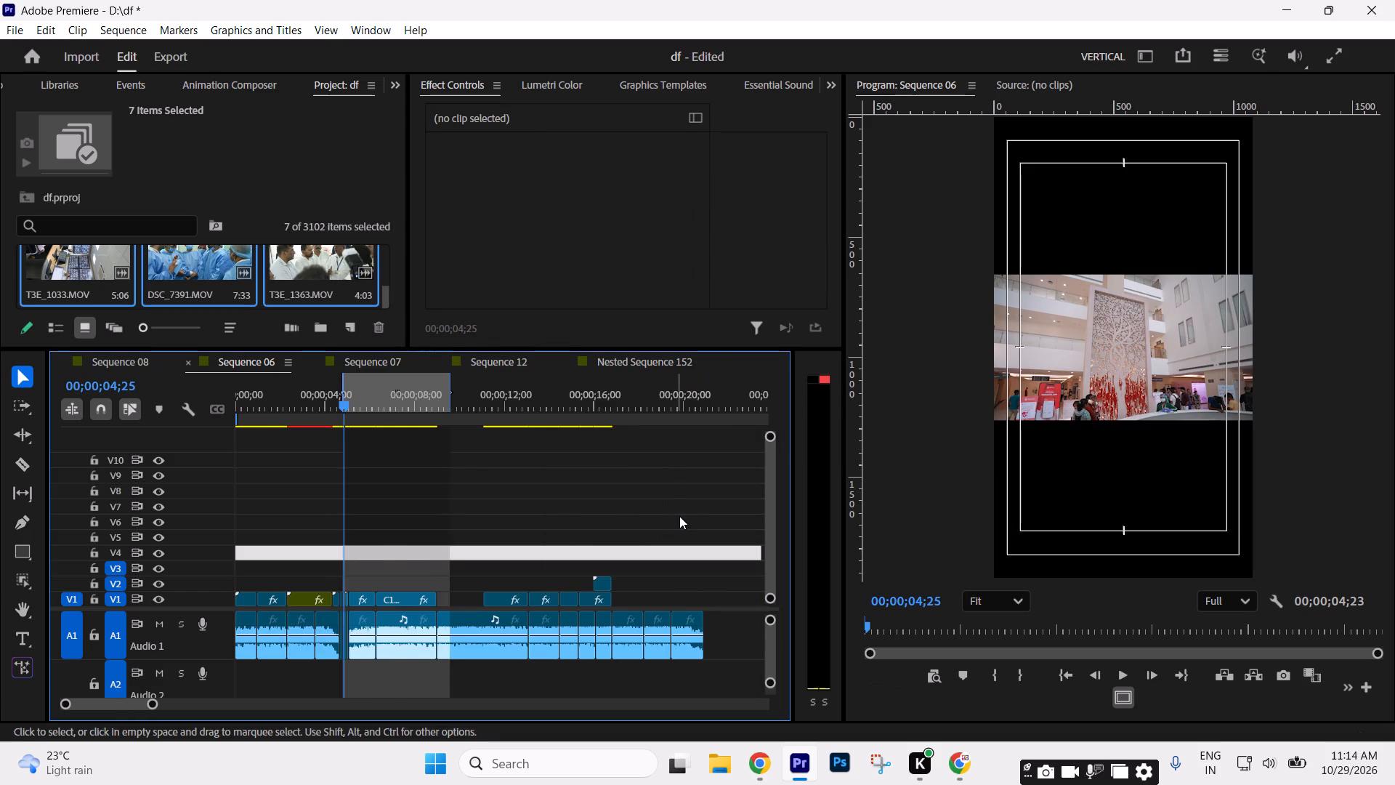
Cut the T3E_1033.MOV clip at 00;02;55;24 and paste it after the opening edit so it ends at 00;00;31;04.
{"action": "type", "text": "---"}
{"action": "key", "text": "minus"}
{"action": "left_click_drag", "start_coordinate": [484, 412], "coordinate": [490, 413]}
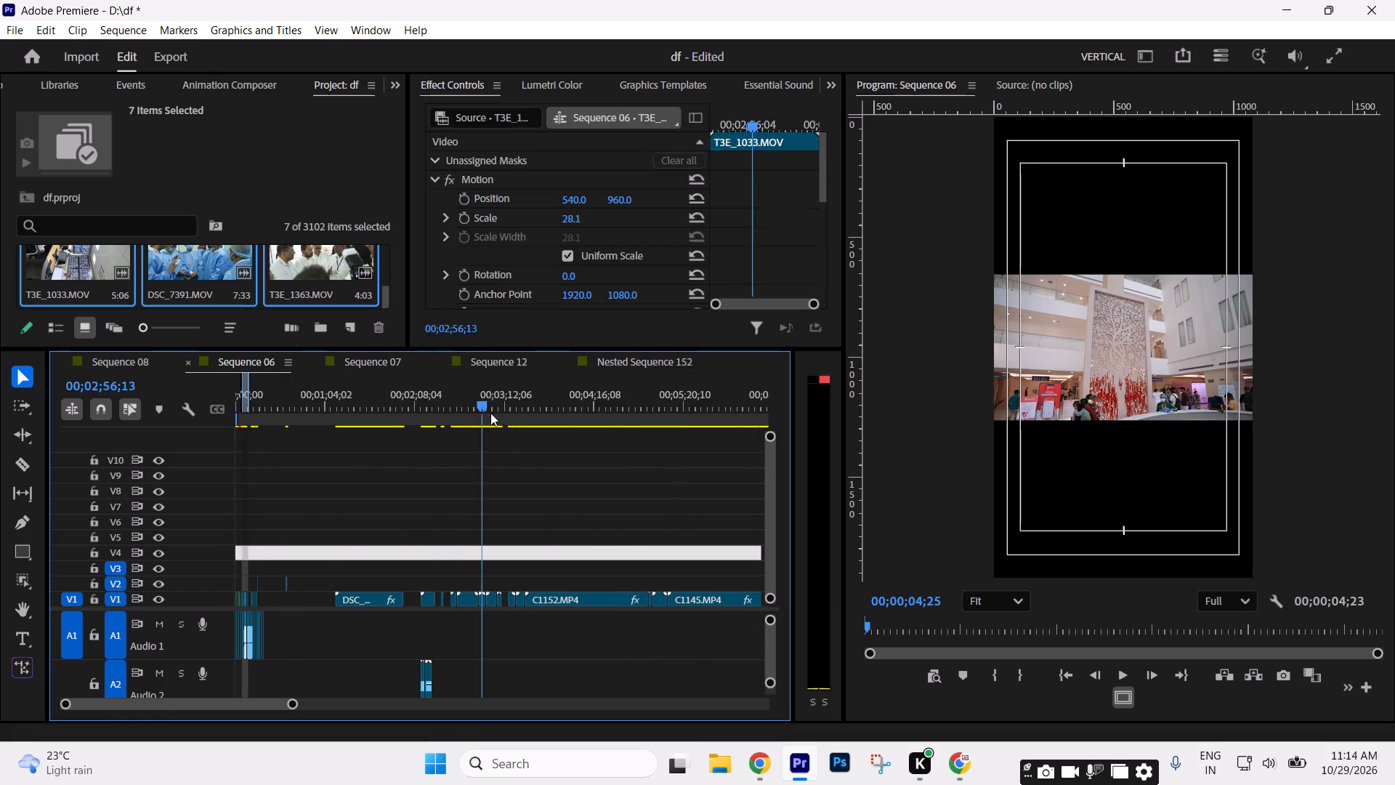
{"action": "left_click_drag", "start_coordinate": [490, 413], "coordinate": [519, 422]}
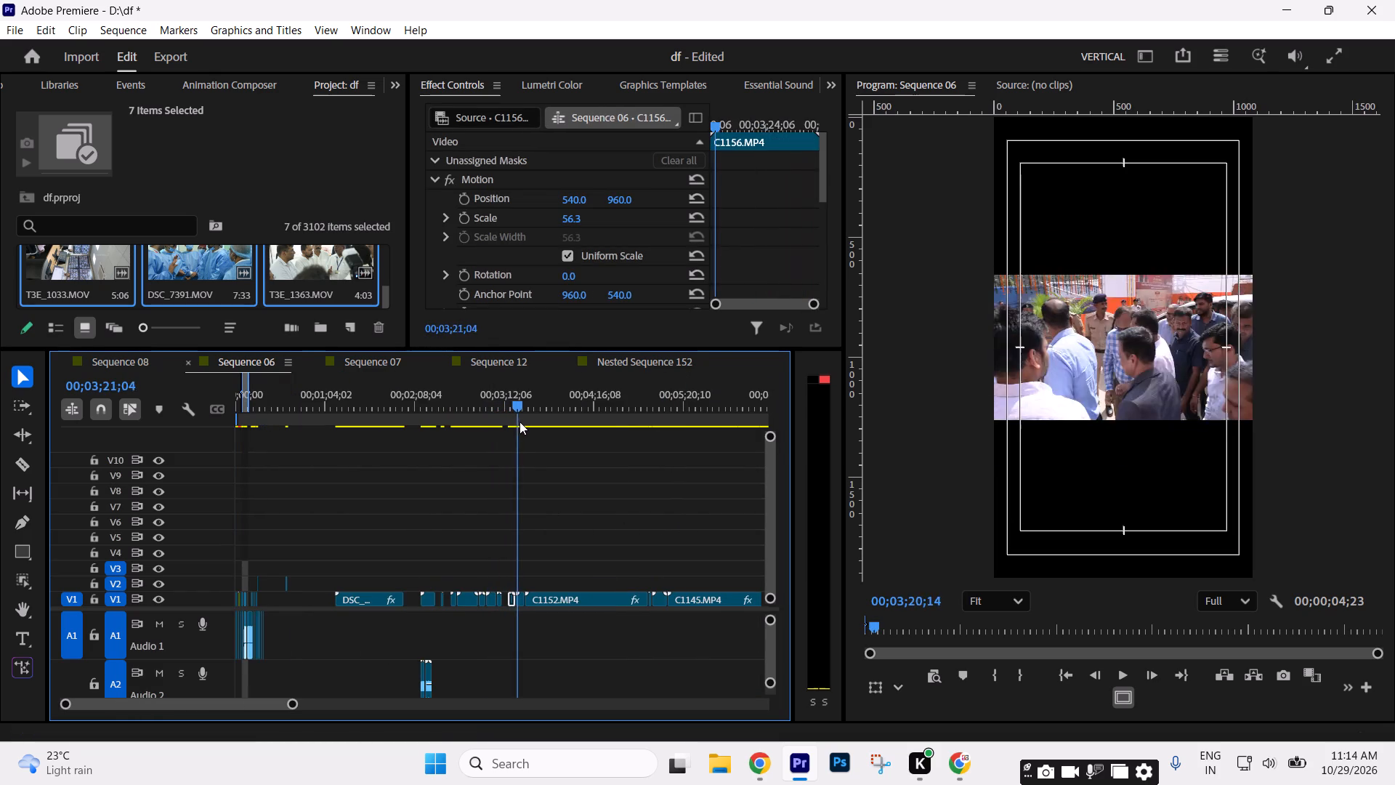
{"action": "left_click_drag", "start_coordinate": [519, 422], "coordinate": [477, 431]}
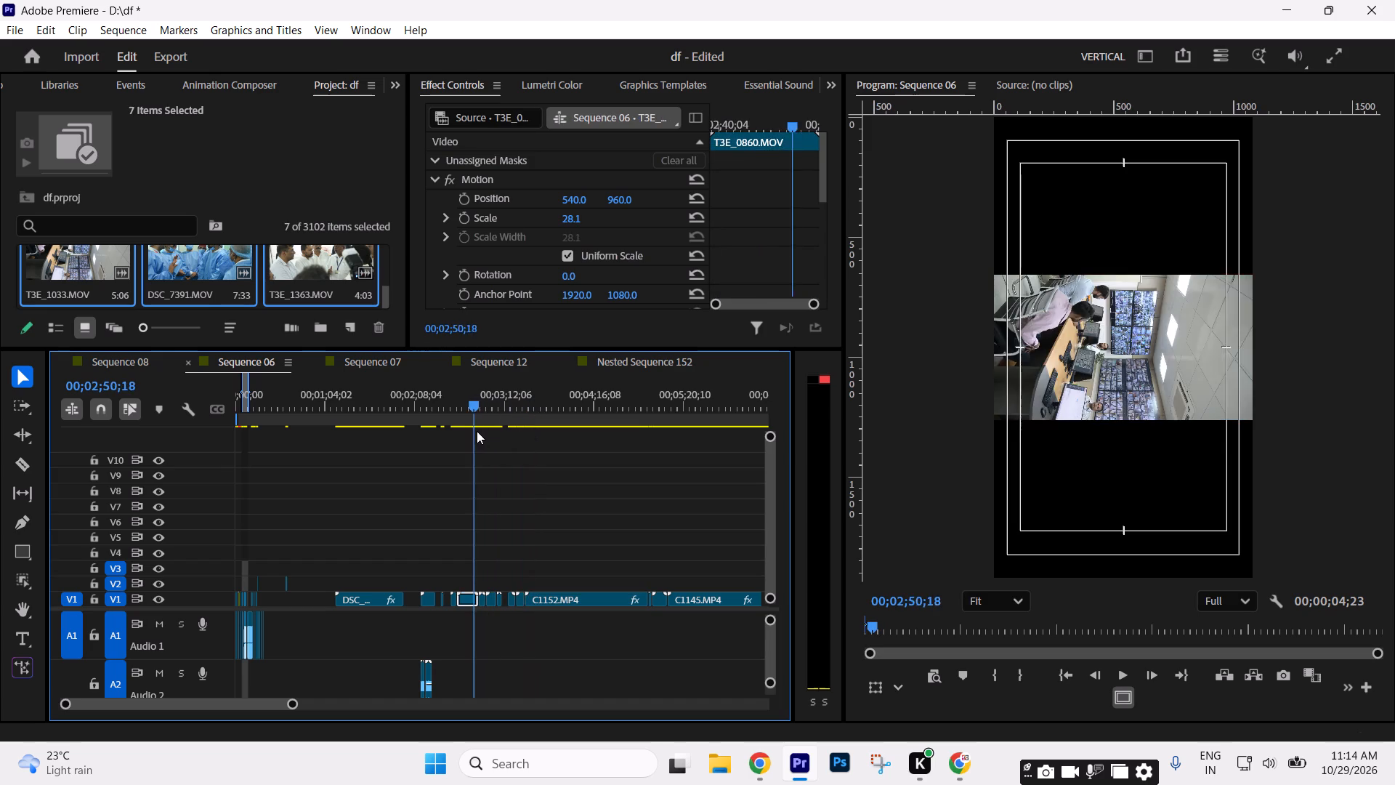
{"action": "left_click_drag", "start_coordinate": [477, 431], "coordinate": [483, 433]}
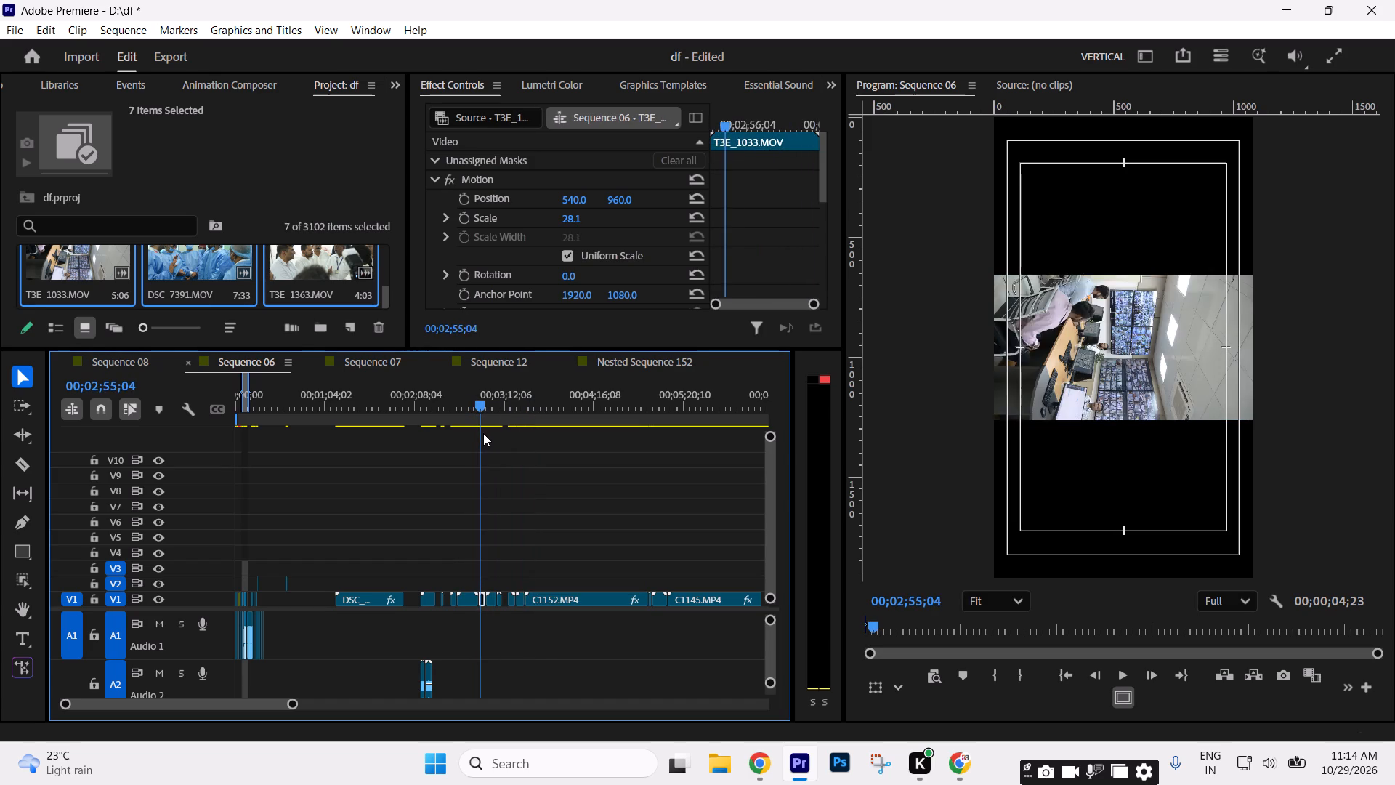
{"action": "left_click_drag", "start_coordinate": [483, 433], "coordinate": [485, 433]}
{"action": "key", "text": "ctrl+x"}
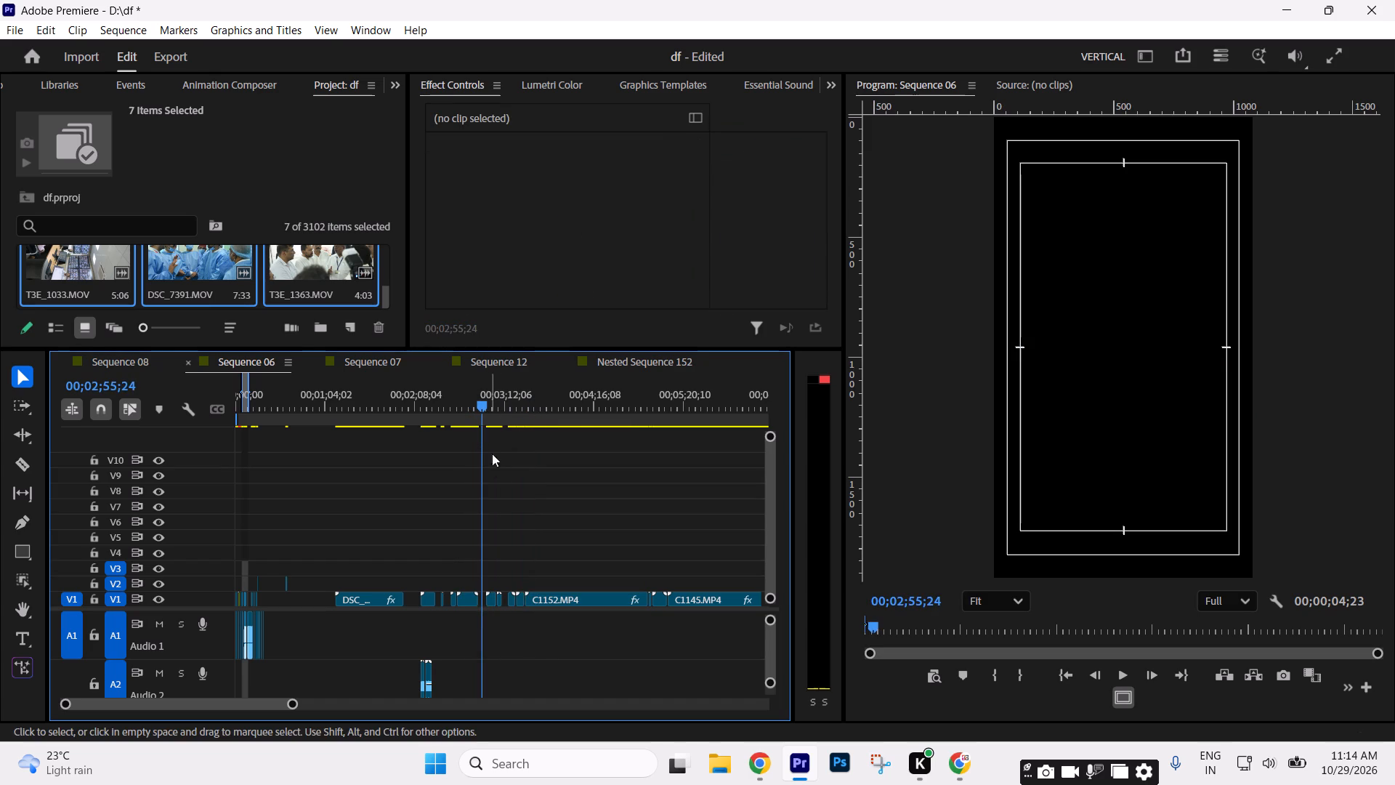
{"action": "key", "text": "minus"}
{"action": "key", "text": "minus"}
{"action": "left_click_drag", "start_coordinate": [323, 407], "coordinate": [110, 439]}
{"action": "key", "text": "equal"}
{"action": "key", "text": "equal"}
{"action": "key", "text": "equal"}
{"action": "key", "text": "equal"}
{"action": "key", "text": "equal"}
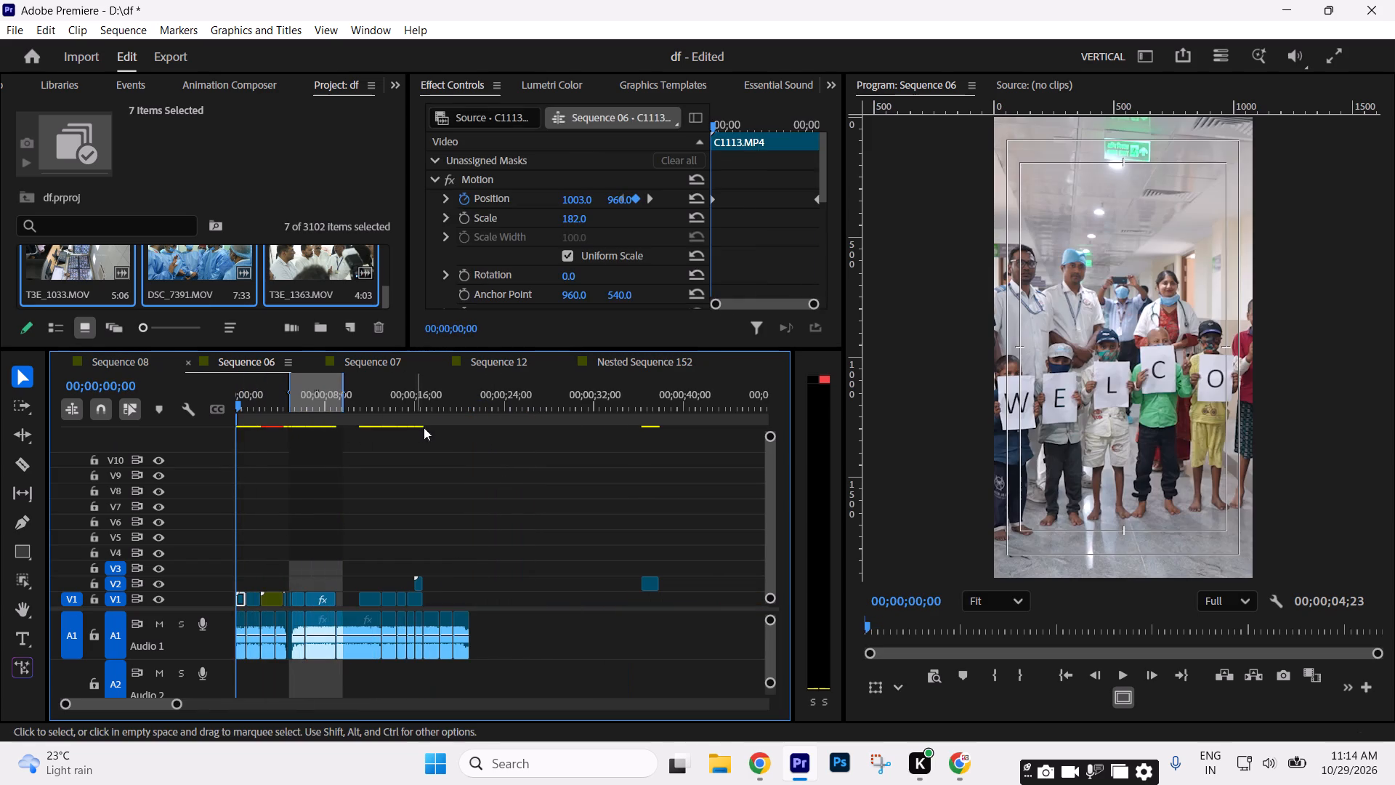
{"action": "left_click", "coordinate": [527, 397]}
{"action": "key", "text": "shift+v"}
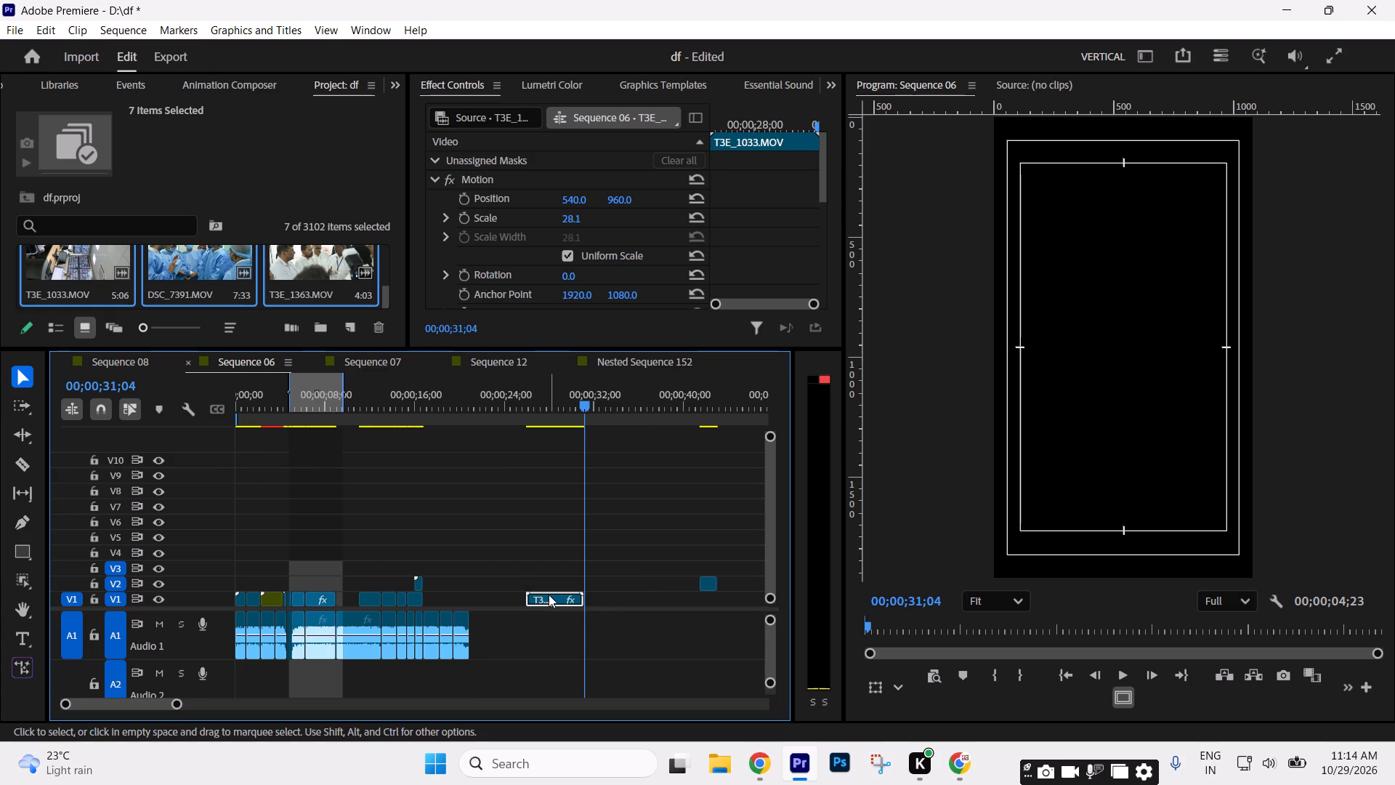
Move the T3E_1033.MOV clip onto V2 so it starts at the remaining V1 gap before C1125.MP4, at about 00;00;04;26.
{"action": "left_click_drag", "start_coordinate": [549, 595], "coordinate": [322, 576]}
{"action": "left_click", "coordinate": [314, 406]}
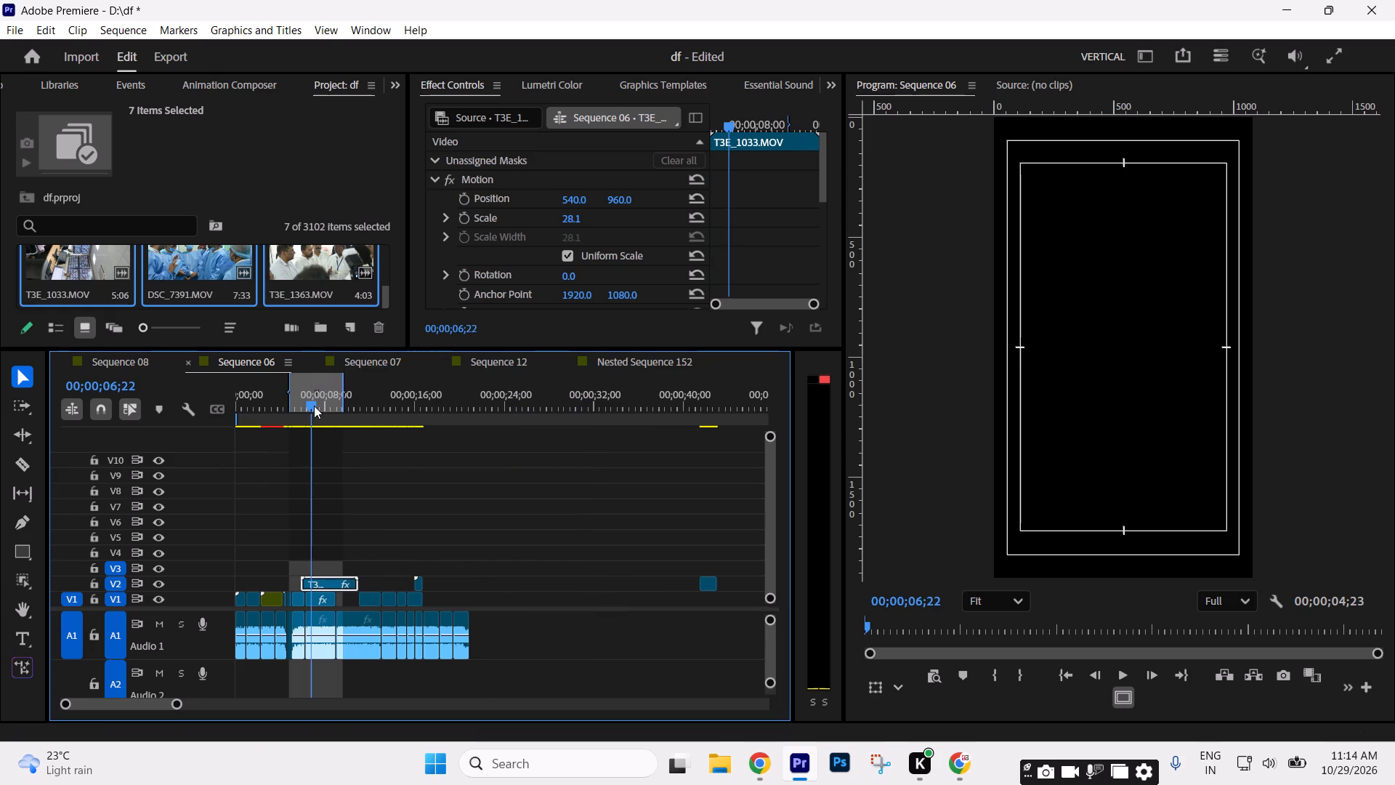
{"action": "type", "text": "=="}
{"action": "key", "text": "equal"}
{"action": "left_click_drag", "start_coordinate": [484, 577], "coordinate": [400, 581]}
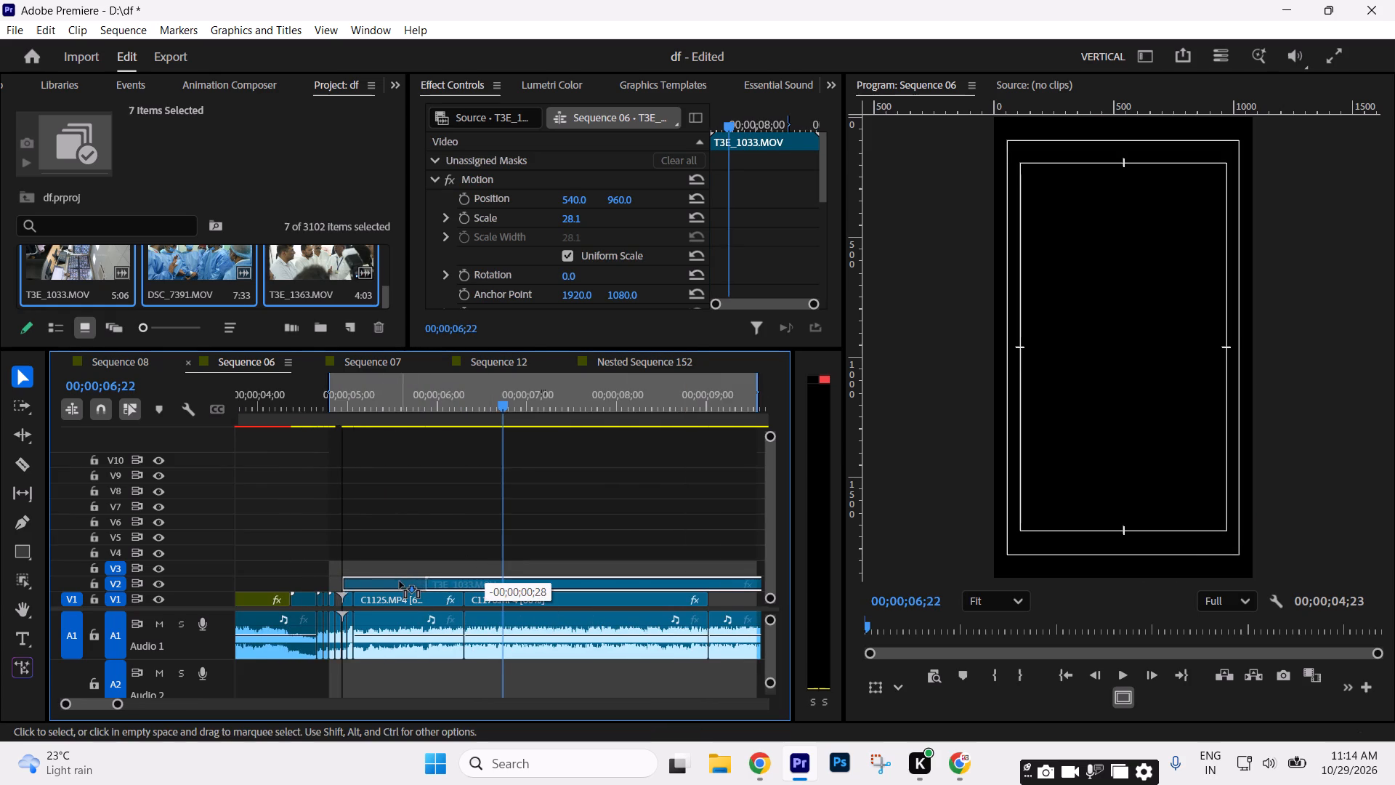
{"action": "left_click_drag", "start_coordinate": [400, 581], "coordinate": [395, 581]}
Split T3E_1033.MOV on V2 shortly after its start, at the end of the V1 gap, and delete the long remainder.
{"action": "key", "text": "c"}
{"action": "left_click", "coordinate": [342, 582]}
{"action": "key", "text": "v"}
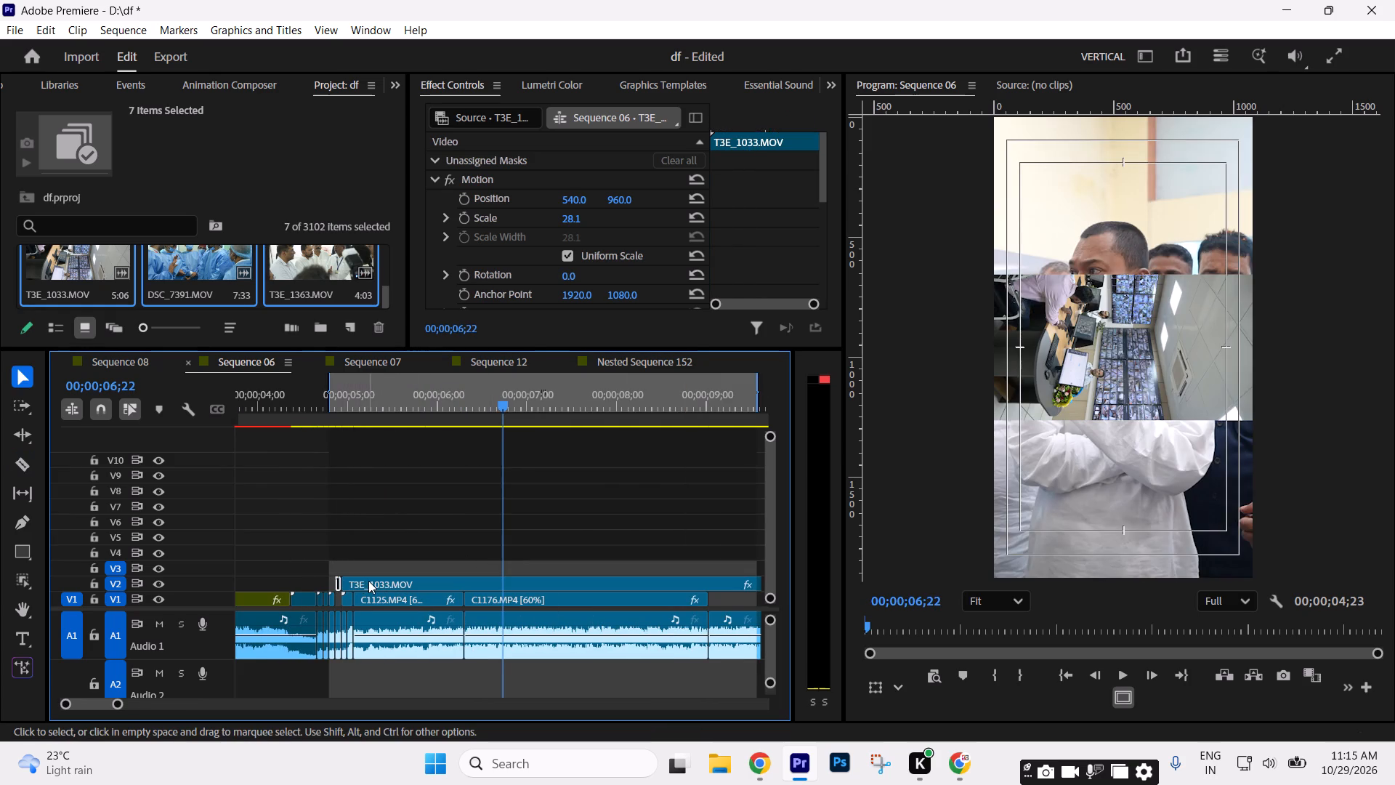
{"action": "left_click", "coordinate": [368, 581]}
{"action": "key", "text": "Delete"}
Move the short T3E_1033.MOV piece from V2 down into the V1 gap and park the playhead on it at 00;00;04;27.
{"action": "type", "text": "=-"}
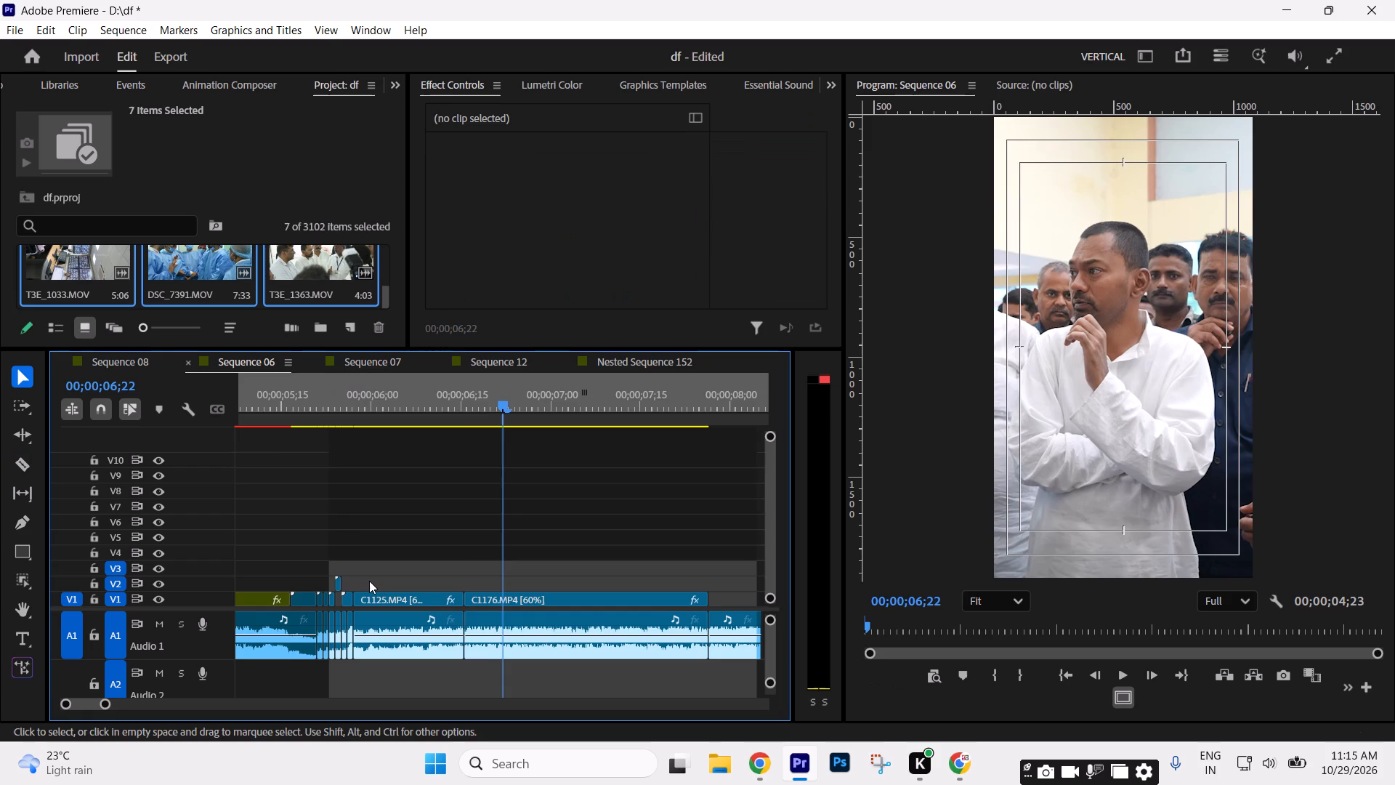
{"action": "key", "text": "Up"}
{"action": "key", "text": "Up"}
{"action": "key", "text": "Up"}
{"action": "key", "text": "Up"}
{"action": "key", "text": "equal"}
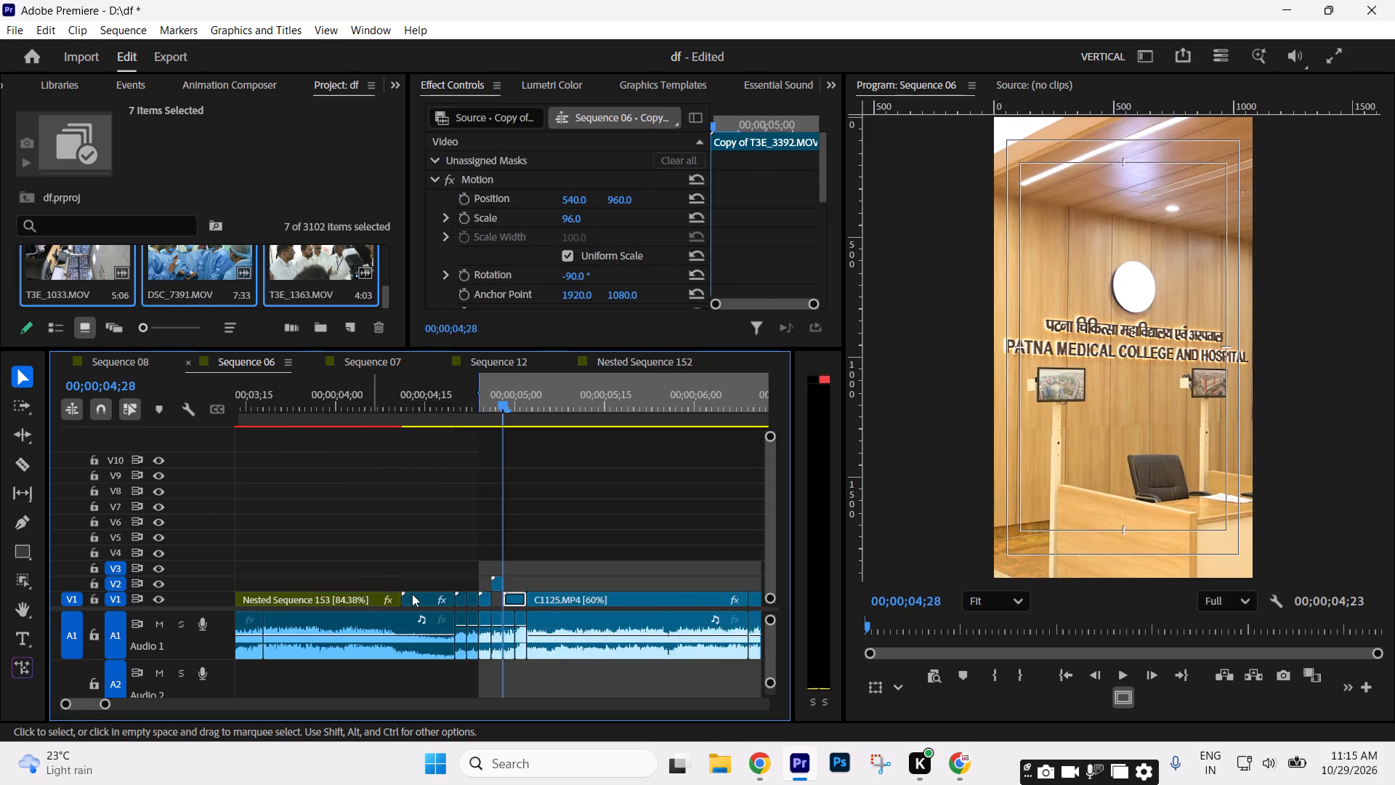
{"action": "key", "text": "equal"}
{"action": "key", "text": "equal"}
{"action": "key", "text": "equal"}
{"action": "left_click", "coordinate": [588, 553]}
{"action": "left_click_drag", "start_coordinate": [461, 580], "coordinate": [464, 597]}
{"action": "left_click", "coordinate": [469, 401]}
{"action": "key", "text": "minus"}
{"action": "key", "text": "minus"}
{"action": "key", "text": "minus"}
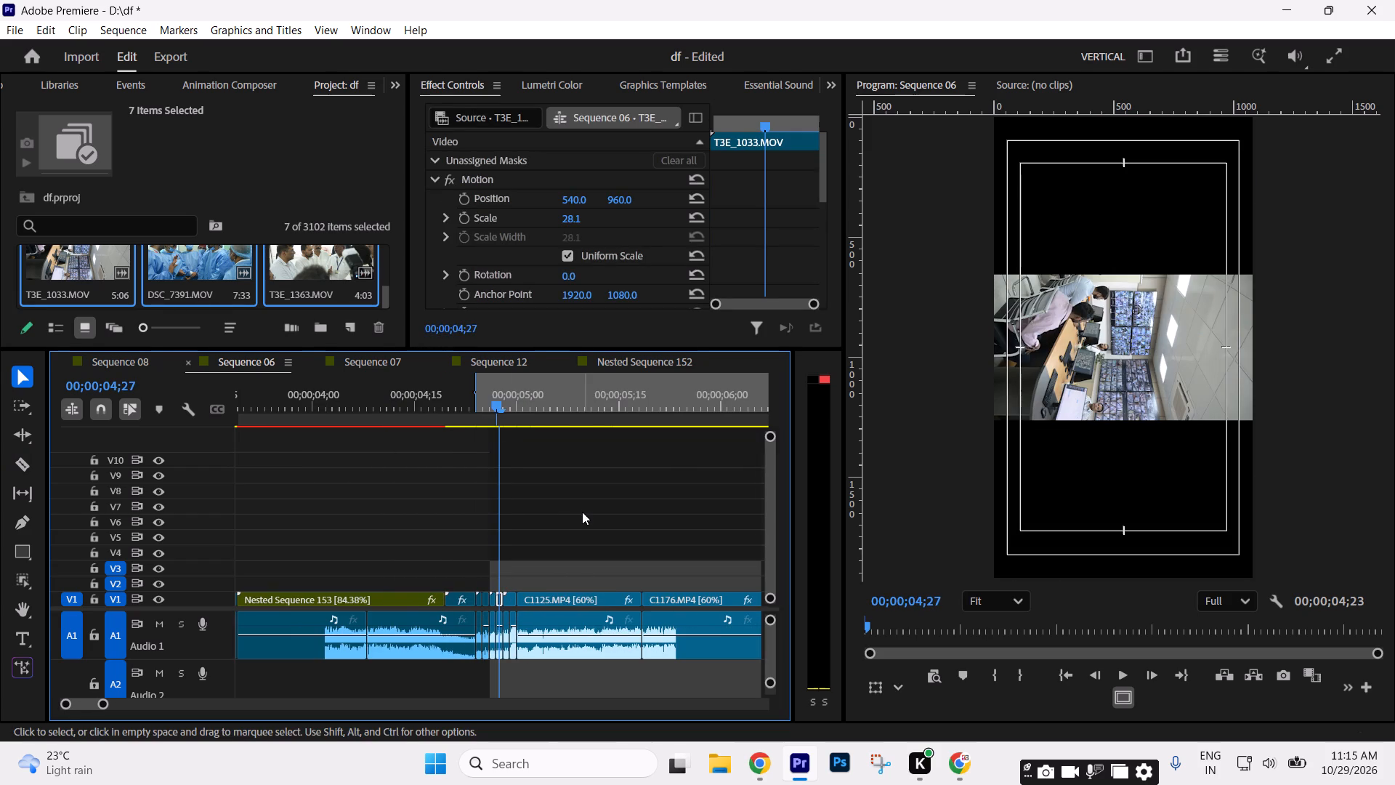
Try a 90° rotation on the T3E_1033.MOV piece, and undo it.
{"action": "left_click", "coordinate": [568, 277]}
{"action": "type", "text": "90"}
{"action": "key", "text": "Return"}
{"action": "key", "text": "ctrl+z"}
Reframe the T3E_1033.MOV piece to fill the vertical frame with rotation -90°, scale 90.1 and horizontal position 361.
{"action": "left_click", "coordinate": [582, 270], "text": "ctrl"}
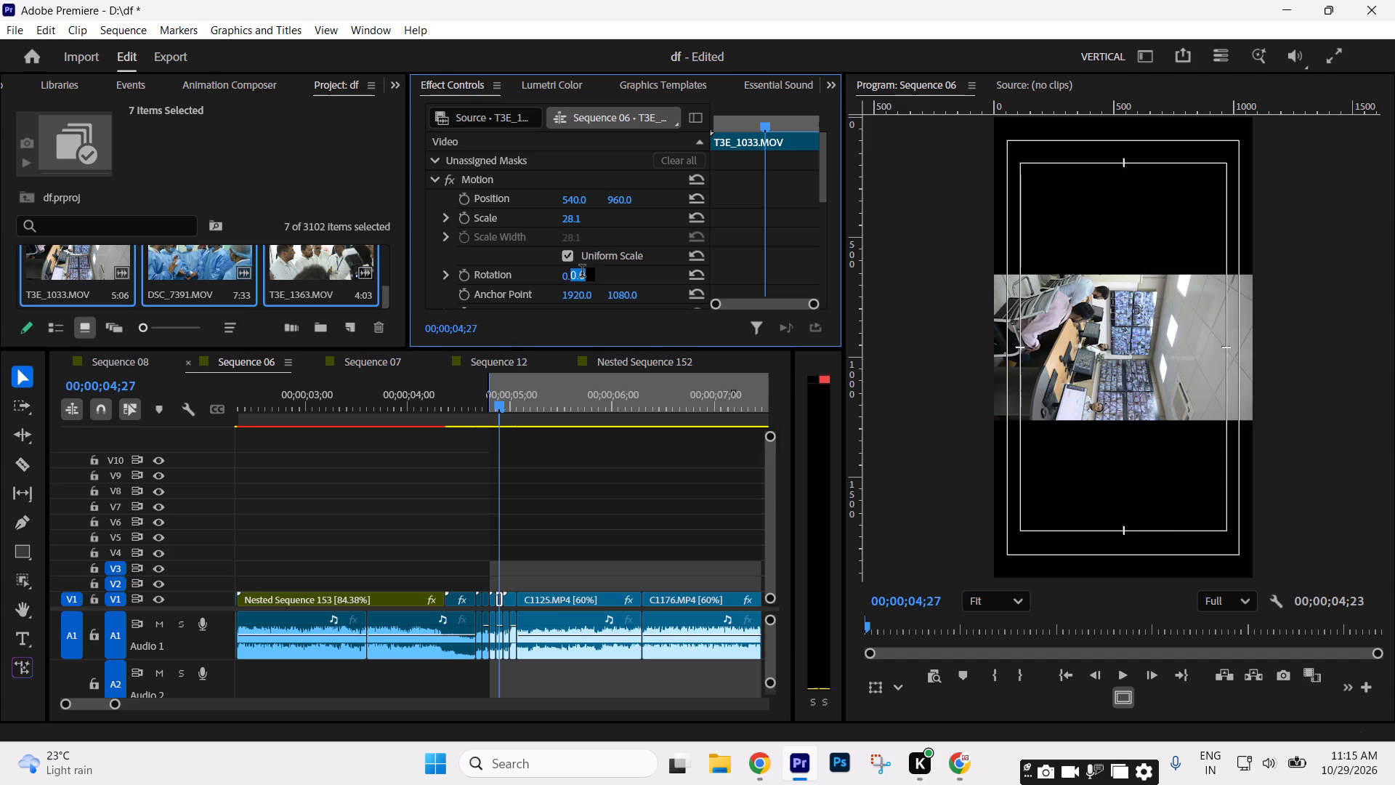
{"action": "key", "text": "minus"}
{"action": "type", "text": "90"}
{"action": "key", "text": "Return"}
{"action": "left_click_drag", "start_coordinate": [575, 216], "coordinate": [589, 215]}
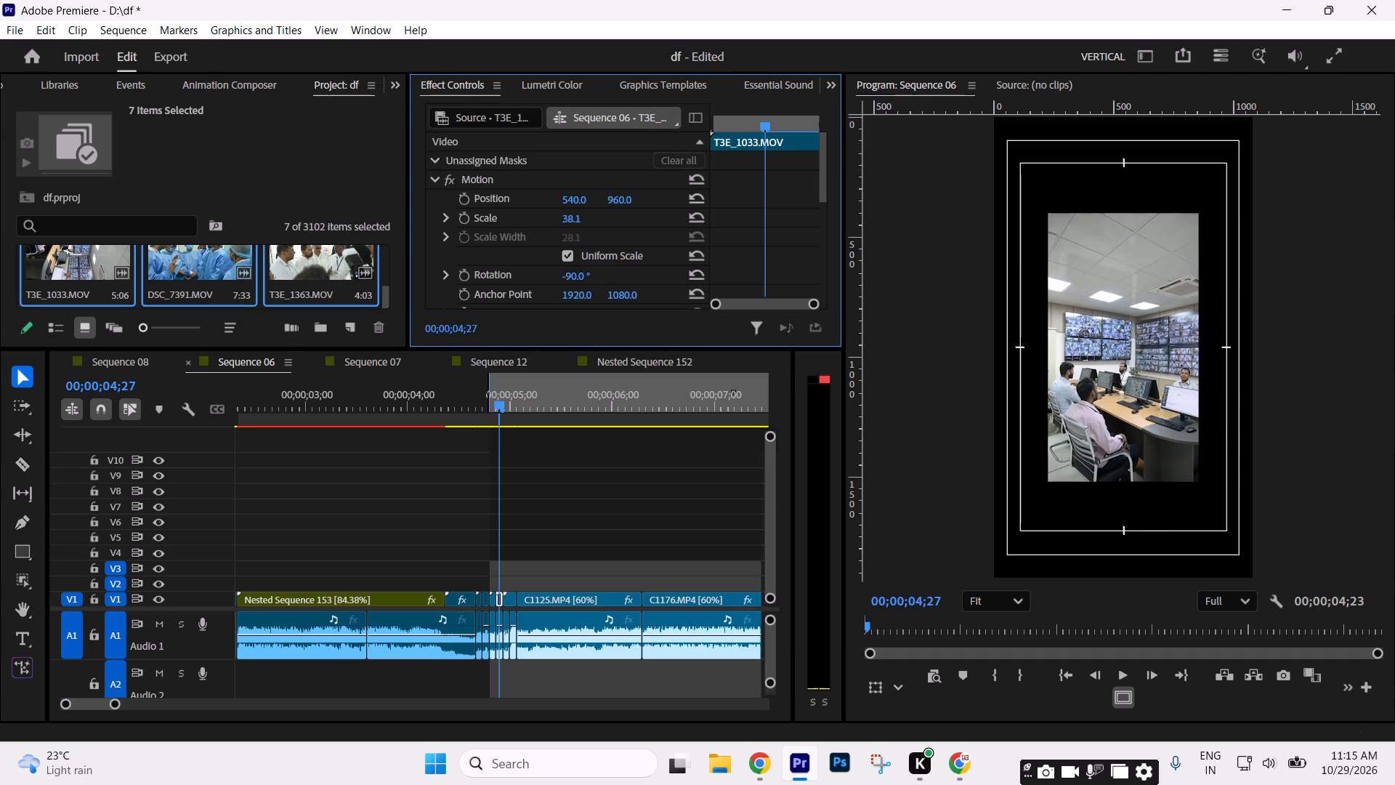
{"action": "left_click_drag", "start_coordinate": [589, 215], "coordinate": [630, 209]}
{"action": "left_click_drag", "start_coordinate": [573, 192], "coordinate": [417, 218]}
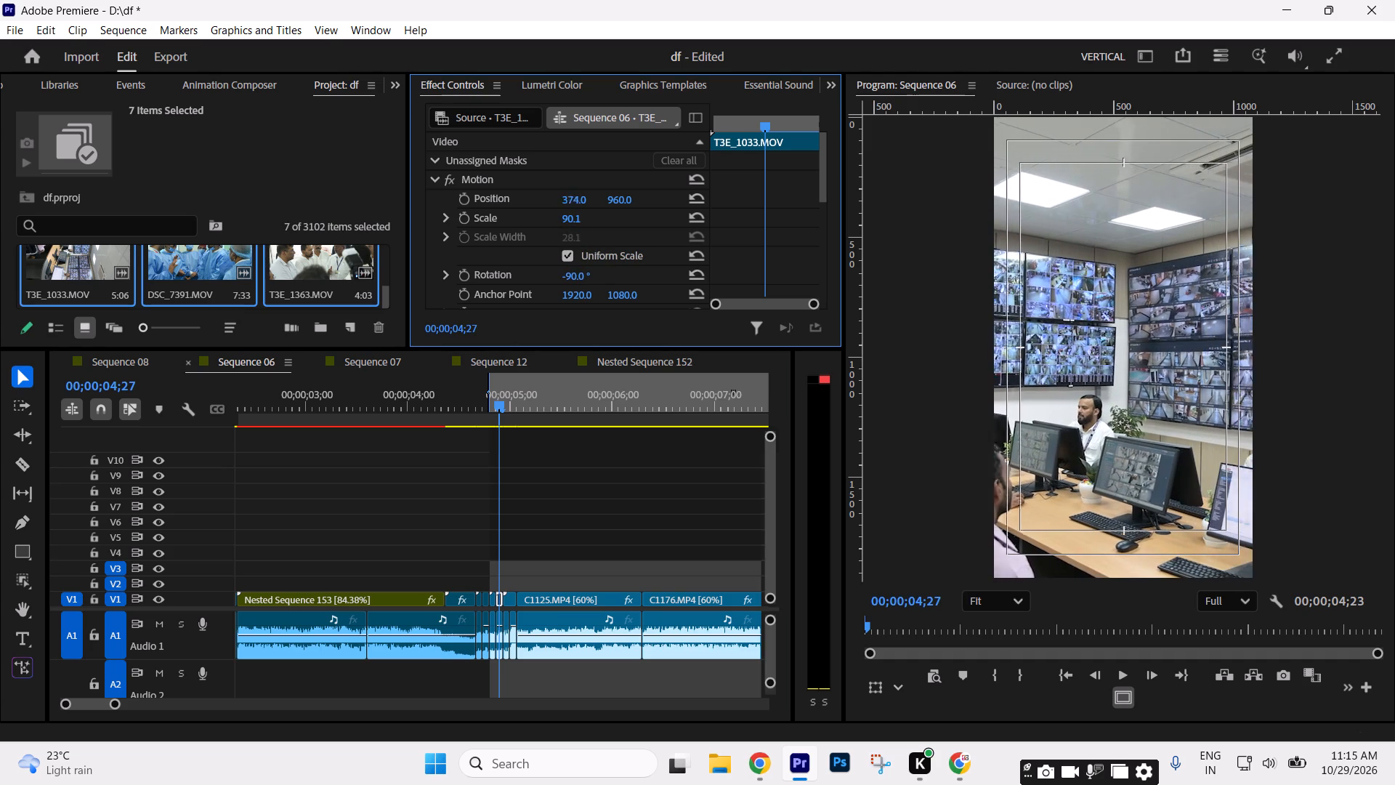
{"action": "left_click_drag", "start_coordinate": [417, 218], "coordinate": [411, 221]}
Play back the opening edit around the short shots before C1125.MP4 to check the framing and rhythm.
{"action": "key", "text": "space"}
{"action": "key", "text": "space"}
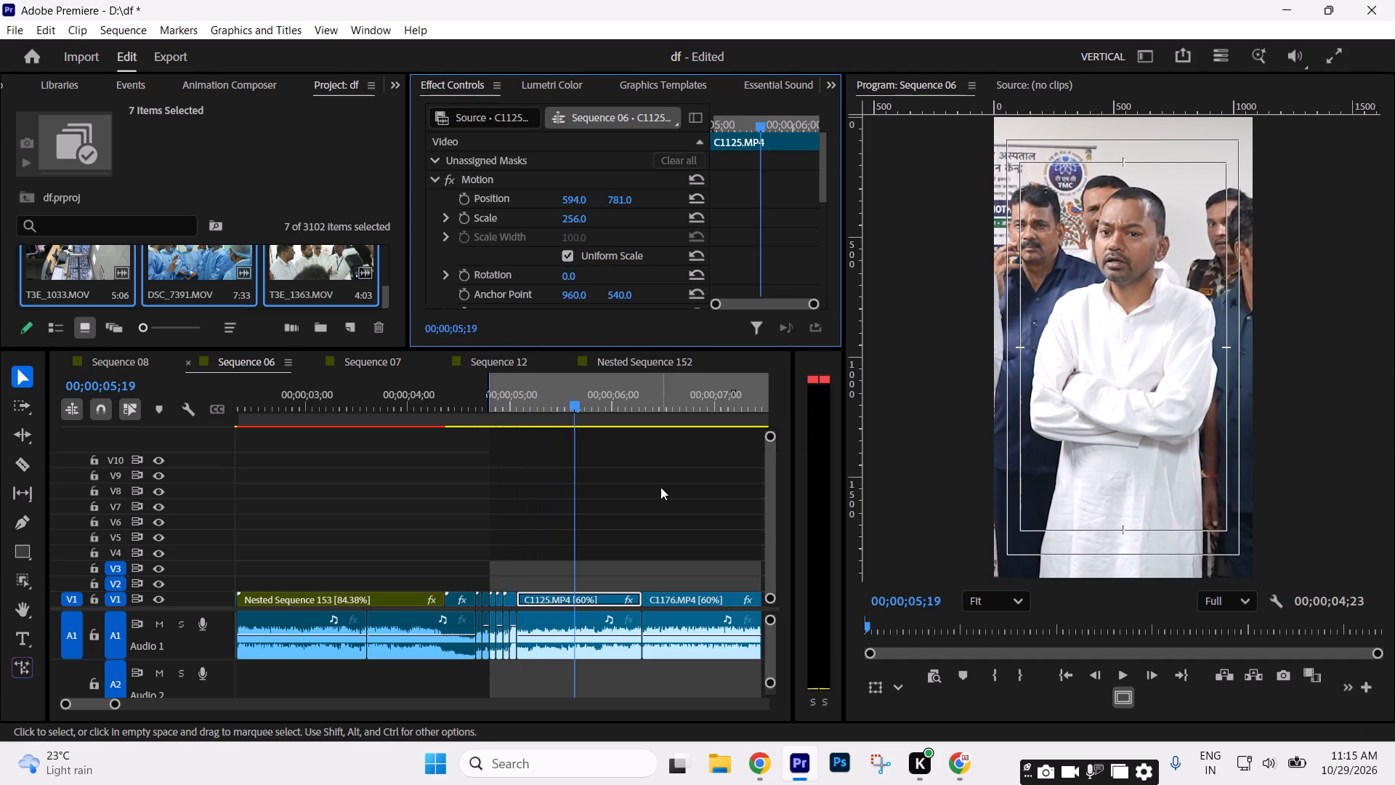
{"action": "left_click", "coordinate": [729, 528]}
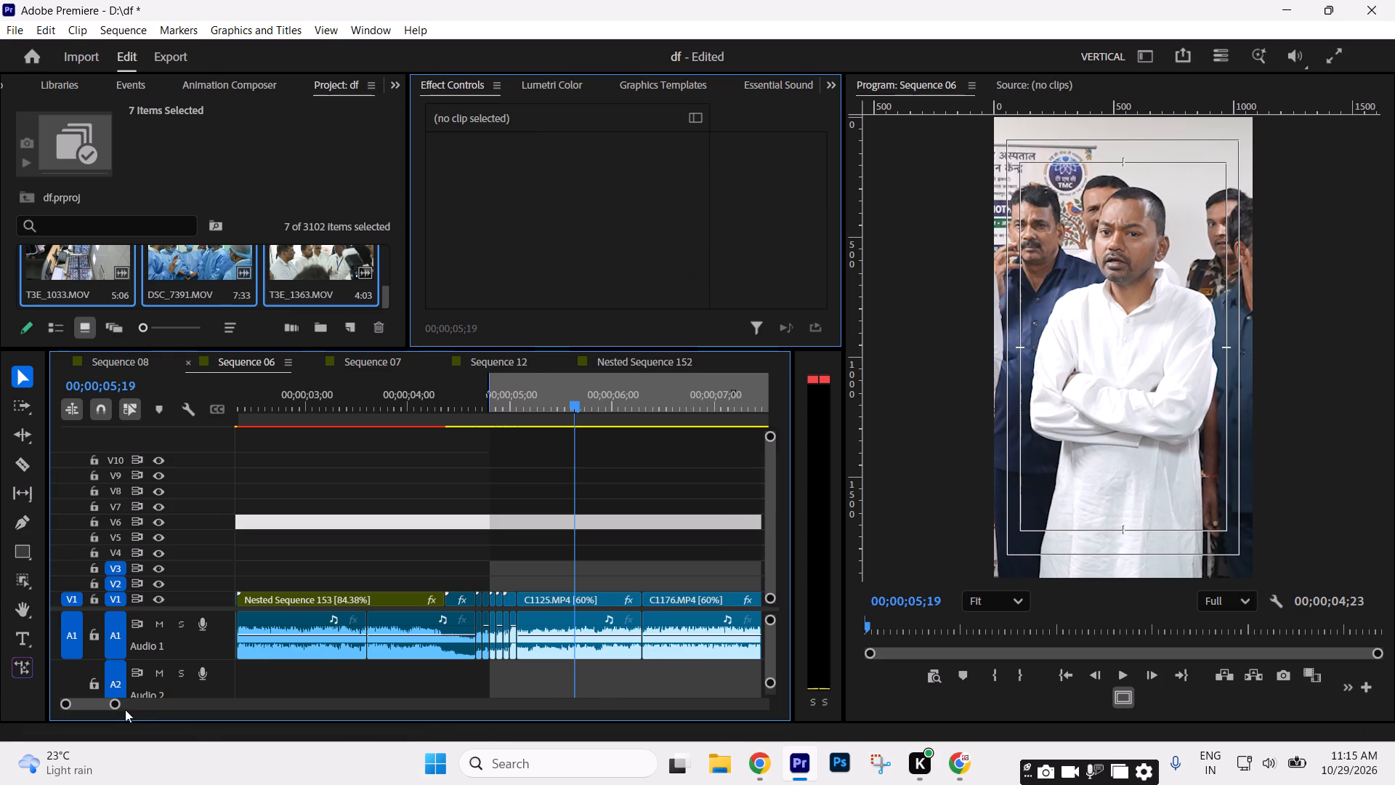
{"action": "left_click_drag", "start_coordinate": [117, 704], "coordinate": [109, 693]}
{"action": "left_click", "coordinate": [339, 417]}
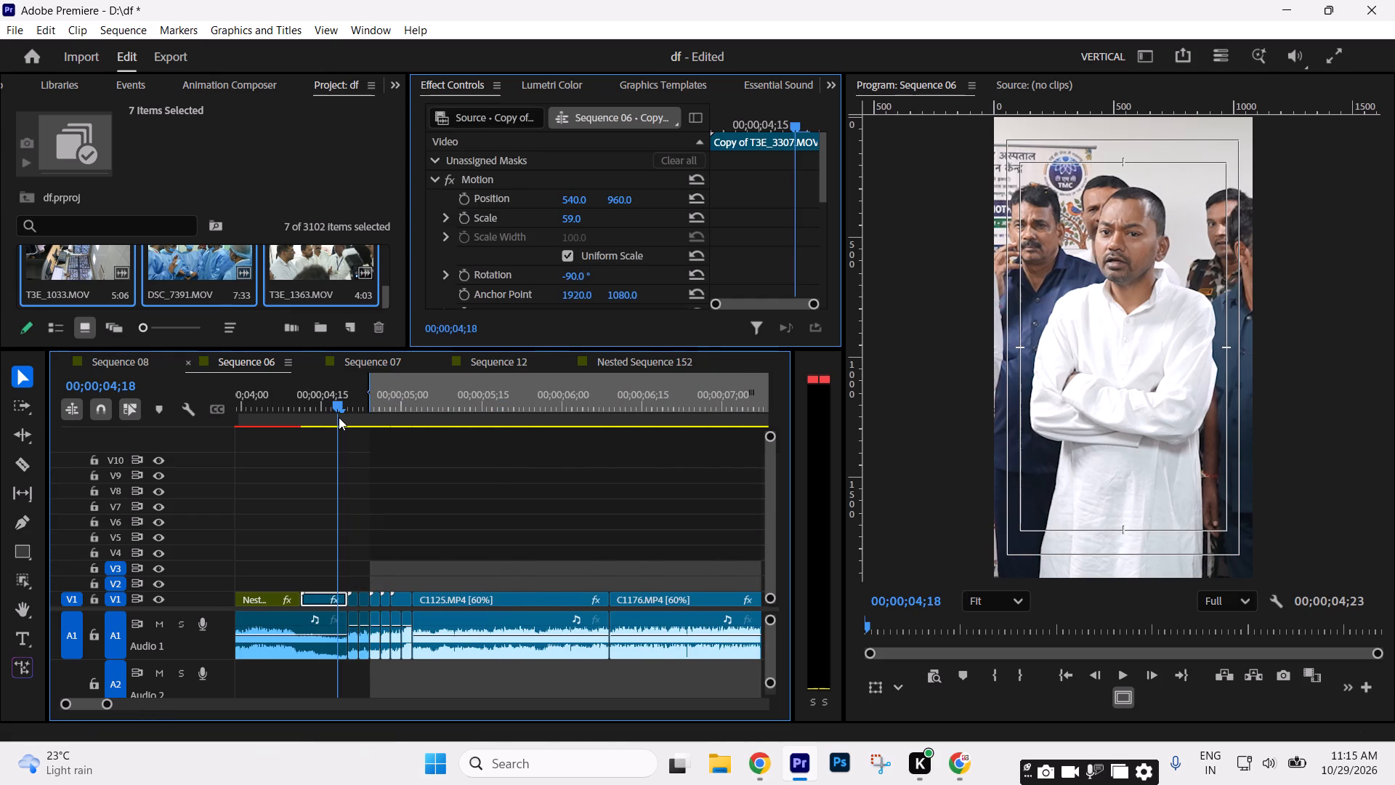
{"action": "key", "text": "space"}
{"action": "key", "text": "space"}
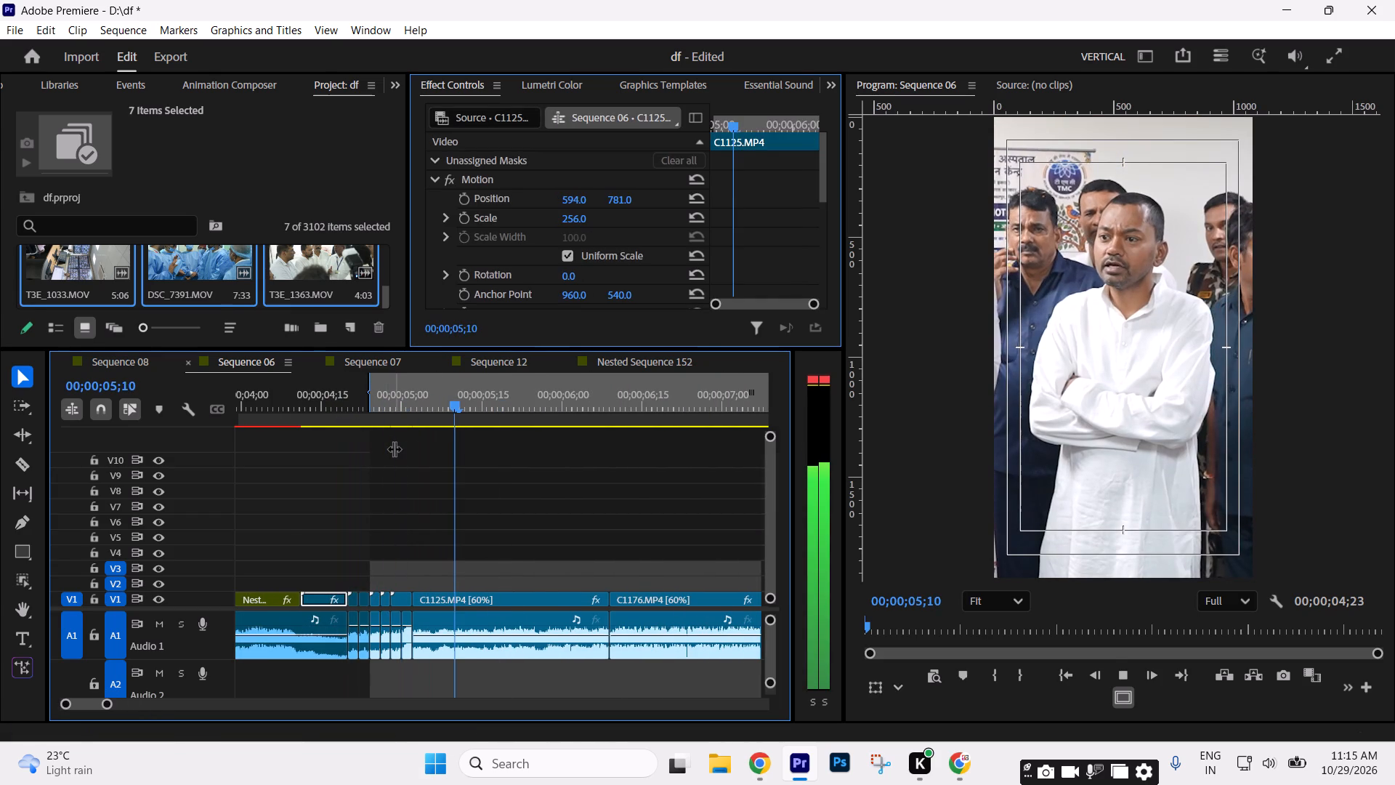
{"action": "left_click", "coordinate": [289, 417]}
{"action": "key", "text": "space"}
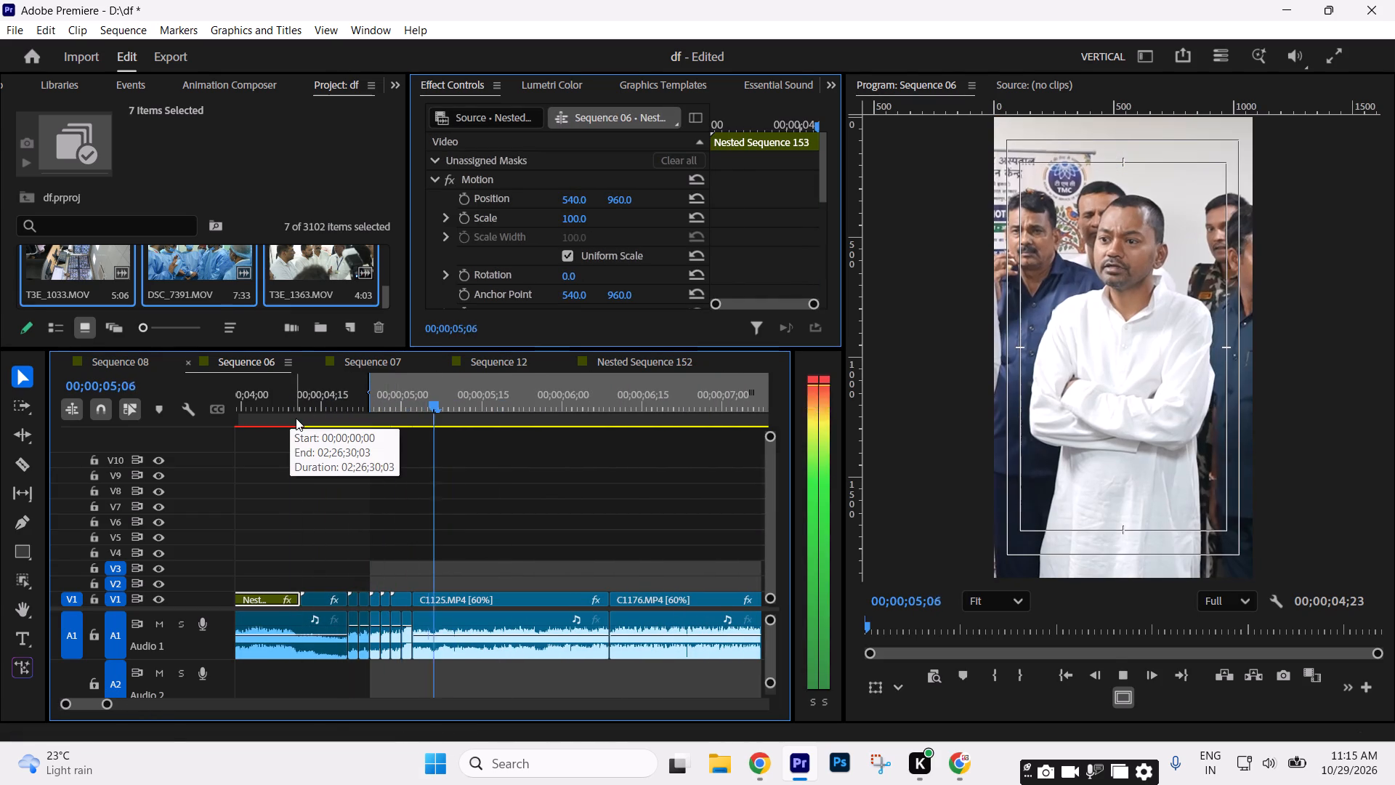
{"action": "key", "text": "space"}
Reframe the short C0198.MP4 piece at 00;00;04;25 with scale 202.3 and horizontal position about 674.
{"action": "left_click_drag", "start_coordinate": [350, 424], "coordinate": [375, 423]}
{"action": "left_click_drag", "start_coordinate": [575, 215], "coordinate": [640, 206]}
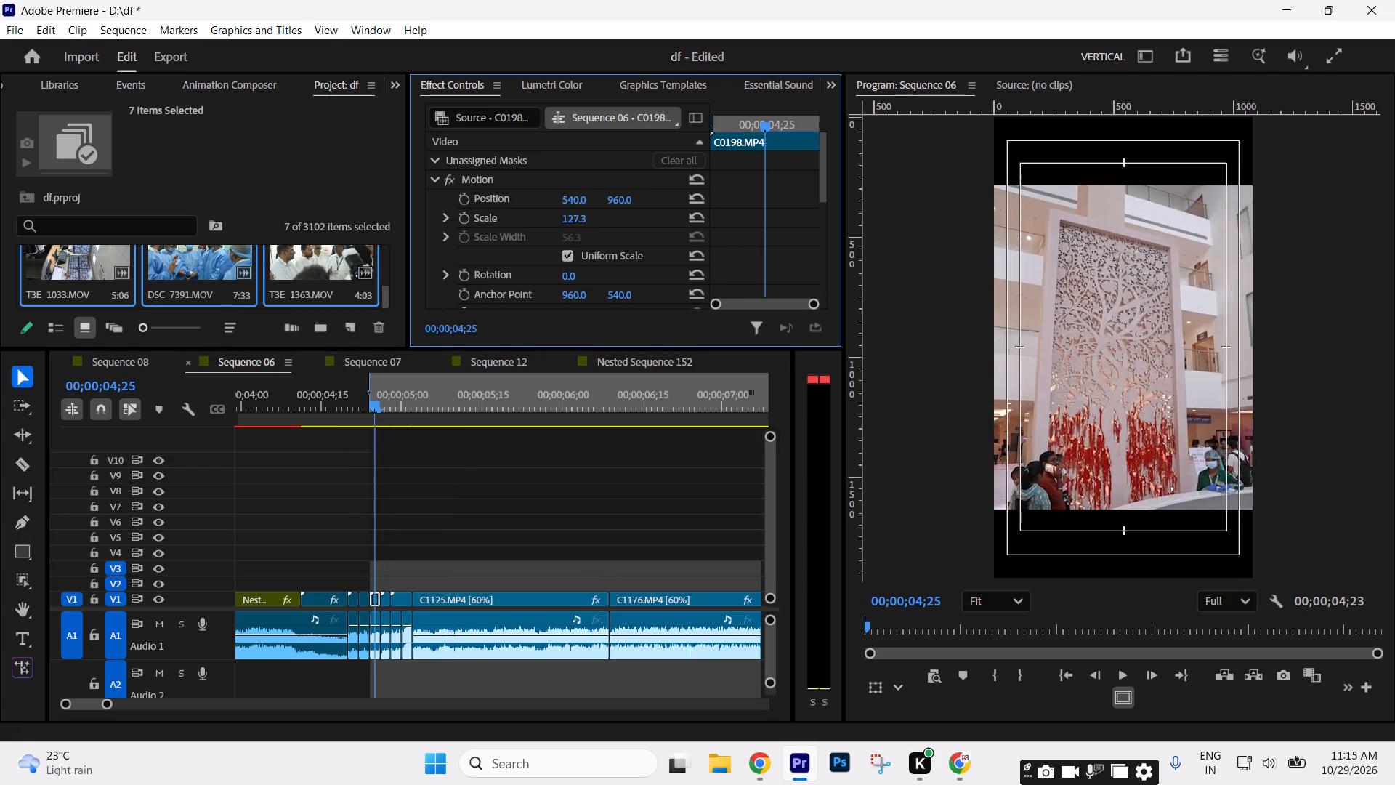
{"action": "left_click_drag", "start_coordinate": [640, 206], "coordinate": [705, 207]}
{"action": "left_click_drag", "start_coordinate": [578, 201], "coordinate": [703, 201]}
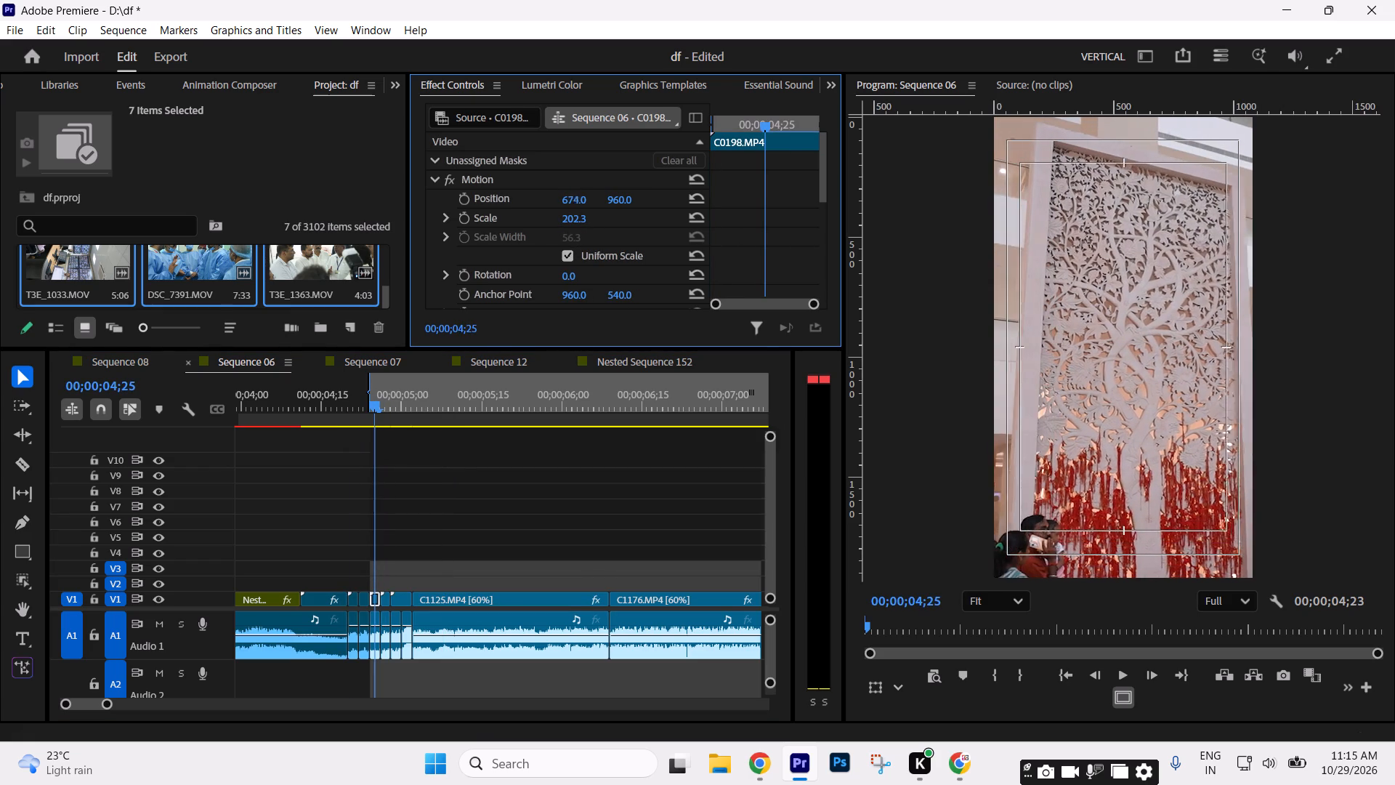
{"action": "left_click_drag", "start_coordinate": [703, 201], "coordinate": [704, 201]}
Review the reframed C0198.MP4 and T3E_1033.MOV shots and play on through C1125.MP4 and C1176.MP4.
{"action": "key", "text": "space"}
{"action": "key", "text": "space"}
{"action": "key", "text": "space"}
{"action": "key", "text": "space"}
{"action": "left_click_drag", "start_coordinate": [340, 414], "coordinate": [342, 414]}
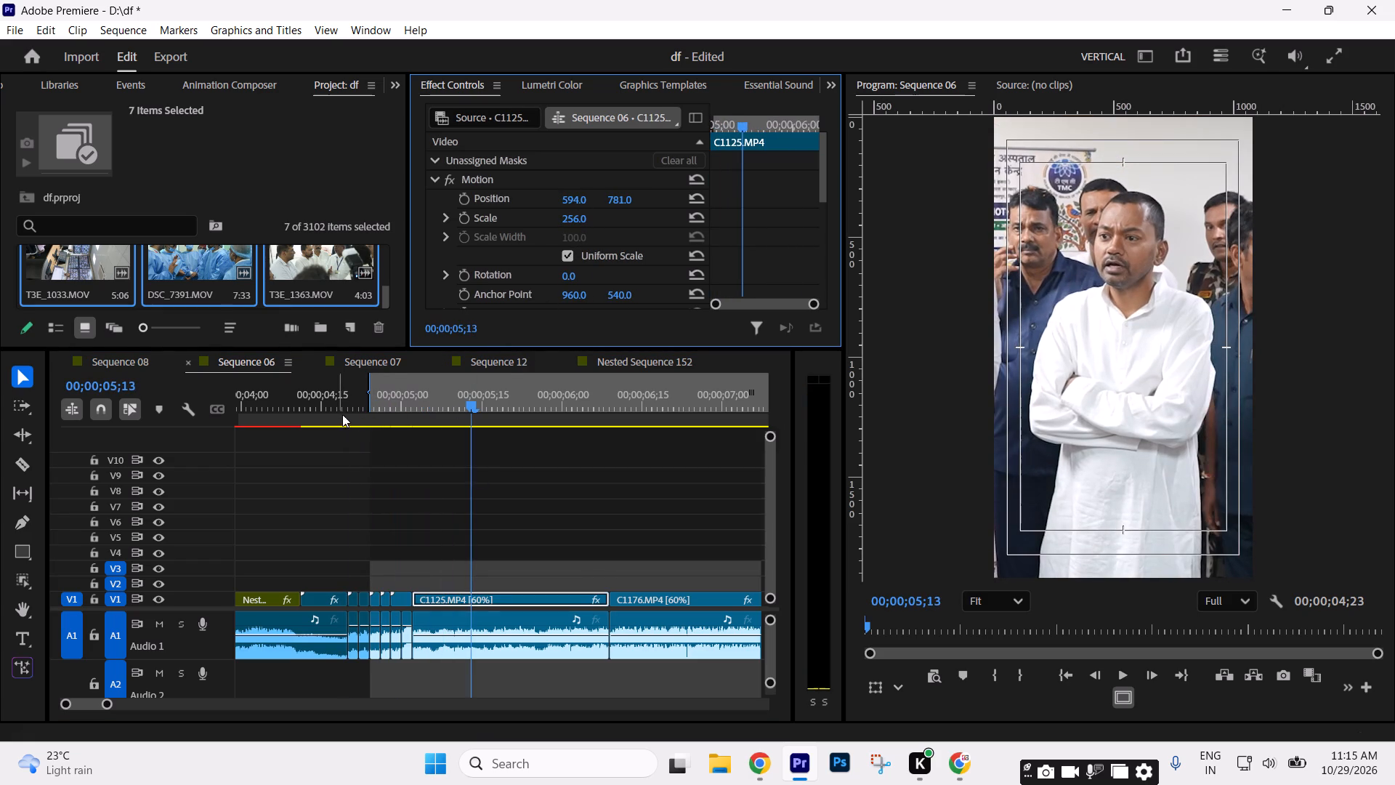
{"action": "left_click_drag", "start_coordinate": [342, 414], "coordinate": [387, 426]}
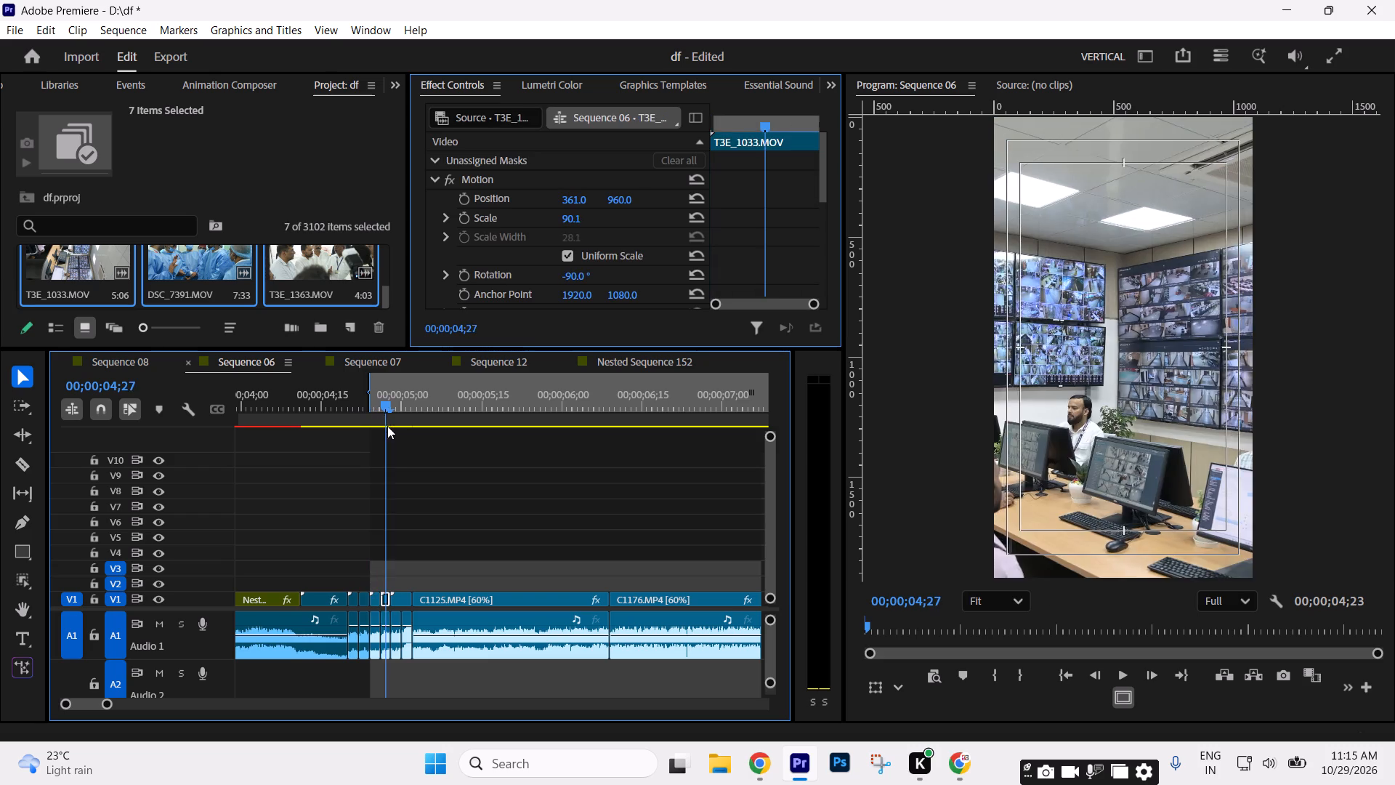
{"action": "left_click_drag", "start_coordinate": [387, 426], "coordinate": [541, 461]}
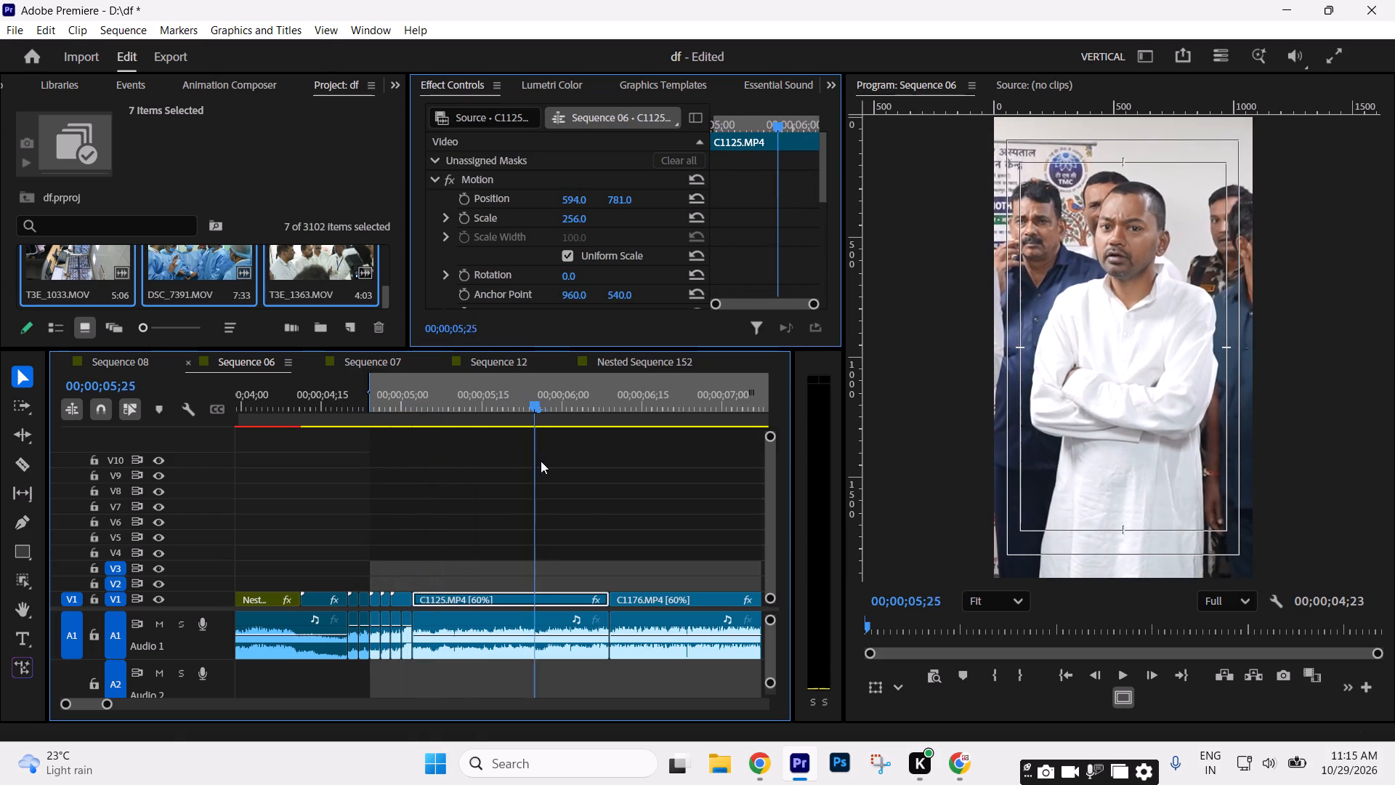
{"action": "left_click_drag", "start_coordinate": [541, 461], "coordinate": [542, 461]}
{"action": "key", "text": "space"}
{"action": "key", "text": "space"}
{"action": "key", "text": "space"}
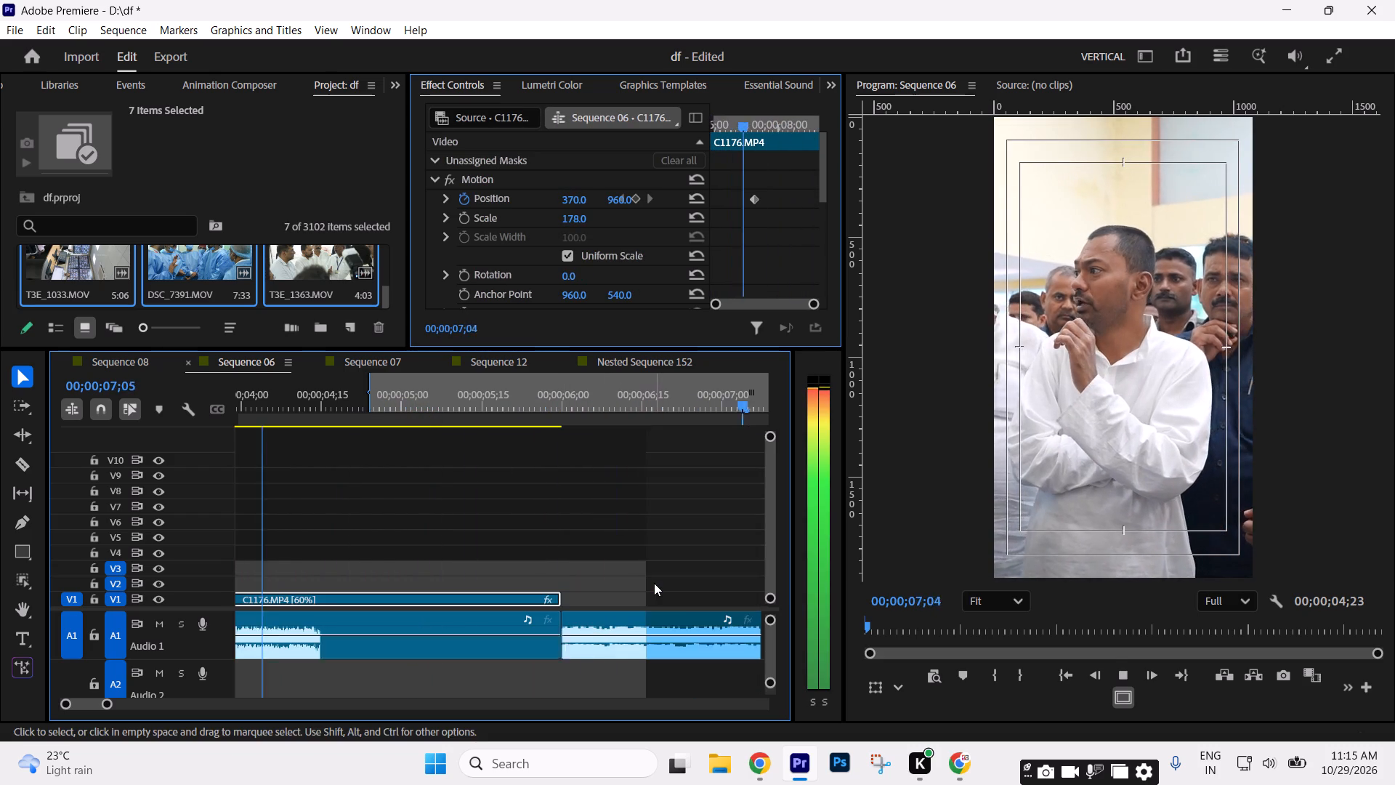
{"action": "key", "text": "space"}
{"action": "key", "text": "space"}
Review the shots after the next V1 gap, from a.MP4 through the stacked DSC_9790.MOV shot at about 00;00;16;22.
{"action": "left_click_drag", "start_coordinate": [106, 706], "coordinate": [139, 700]}
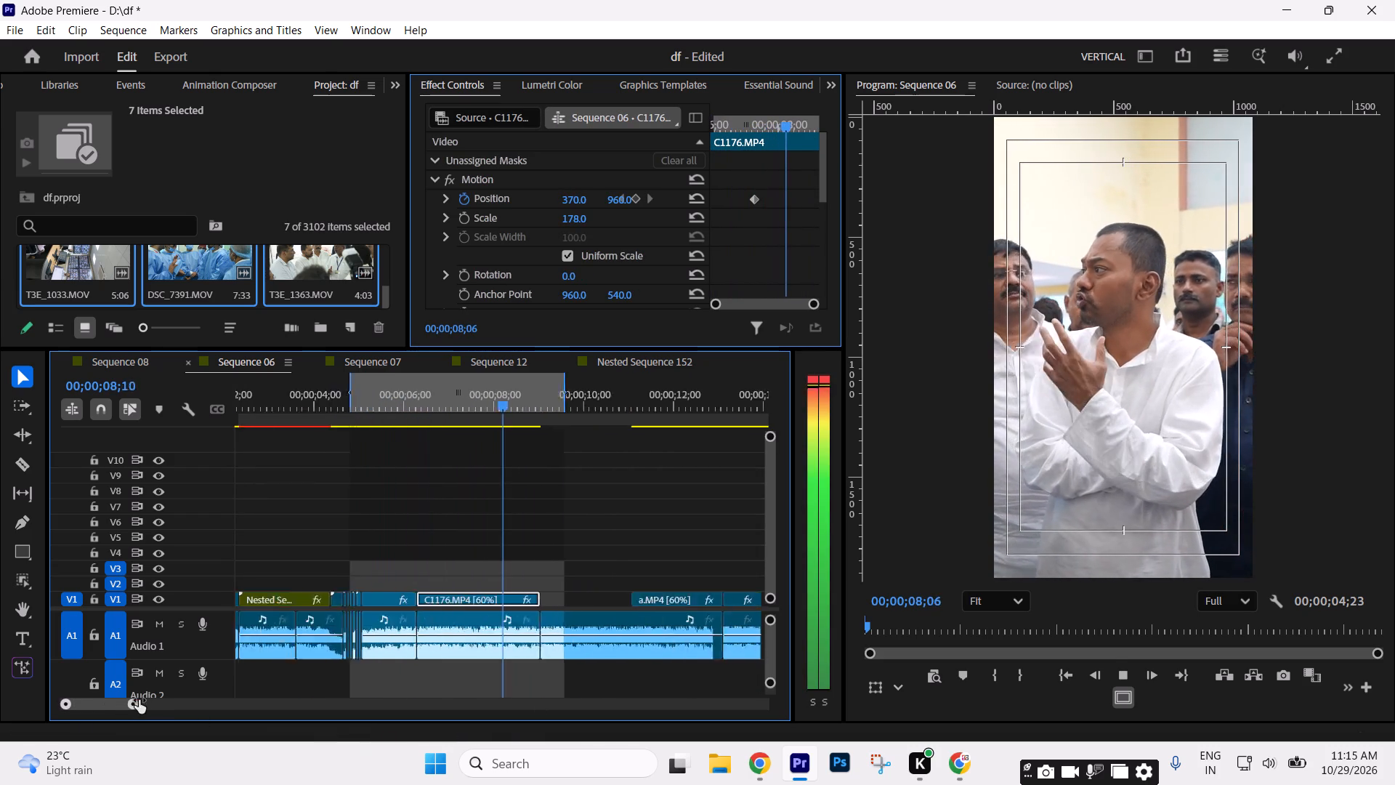
{"action": "left_click_drag", "start_coordinate": [139, 700], "coordinate": [156, 700]}
{"action": "key", "text": "space"}
{"action": "left_click_drag", "start_coordinate": [457, 406], "coordinate": [467, 405]}
{"action": "key", "text": "space"}
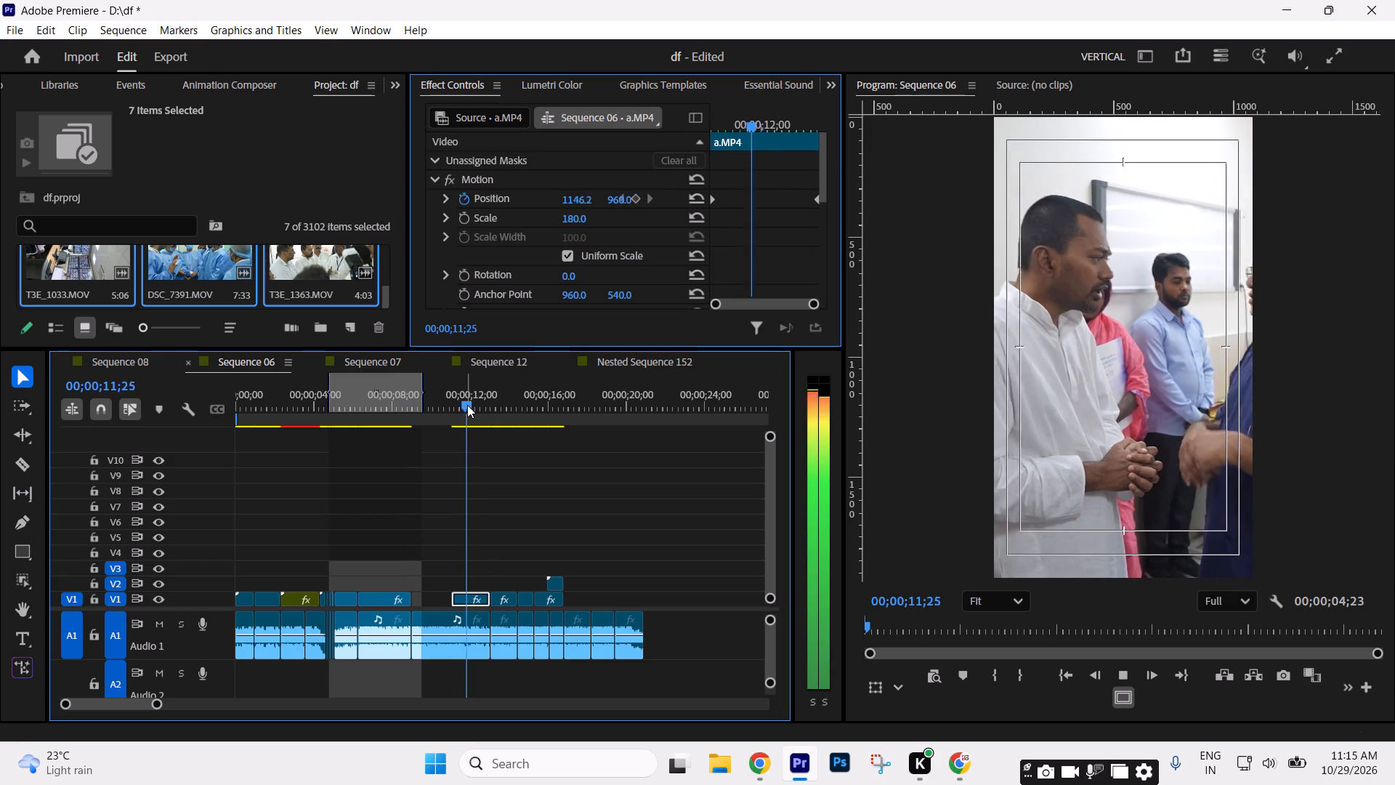
{"action": "key", "text": "space"}
{"action": "key", "text": "space"}
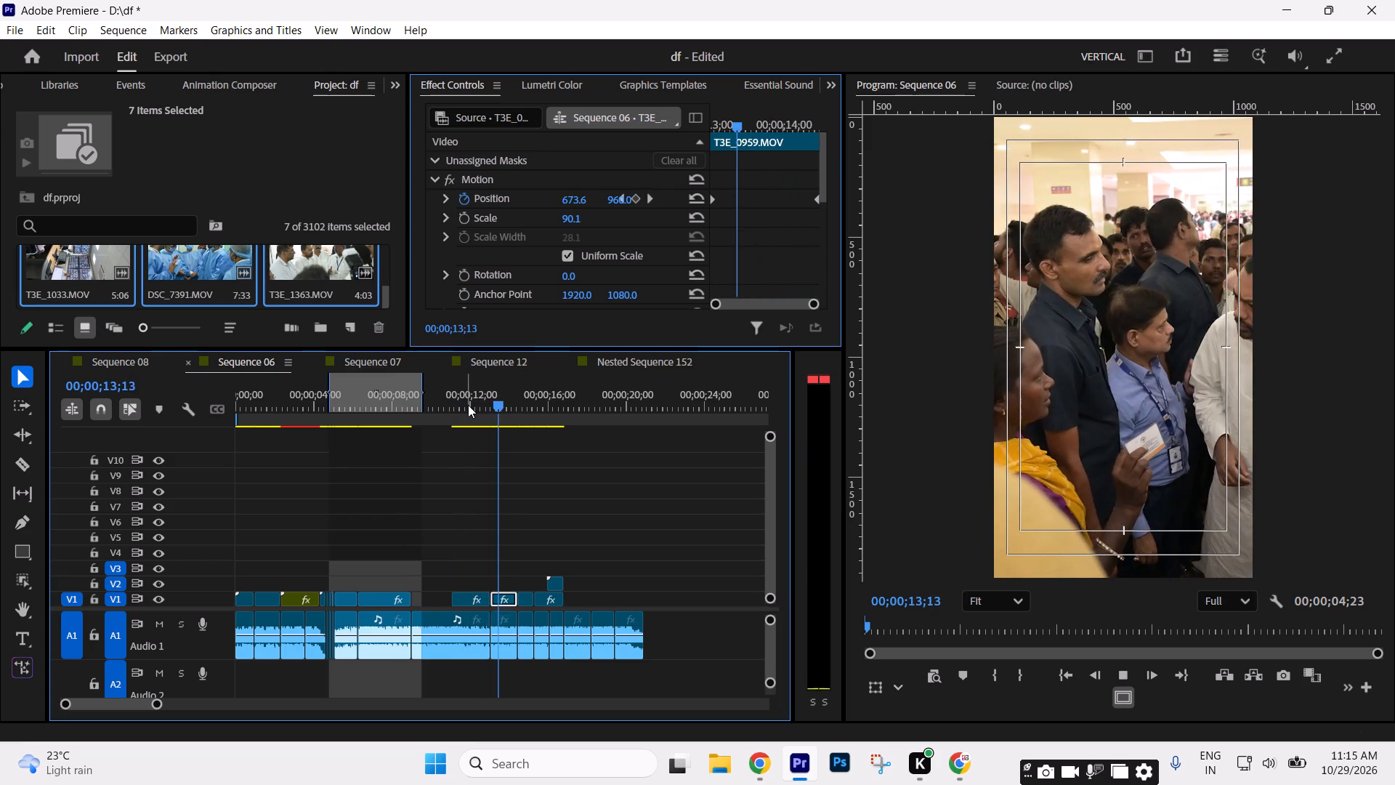
{"action": "key", "text": "space"}
{"action": "key", "text": "space"}
{"action": "key", "text": "space"}
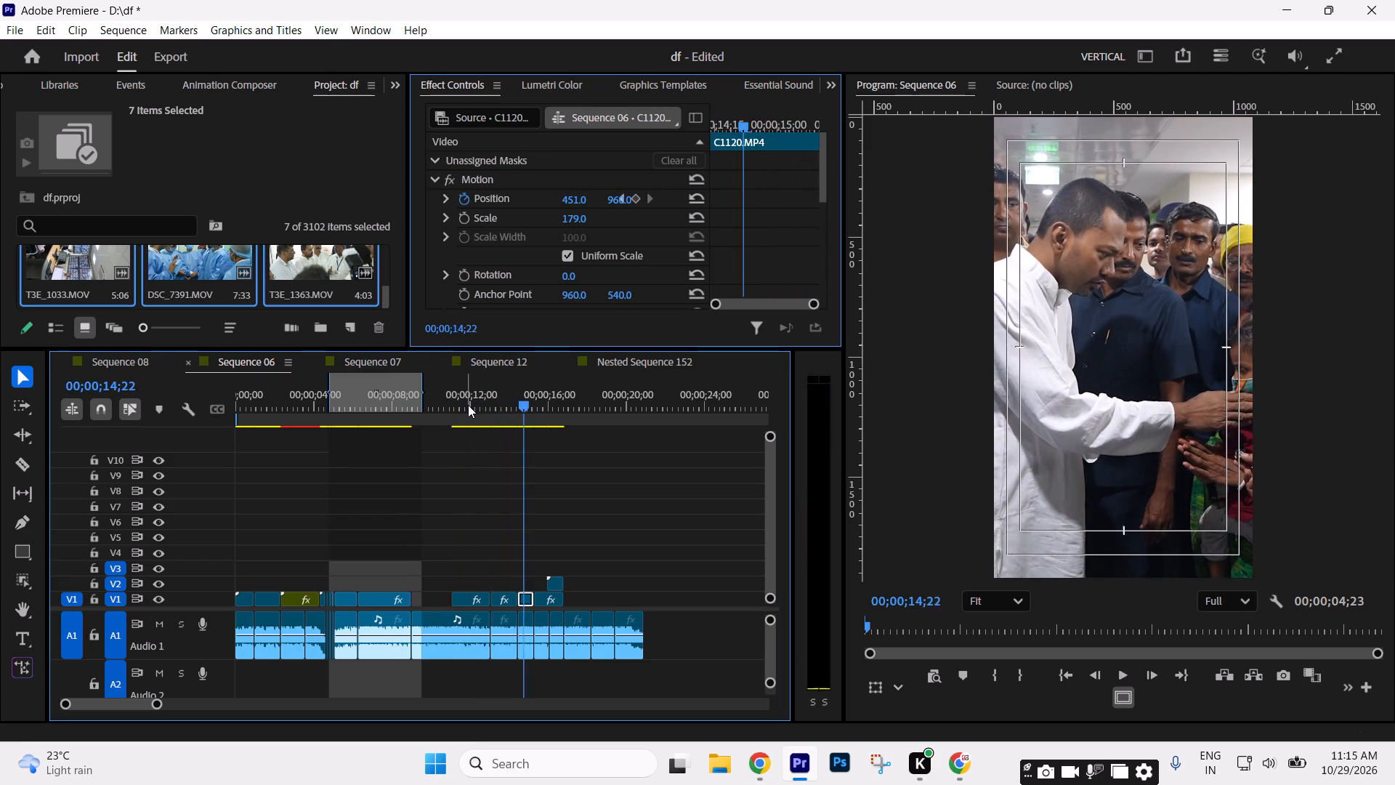
{"action": "key", "text": "space"}
{"action": "key", "text": "space"}
{"action": "key", "text": "space"}
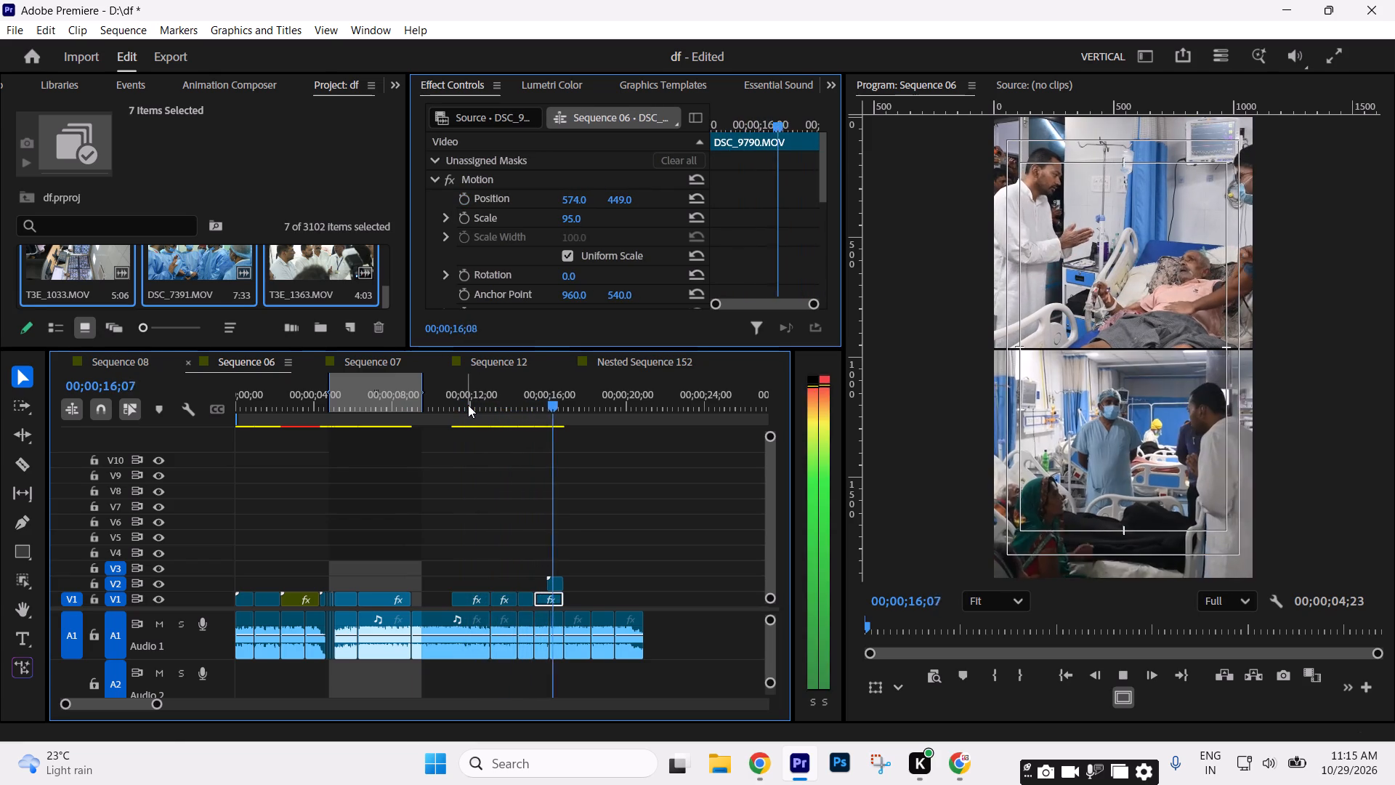
{"action": "key", "text": "space"}
Cut the long T3E_0860.MOV crowd clip out of V1 at about 00;02;50;12.
{"action": "left_click", "coordinate": [636, 578]}
{"action": "key", "text": "minus"}
{"action": "key", "text": "minus"}
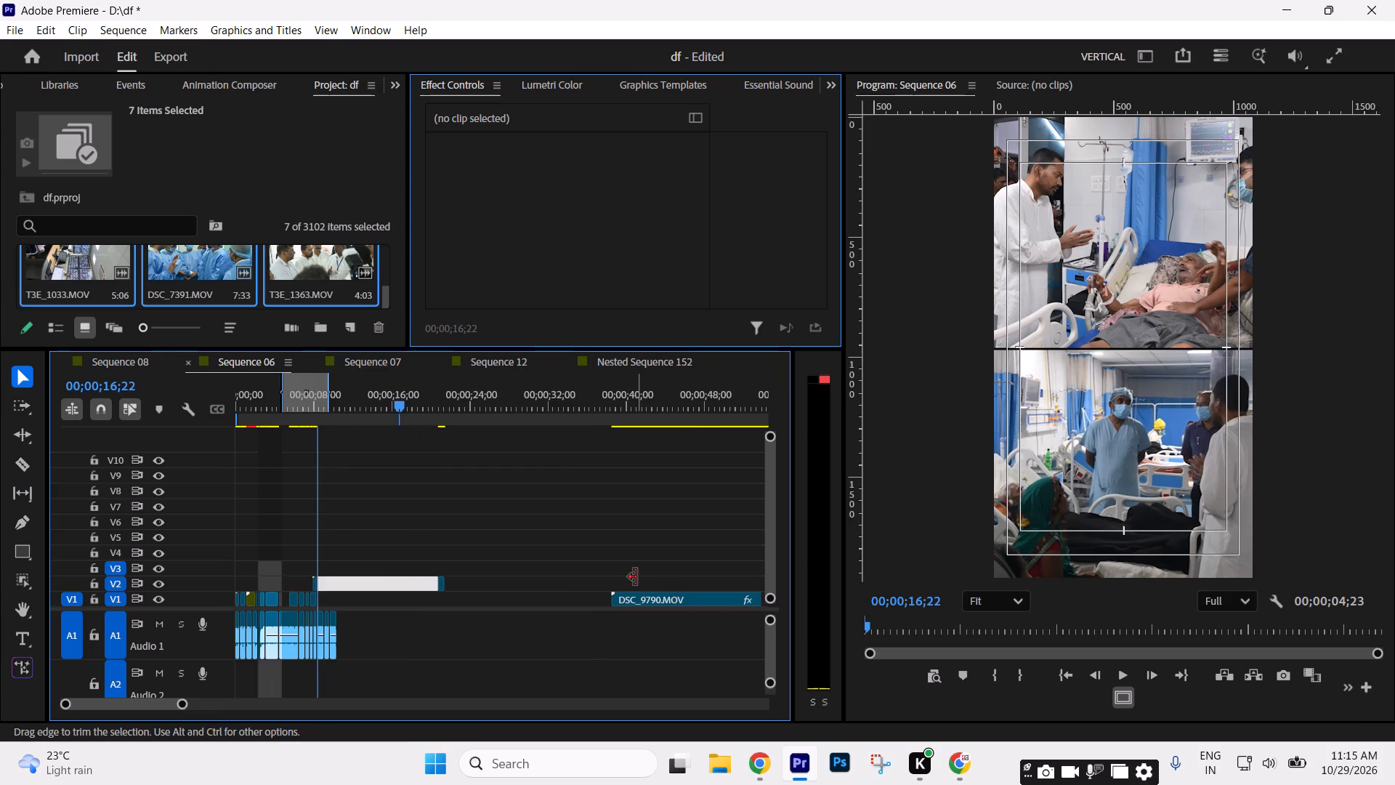
{"action": "key", "text": "minus"}
{"action": "key", "text": "minus"}
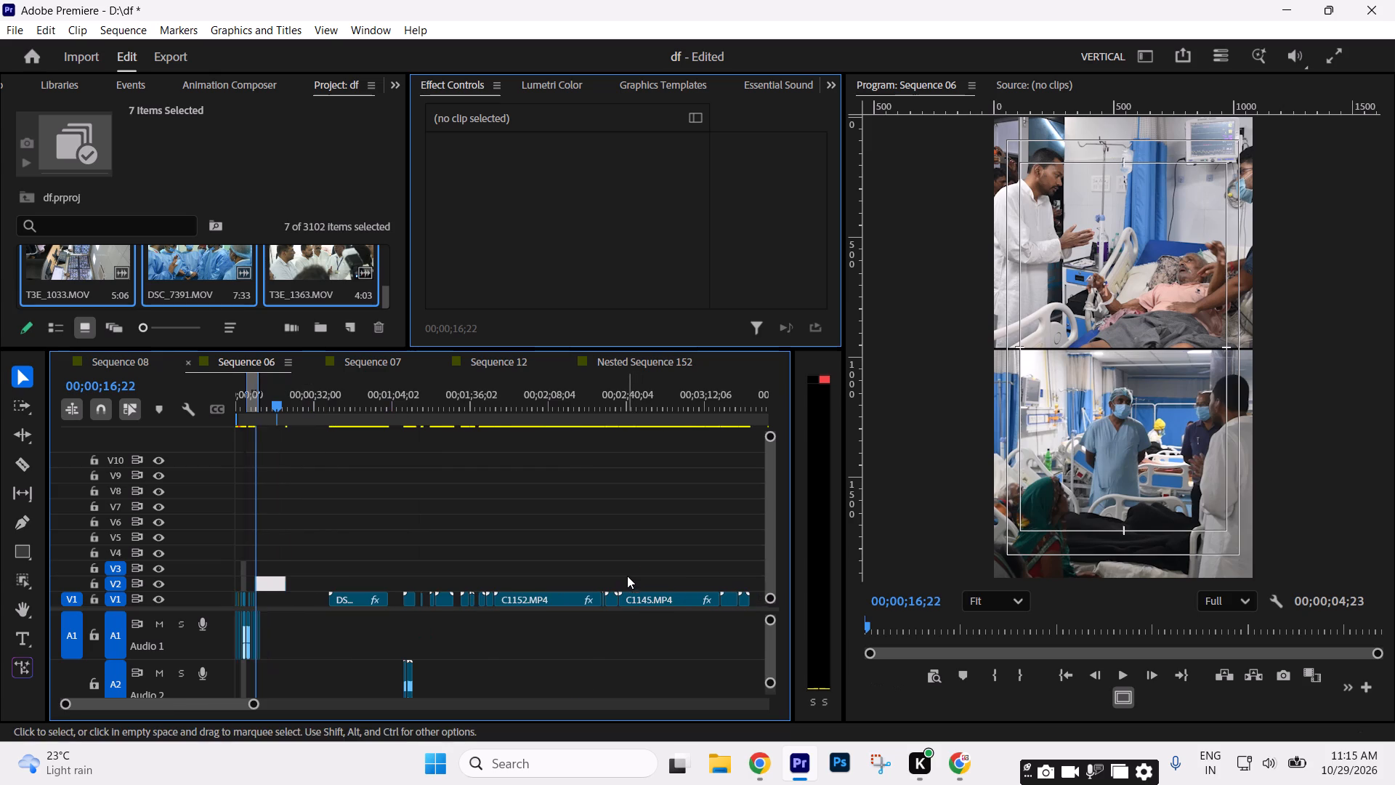
{"action": "left_click", "coordinate": [496, 514]}
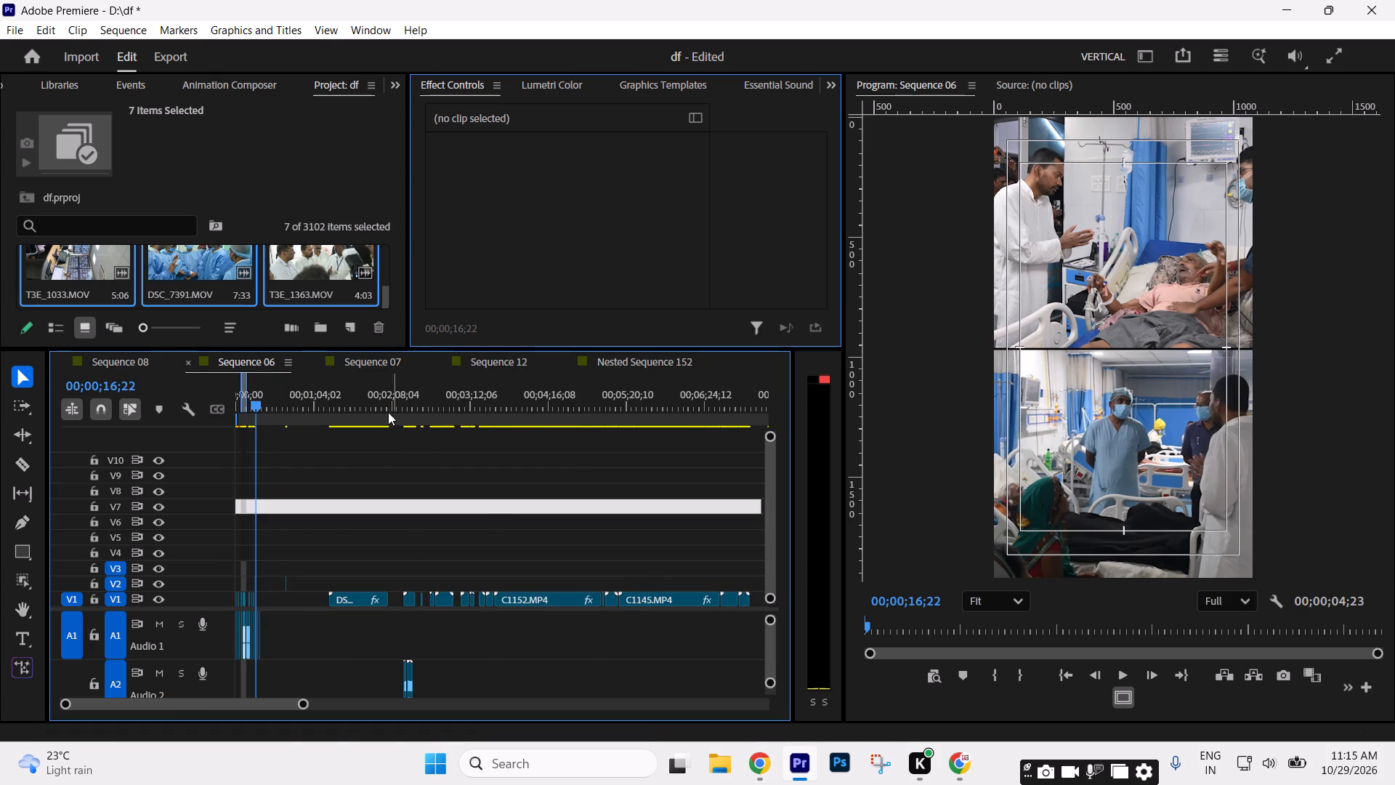
{"action": "left_click_drag", "start_coordinate": [381, 402], "coordinate": [440, 430]}
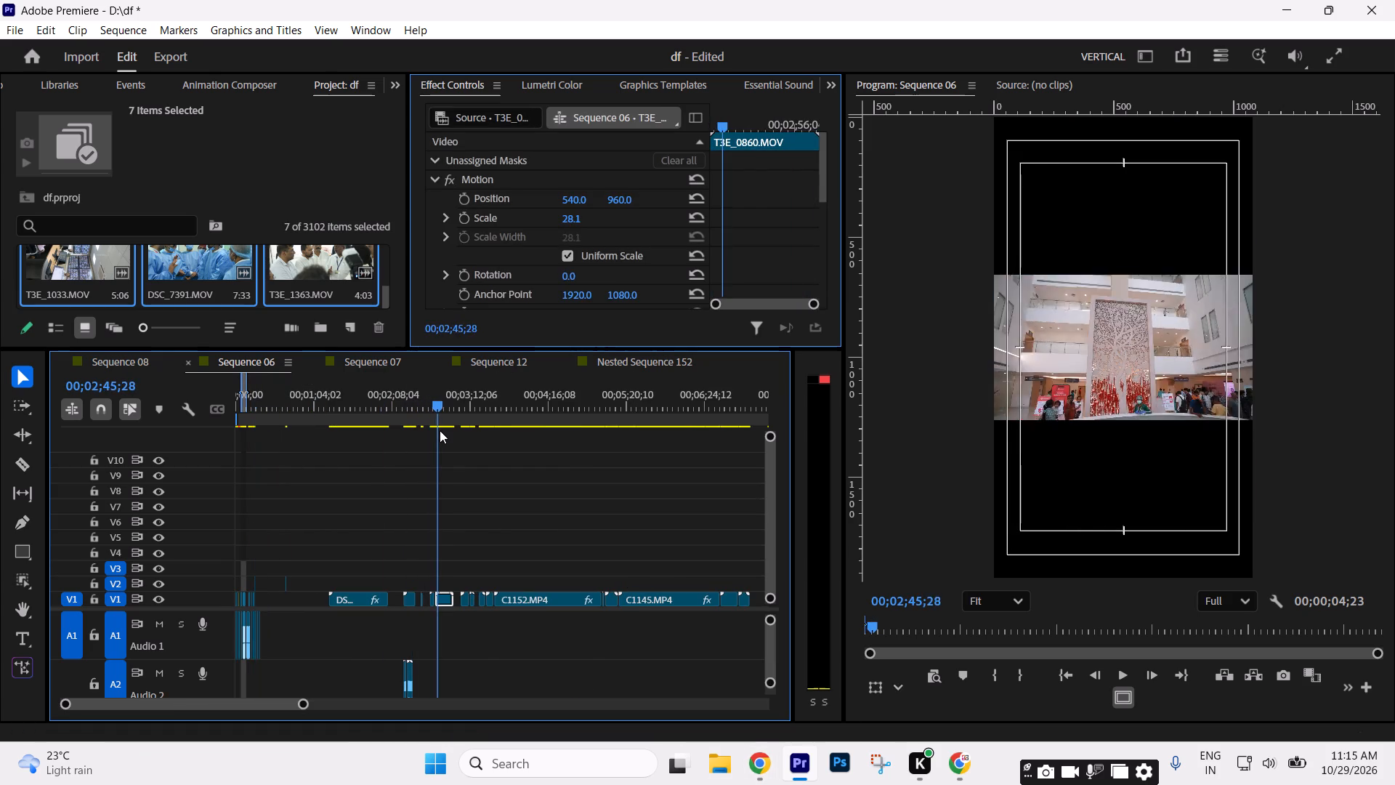
{"action": "left_click_drag", "start_coordinate": [440, 430], "coordinate": [445, 430]}
{"action": "key", "text": "equal"}
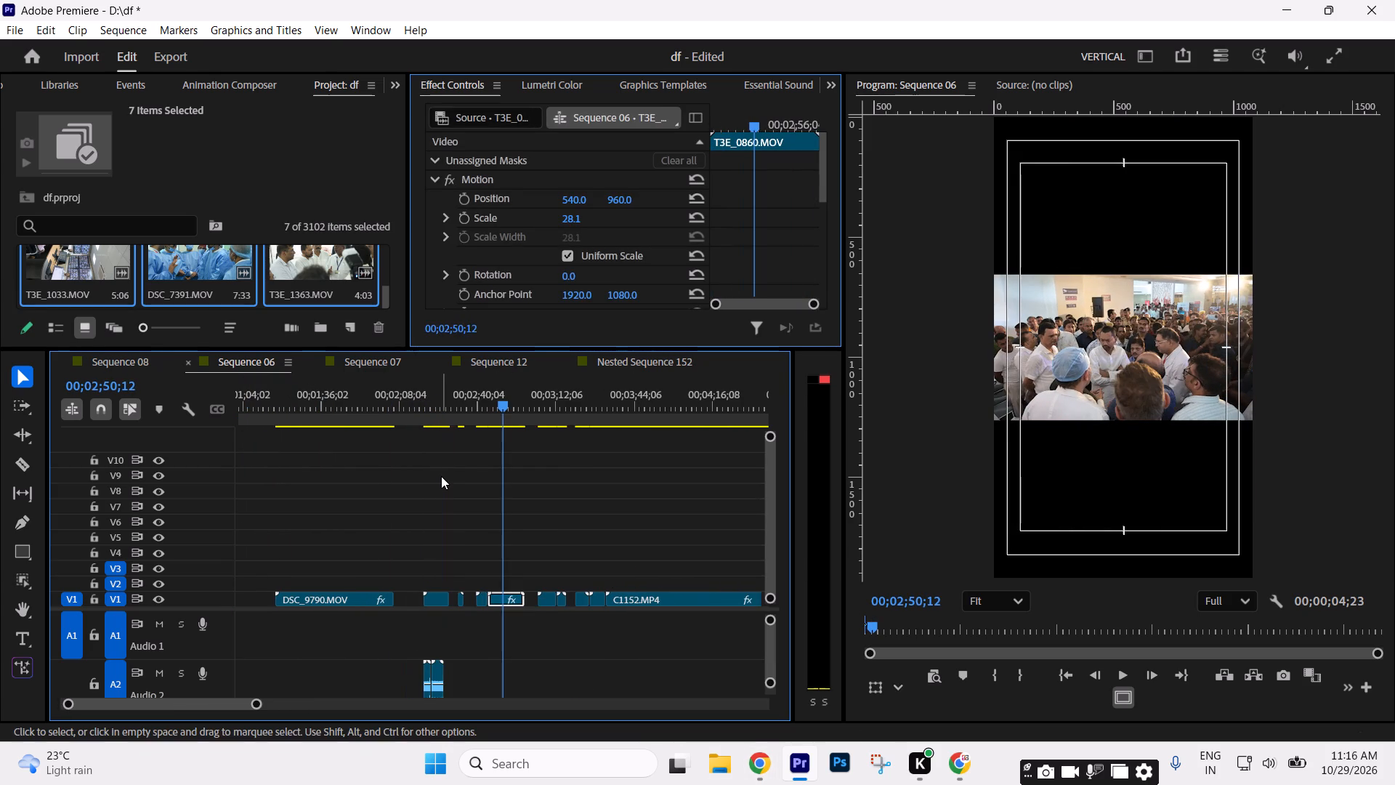
{"action": "key", "text": "ctrl+x"}
Paste the cut T3E_0860.MOV clip on V1 at about 00;00;19;20, beyond the opening edit.
{"action": "key", "text": "minus"}
{"action": "key", "text": "minus"}
{"action": "key", "text": "minus"}
{"action": "left_click_drag", "start_coordinate": [312, 419], "coordinate": [105, 426]}
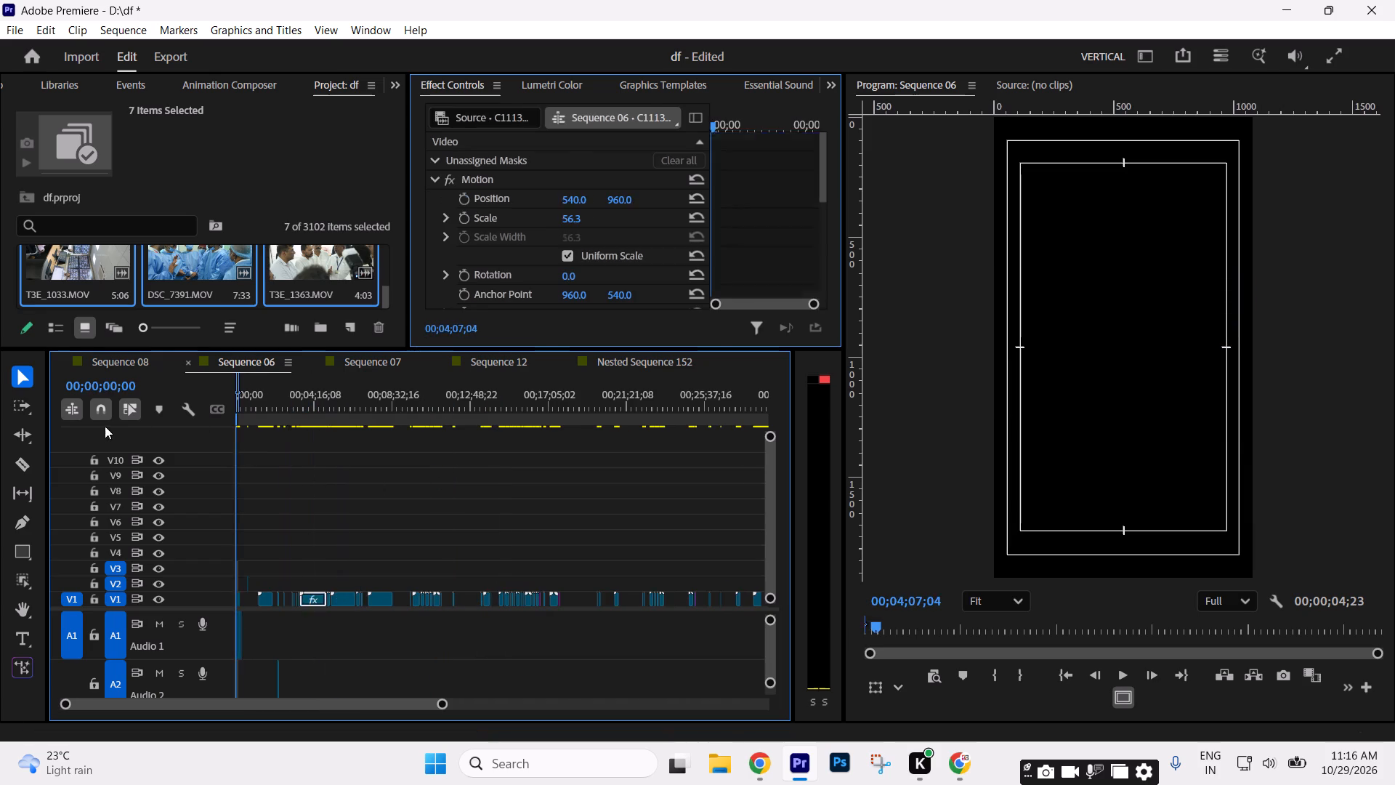
{"action": "left_click_drag", "start_coordinate": [105, 426], "coordinate": [102, 427]}
{"action": "key", "text": "equal"}
{"action": "key", "text": "equal"}
{"action": "type", "text": "===="}
{"action": "left_click_drag", "start_coordinate": [381, 398], "coordinate": [404, 408]}
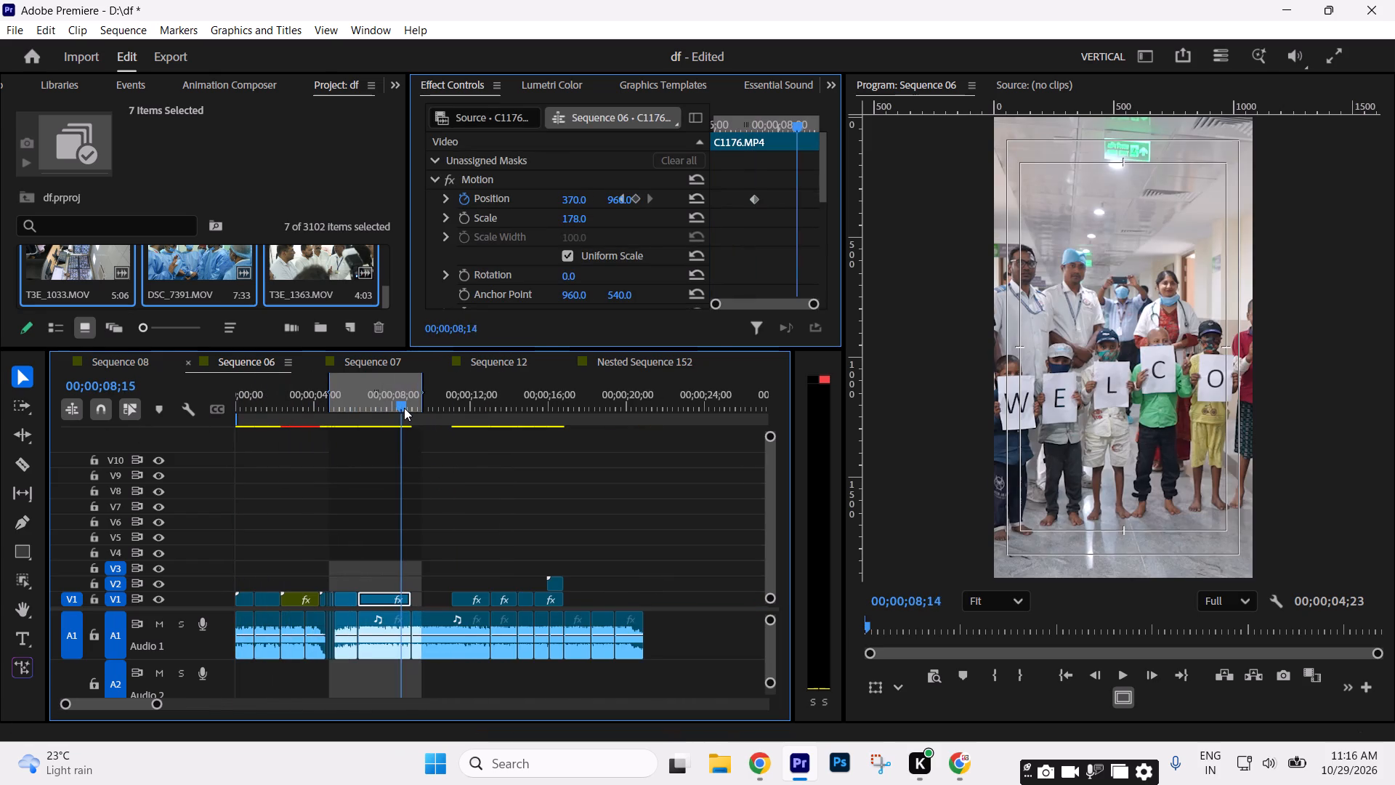
{"action": "left_click_drag", "start_coordinate": [404, 408], "coordinate": [471, 417]}
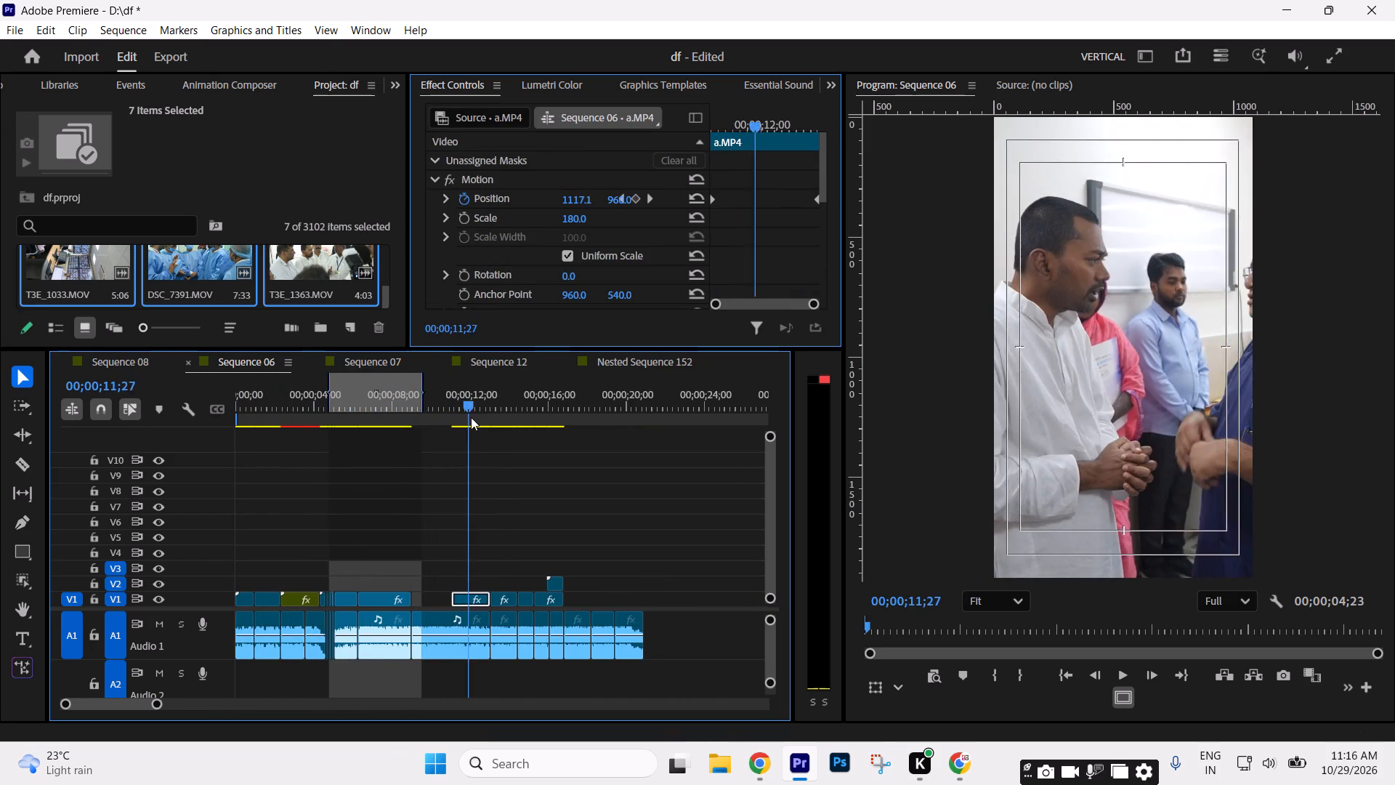
{"action": "left_click_drag", "start_coordinate": [471, 417], "coordinate": [447, 420]}
{"action": "key", "text": "Up"}
{"action": "left_click", "coordinate": [622, 409]}
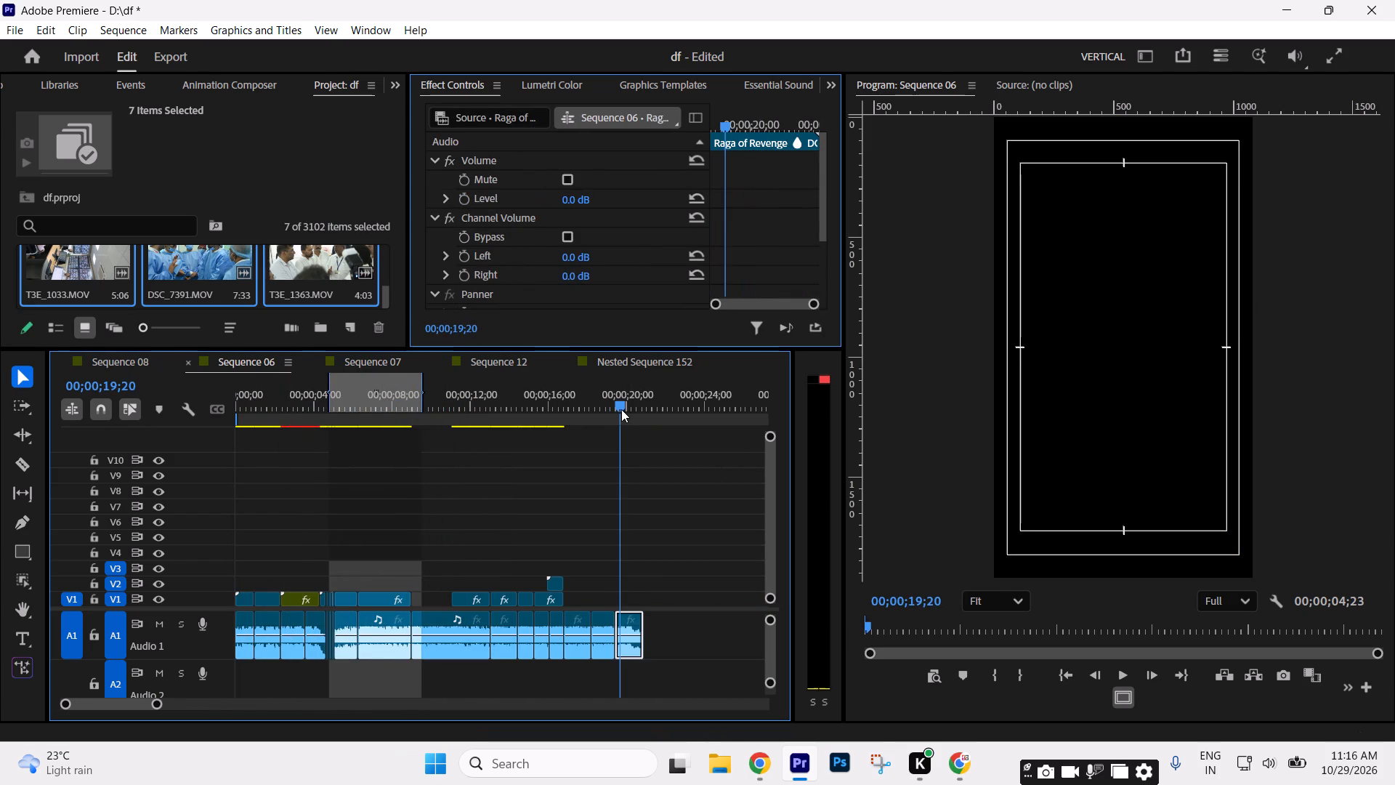
{"action": "key", "text": "ctrl+v"}
Split the pasted T3E_0860.MOV clip at 00;00;20;24 and 00;00;21;15 to isolate a short piece.
{"action": "key", "text": "minus"}
{"action": "key", "text": "minus"}
{"action": "key", "text": "minus"}
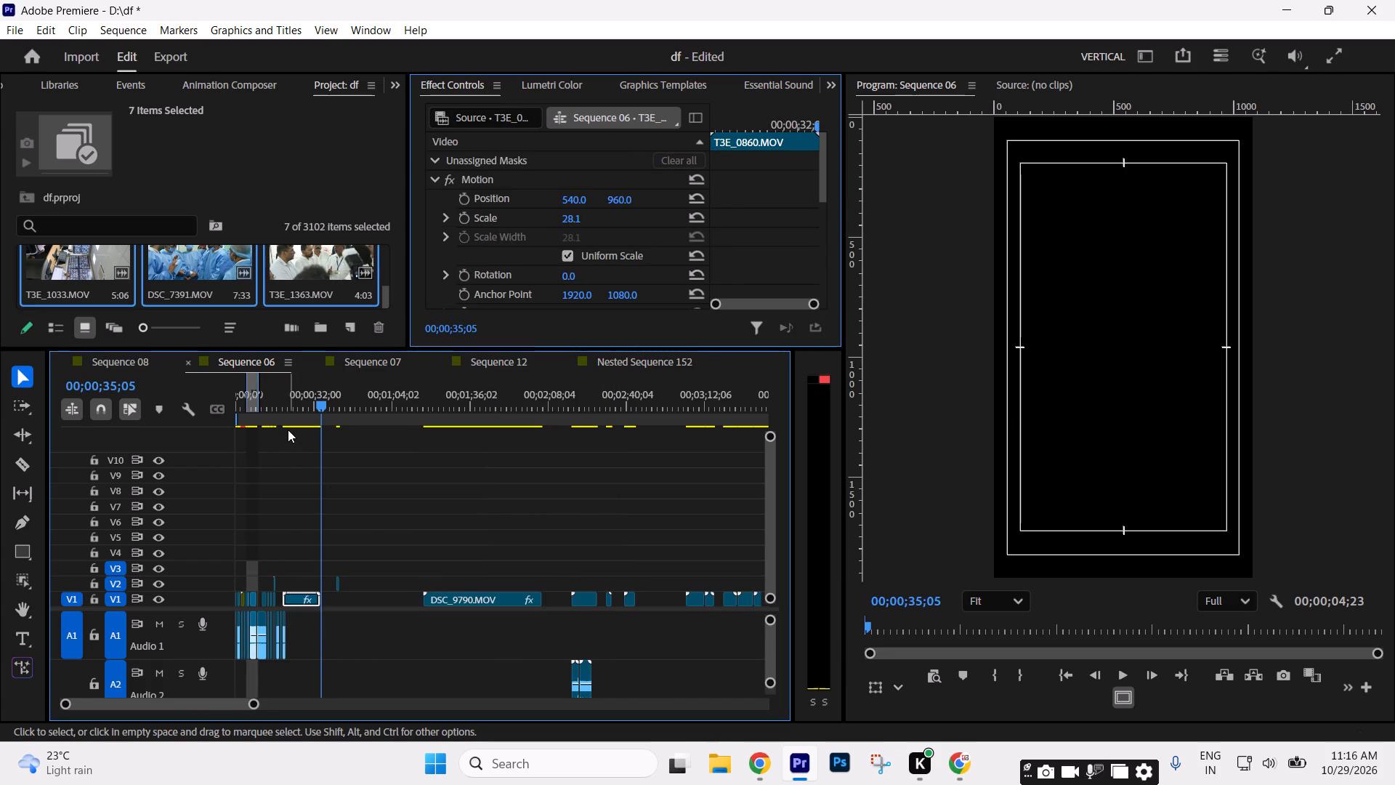
{"action": "left_click_drag", "start_coordinate": [284, 400], "coordinate": [305, 406]}
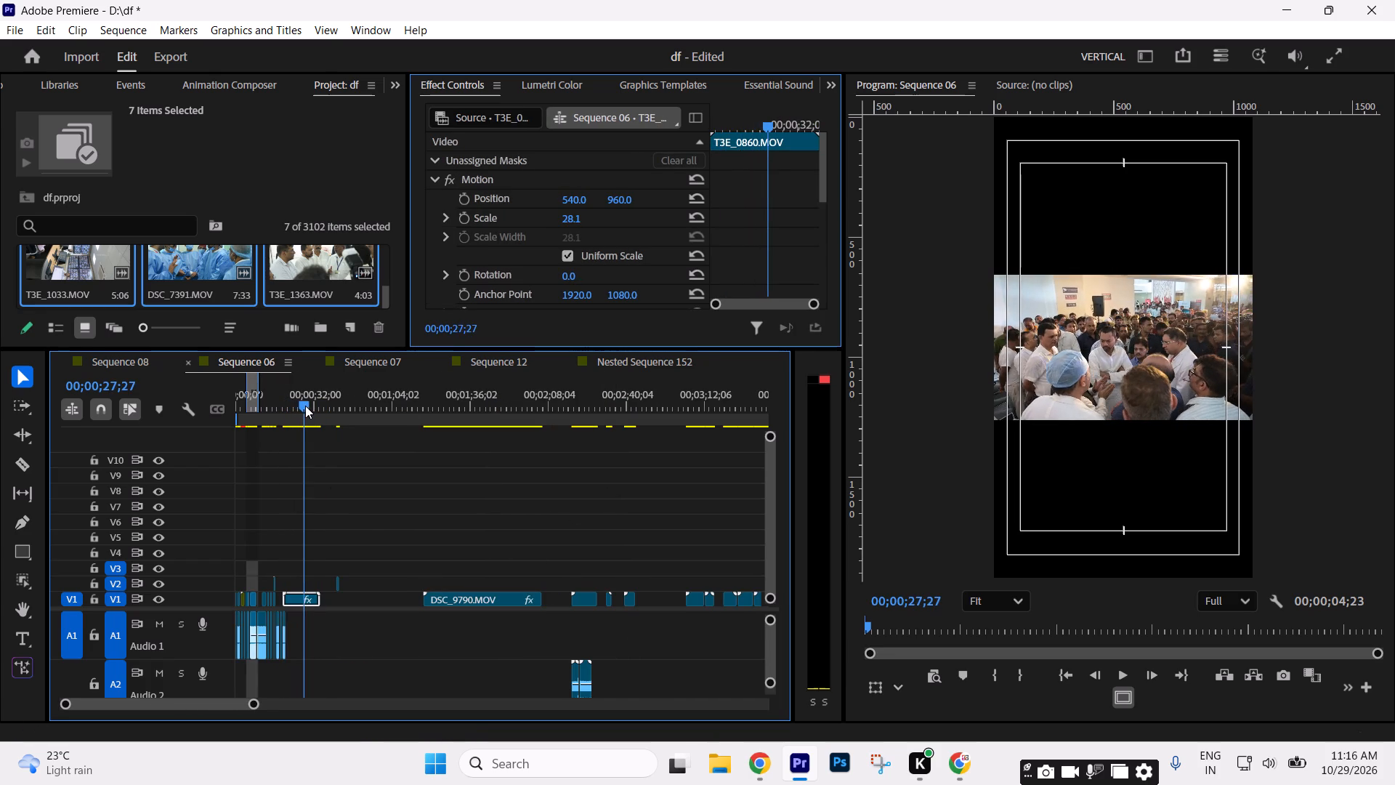
{"action": "left_click_drag", "start_coordinate": [305, 406], "coordinate": [302, 406]}
{"action": "type", "text": "=="}
{"action": "key", "text": "equal"}
{"action": "left_click_drag", "start_coordinate": [430, 414], "coordinate": [418, 416]}
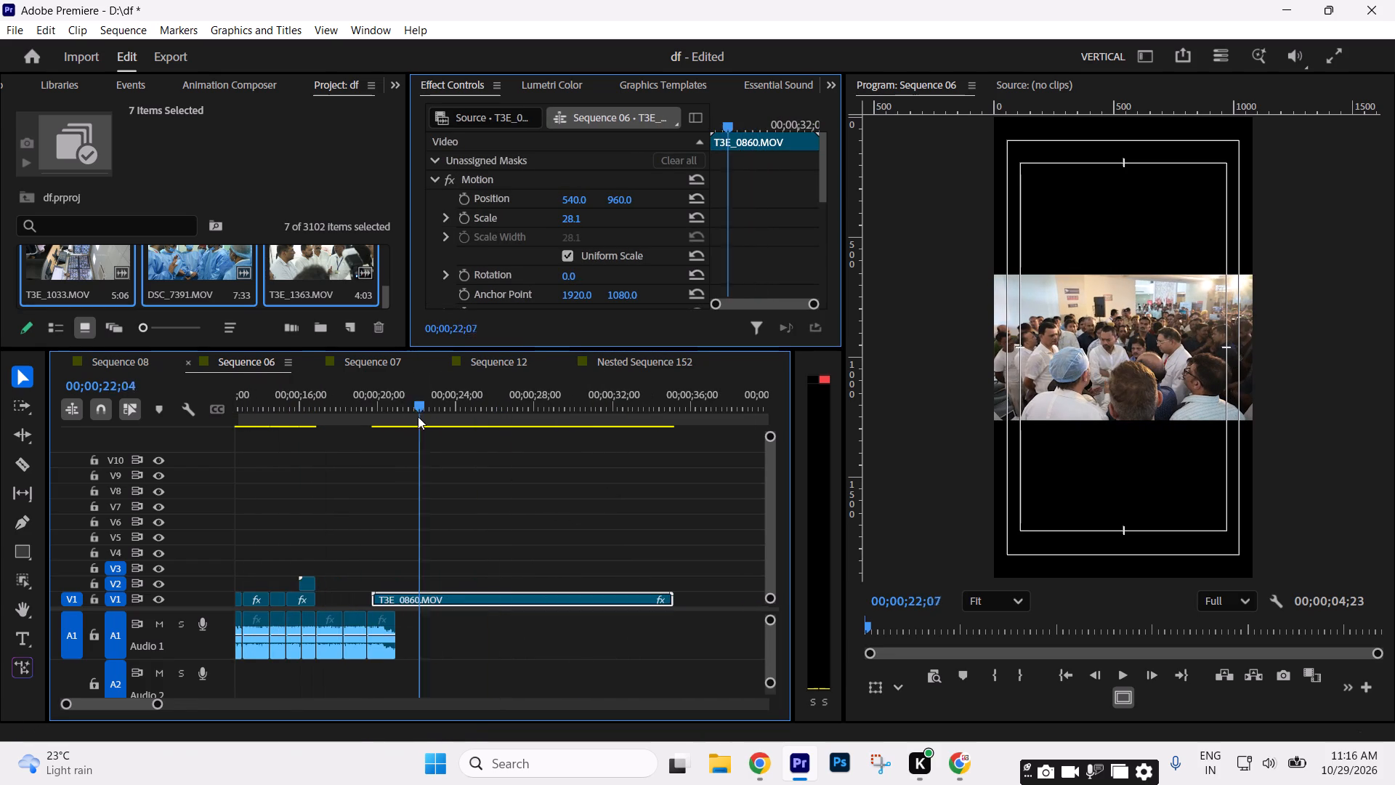
{"action": "left_click_drag", "start_coordinate": [418, 416], "coordinate": [395, 422]}
{"action": "key", "text": "c"}
{"action": "left_click", "coordinate": [400, 599]}
{"action": "key", "text": "v"}
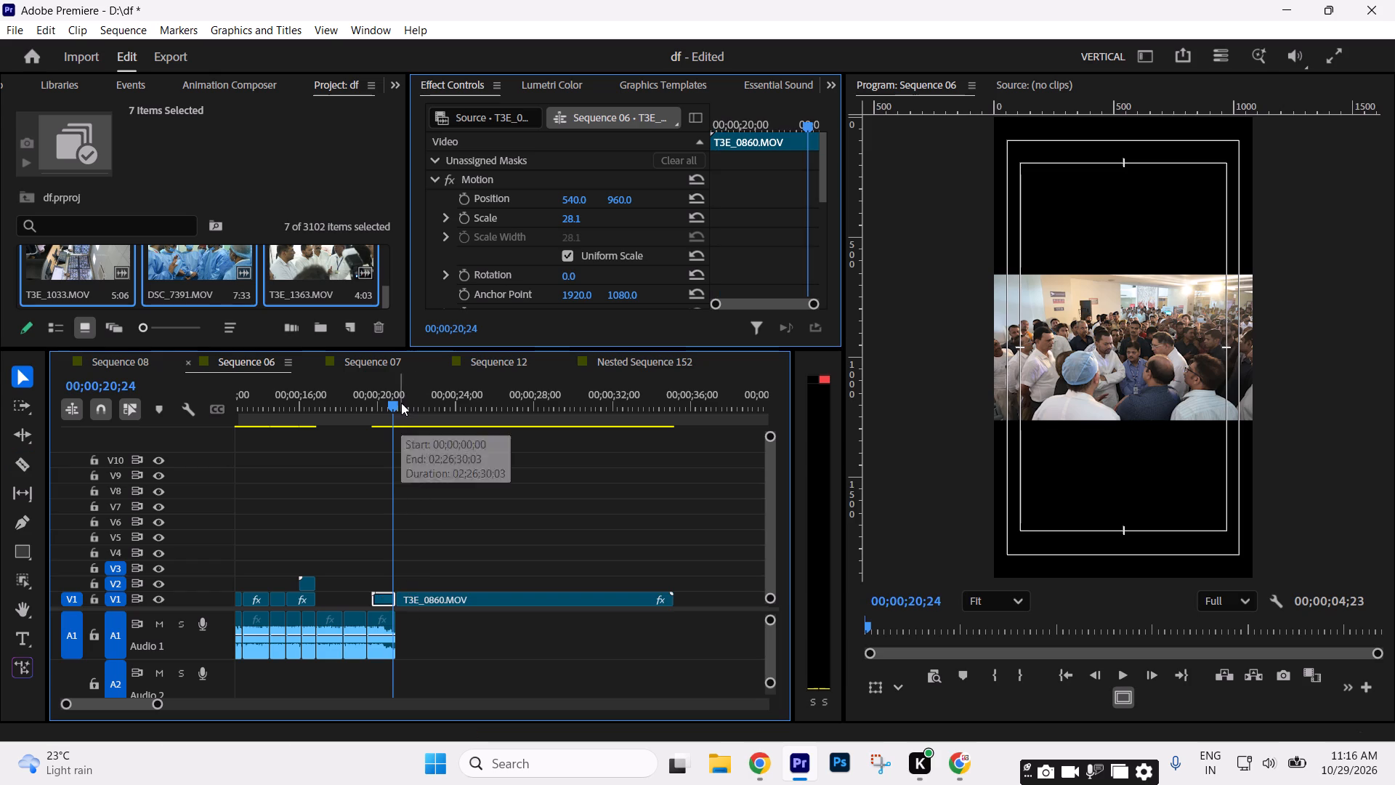
{"action": "left_click_drag", "start_coordinate": [401, 403], "coordinate": [410, 403]}
{"action": "key", "text": "c"}
{"action": "left_click", "coordinate": [414, 592]}
{"action": "key", "text": "v"}
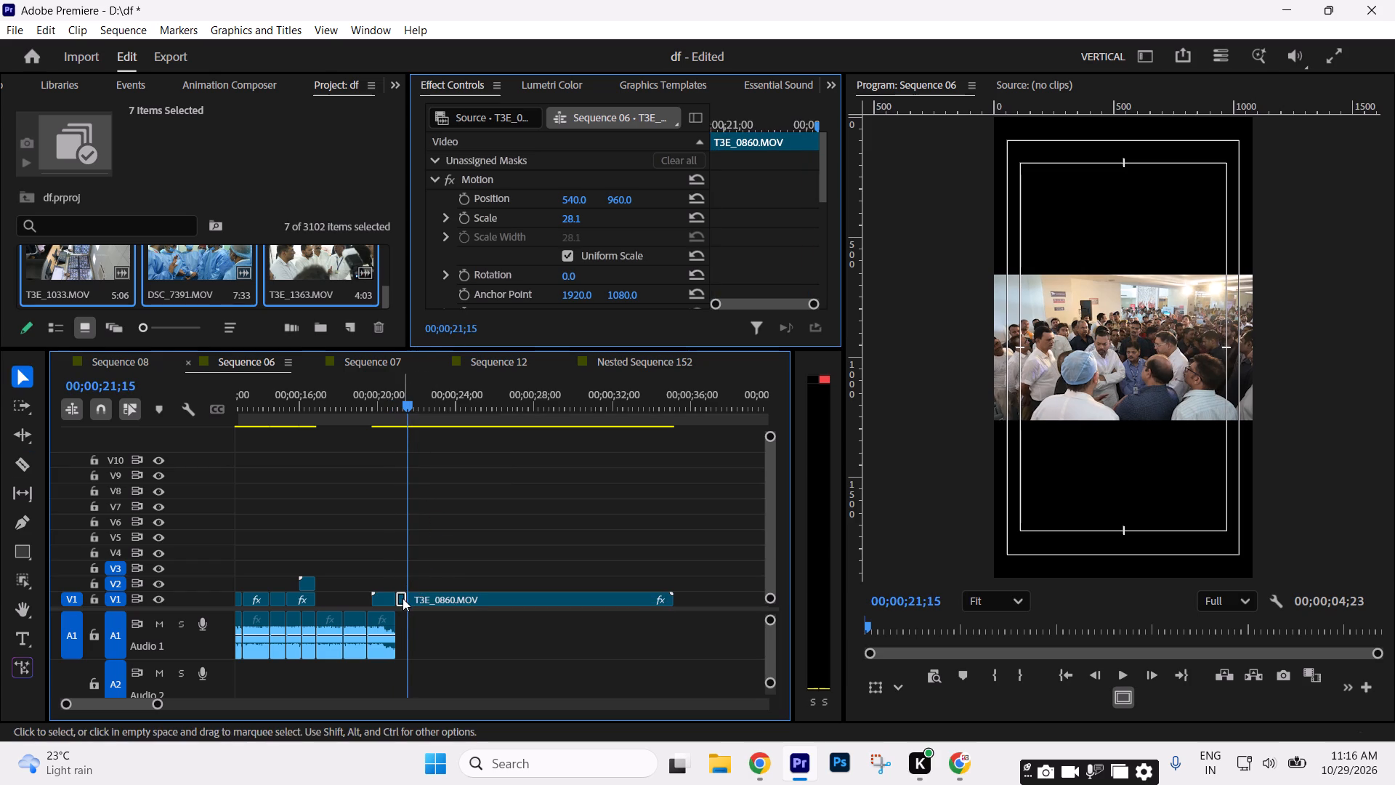
Move the short T3E_0860.MOV piece into the V1 gap after C1176.MP4 and extend its end to meet a.MP4.
{"action": "left_click_drag", "start_coordinate": [403, 598], "coordinate": [428, 599]}
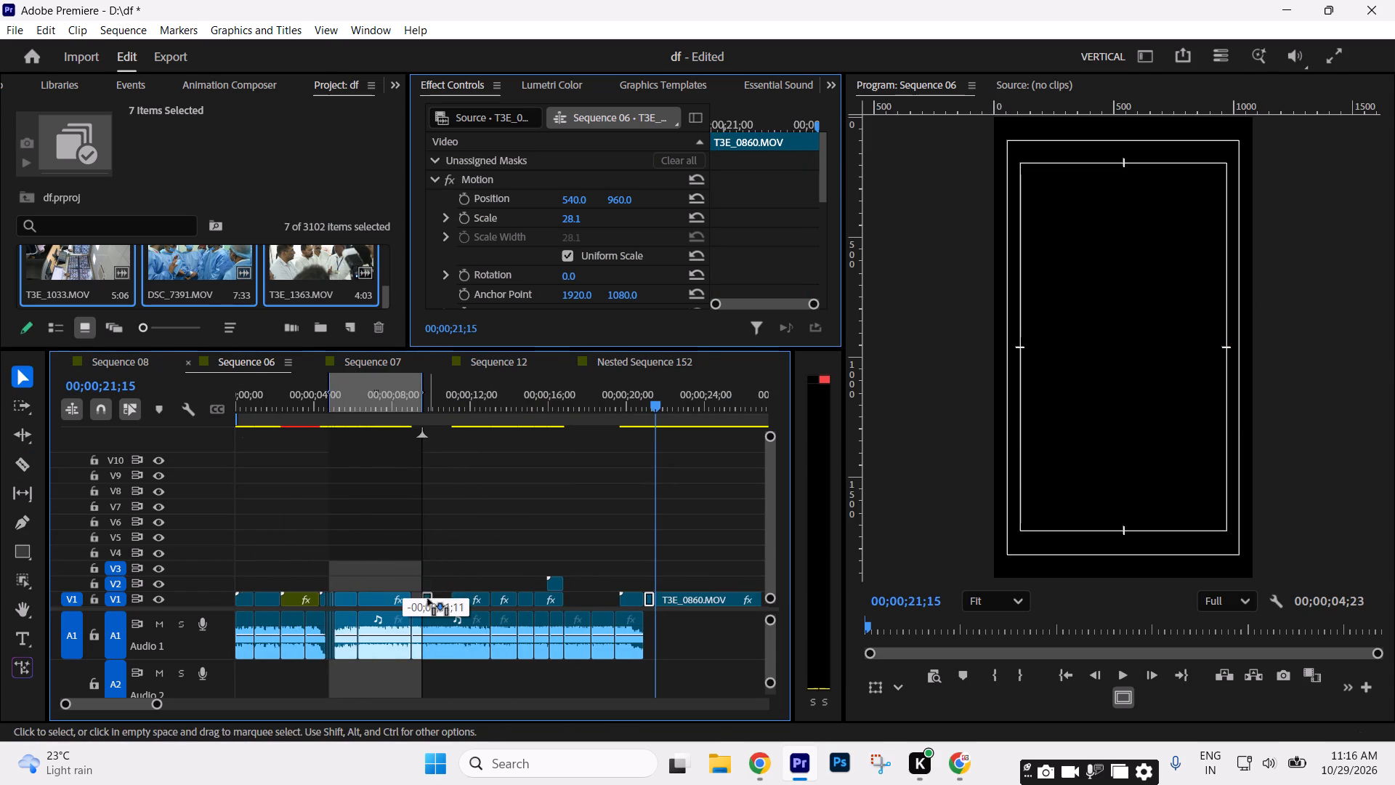
{"action": "left_click_drag", "start_coordinate": [428, 599], "coordinate": [428, 601]}
{"action": "left_click_drag", "start_coordinate": [427, 598], "coordinate": [420, 599]}
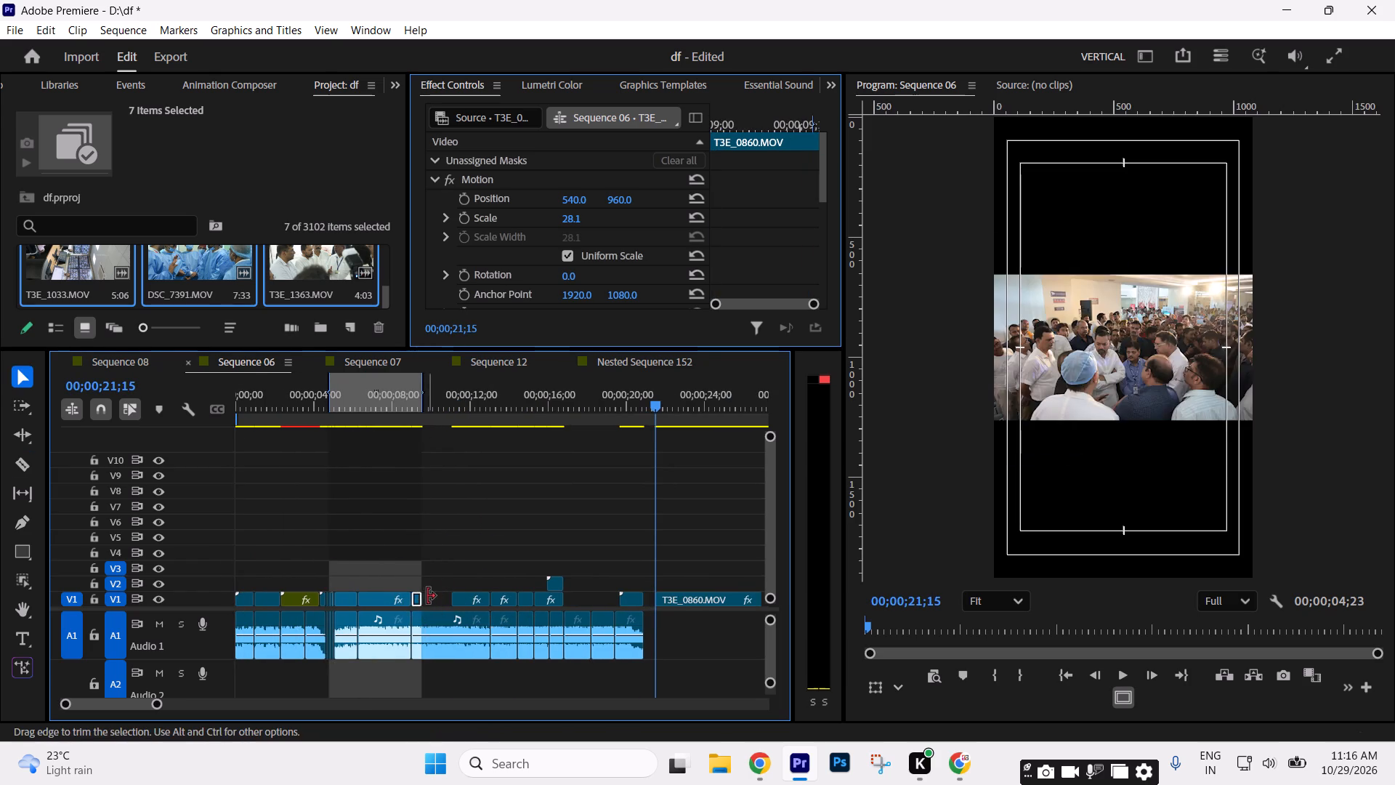
{"action": "left_click_drag", "start_coordinate": [428, 596], "coordinate": [493, 591]}
Reframe the placed T3E_0860.MOV shot with scale 95.1 and horizontal position 859.
{"action": "left_click", "coordinate": [441, 414]}
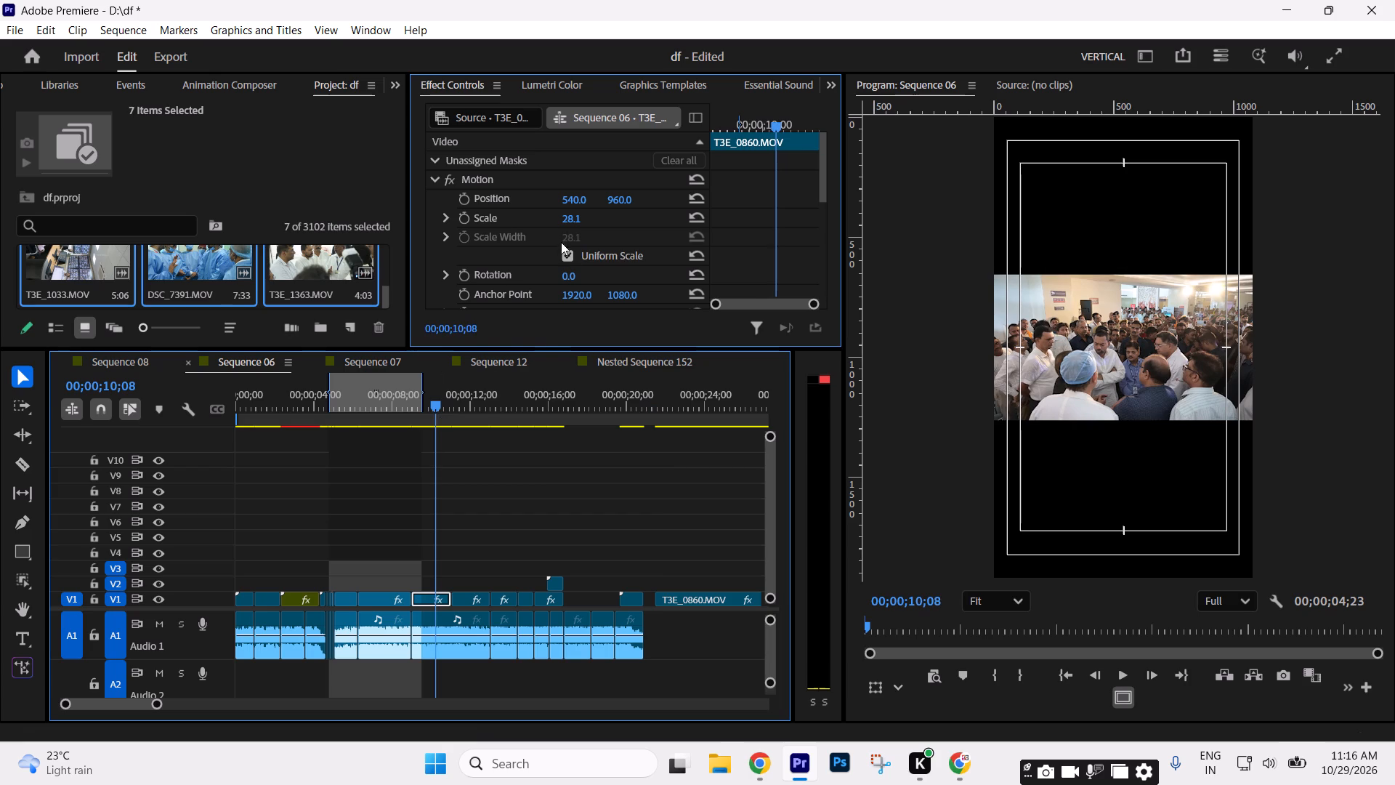
{"action": "left_click_drag", "start_coordinate": [561, 221], "coordinate": [569, 217]}
{"action": "left_click_drag", "start_coordinate": [571, 217], "coordinate": [626, 209]}
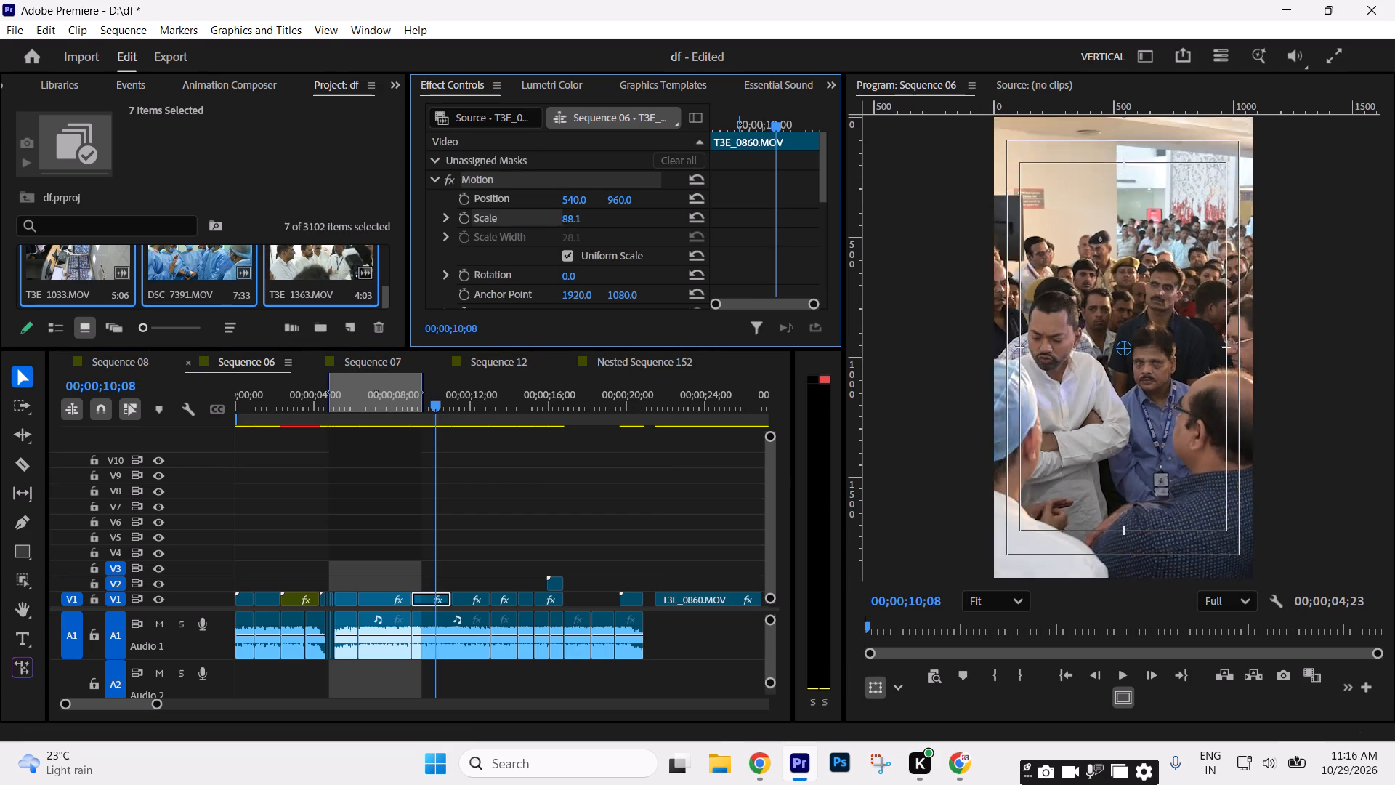
{"action": "left_click_drag", "start_coordinate": [626, 209], "coordinate": [632, 209]}
{"action": "left_click_drag", "start_coordinate": [578, 202], "coordinate": [794, 200]}
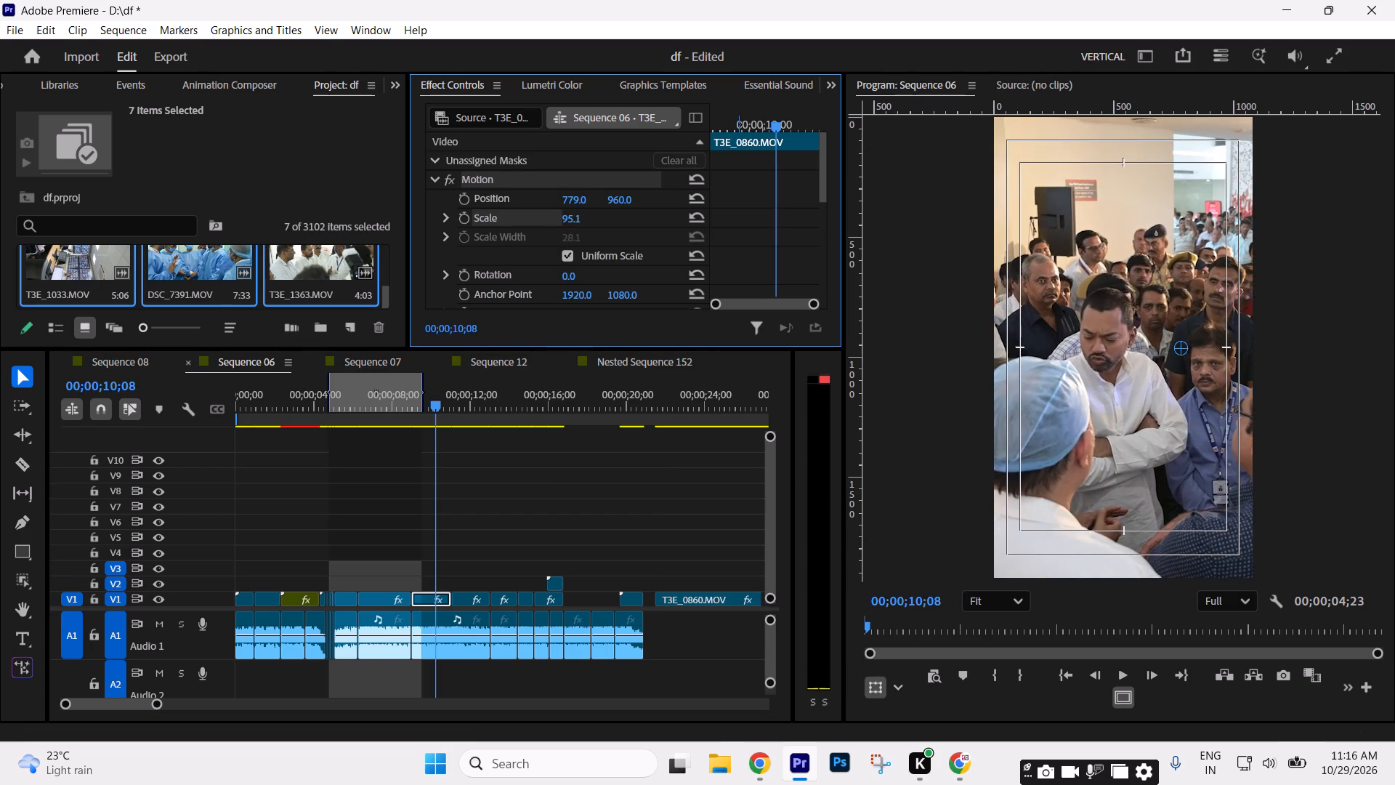
{"action": "left_click_drag", "start_coordinate": [794, 200], "coordinate": [867, 201]}
Play back from the reframed T3E_0860.MOV shot through a.MP4, T3E_0959.MOV and C1120.MP4 to the stacked shot.
{"action": "key", "text": "space"}
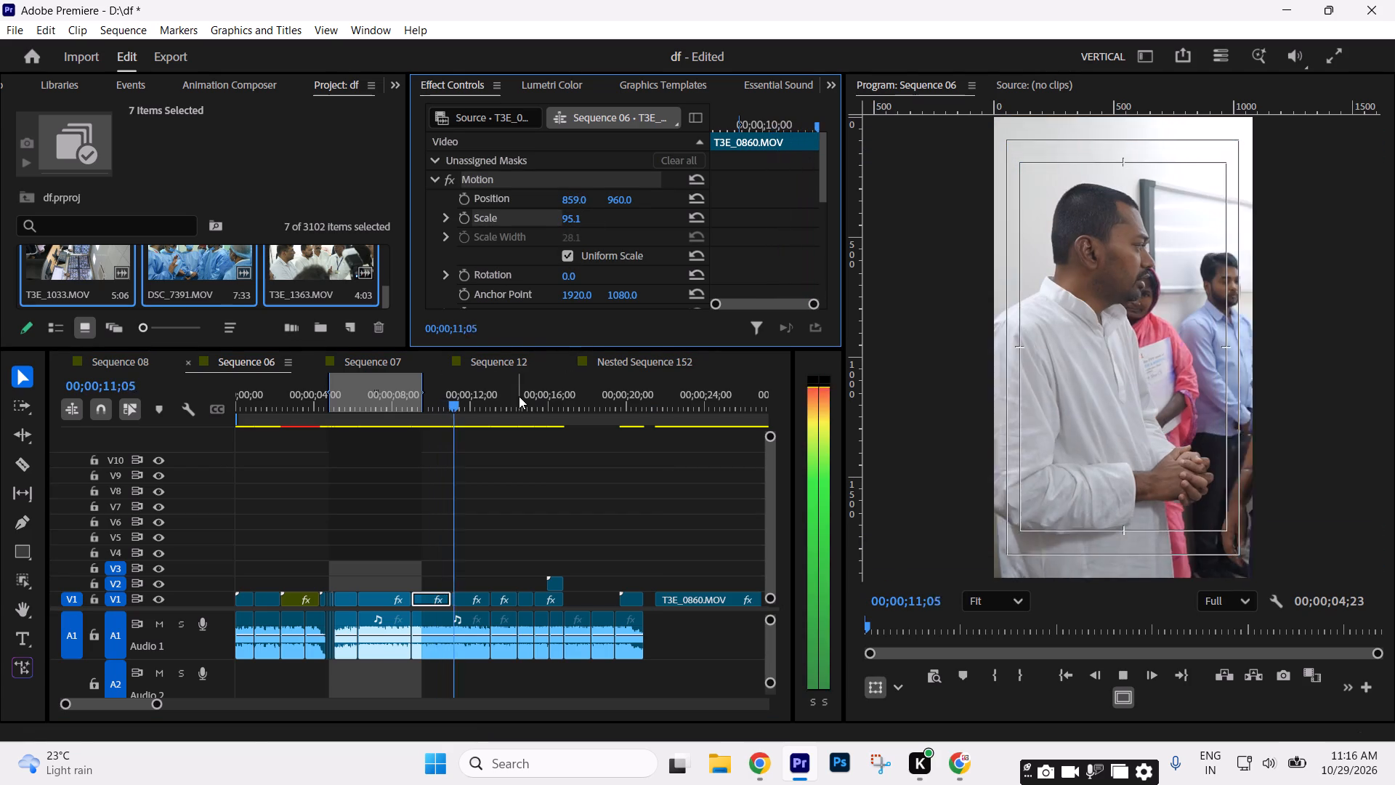
{"action": "key", "text": "space"}
{"action": "key", "text": "space"}
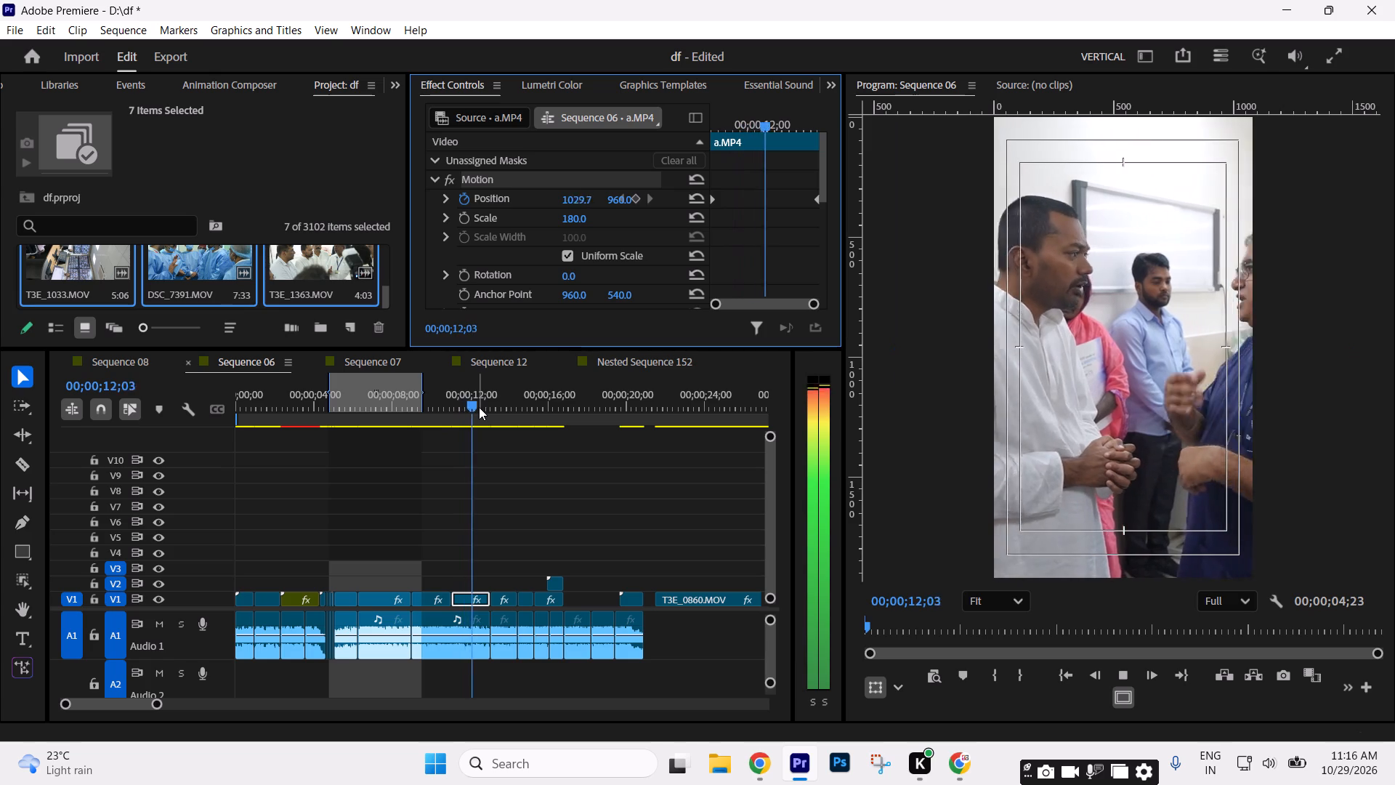
{"action": "key", "text": "space"}
{"action": "key", "text": "space"}
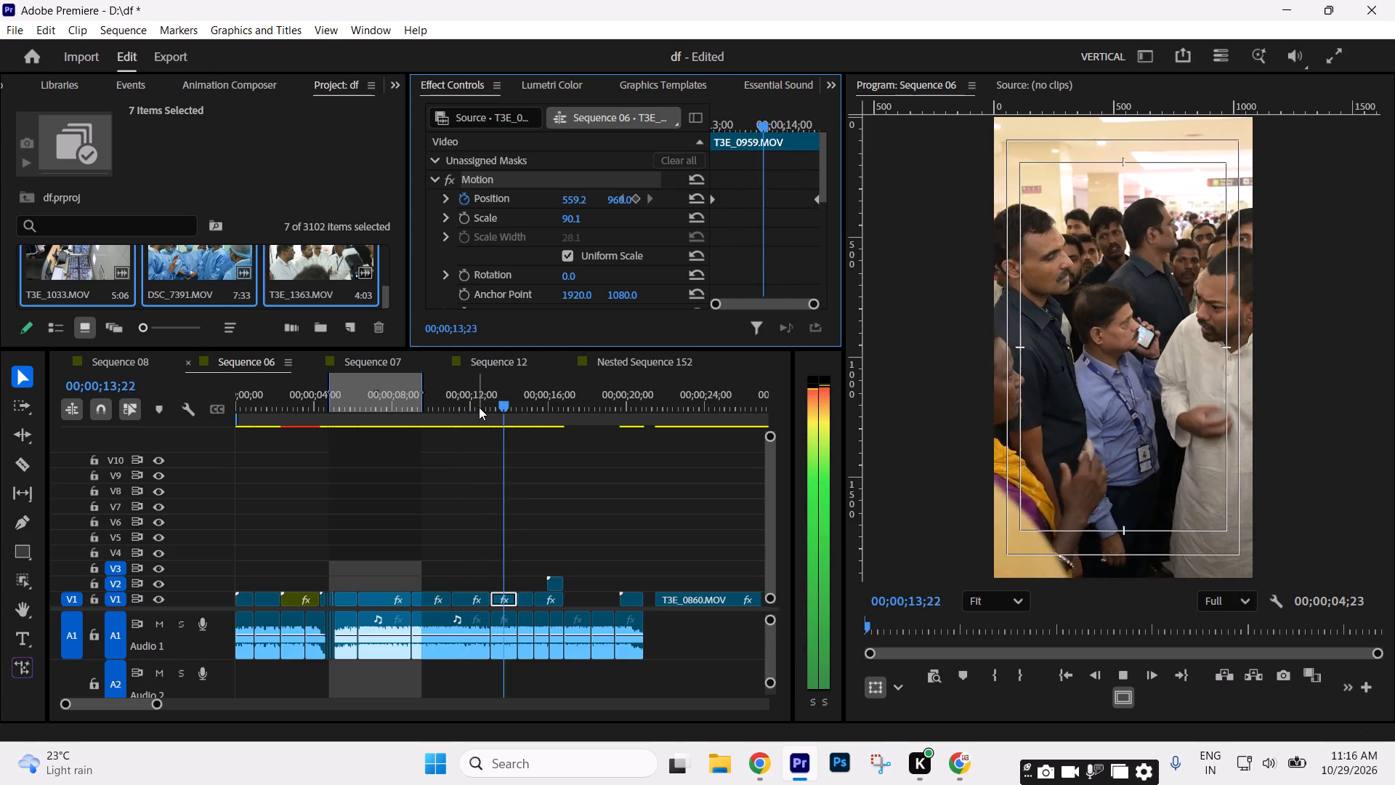
{"action": "key", "text": "space"}
{"action": "key", "text": "space"}
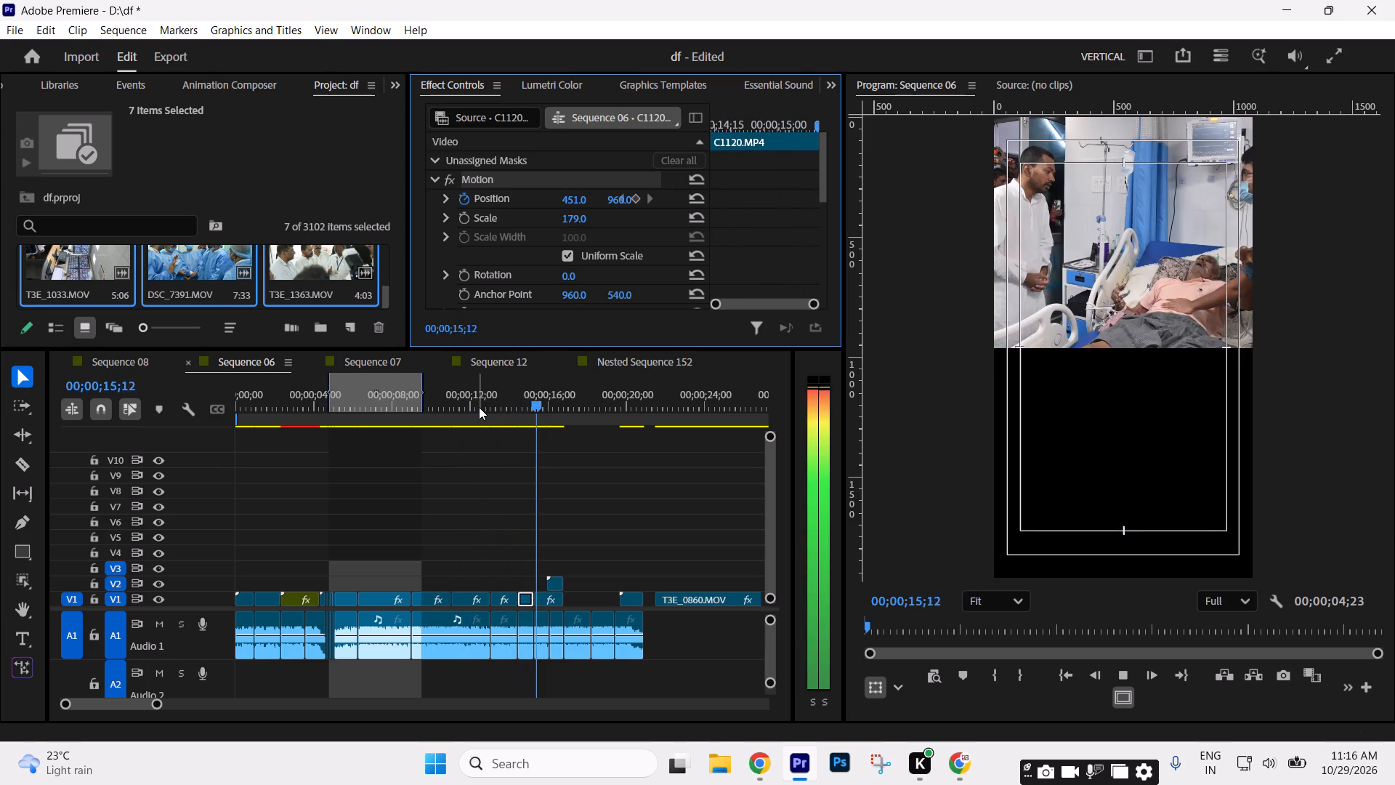
{"action": "key", "text": "space"}
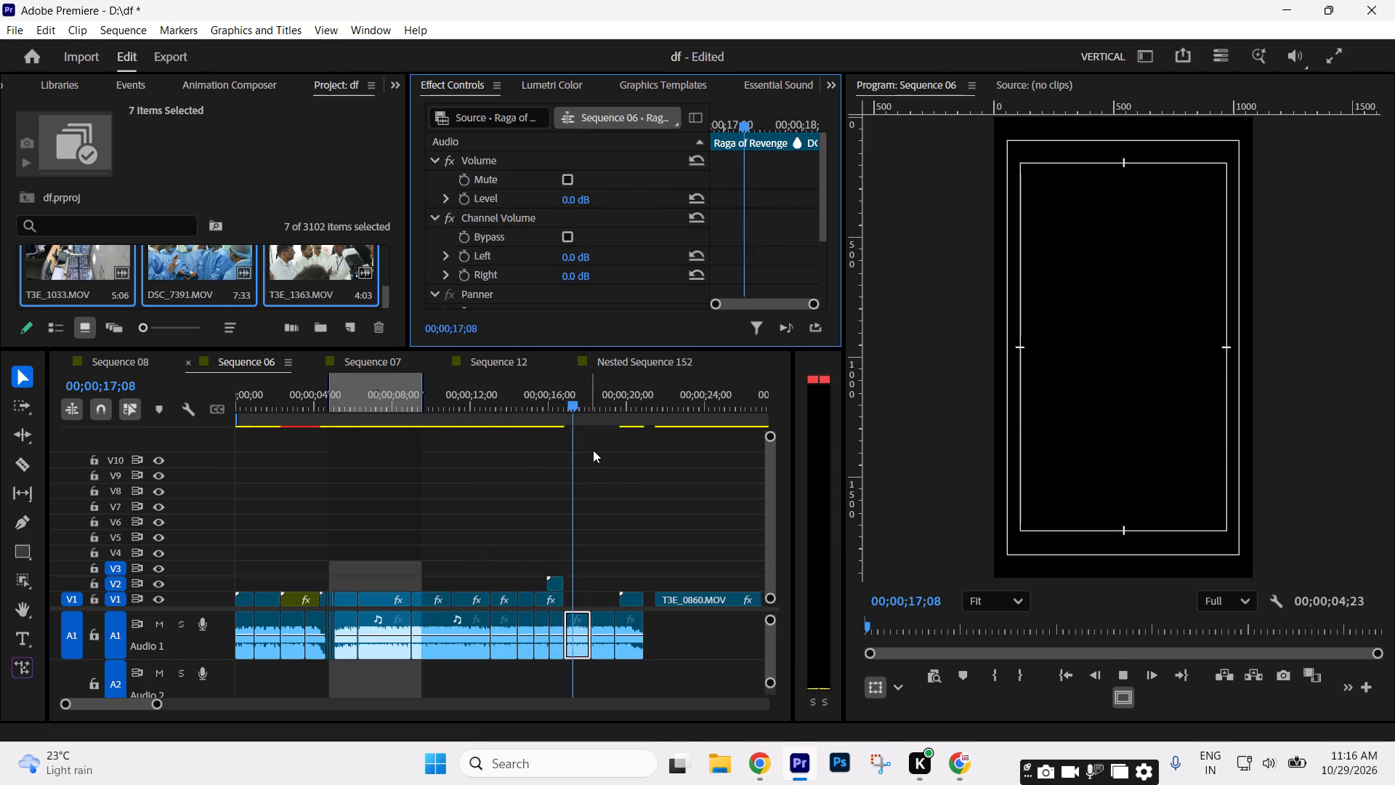
Delete the two leftover T3E_0860.MOV pieces on V1 and the small V2 clip just after them.
{"action": "left_click_drag", "start_coordinate": [609, 392], "coordinate": [628, 400]}
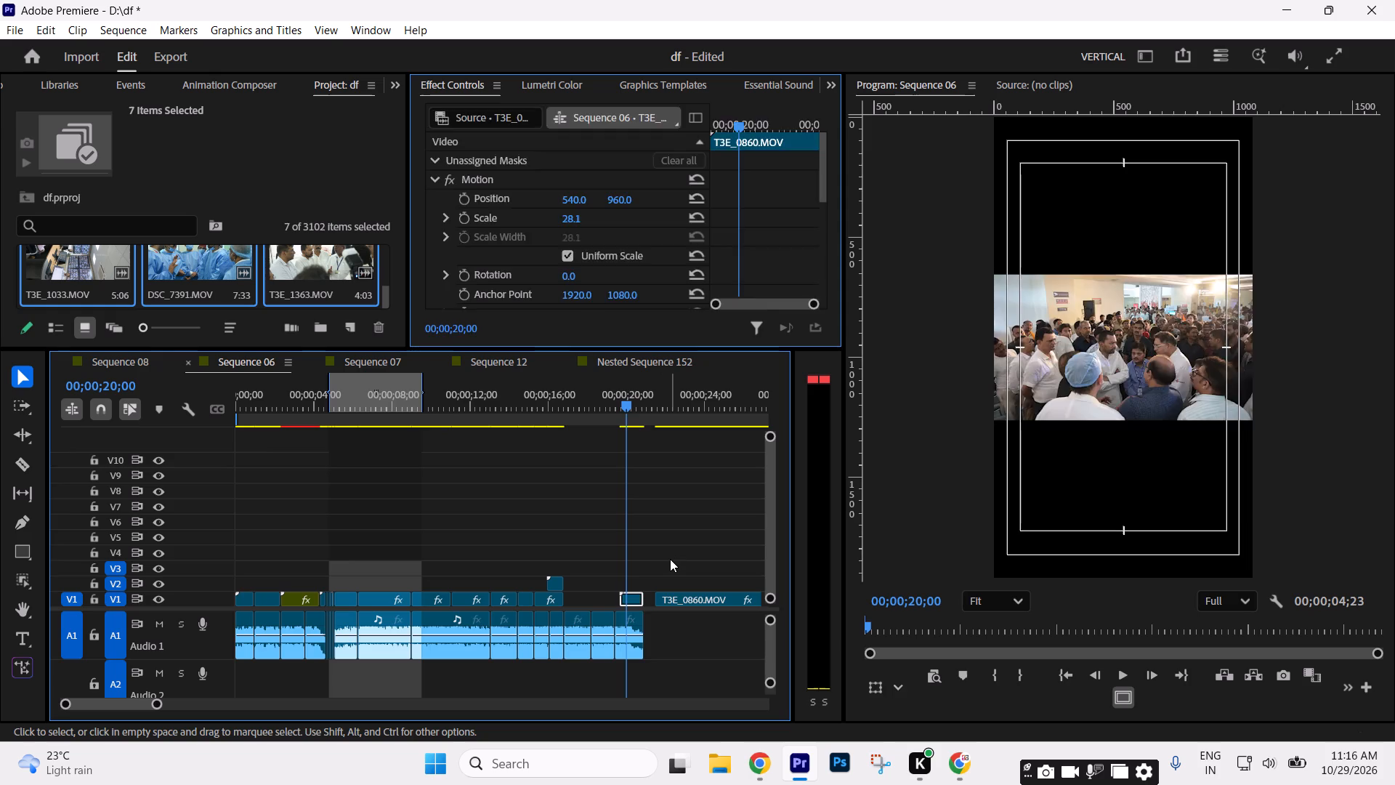
{"action": "key", "text": "Delete"}
{"action": "type", "text": "---"}
{"action": "key", "text": "minus"}
{"action": "key", "text": "equal"}
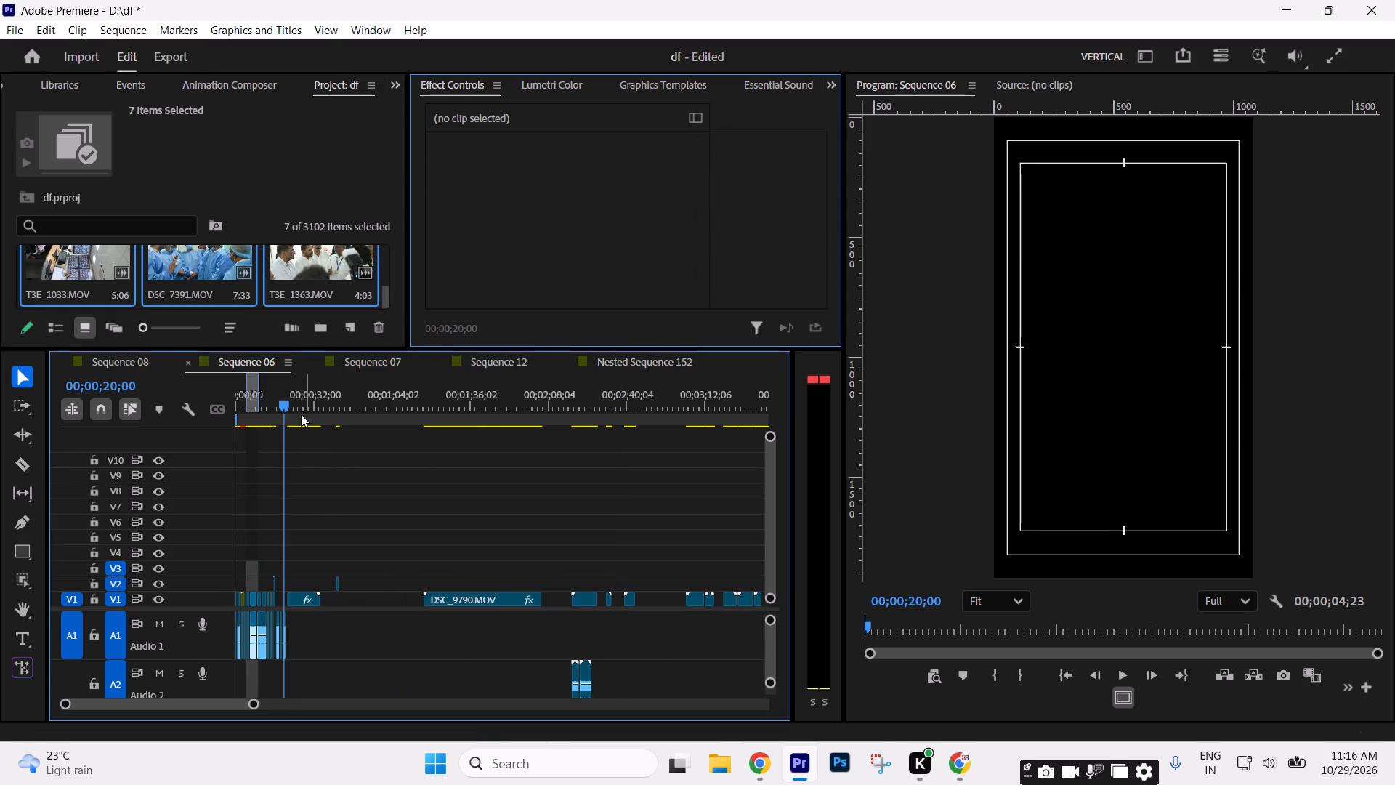
{"action": "left_click_drag", "start_coordinate": [300, 414], "coordinate": [307, 414]}
{"action": "left_click_drag", "start_coordinate": [389, 517], "coordinate": [316, 618]}
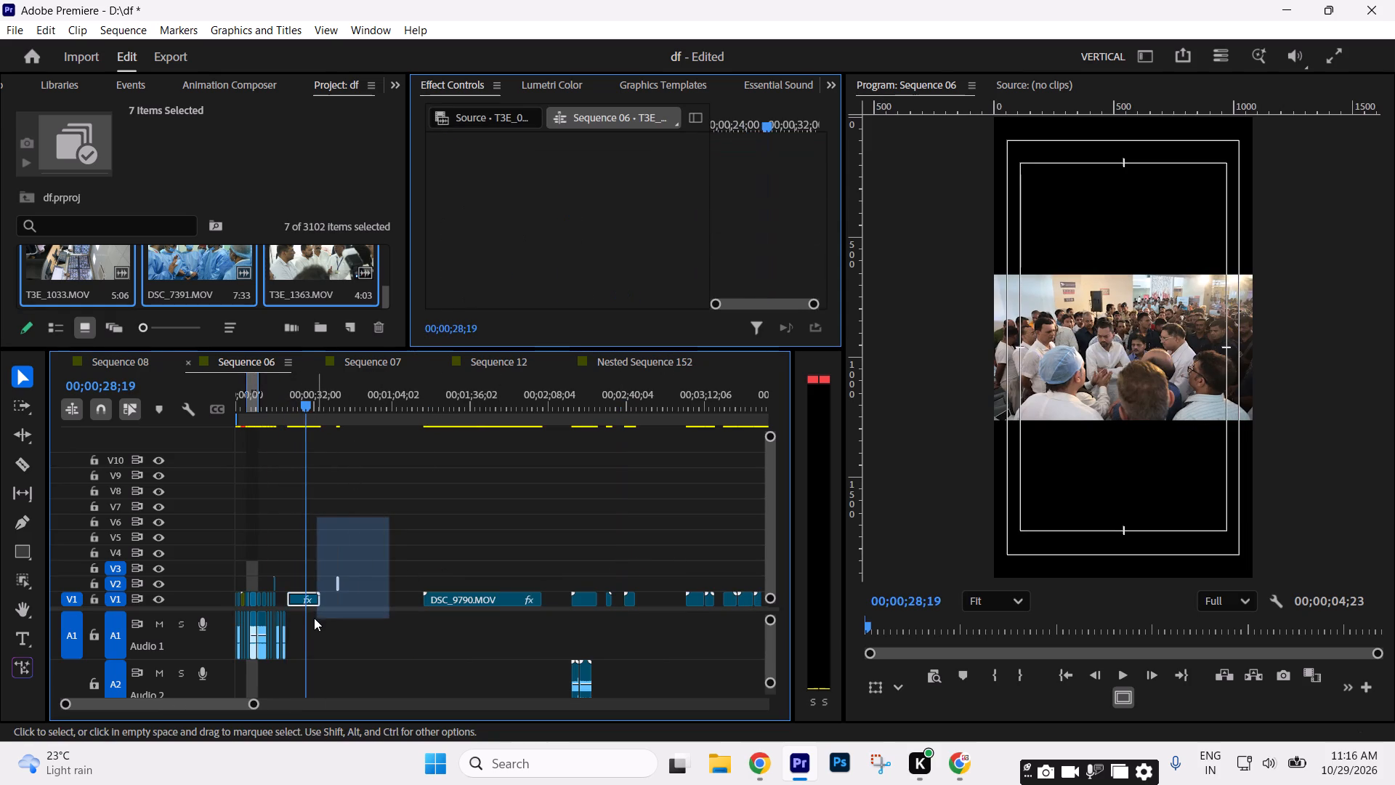
{"action": "key", "text": "Delete"}
Move T3E_1363.MOV from around 00;03;13;27 to V1 directly after the stacked shot, at 00;00;16;25.
{"action": "left_click_drag", "start_coordinate": [421, 402], "coordinate": [647, 422]}
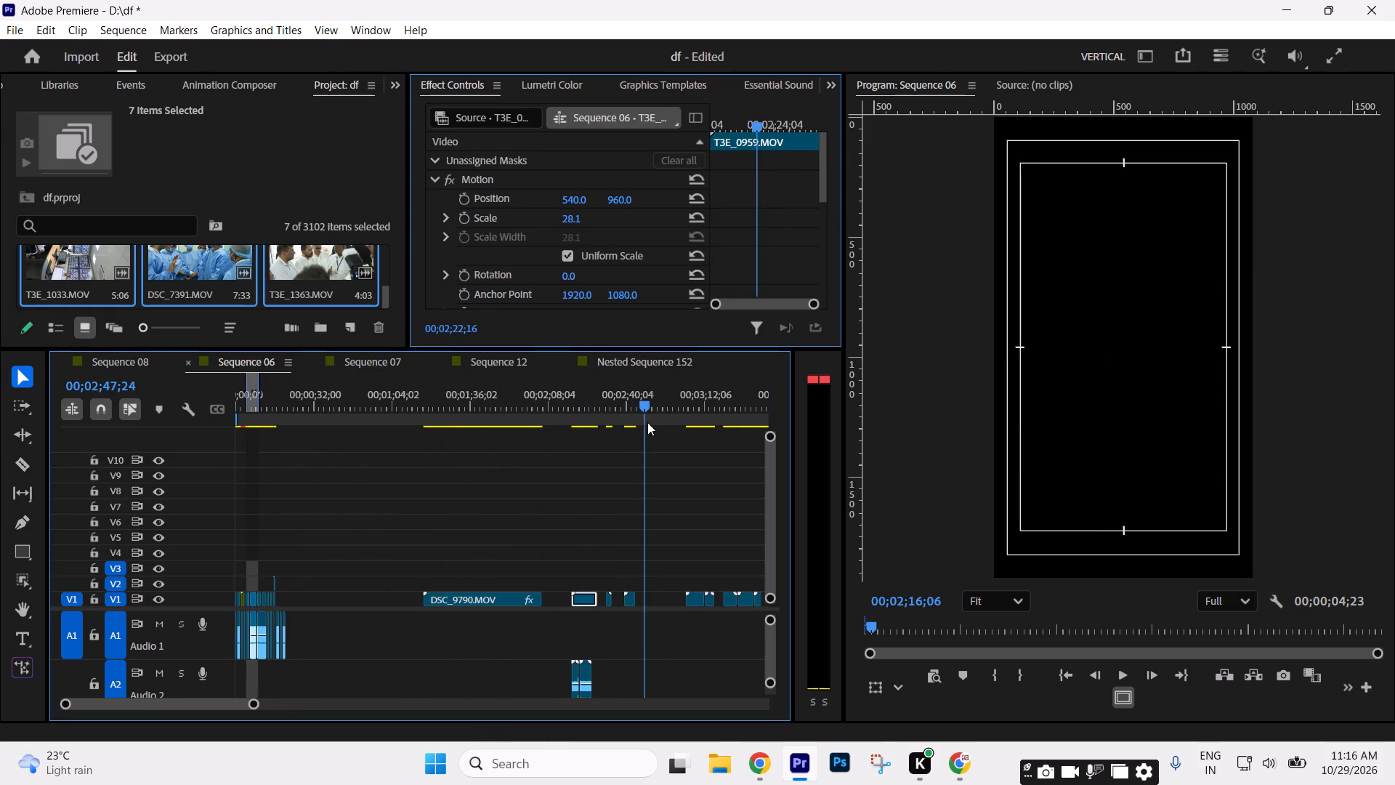
{"action": "left_click_drag", "start_coordinate": [647, 422], "coordinate": [700, 436]}
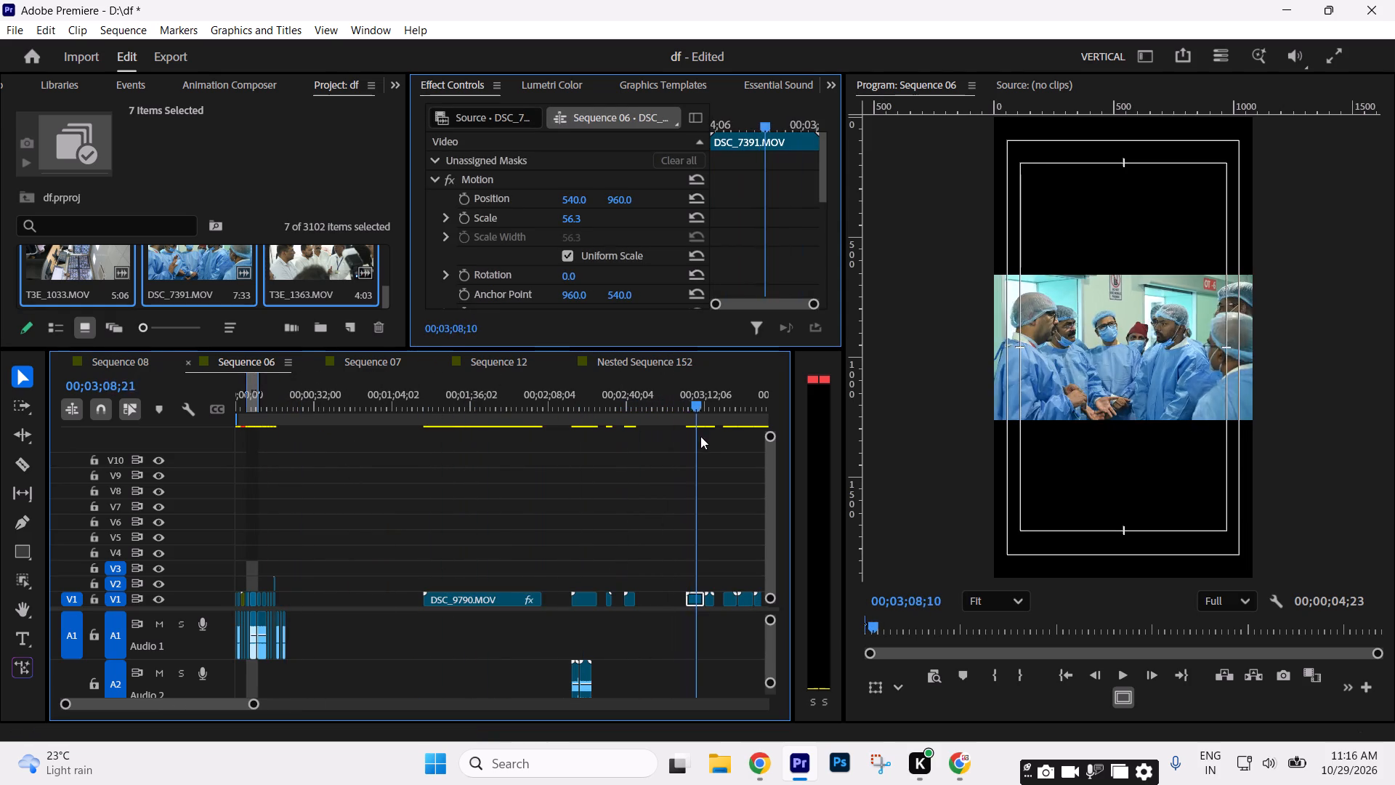
{"action": "left_click_drag", "start_coordinate": [700, 436], "coordinate": [705, 440]}
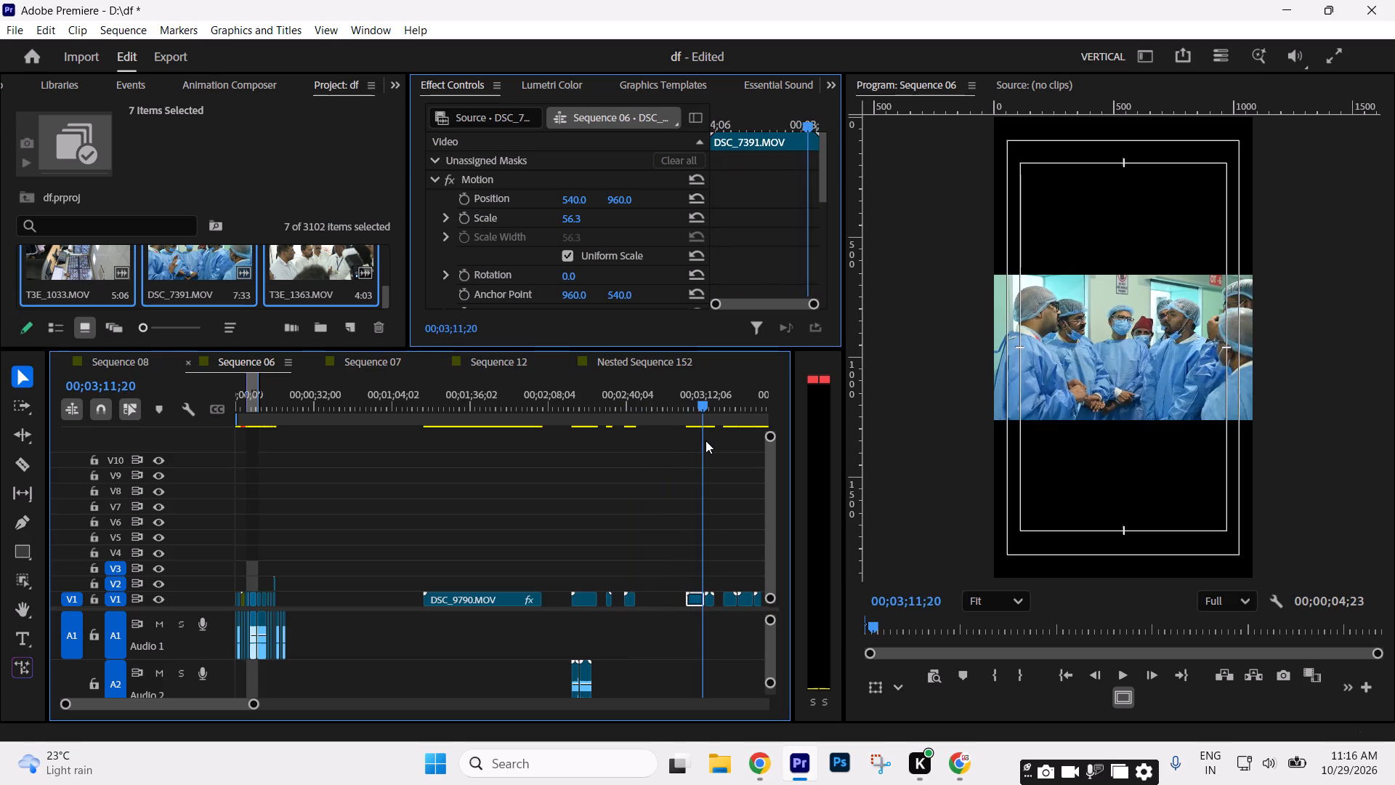
{"action": "left_click_drag", "start_coordinate": [705, 440], "coordinate": [715, 444]}
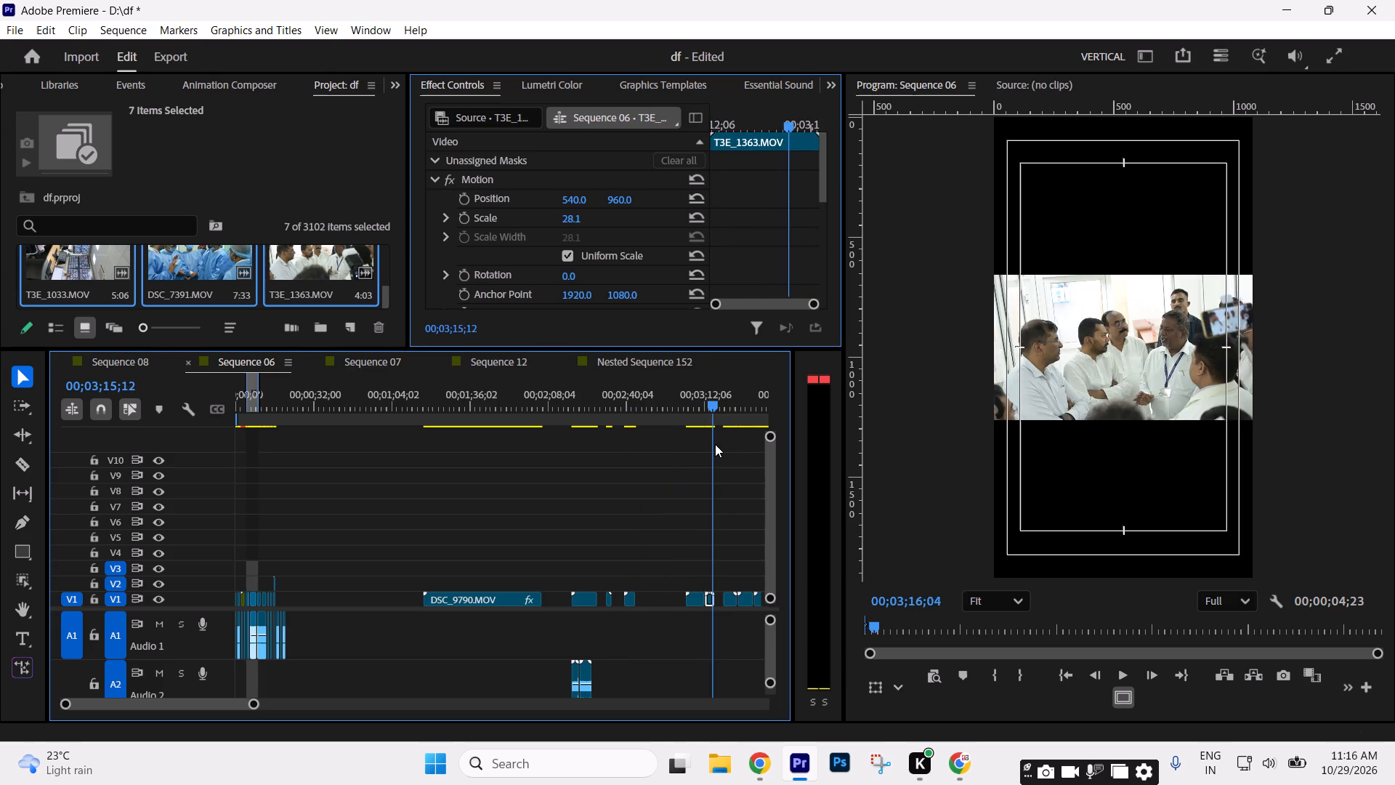
{"action": "left_click_drag", "start_coordinate": [715, 444], "coordinate": [711, 443]}
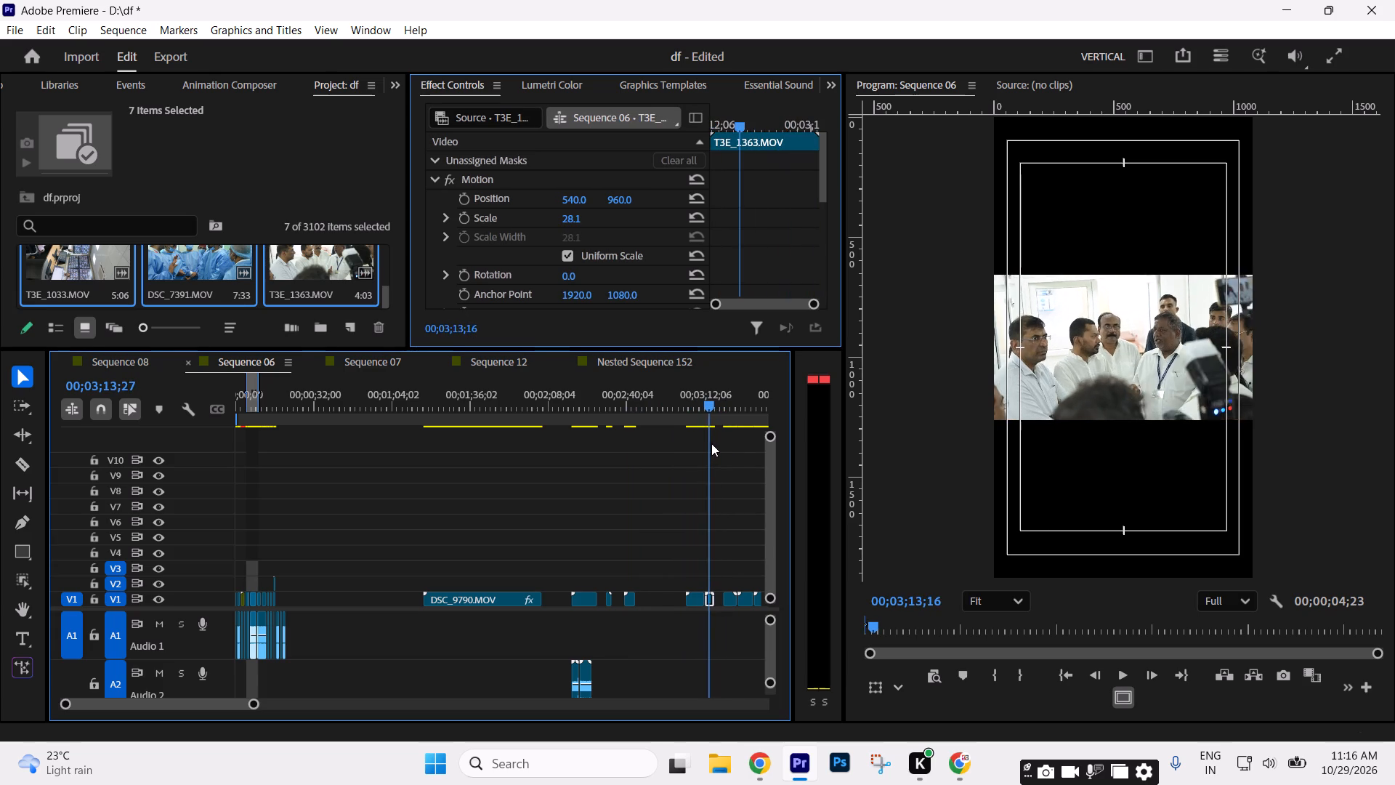
{"action": "left_click_drag", "start_coordinate": [711, 443], "coordinate": [731, 447]}
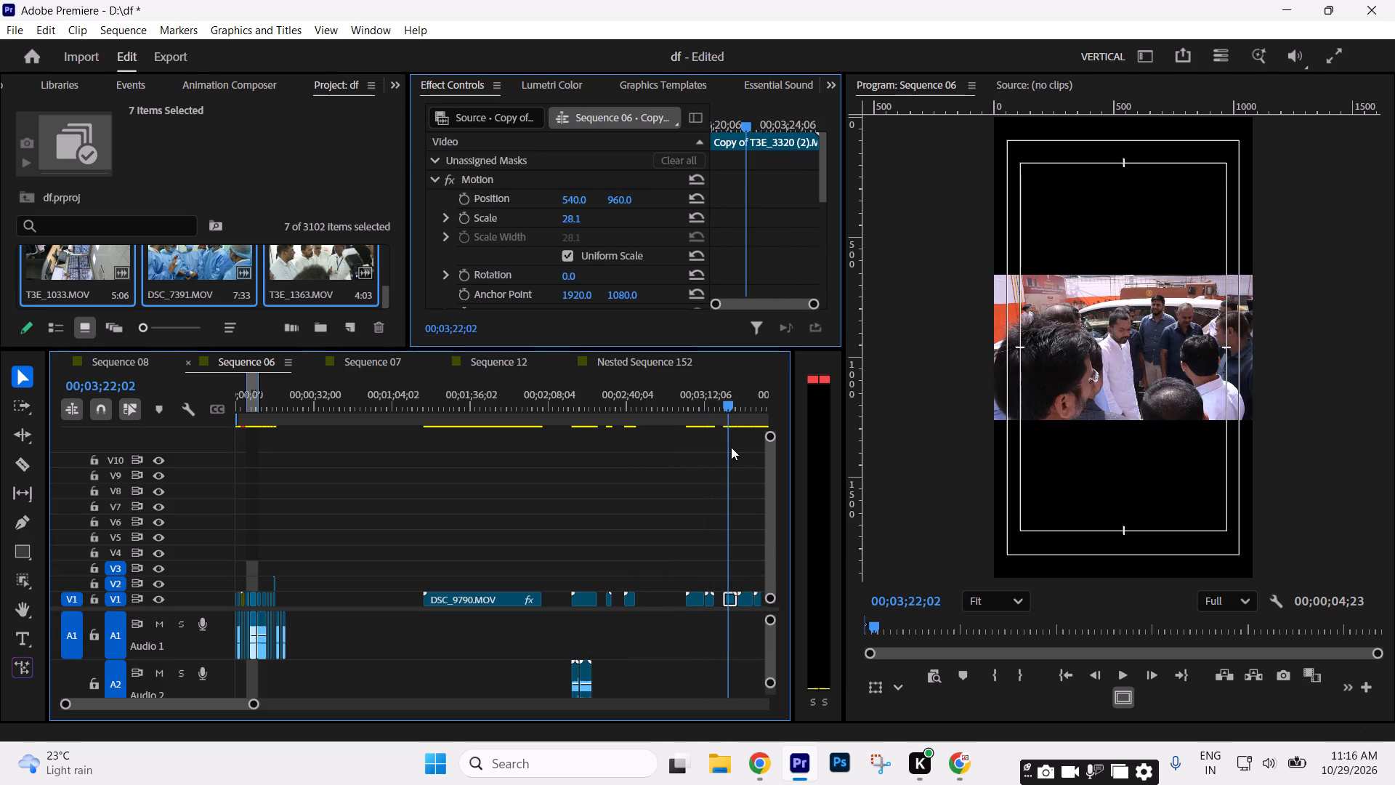
{"action": "left_click_drag", "start_coordinate": [731, 447], "coordinate": [711, 446]}
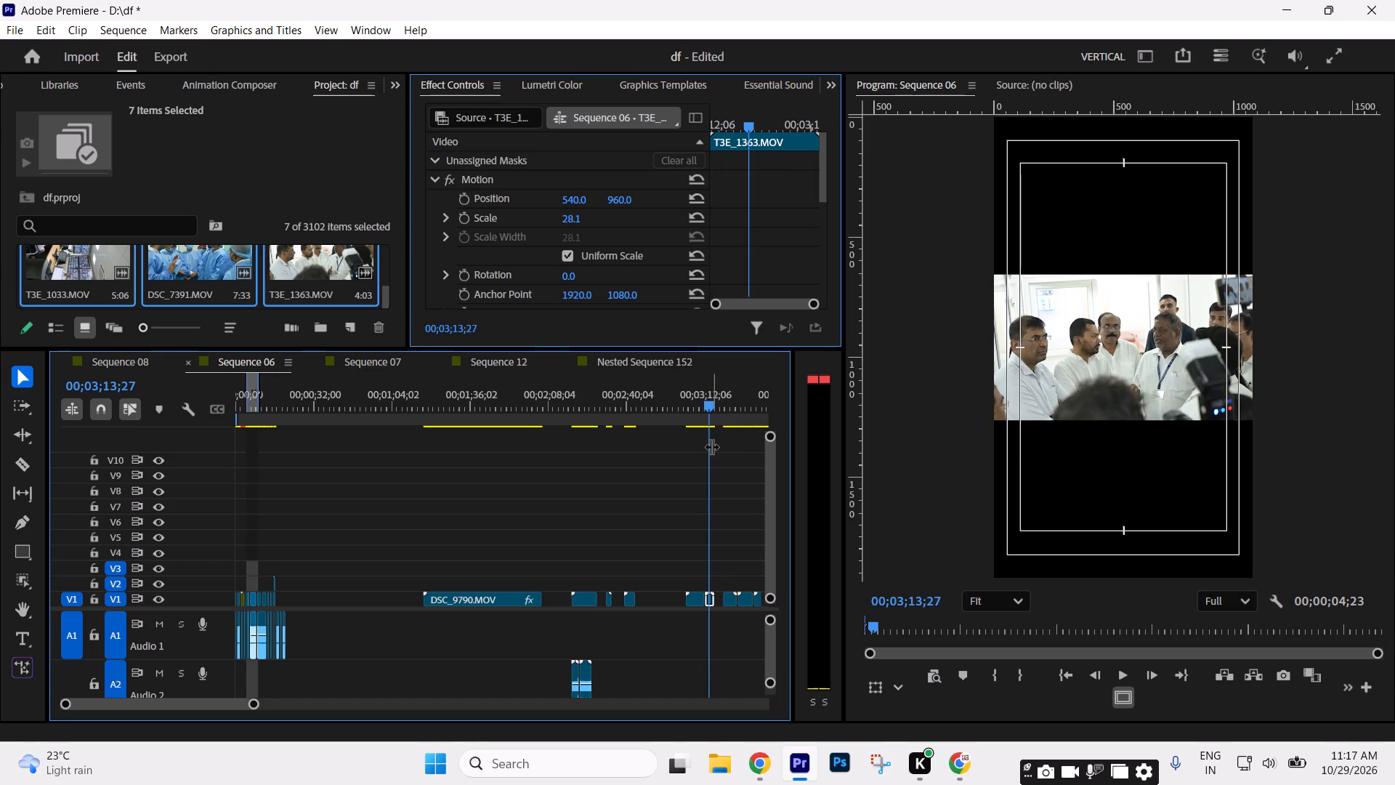
{"action": "key", "text": "ctrl+x"}
{"action": "left_click_drag", "start_coordinate": [360, 411], "coordinate": [286, 422]}
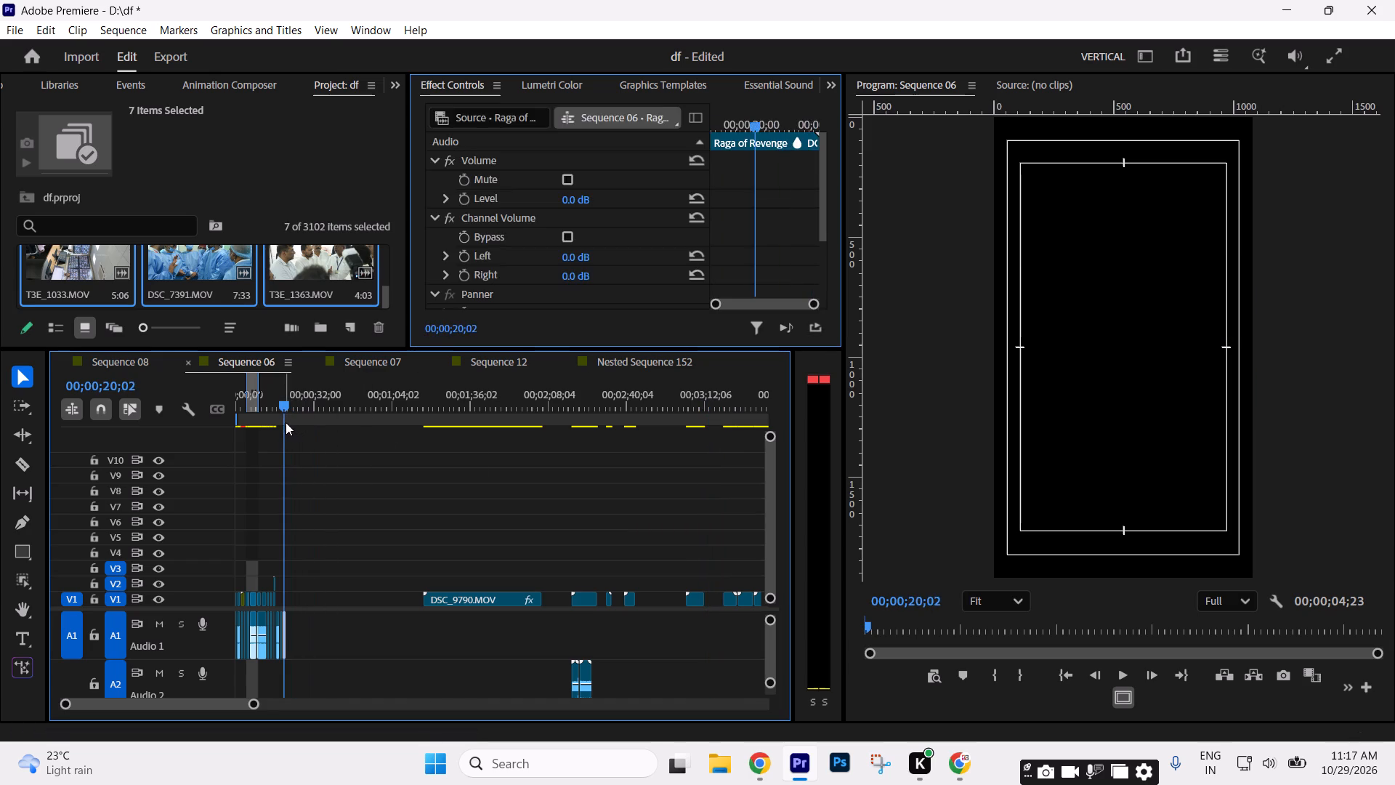
{"action": "type", "text": "===="}
{"action": "key", "text": "Up"}
{"action": "key", "text": "Up"}
{"action": "key", "text": "Up"}
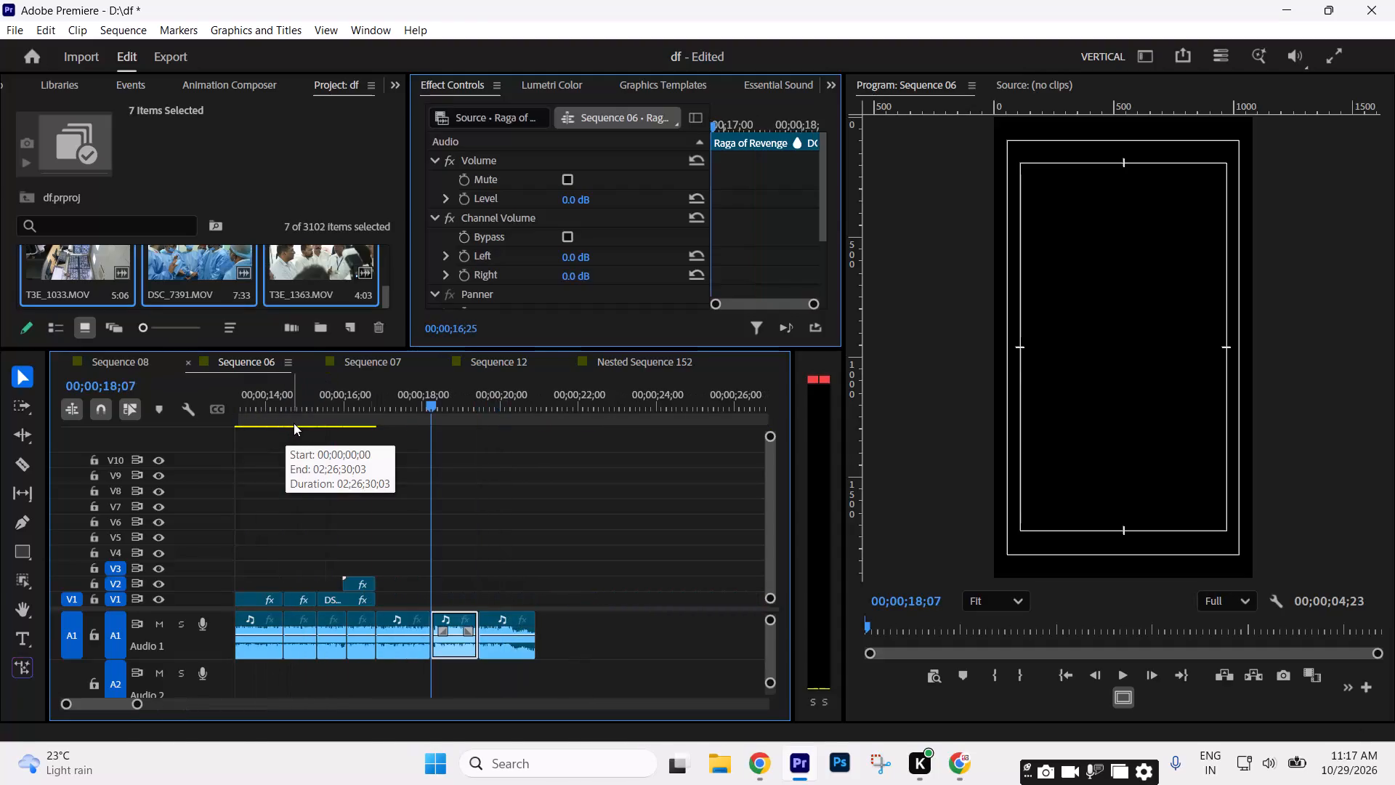
{"action": "key", "text": "ctrl+v"}
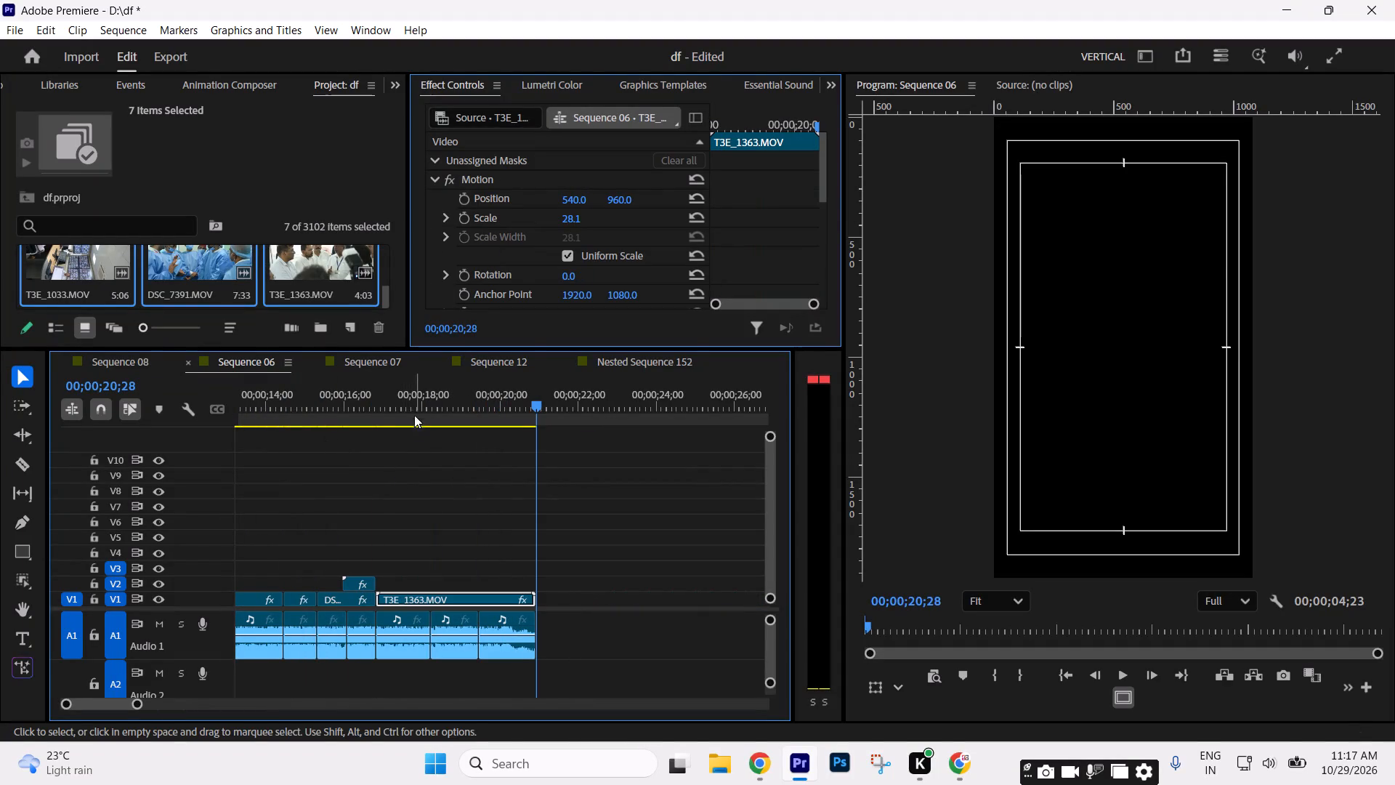
Preview T3E_1363.MOV, split it at 00;00;20;04, and move the first part aside to V5 beyond the music.
{"action": "left_click_drag", "start_coordinate": [383, 414], "coordinate": [395, 417]}
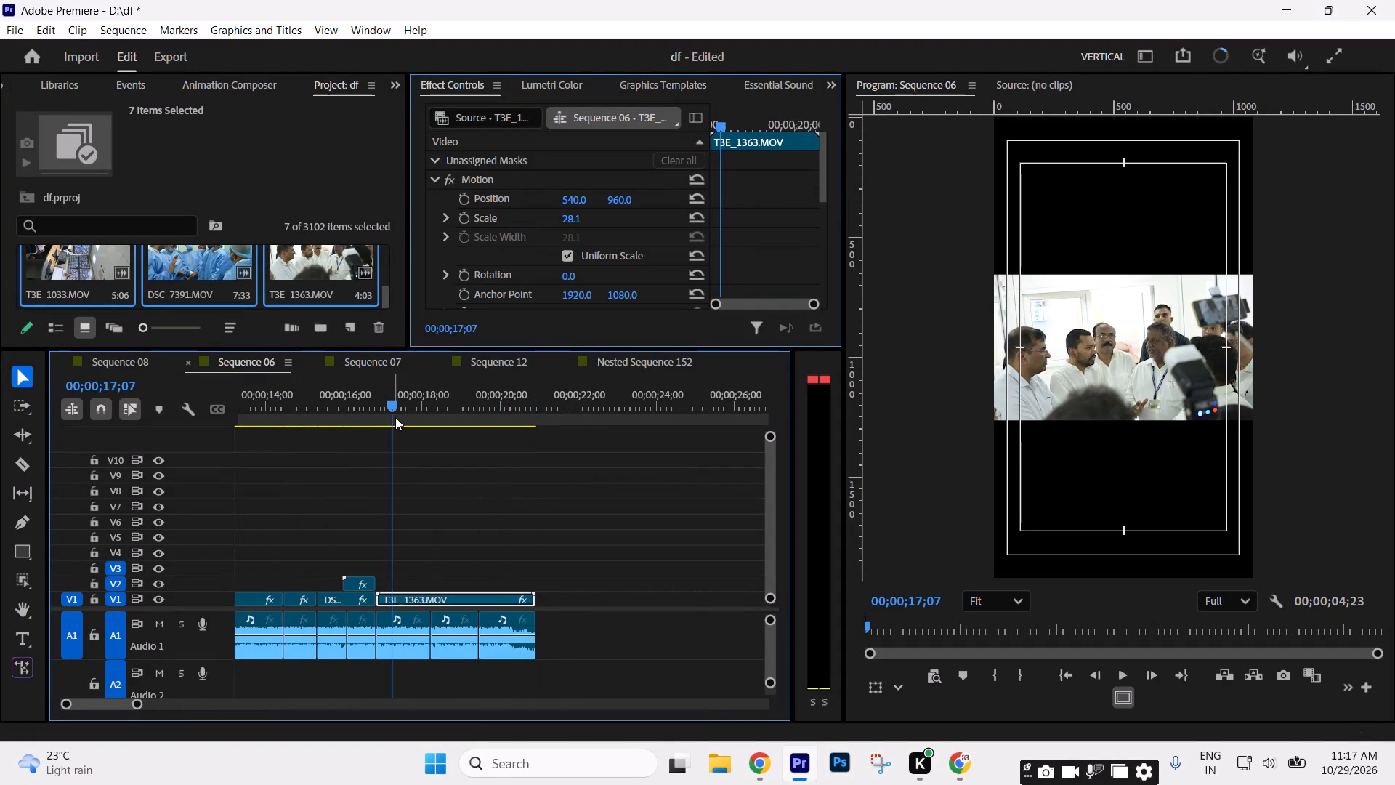
{"action": "key", "text": "space"}
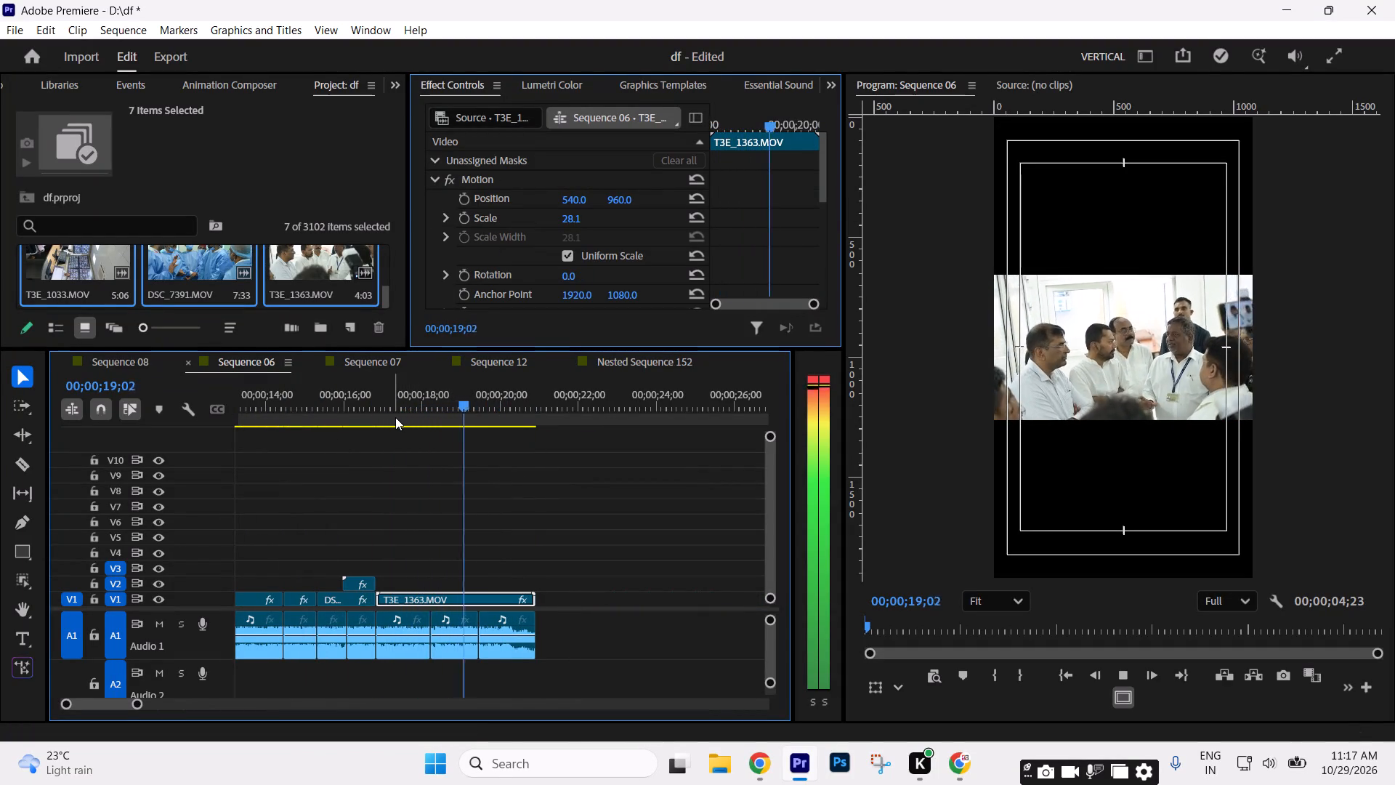
{"action": "key", "text": "space"}
{"action": "key", "text": "c"}
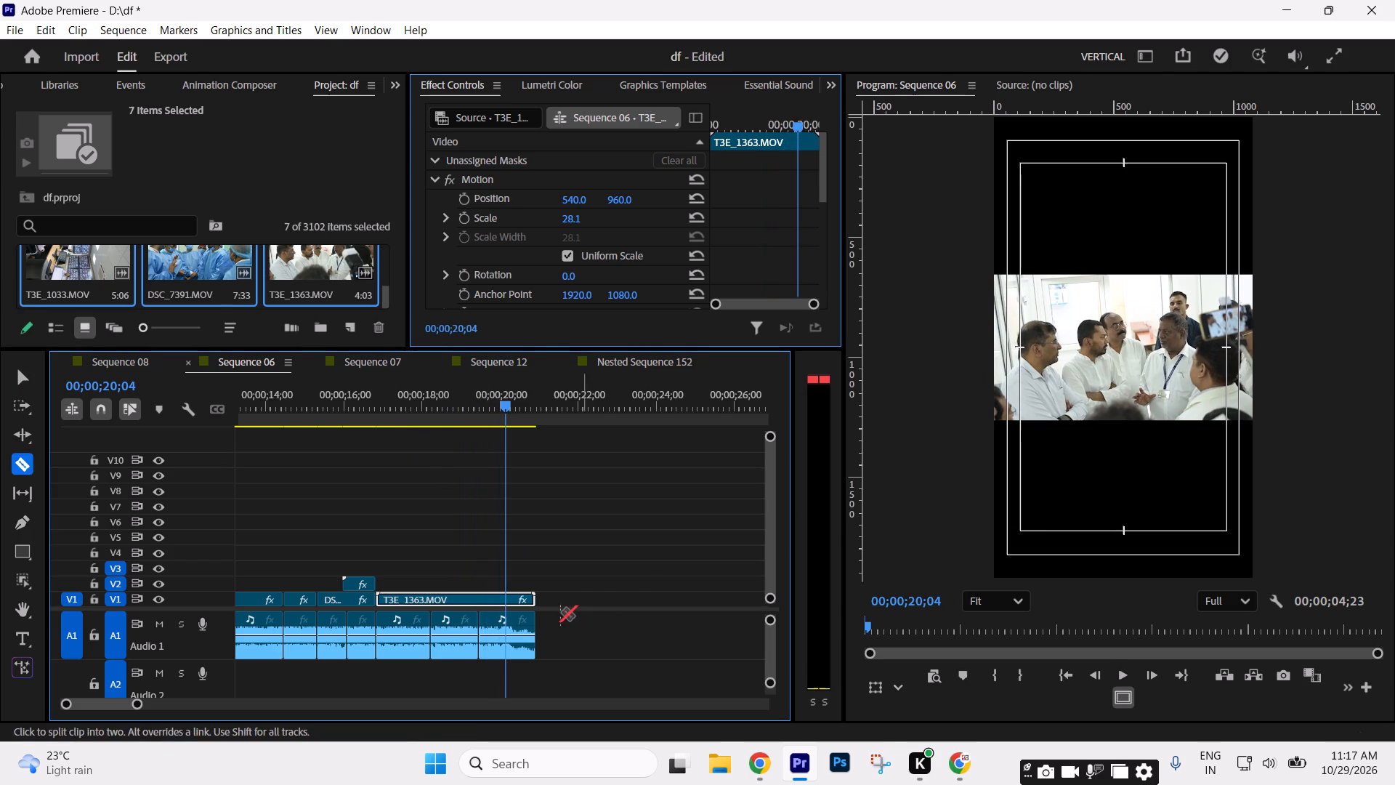
{"action": "key", "text": "v"}
{"action": "key", "text": "c"}
{"action": "left_click", "coordinate": [509, 600]}
{"action": "key", "text": "v"}
{"action": "left_click_drag", "start_coordinate": [538, 597], "coordinate": [632, 597]}
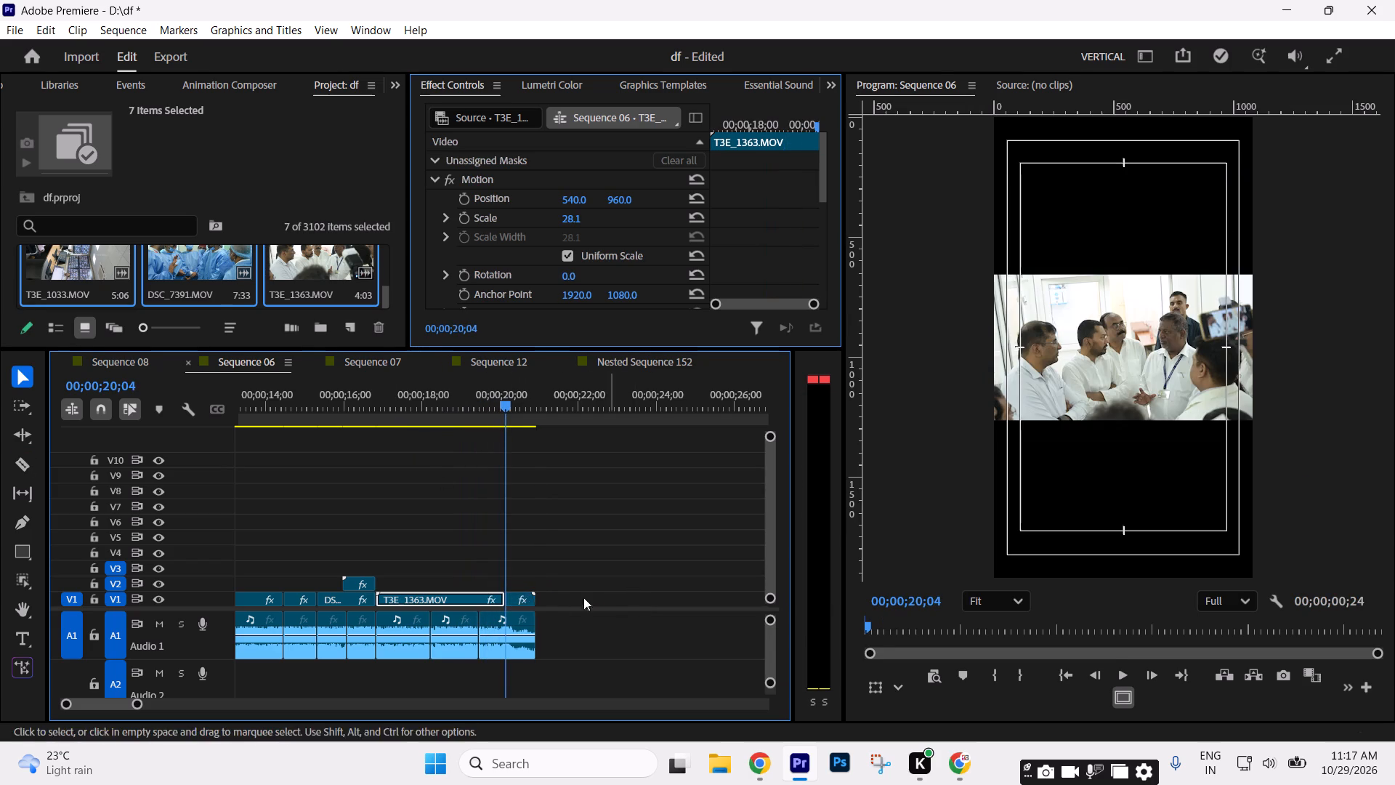
{"action": "left_click_drag", "start_coordinate": [440, 597], "coordinate": [674, 537]}
Place the remaining T3E_1363.MOV piece on V1 ending at 00;00;18;07 and extend its start back to the stacked shot.
{"action": "left_click_drag", "start_coordinate": [522, 595], "coordinate": [442, 601]}
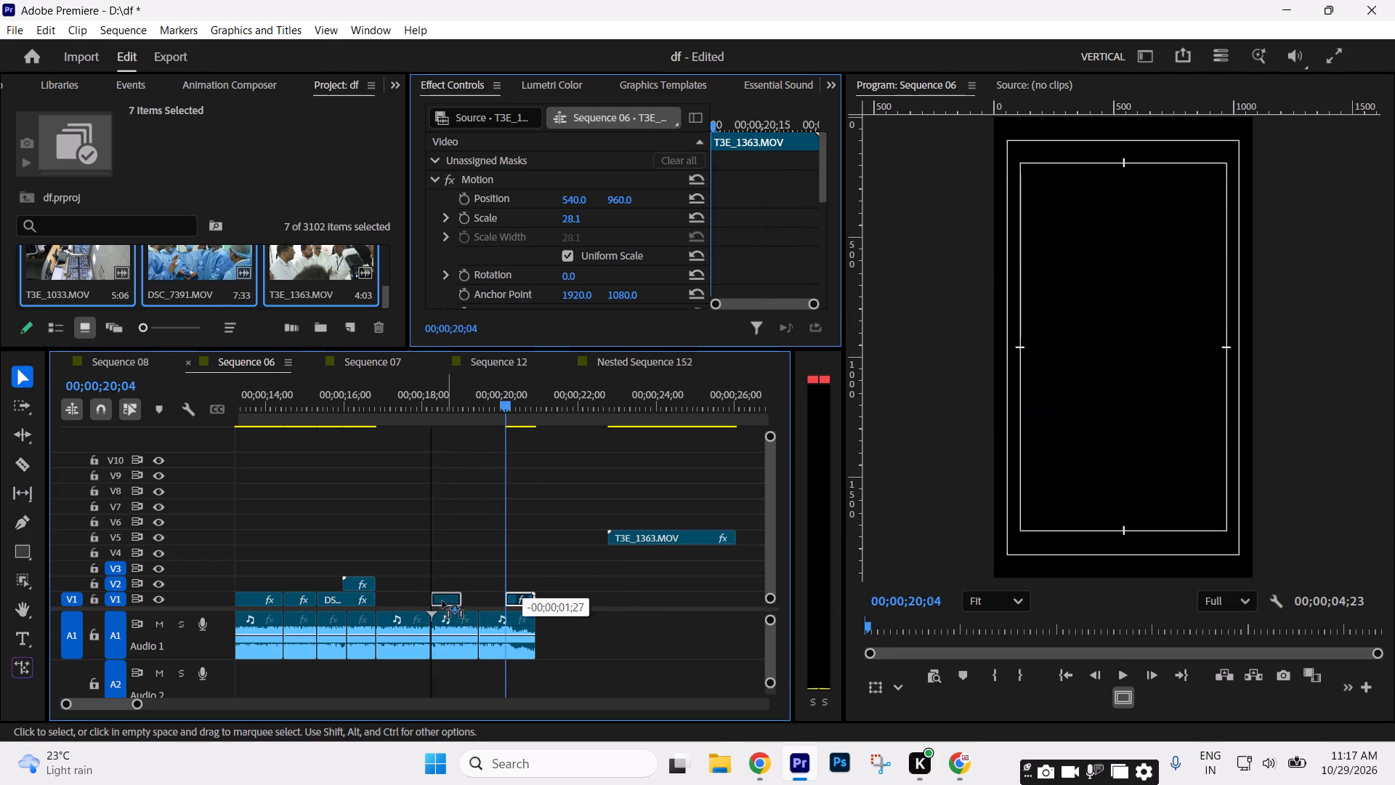
{"action": "left_click_drag", "start_coordinate": [442, 601], "coordinate": [423, 601]}
{"action": "left_click_drag", "start_coordinate": [398, 601], "coordinate": [362, 601]}
Reframe the V1 T3E_1363.MOV shot with scale 91.1 and horizontal position 829, and play it back.
{"action": "left_click", "coordinate": [403, 384]}
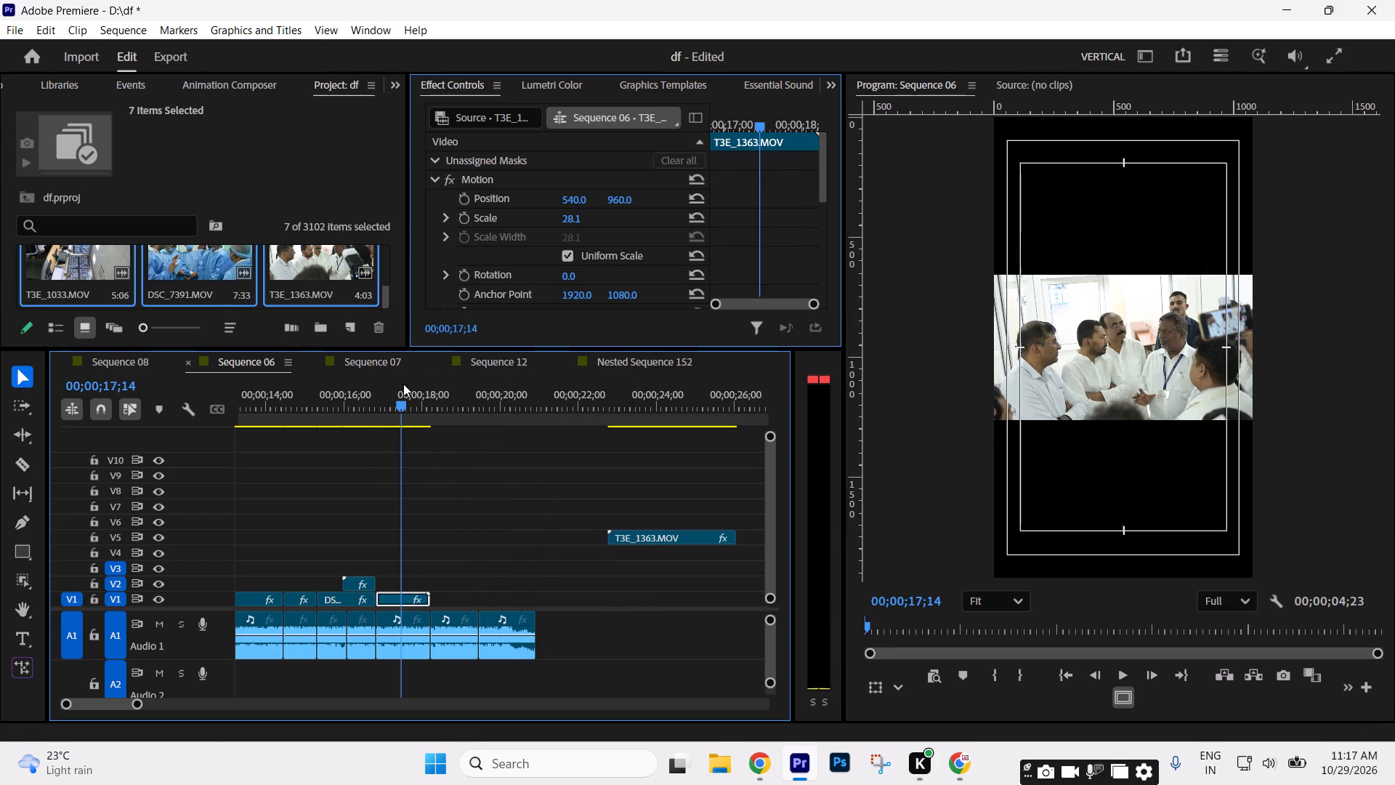
{"action": "left_click_drag", "start_coordinate": [575, 218], "coordinate": [678, 214]}
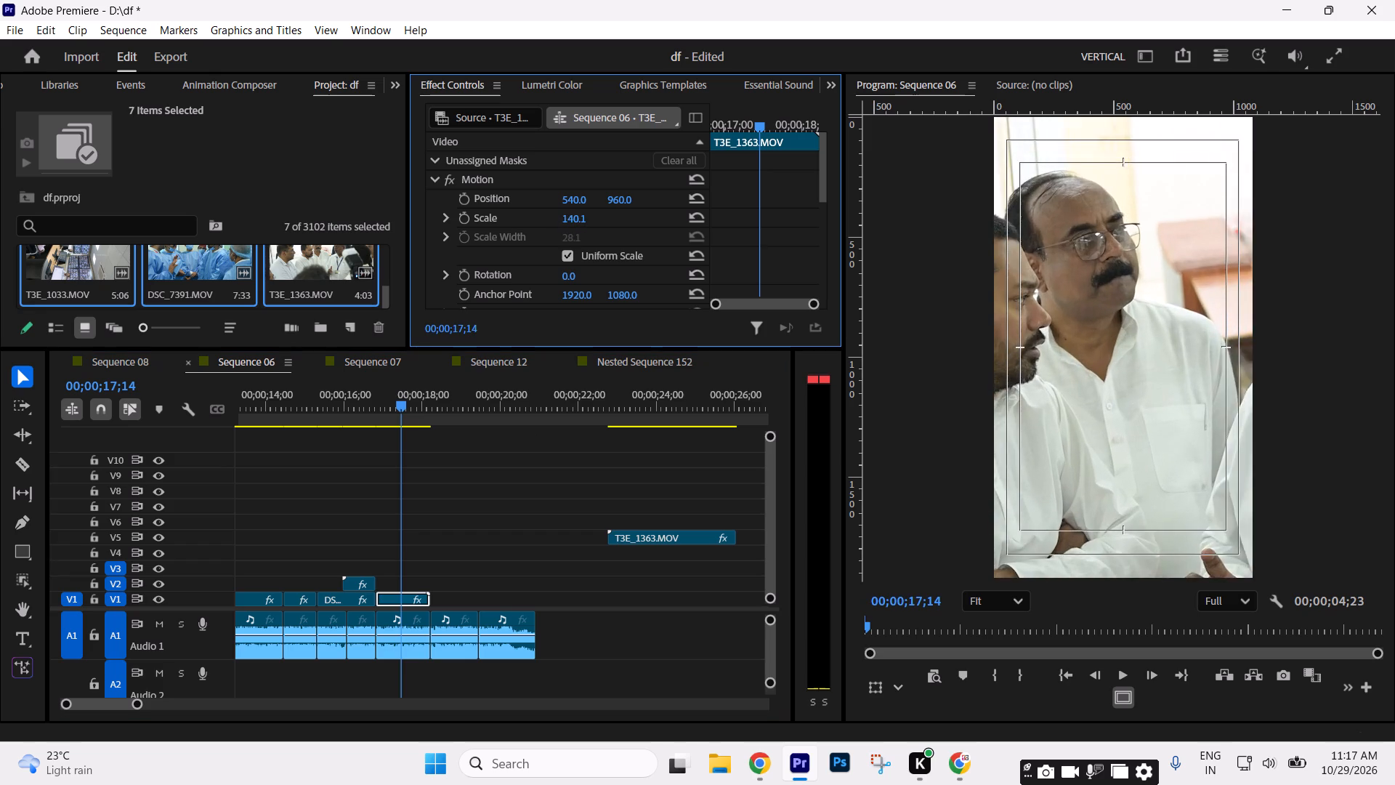
{"action": "left_click_drag", "start_coordinate": [678, 214], "coordinate": [634, 225]}
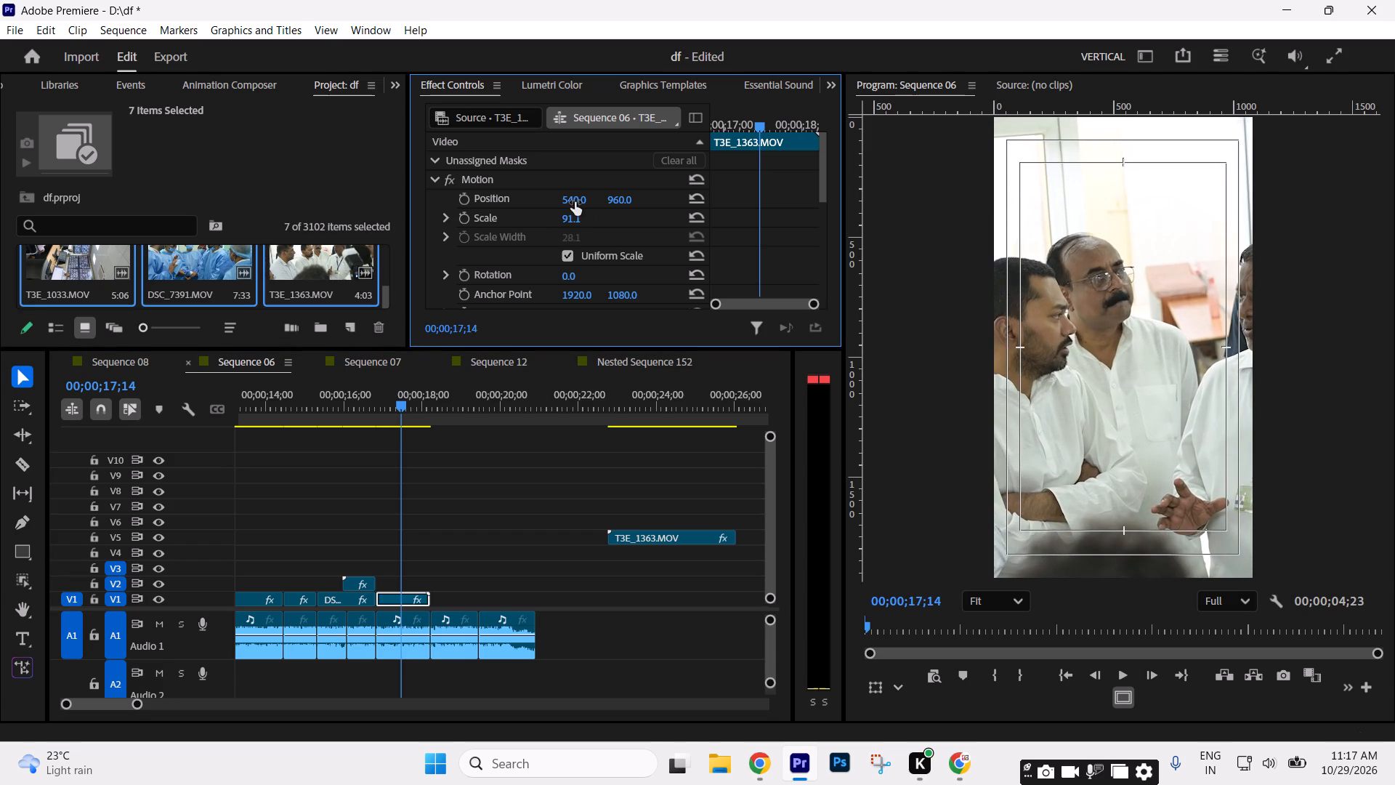
{"action": "left_click_drag", "start_coordinate": [575, 202], "coordinate": [837, 216]}
{"action": "key", "text": "space"}
{"action": "key", "text": "space"}
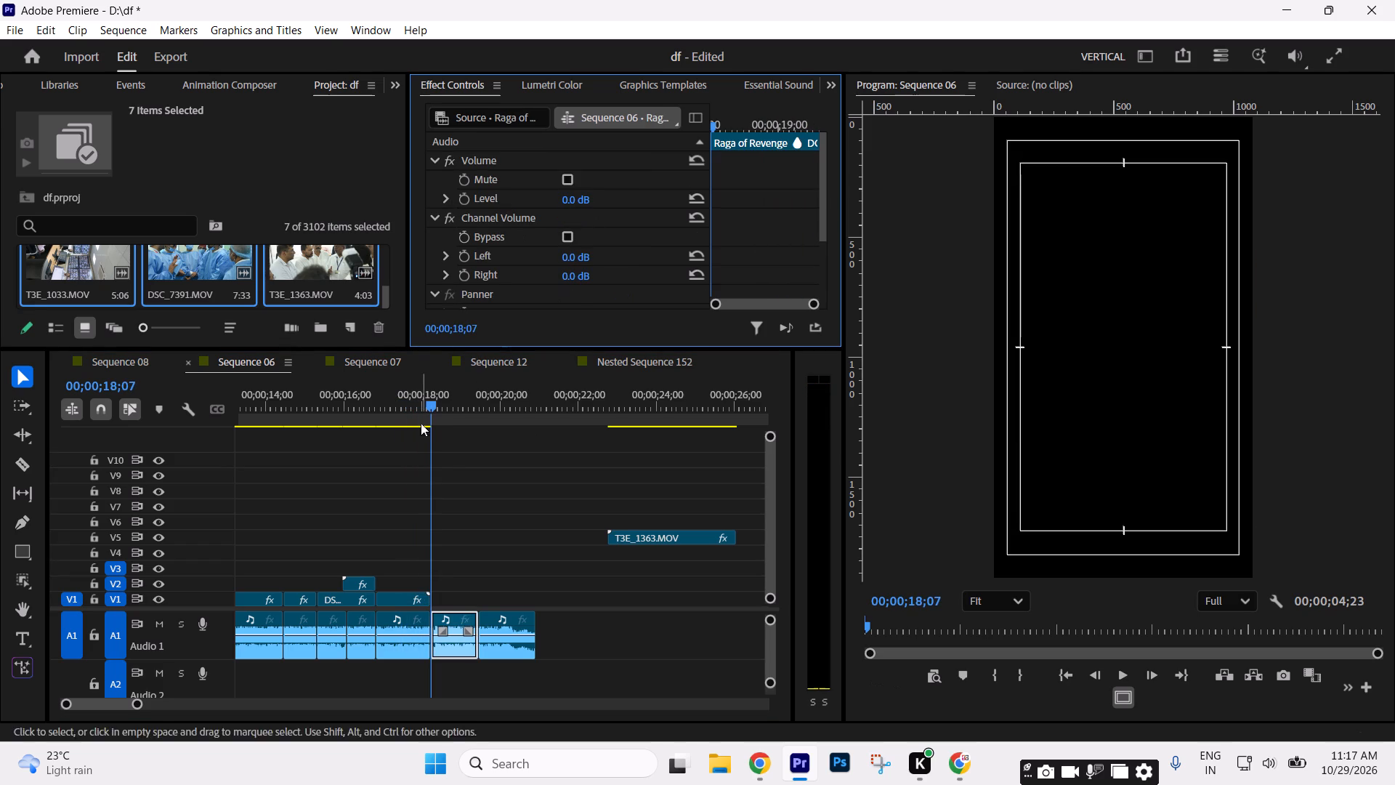
Slow the V1 T3E_1363.MOV shot to 60% speed, trim its end back to the music cut at 00;00;18;07, and review it.
{"action": "left_click_drag", "start_coordinate": [417, 404], "coordinate": [408, 406]}
{"action": "key", "text": "ctrl+r"}
{"action": "type", "text": "60"}
{"action": "key", "text": "Return"}
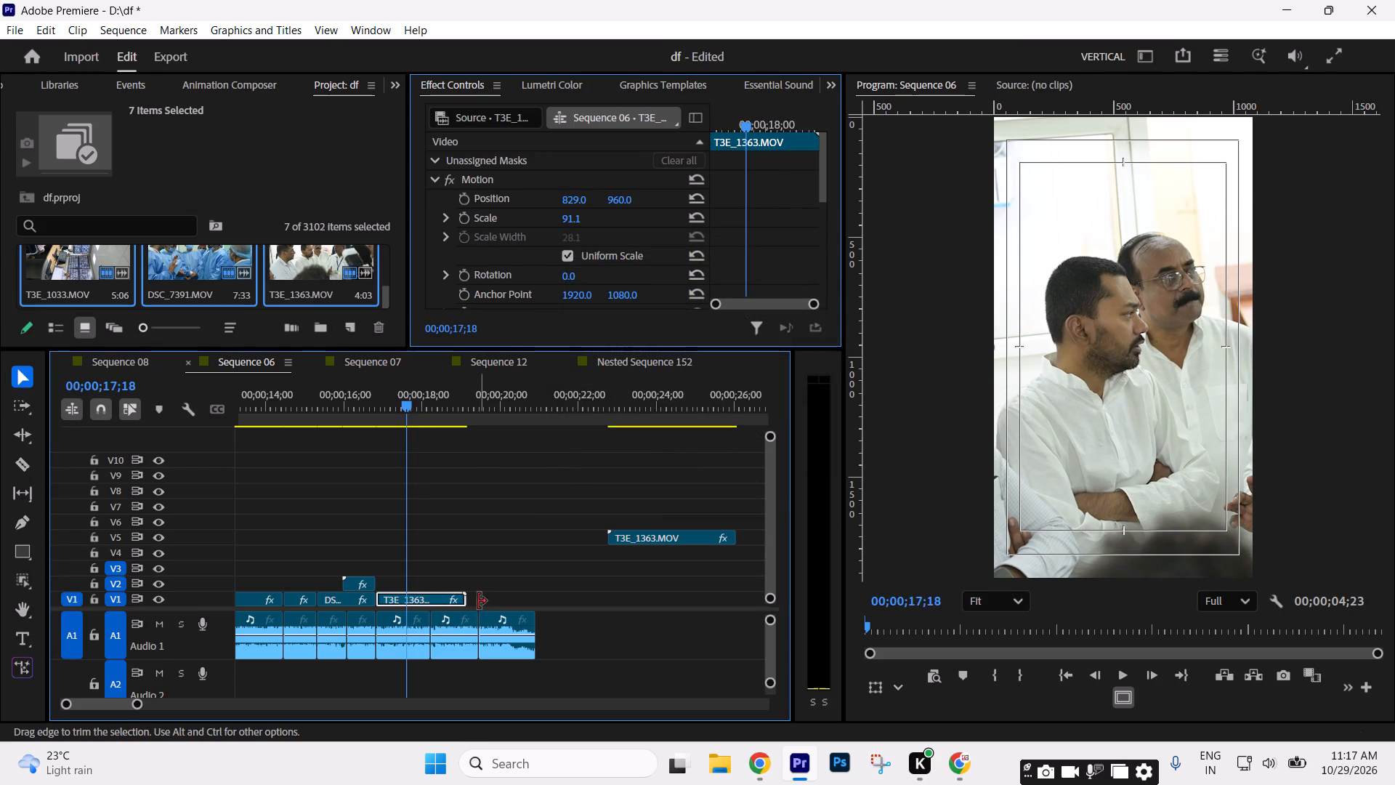
{"action": "left_click_drag", "start_coordinate": [478, 600], "coordinate": [443, 596]}
{"action": "left_click", "coordinate": [458, 552]}
{"action": "key", "text": "space"}
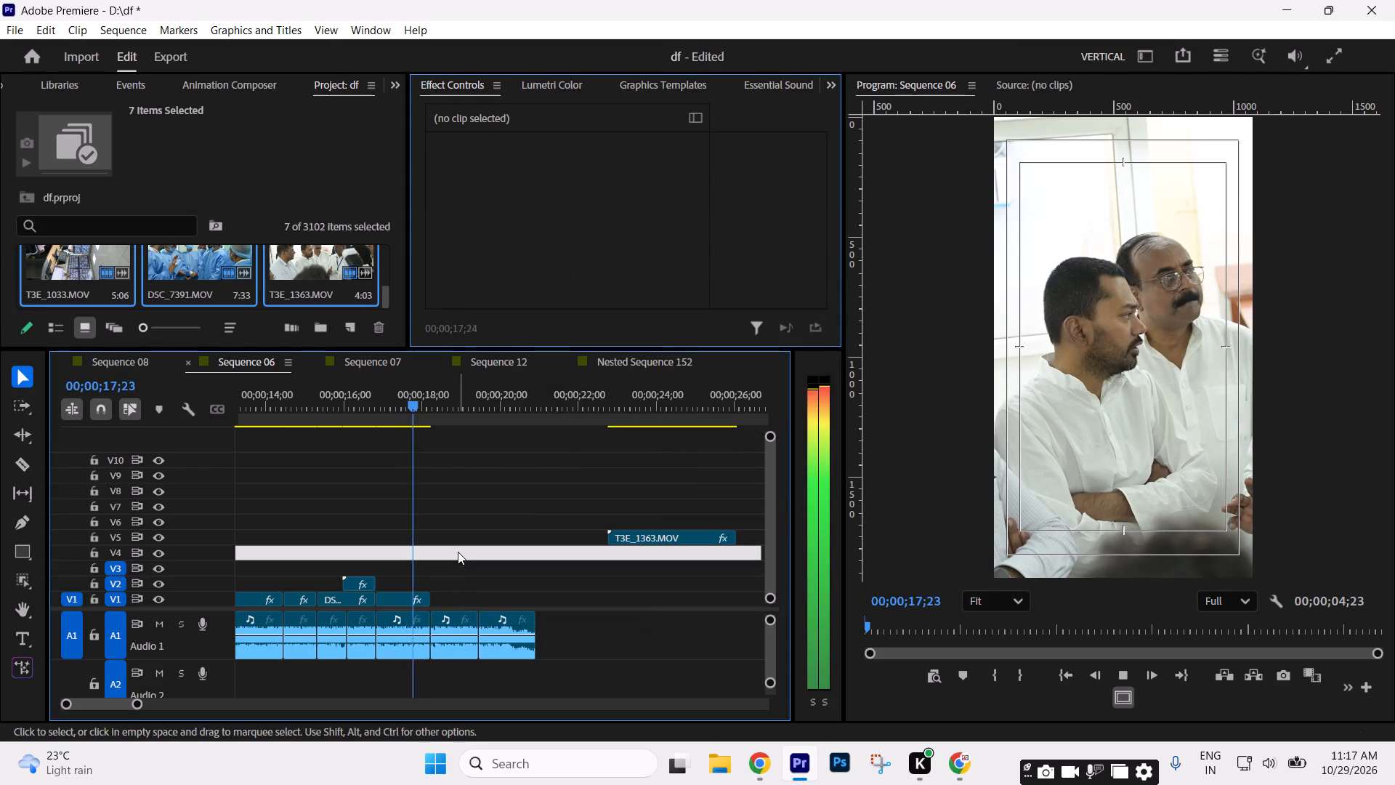
{"action": "key", "text": "space"}
Delete the leftover T3E_1363.MOV piece on V5.
{"action": "left_click_drag", "start_coordinate": [135, 706], "coordinate": [222, 705]}
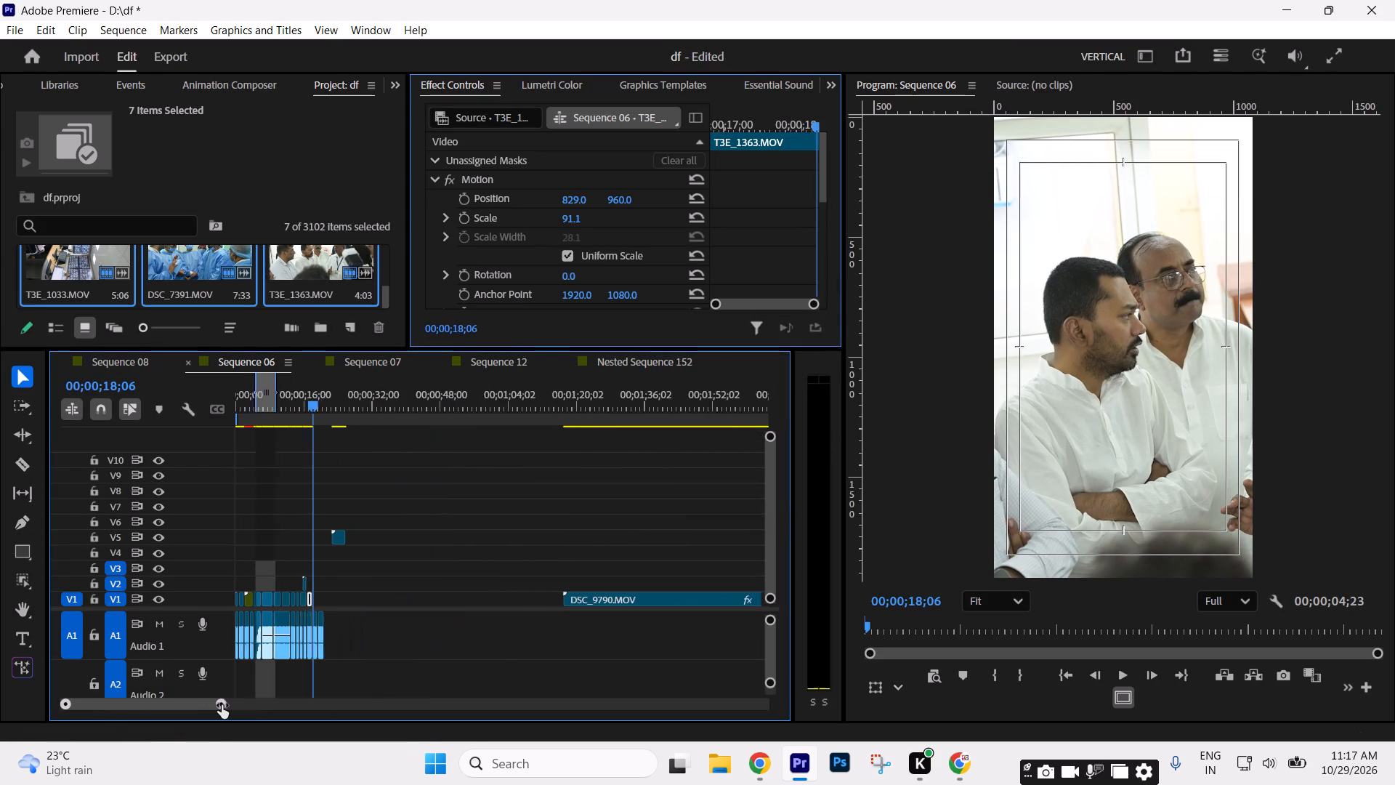
{"action": "left_click_drag", "start_coordinate": [222, 705], "coordinate": [225, 705]}
{"action": "left_click", "coordinate": [324, 416]}
{"action": "left_click_drag", "start_coordinate": [437, 499], "coordinate": [318, 552]}
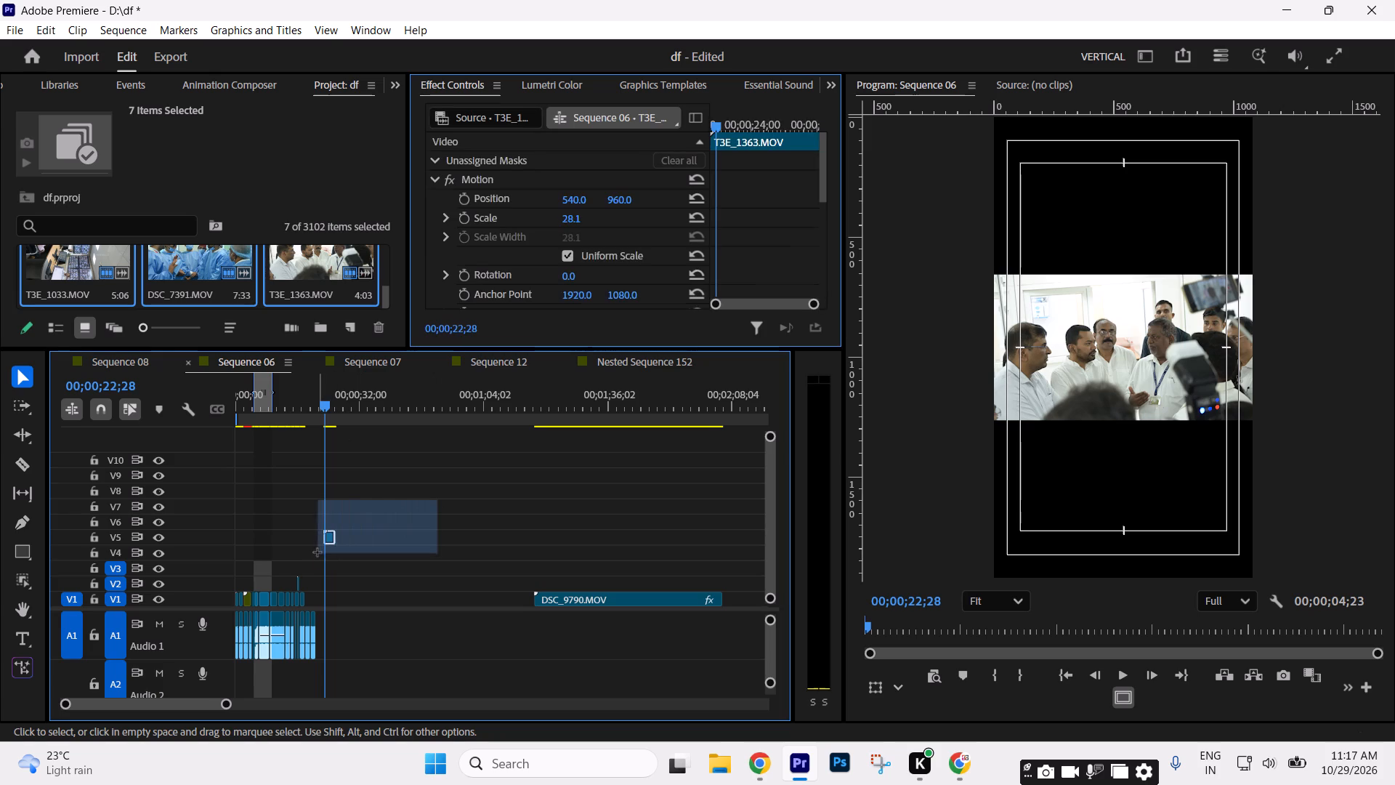
{"action": "key", "text": "Delete"}
Examine the unused V1 footage between about 00;15;21 and 00;16;01 for a suitable next shot.
{"action": "type", "text": "---"}
{"action": "key", "text": "minus"}
{"action": "key", "text": "minus"}
{"action": "type", "text": "--"}
{"action": "key", "text": "equal"}
{"action": "key", "text": "equal"}
{"action": "left_click_drag", "start_coordinate": [299, 419], "coordinate": [408, 430]}
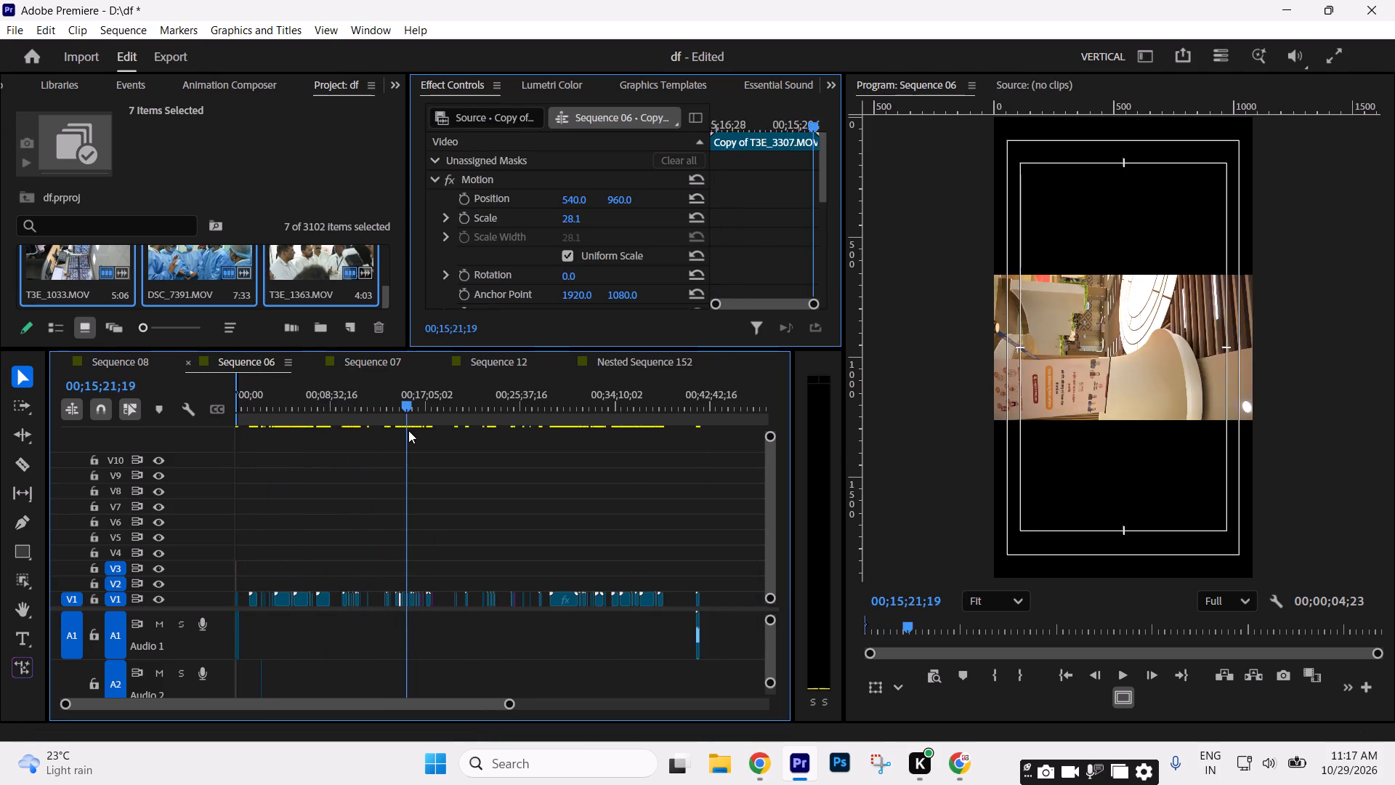
{"action": "left_click_drag", "start_coordinate": [408, 430], "coordinate": [412, 430]}
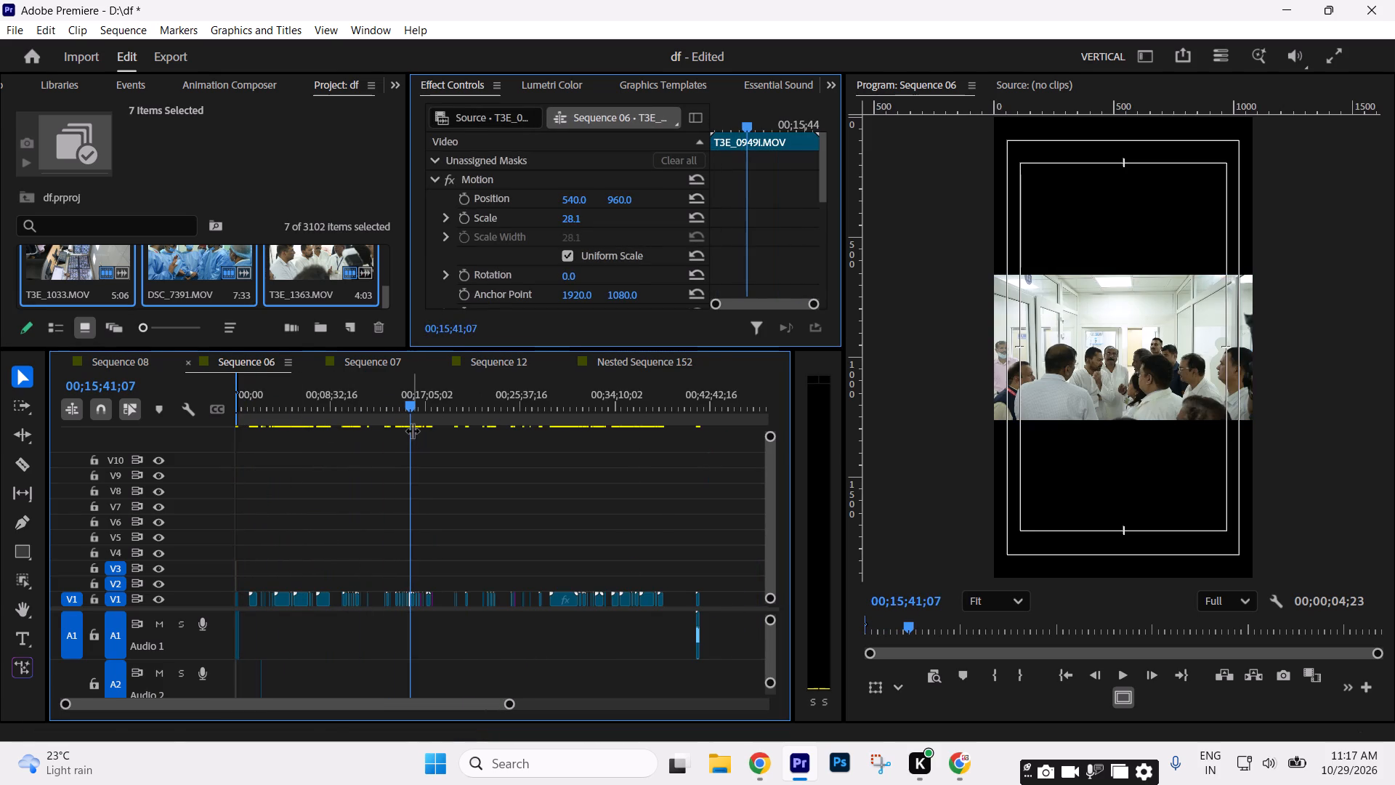
{"action": "key", "text": "equal"}
{"action": "key", "text": "equal"}
{"action": "key", "text": "equal"}
{"action": "key", "text": "equal"}
{"action": "key", "text": "equal"}
{"action": "left_click_drag", "start_coordinate": [509, 408], "coordinate": [547, 416]}
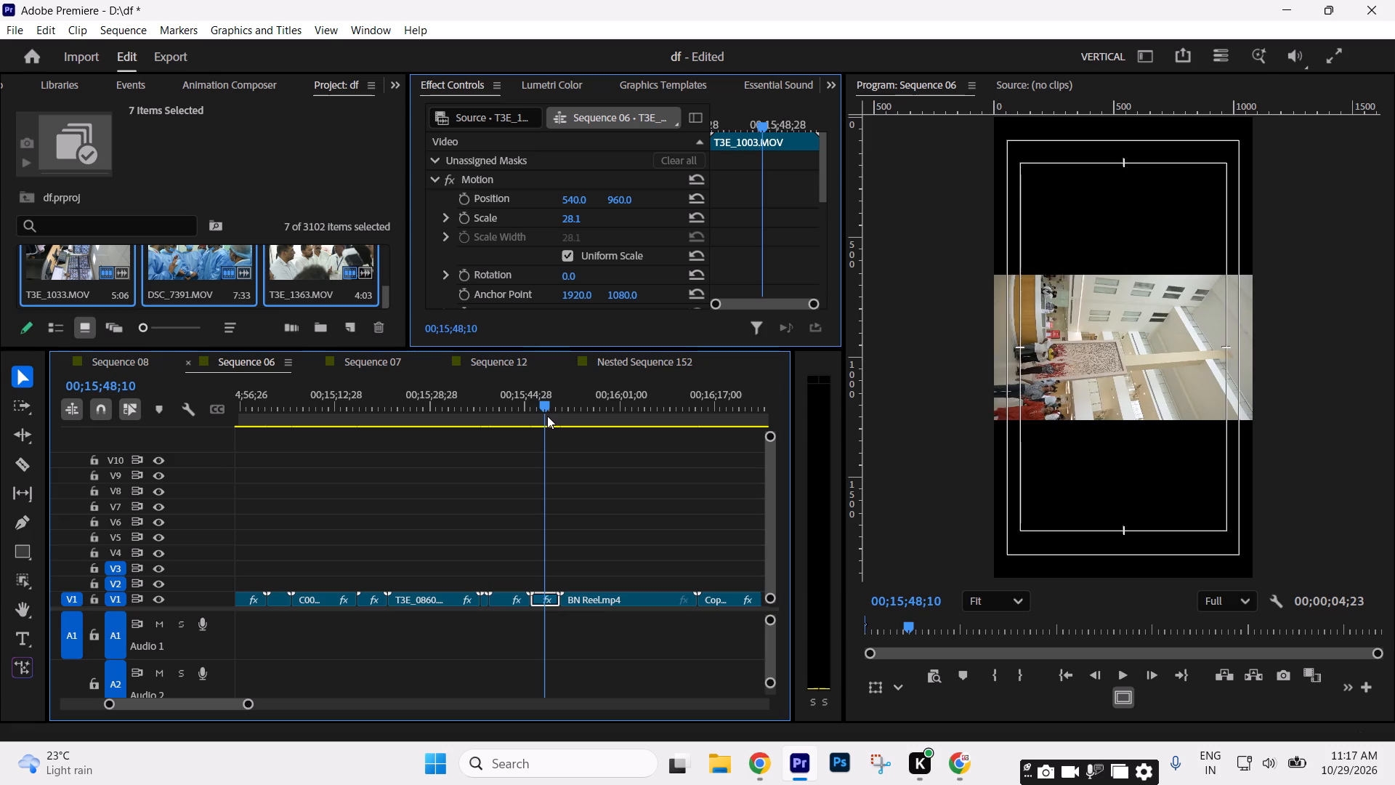
{"action": "left_click_drag", "start_coordinate": [547, 416], "coordinate": [450, 428]}
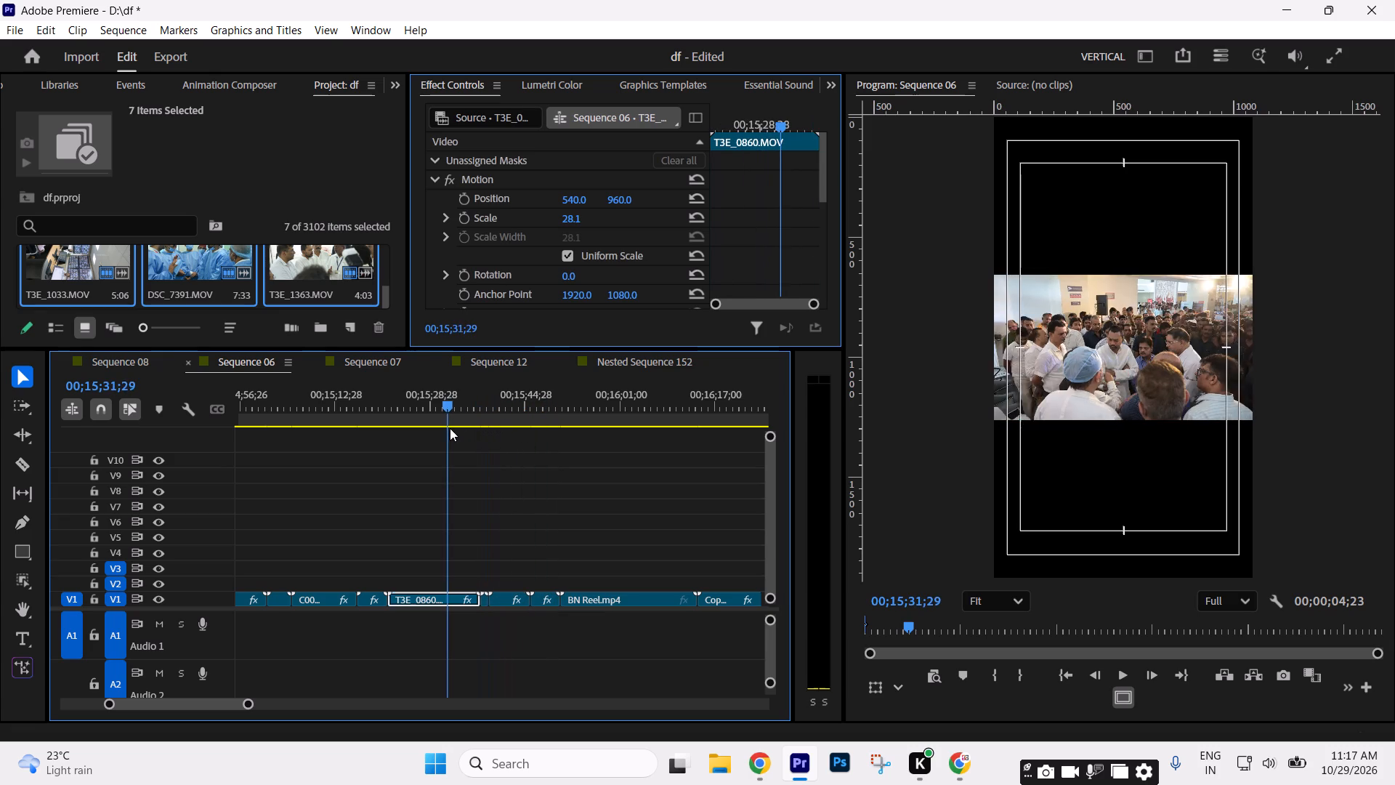
{"action": "left_click_drag", "start_coordinate": [450, 428], "coordinate": [624, 439]}
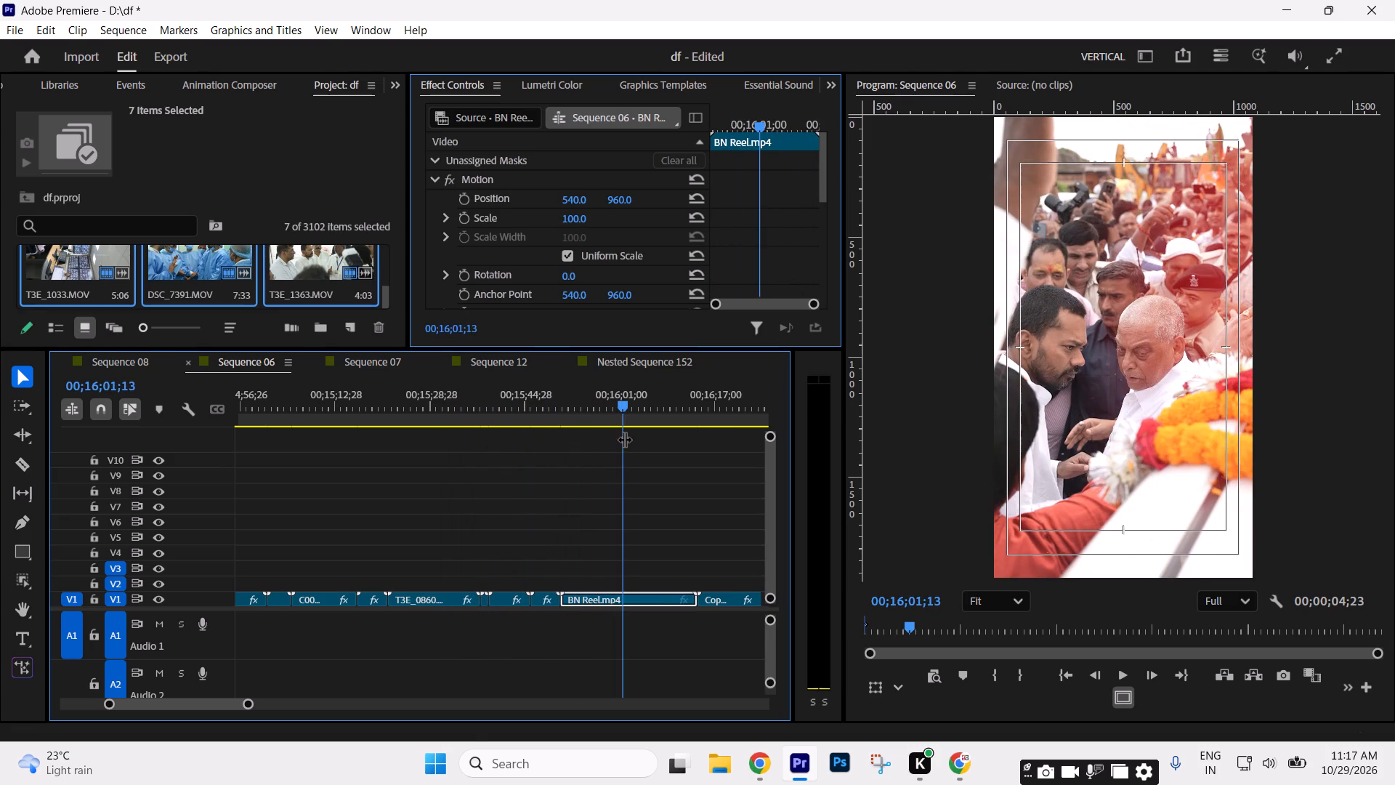
Find DSC_6857.MOV in the unused V1 footage and split it at 00;16;29;24.
{"action": "key", "text": "minus"}
{"action": "left_click_drag", "start_coordinate": [561, 393], "coordinate": [652, 413]}
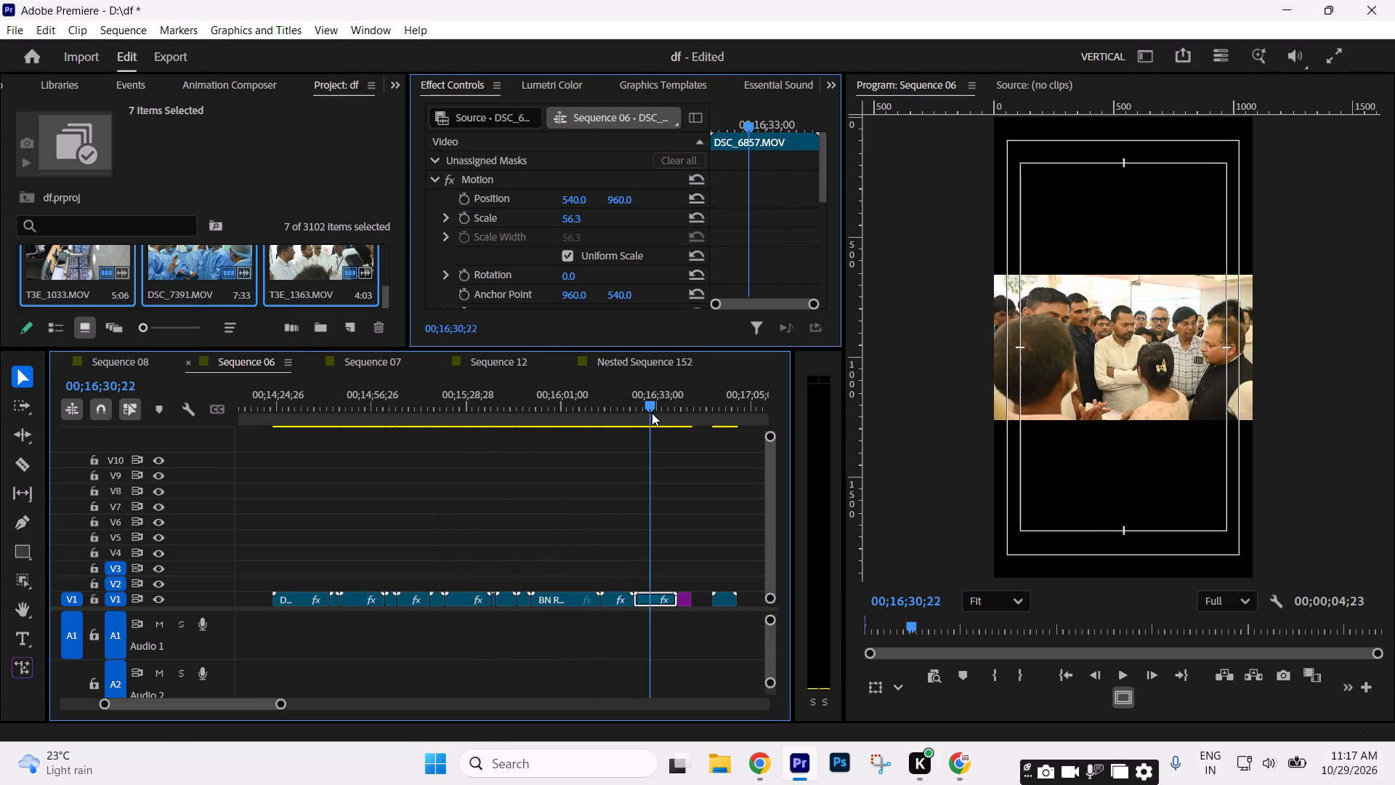
{"action": "left_click_drag", "start_coordinate": [652, 413], "coordinate": [650, 414]}
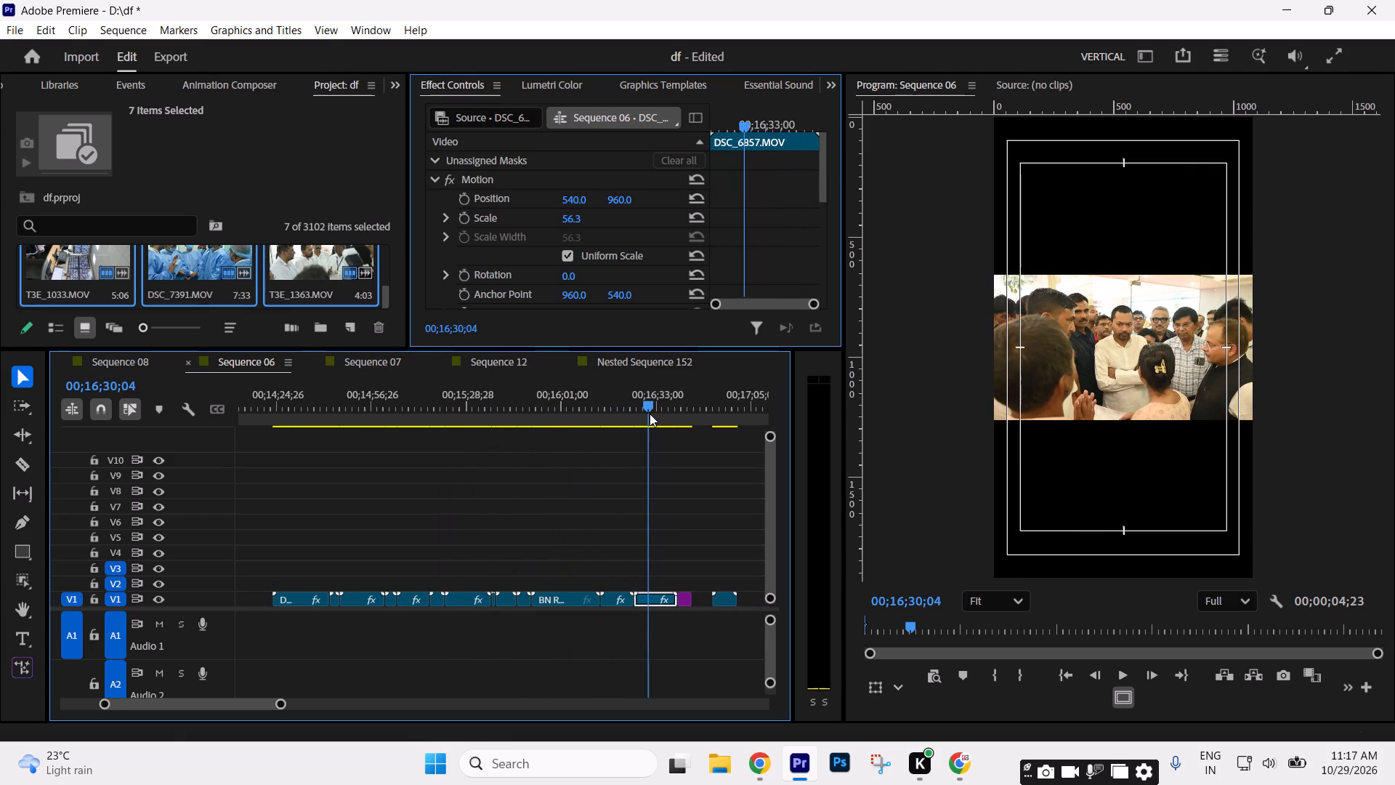
{"action": "left_click_drag", "start_coordinate": [650, 414], "coordinate": [649, 414]}
{"action": "key", "text": "c"}
{"action": "left_click", "coordinate": [649, 600]}
{"action": "key", "text": "v"}
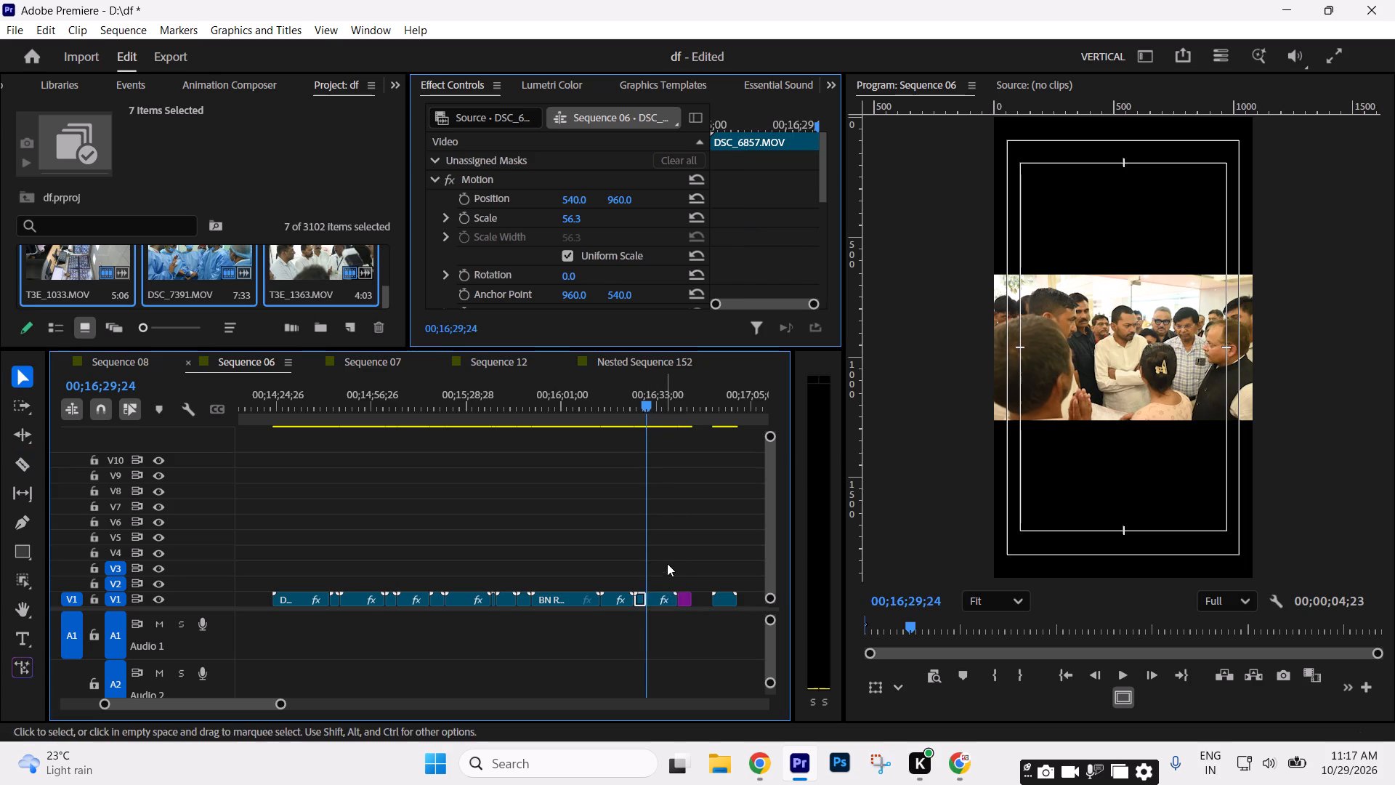
Move the second part of DSC_6857.MOV to V1 directly after T3E_1363.MOV, at 00;00;18;07.
{"action": "left_click_drag", "start_coordinate": [667, 563], "coordinate": [660, 610]}
{"action": "key", "text": "ctrl+x"}
{"action": "key", "text": "minus"}
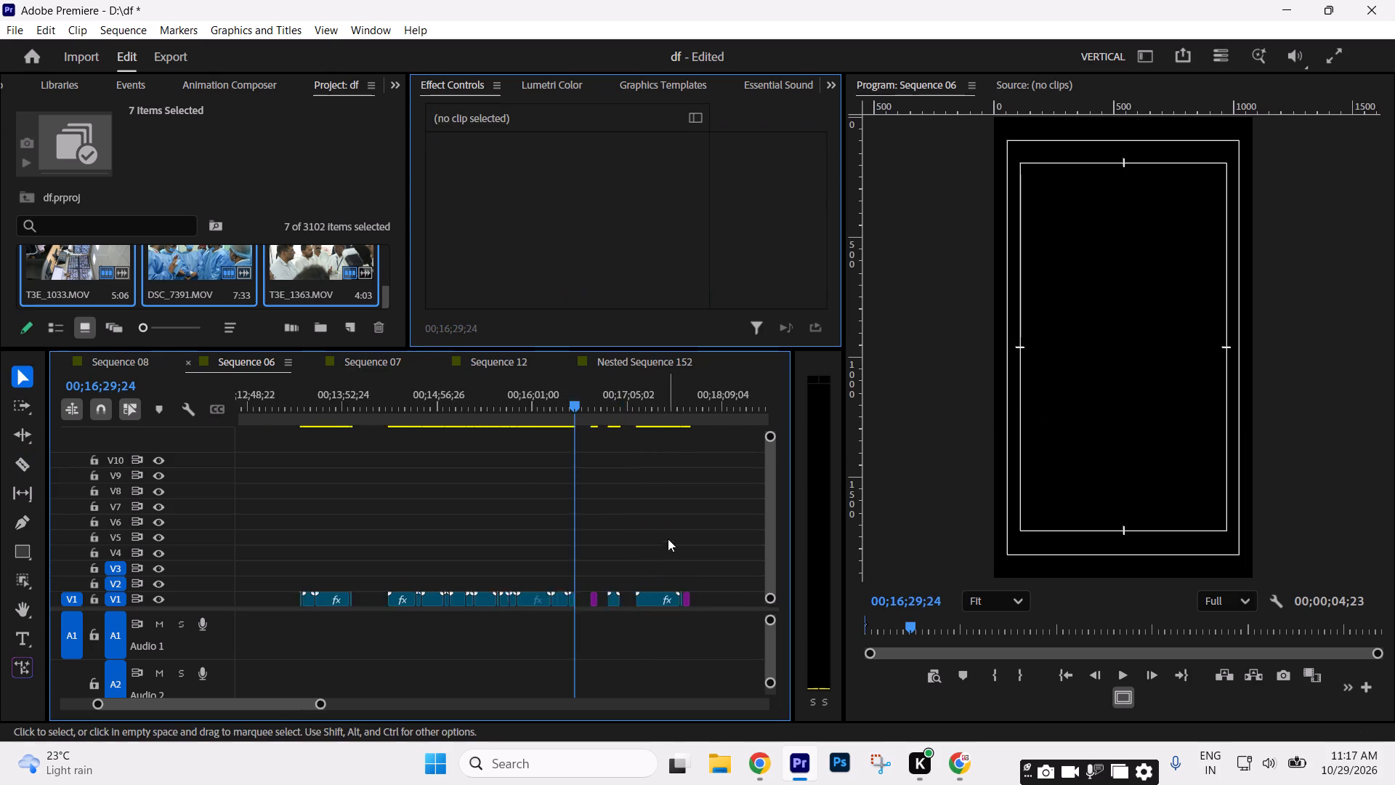
{"action": "key", "text": "minus"}
{"action": "key", "text": "minus"}
{"action": "key", "text": "minus"}
{"action": "left_click_drag", "start_coordinate": [506, 419], "coordinate": [0, 502]}
{"action": "key", "text": "equal"}
{"action": "key", "text": "equal"}
{"action": "type", "text": "=="}
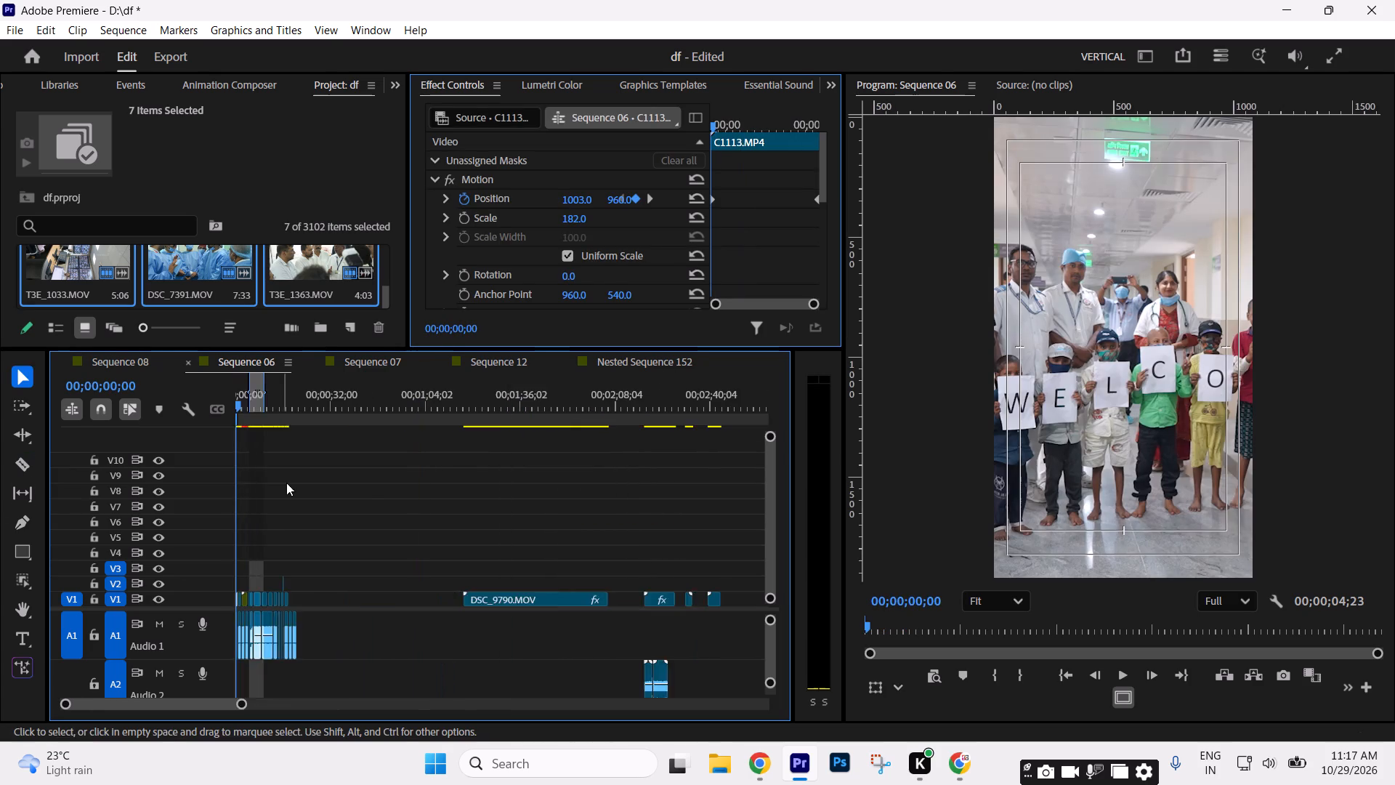
{"action": "key", "text": "equal"}
{"action": "key", "text": "equal"}
{"action": "key", "text": "equal"}
{"action": "left_click", "coordinate": [686, 405]}
{"action": "key", "text": "Up"}
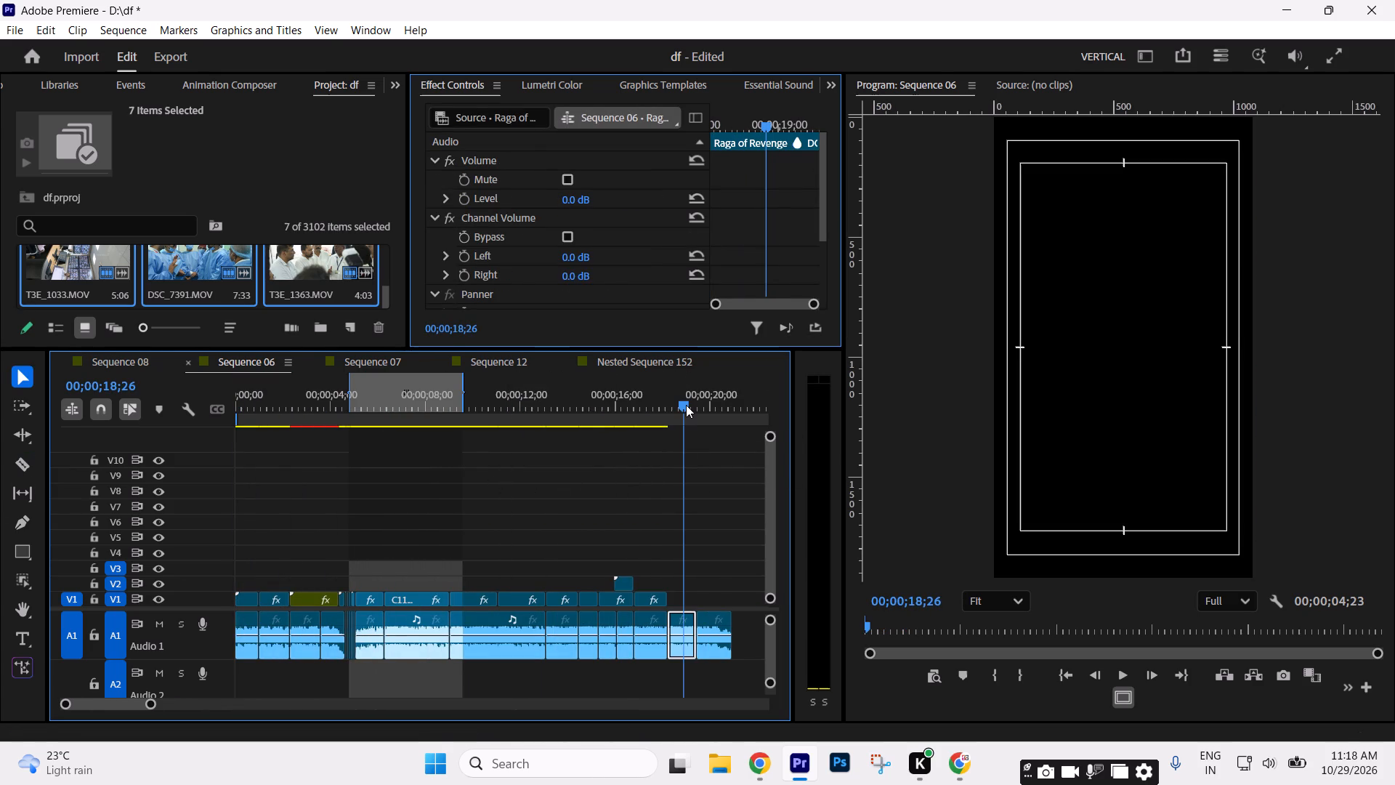
{"action": "key", "text": "ctrl+v"}
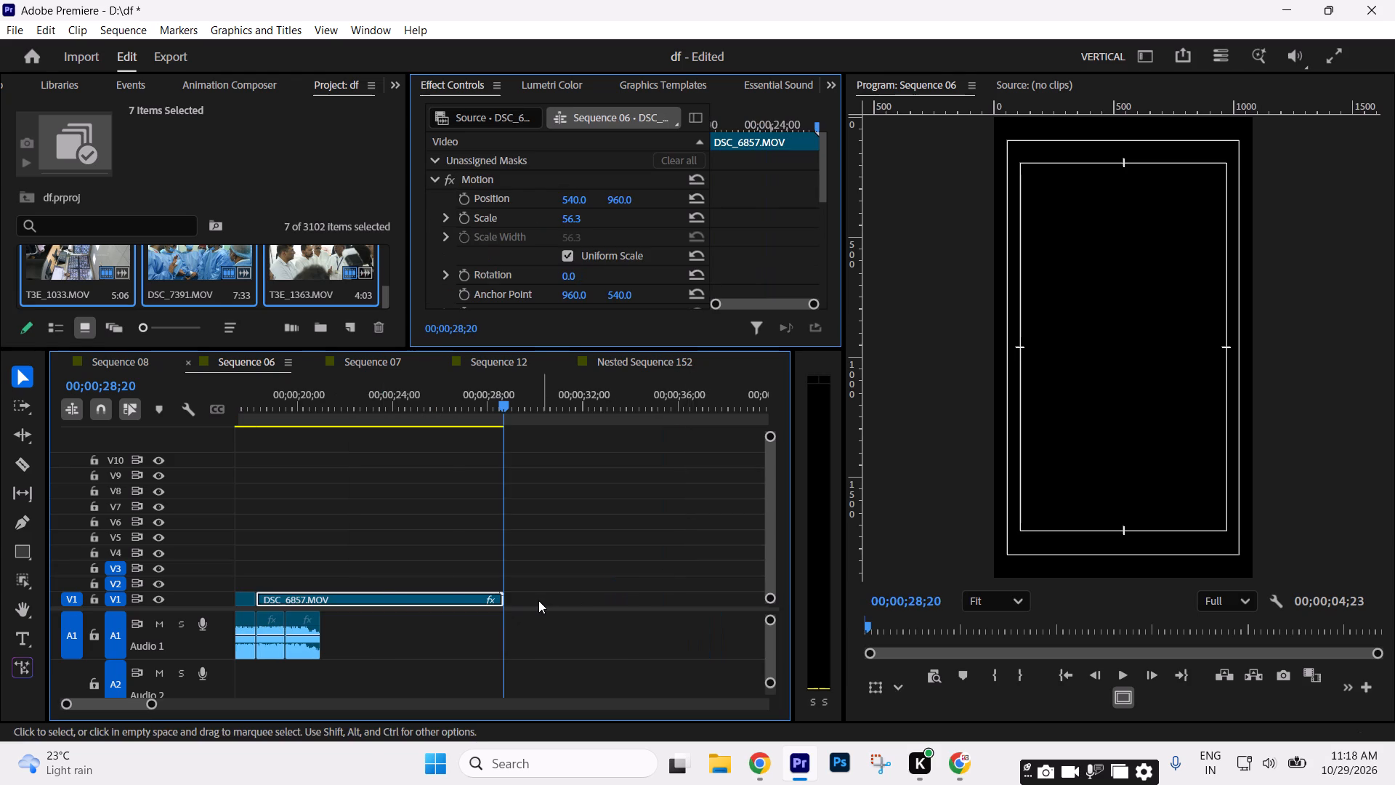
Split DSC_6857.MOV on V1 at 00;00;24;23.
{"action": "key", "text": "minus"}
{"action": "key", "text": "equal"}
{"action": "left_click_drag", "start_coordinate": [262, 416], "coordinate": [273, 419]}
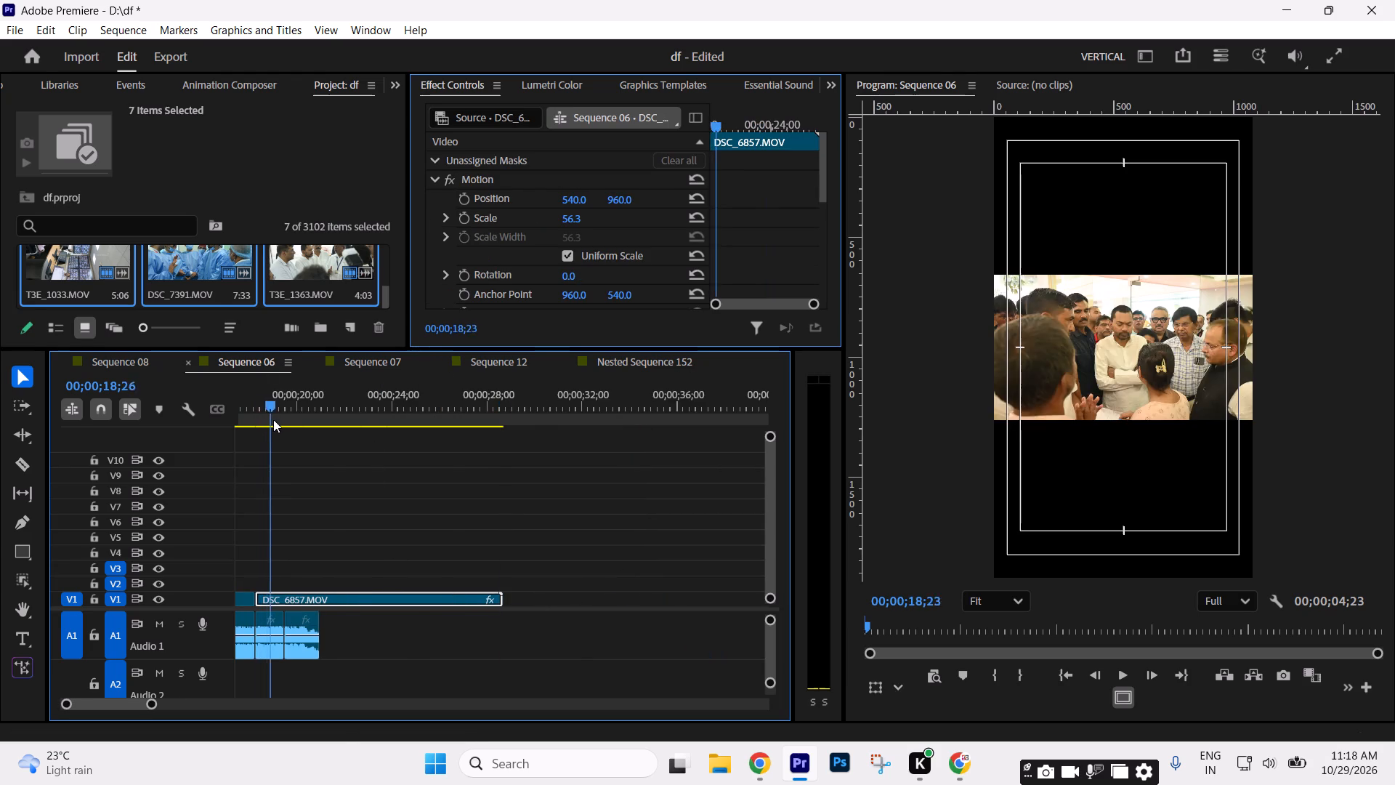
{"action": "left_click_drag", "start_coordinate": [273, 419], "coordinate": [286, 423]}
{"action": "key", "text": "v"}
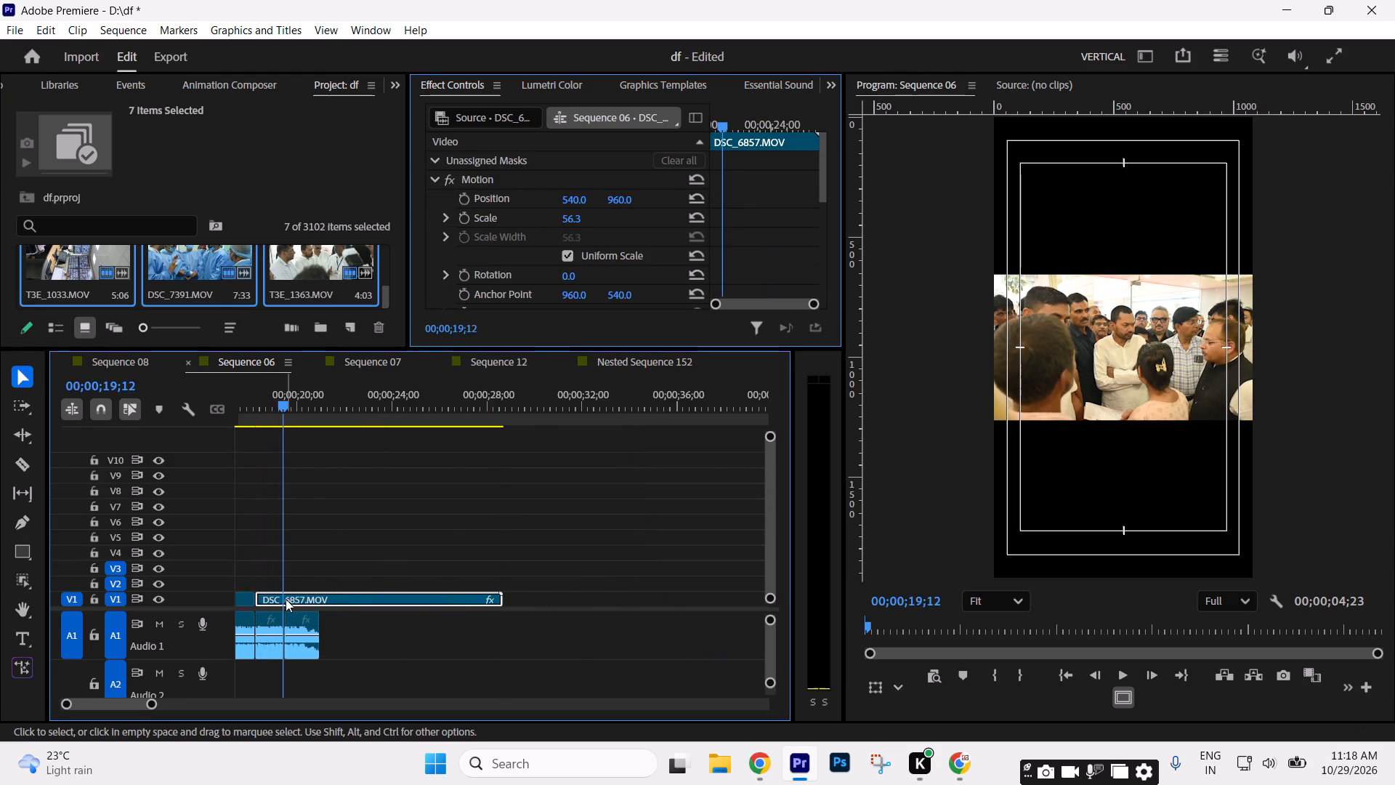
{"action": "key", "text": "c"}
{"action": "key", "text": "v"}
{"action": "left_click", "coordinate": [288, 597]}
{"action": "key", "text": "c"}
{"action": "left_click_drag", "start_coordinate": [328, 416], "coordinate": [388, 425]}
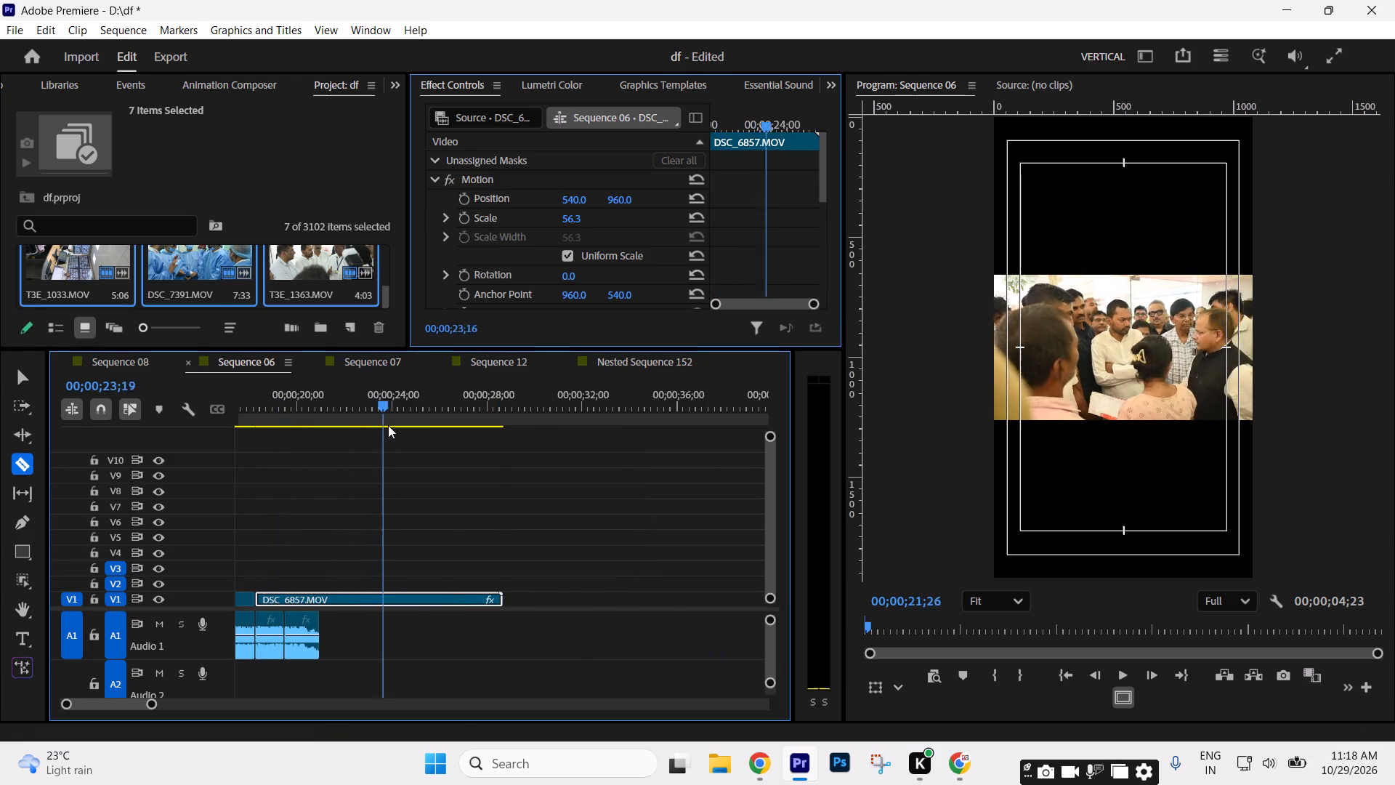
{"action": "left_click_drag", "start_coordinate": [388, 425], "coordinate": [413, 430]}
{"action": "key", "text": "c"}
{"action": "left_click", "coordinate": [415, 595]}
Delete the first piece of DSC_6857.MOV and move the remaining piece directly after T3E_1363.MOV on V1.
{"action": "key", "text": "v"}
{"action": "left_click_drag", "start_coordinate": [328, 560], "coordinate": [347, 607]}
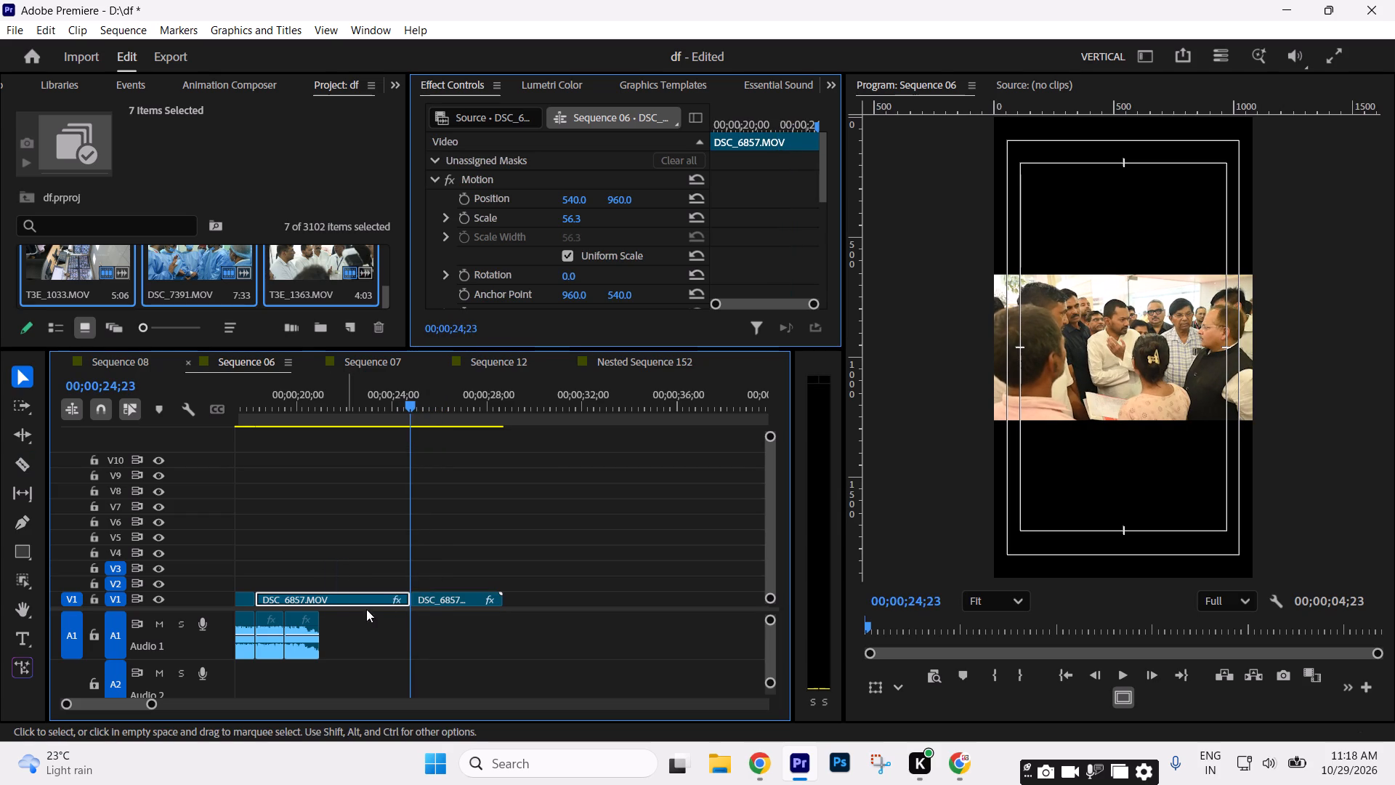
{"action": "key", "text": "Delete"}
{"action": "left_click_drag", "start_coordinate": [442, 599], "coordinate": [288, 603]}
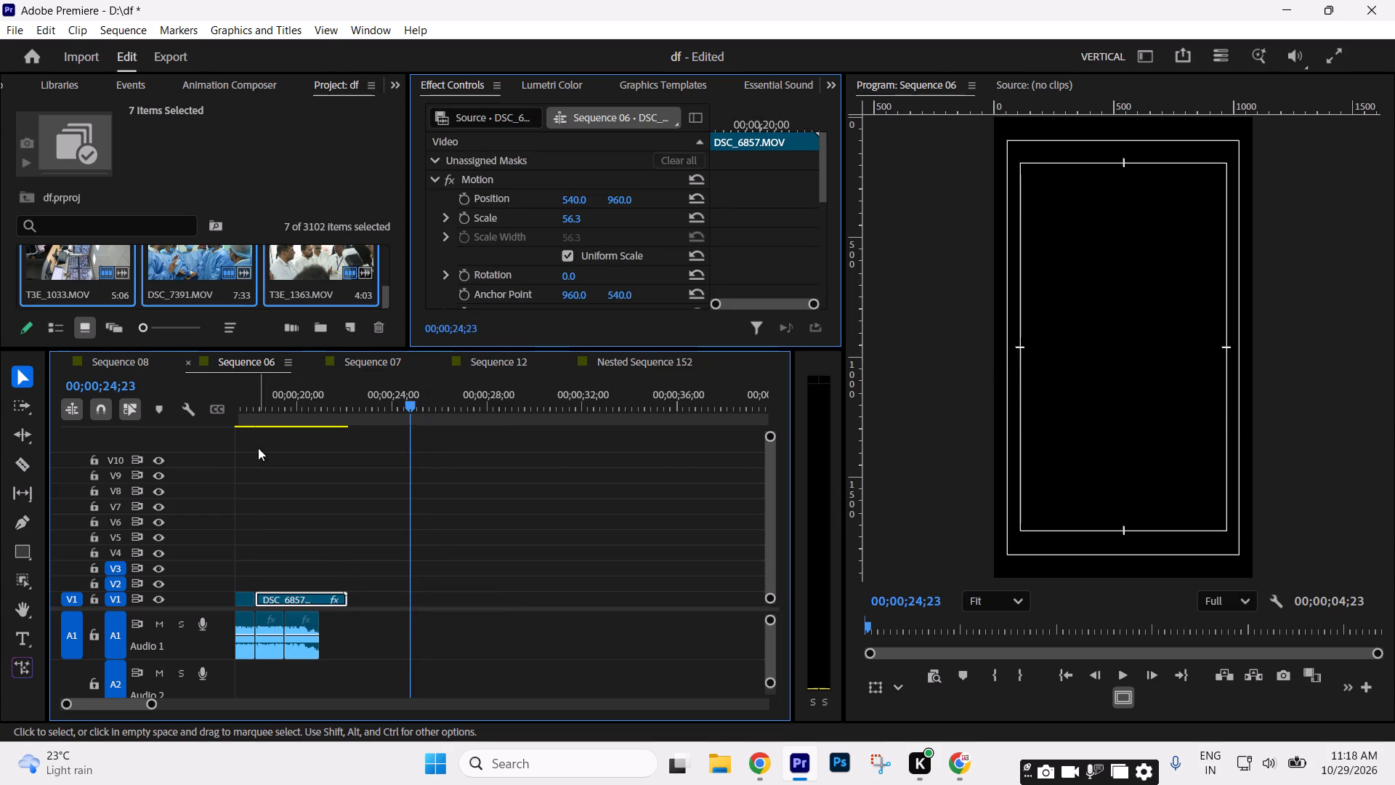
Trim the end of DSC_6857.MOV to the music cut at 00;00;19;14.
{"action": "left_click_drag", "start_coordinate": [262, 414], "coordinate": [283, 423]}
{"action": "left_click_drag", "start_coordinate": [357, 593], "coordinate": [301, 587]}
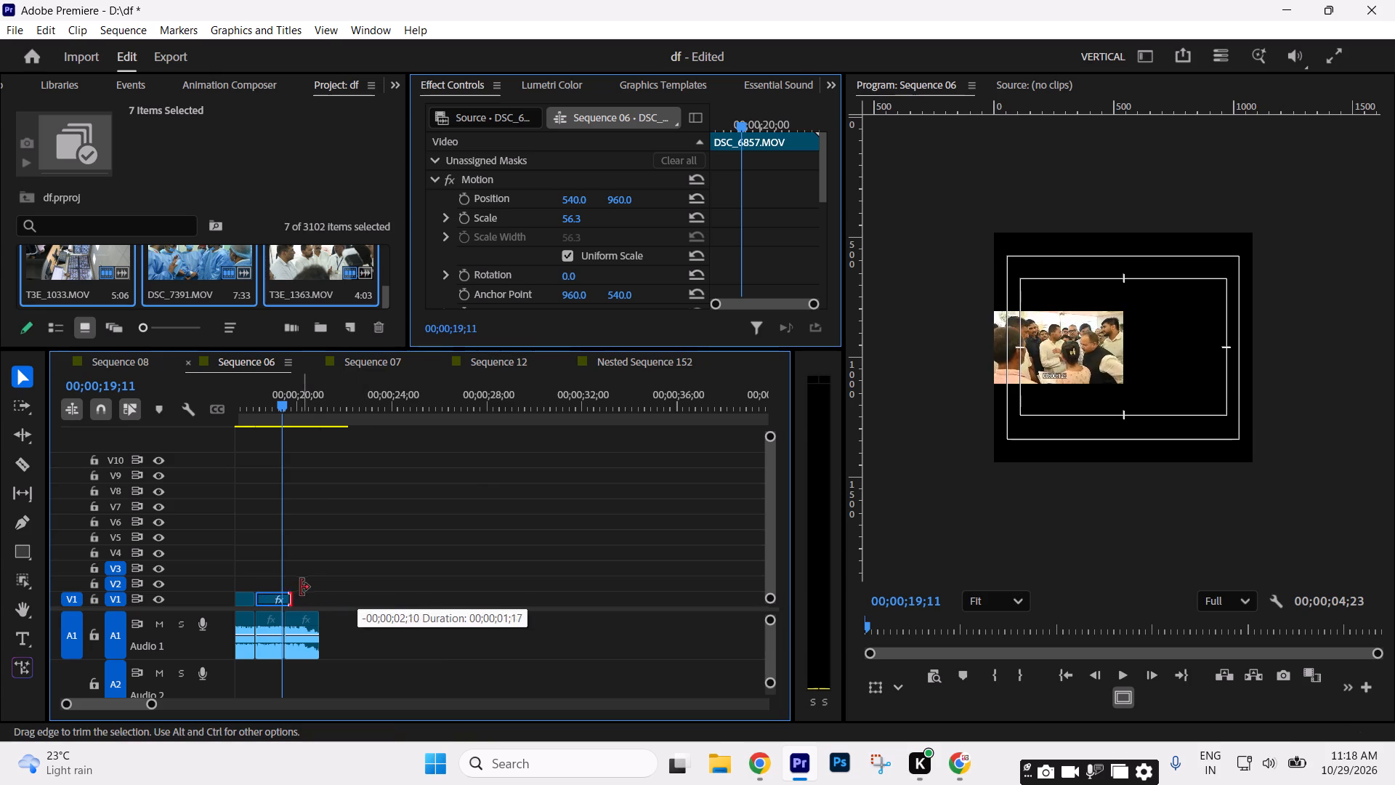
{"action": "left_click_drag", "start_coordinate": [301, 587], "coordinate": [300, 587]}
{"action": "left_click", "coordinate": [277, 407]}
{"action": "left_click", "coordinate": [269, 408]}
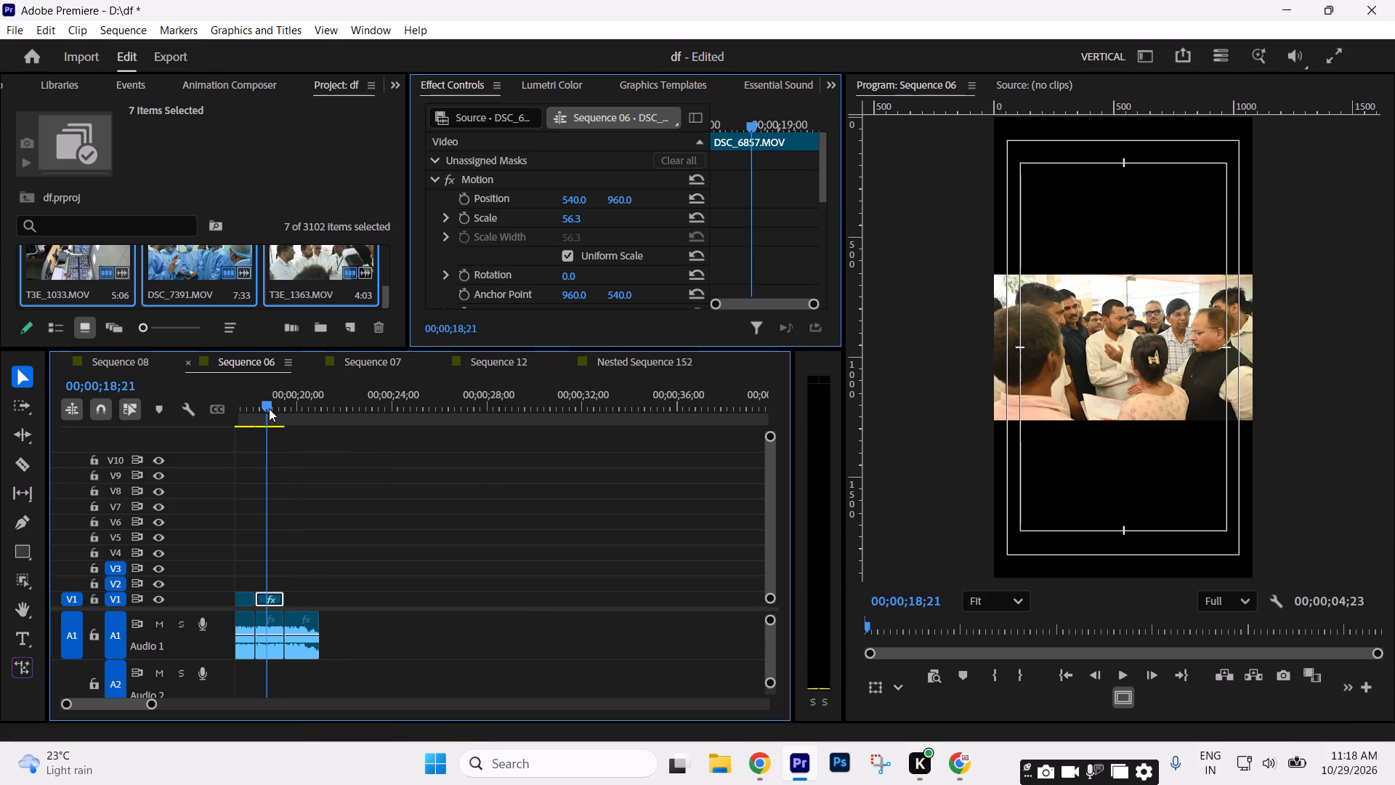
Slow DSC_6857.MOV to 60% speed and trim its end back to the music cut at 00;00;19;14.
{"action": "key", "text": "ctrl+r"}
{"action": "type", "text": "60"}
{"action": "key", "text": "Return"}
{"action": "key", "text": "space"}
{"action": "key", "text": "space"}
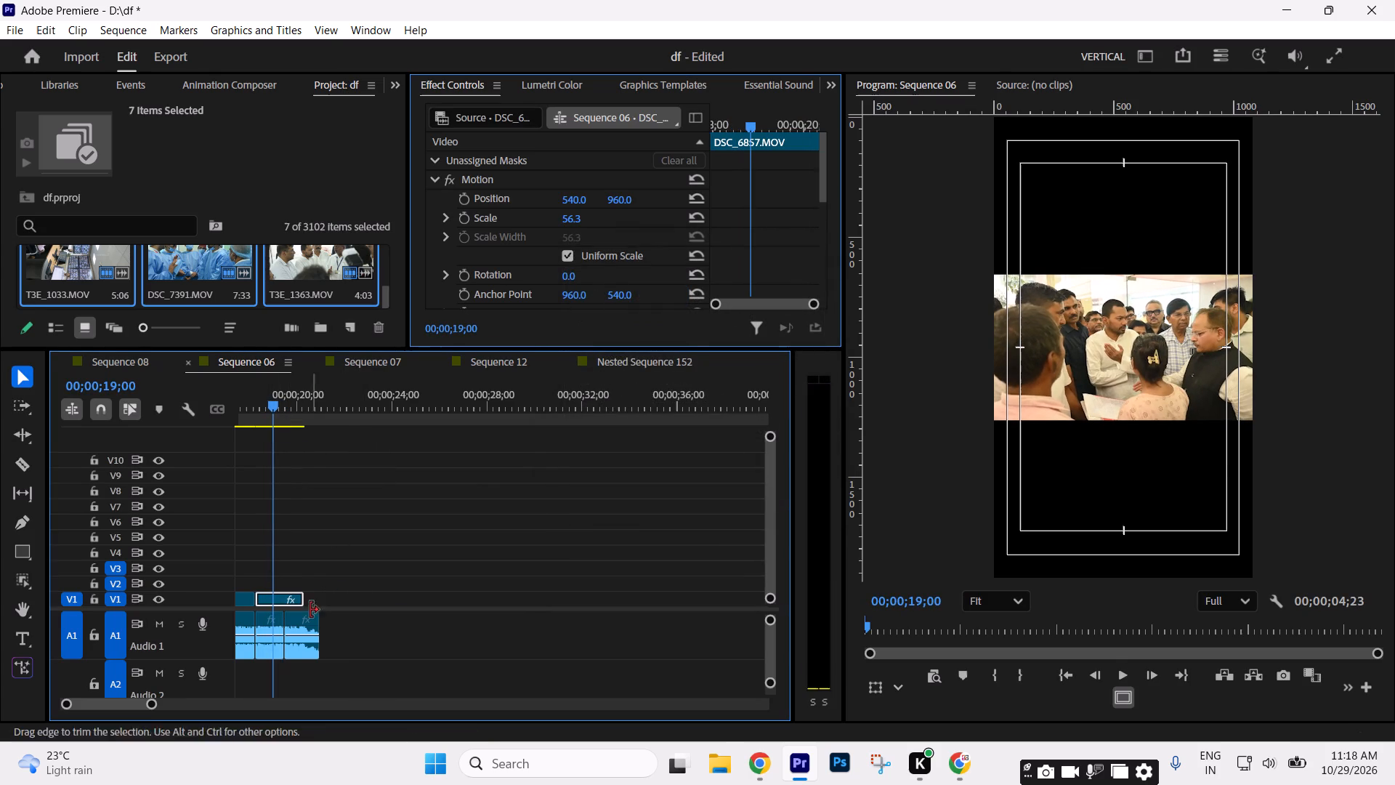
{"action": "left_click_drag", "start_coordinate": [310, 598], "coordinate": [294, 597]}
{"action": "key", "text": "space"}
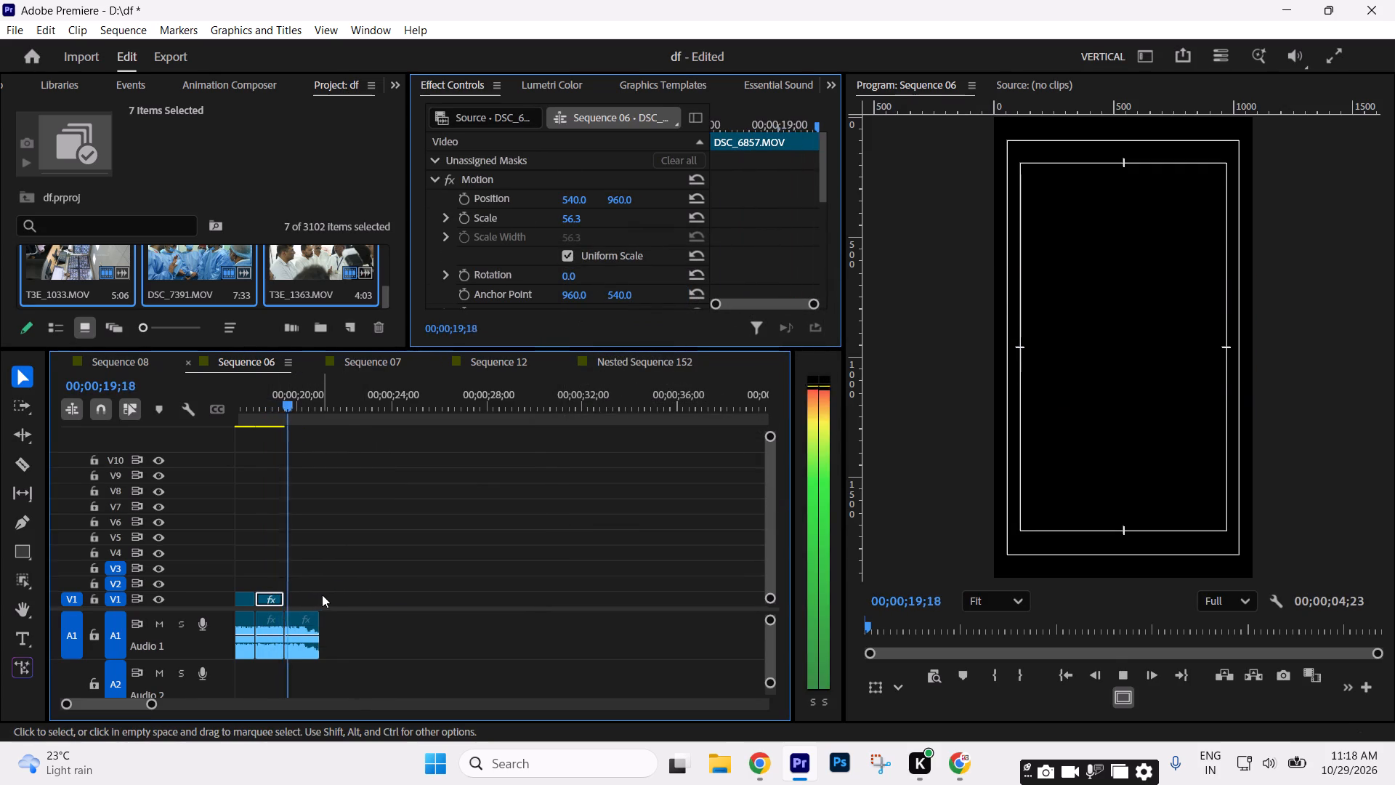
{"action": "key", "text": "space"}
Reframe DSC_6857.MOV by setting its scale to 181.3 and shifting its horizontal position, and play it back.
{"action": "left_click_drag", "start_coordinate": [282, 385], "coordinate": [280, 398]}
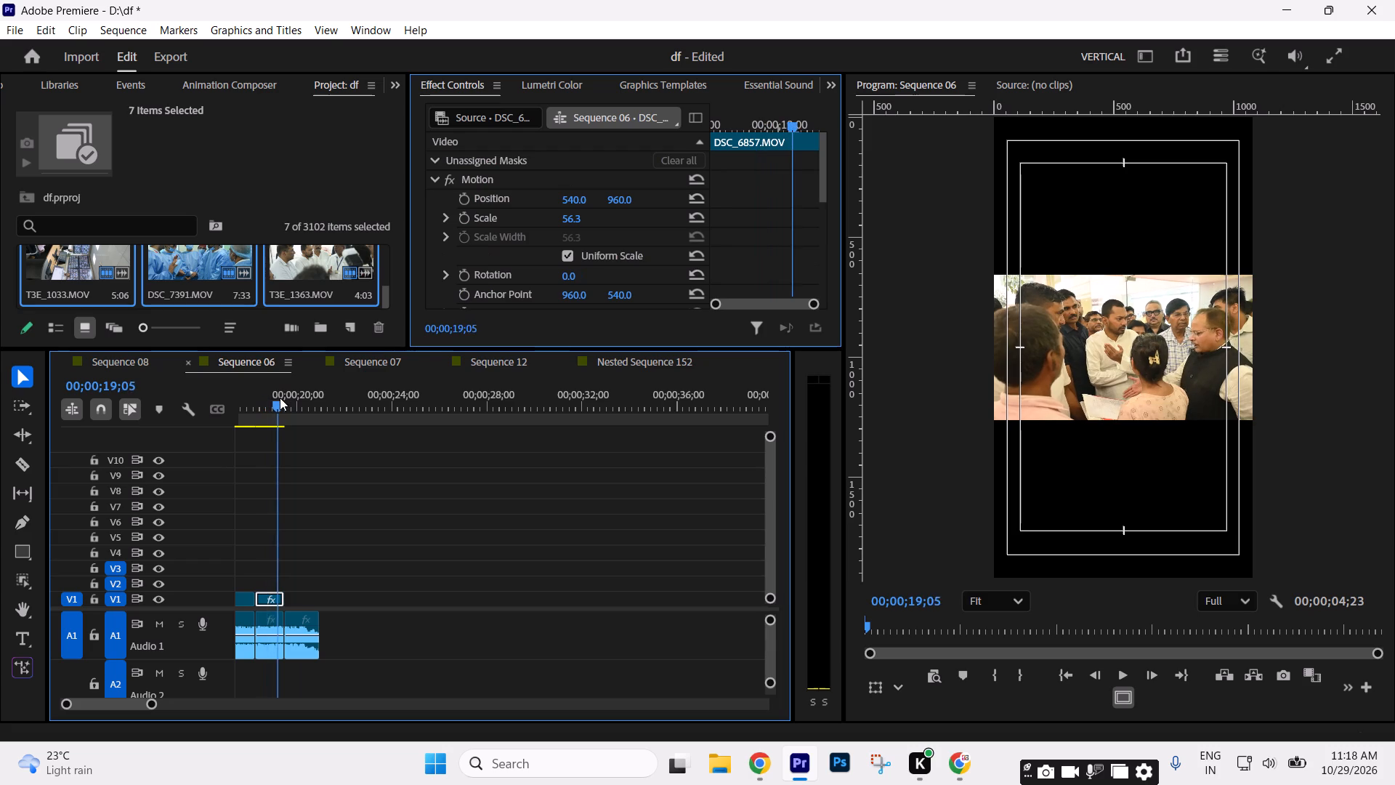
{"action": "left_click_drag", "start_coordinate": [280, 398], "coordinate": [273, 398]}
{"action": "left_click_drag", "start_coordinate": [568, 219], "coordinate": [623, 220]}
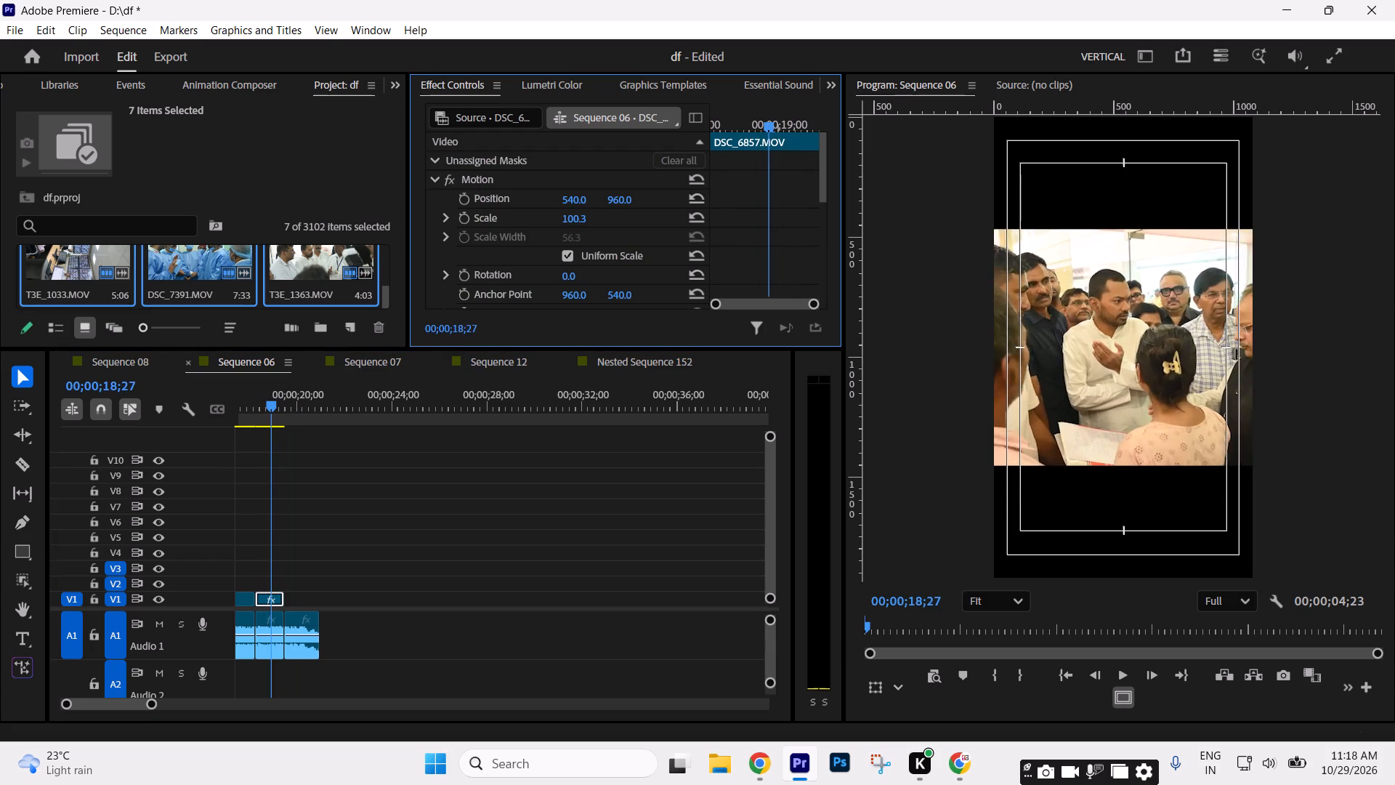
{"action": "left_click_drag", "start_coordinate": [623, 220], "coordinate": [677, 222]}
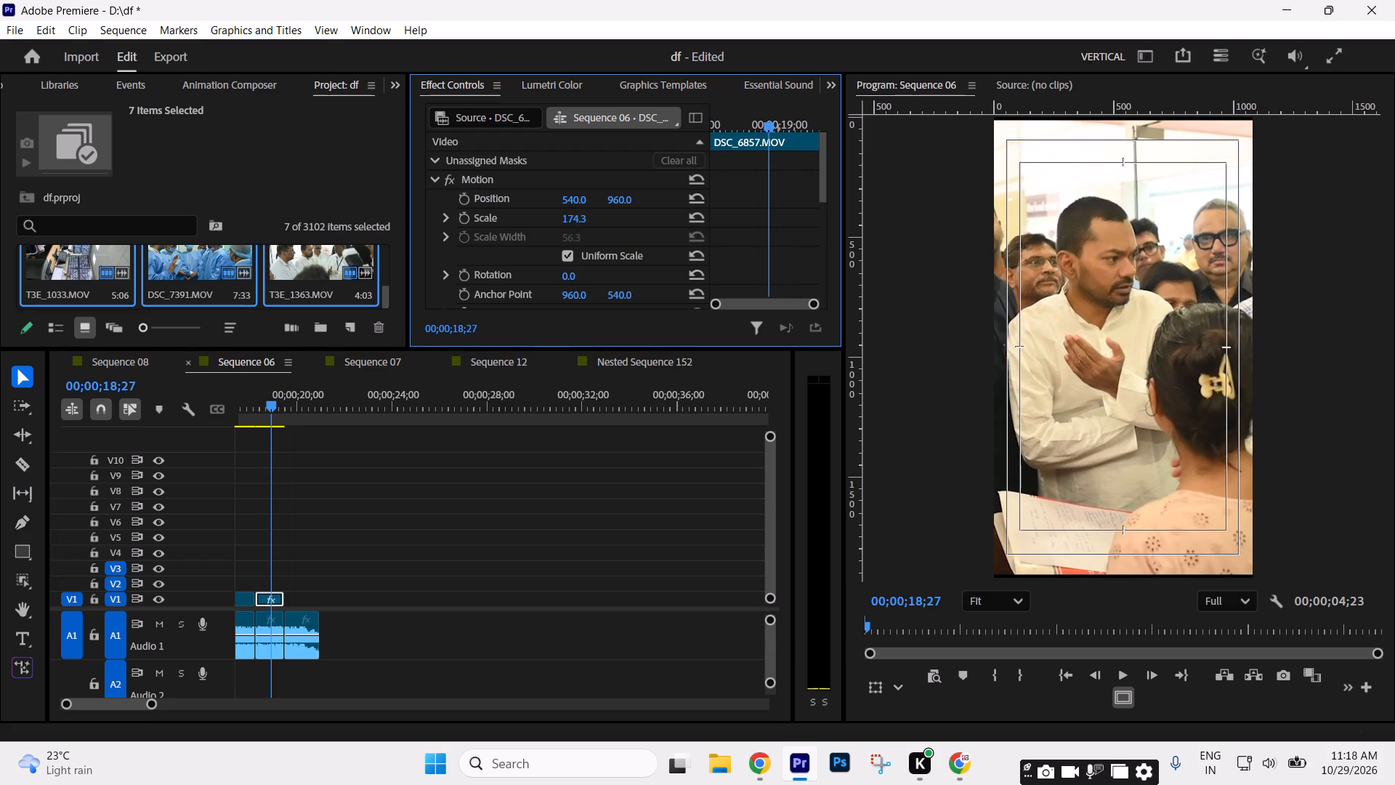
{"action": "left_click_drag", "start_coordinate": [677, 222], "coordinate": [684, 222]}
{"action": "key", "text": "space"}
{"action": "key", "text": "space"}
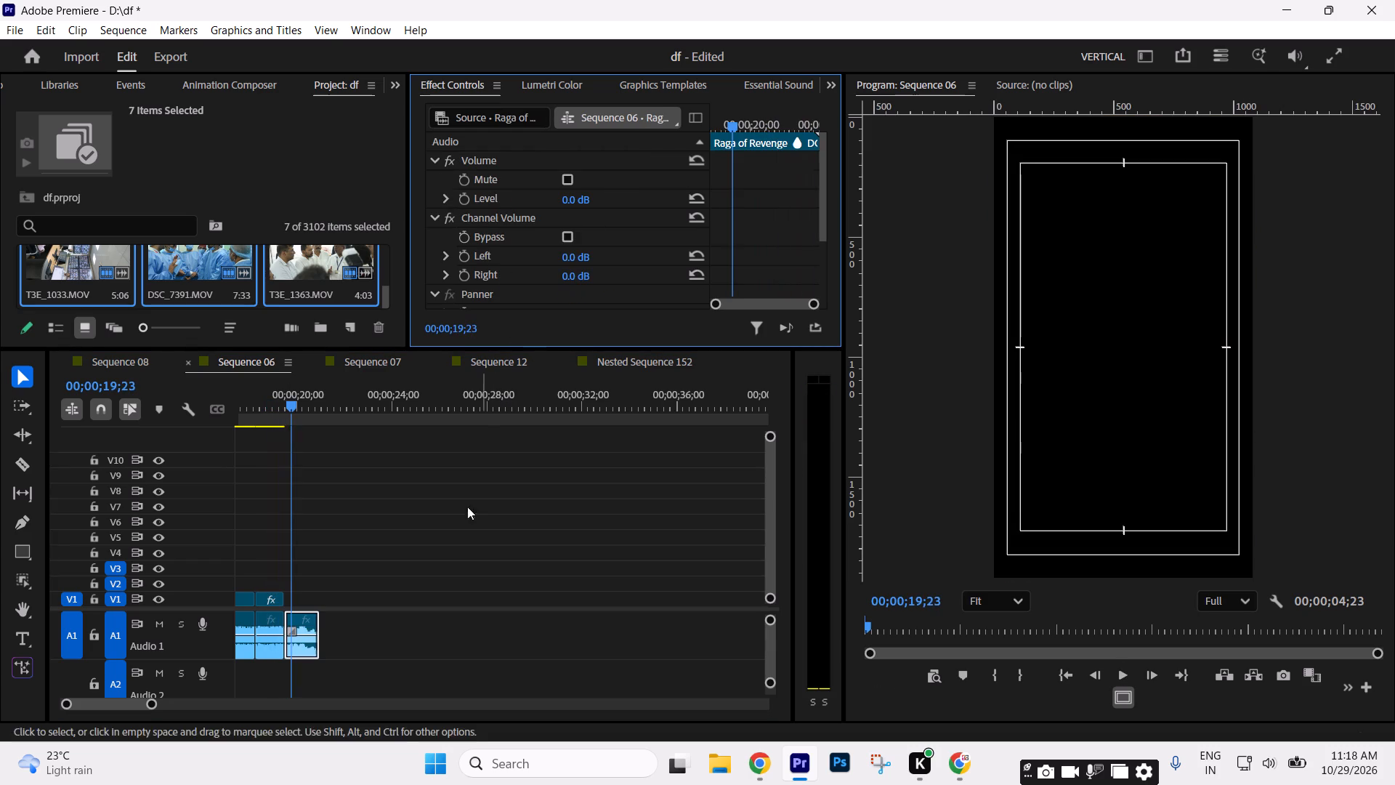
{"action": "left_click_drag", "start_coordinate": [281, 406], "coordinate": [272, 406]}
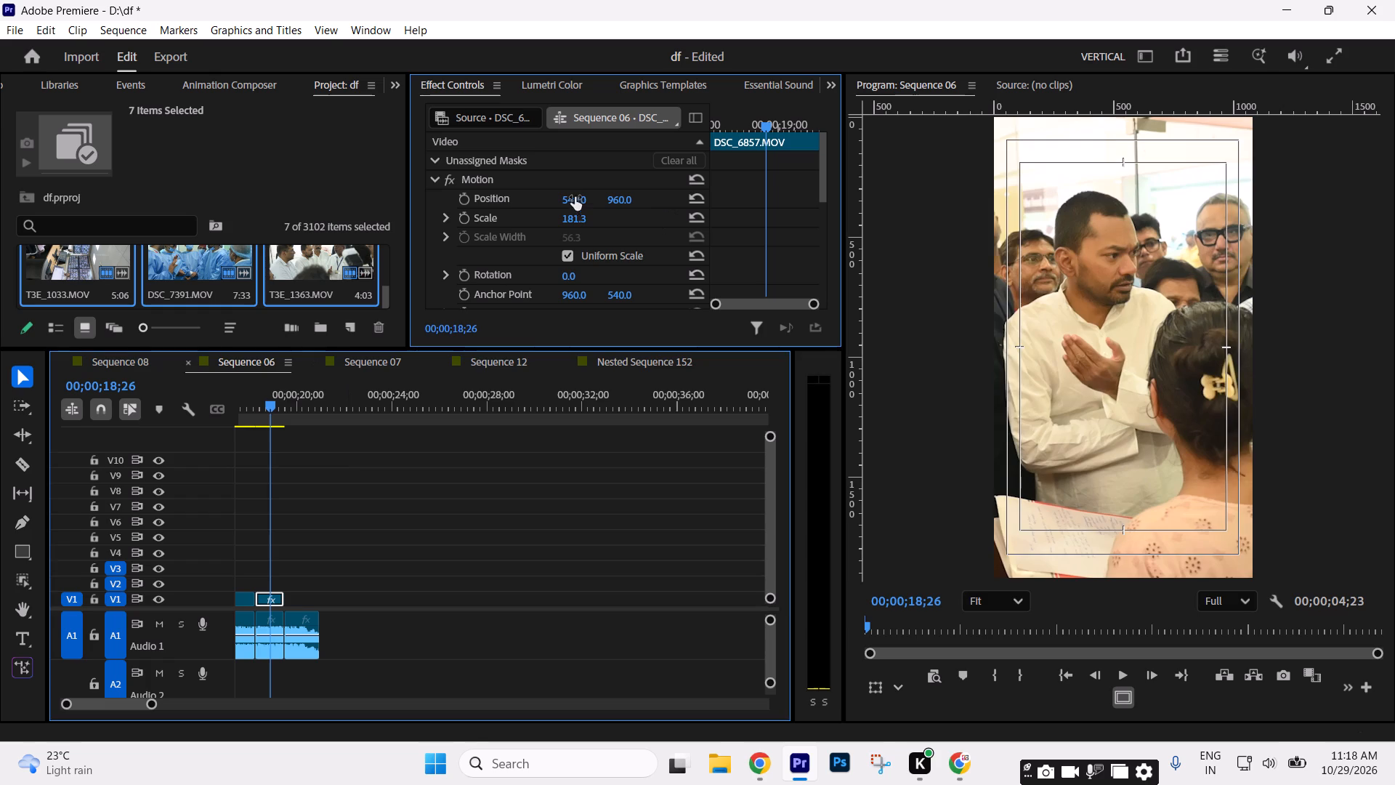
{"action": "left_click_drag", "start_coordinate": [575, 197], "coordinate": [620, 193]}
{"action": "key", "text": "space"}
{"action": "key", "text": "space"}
Examine the unused V1 footage between about 00;13;33 and 00;15;21 for a replacement shot.
{"action": "left_click", "coordinate": [424, 547]}
{"action": "type", "text": "--"}
{"action": "key", "text": "Down"}
{"action": "type", "text": "---"}
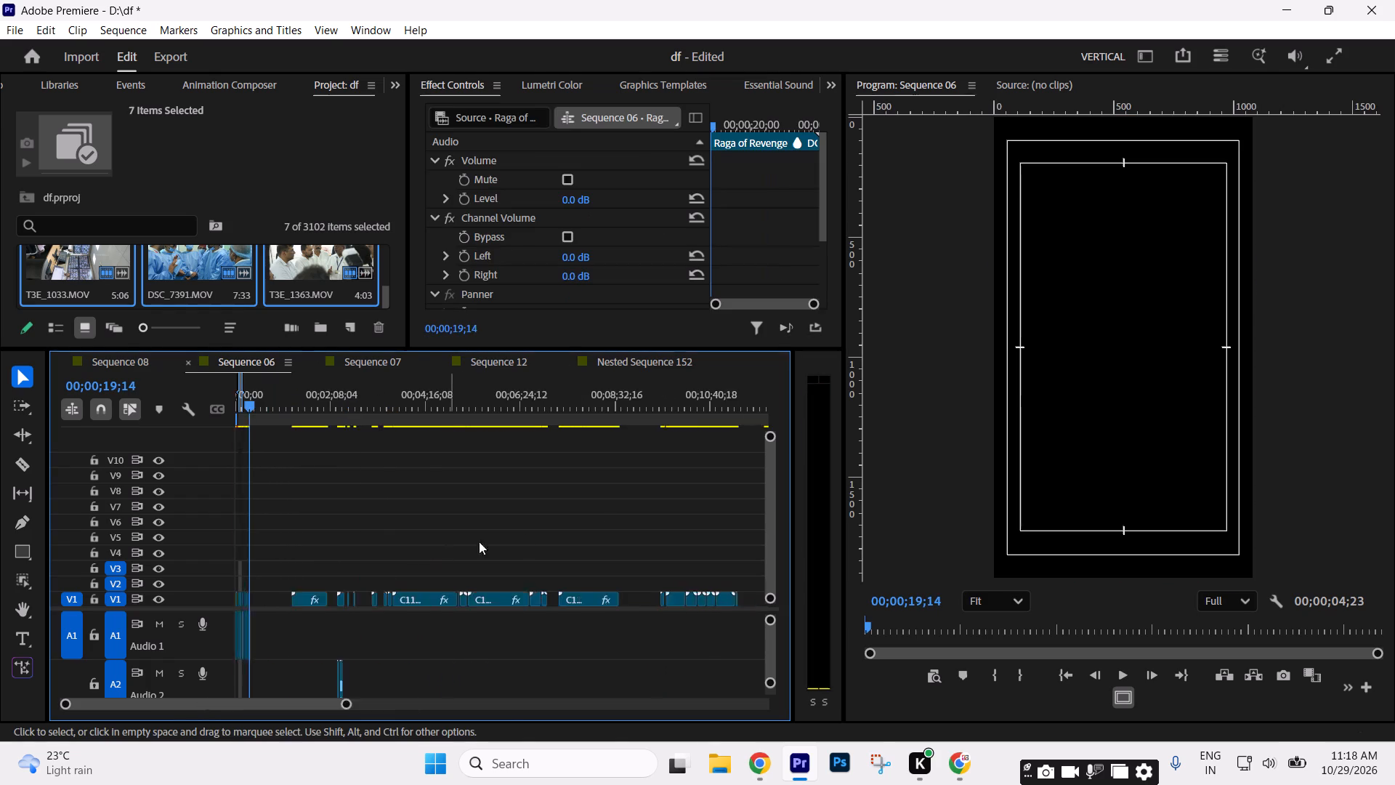
{"action": "key", "text": "minus"}
{"action": "key", "text": "minus"}
{"action": "left_click_drag", "start_coordinate": [332, 412], "coordinate": [408, 408]}
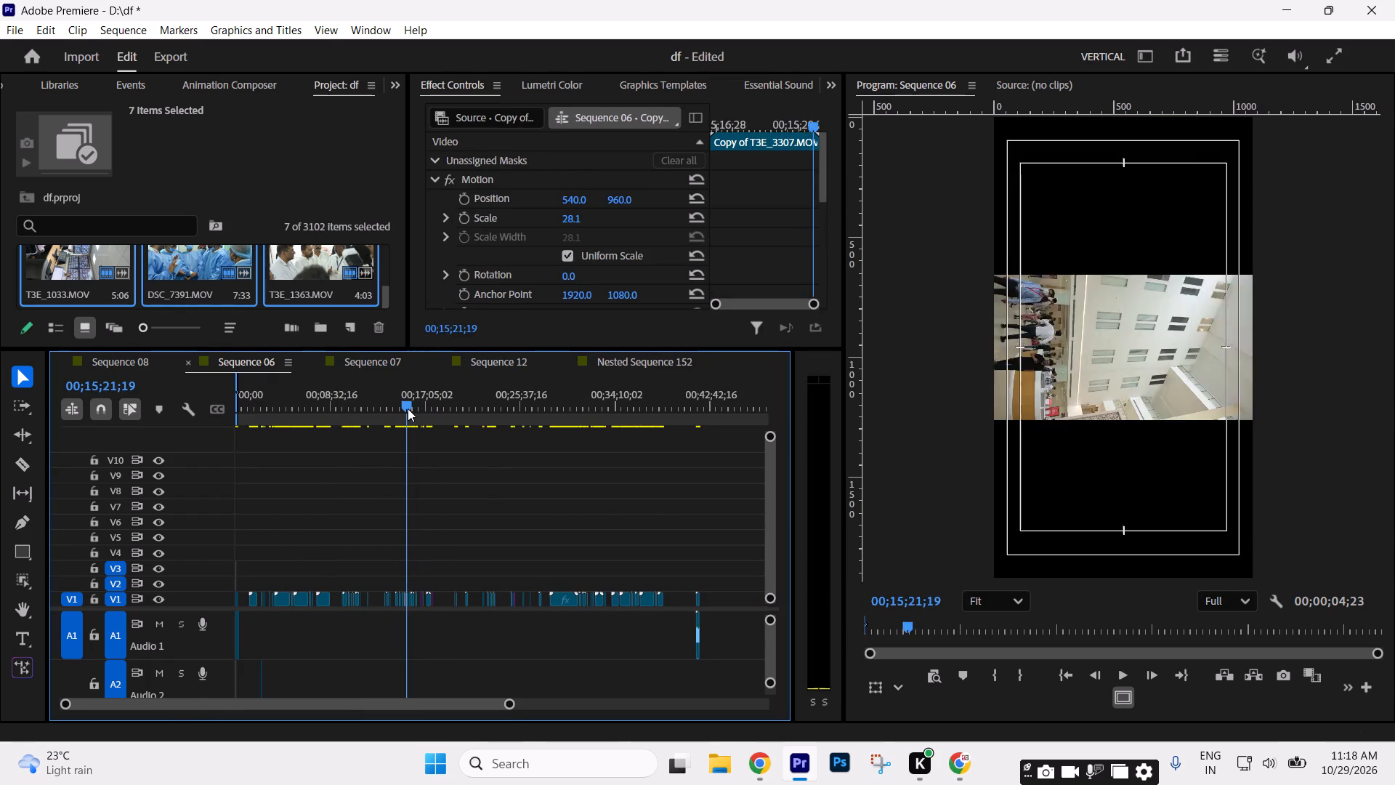
{"action": "left_click_drag", "start_coordinate": [408, 408], "coordinate": [389, 406]}
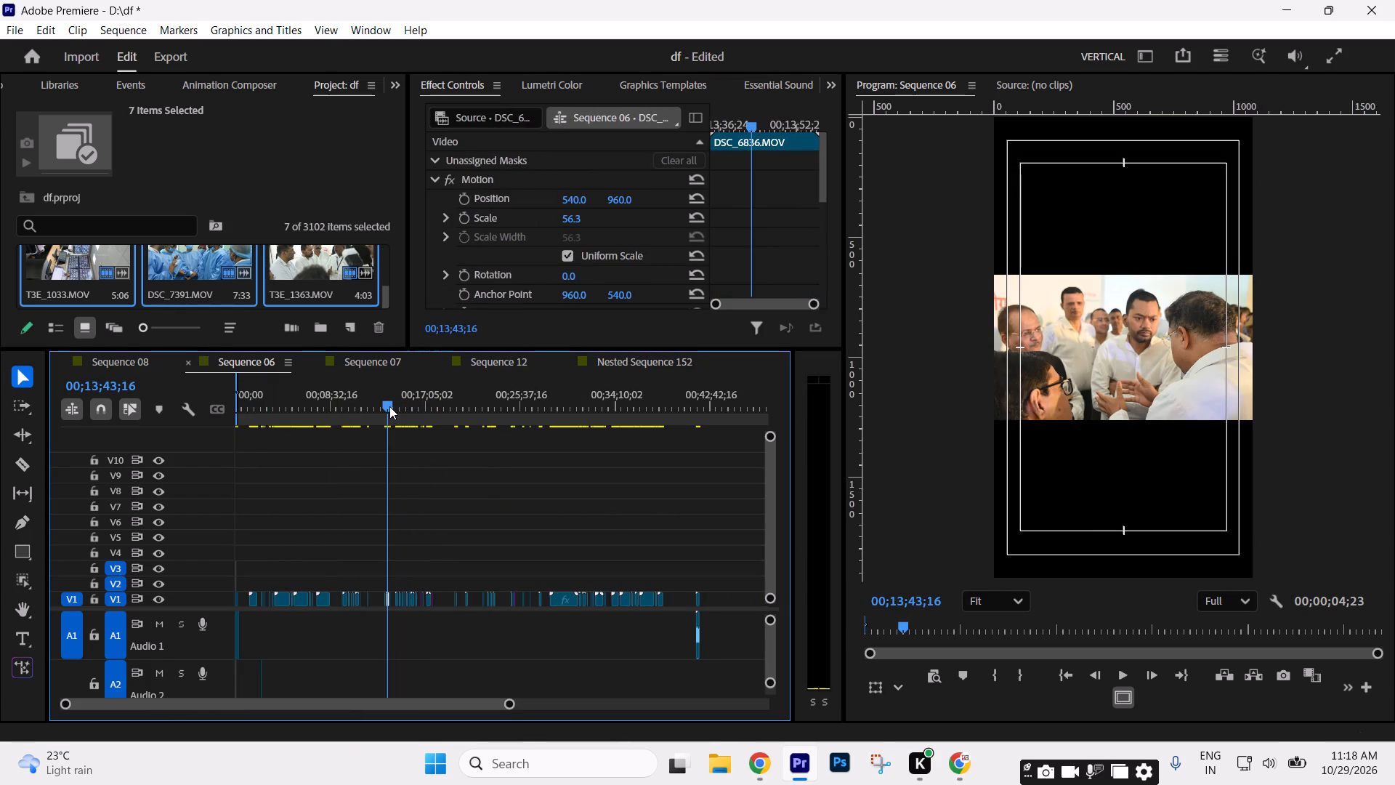
{"action": "left_click_drag", "start_coordinate": [389, 406], "coordinate": [387, 408]}
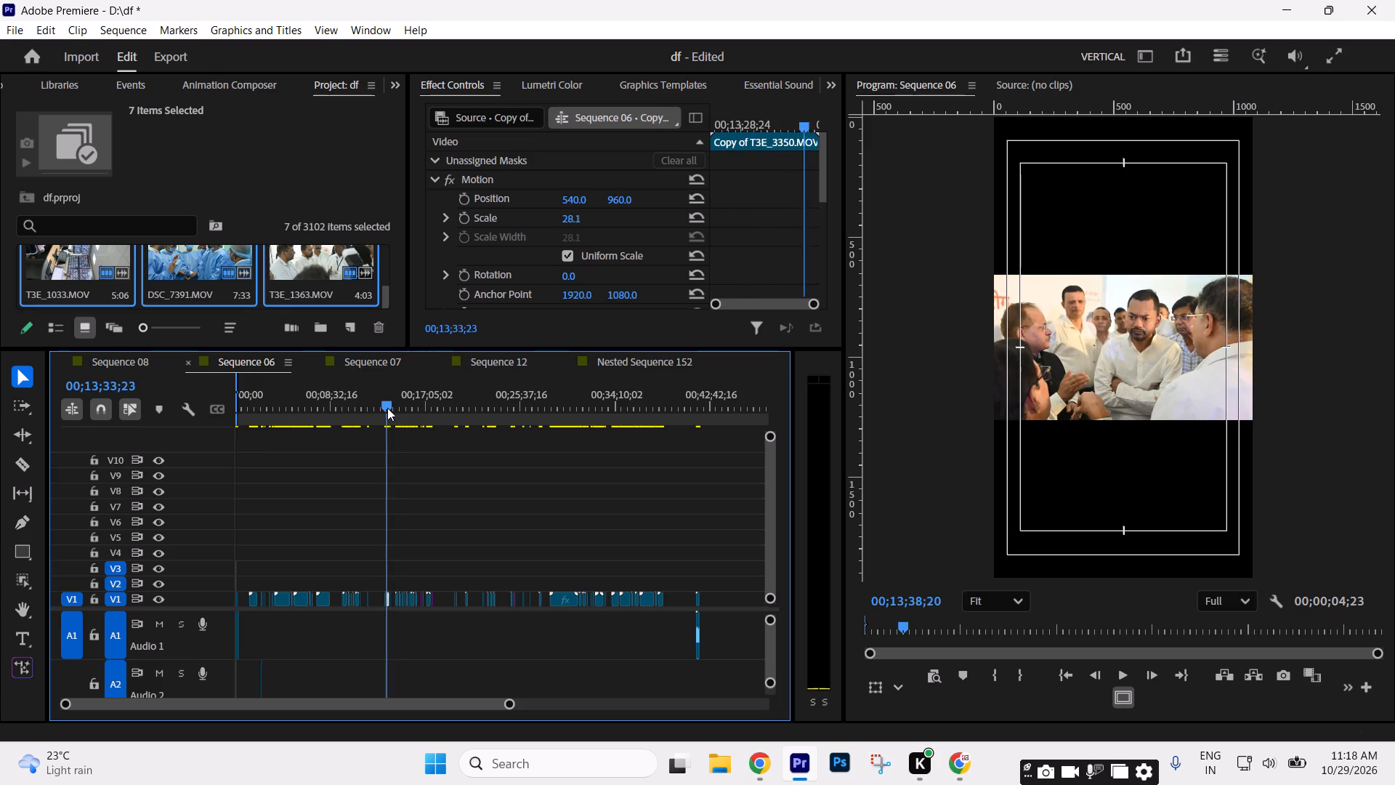
{"action": "left_click_drag", "start_coordinate": [387, 408], "coordinate": [389, 408]}
{"action": "type", "text": "===="}
{"action": "key", "text": "equal"}
{"action": "left_click_drag", "start_coordinate": [490, 413], "coordinate": [597, 430]}
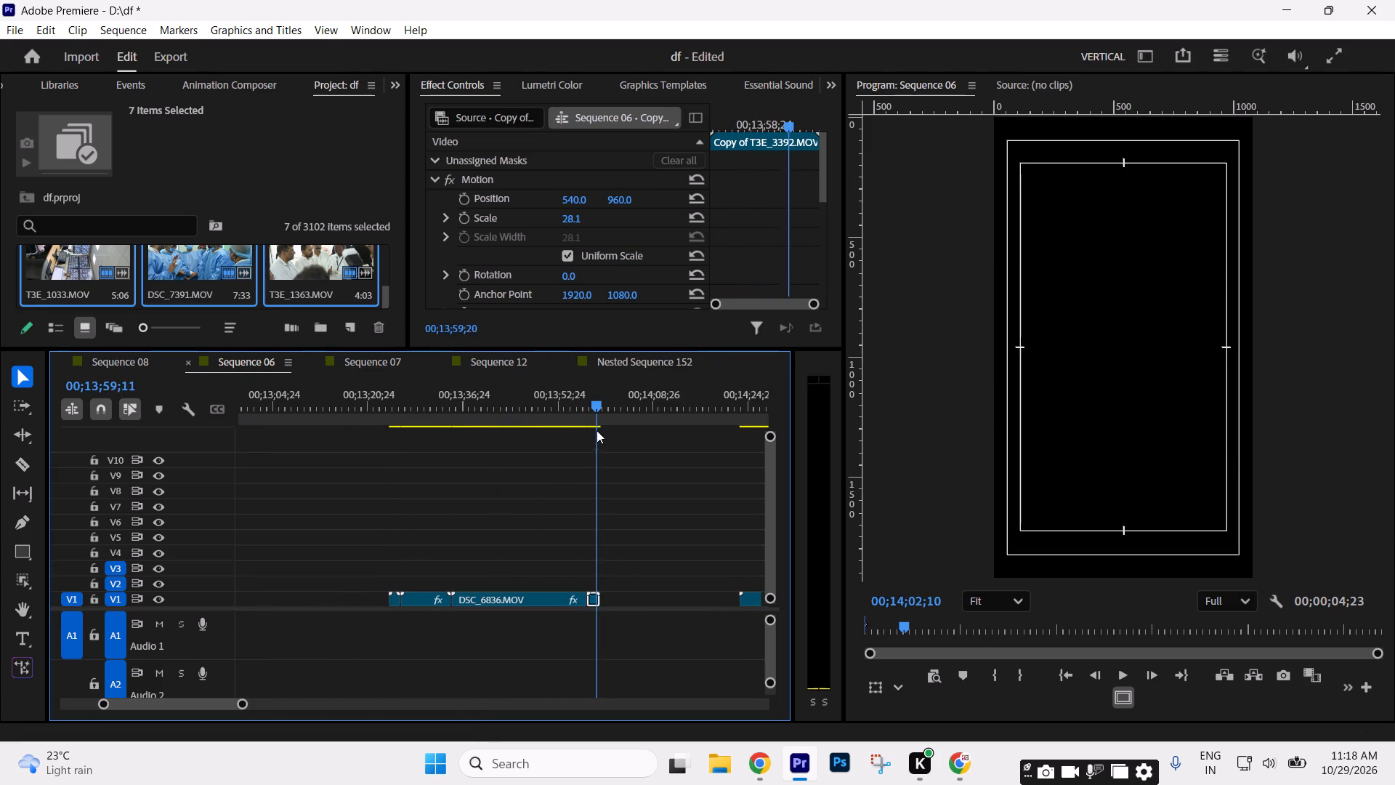
{"action": "left_click_drag", "start_coordinate": [597, 430], "coordinate": [594, 430]}
{"action": "key", "text": "minus"}
{"action": "key", "text": "minus"}
{"action": "type", "text": "--"}
{"action": "key", "text": "minus"}
{"action": "key", "text": "minus"}
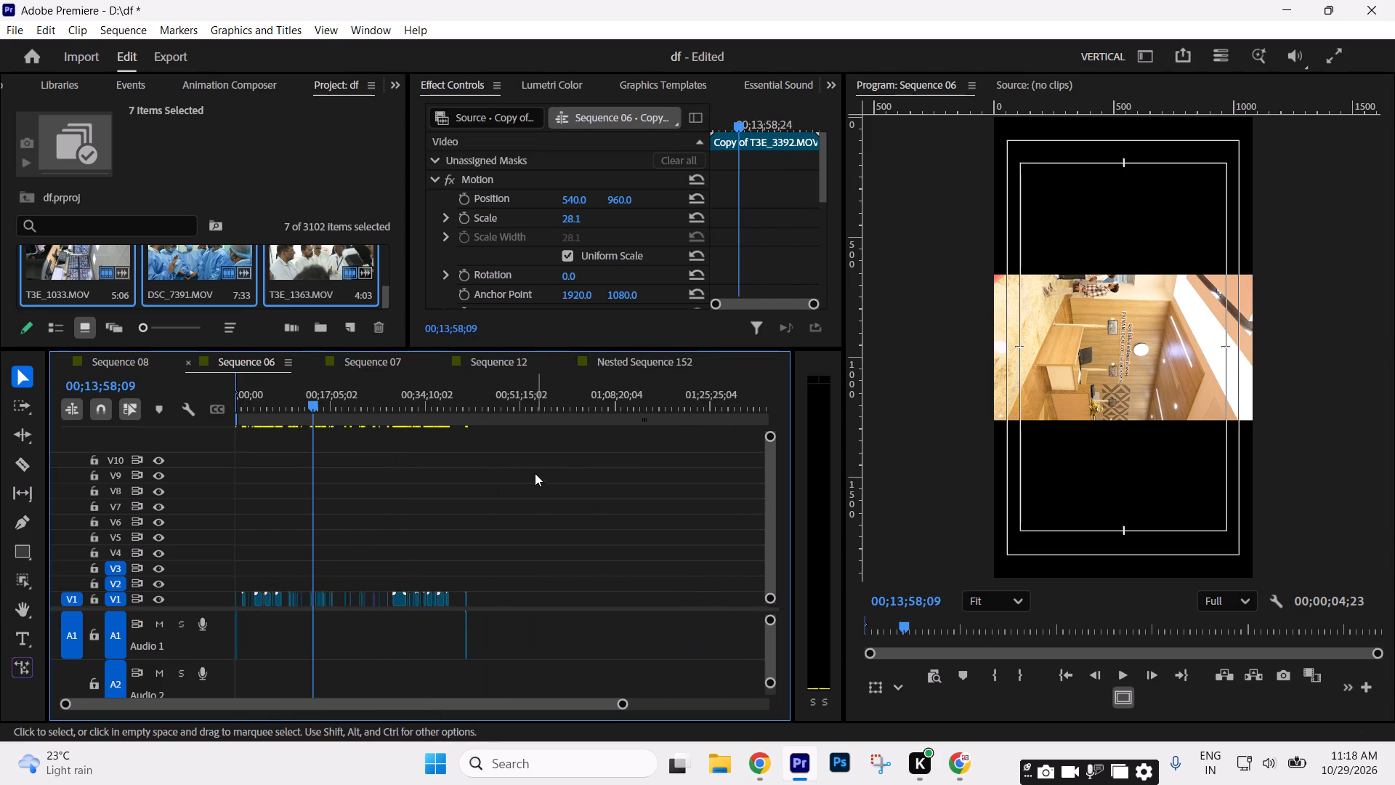
Find C0224.MP4 in the unused V1 footage, split it at 00;22;43;08 and cut its second part for pasting.
{"action": "left_click_drag", "start_coordinate": [331, 407], "coordinate": [364, 411]}
{"action": "key", "text": "equal"}
{"action": "key", "text": "equal"}
{"action": "key", "text": "equal"}
{"action": "key", "text": "equal"}
{"action": "key", "text": "equal"}
{"action": "left_click", "coordinate": [511, 408]}
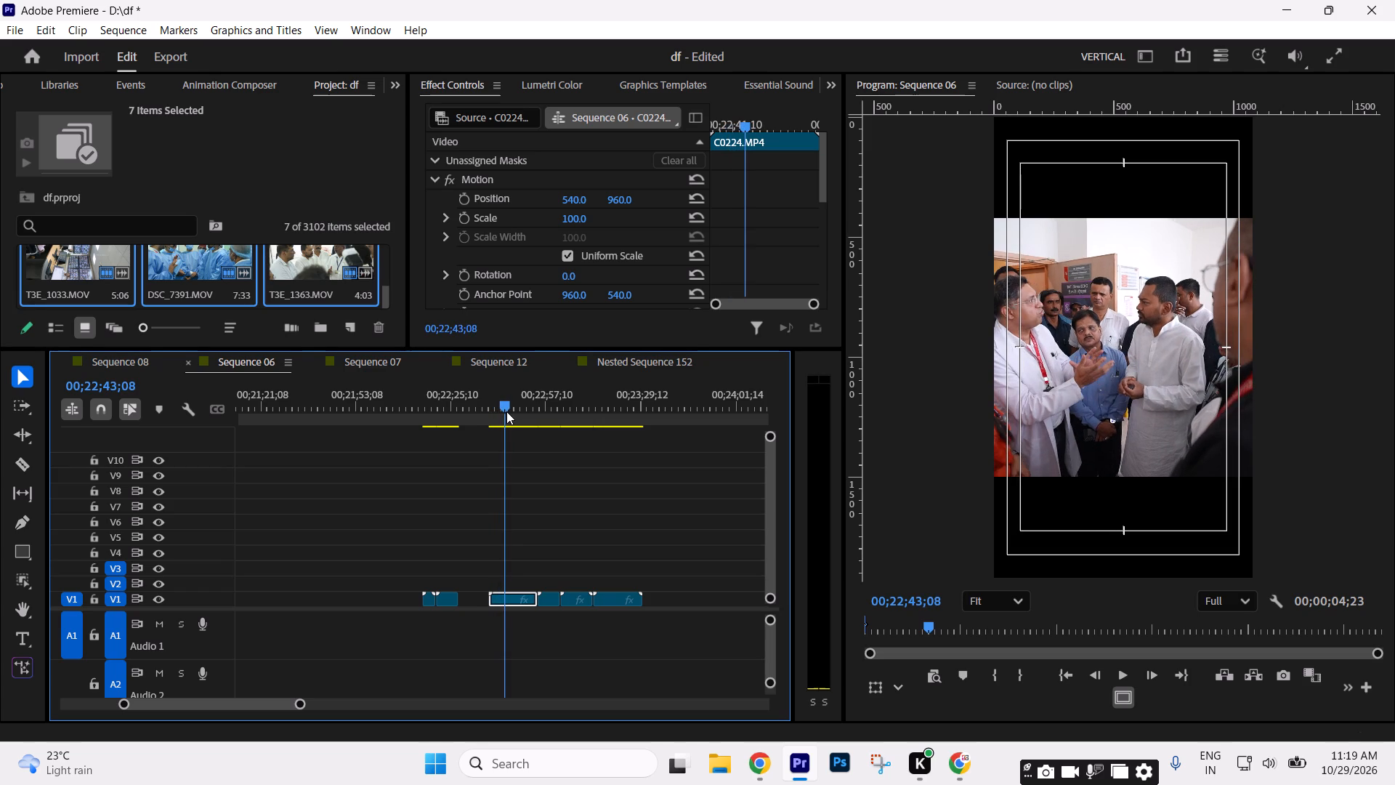
{"action": "key", "text": "c"}
{"action": "left_click", "coordinate": [508, 594]}
{"action": "key", "text": "v"}
{"action": "left_click_drag", "start_coordinate": [518, 576], "coordinate": [529, 603]}
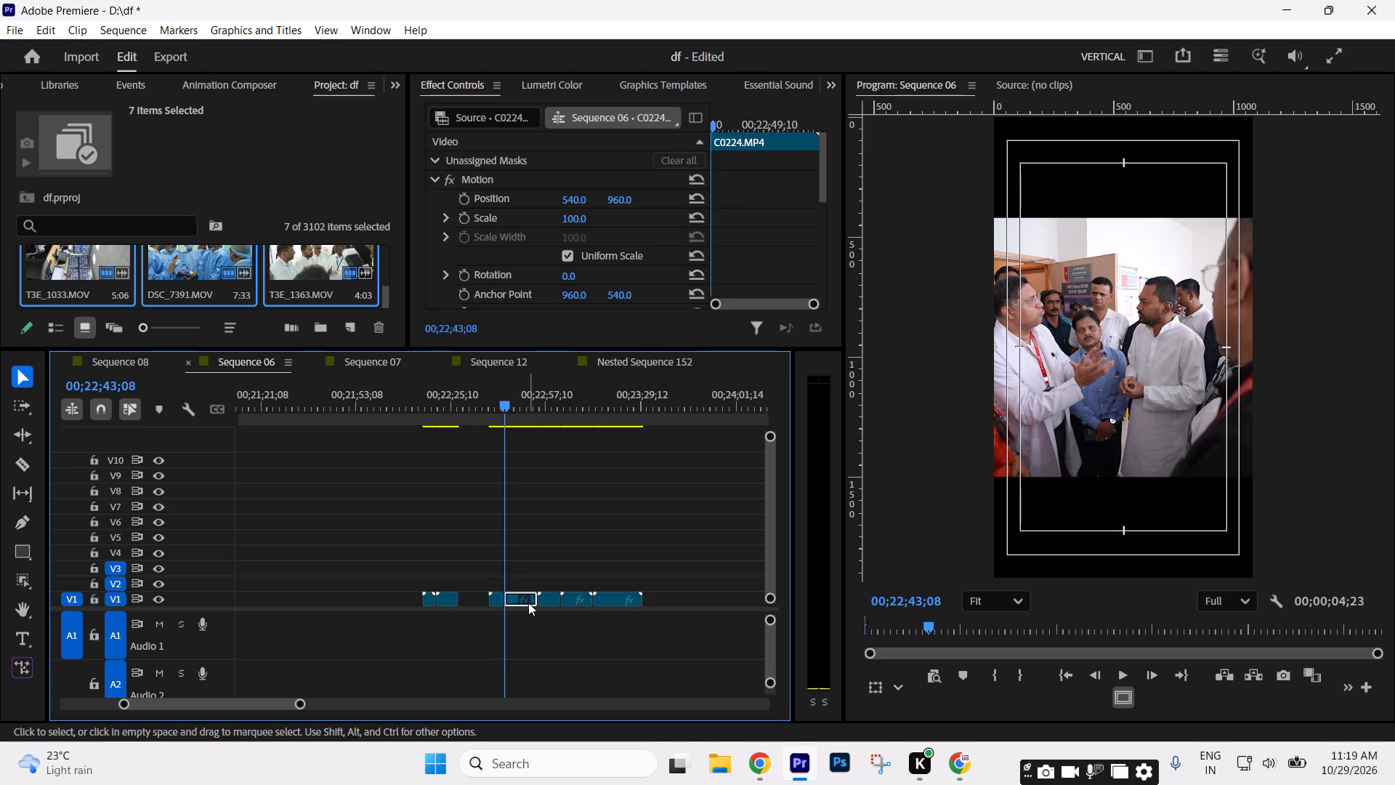
{"action": "key", "text": "ctrl+x"}
Return to the opening edit and delete DSC_6857.MOV following T3E_1363.MOV on V1 at 00;00;18;07.
{"action": "left_click", "coordinate": [564, 560]}
{"action": "key", "text": "minus"}
{"action": "key", "text": "minus"}
{"action": "key", "text": "minus"}
{"action": "type", "text": "--"}
{"action": "left_click_drag", "start_coordinate": [392, 406], "coordinate": [37, 454]}
{"action": "key", "text": "equal"}
{"action": "key", "text": "equal"}
{"action": "type", "text": "==="}
{"action": "key", "text": "equal"}
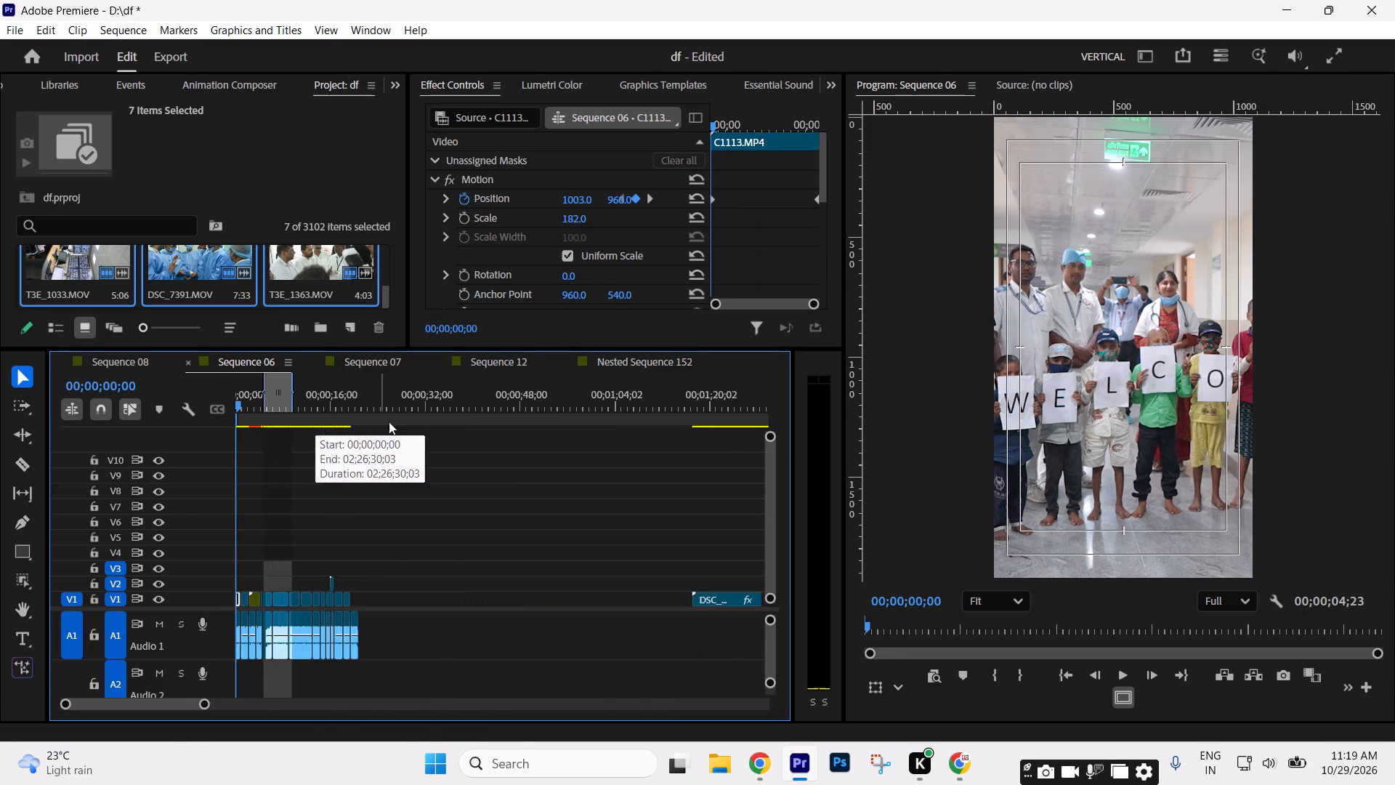
{"action": "key", "text": "equal"}
{"action": "key", "text": "equal"}
{"action": "left_click", "coordinate": [689, 414]}
{"action": "type", "text": "=="}
{"action": "key", "text": "Up"}
{"action": "key", "text": "Delete"}
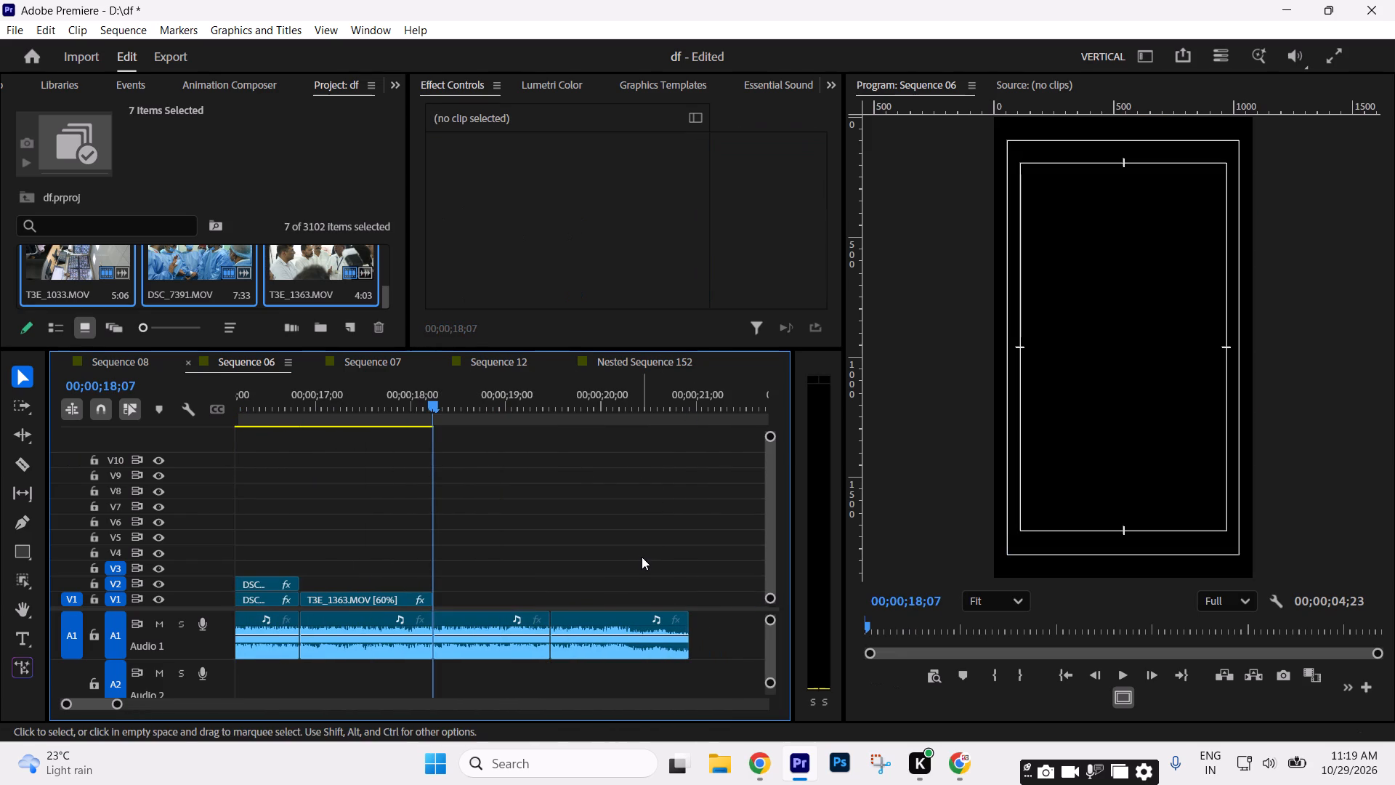
Paste the cut part of C0224.MP4 on V1 directly after T3E_1363.MOV, at 00;00;18;07.
{"action": "key", "text": "ctrl+v"}
Split the pasted C0224.MP4 at the music cut at 00;00;19;14 and delete the remainder.
{"action": "key", "text": "minus"}
{"action": "key", "text": "minus"}
{"action": "key", "text": "minus"}
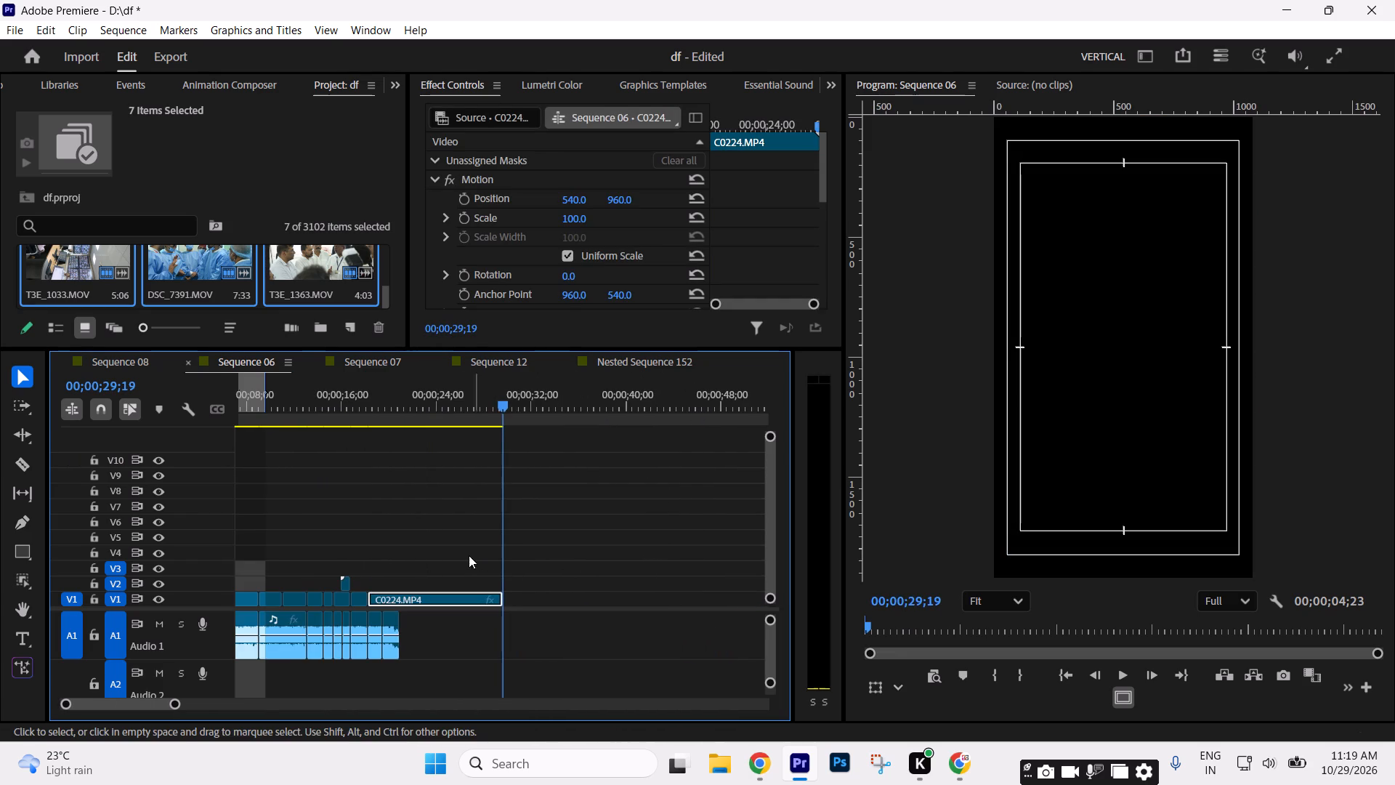
{"action": "left_click_drag", "start_coordinate": [379, 411], "coordinate": [389, 414]}
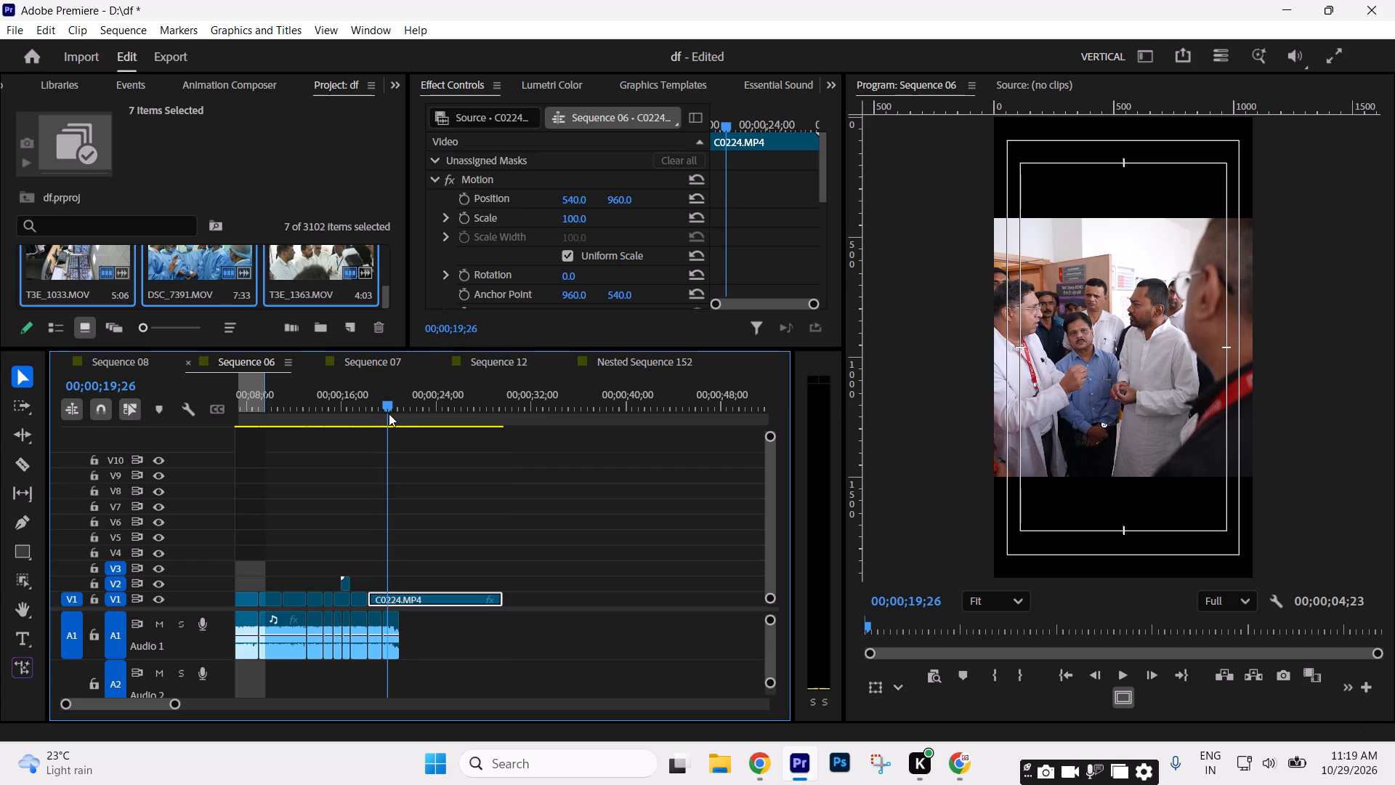
{"action": "left_click_drag", "start_coordinate": [389, 414], "coordinate": [378, 417]}
{"action": "key", "text": "c"}
{"action": "left_click", "coordinate": [387, 600]}
{"action": "key", "text": "v"}
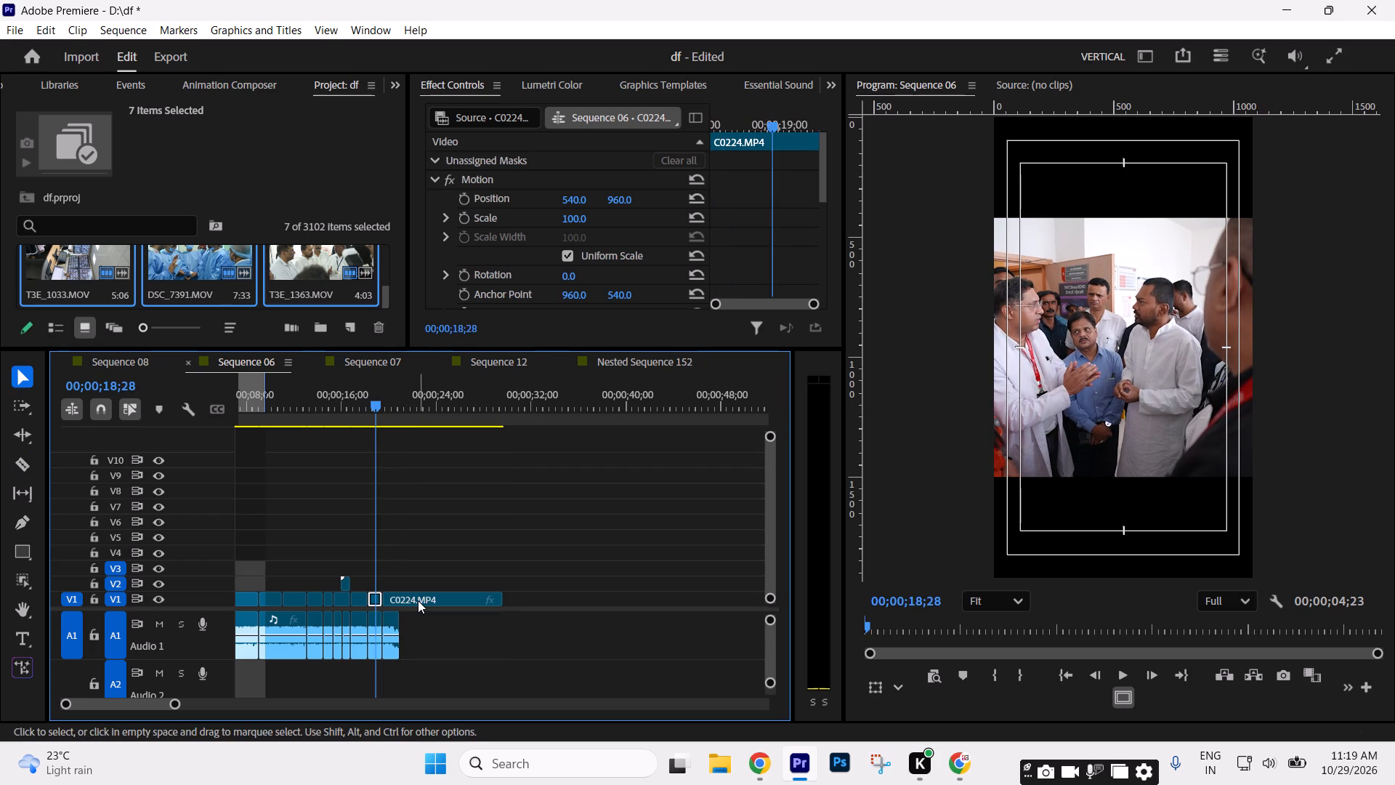
{"action": "left_click", "coordinate": [419, 600]}
{"action": "key", "text": "Delete"}
Slow C0224.MP4 to 60% speed and trim its end back to the music cut at 00;00;19;14.
{"action": "type", "text": "=="}
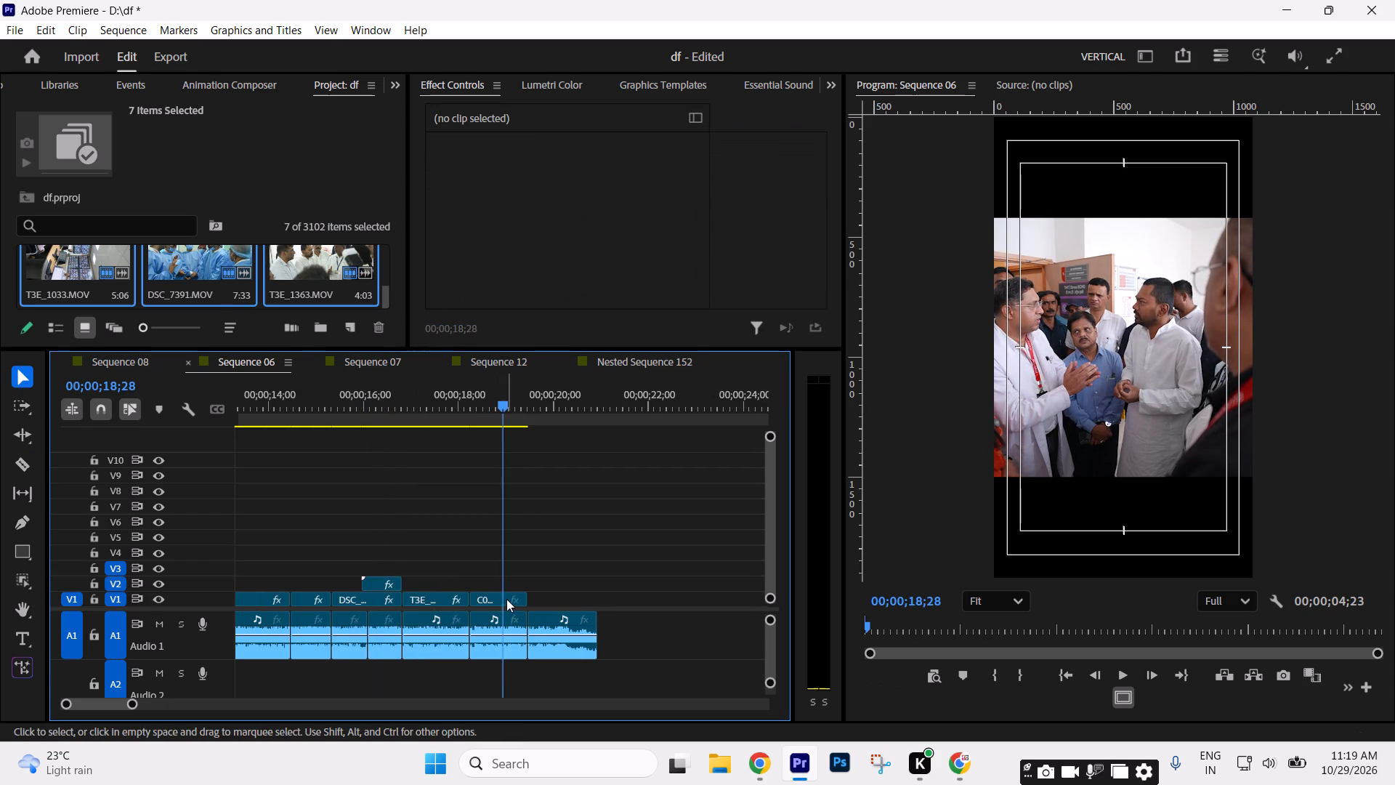
{"action": "left_click", "coordinate": [506, 599]}
{"action": "key", "text": "ctrl+r"}
{"action": "type", "text": "60"}
{"action": "key", "text": "Return"}
{"action": "key", "text": "space"}
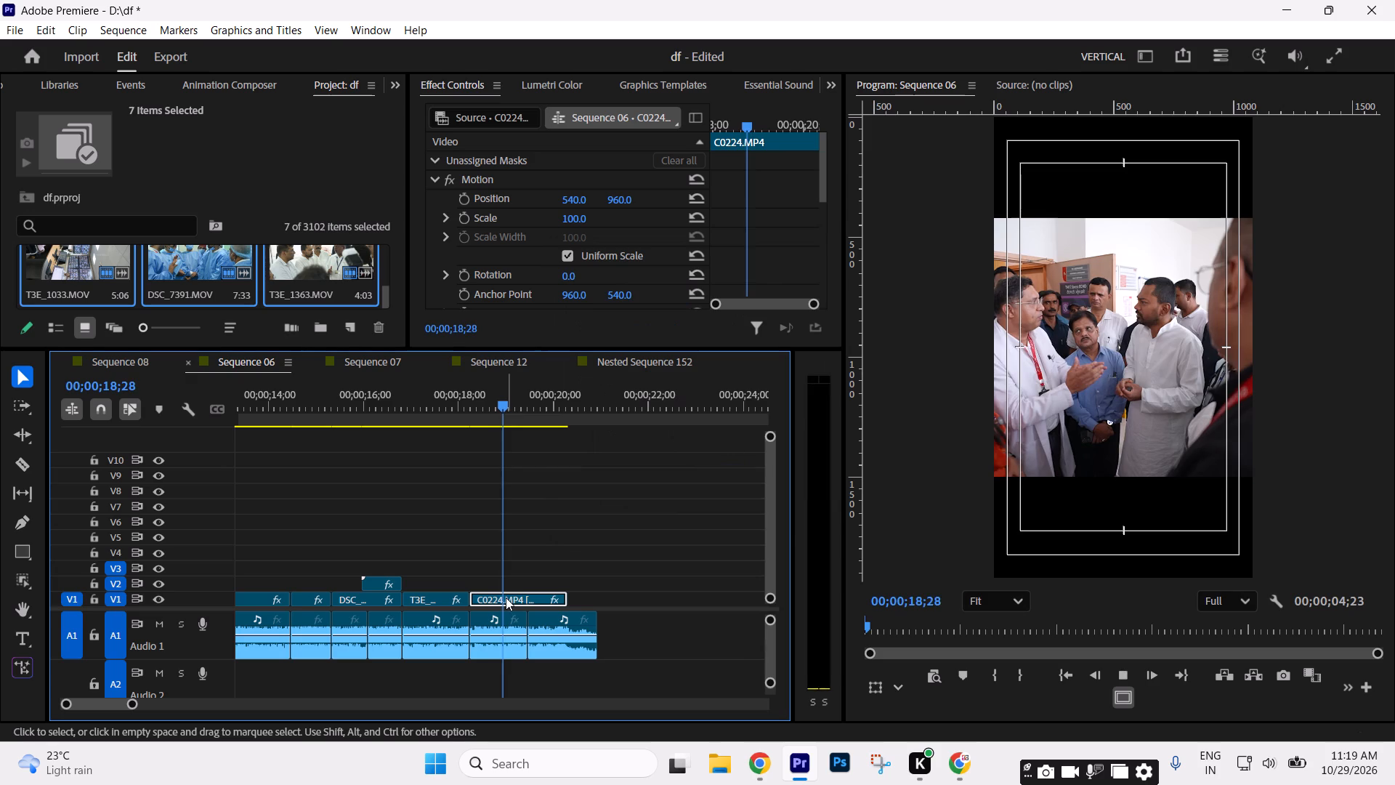
{"action": "key", "text": "space"}
{"action": "left_click_drag", "start_coordinate": [573, 597], "coordinate": [535, 596]}
Set the scale of C0224.MP4 to 179 so it fills the vertical frame.
{"action": "left_click", "coordinate": [504, 411]}
{"action": "left_click_drag", "start_coordinate": [575, 217], "coordinate": [594, 215]}
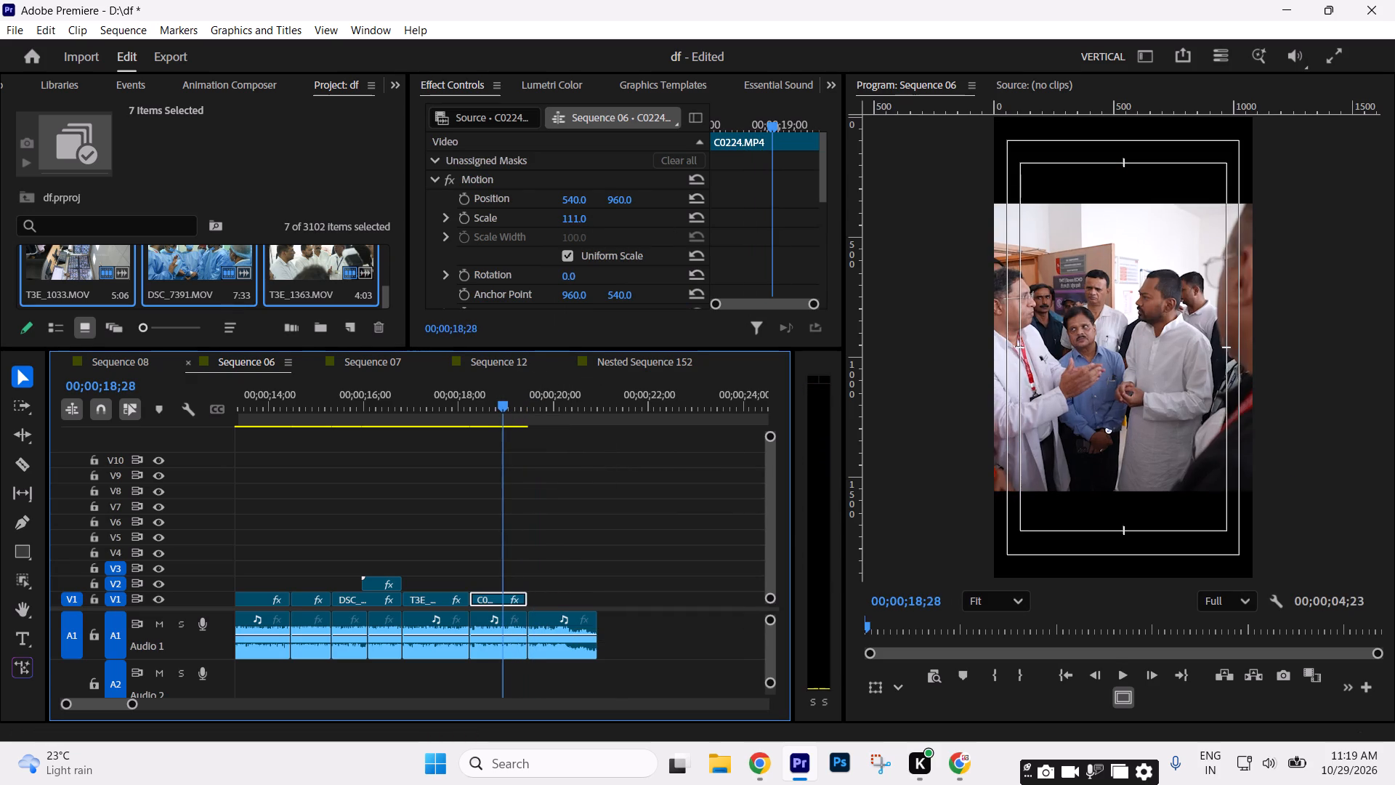
{"action": "left_click_drag", "start_coordinate": [594, 215], "coordinate": [647, 209]}
Keyframe C0224.MP4's horizontal position from 989 at the clip's start to its end so the frame pans towards the man in white, and play it.
{"action": "left_click", "coordinate": [567, 201]}
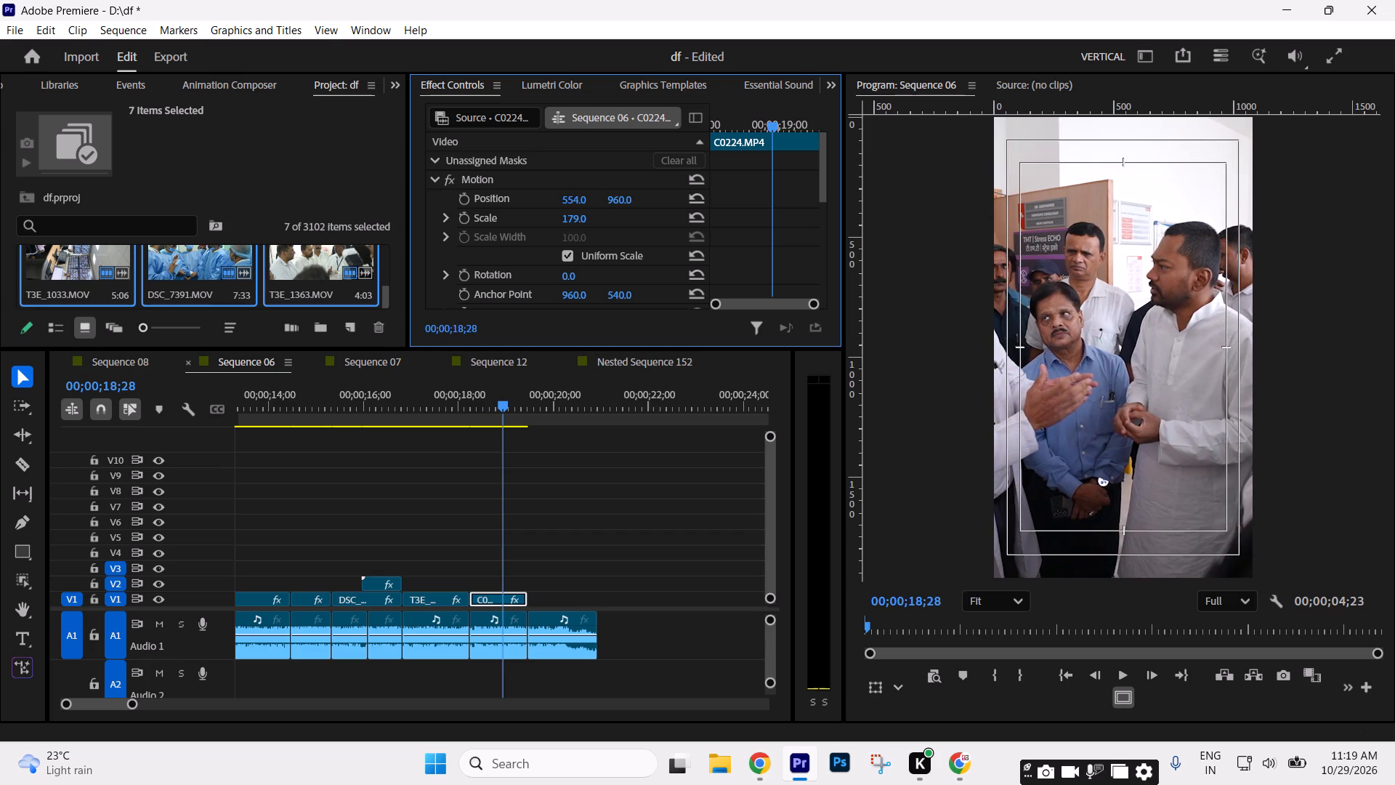
{"action": "left_click_drag", "start_coordinate": [570, 198], "coordinate": [792, 209]}
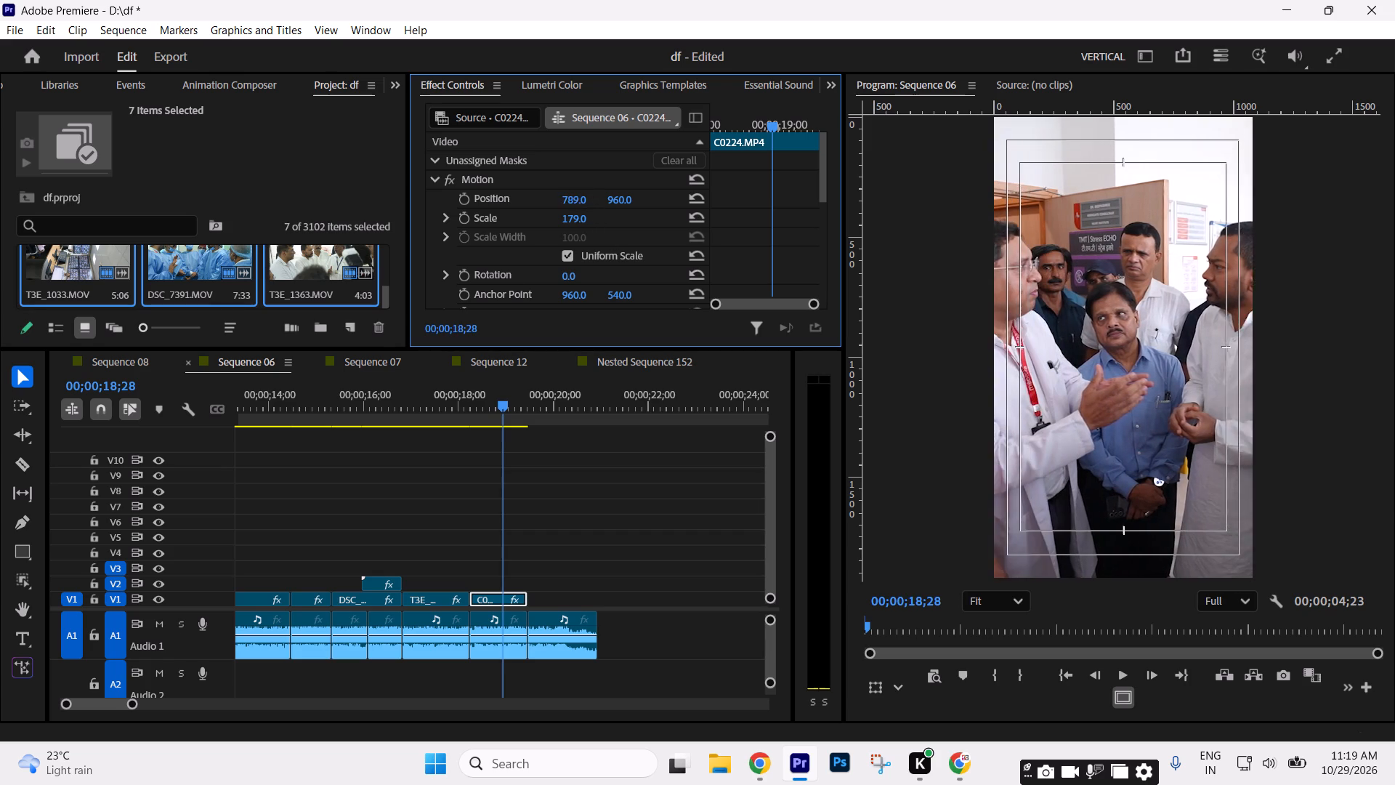
{"action": "left_click_drag", "start_coordinate": [792, 209], "coordinate": [602, 200]}
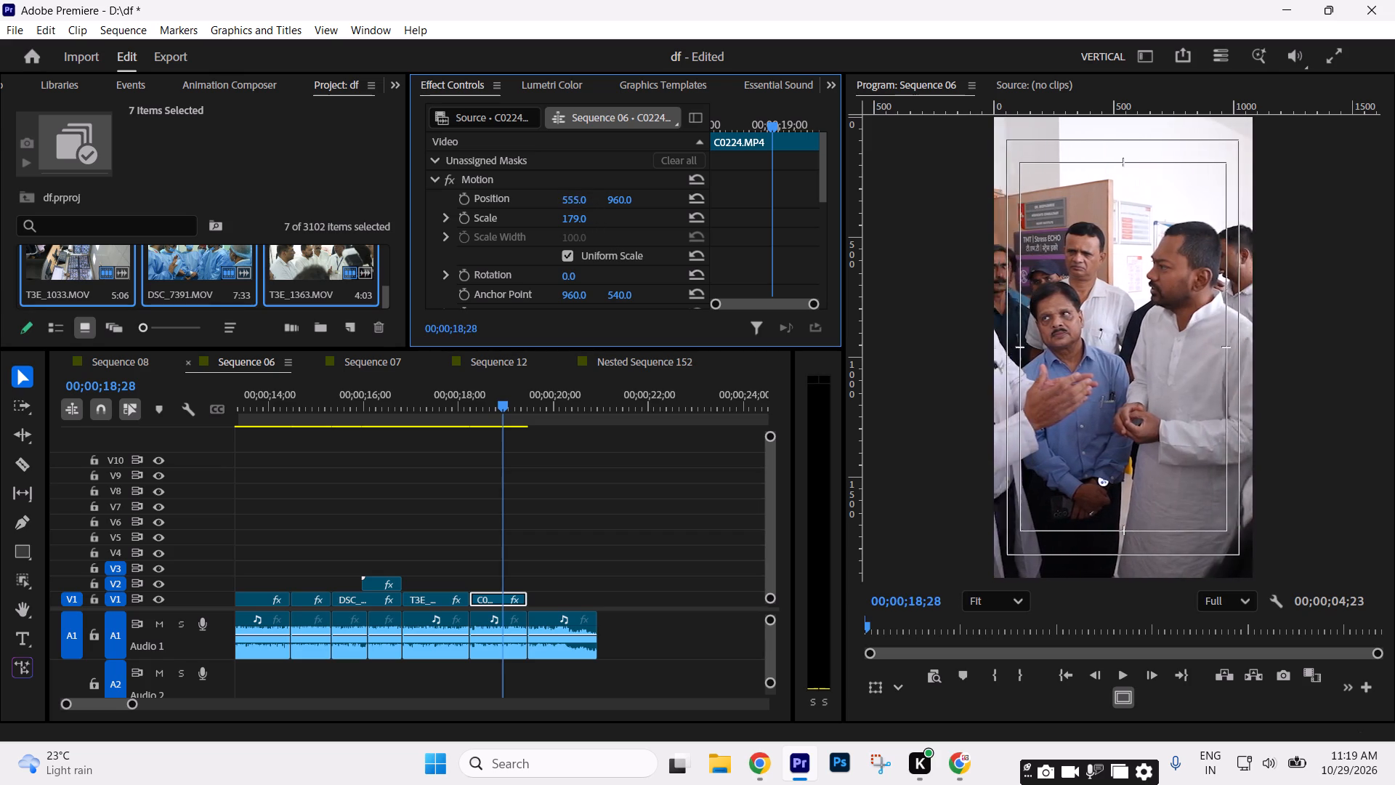
{"action": "left_click_drag", "start_coordinate": [602, 200], "coordinate": [974, 200]}
{"action": "left_click", "coordinate": [466, 197]}
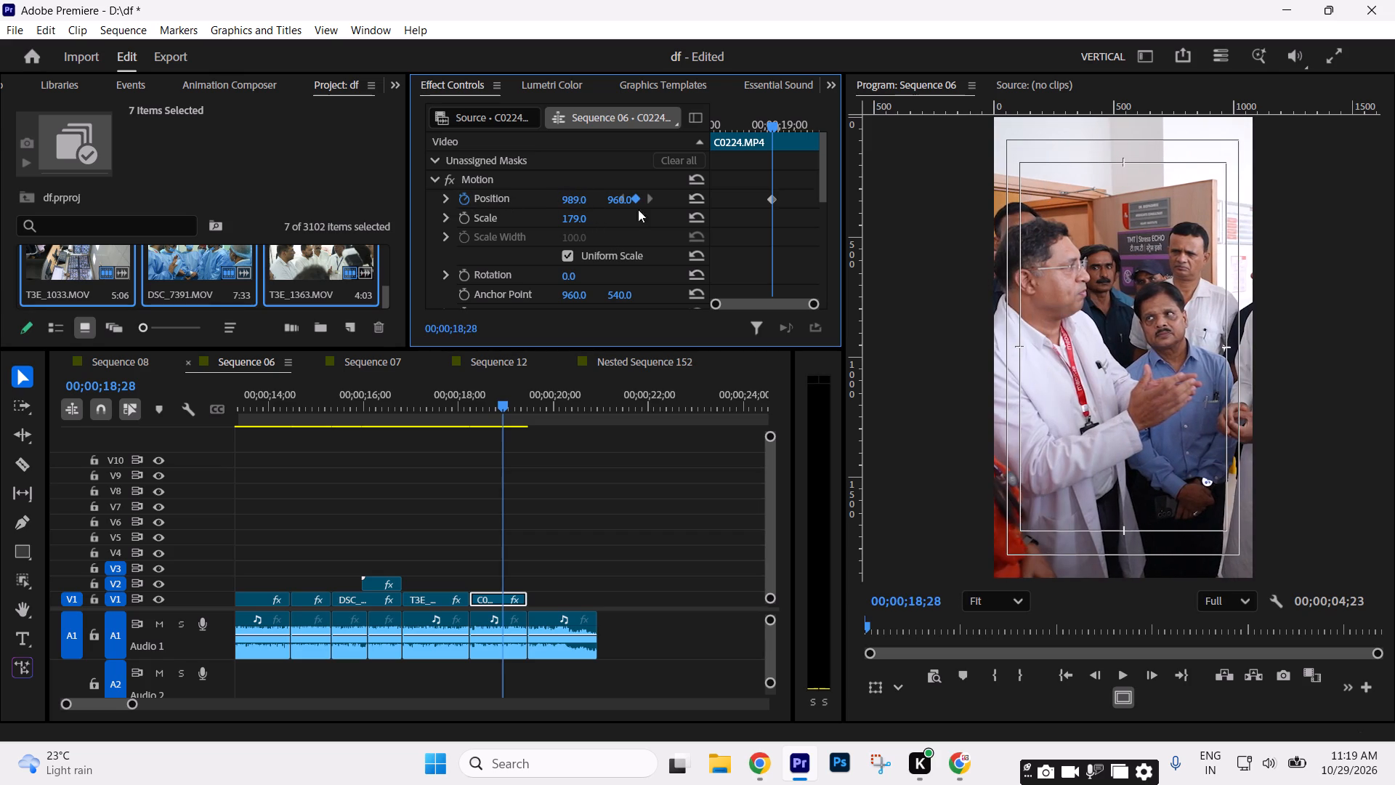
{"action": "left_click_drag", "start_coordinate": [770, 199], "coordinate": [575, 198]}
{"action": "left_click_drag", "start_coordinate": [573, 198], "coordinate": [41, 214]}
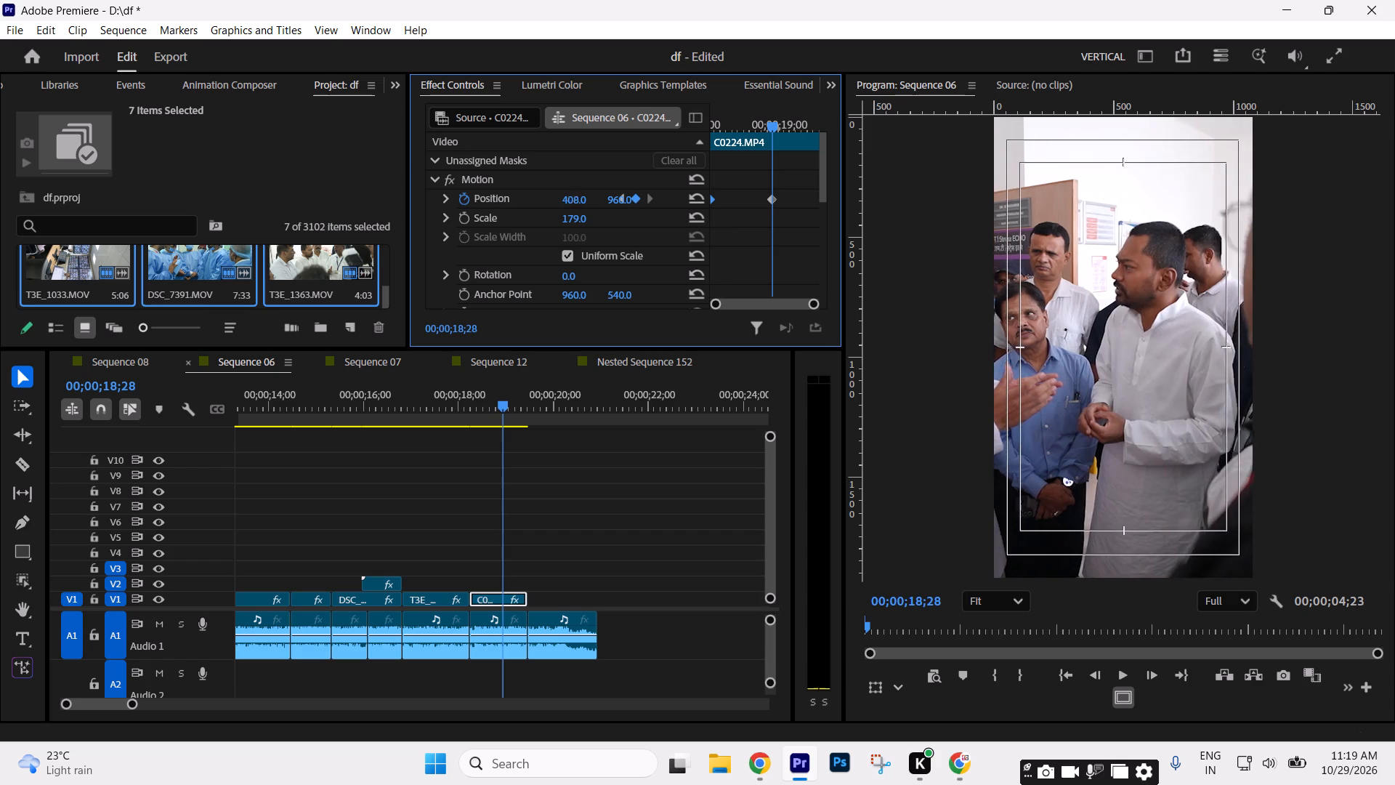
{"action": "left_click_drag", "start_coordinate": [41, 214], "coordinate": [143, 214]}
{"action": "left_click_drag", "start_coordinate": [769, 199], "coordinate": [993, 198]}
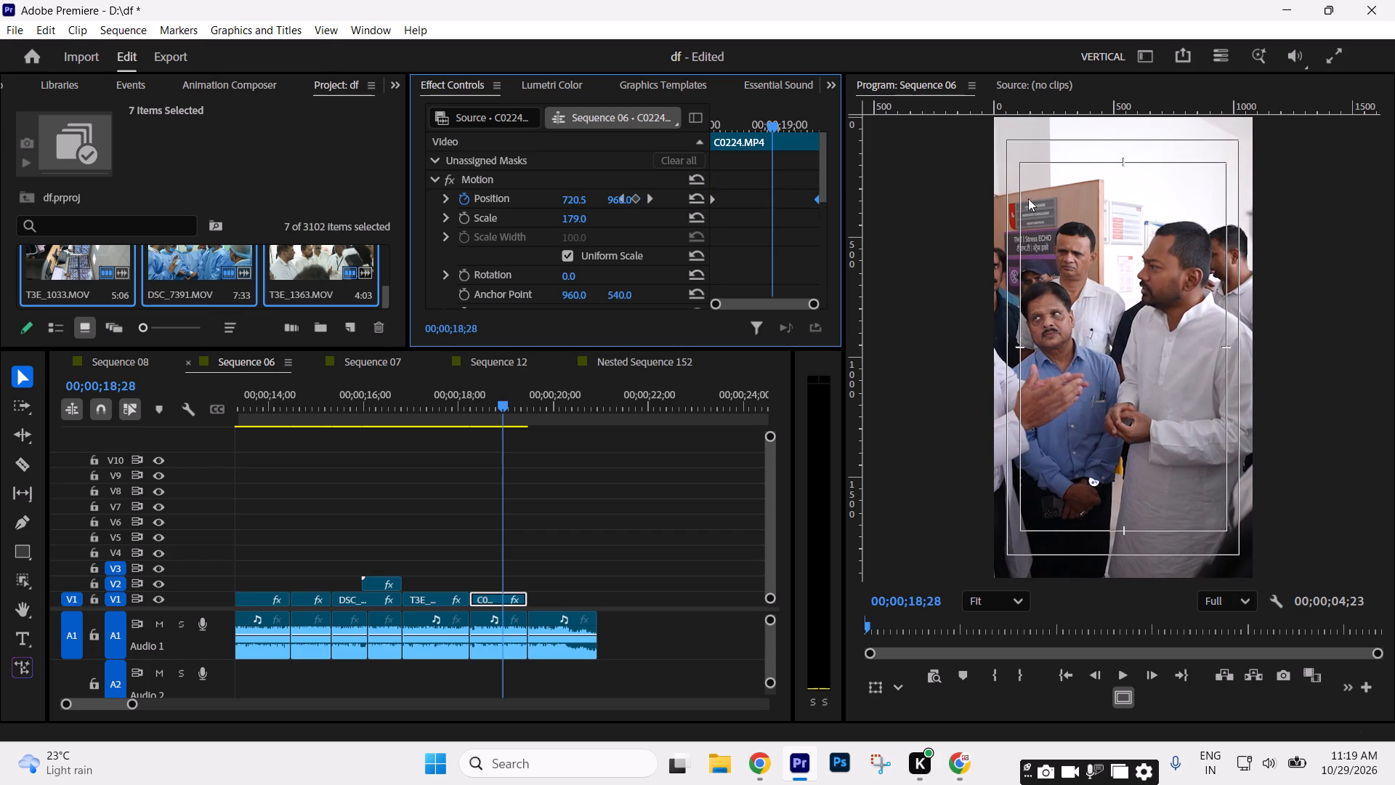
{"action": "key", "text": "space"}
{"action": "key", "text": "space"}
{"action": "key", "text": "space"}
Look through the timeline beyond the opening edit, examining the existing red-background reel at around 02;24;25;00.
{"action": "left_click", "coordinate": [635, 572]}
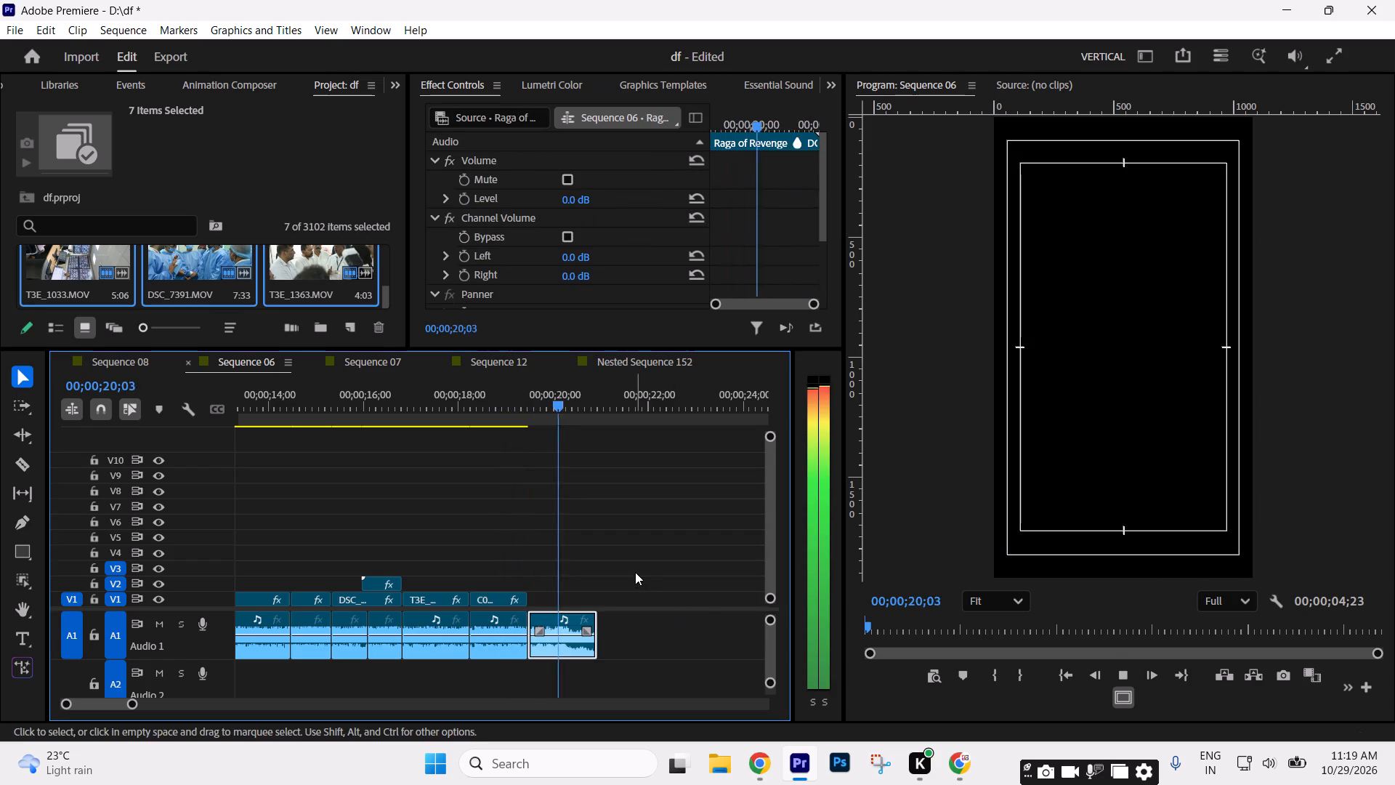
{"action": "type", "text": "---"}
{"action": "key", "text": "space"}
{"action": "type", "text": "---"}
{"action": "type", "text": "--"}
{"action": "key", "text": "minus"}
{"action": "key", "text": "equal"}
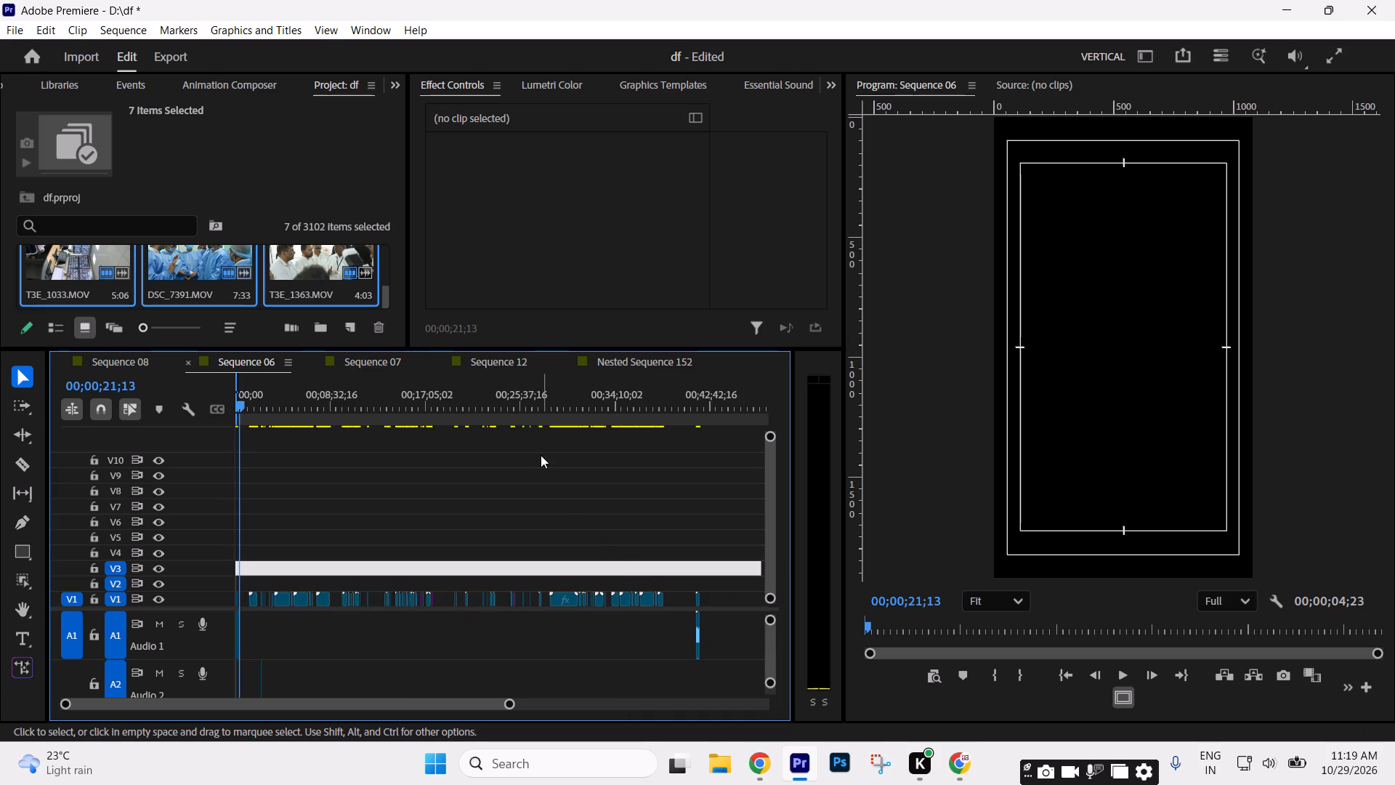
{"action": "left_click_drag", "start_coordinate": [567, 412], "coordinate": [652, 420]}
{"action": "key", "text": "minus"}
{"action": "key", "text": "minus"}
{"action": "key", "text": "minus"}
{"action": "left_click_drag", "start_coordinate": [604, 413], "coordinate": [618, 413]}
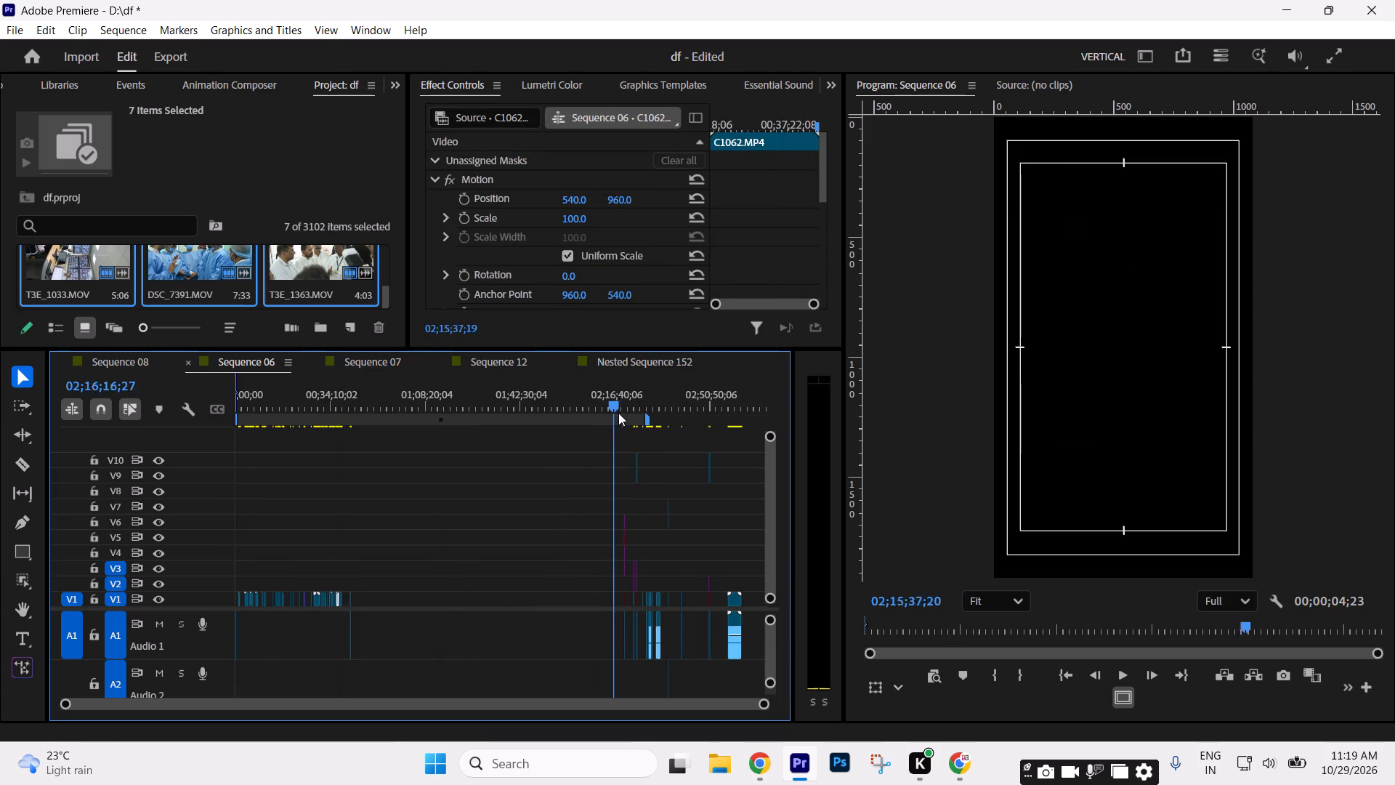
{"action": "left_click_drag", "start_coordinate": [618, 413], "coordinate": [639, 416]}
{"action": "key", "text": "equal"}
{"action": "key", "text": "equal"}
{"action": "key", "text": "equal"}
{"action": "key", "text": "equal"}
{"action": "key", "text": "equal"}
{"action": "key", "text": "equal"}
{"action": "left_click_drag", "start_coordinate": [516, 413], "coordinate": [494, 411]}
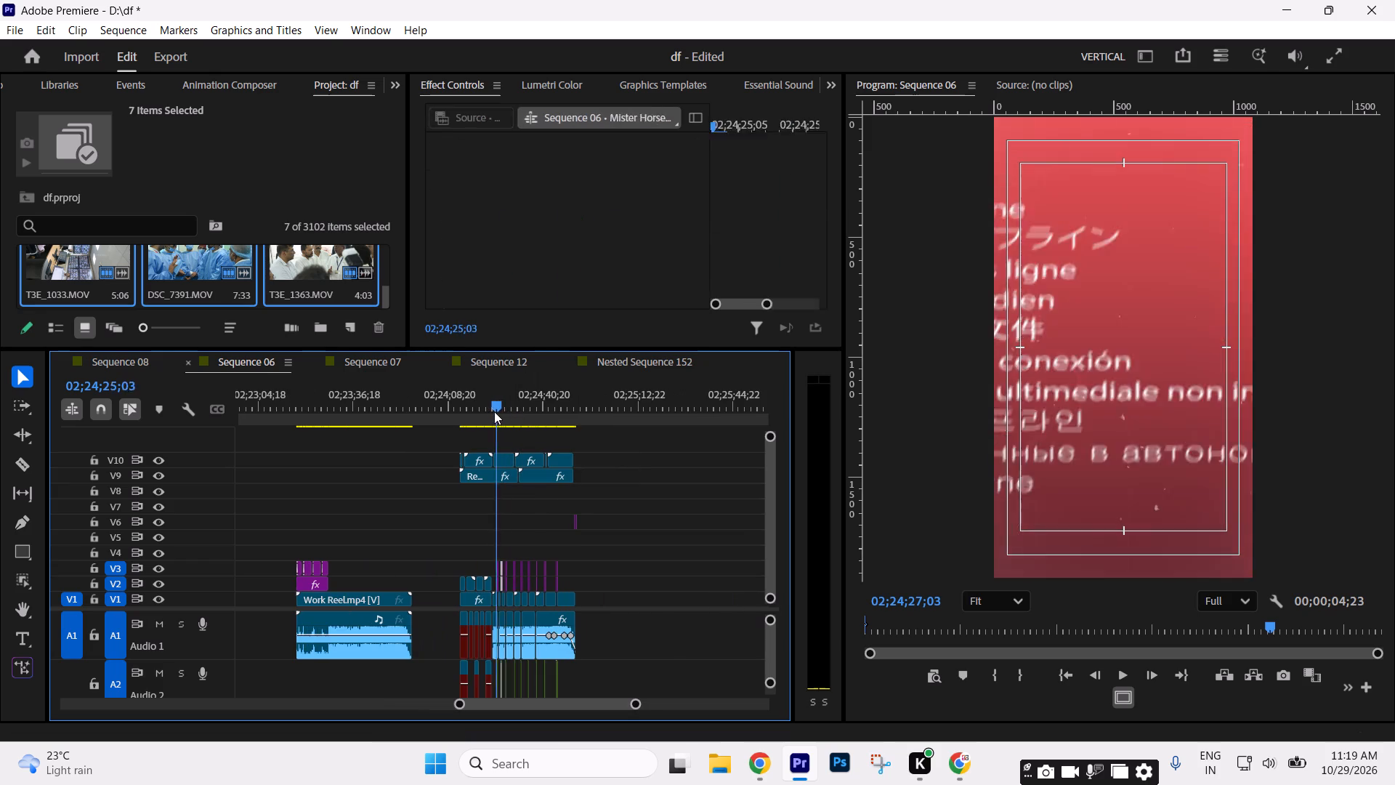
{"action": "left_click_drag", "start_coordinate": [494, 411], "coordinate": [550, 419]}
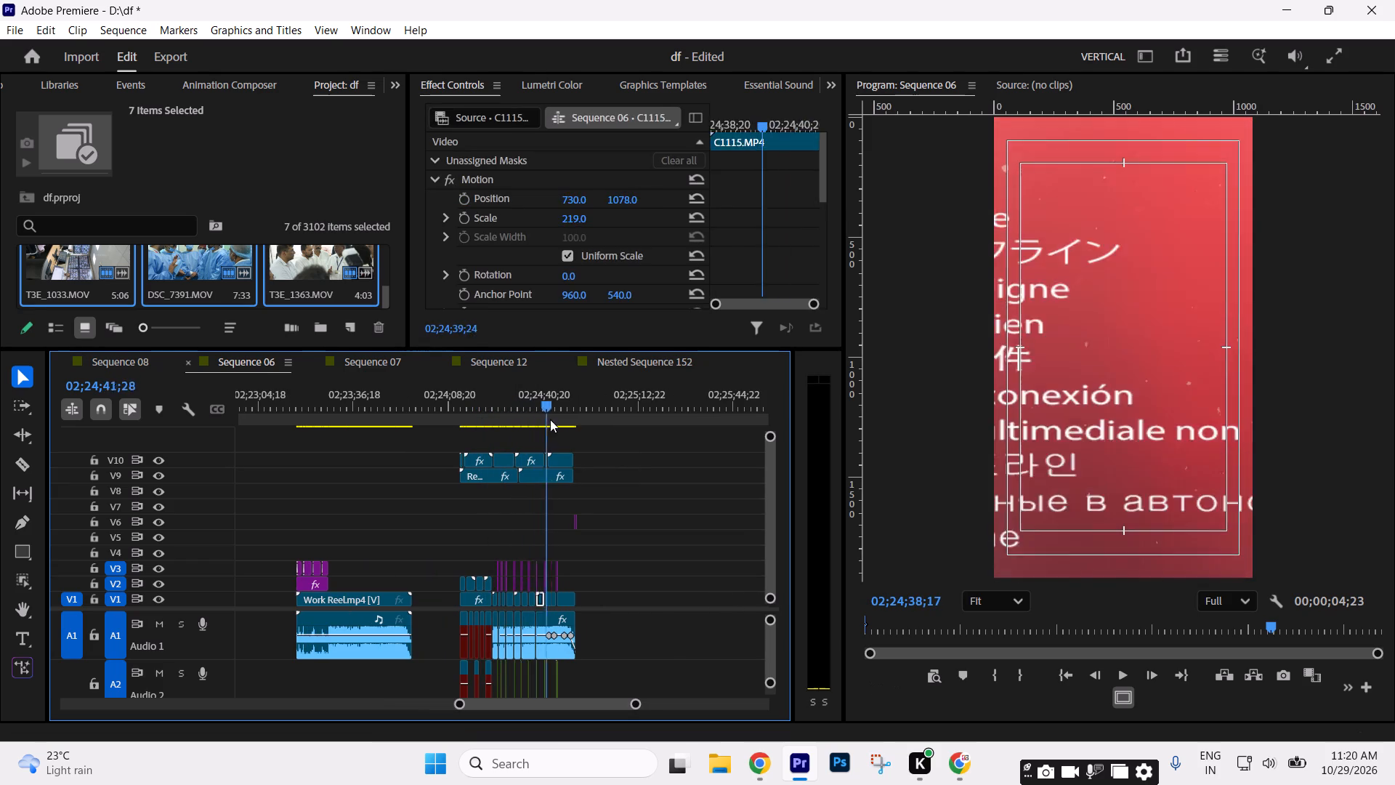
{"action": "left_click_drag", "start_coordinate": [550, 419], "coordinate": [494, 418]}
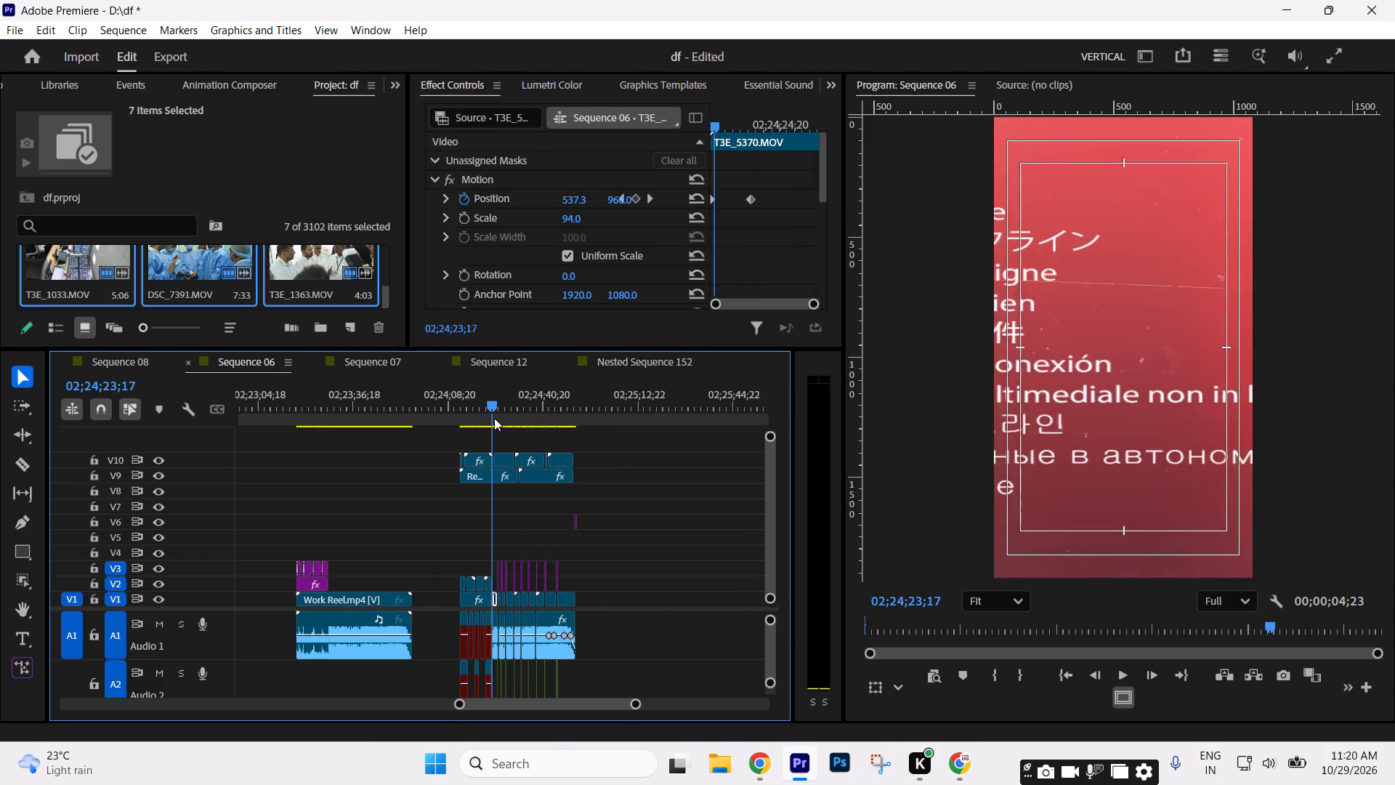
{"action": "left_click_drag", "start_coordinate": [494, 418], "coordinate": [692, 427]}
Examine the remaining edits further along the timeline, including the red-background reel between about 02;50;22 and 02;50;41.
{"action": "type", "text": "--"}
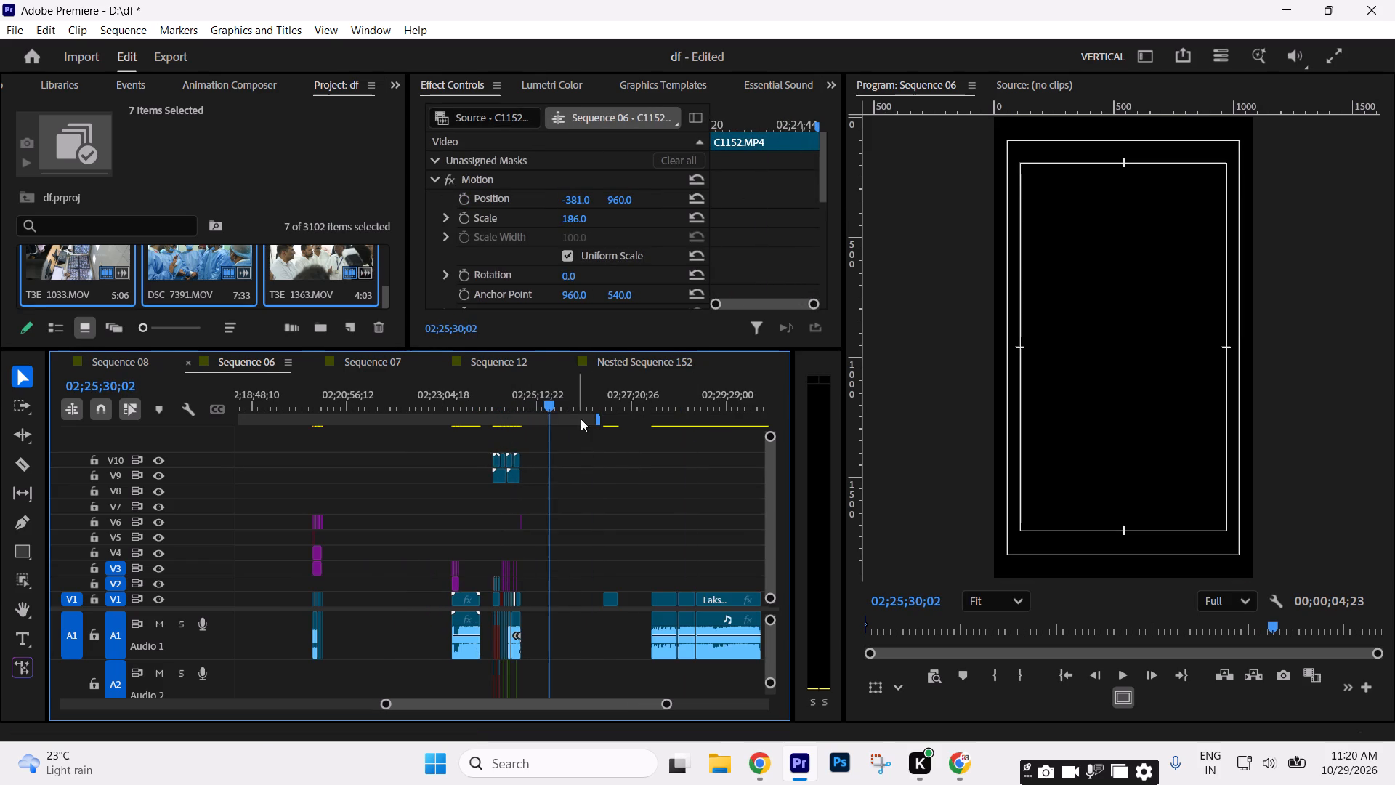
{"action": "left_click_drag", "start_coordinate": [585, 402], "coordinate": [705, 419]}
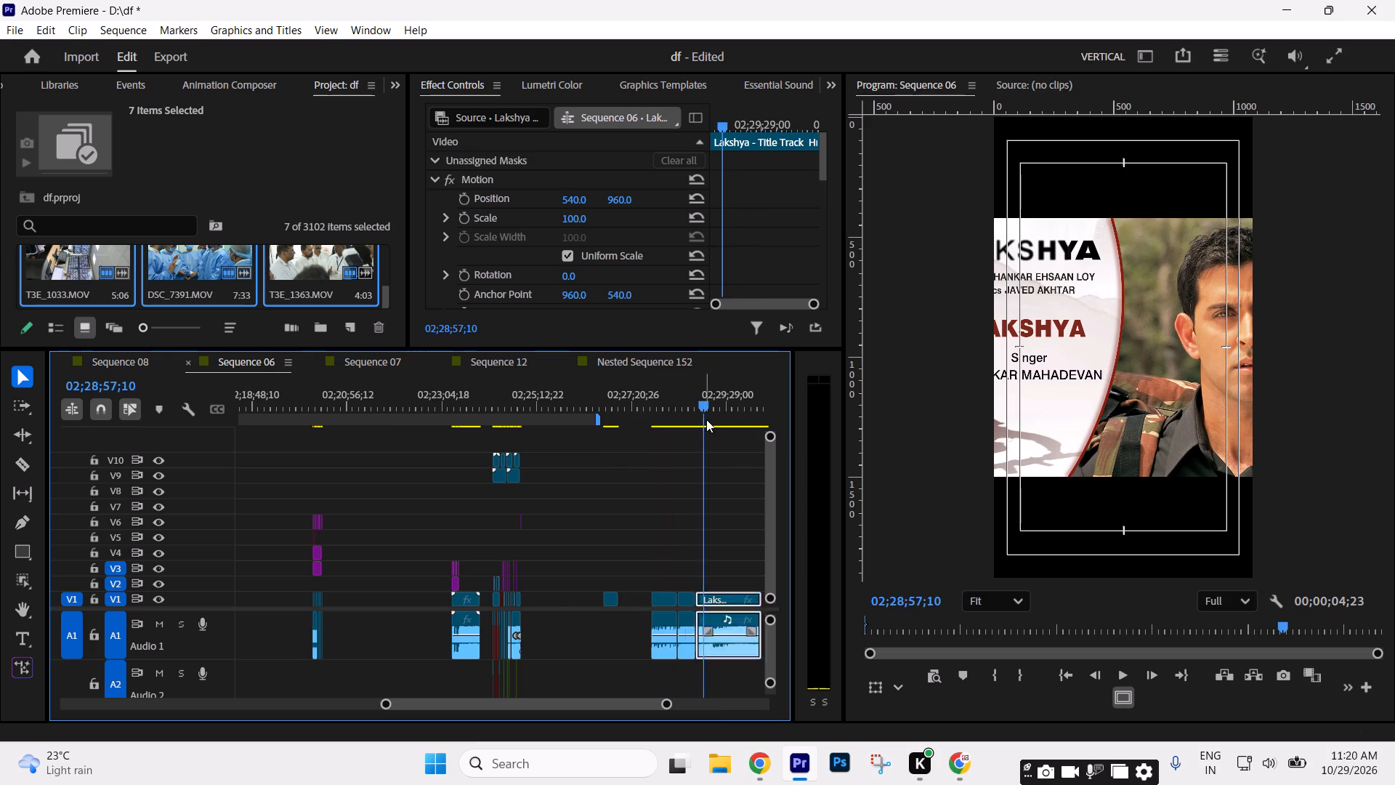
{"action": "key", "text": "minus"}
{"action": "key", "text": "minus"}
{"action": "key", "text": "minus"}
{"action": "left_click_drag", "start_coordinate": [552, 403], "coordinate": [570, 409]}
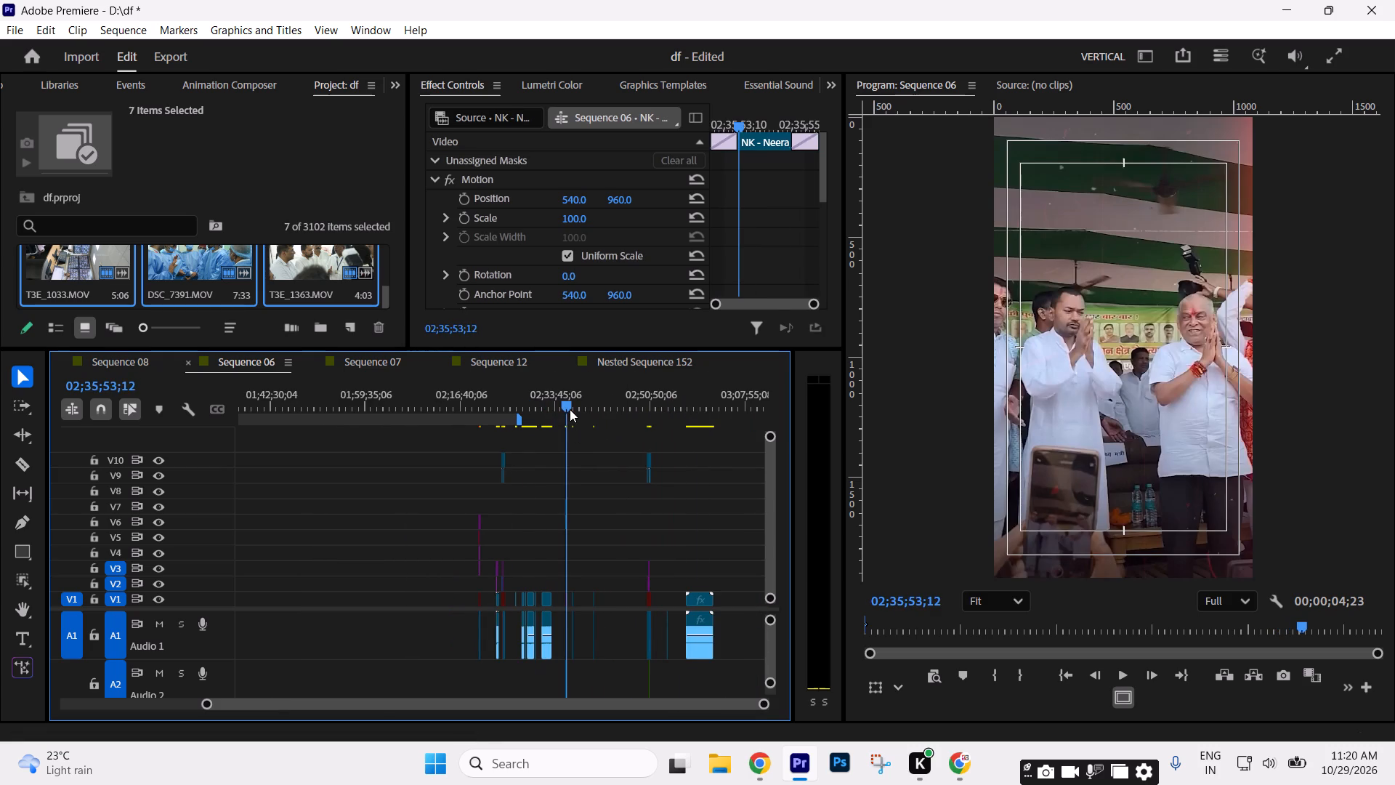
{"action": "left_click_drag", "start_coordinate": [570, 409], "coordinate": [650, 426]}
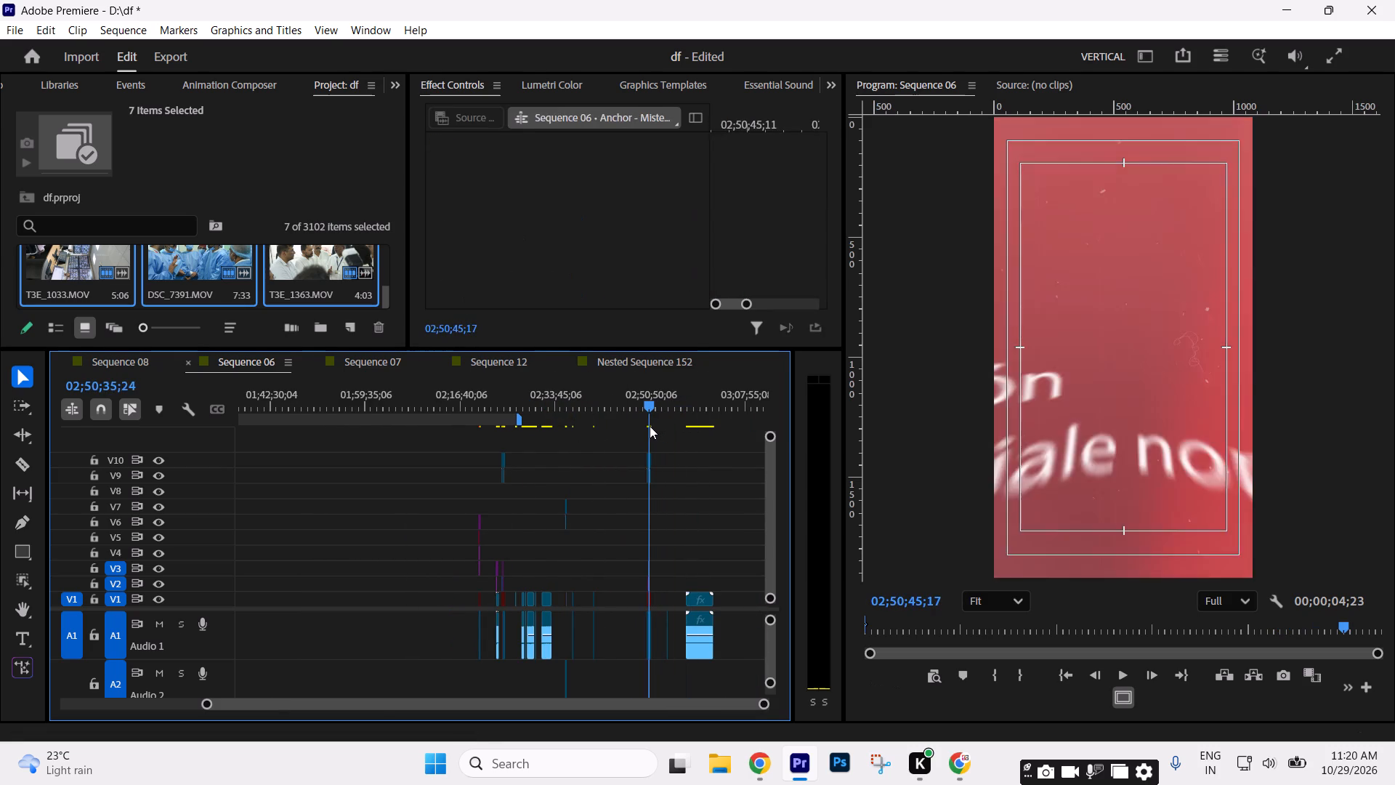
{"action": "left_click_drag", "start_coordinate": [650, 426], "coordinate": [652, 428]}
{"action": "type", "text": "======="}
{"action": "left_click_drag", "start_coordinate": [544, 410], "coordinate": [556, 412]}
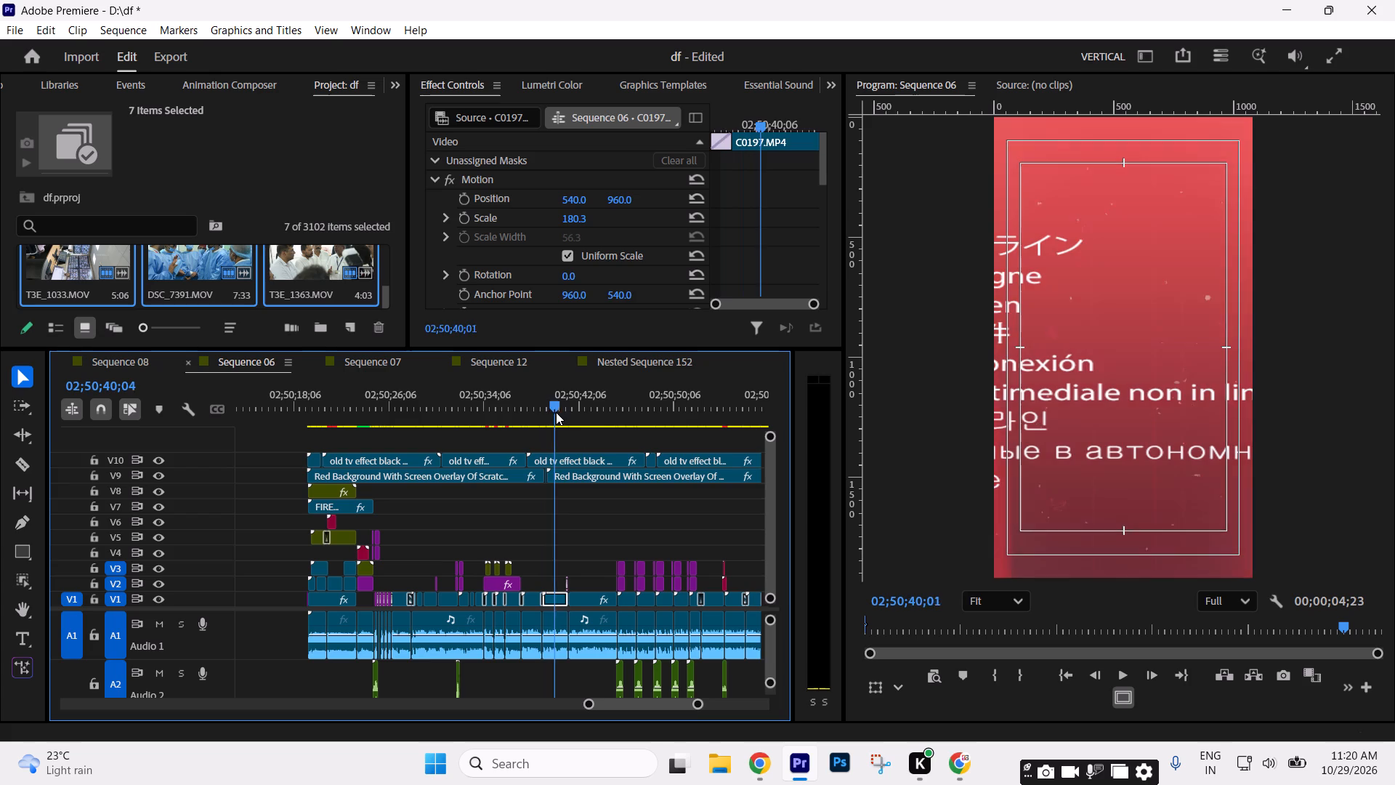
{"action": "left_click_drag", "start_coordinate": [556, 412], "coordinate": [570, 421]}
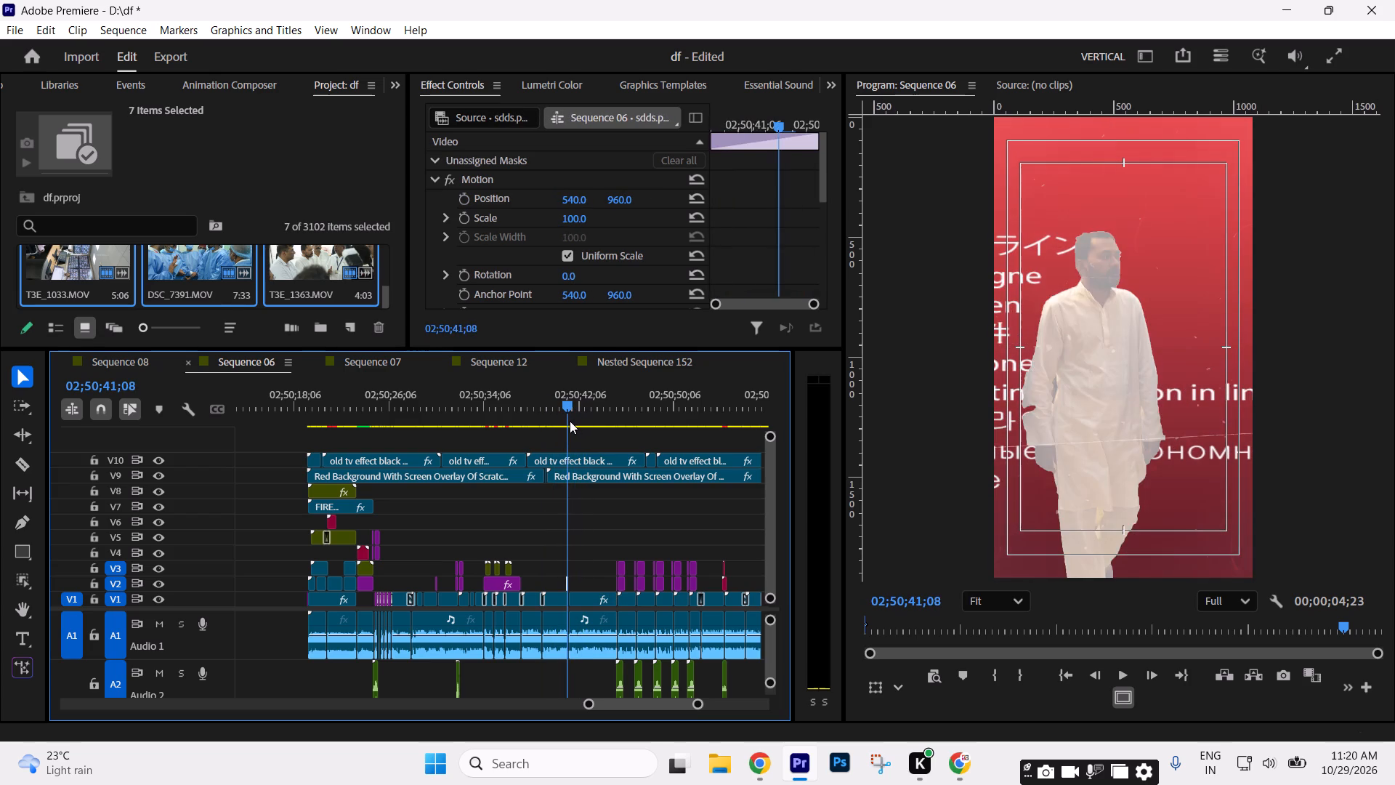
{"action": "left_click_drag", "start_coordinate": [570, 421], "coordinate": [567, 421]}
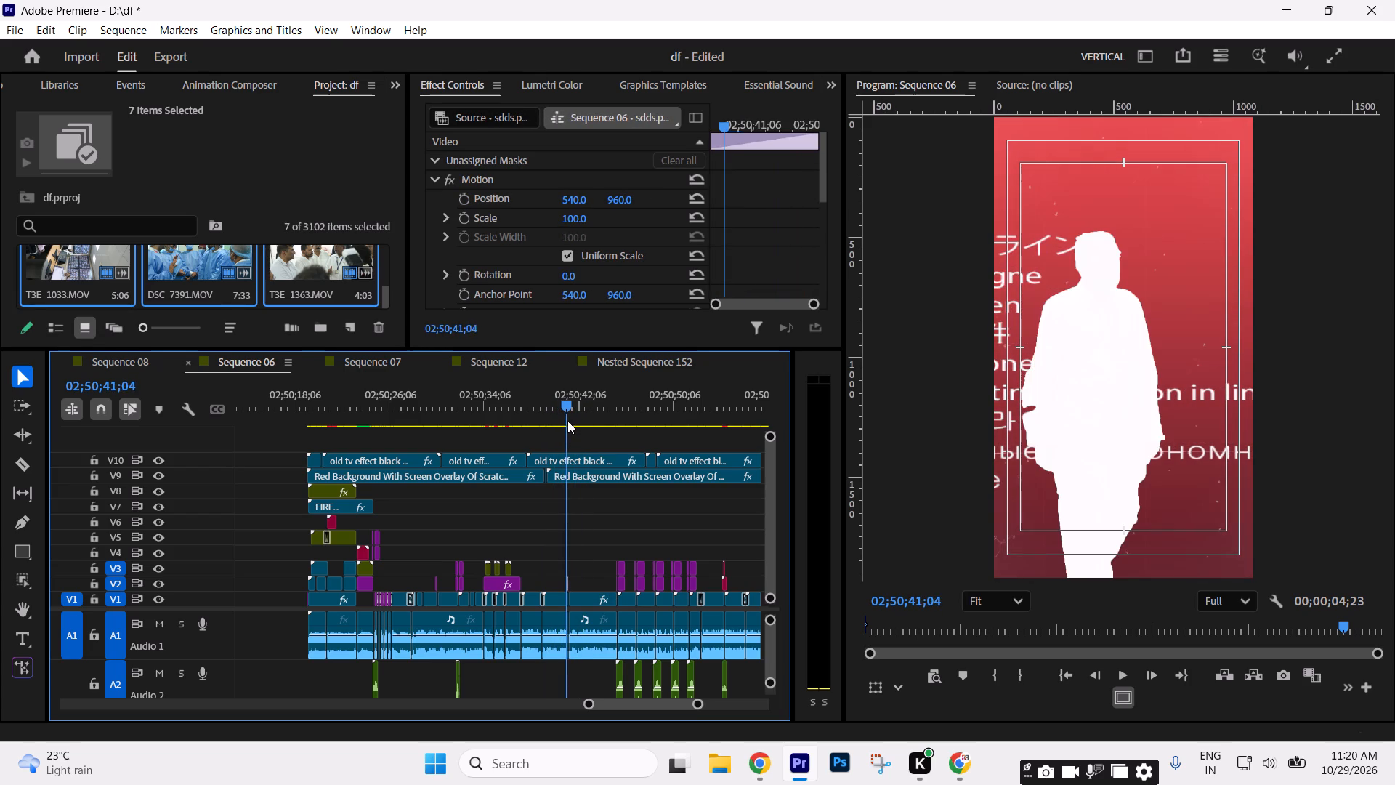
{"action": "left_click_drag", "start_coordinate": [567, 421], "coordinate": [349, 446]}
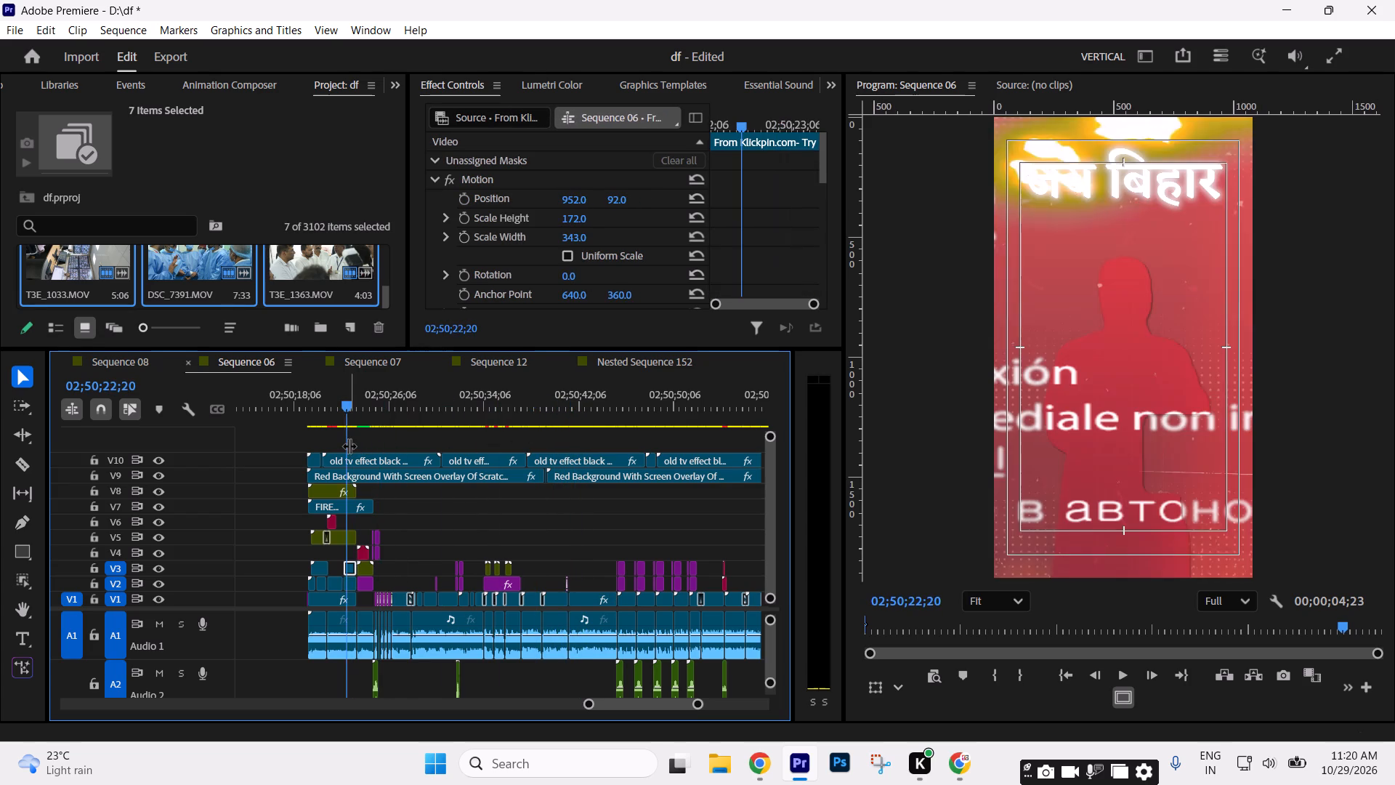
{"action": "type", "text": "----"}
{"action": "key", "text": "minus"}
{"action": "key", "text": "minus"}
{"action": "key", "text": "minus"}
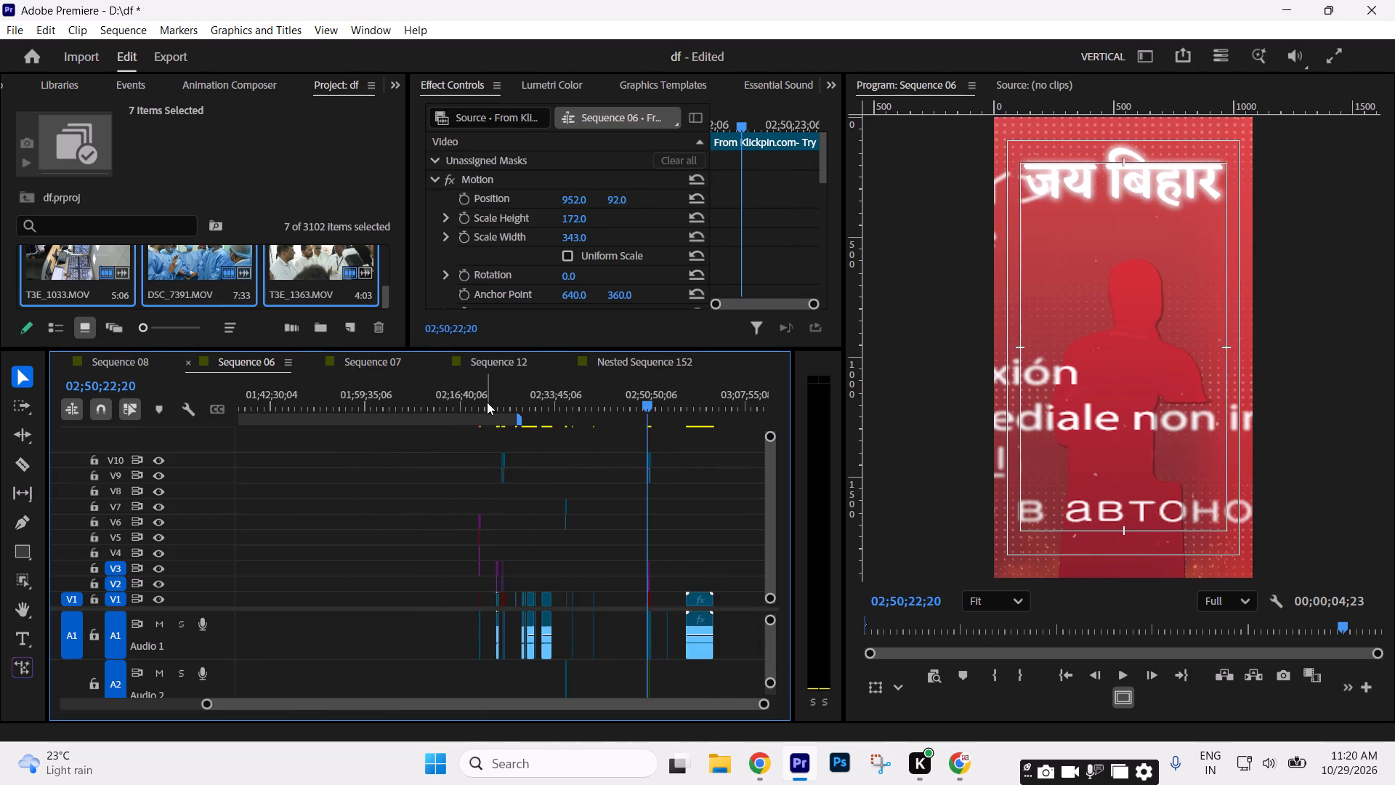
Mark the opening edit with an in point at 00;00;00;00 and an out point at the end of its music.
{"action": "left_click_drag", "start_coordinate": [487, 402], "coordinate": [37, 464]}
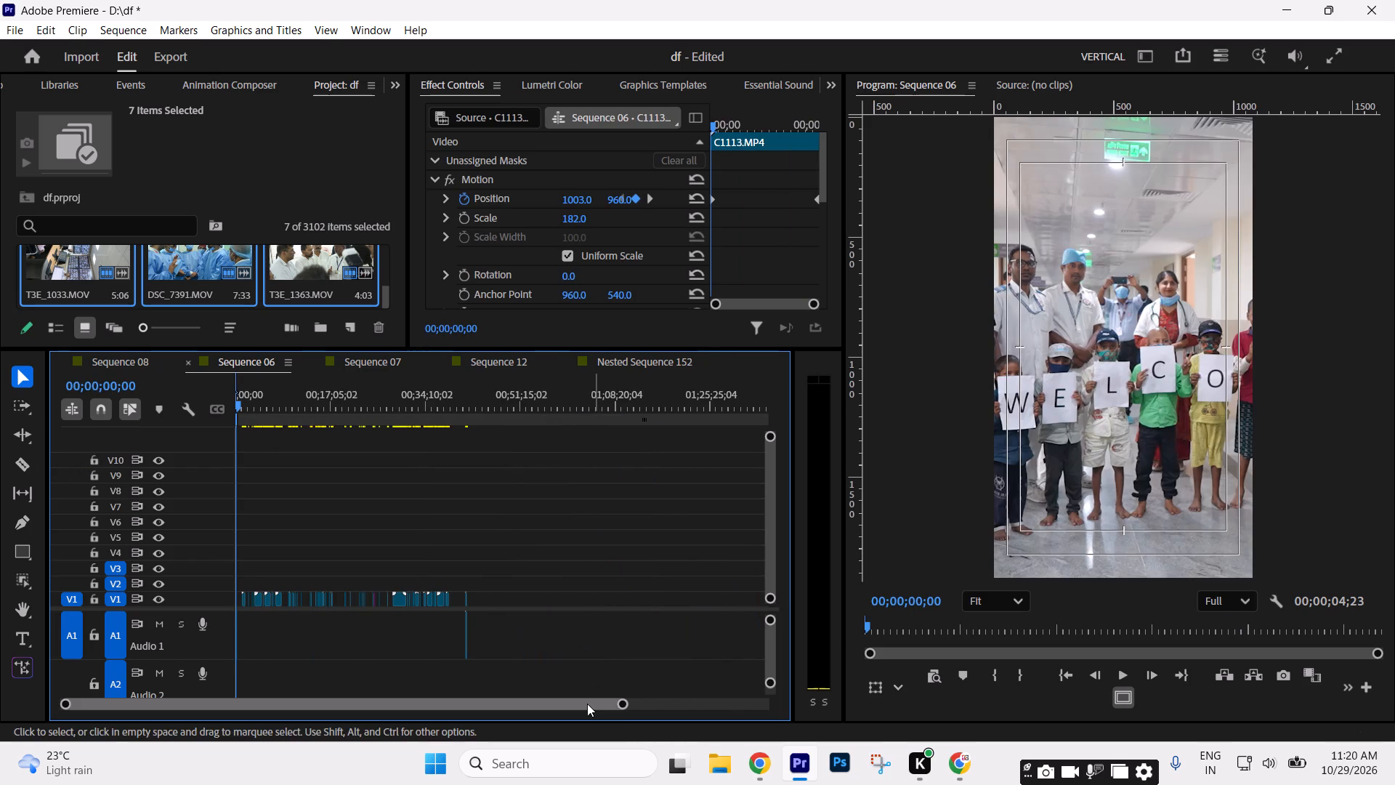
{"action": "left_click_drag", "start_coordinate": [578, 704], "coordinate": [365, 704]}
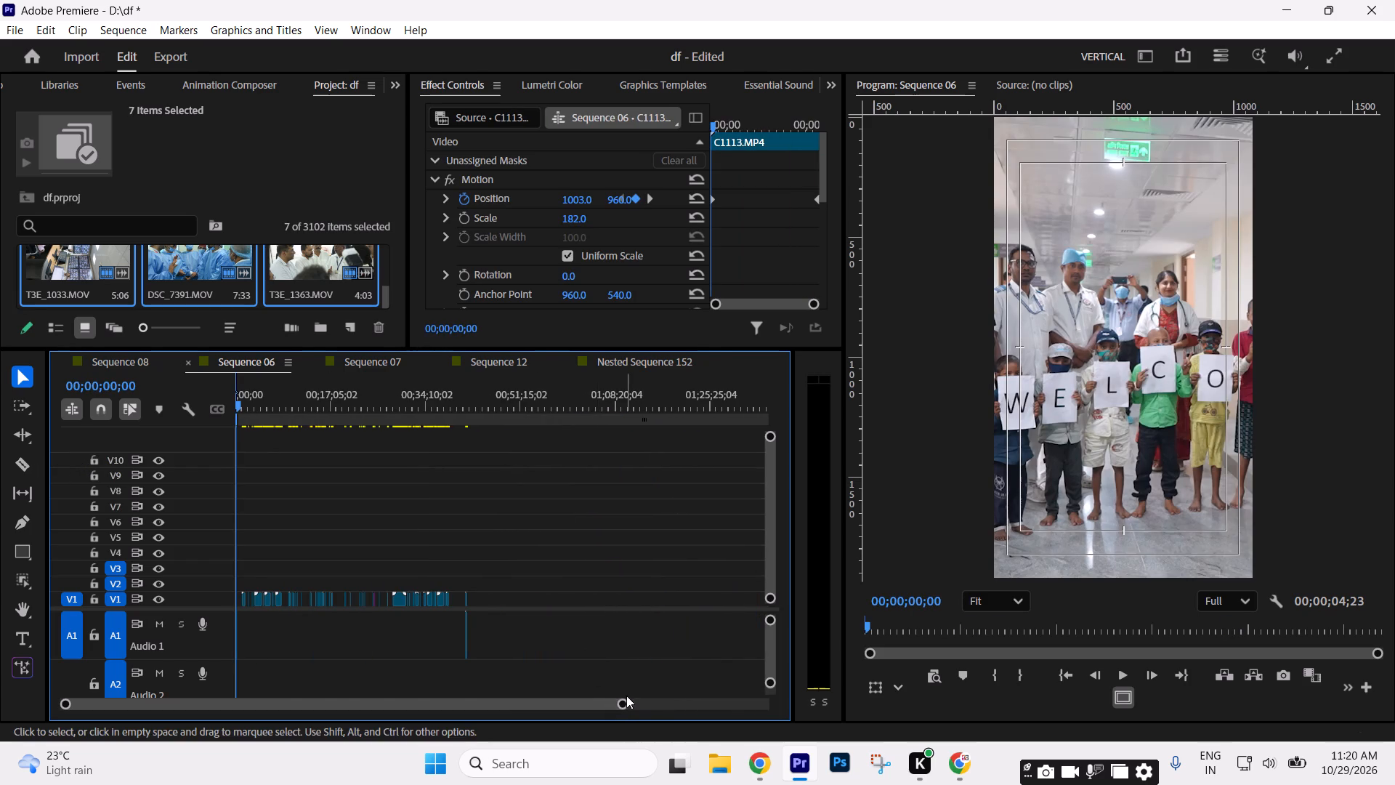
{"action": "left_click_drag", "start_coordinate": [626, 699], "coordinate": [179, 704]}
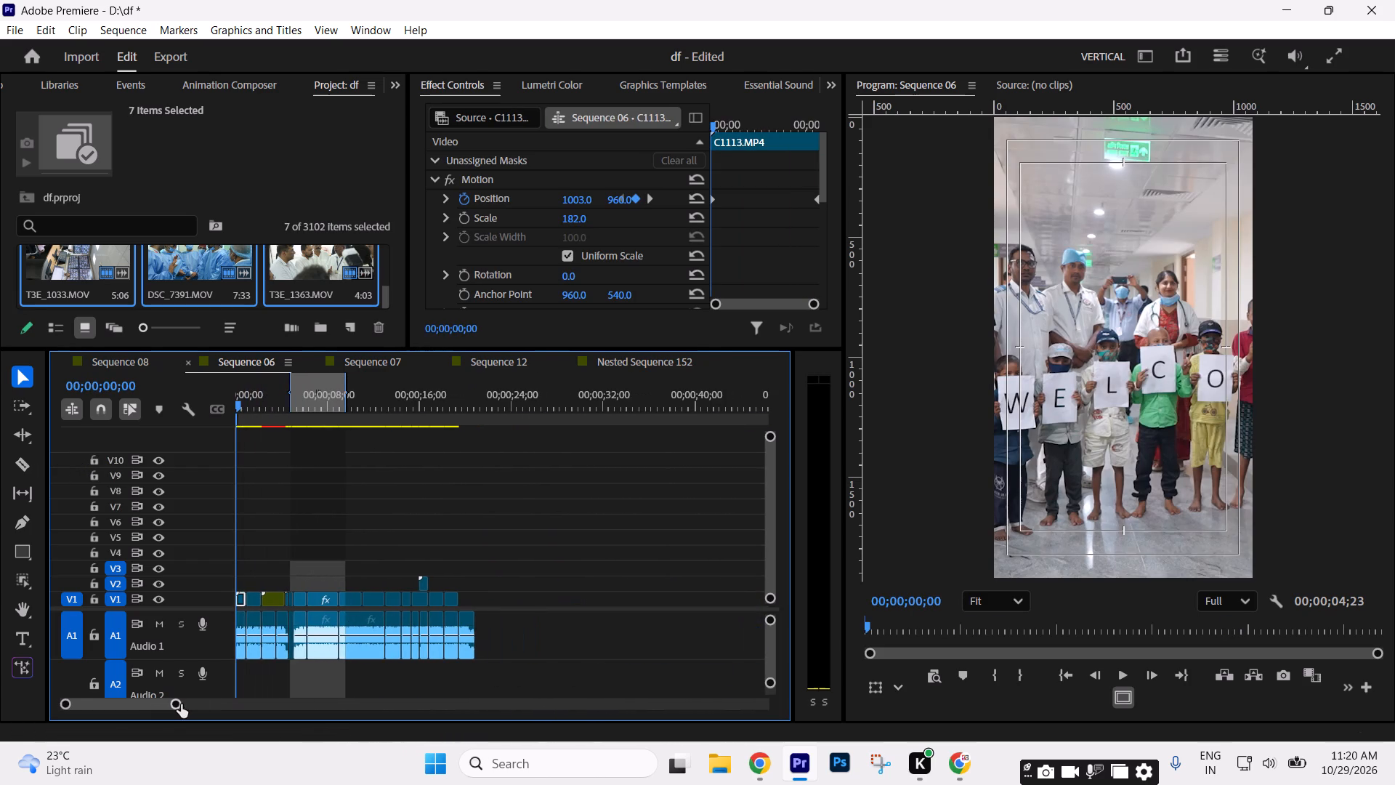
{"action": "key", "text": "i"}
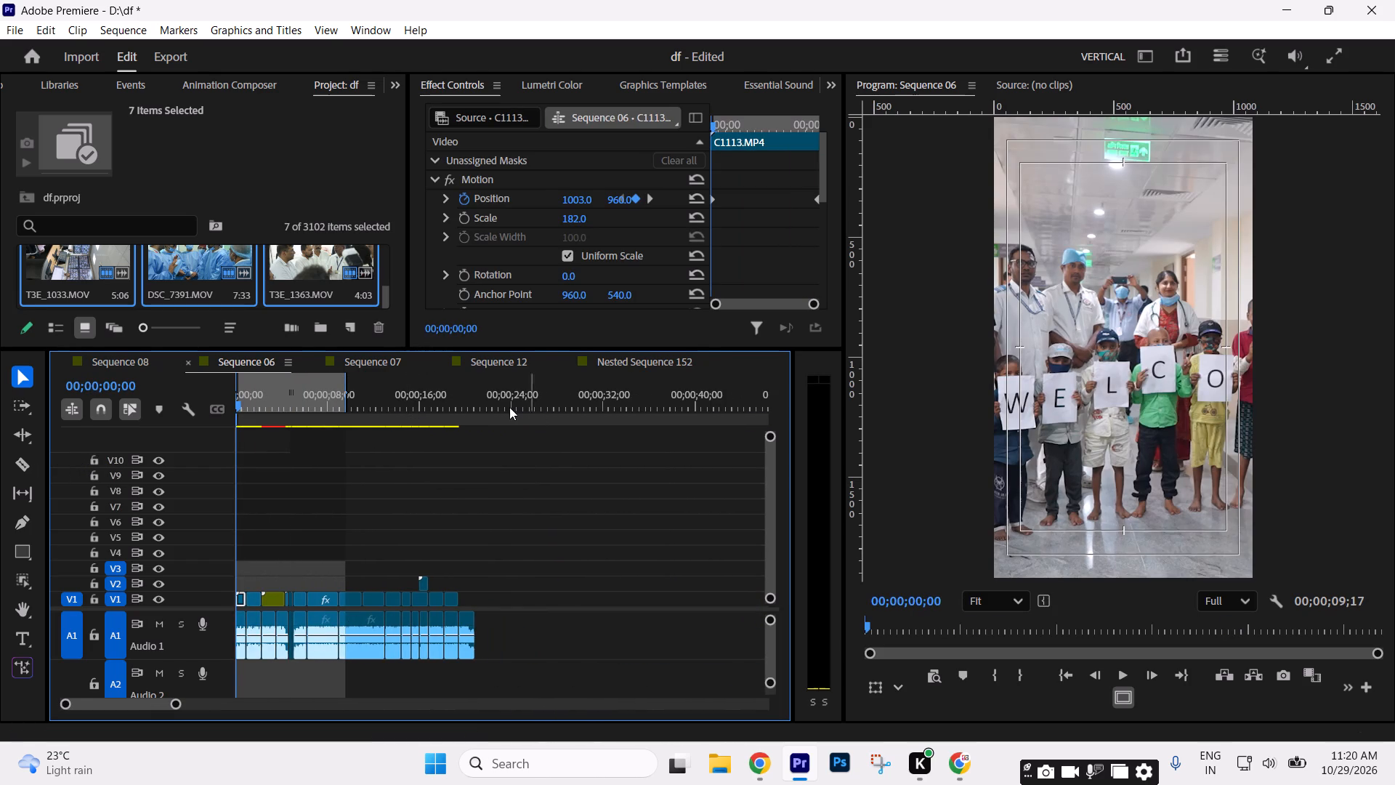
{"action": "left_click", "coordinate": [509, 407]}
{"action": "key", "text": "Up"}
{"action": "key", "text": "o"}
Review the end of the opening edit and the gap before DSC_9790.MOV, and return the playhead to the sequence start.
{"action": "left_click_drag", "start_coordinate": [440, 415], "coordinate": [447, 417]}
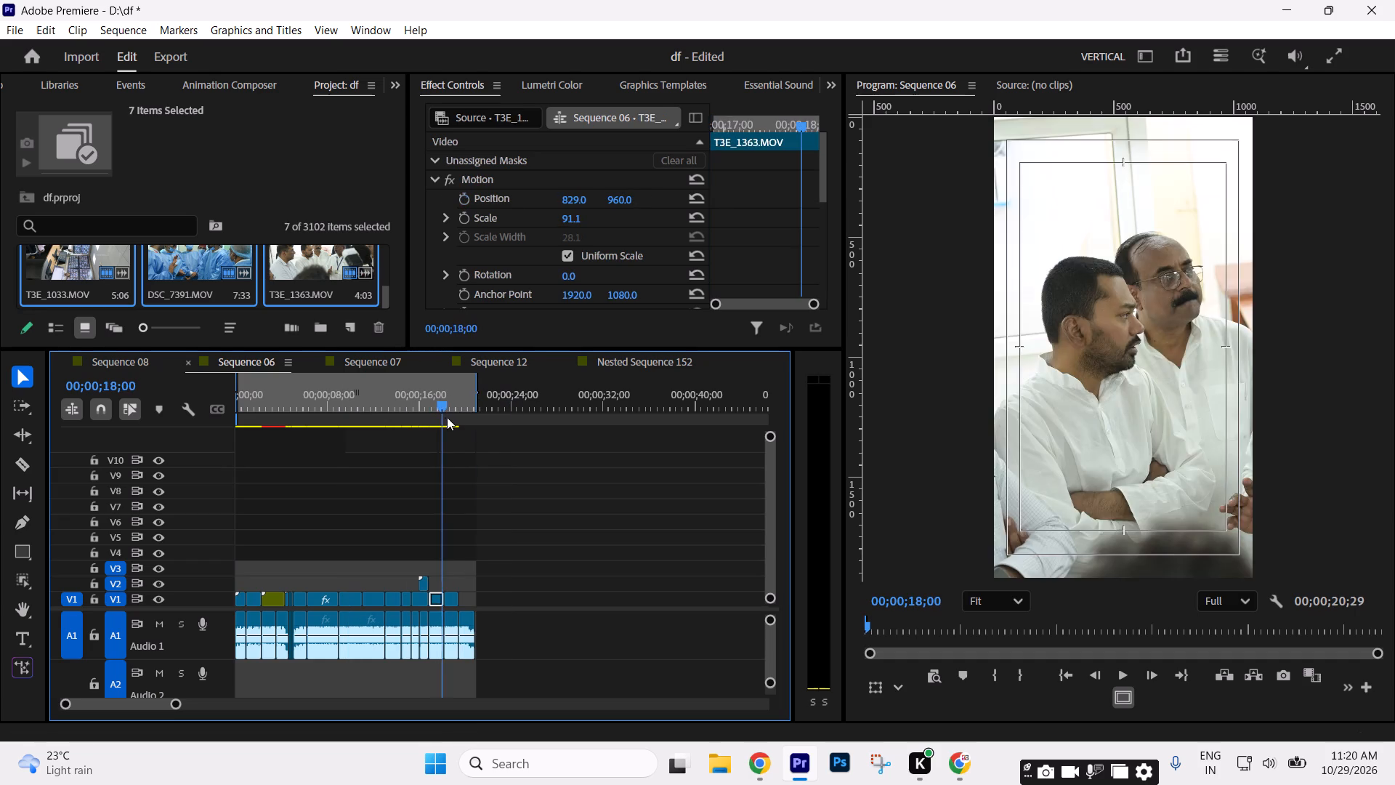
{"action": "left_click_drag", "start_coordinate": [447, 417], "coordinate": [462, 427]}
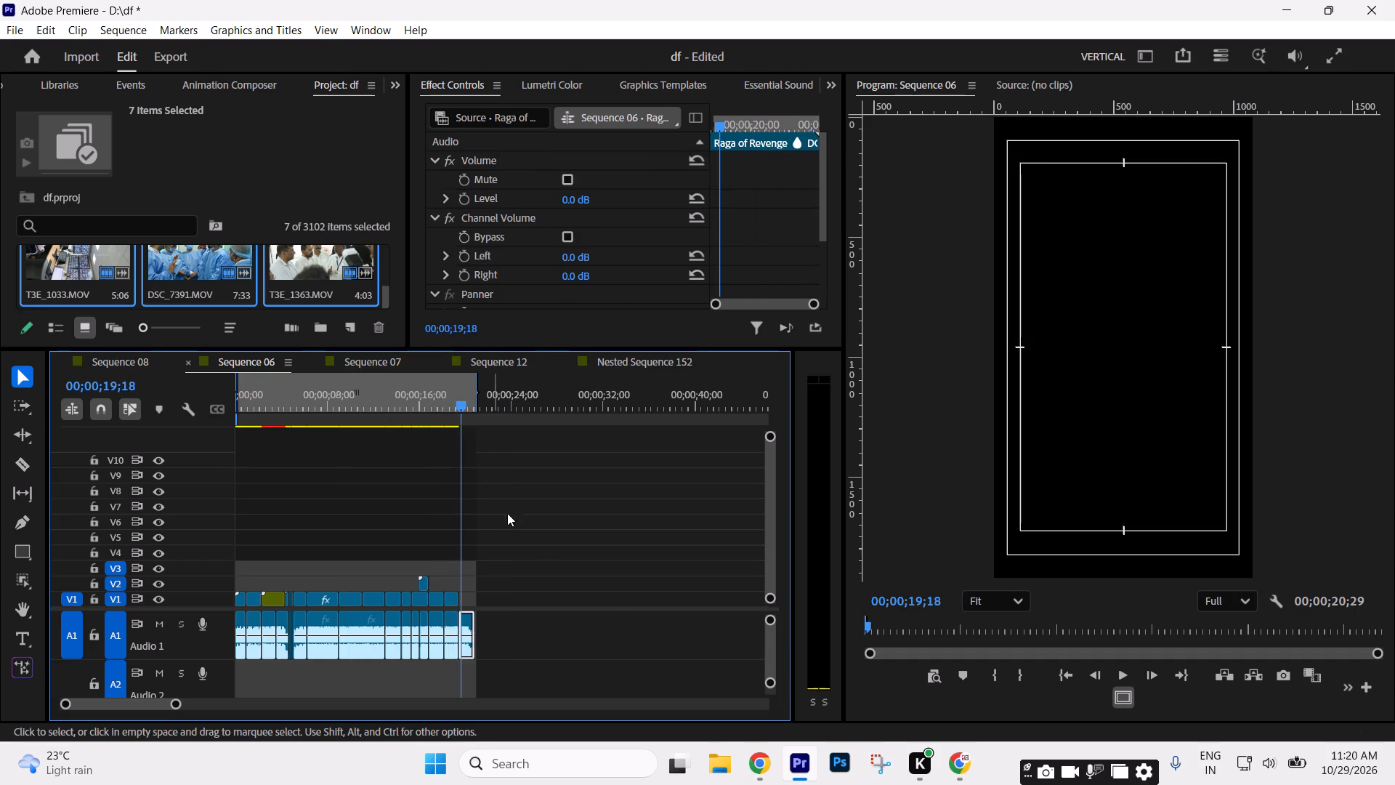
{"action": "left_click", "coordinate": [610, 597]}
{"action": "key", "text": "minus"}
{"action": "type", "text": "--"}
{"action": "key", "text": "equal"}
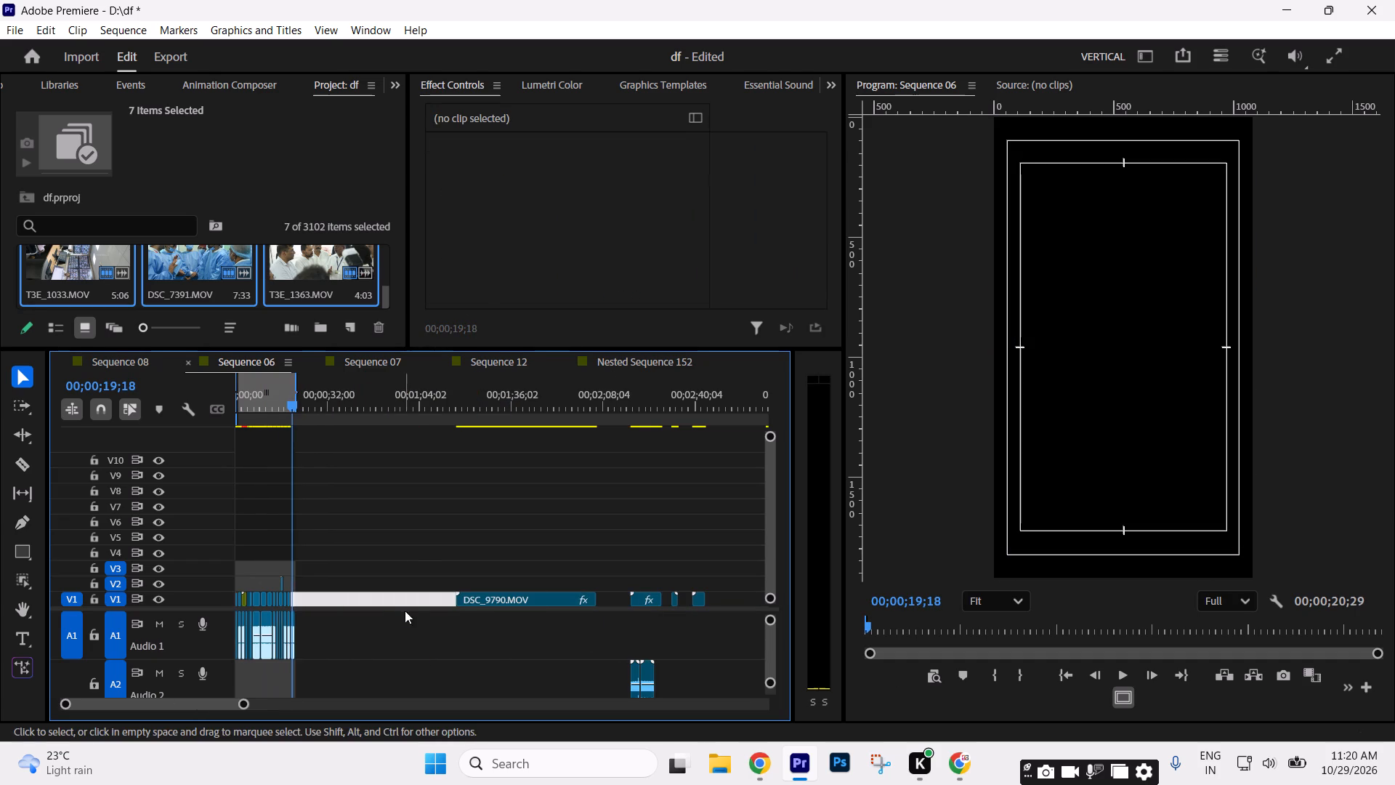
{"action": "left_click", "coordinate": [409, 592]}
{"action": "type", "text": "===-"}
{"action": "key", "text": "minus"}
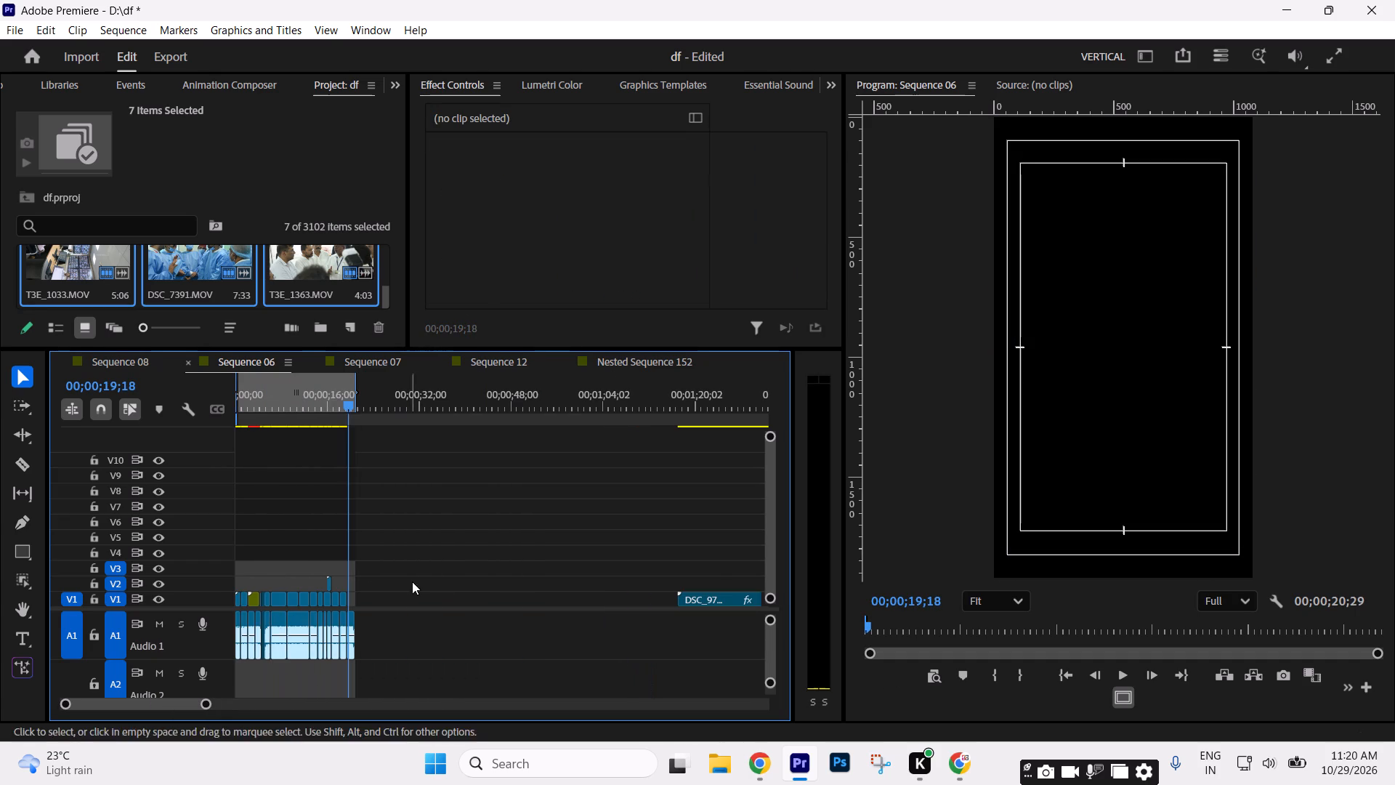
{"action": "left_click_drag", "start_coordinate": [292, 415], "coordinate": [0, 415]}
{"action": "key", "text": "equal"}
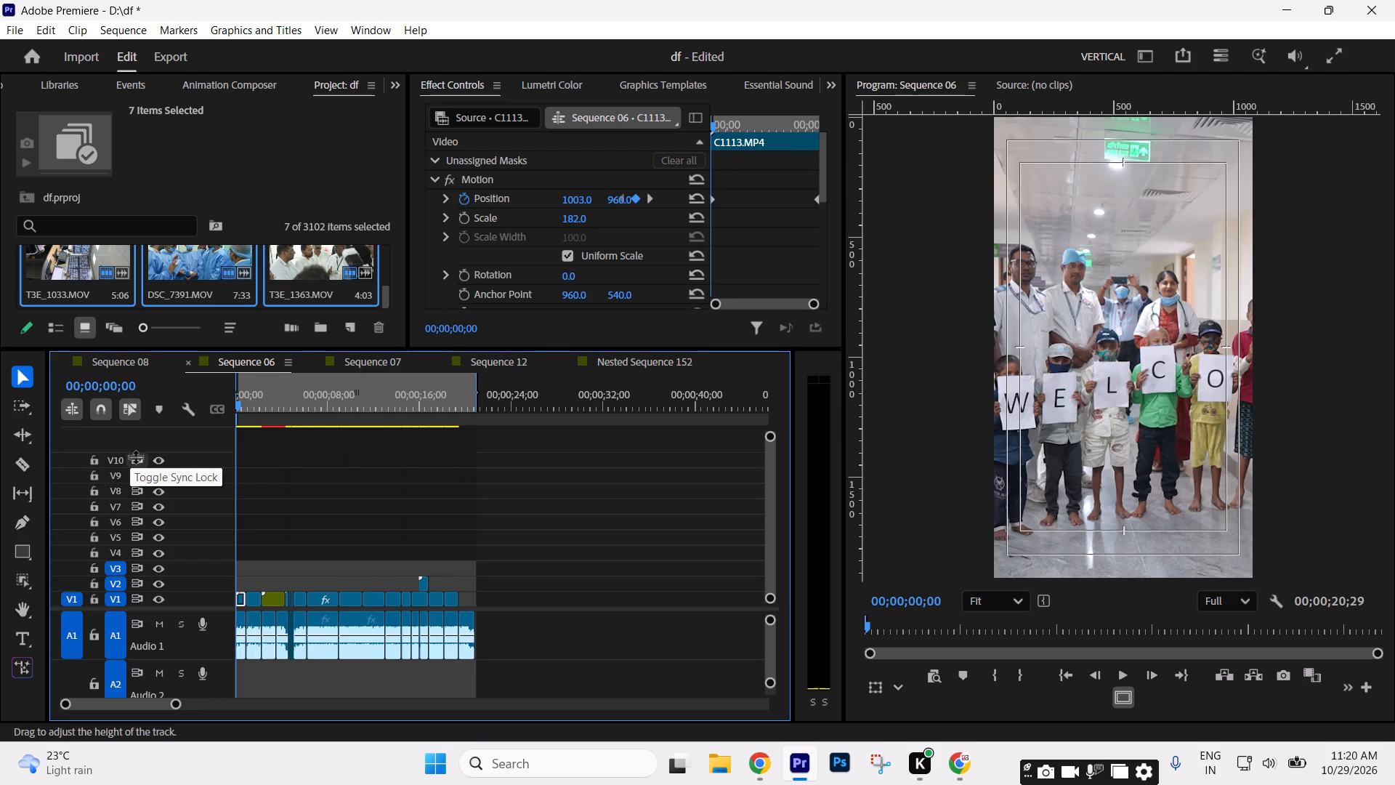
Save the project.
{"action": "key", "text": "ctrl+s"}
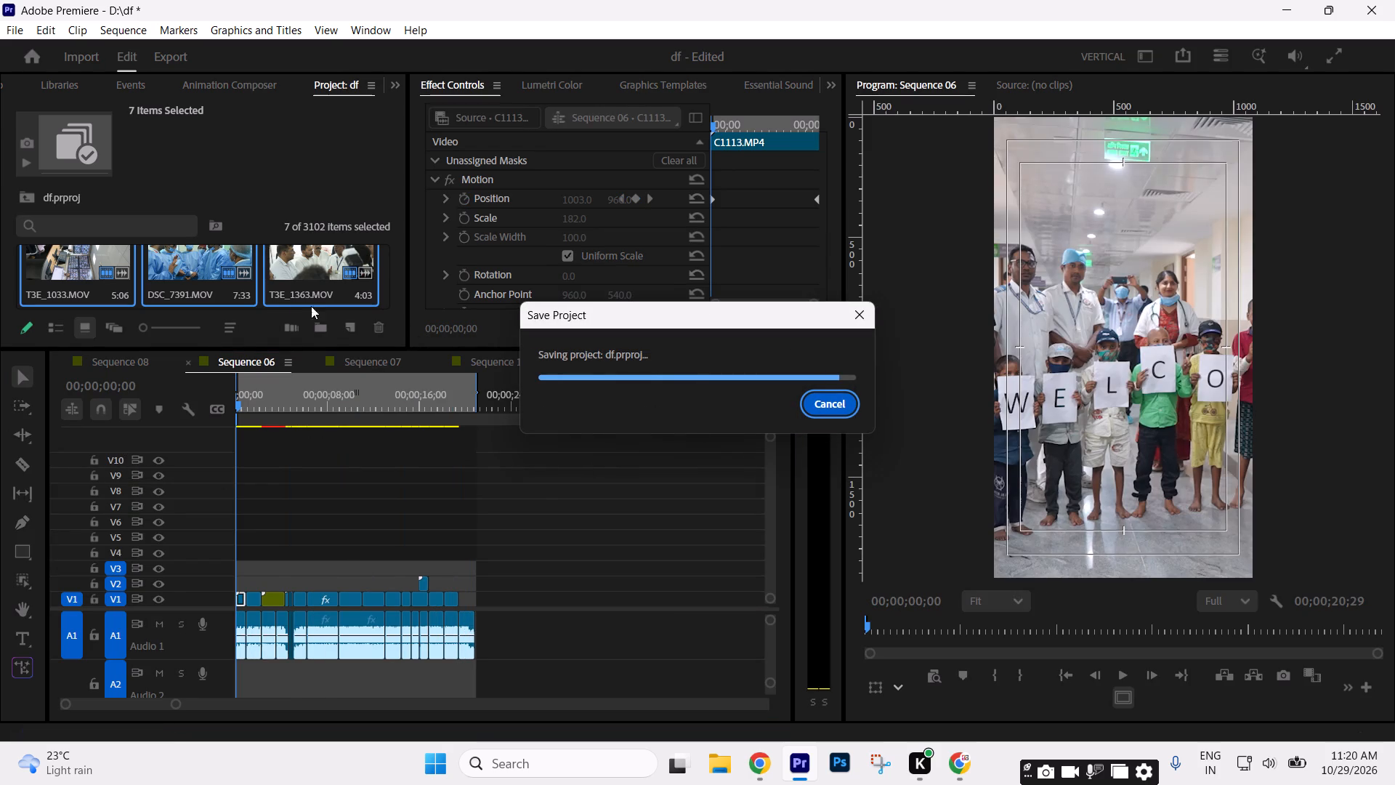
Begin a media import from the Nis folder on New Volume (E:) and look through its files for usable footage.
{"action": "double_click", "coordinate": [262, 279]}
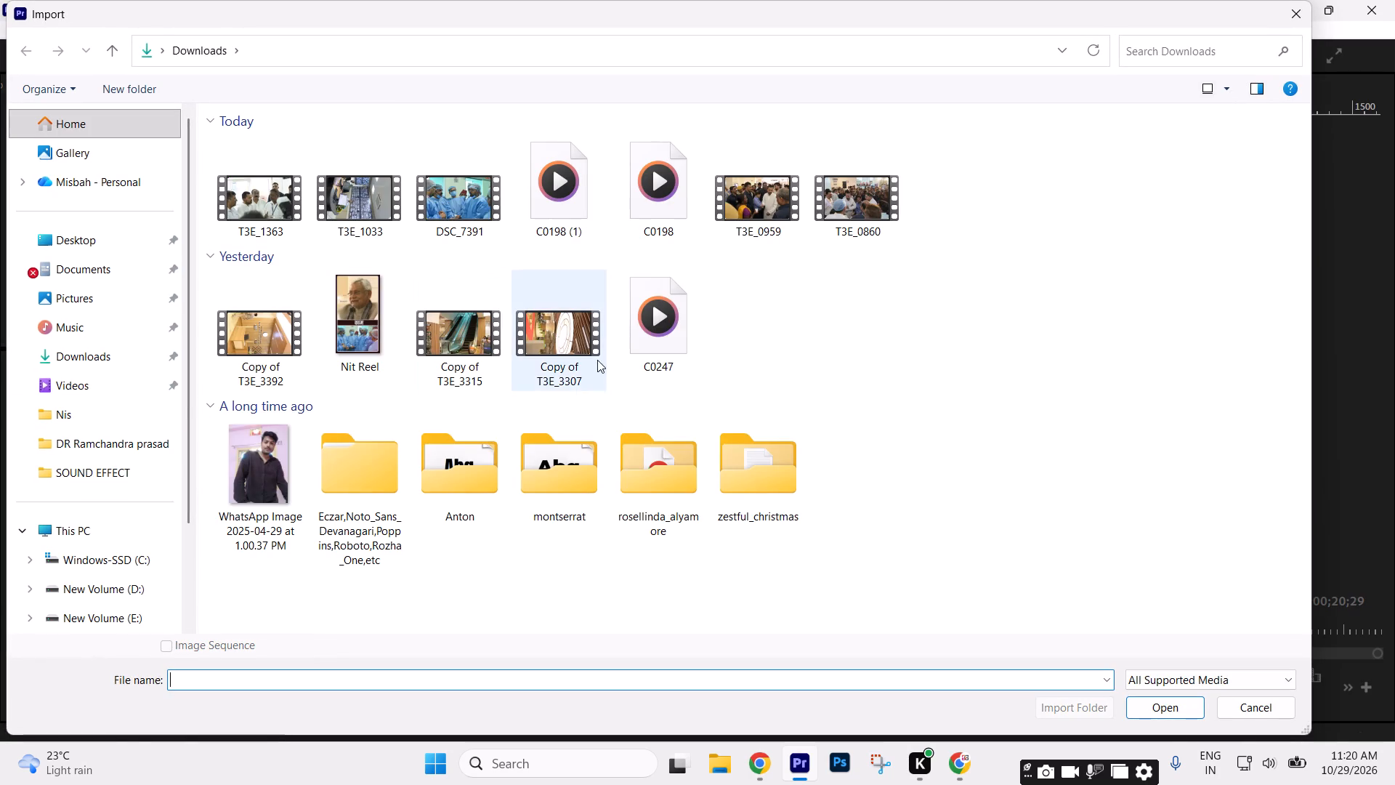
{"action": "left_click", "coordinate": [113, 60]}
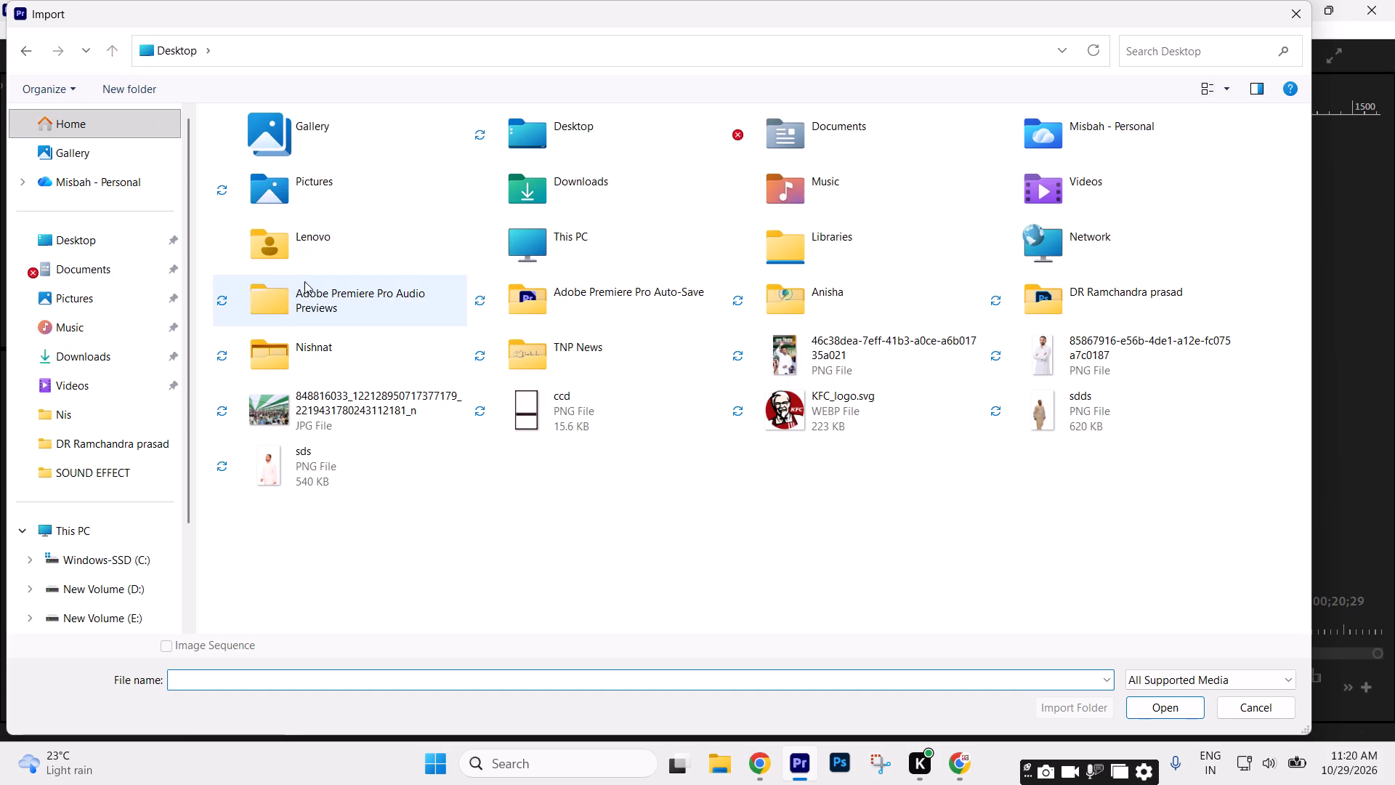
{"action": "left_click", "coordinate": [142, 615]}
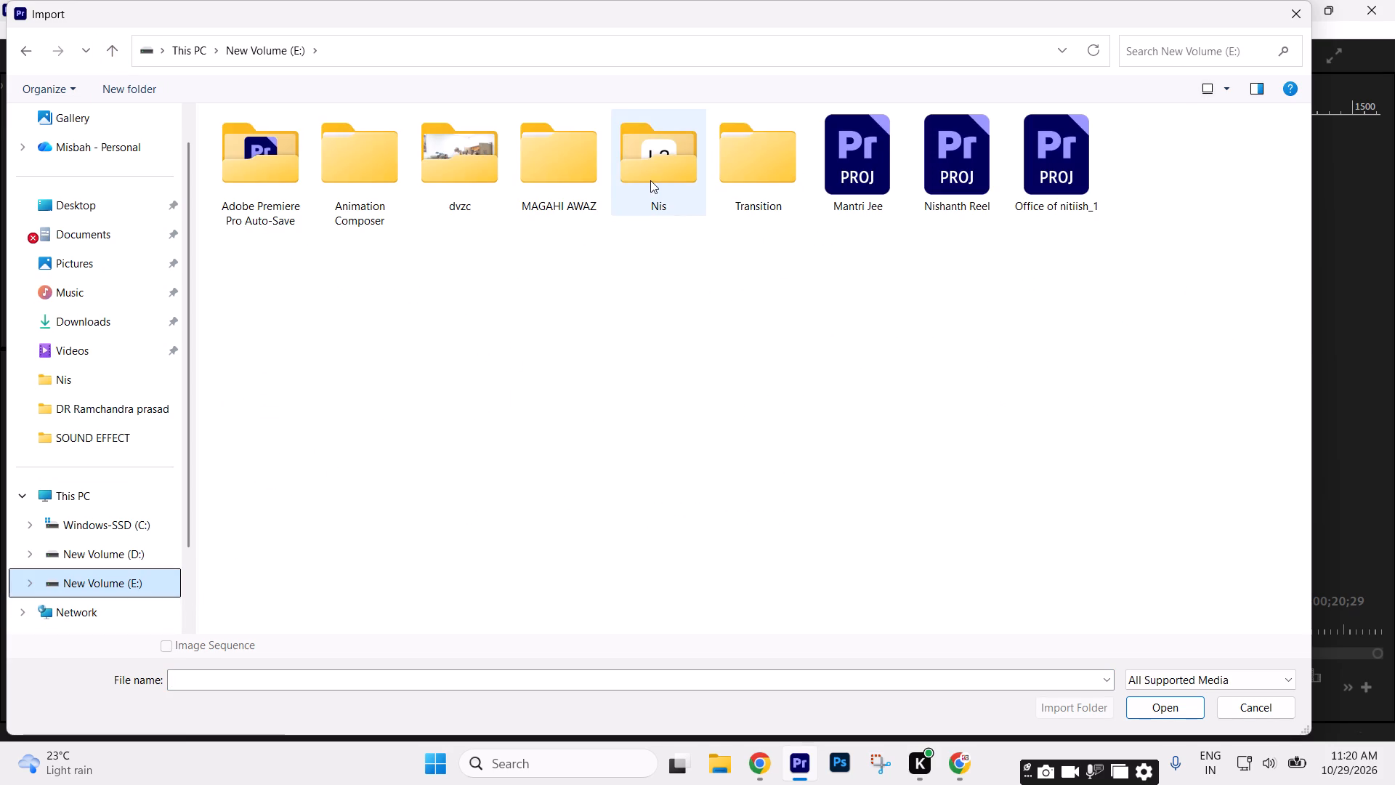
{"action": "double_click", "coordinate": [650, 180]}
{"action": "scroll", "coordinate": [642, 378], "scroll_direction": "down", "scroll_amount": 1}
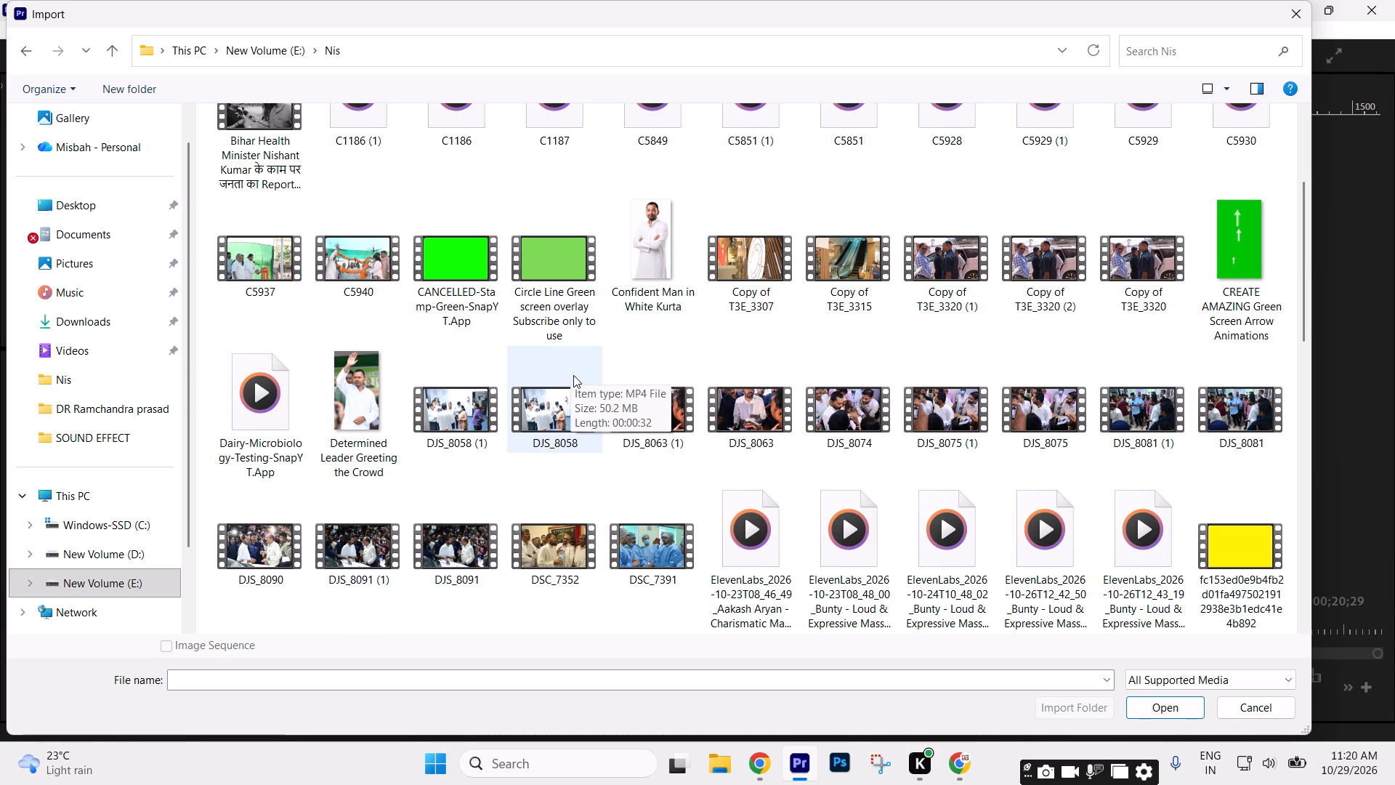
{"action": "scroll", "coordinate": [573, 354], "scroll_direction": "down", "scroll_amount": 1}
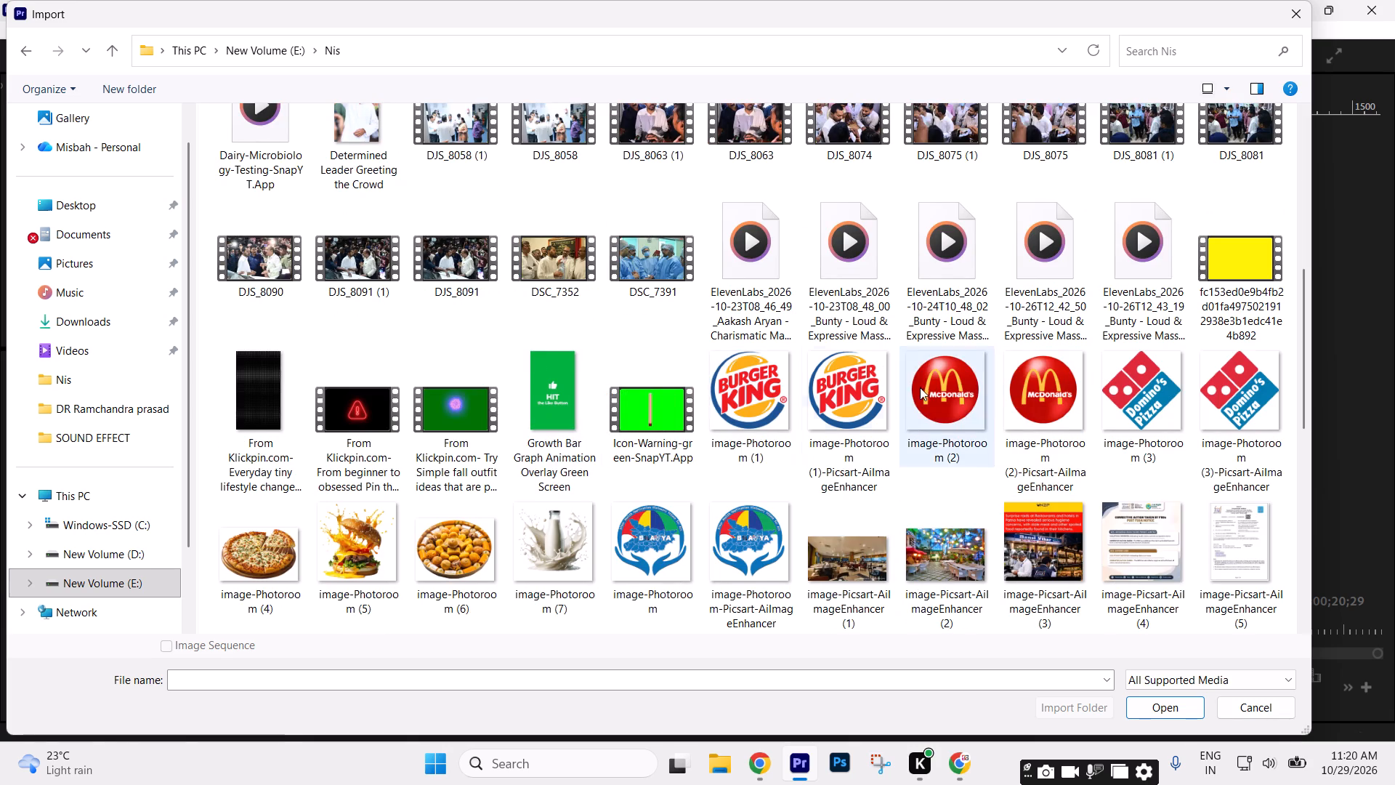
{"action": "scroll", "coordinate": [921, 386], "scroll_direction": "down", "scroll_amount": 1}
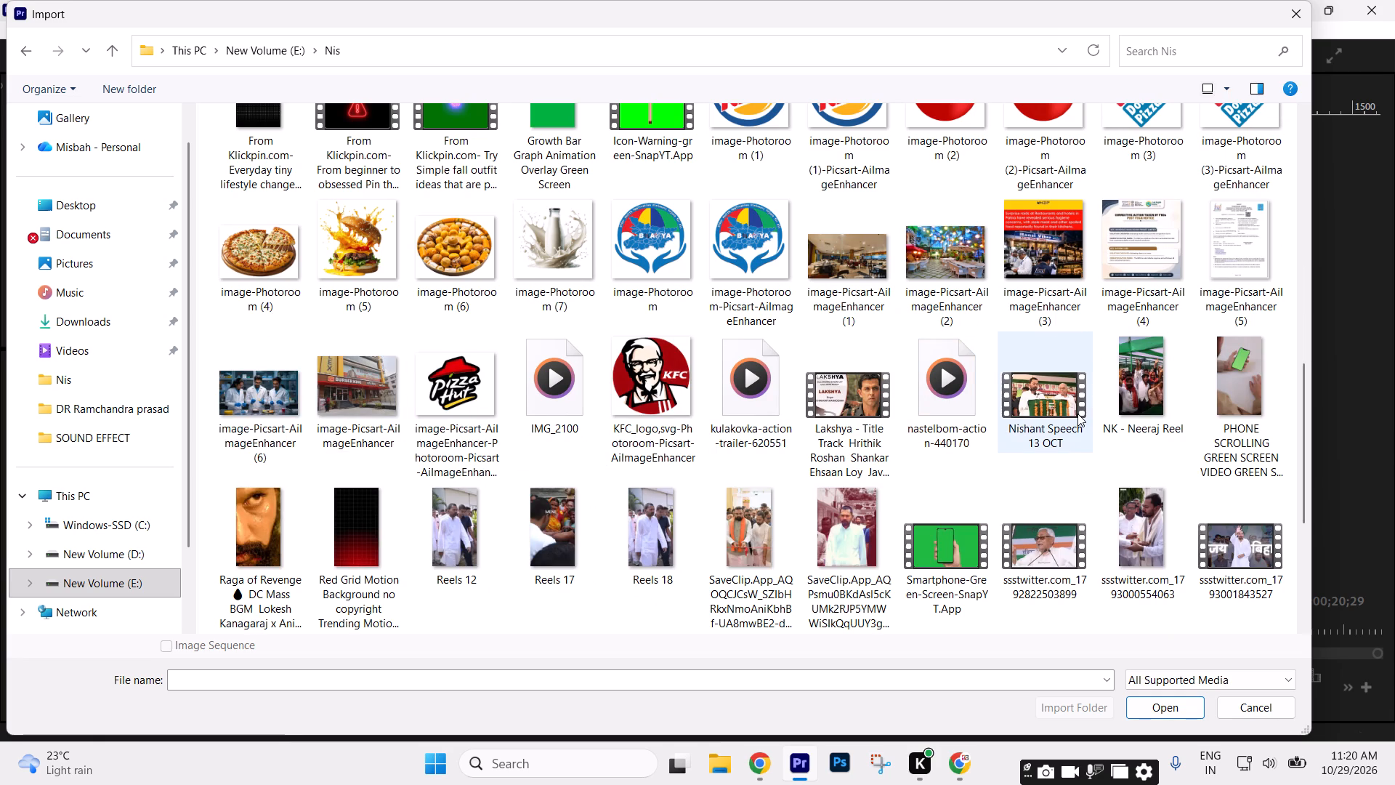
{"action": "scroll", "coordinate": [1077, 414], "scroll_direction": "down", "scroll_amount": 1}
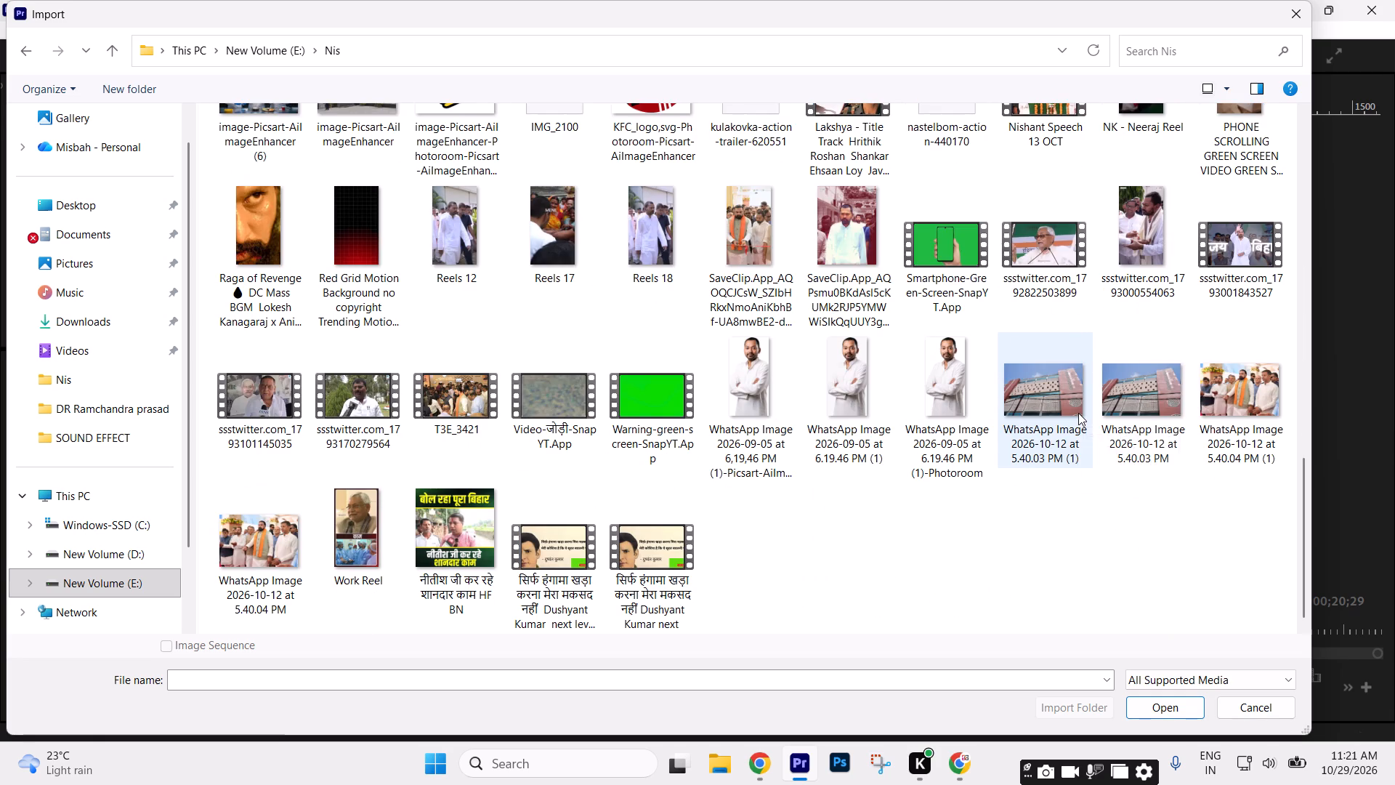
{"action": "scroll", "coordinate": [1078, 413], "scroll_direction": "up", "scroll_amount": 1}
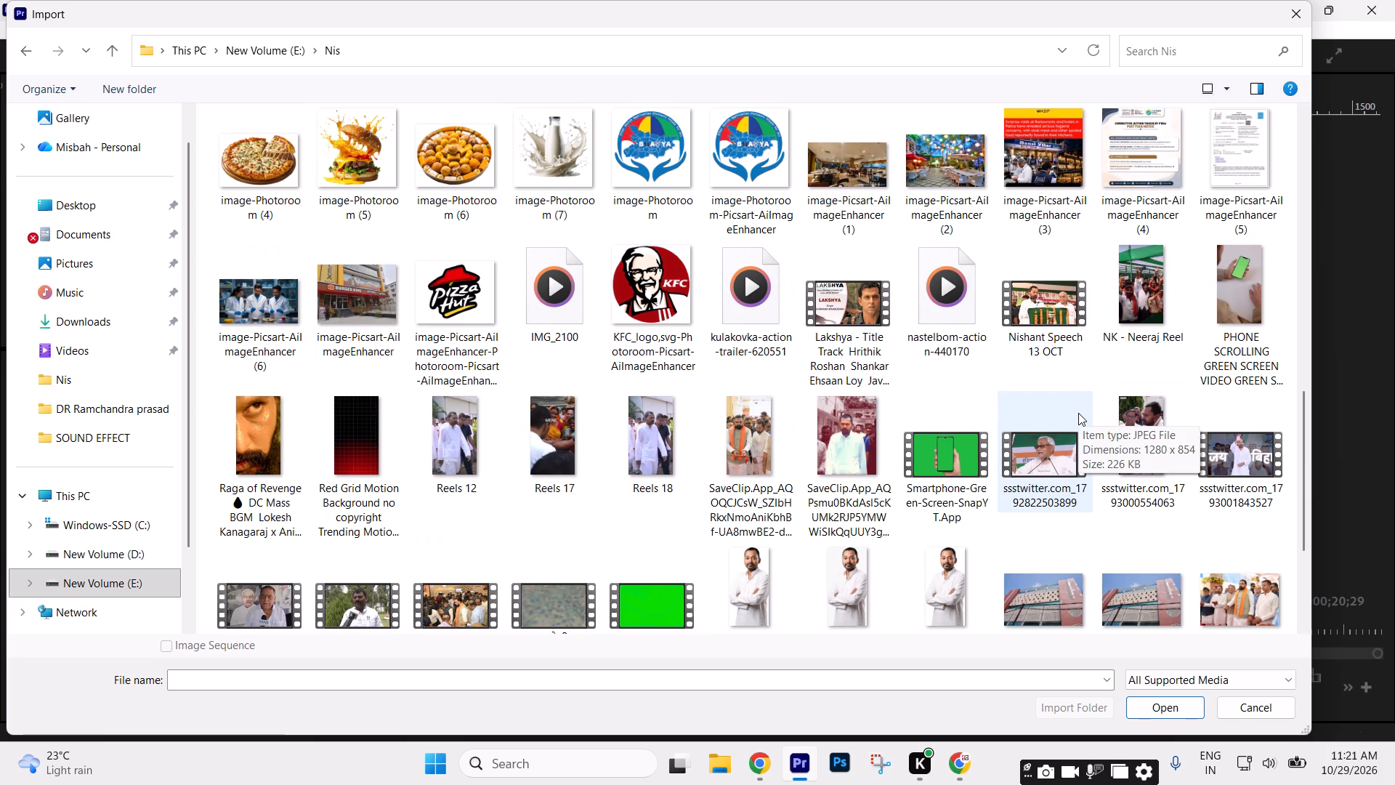
{"action": "scroll", "coordinate": [1078, 413], "scroll_direction": "up", "scroll_amount": 2}
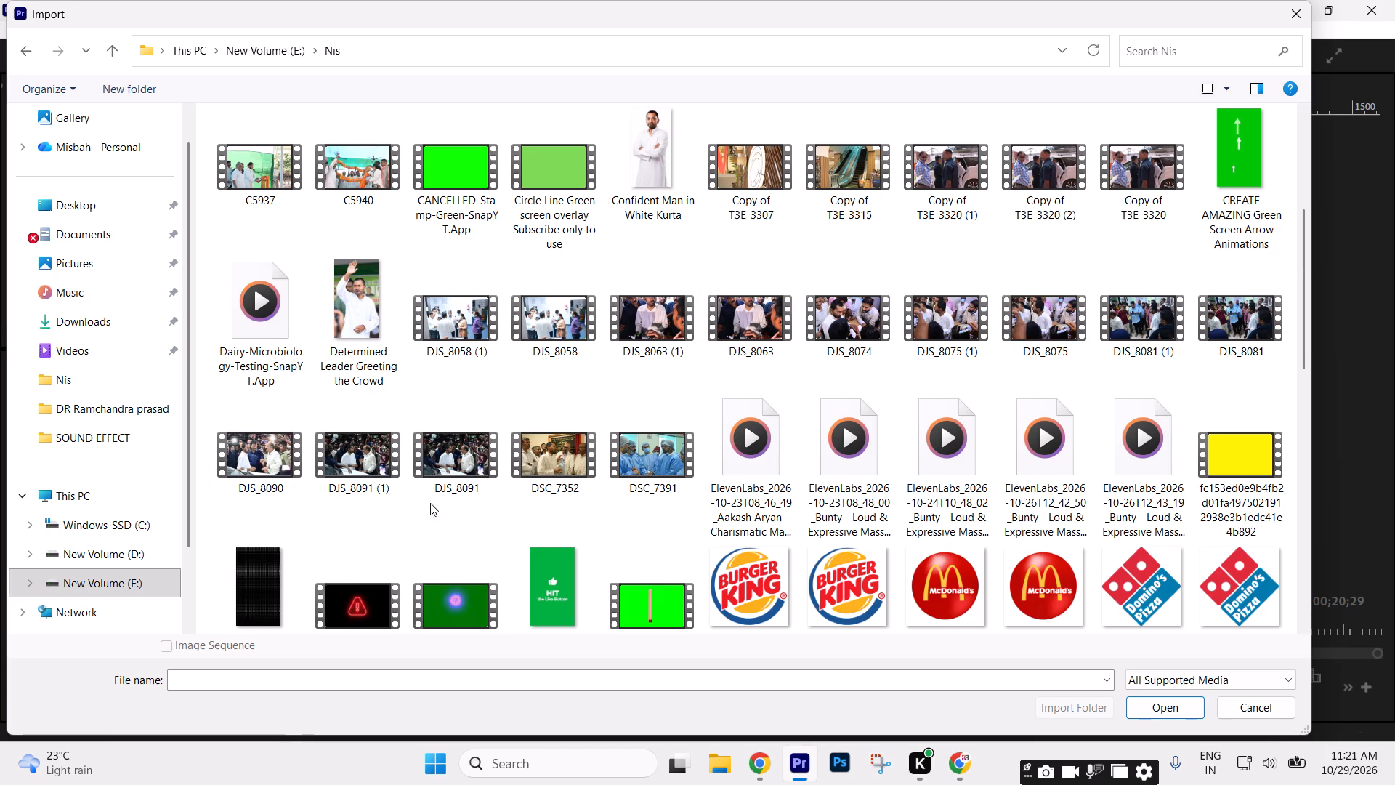
{"action": "scroll", "coordinate": [444, 501], "scroll_direction": "down", "scroll_amount": 2}
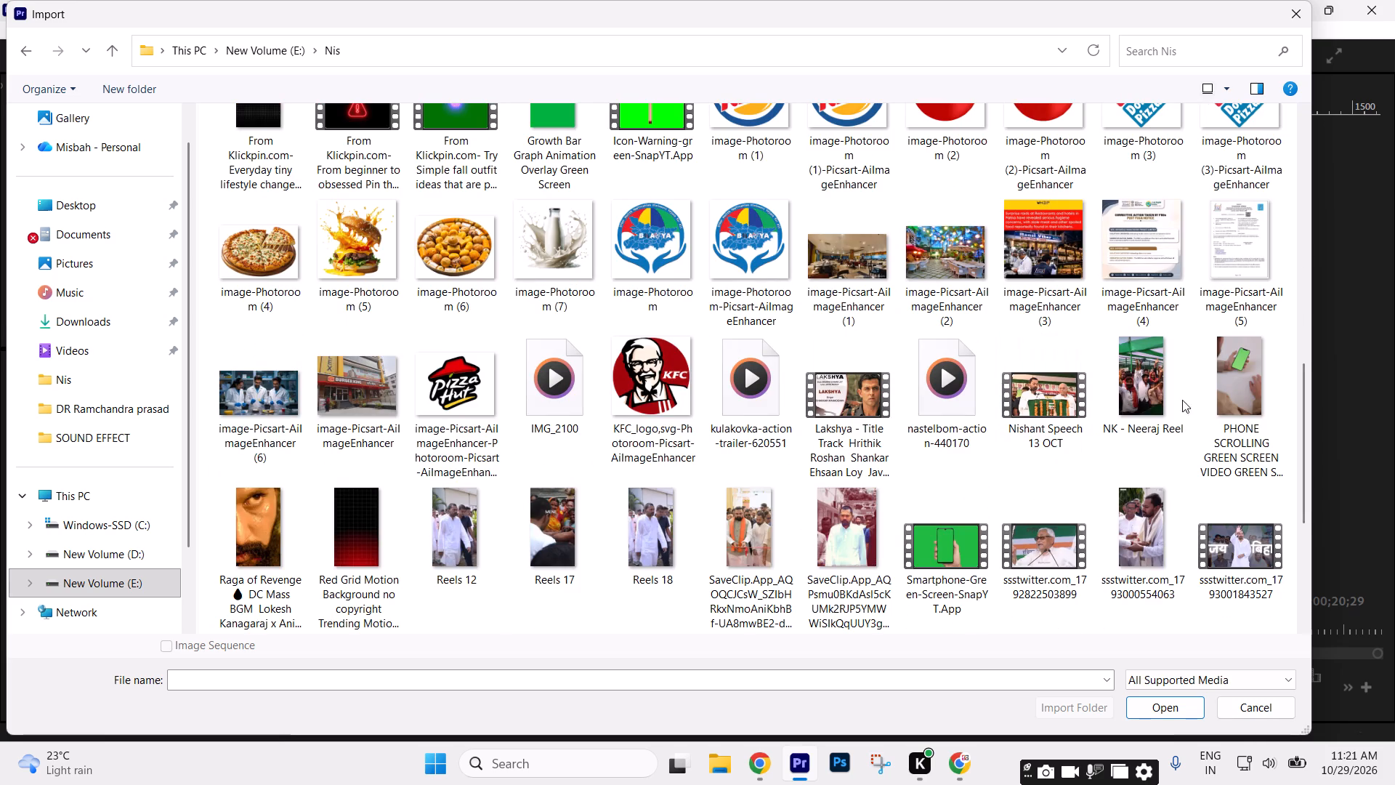
{"action": "scroll", "coordinate": [501, 518], "scroll_direction": "down", "scroll_amount": 1}
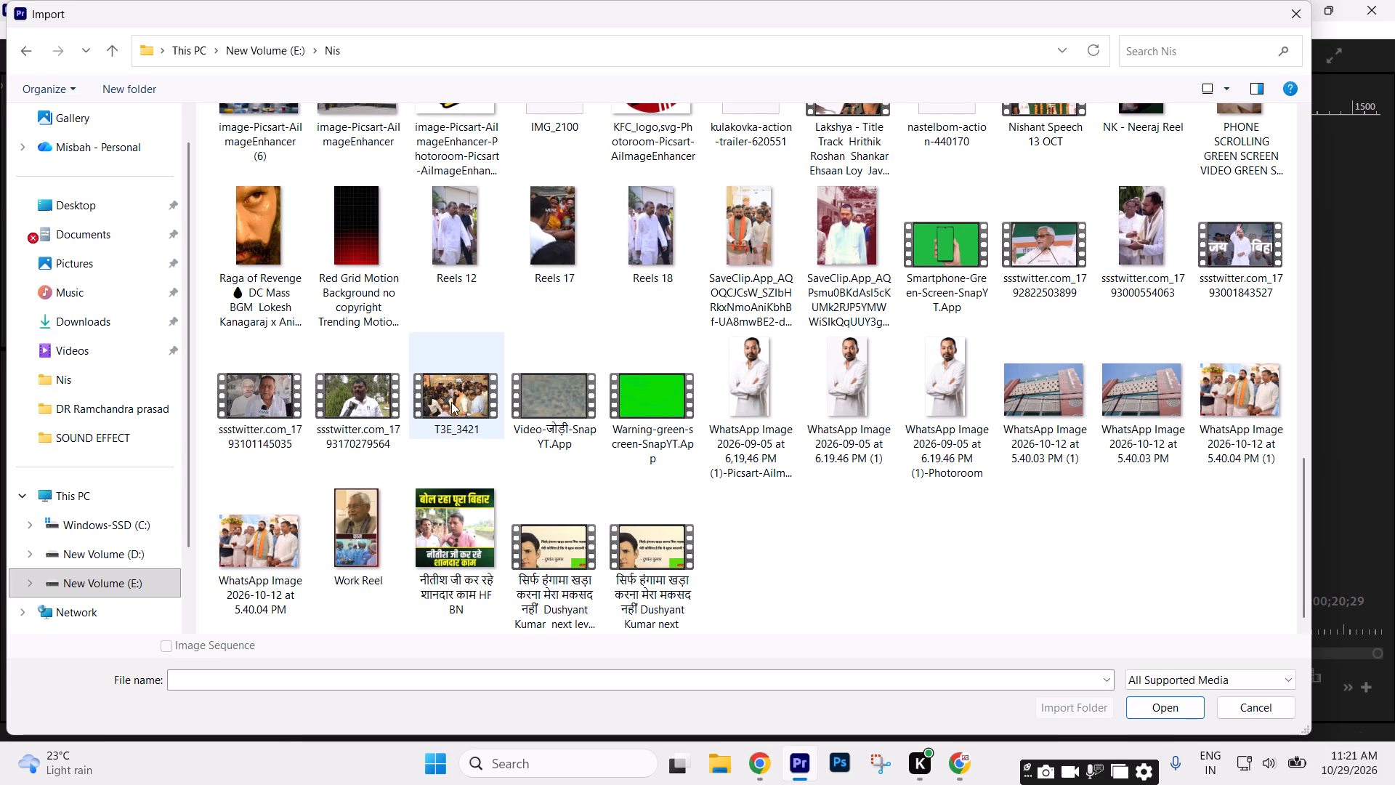
Import the DSC_7391 clip of the surgical team from the Nis folder into the project.
{"action": "left_click", "coordinate": [453, 400]}
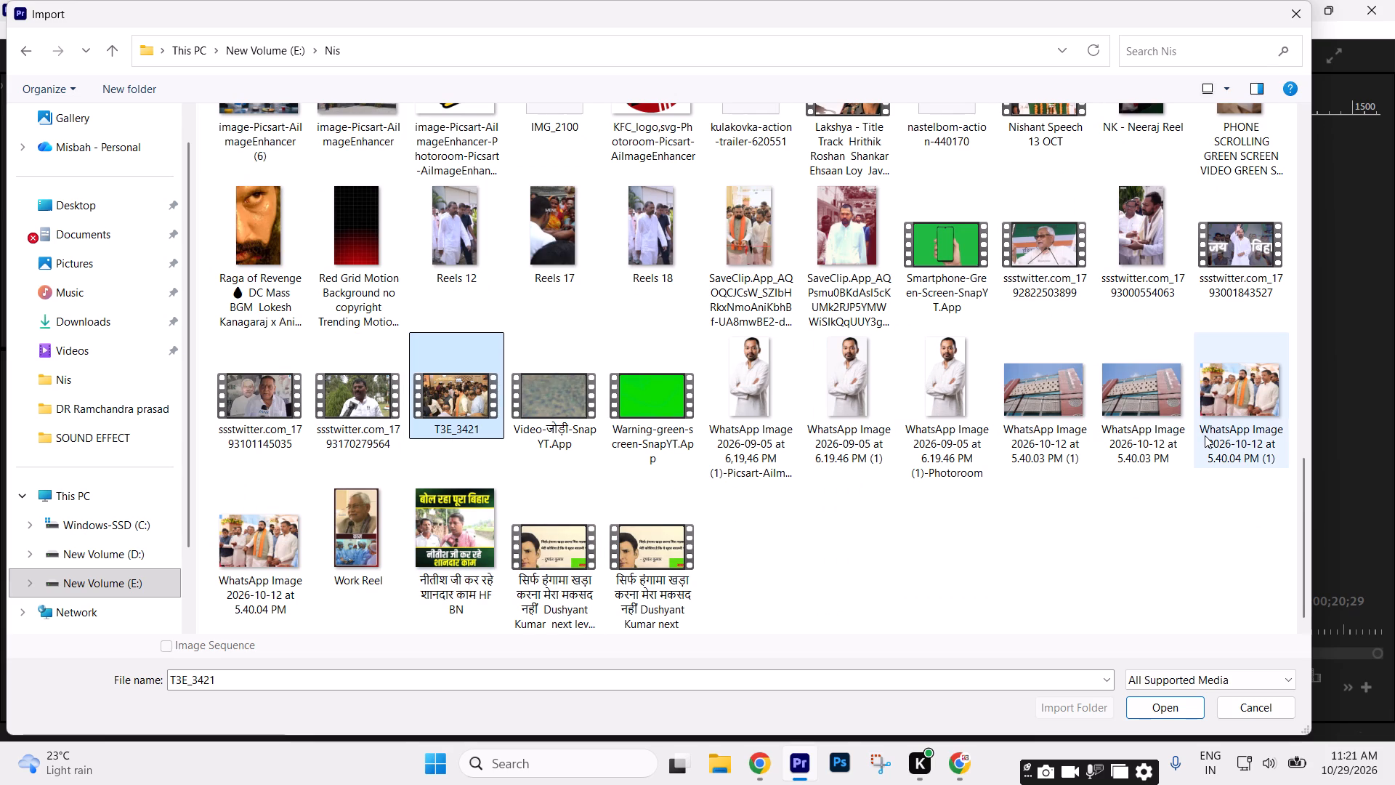
{"action": "scroll", "coordinate": [1205, 435], "scroll_direction": "up", "scroll_amount": 1}
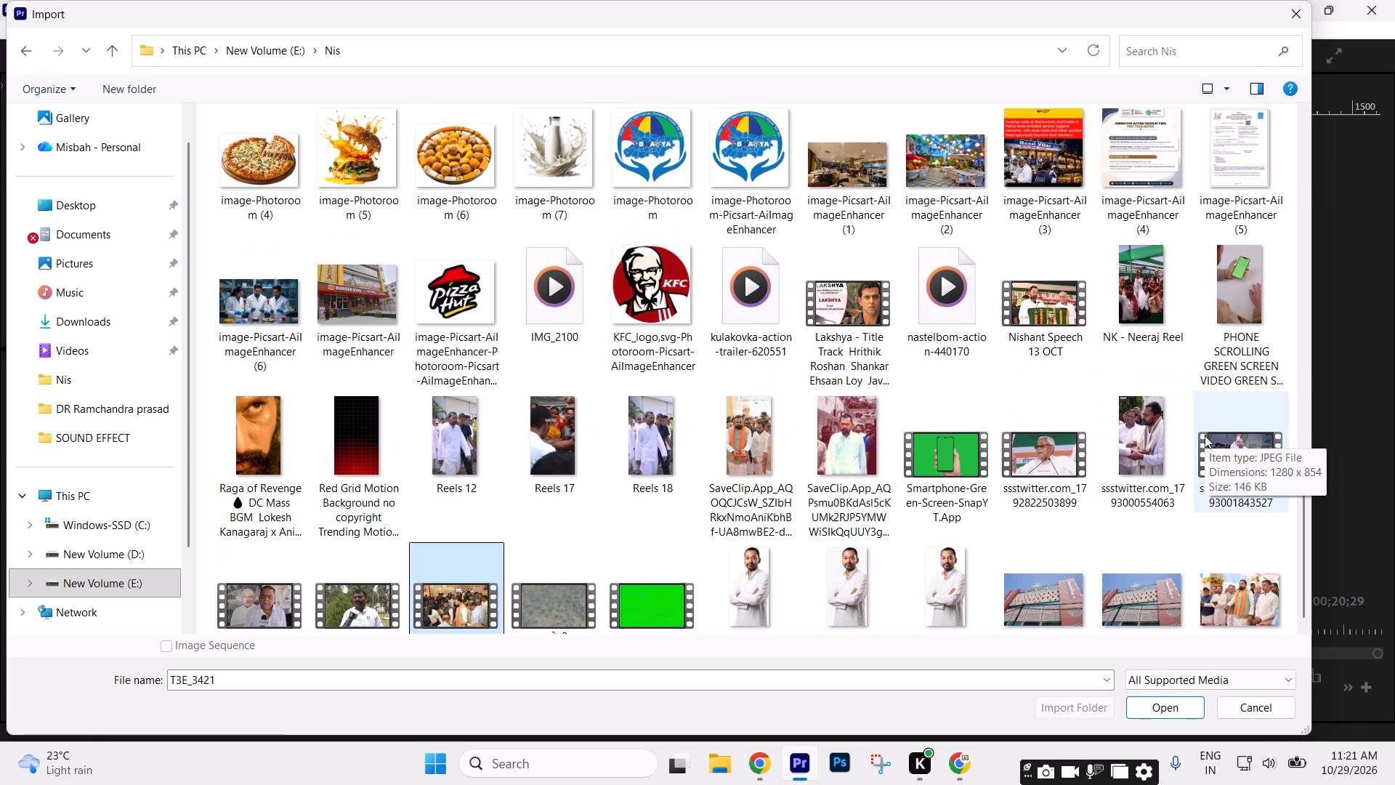
{"action": "scroll", "coordinate": [1205, 435], "scroll_direction": "up", "scroll_amount": 1}
{"action": "left_click", "coordinate": [671, 194]}
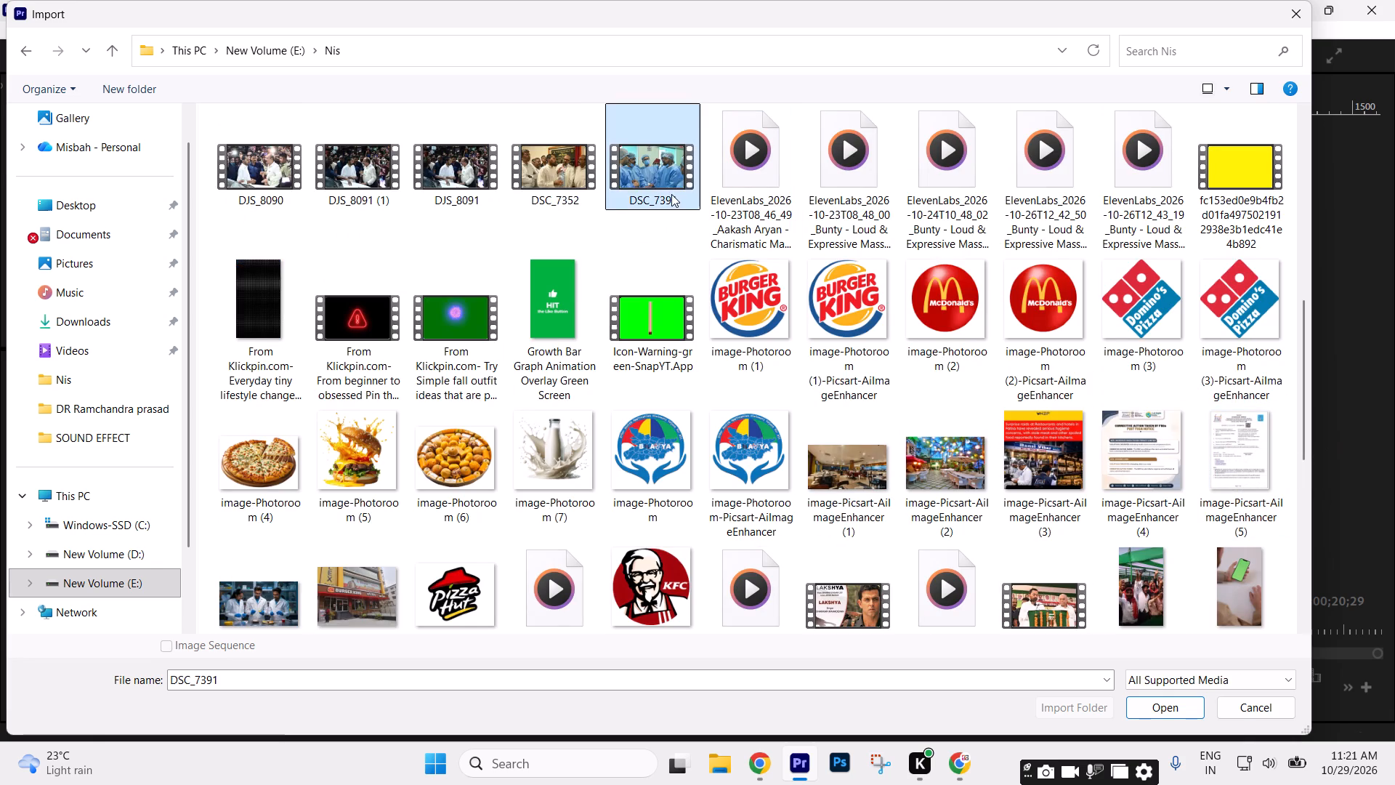
{"action": "left_click", "coordinate": [556, 185]}
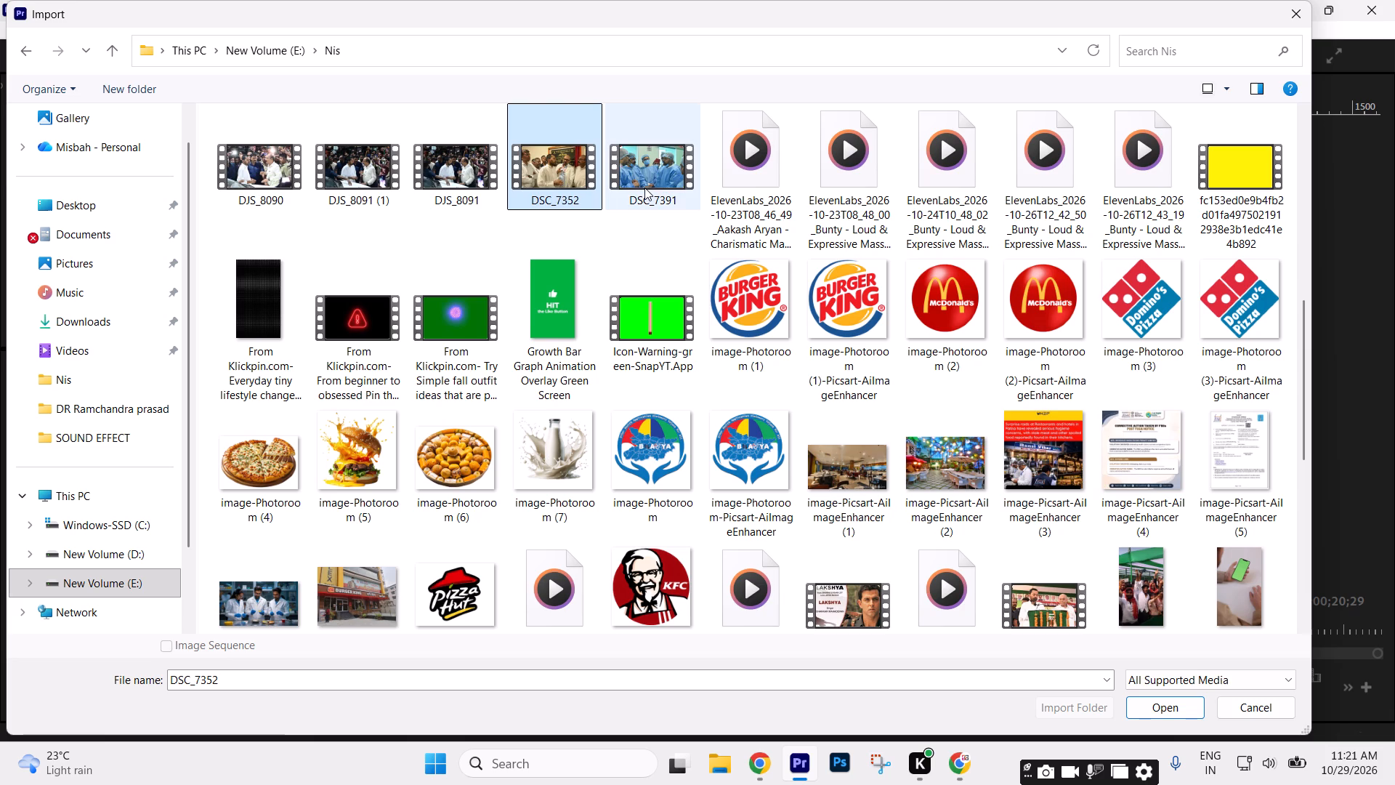
{"action": "scroll", "coordinate": [647, 310], "scroll_direction": "down", "scroll_amount": 1}
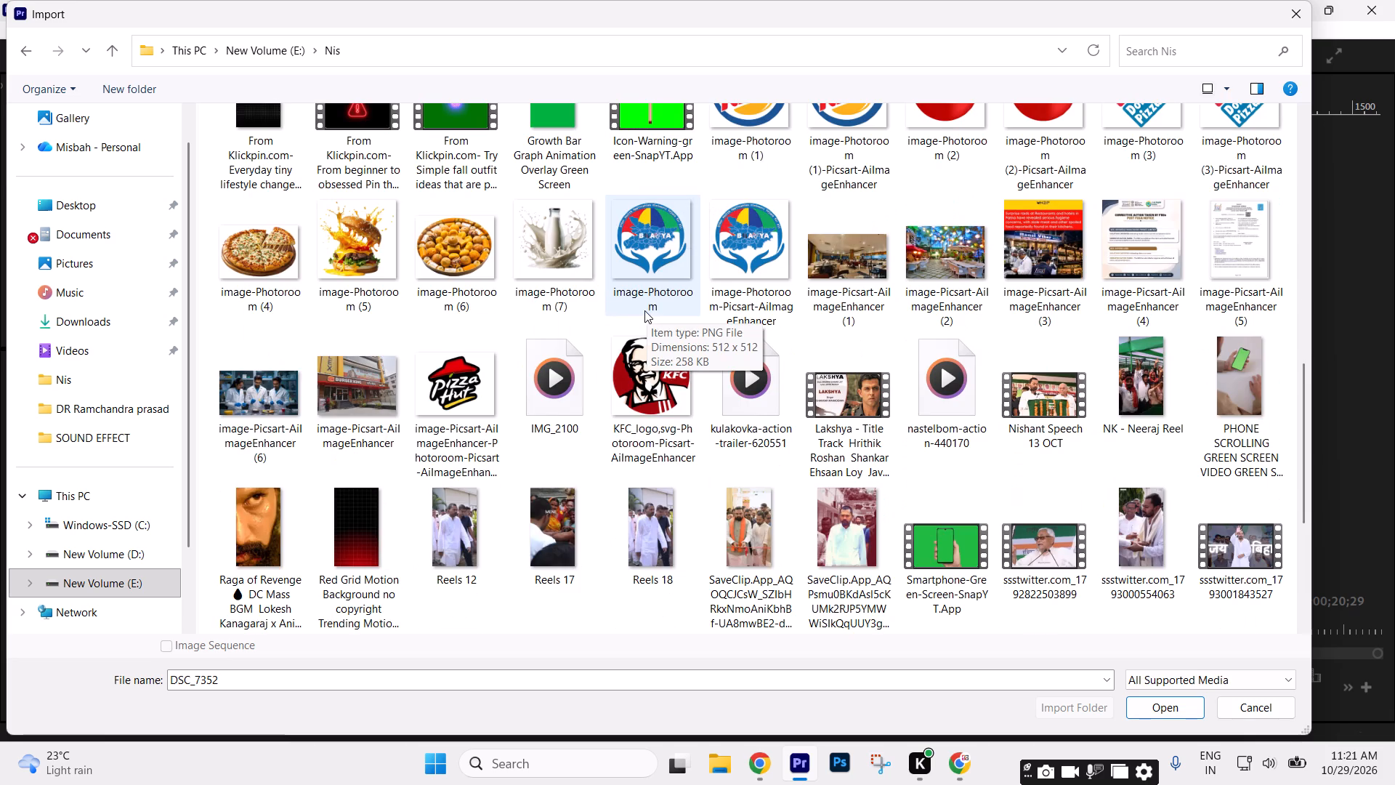
{"action": "scroll", "coordinate": [643, 310], "scroll_direction": "down", "scroll_amount": 1}
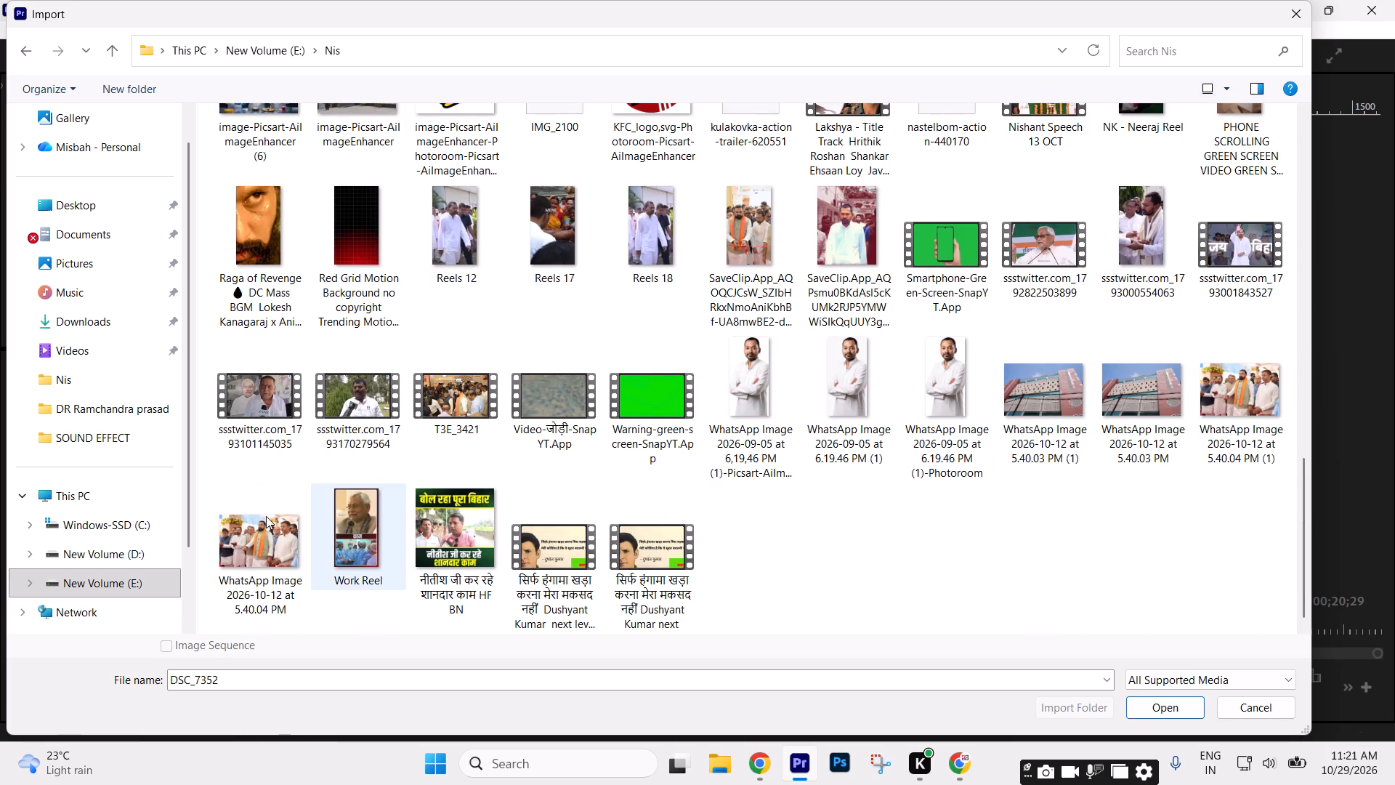
{"action": "scroll", "coordinate": [983, 414], "scroll_direction": "down", "scroll_amount": 1}
{"action": "scroll", "coordinate": [983, 414], "scroll_direction": "up", "scroll_amount": 2}
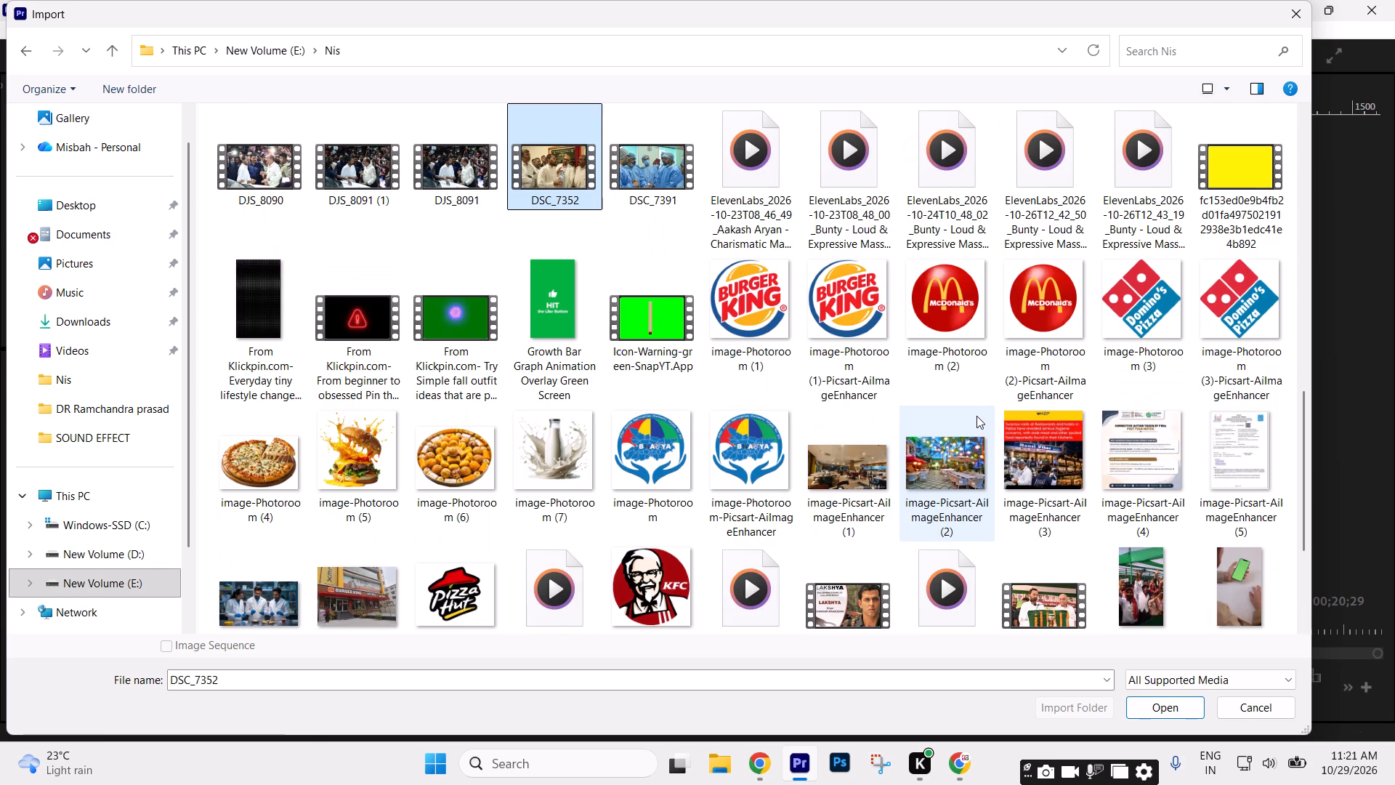
{"action": "left_click", "coordinate": [661, 168]}
{"action": "left_click", "coordinate": [1168, 704]}
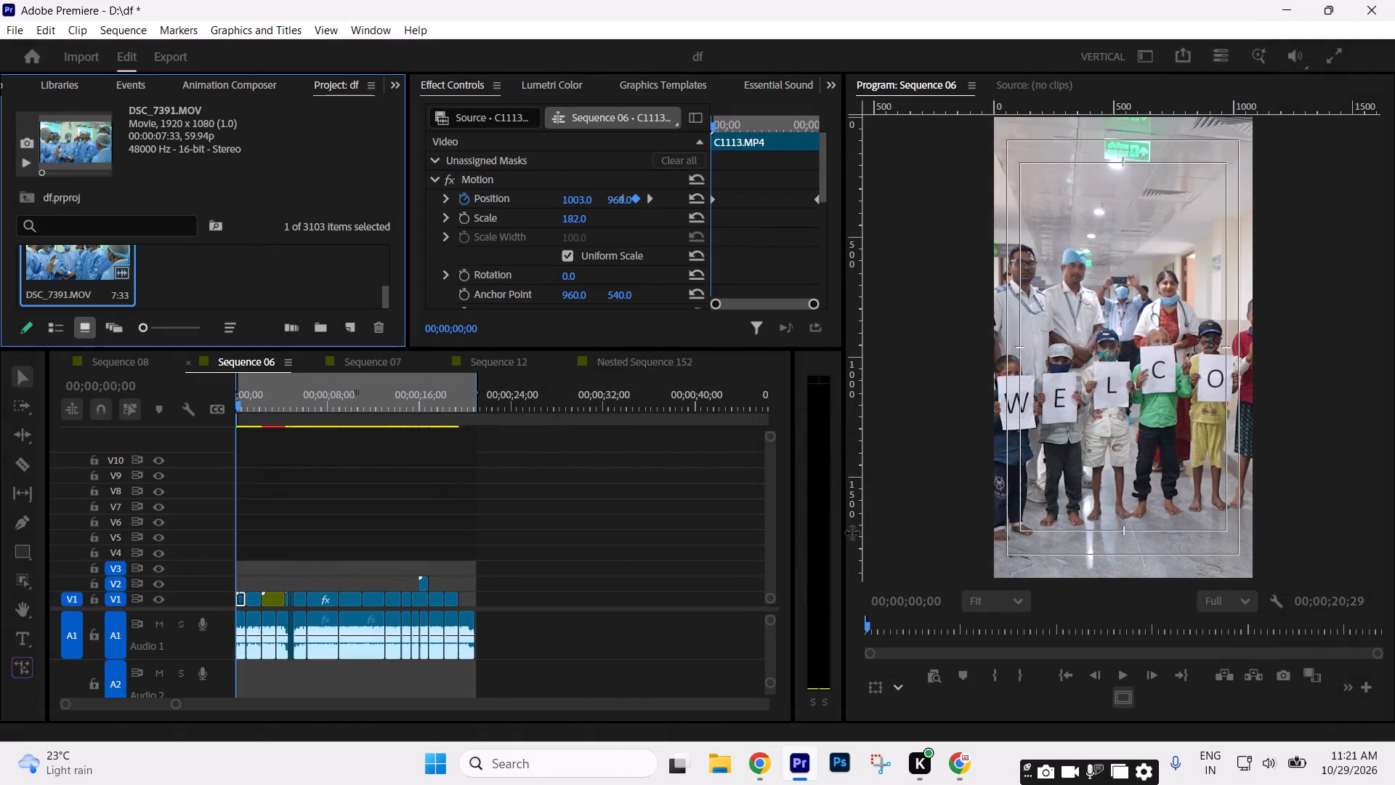
Review the closing shots of the opening edit from about 00;00;14;16 to the empty stretch after the last shot.
{"action": "left_click_drag", "start_coordinate": [442, 404], "coordinate": [458, 411]}
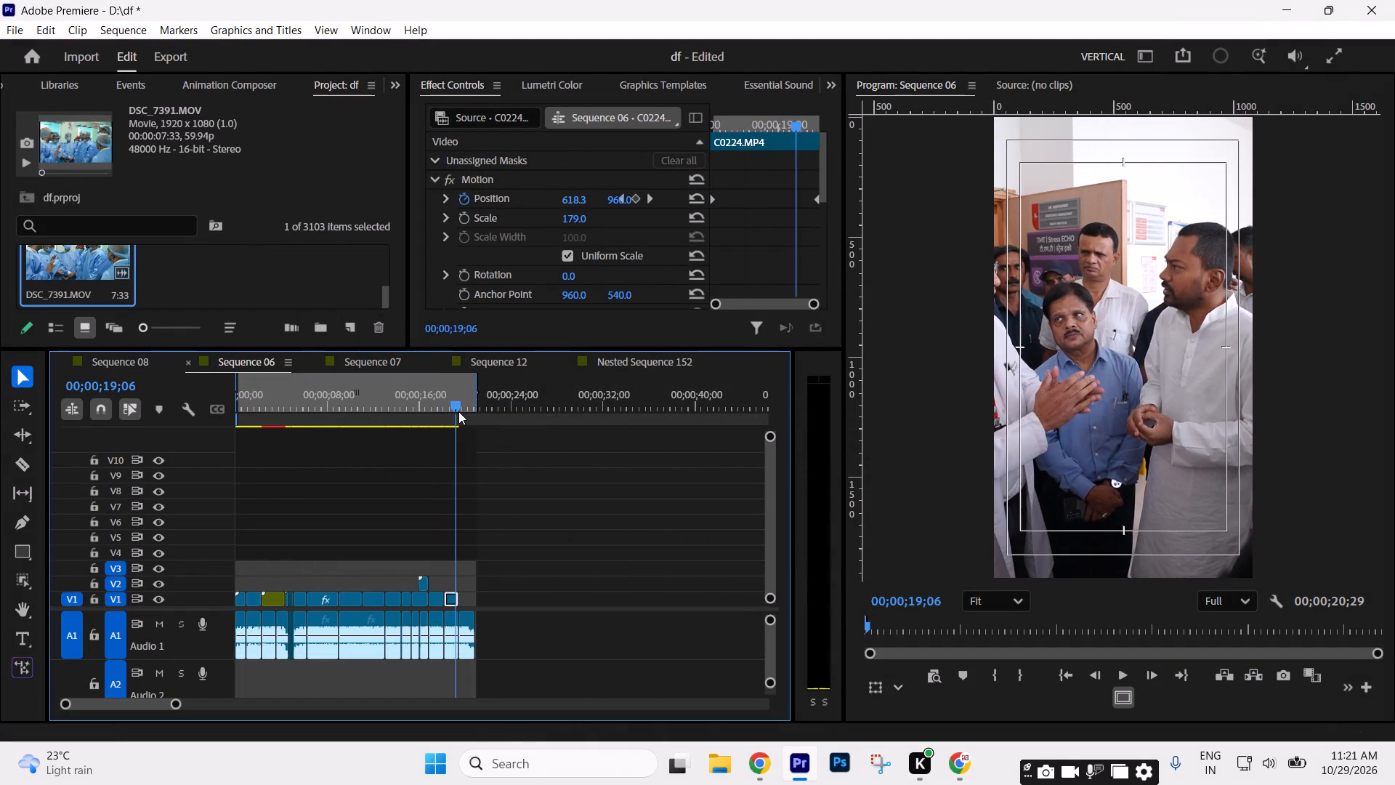
{"action": "left_click_drag", "start_coordinate": [458, 411], "coordinate": [422, 408]}
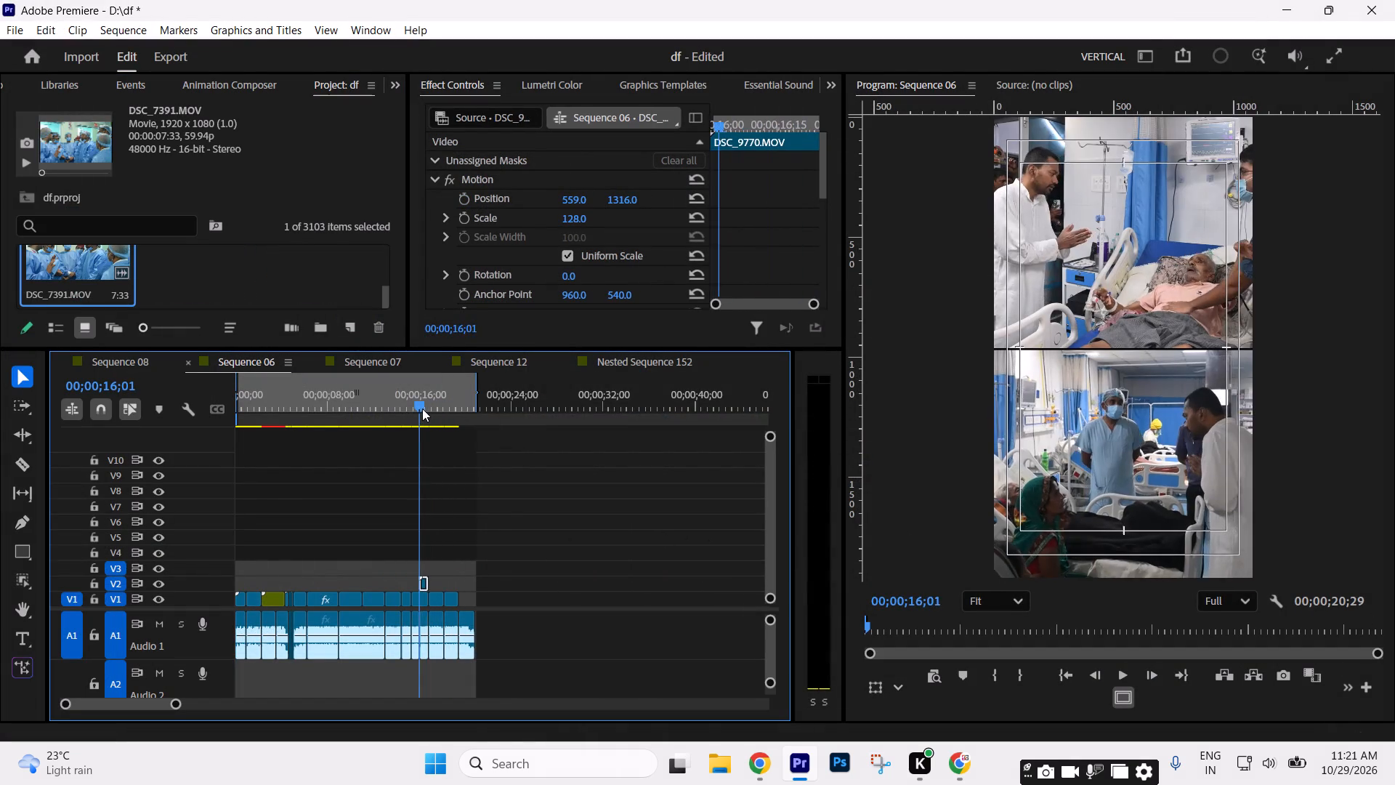
{"action": "left_click_drag", "start_coordinate": [422, 408], "coordinate": [405, 421]}
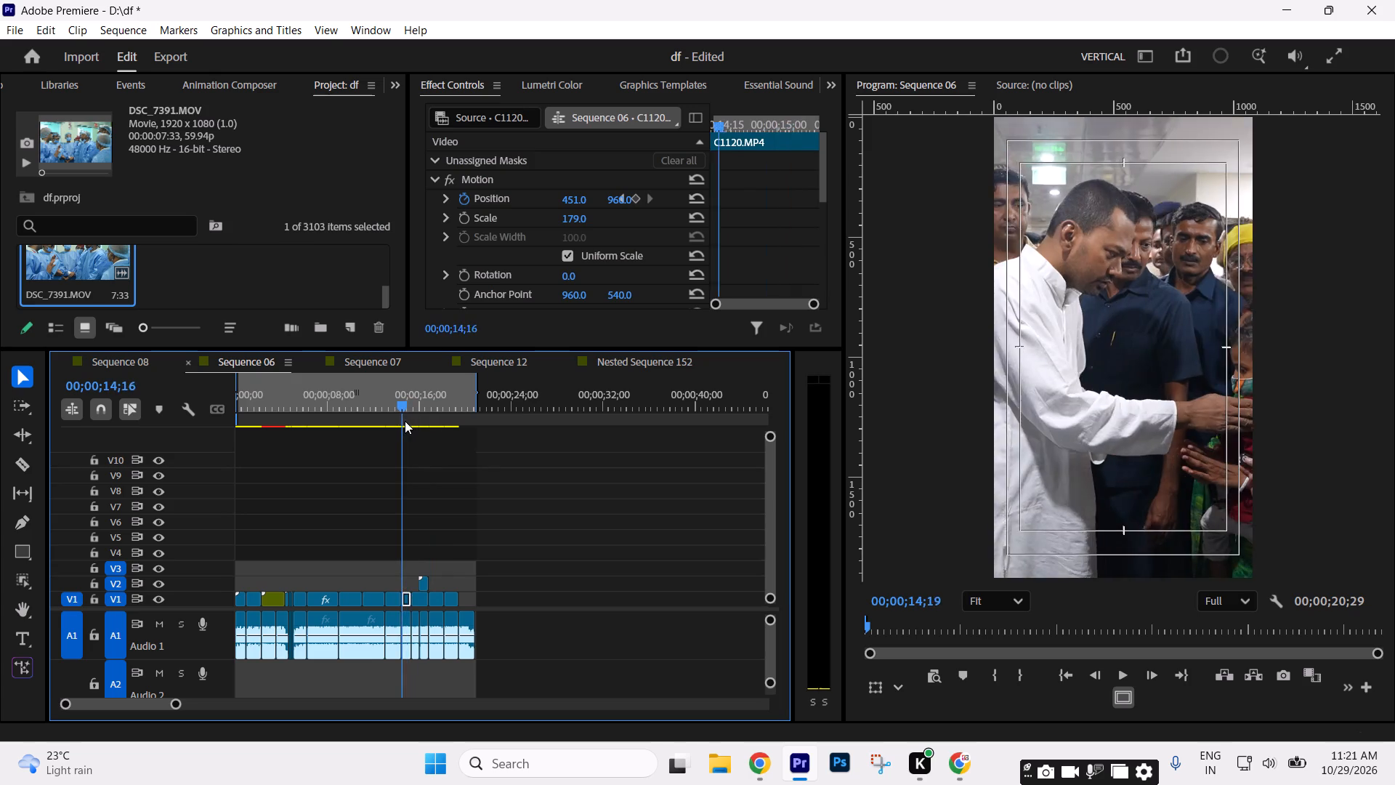
{"action": "left_click_drag", "start_coordinate": [405, 421], "coordinate": [411, 424]}
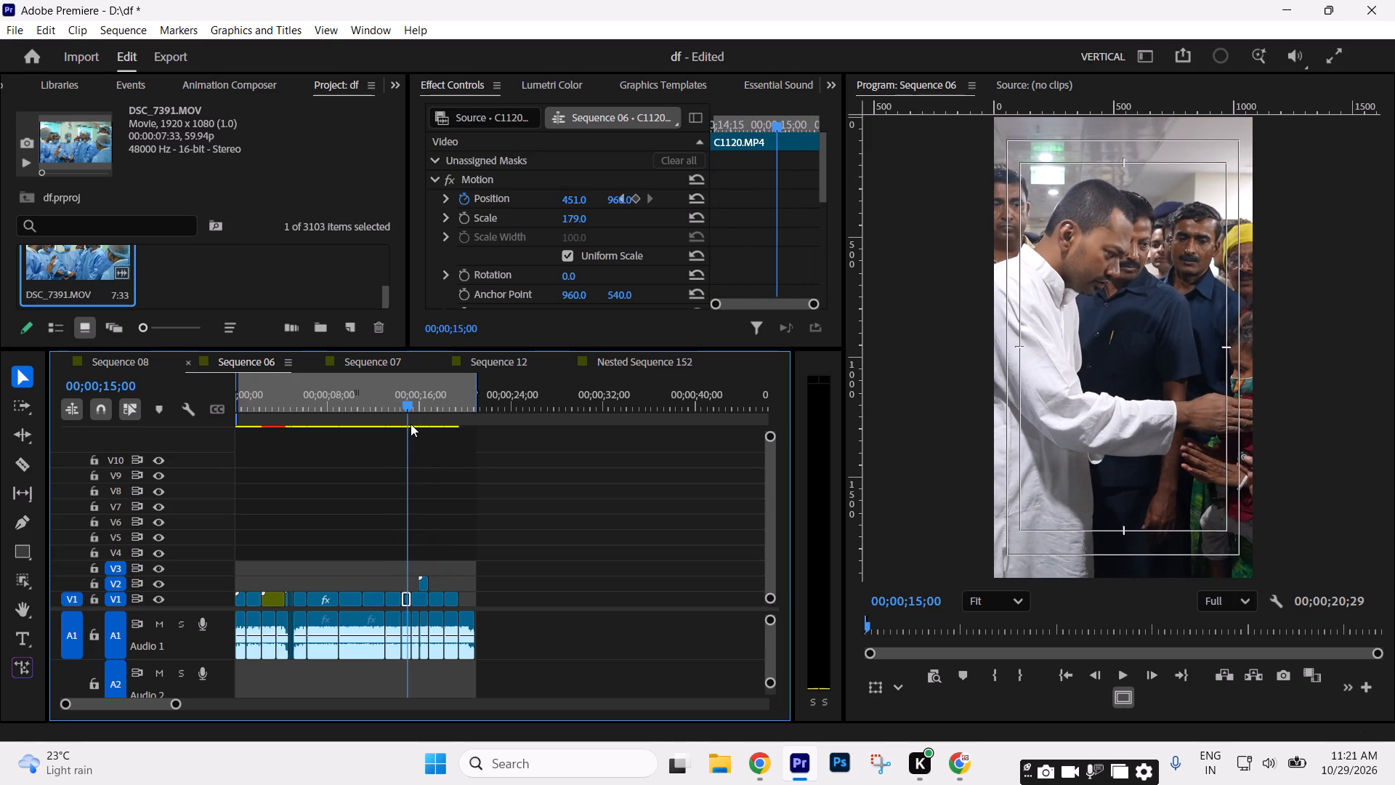
{"action": "left_click_drag", "start_coordinate": [411, 424], "coordinate": [436, 435]}
{"action": "left_click_drag", "start_coordinate": [501, 565], "coordinate": [440, 596]}
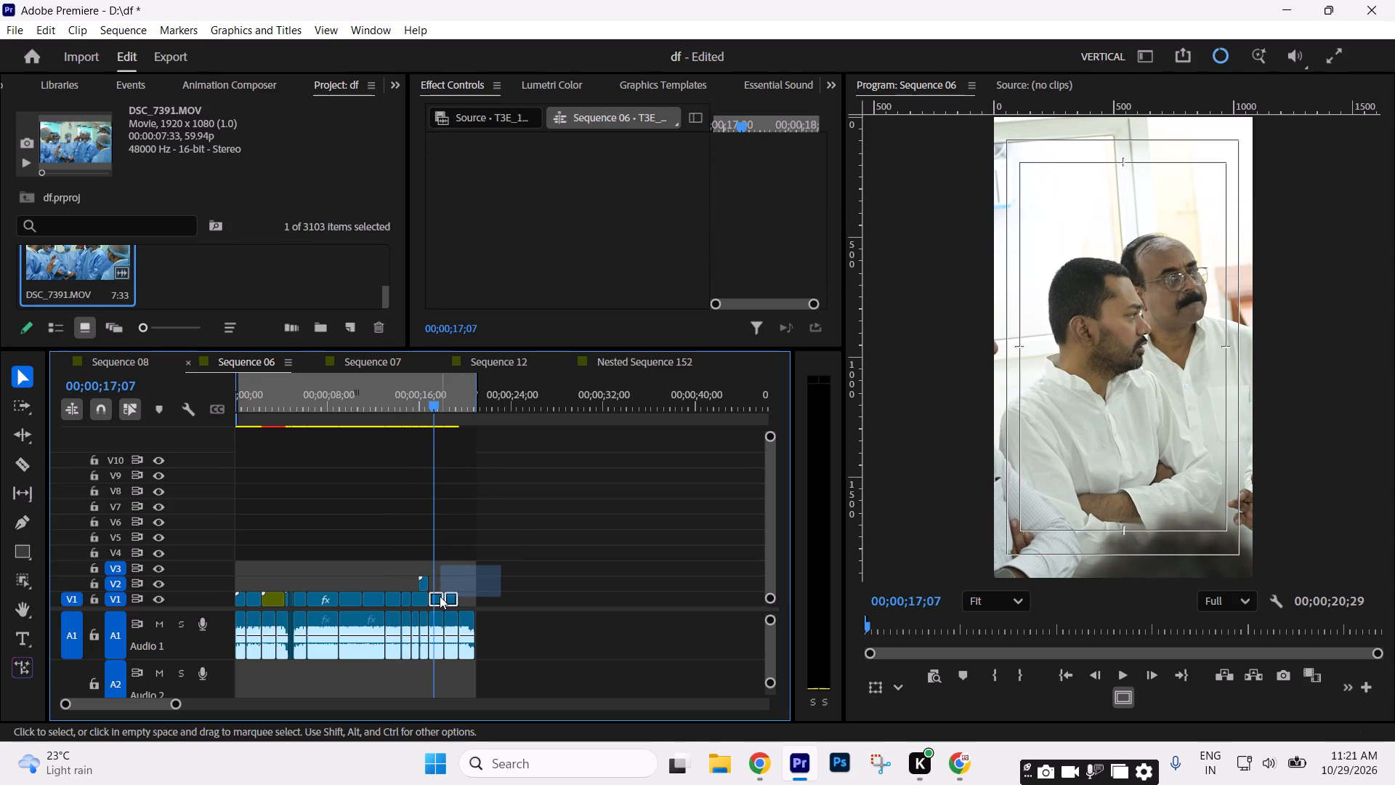
{"action": "left_click_drag", "start_coordinate": [440, 596], "coordinate": [457, 599]}
{"action": "left_click_drag", "start_coordinate": [463, 415], "coordinate": [469, 417]}
{"action": "key", "text": "ctrl+z"}
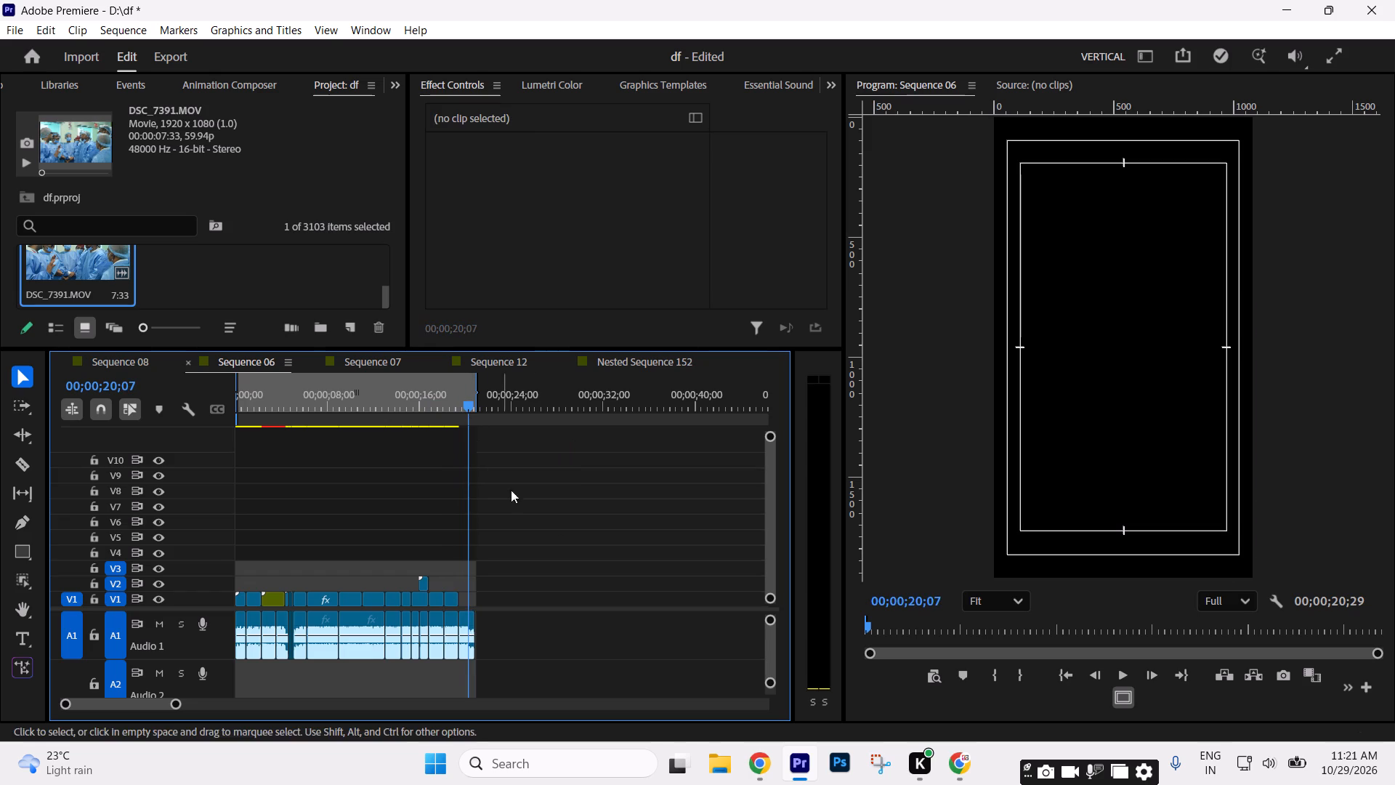
{"action": "left_click", "coordinate": [638, 562]}
Reopen the media import and look through the Nis folder again for another shot to fill the ending.
{"action": "double_click", "coordinate": [319, 282]}
{"action": "scroll", "coordinate": [336, 239], "scroll_direction": "down", "scroll_amount": 4}
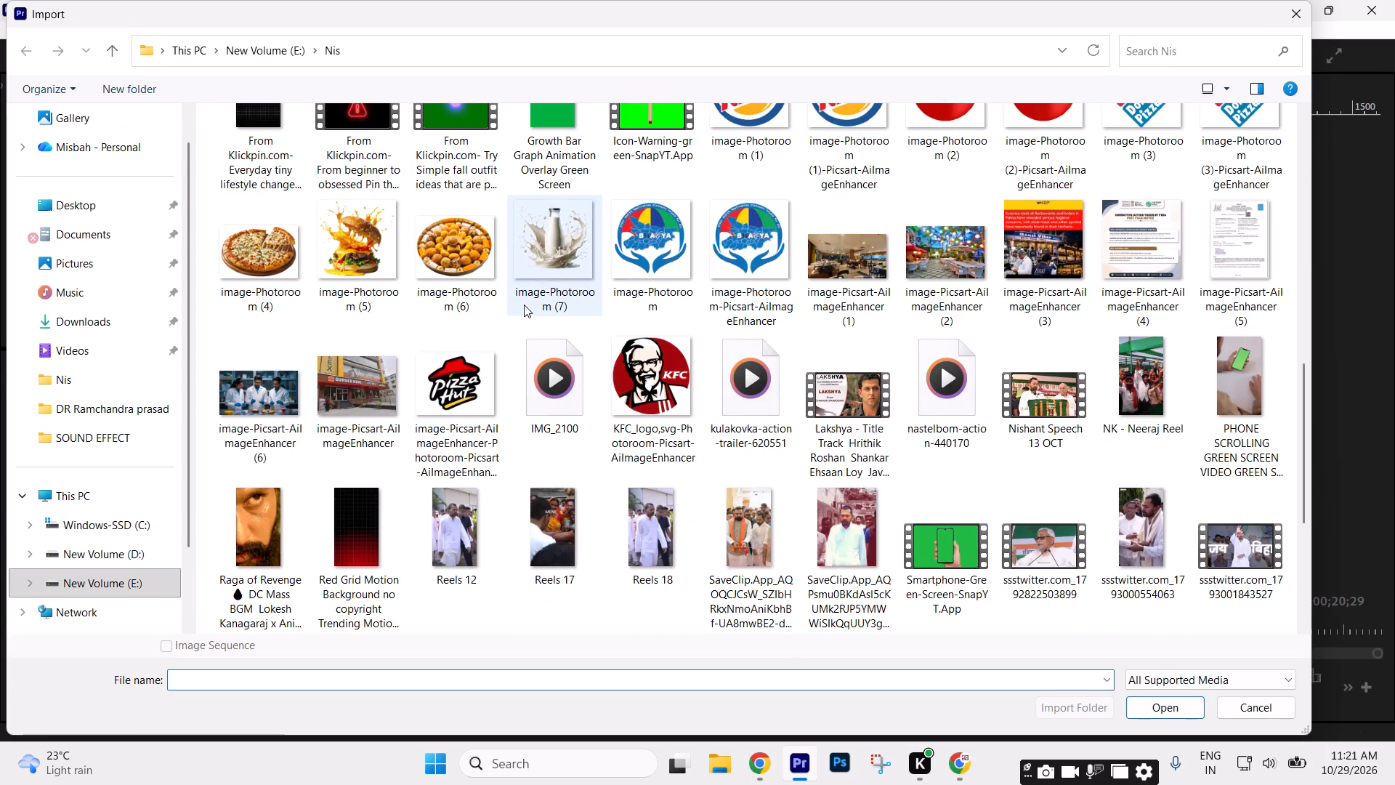
{"action": "scroll", "coordinate": [574, 327], "scroll_direction": "down", "scroll_amount": 4}
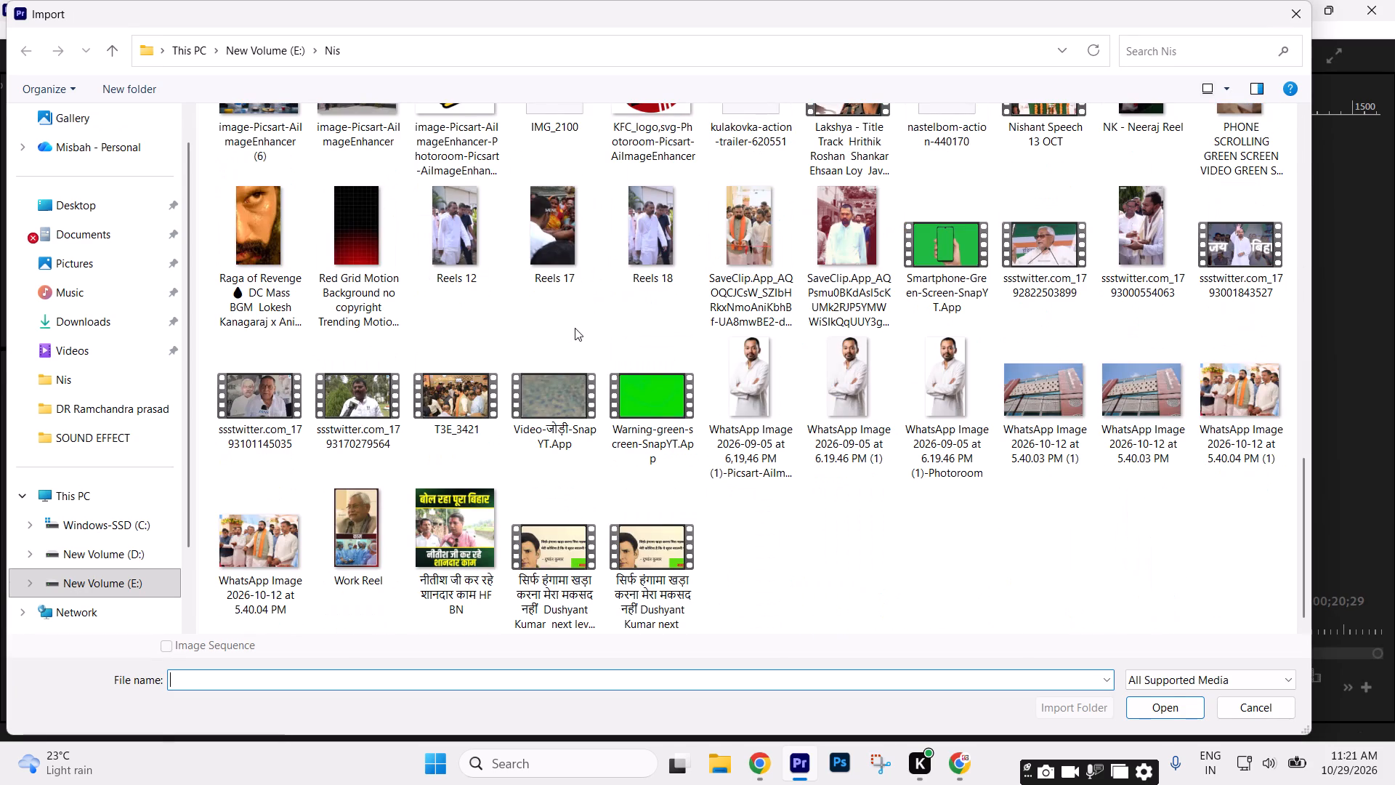
{"action": "scroll", "coordinate": [578, 328], "scroll_direction": "up", "scroll_amount": 4}
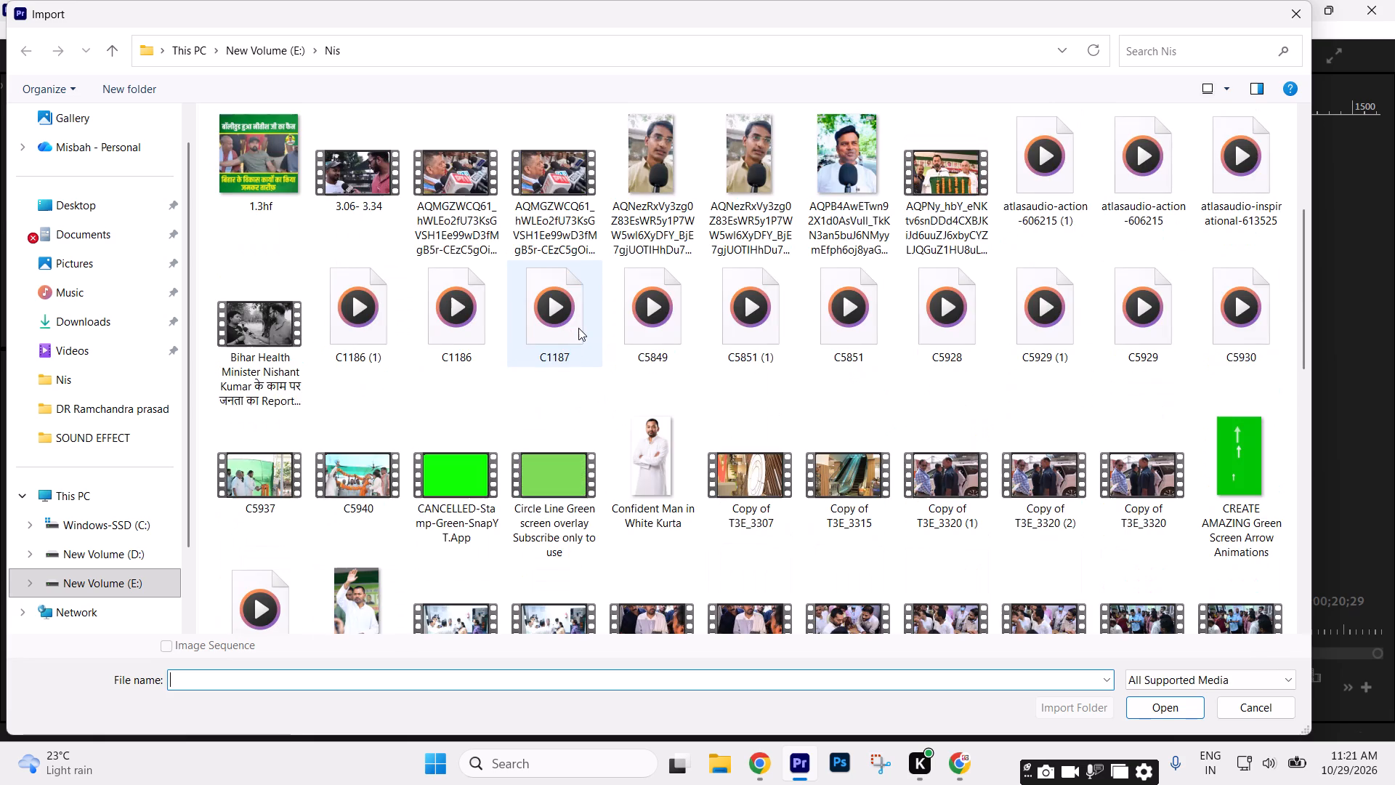
{"action": "scroll", "coordinate": [578, 328], "scroll_direction": "up", "scroll_amount": 4}
{"action": "scroll", "coordinate": [1046, 325], "scroll_direction": "down", "scroll_amount": 2}
{"action": "scroll", "coordinate": [969, 350], "scroll_direction": "up", "scroll_amount": 1}
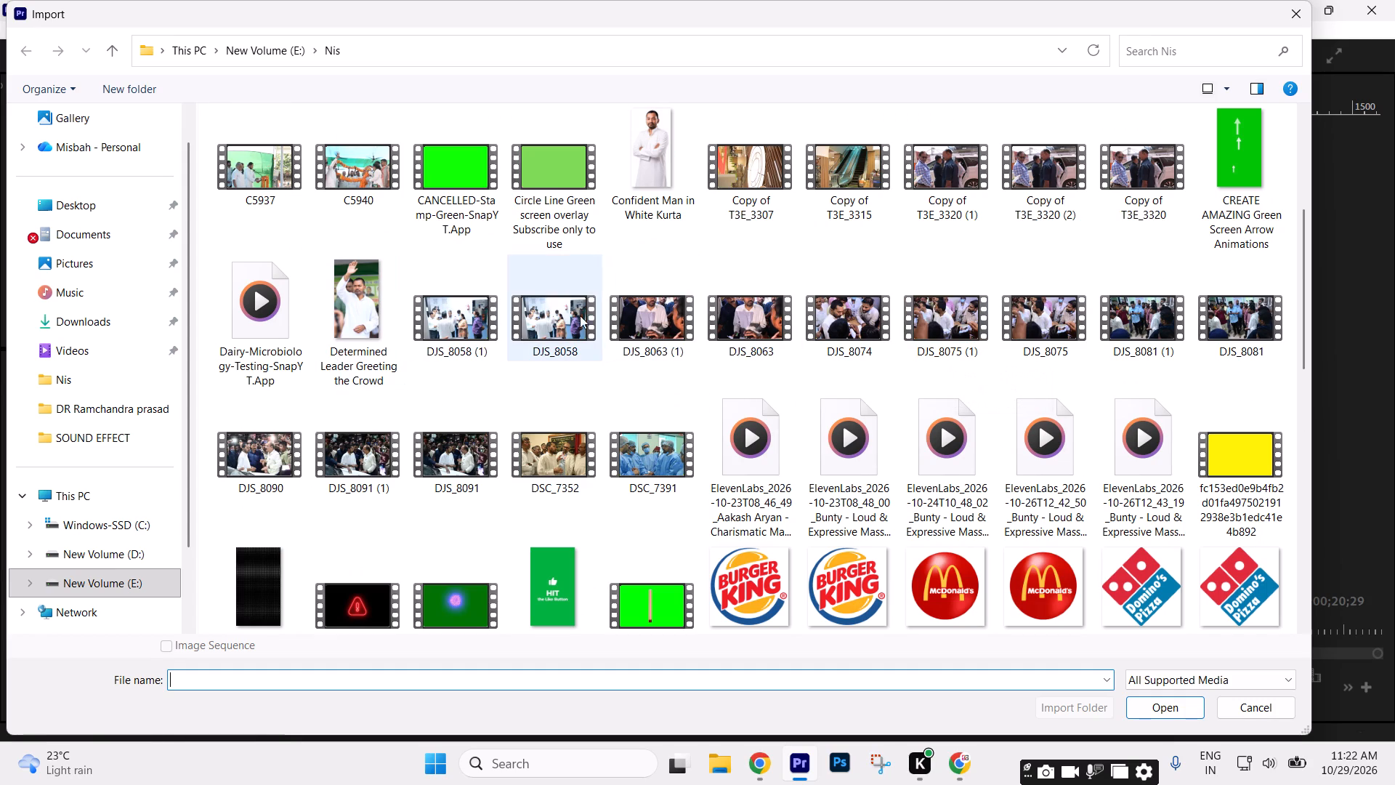
{"action": "left_click", "coordinate": [482, 319]}
{"action": "scroll", "coordinate": [1080, 320], "scroll_direction": "up", "scroll_amount": 3}
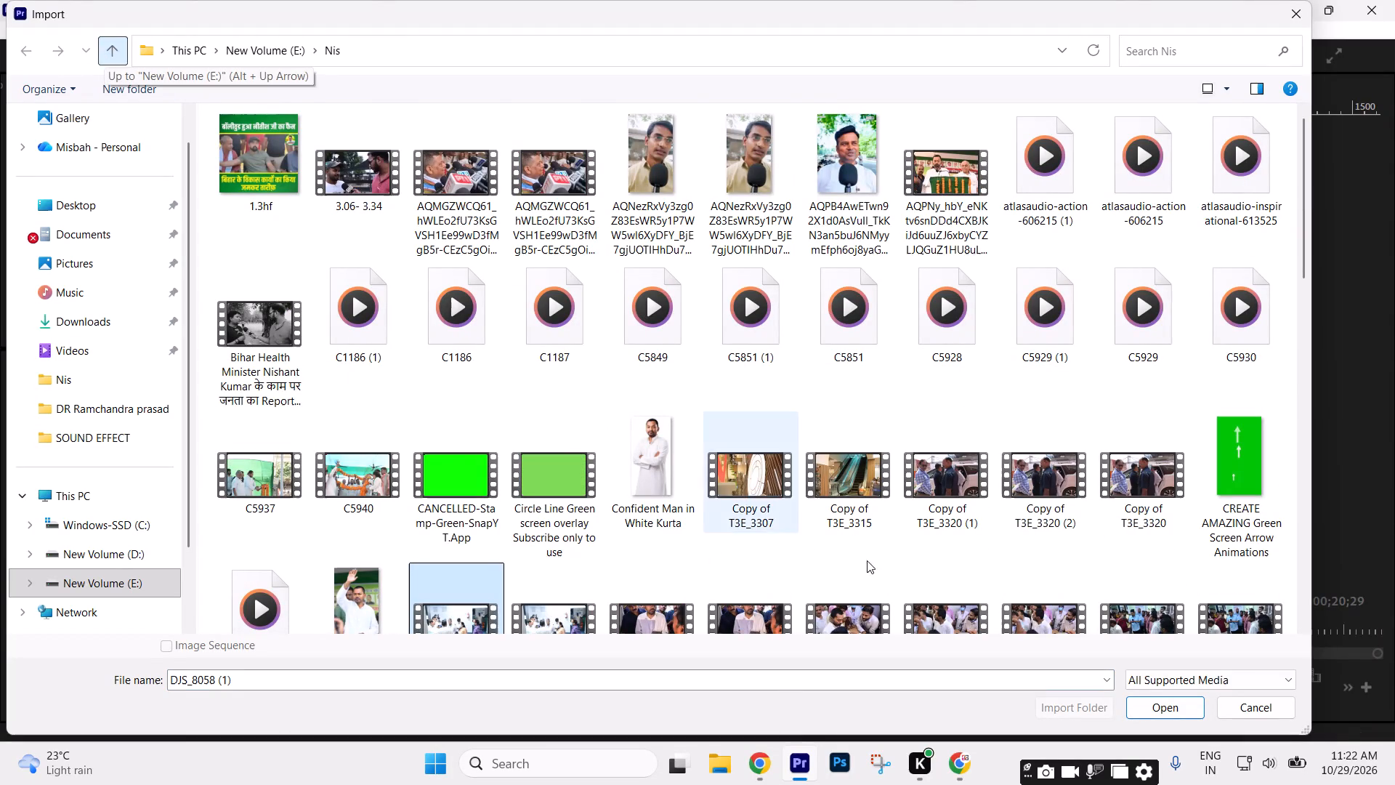
{"action": "scroll", "coordinate": [887, 500], "scroll_direction": "down", "scroll_amount": 5}
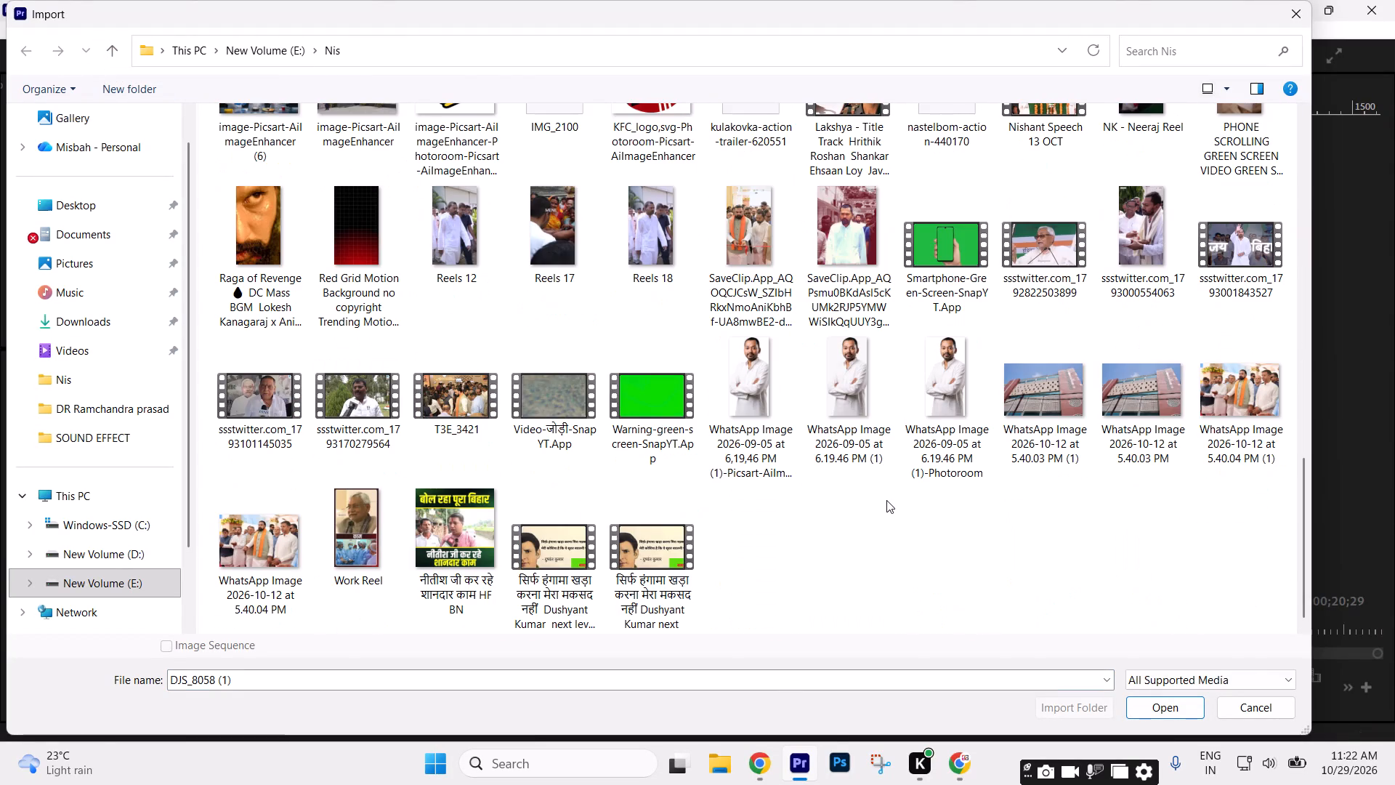
Look through the dvzc folder on New Volume (E:) for another hospital-visit clip to use in the ending.
{"action": "left_click", "coordinate": [153, 553]}
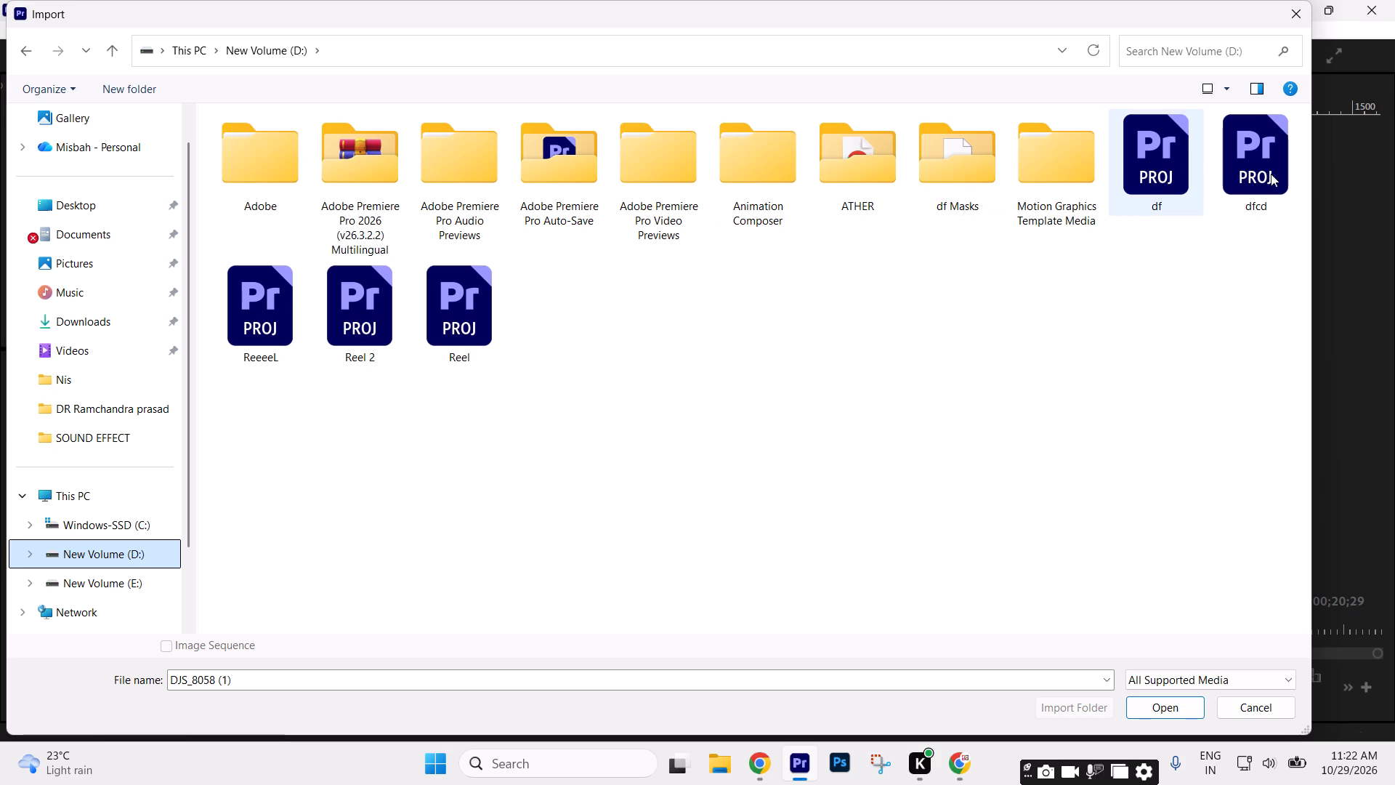
{"action": "left_click", "coordinate": [95, 586]}
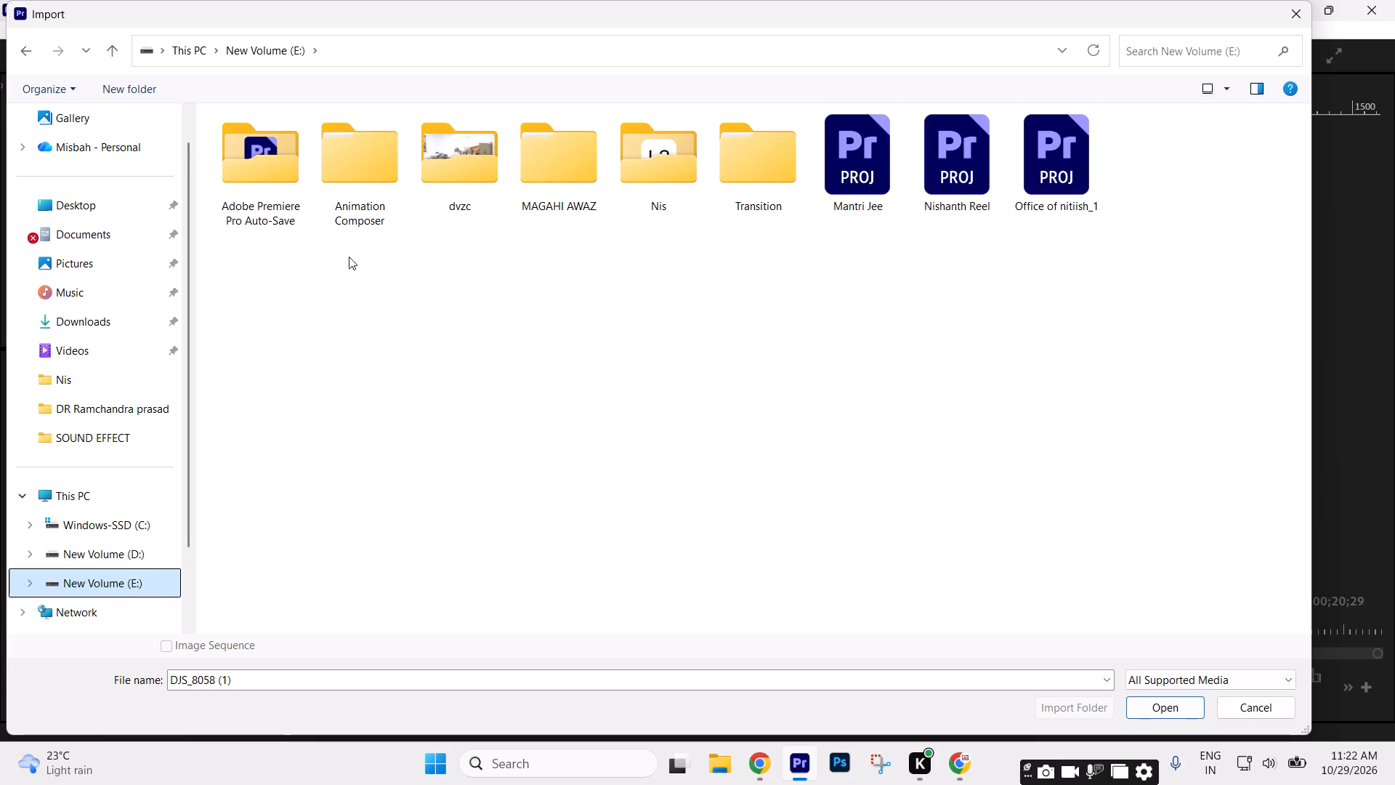
{"action": "double_click", "coordinate": [424, 177]}
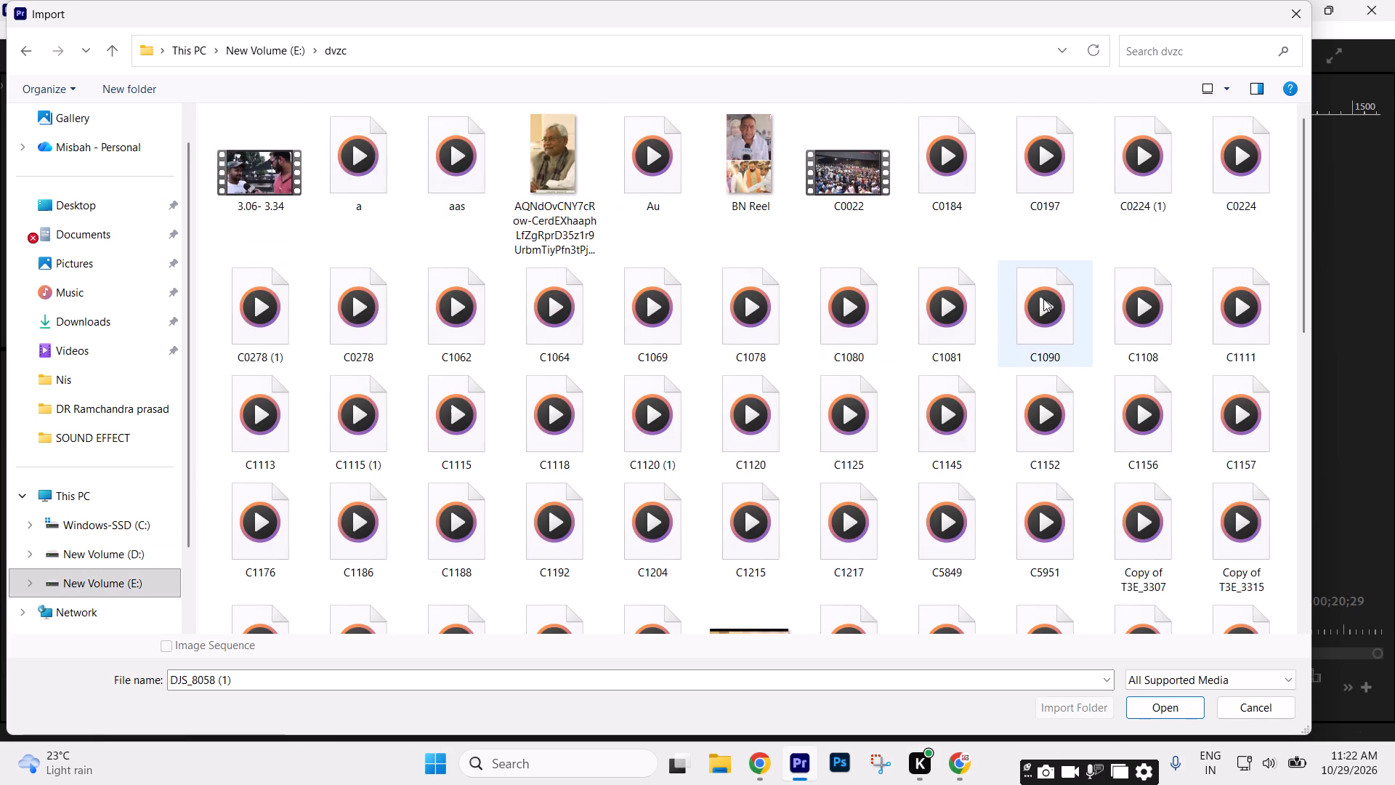
{"action": "scroll", "coordinate": [1043, 299], "scroll_direction": "down", "scroll_amount": 4}
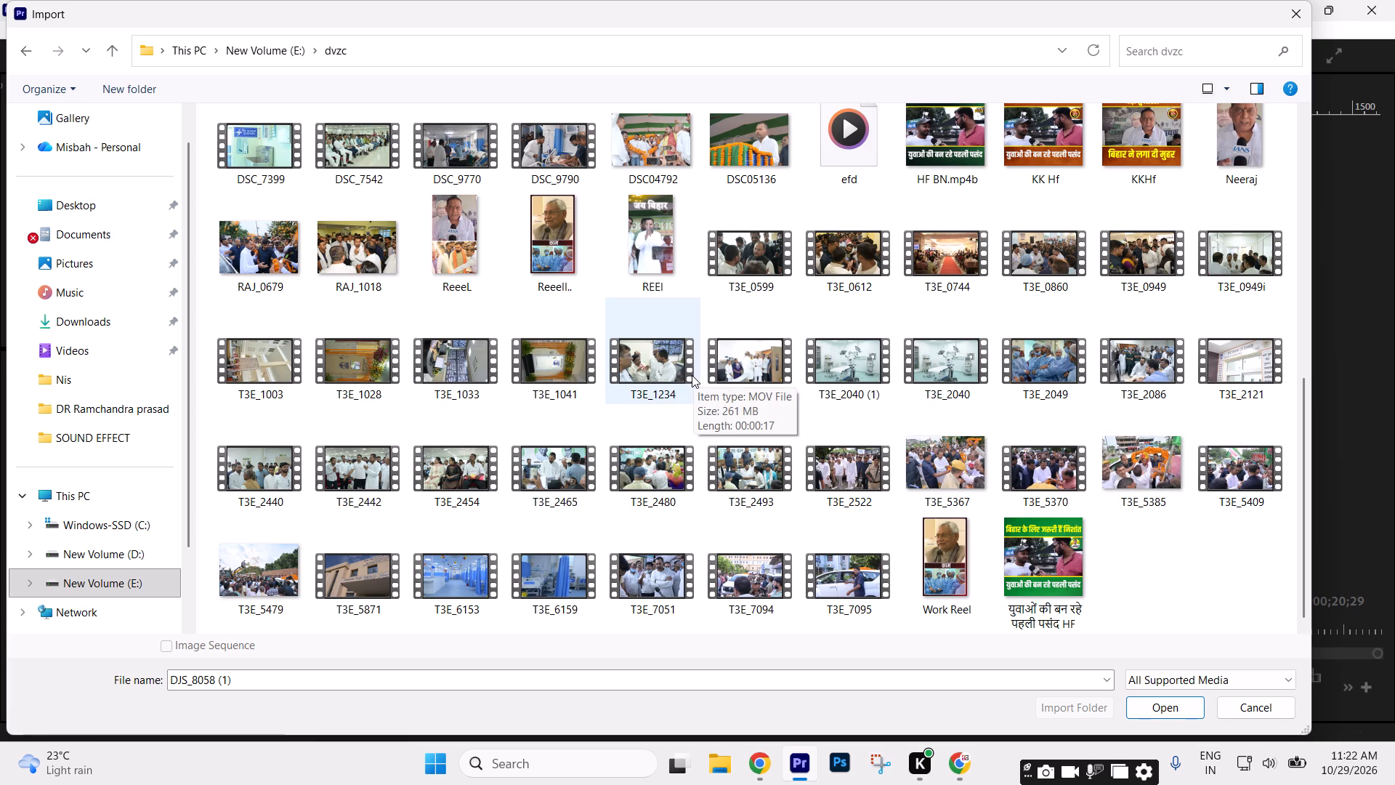
{"action": "scroll", "coordinate": [691, 375], "scroll_direction": "up", "scroll_amount": 1}
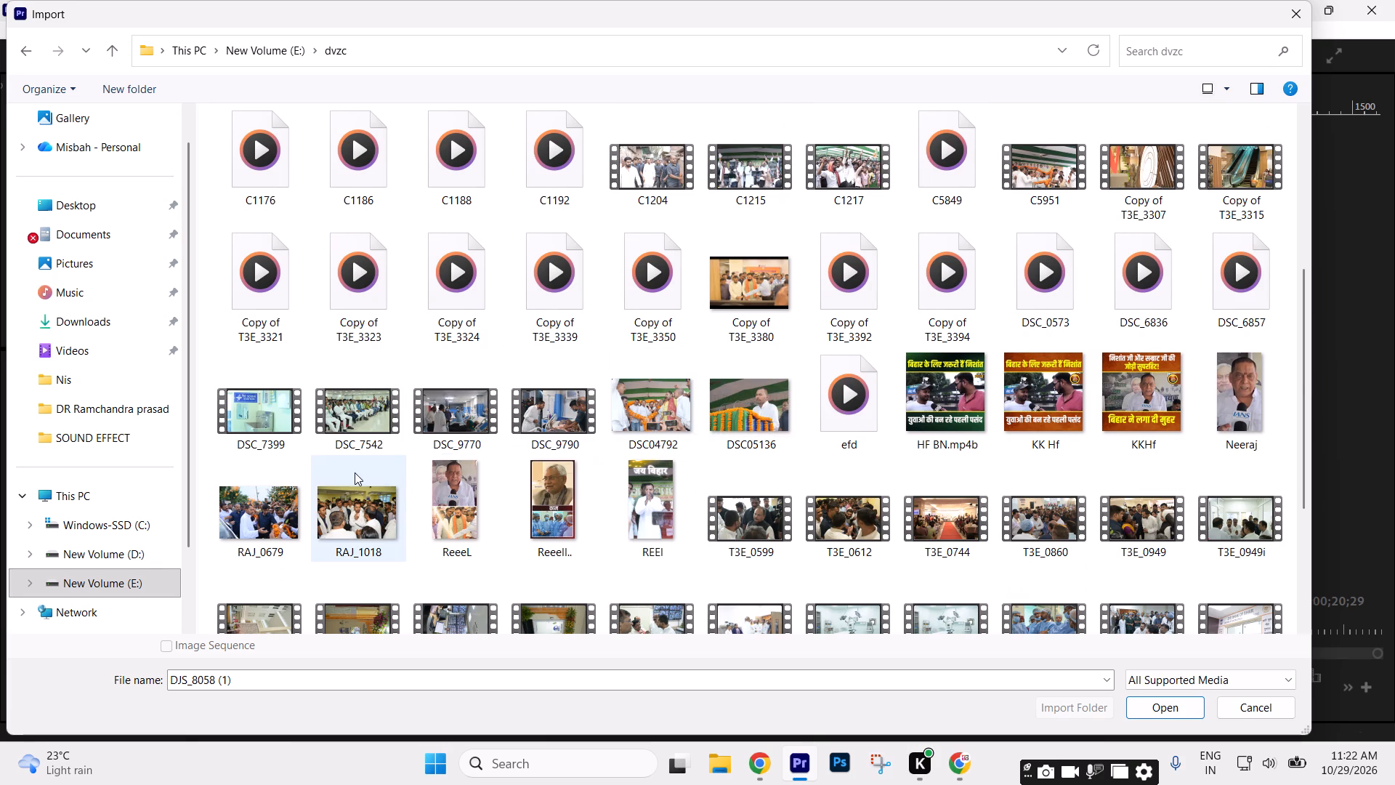
{"action": "scroll", "coordinate": [1099, 377], "scroll_direction": "up", "scroll_amount": 1}
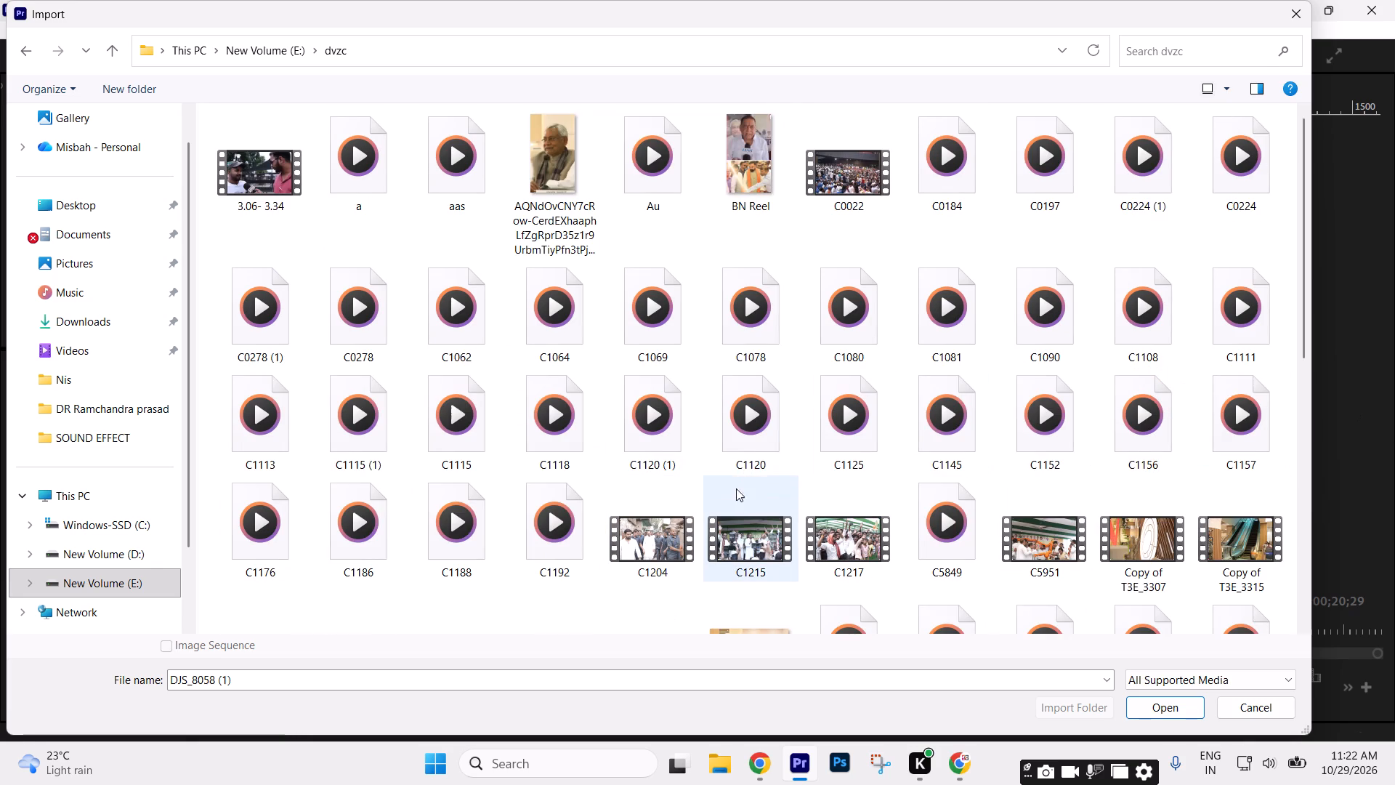
{"action": "scroll", "coordinate": [740, 500], "scroll_direction": "up", "scroll_amount": 2}
{"action": "scroll", "coordinate": [1267, 571], "scroll_direction": "down", "scroll_amount": 1}
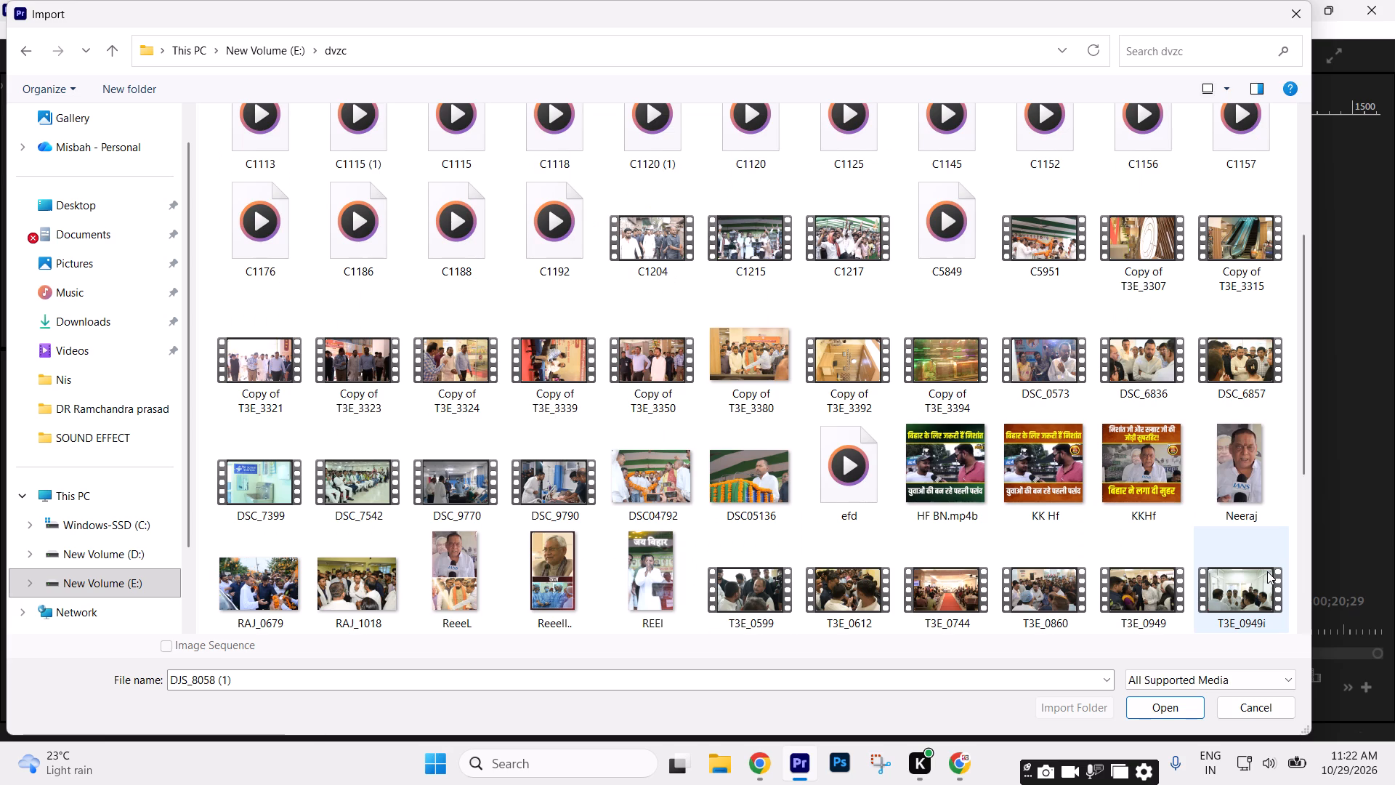
{"action": "left_click", "coordinate": [1037, 366]}
{"action": "left_click", "coordinate": [1147, 358]}
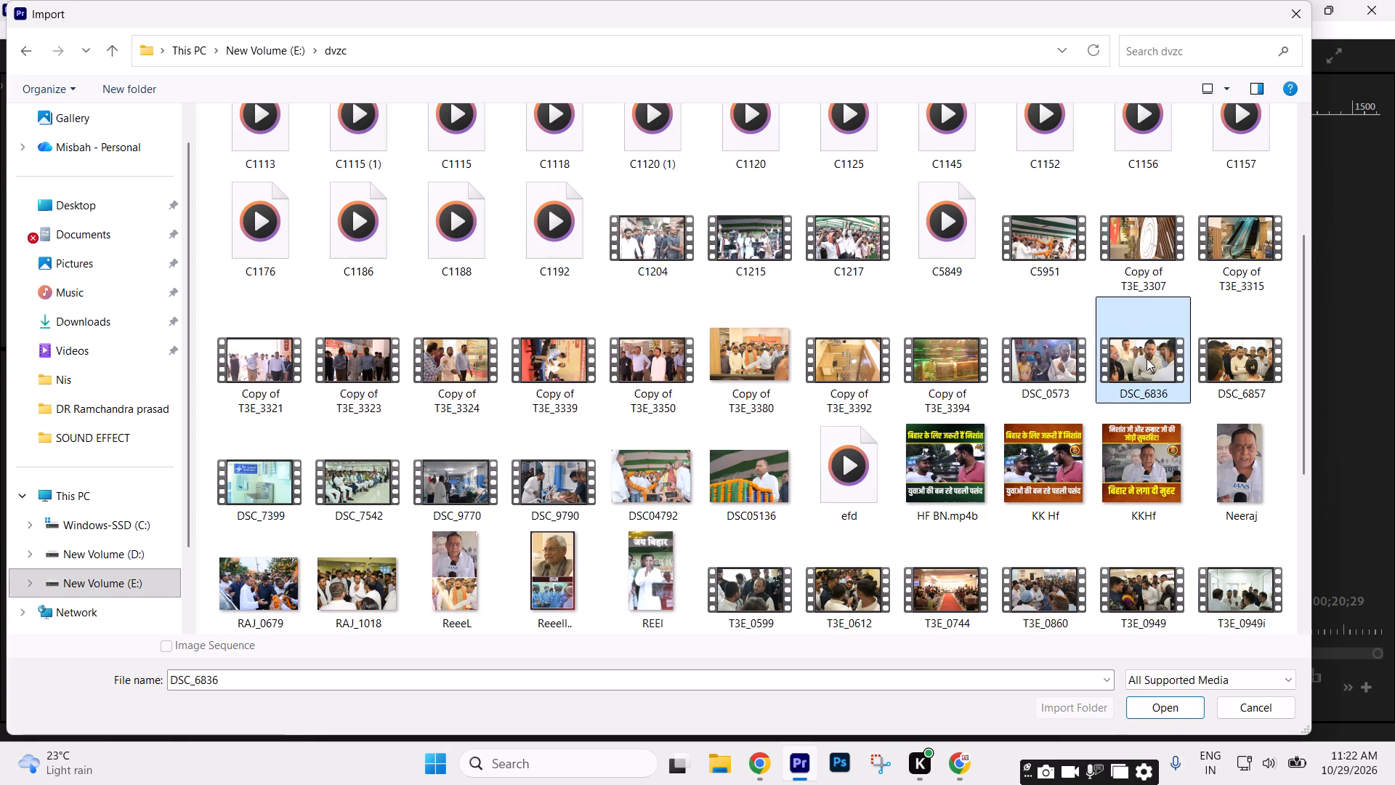
{"action": "left_click", "coordinate": [1258, 359]}
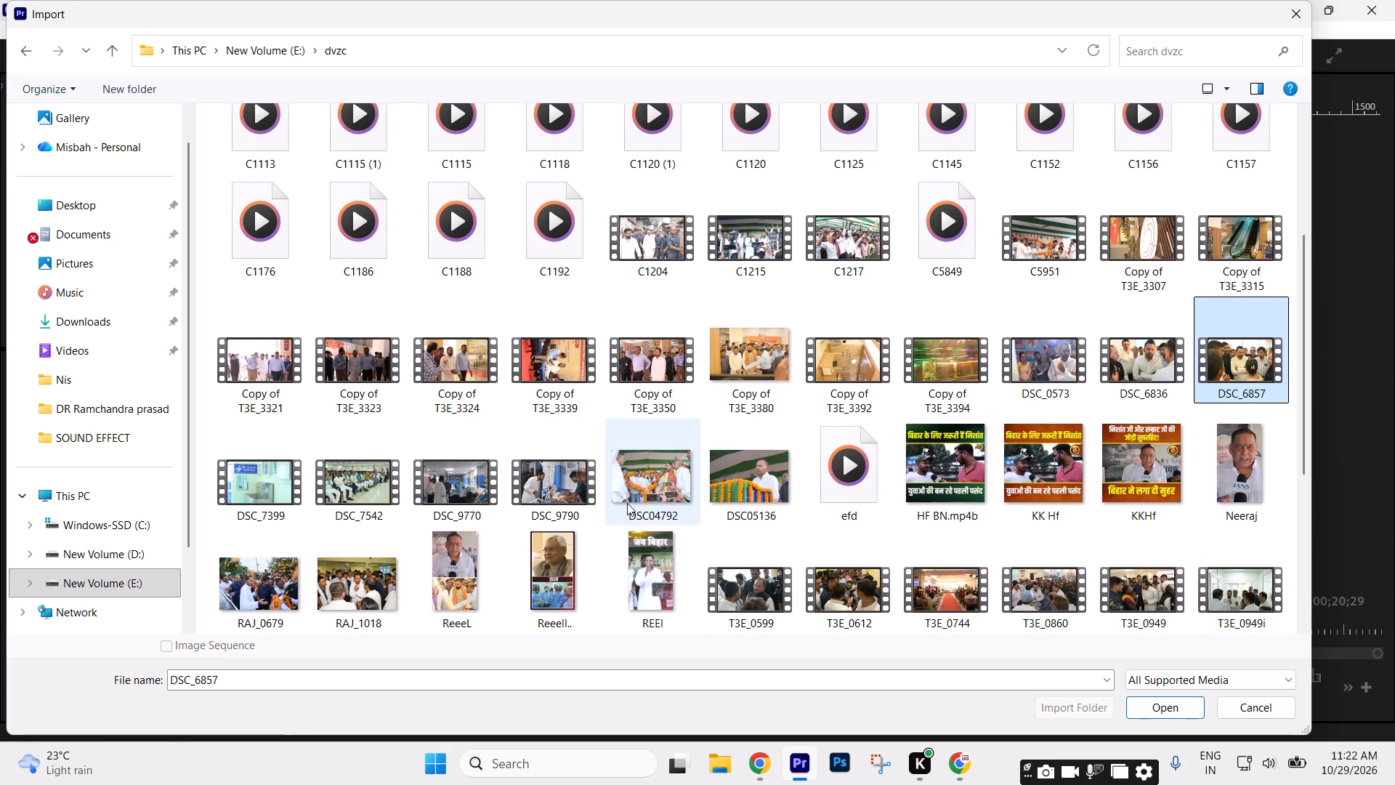
{"action": "left_click", "coordinate": [542, 501]}
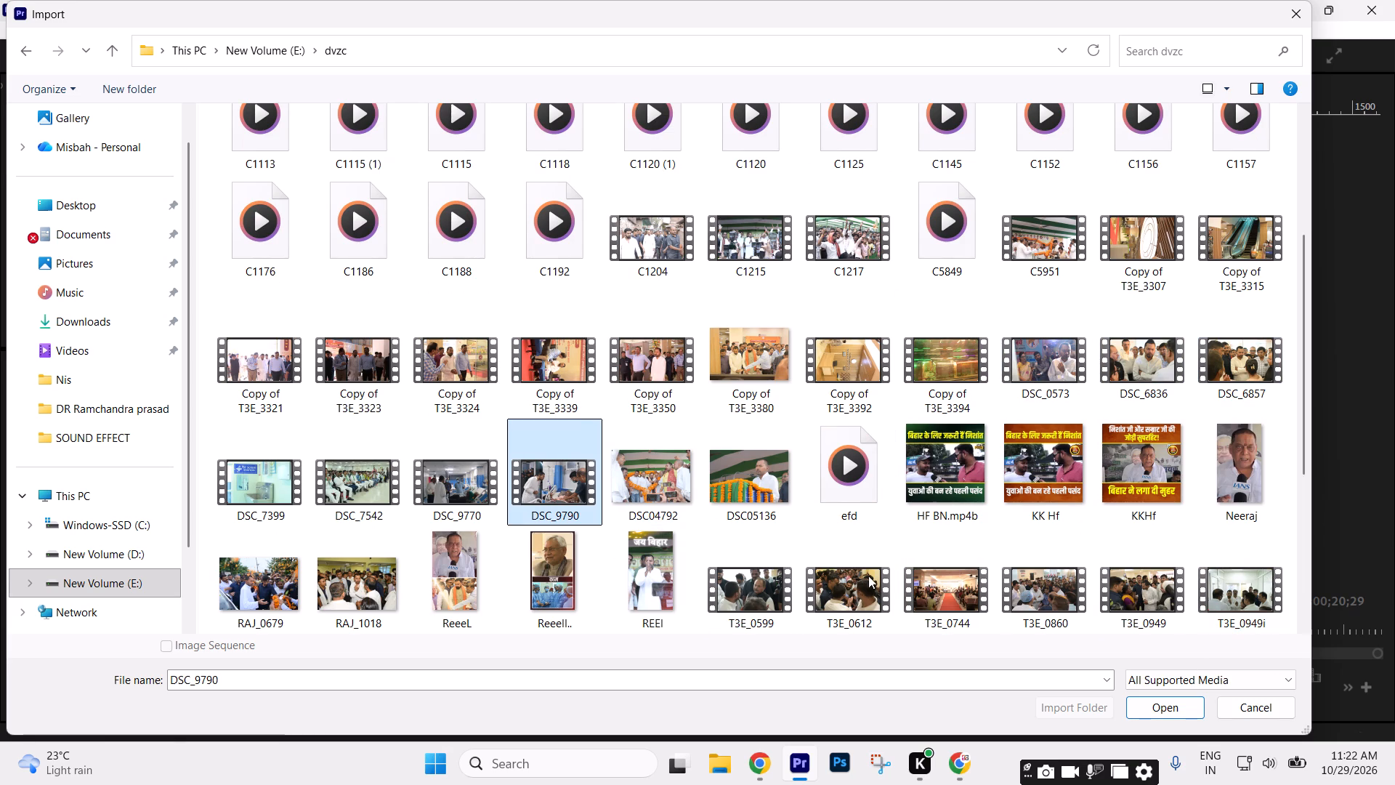
{"action": "left_click", "coordinate": [850, 576]}
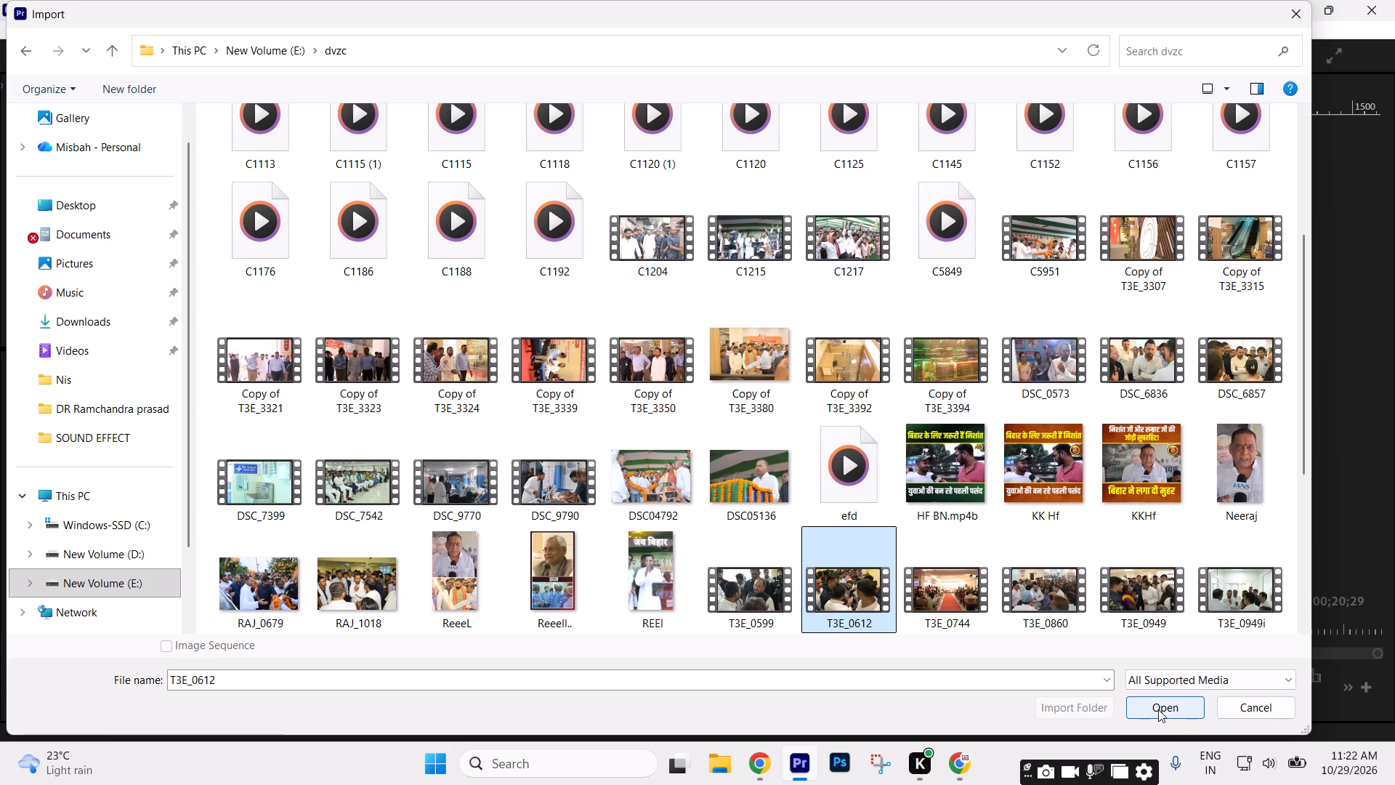
{"action": "scroll", "coordinate": [749, 486], "scroll_direction": "up", "scroll_amount": 1}
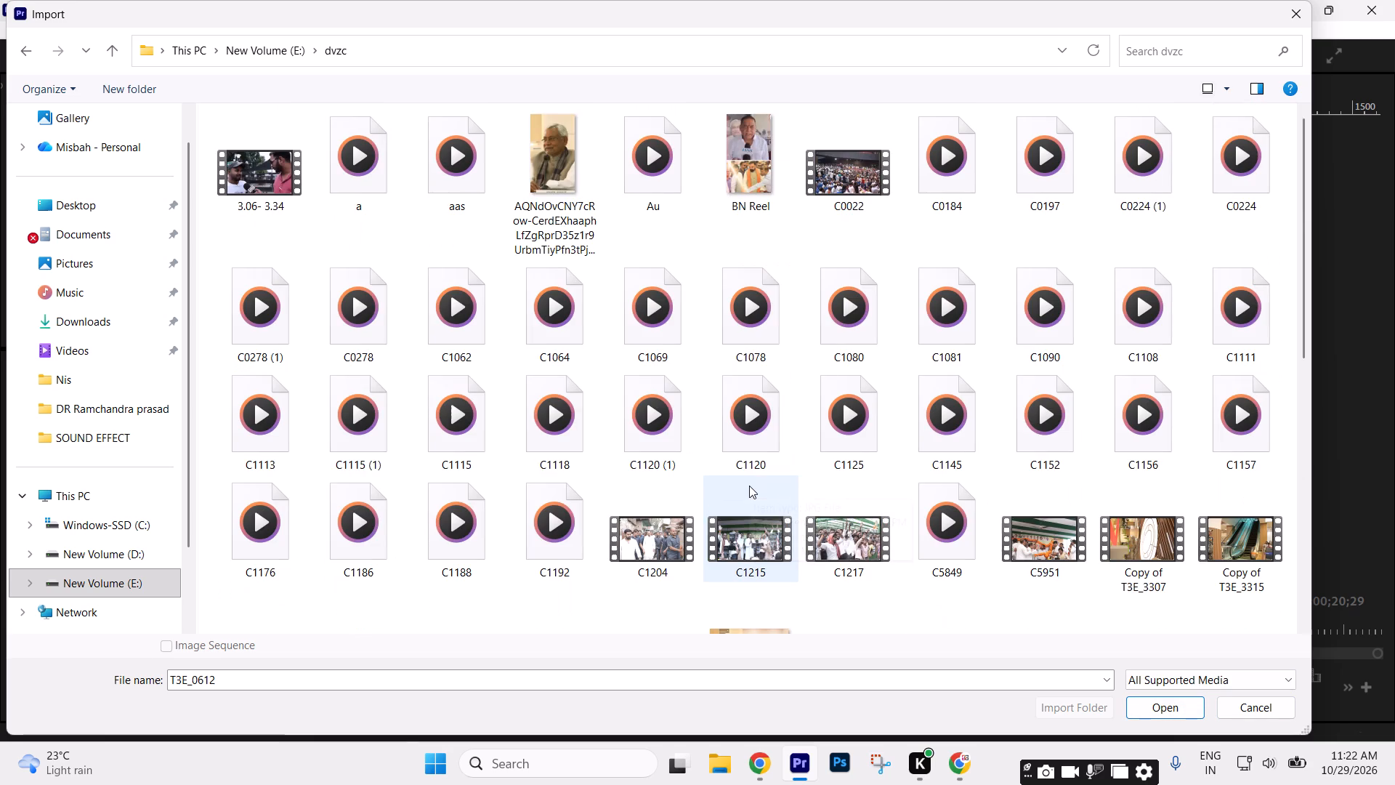
{"action": "scroll", "coordinate": [749, 486], "scroll_direction": "up", "scroll_amount": 1}
{"action": "scroll", "coordinate": [749, 486], "scroll_direction": "down", "scroll_amount": 1}
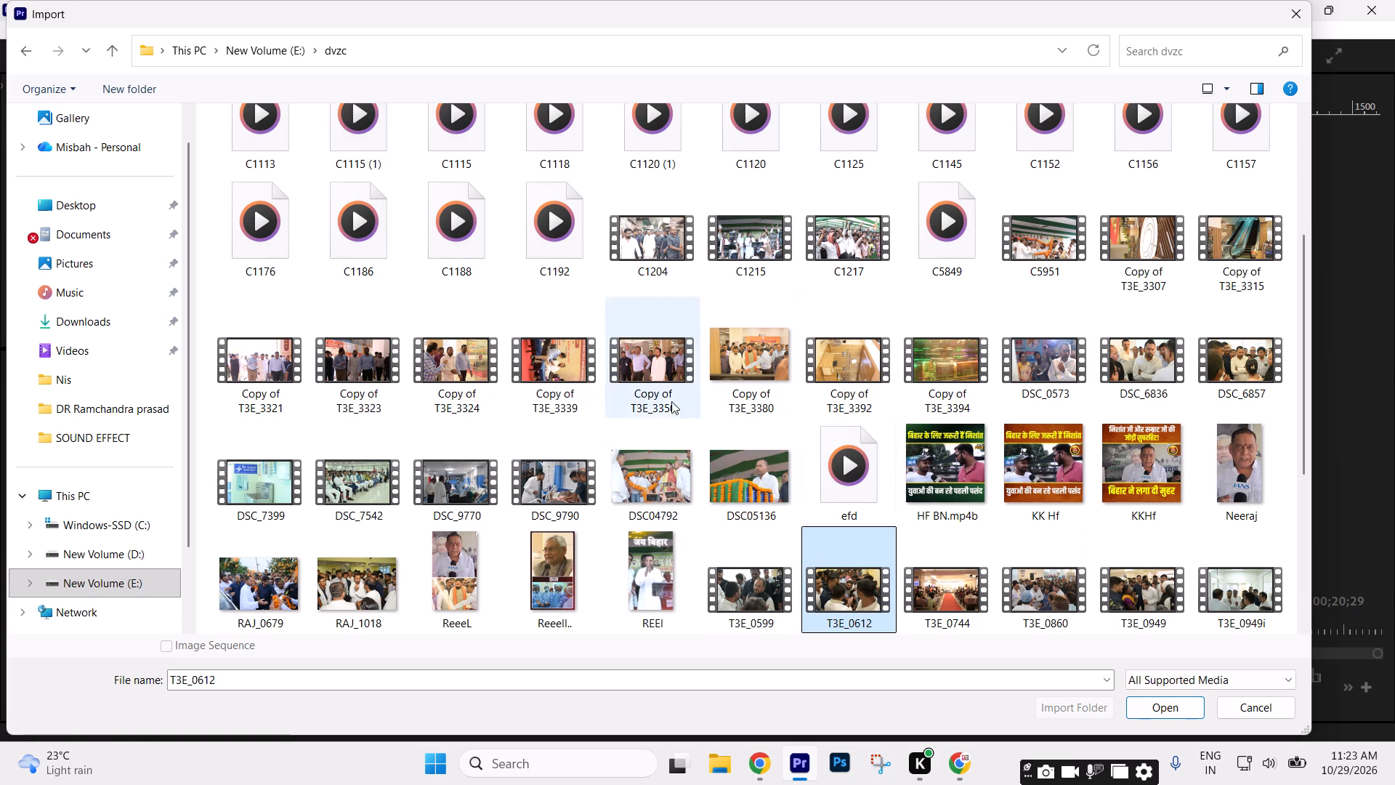
{"action": "left_click", "coordinate": [1038, 585]}
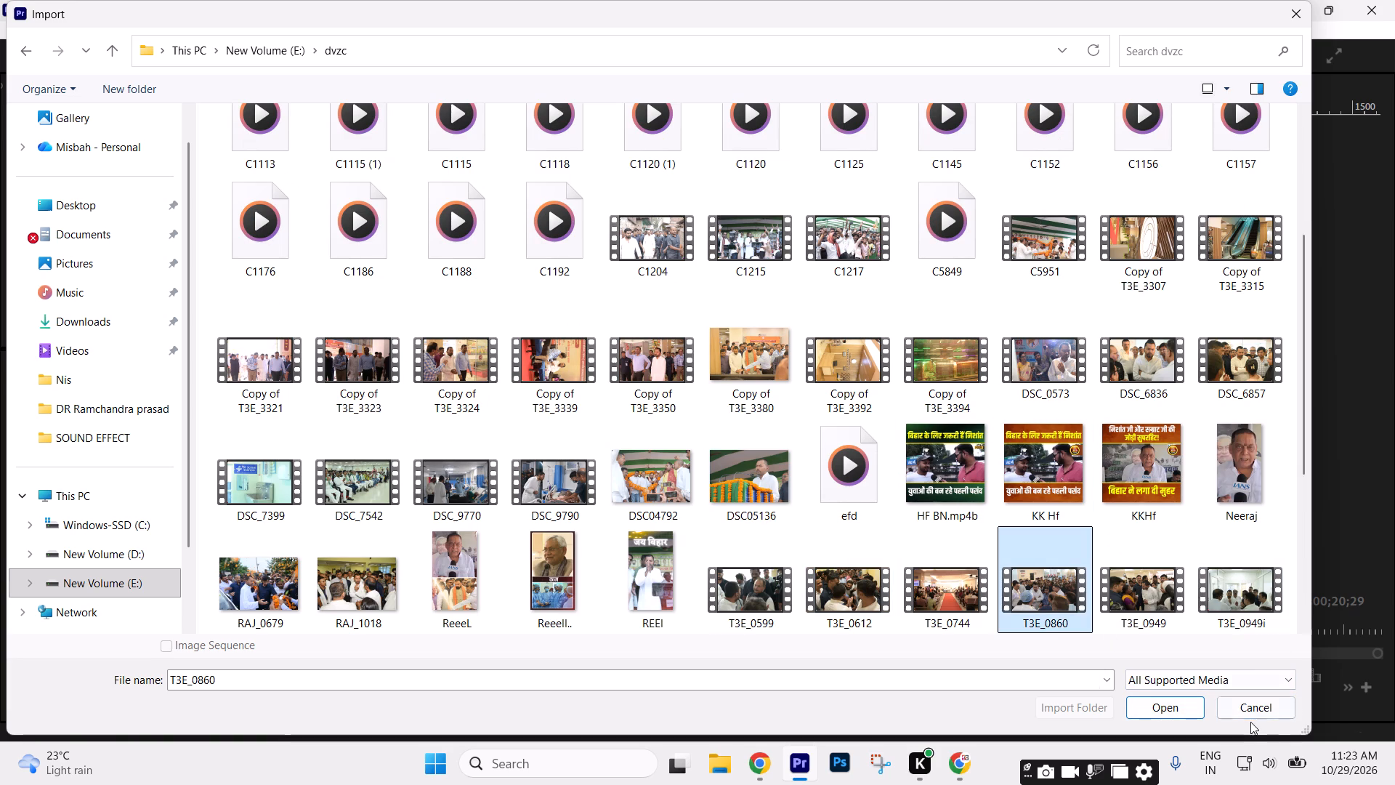
Import the T3E_0949i clip of the group in white inside the hospital room from the dvzc folder.
{"action": "left_click", "coordinate": [1250, 611]}
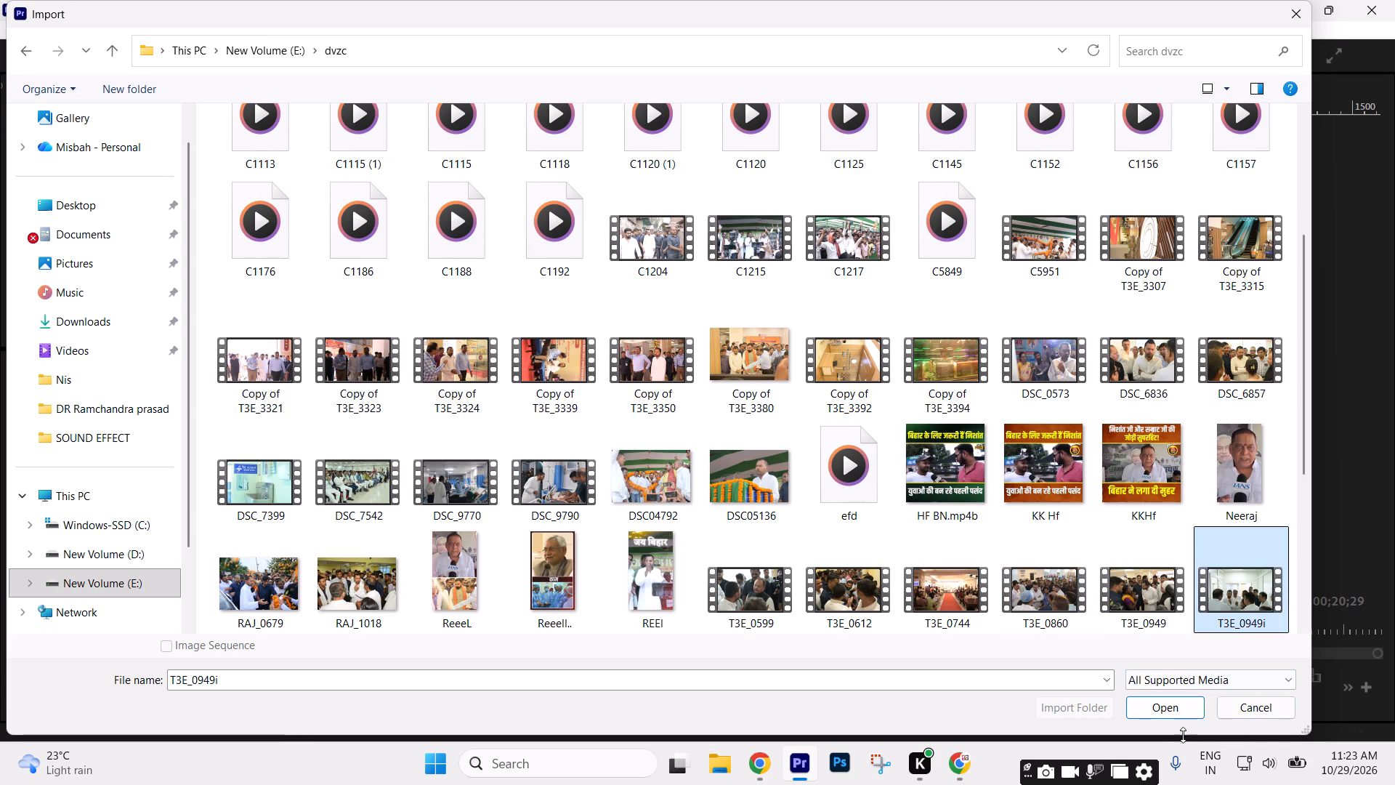
{"action": "left_click", "coordinate": [1152, 714]}
Place T3E_0949I on V1 in the empty area after the edit, at about 00;00;28, and scrub through it for a usable moment.
{"action": "left_click_drag", "start_coordinate": [204, 293], "coordinate": [347, 363]}
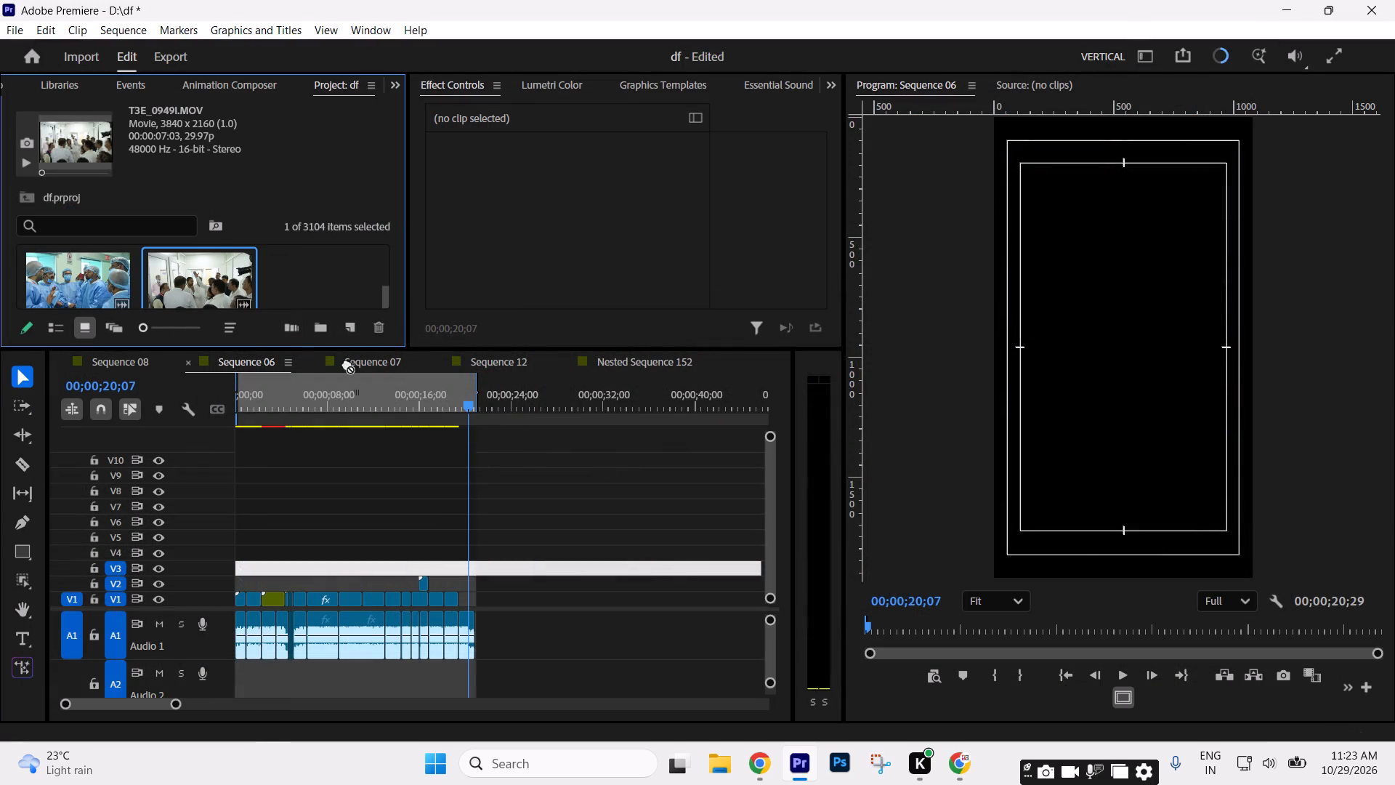
{"action": "left_click_drag", "start_coordinate": [347, 363], "coordinate": [559, 593]}
{"action": "left_click_drag", "start_coordinate": [551, 414], "coordinate": [586, 419]}
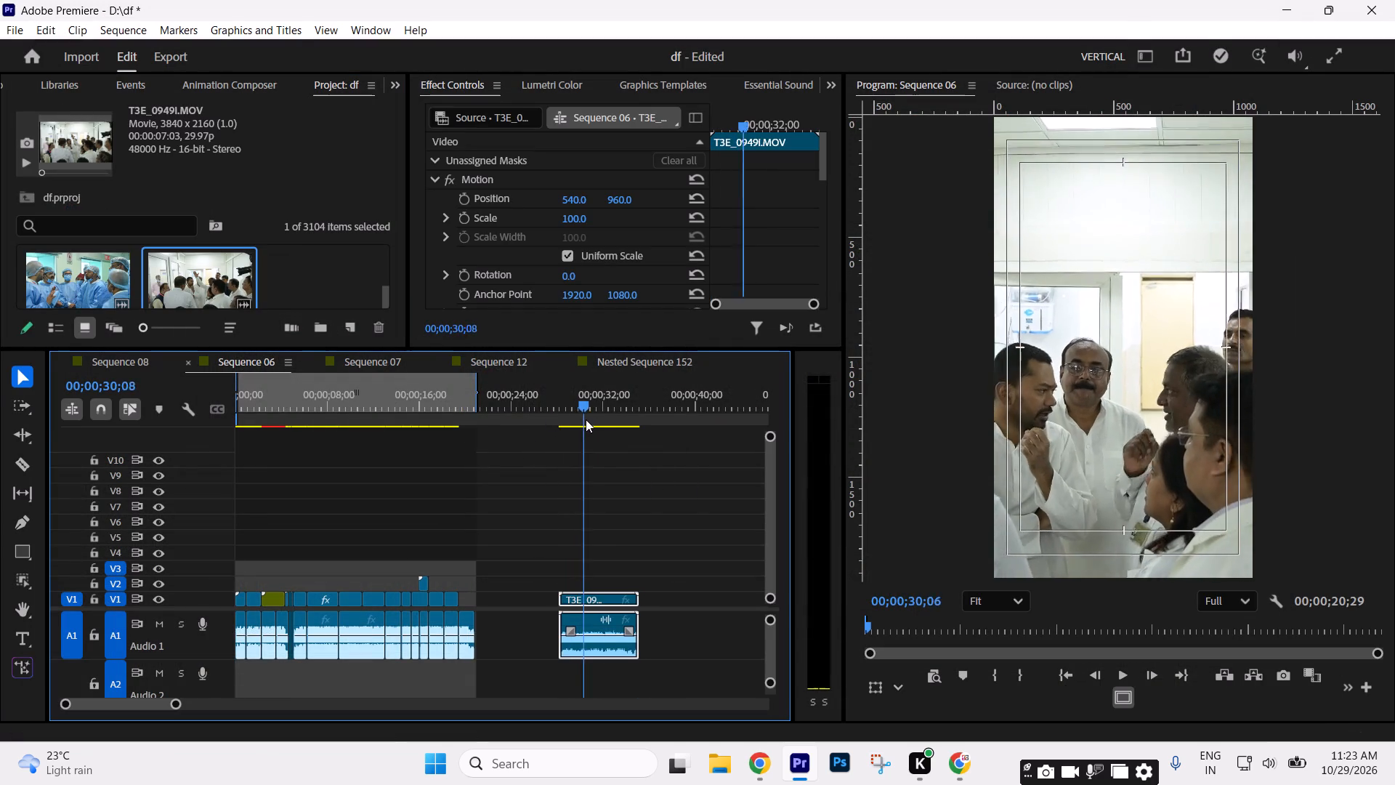
{"action": "left_click_drag", "start_coordinate": [586, 419], "coordinate": [442, 444]}
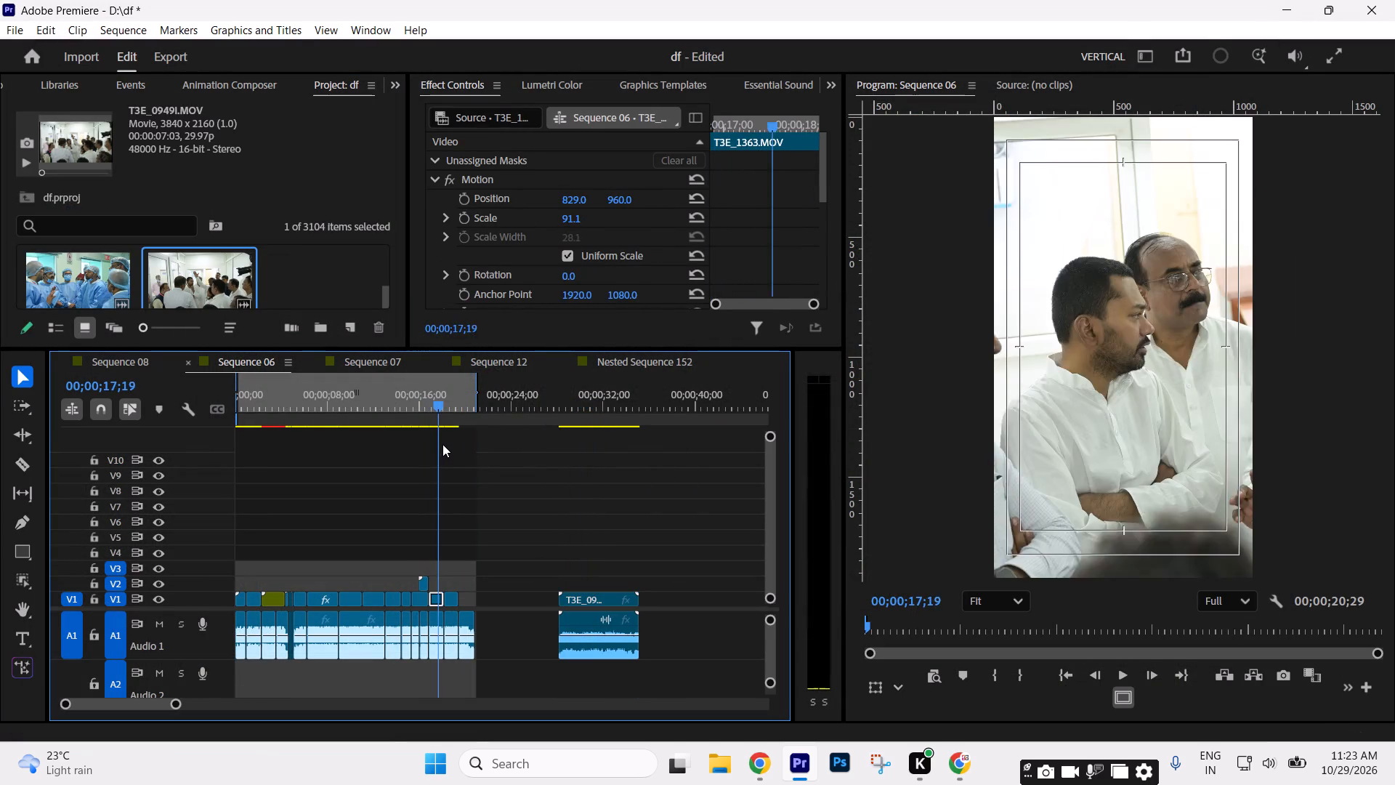
{"action": "left_click_drag", "start_coordinate": [442, 444], "coordinate": [557, 458]}
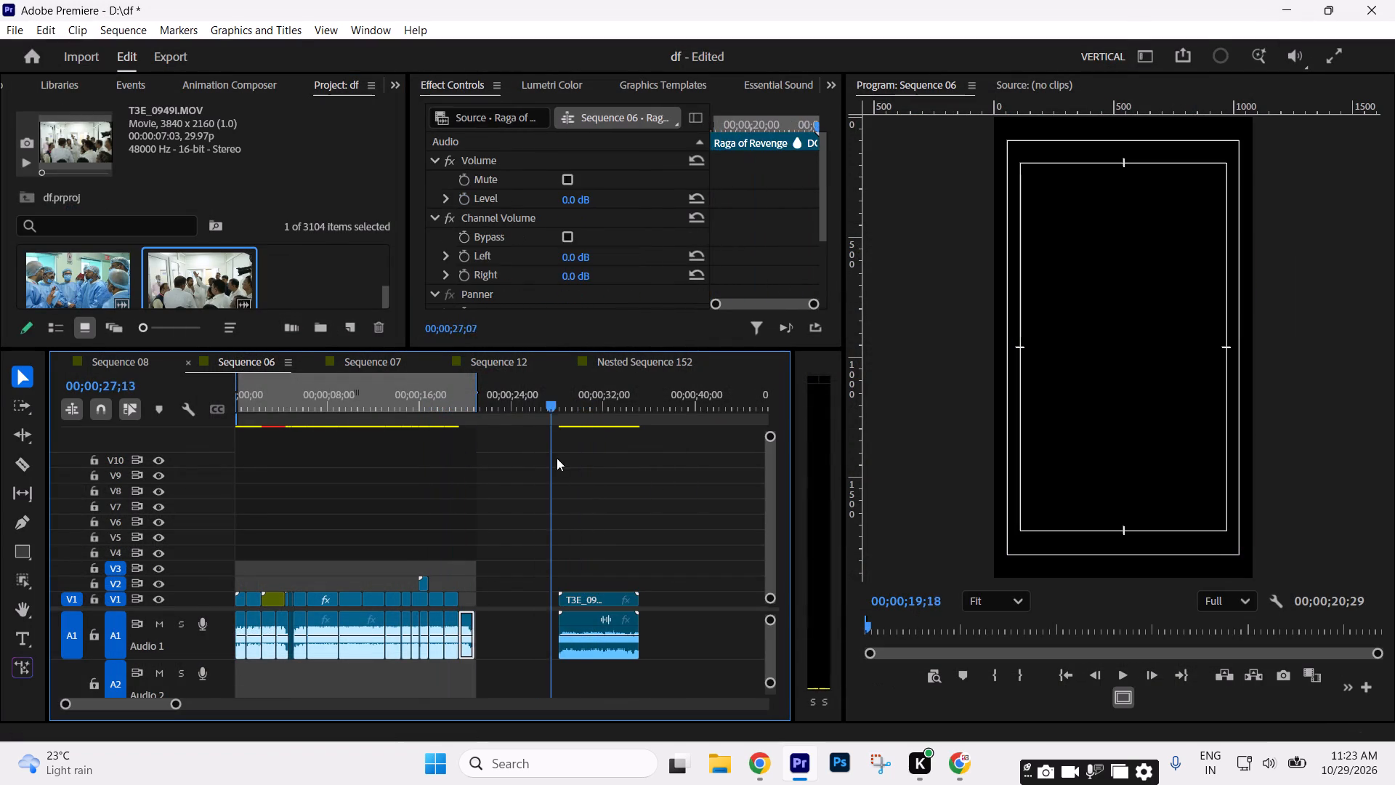
{"action": "left_click_drag", "start_coordinate": [557, 458], "coordinate": [602, 464]}
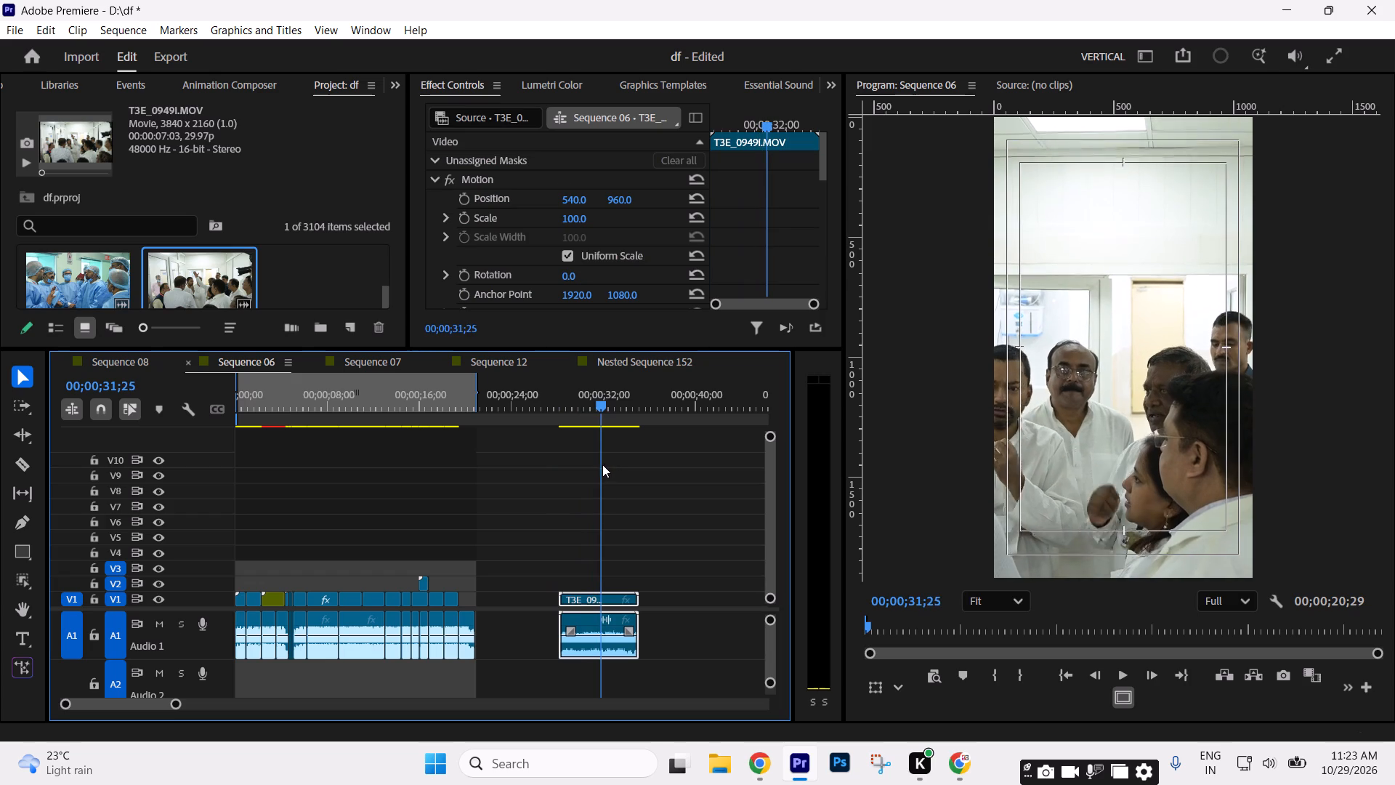
{"action": "left_click_drag", "start_coordinate": [602, 464], "coordinate": [588, 468]}
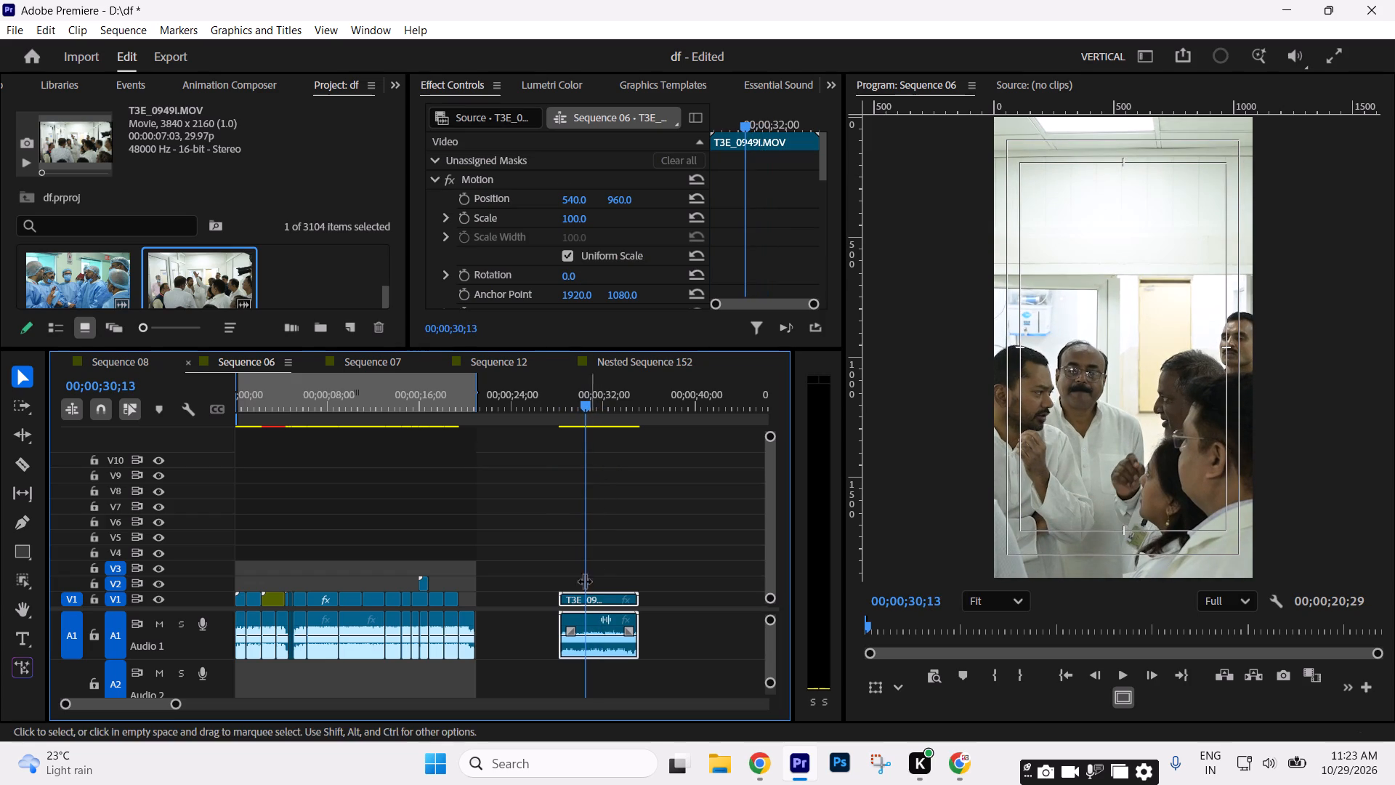
Split the T3E_0949I clip at 00;00;29;21 and unlink the video from the audio on both pieces.
{"action": "left_click", "coordinate": [575, 403]}
{"action": "key", "text": "c"}
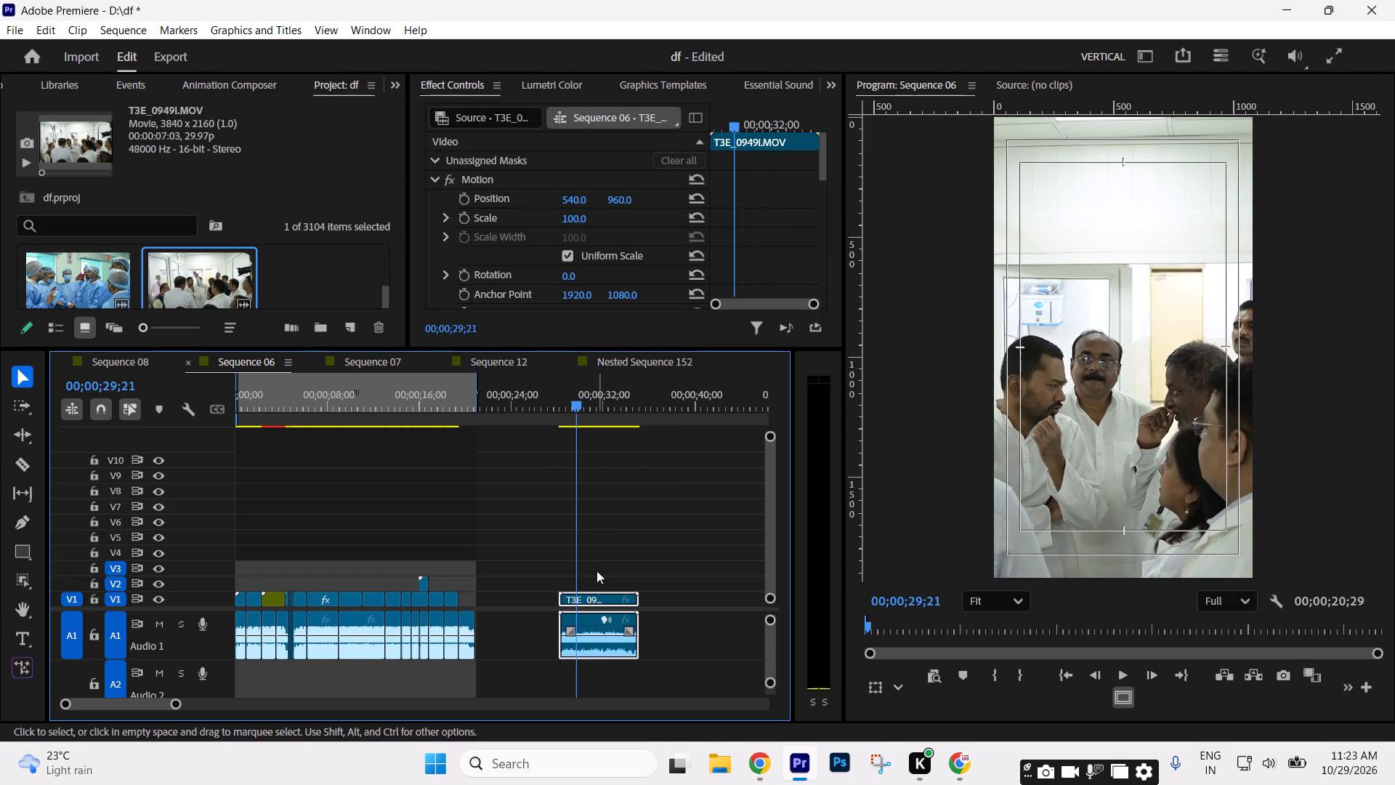
{"action": "left_click", "coordinate": [578, 598]}
{"action": "key", "text": "v"}
{"action": "left_click_drag", "start_coordinate": [640, 549], "coordinate": [546, 601]}
{"action": "key", "text": "ctrl+l"}
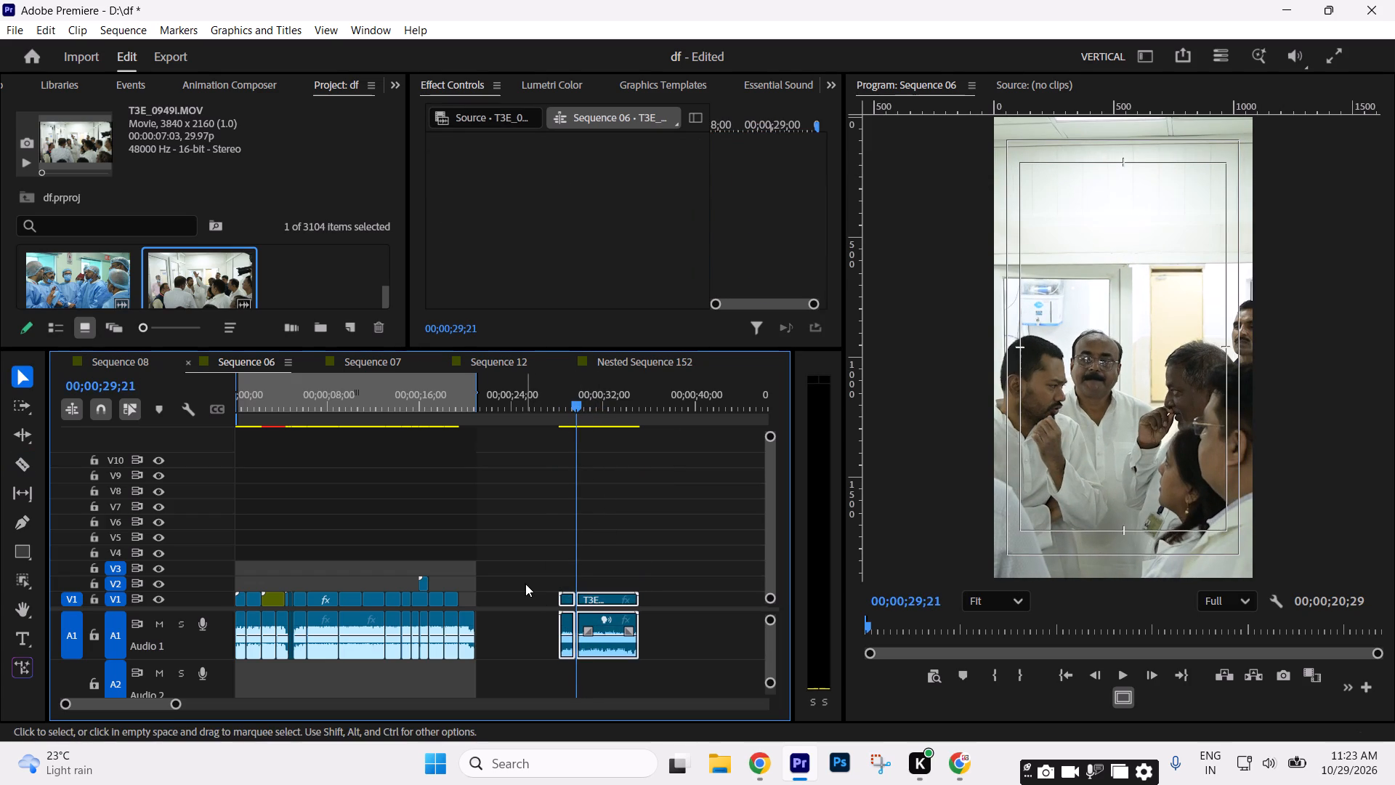
{"action": "left_click", "coordinate": [671, 499]}
Move the second T3E_0949I piece, video only, onto V1 over the final shot, starting at about 00;00;18.
{"action": "left_click_drag", "start_coordinate": [620, 596], "coordinate": [634, 567]}
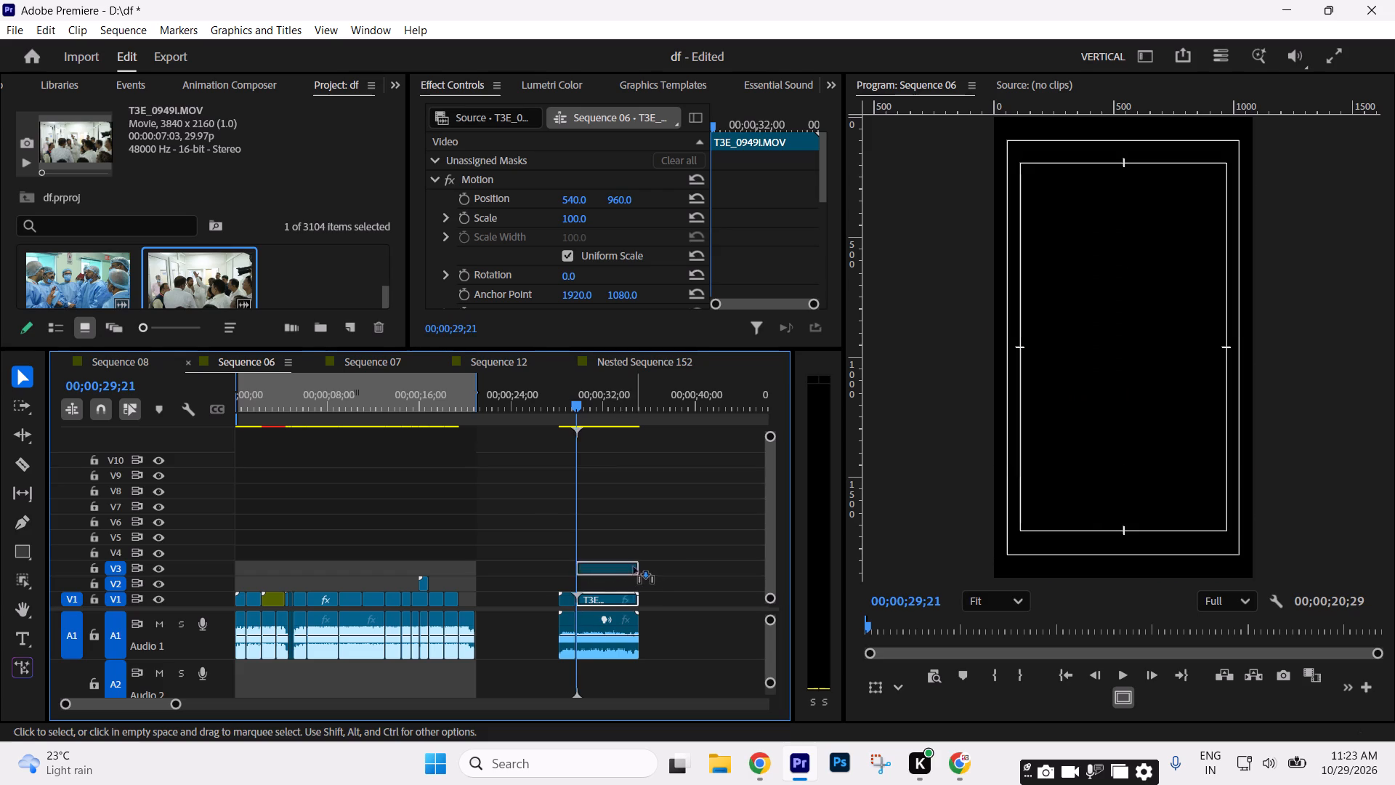
{"action": "left_click_drag", "start_coordinate": [634, 567], "coordinate": [490, 580]}
{"action": "left_click", "coordinate": [453, 416]}
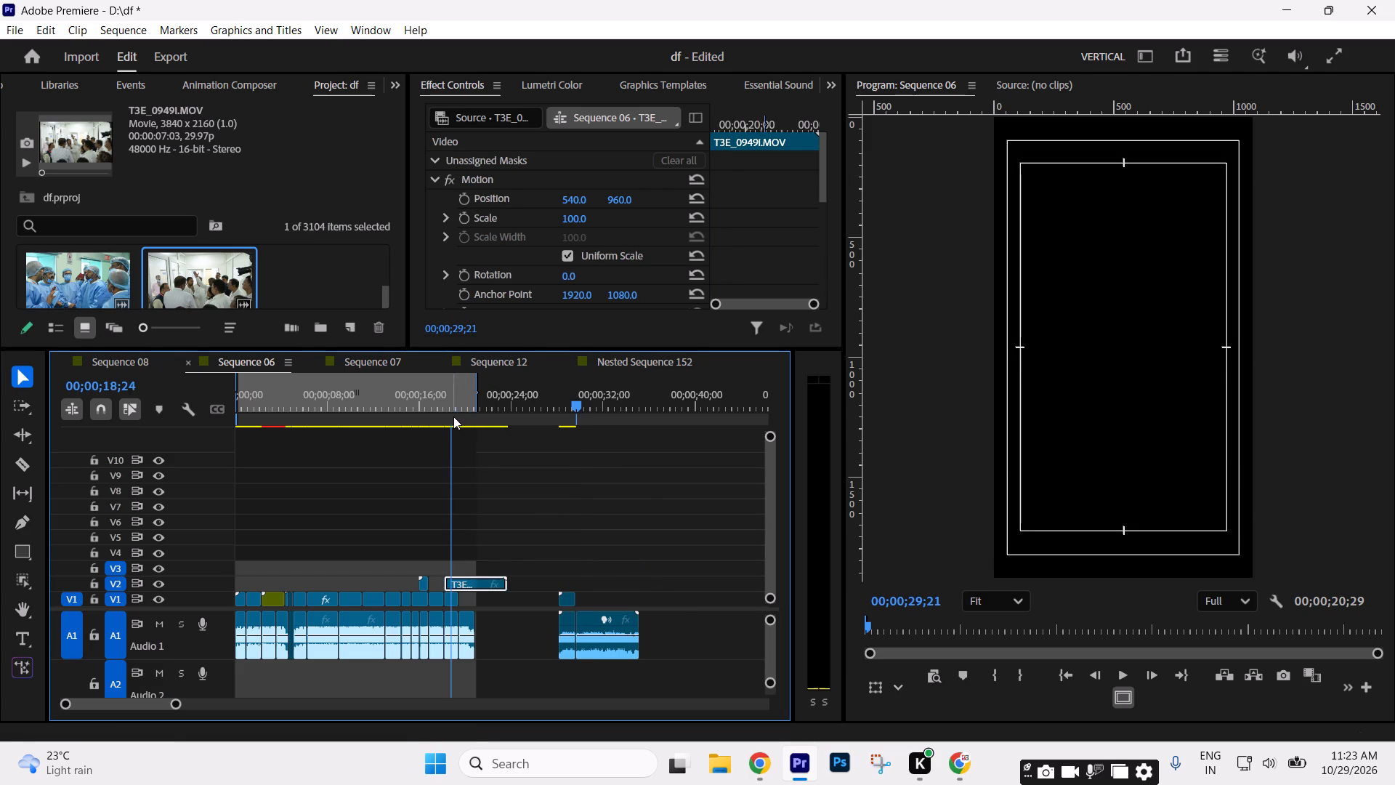
{"action": "left_click_drag", "start_coordinate": [480, 578], "coordinate": [480, 592]}
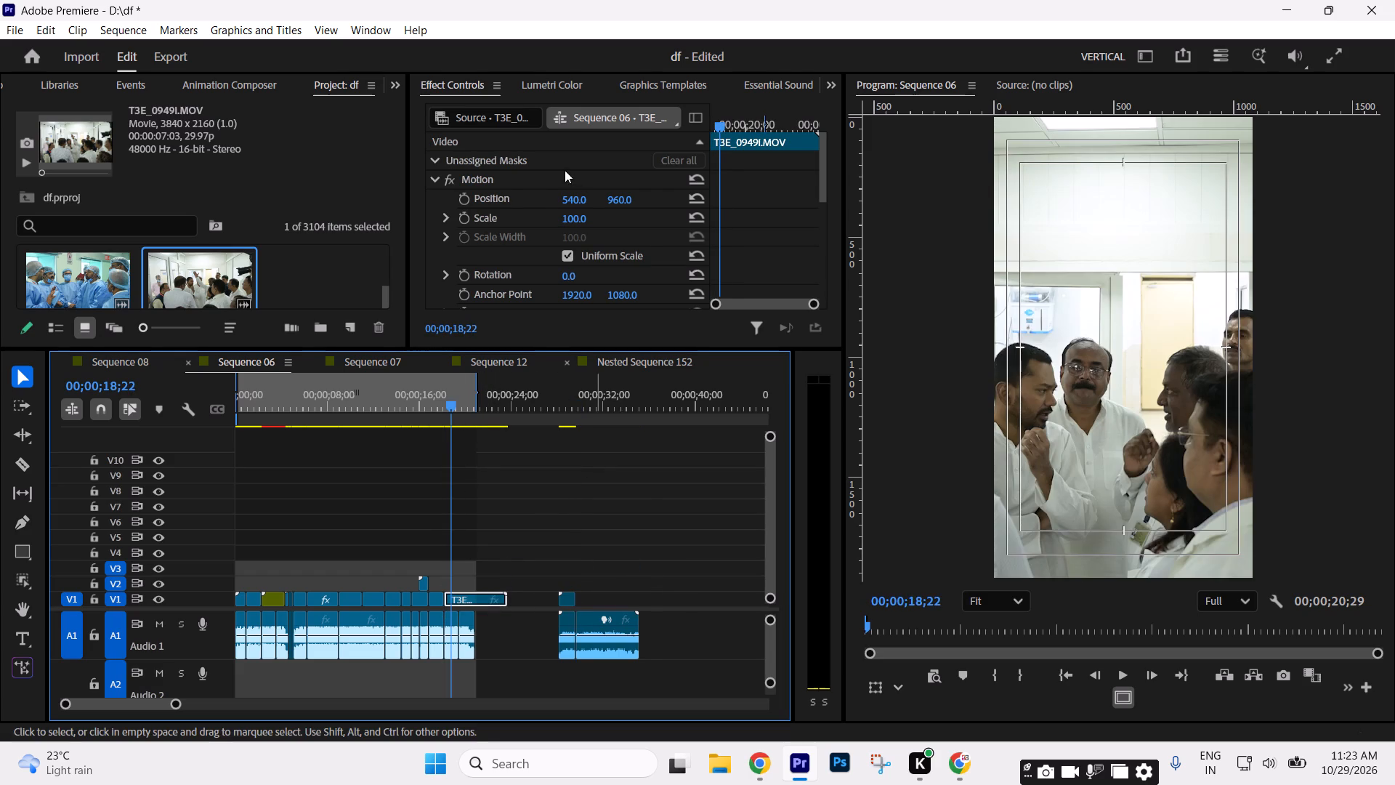
Reframe the moved T3E_0949I shot on the two men with Scale 137 and Position 1162, 463.
{"action": "left_click_drag", "start_coordinate": [569, 198], "coordinate": [806, 212]}
{"action": "left_click_drag", "start_coordinate": [576, 221], "coordinate": [607, 216]}
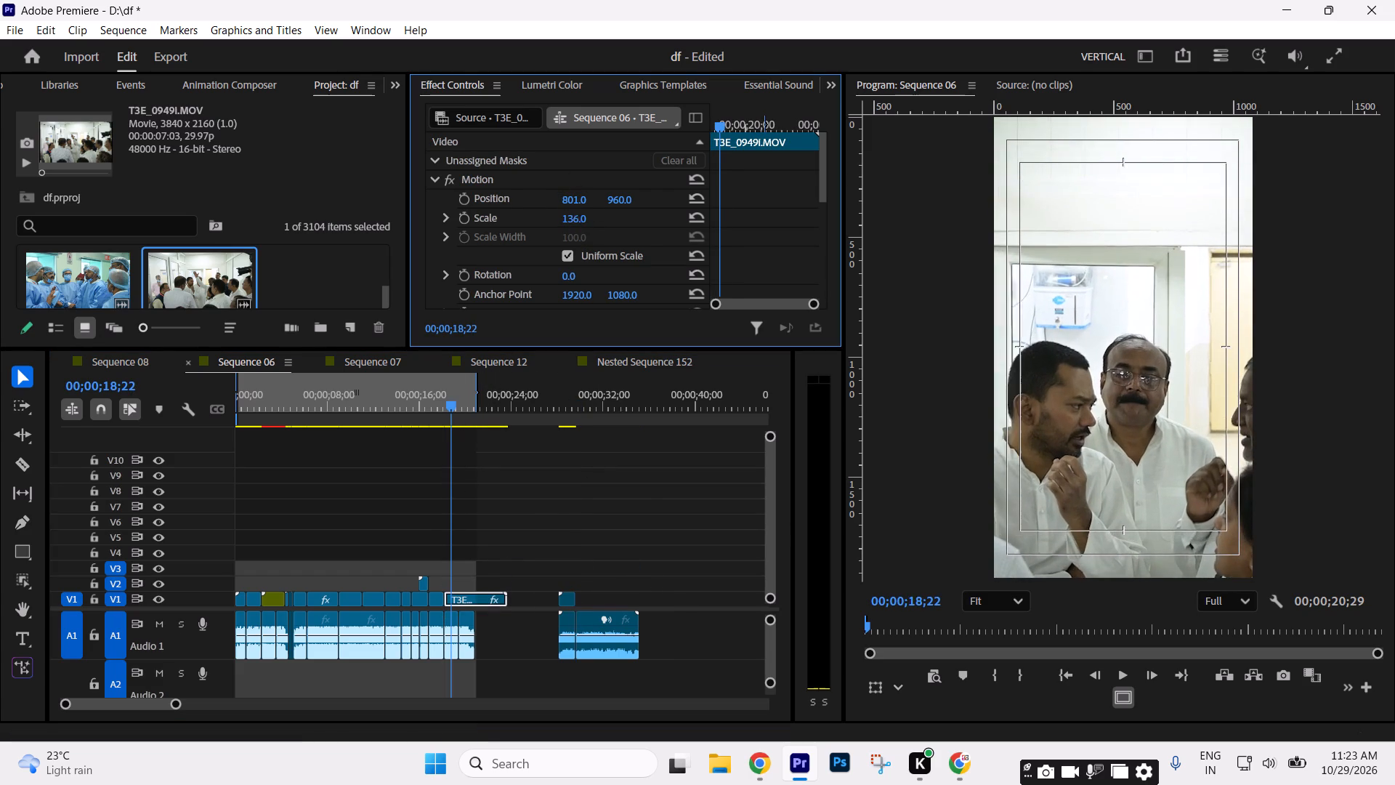
{"action": "left_click_drag", "start_coordinate": [607, 216], "coordinate": [608, 215]}
{"action": "left_click_drag", "start_coordinate": [609, 198], "coordinate": [333, 419]}
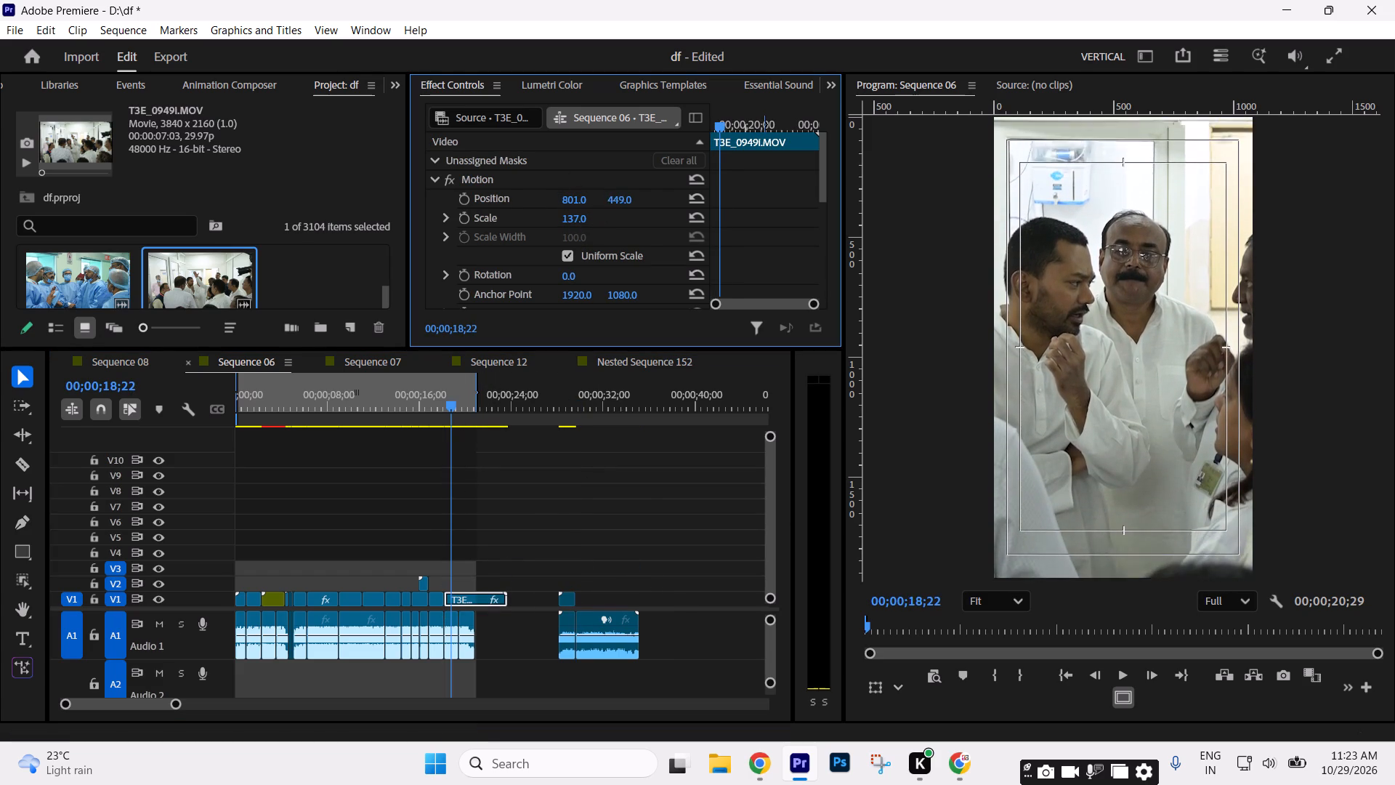
{"action": "left_click_drag", "start_coordinate": [333, 419], "coordinate": [342, 408]}
{"action": "left_click_drag", "start_coordinate": [580, 199], "coordinate": [764, 199]}
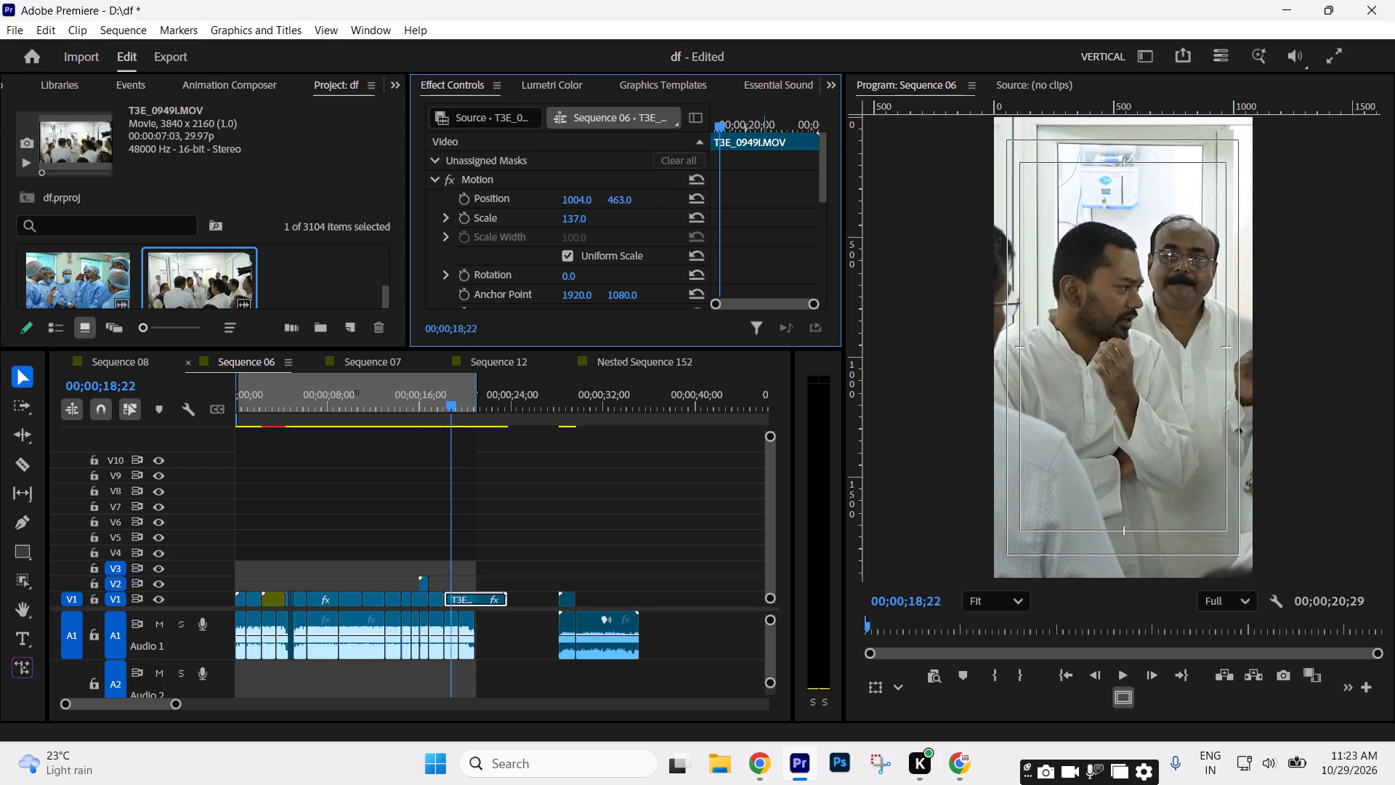
{"action": "left_click_drag", "start_coordinate": [764, 199], "coordinate": [907, 204]}
Play back the reframed T3E_0949I shot and trim its end to the music cut at about 00;00;19;18.
{"action": "key", "text": "space"}
{"action": "key", "text": "space"}
{"action": "left_click", "coordinate": [580, 492]}
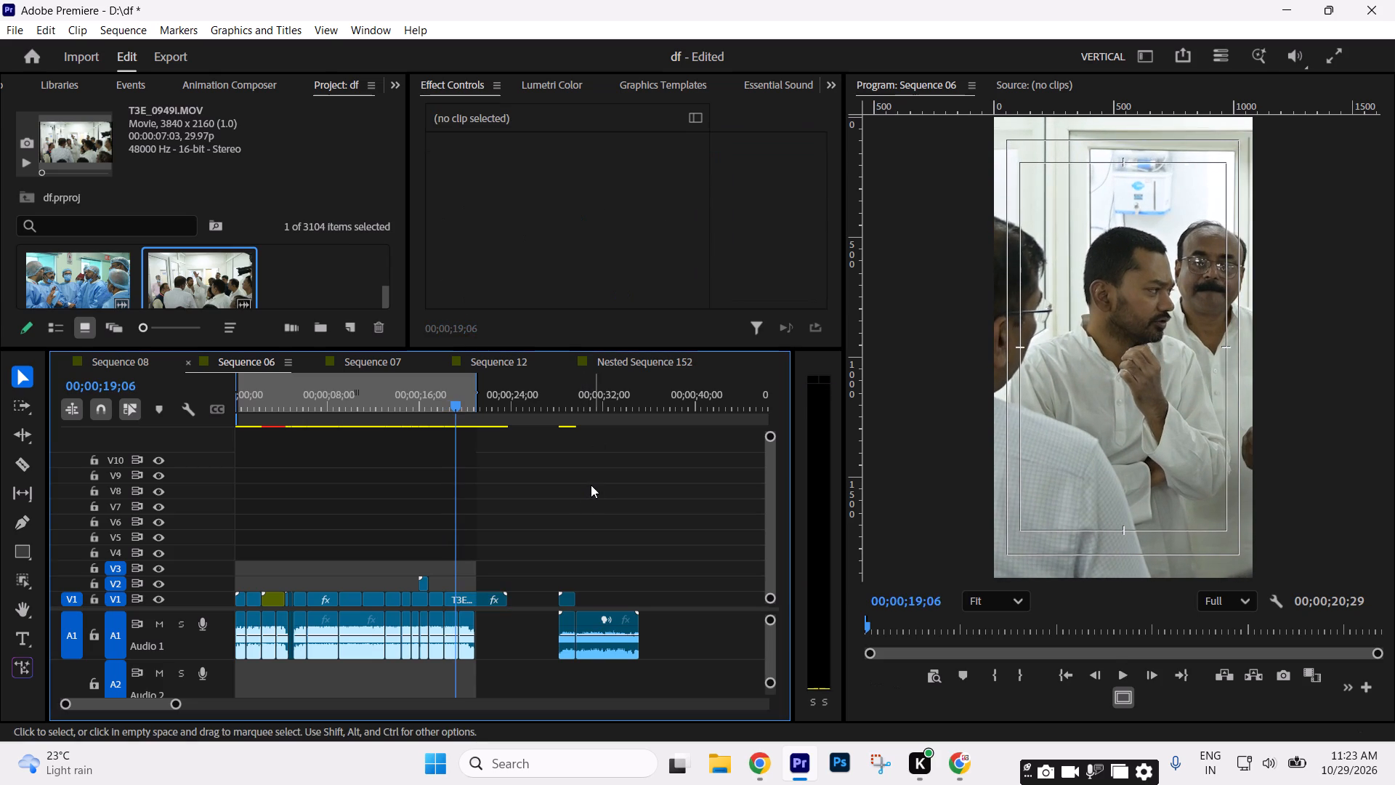
{"action": "key", "text": "space"}
{"action": "key", "text": "space"}
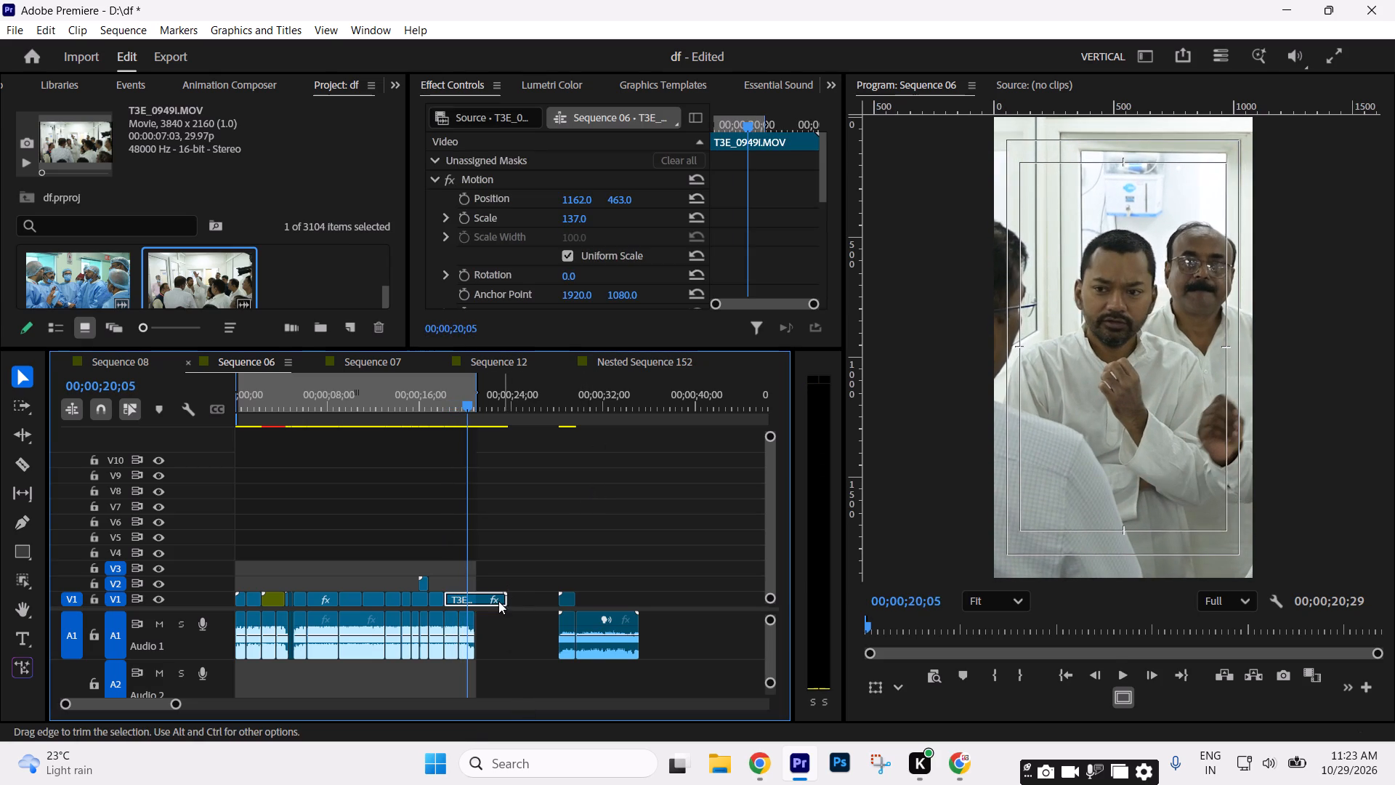
{"action": "left_click_drag", "start_coordinate": [511, 600], "coordinate": [465, 600]}
Scrub back through the edit up to the end of the last shot at 00;00;19;18 and save the project.
{"action": "left_click_drag", "start_coordinate": [441, 408], "coordinate": [401, 430]}
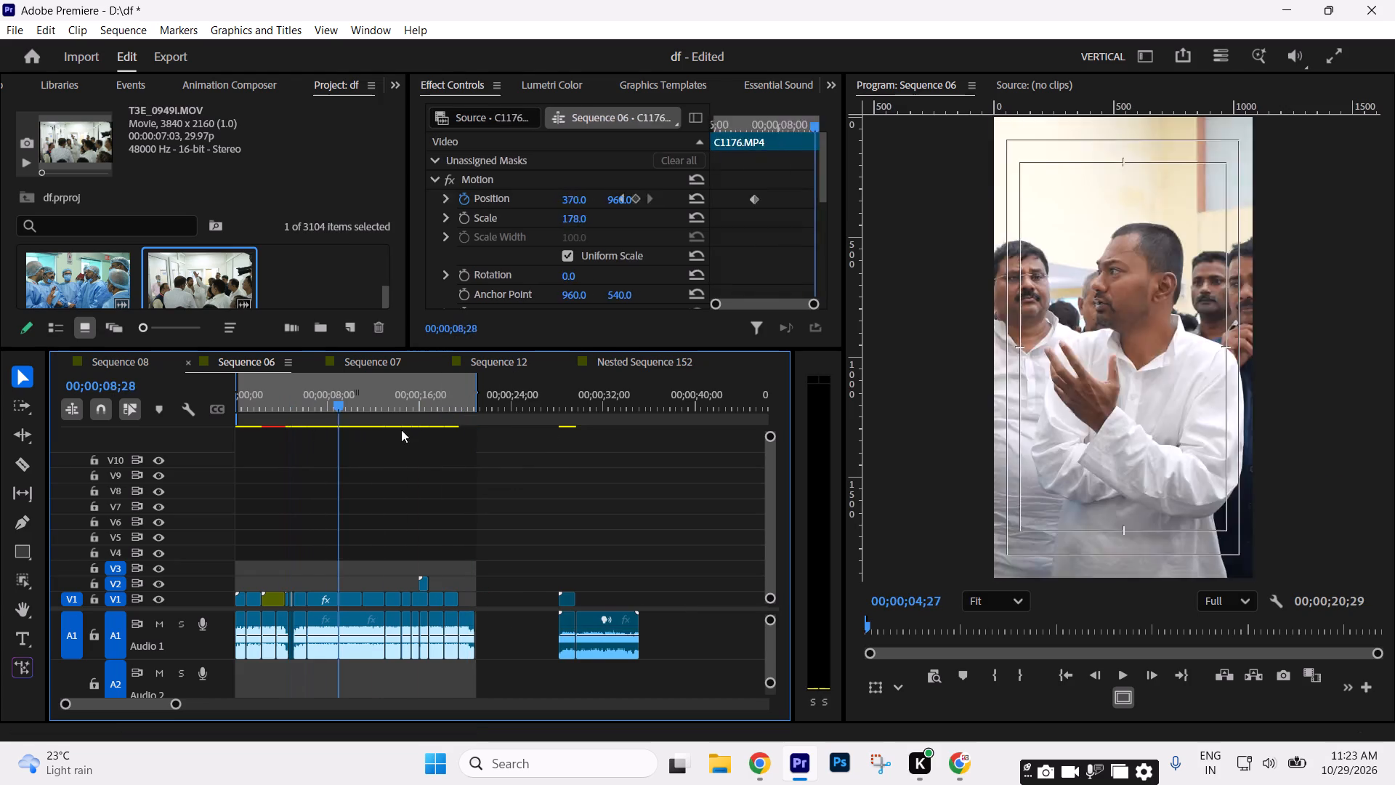
{"action": "left_click_drag", "start_coordinate": [401, 430], "coordinate": [462, 430]}
{"action": "key", "text": "ctrl+s"}
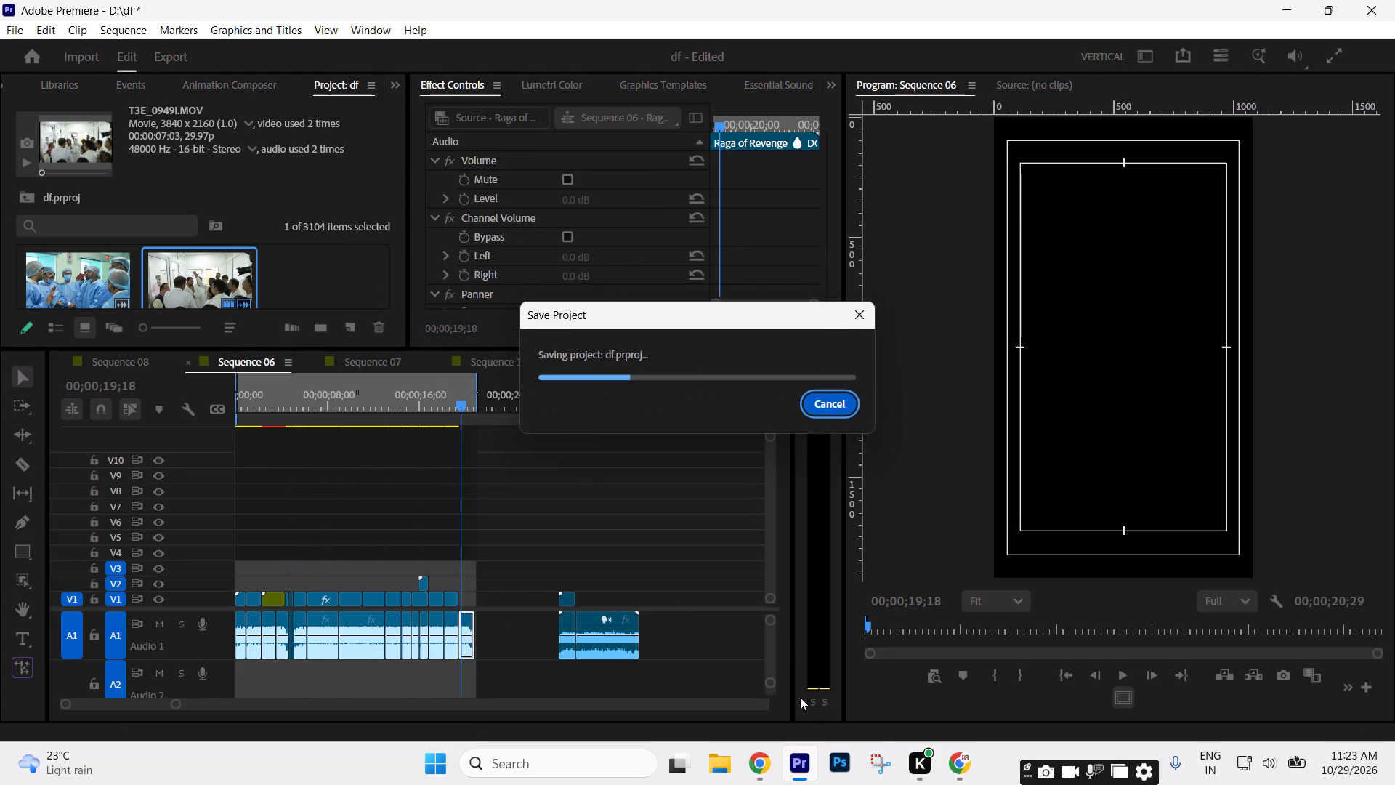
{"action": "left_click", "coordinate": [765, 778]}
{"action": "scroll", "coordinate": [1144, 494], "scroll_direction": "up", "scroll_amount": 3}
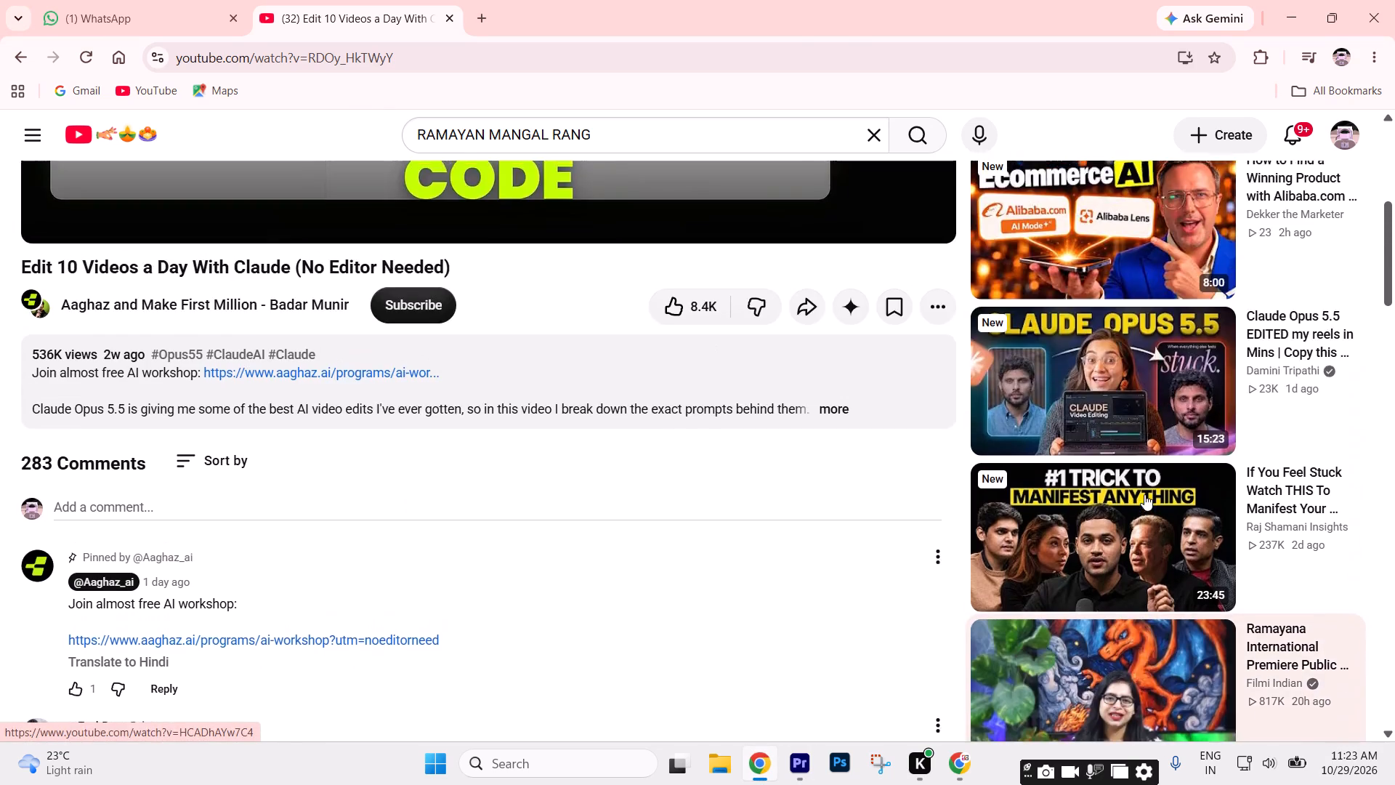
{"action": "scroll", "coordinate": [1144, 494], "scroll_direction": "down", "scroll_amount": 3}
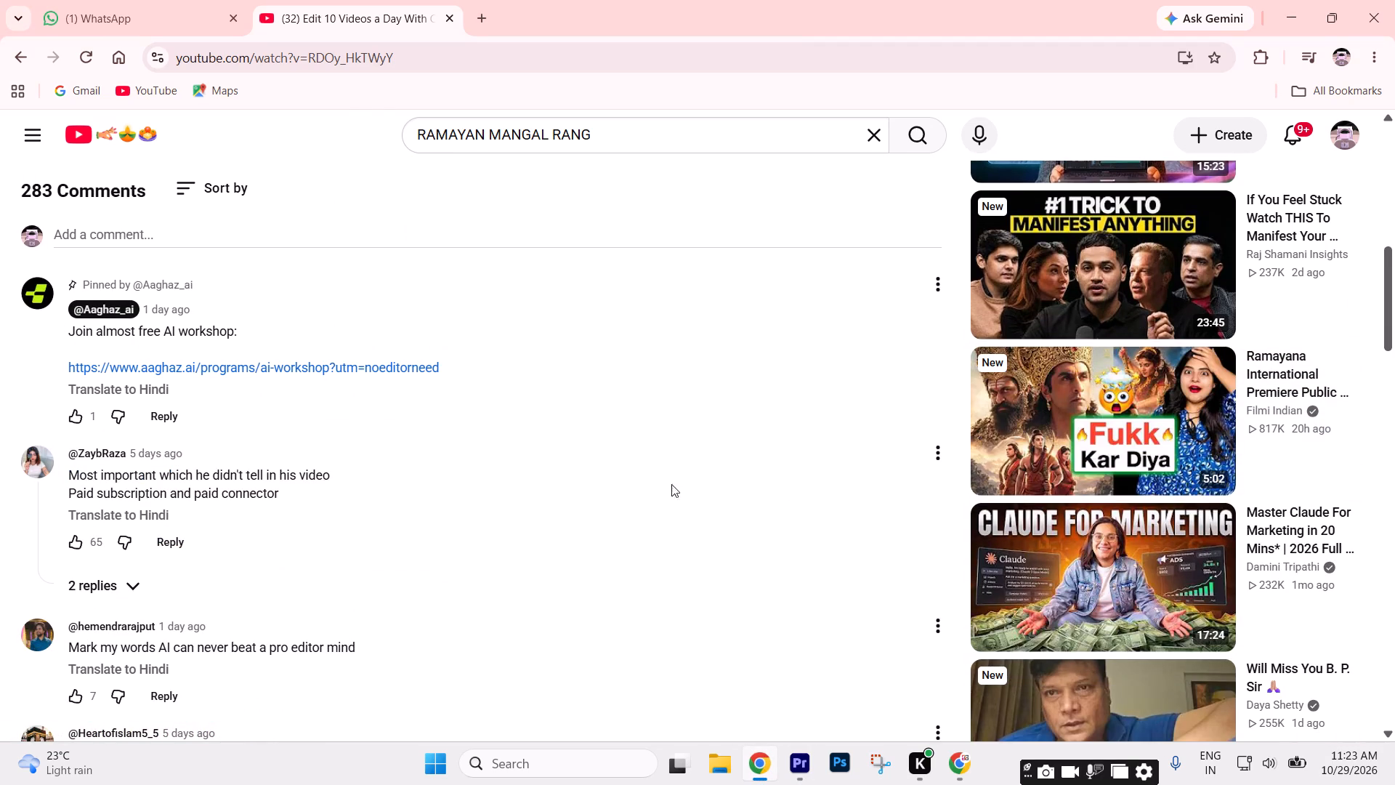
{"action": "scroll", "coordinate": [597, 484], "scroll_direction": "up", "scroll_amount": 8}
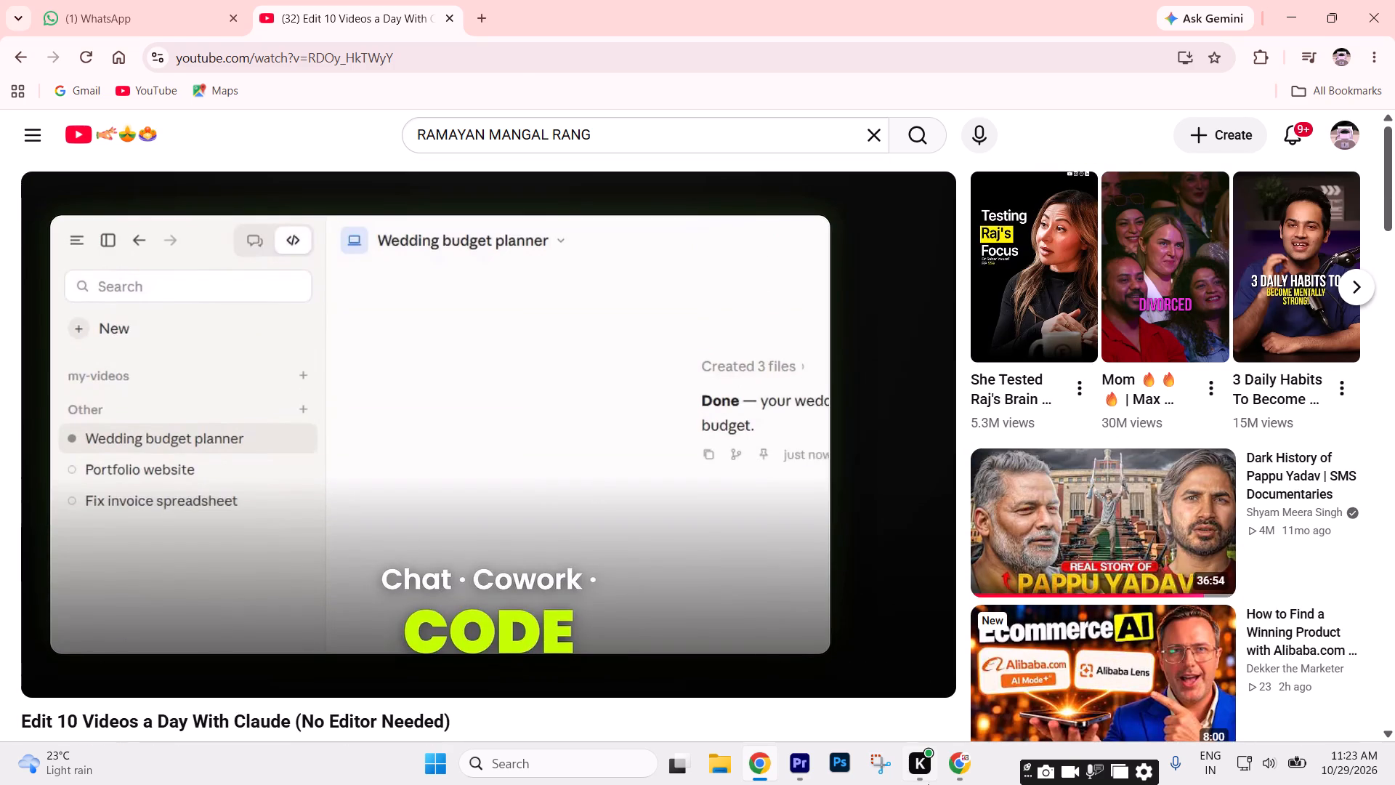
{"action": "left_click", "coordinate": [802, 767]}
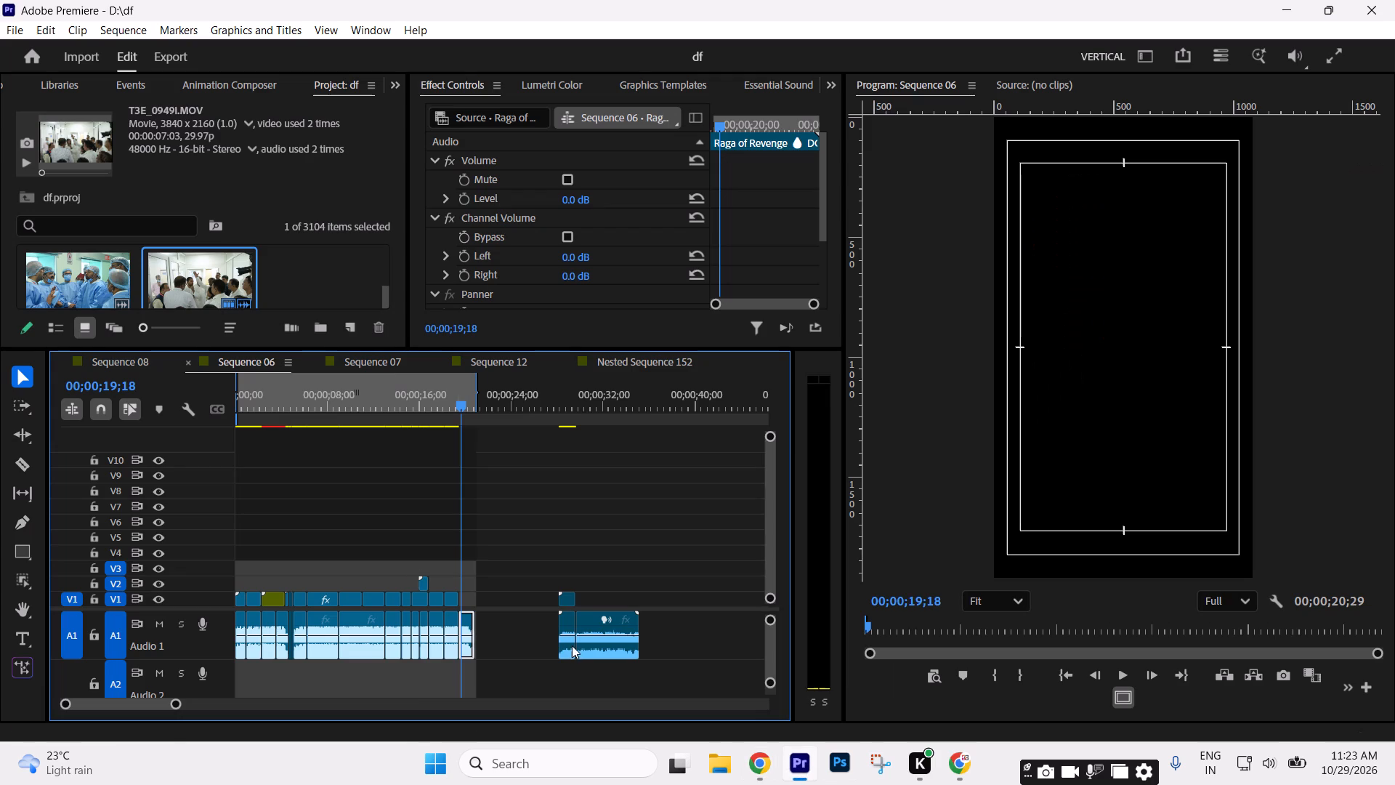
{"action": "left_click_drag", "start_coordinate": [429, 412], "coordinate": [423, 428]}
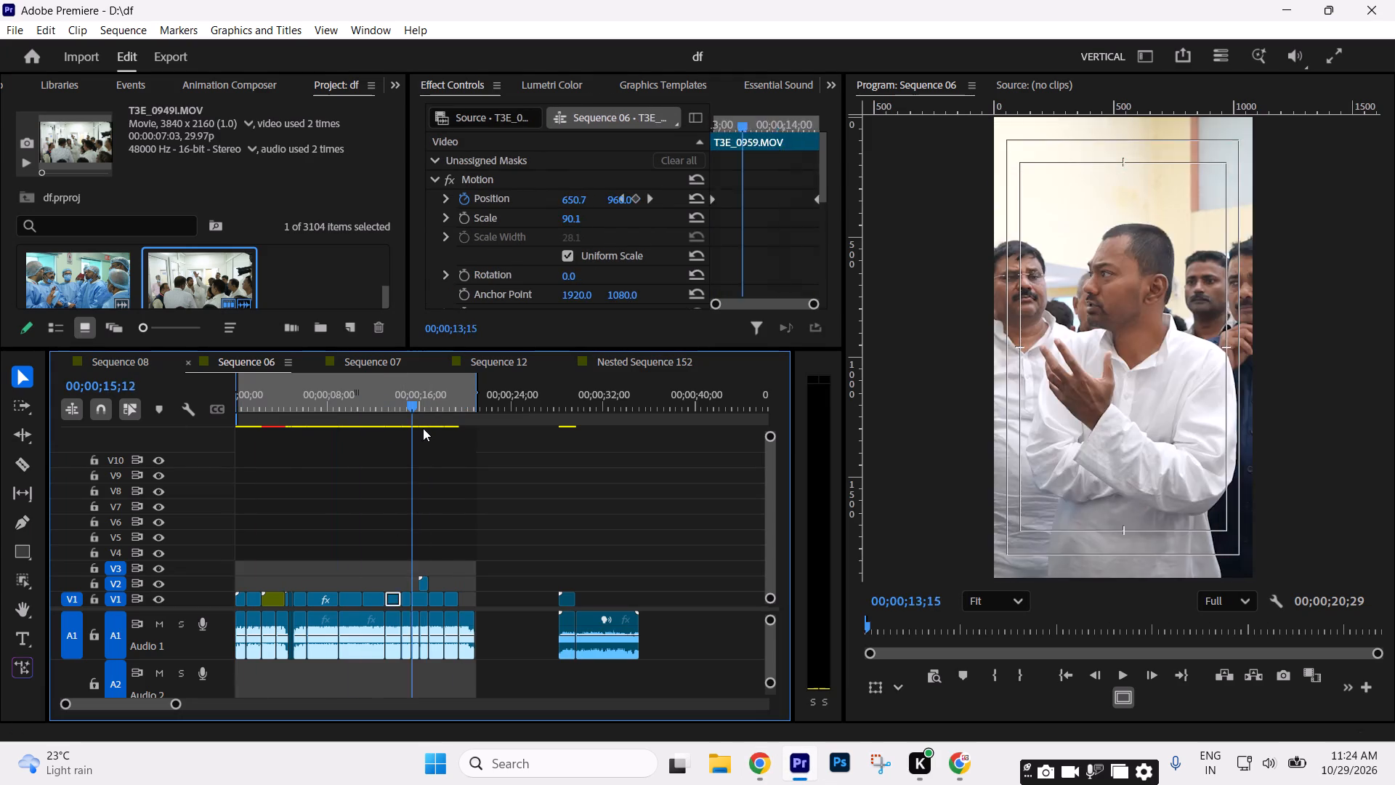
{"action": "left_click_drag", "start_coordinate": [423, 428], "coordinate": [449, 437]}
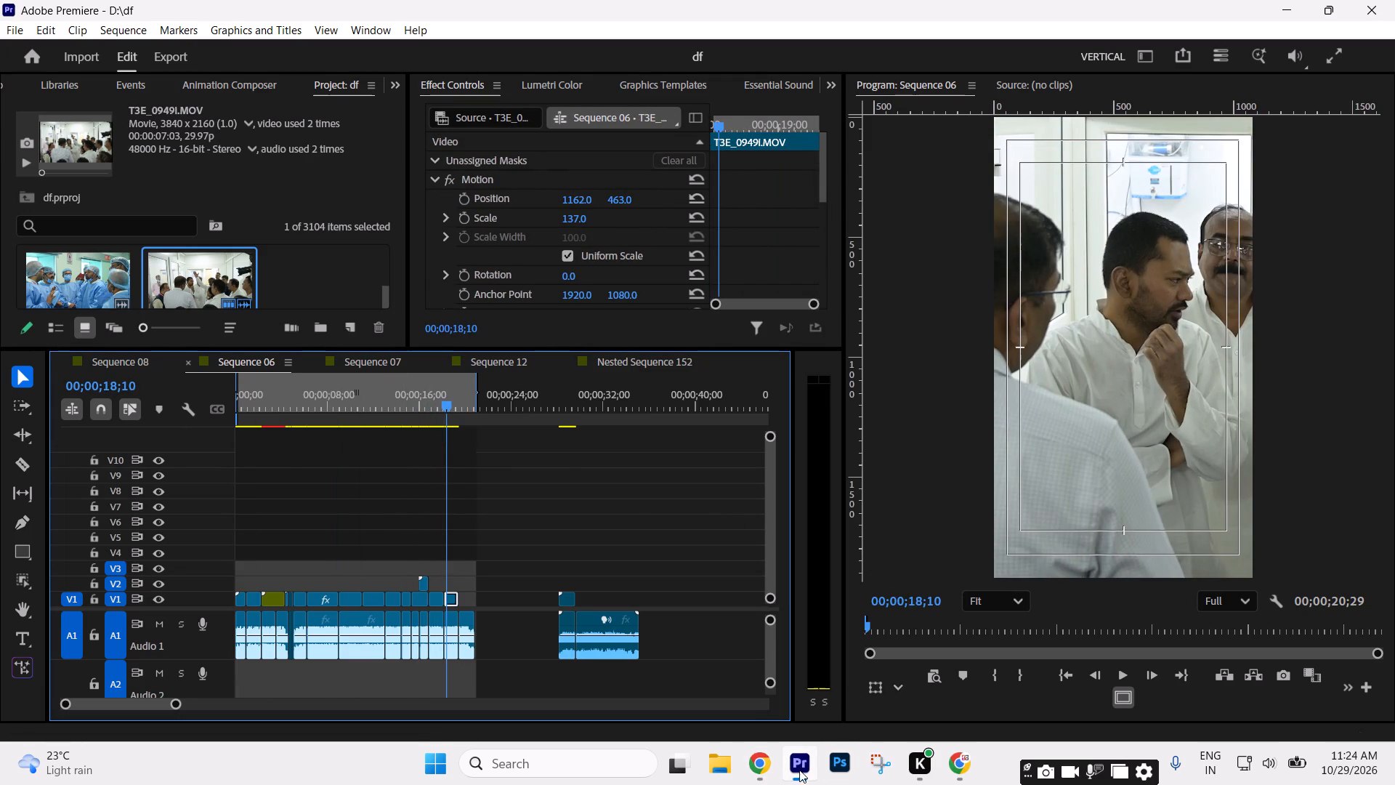
Switch to Google Drive in Chrome and look through the IGIMS cam 2 video folder for more usable shots.
{"action": "left_click", "coordinate": [945, 762]}
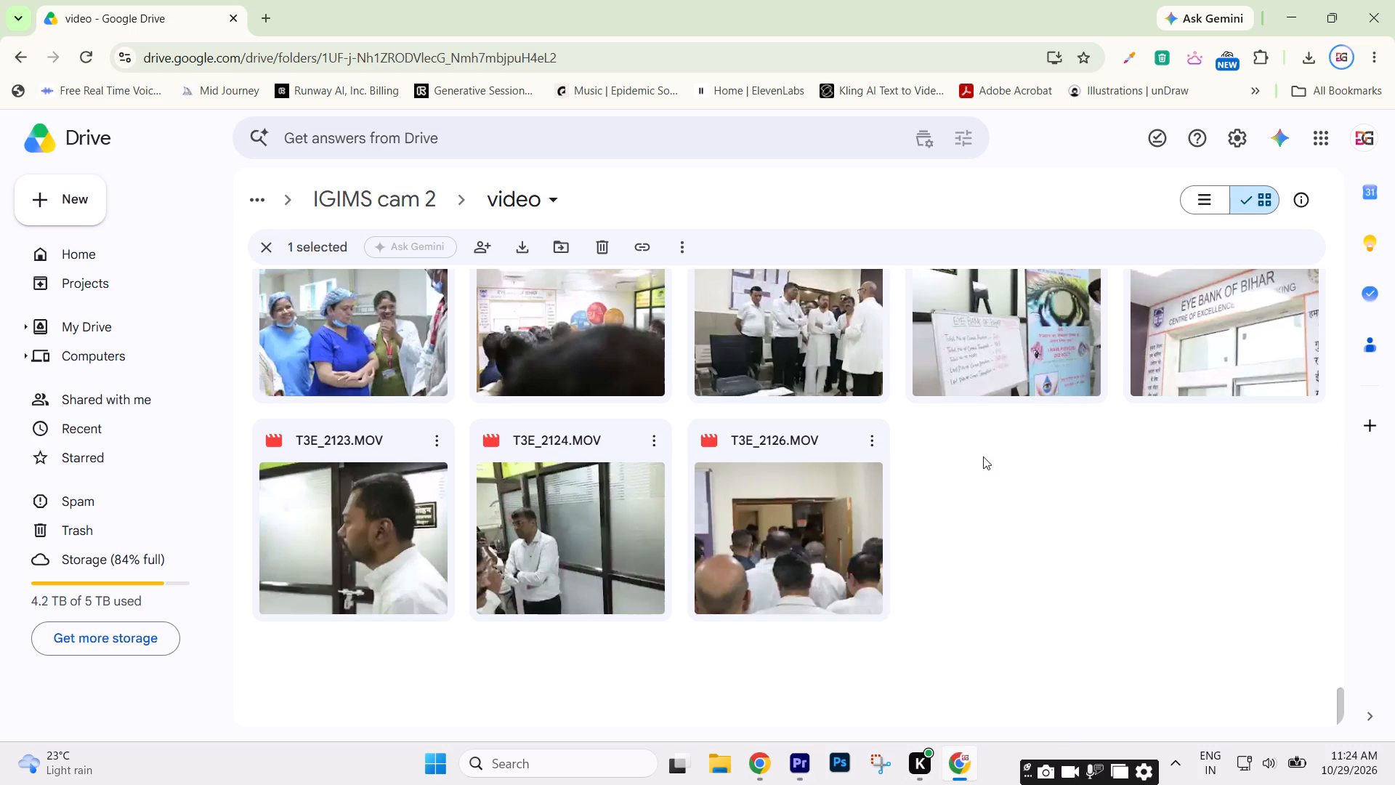
{"action": "scroll", "coordinate": [658, 564], "scroll_direction": "up", "scroll_amount": 9}
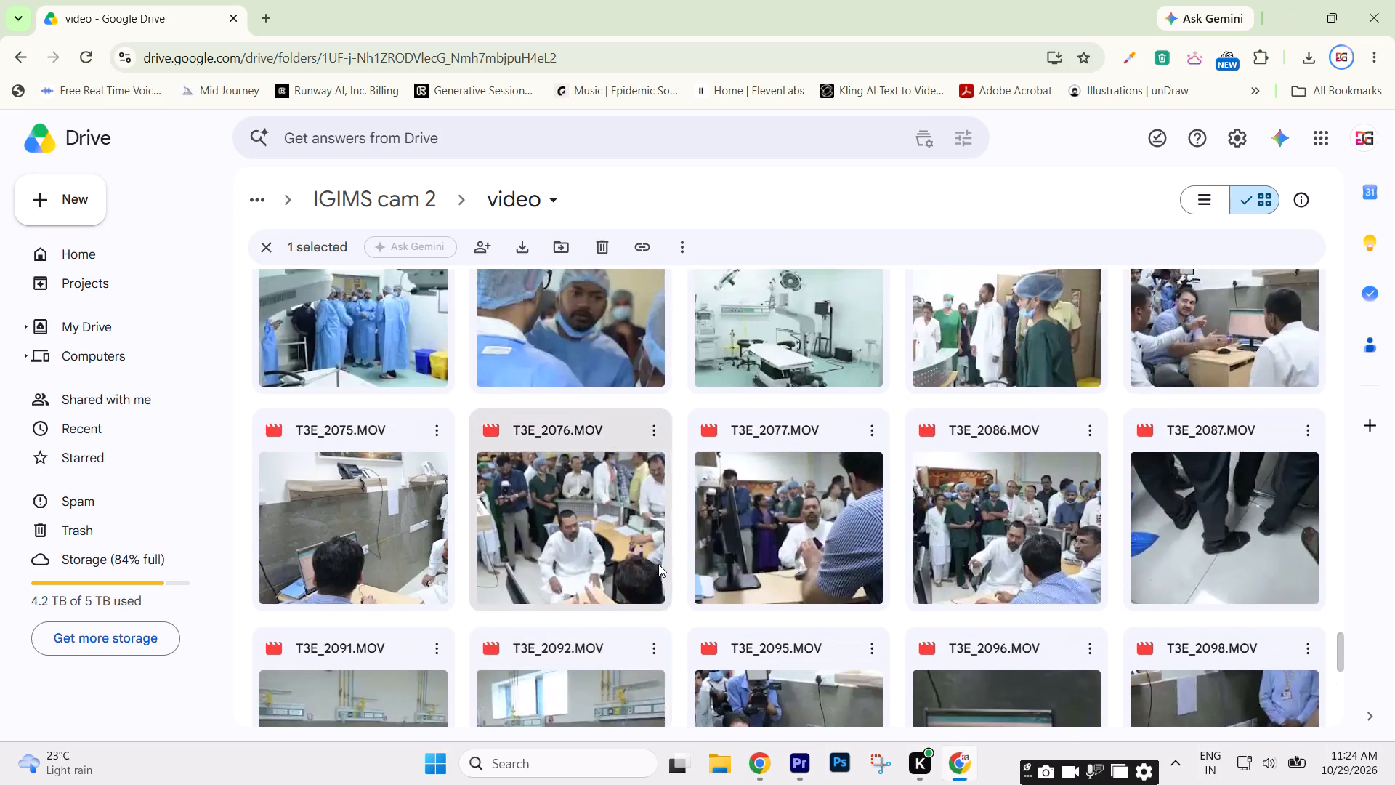
{"action": "scroll", "coordinate": [658, 564], "scroll_direction": "up", "scroll_amount": 17}
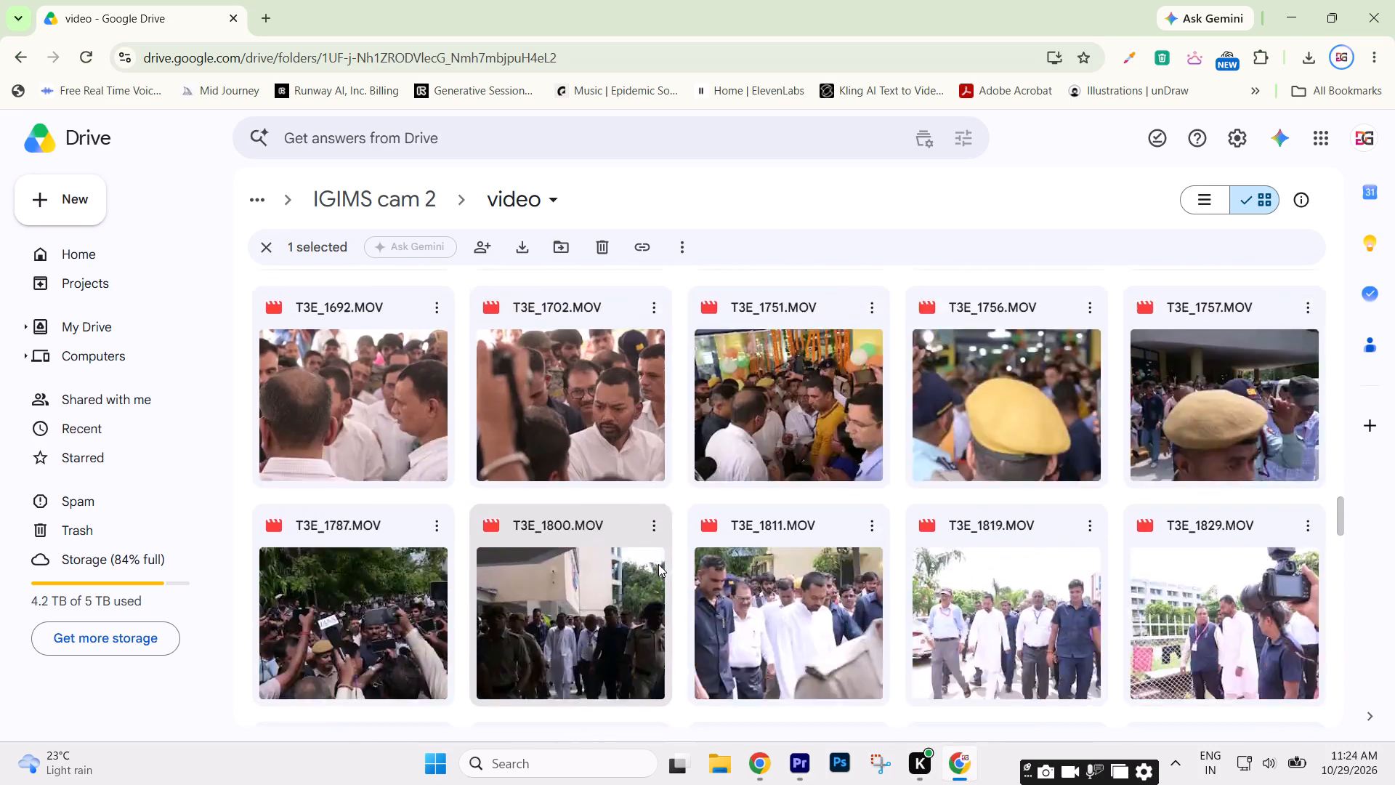
{"action": "scroll", "coordinate": [658, 564], "scroll_direction": "up", "scroll_amount": 17}
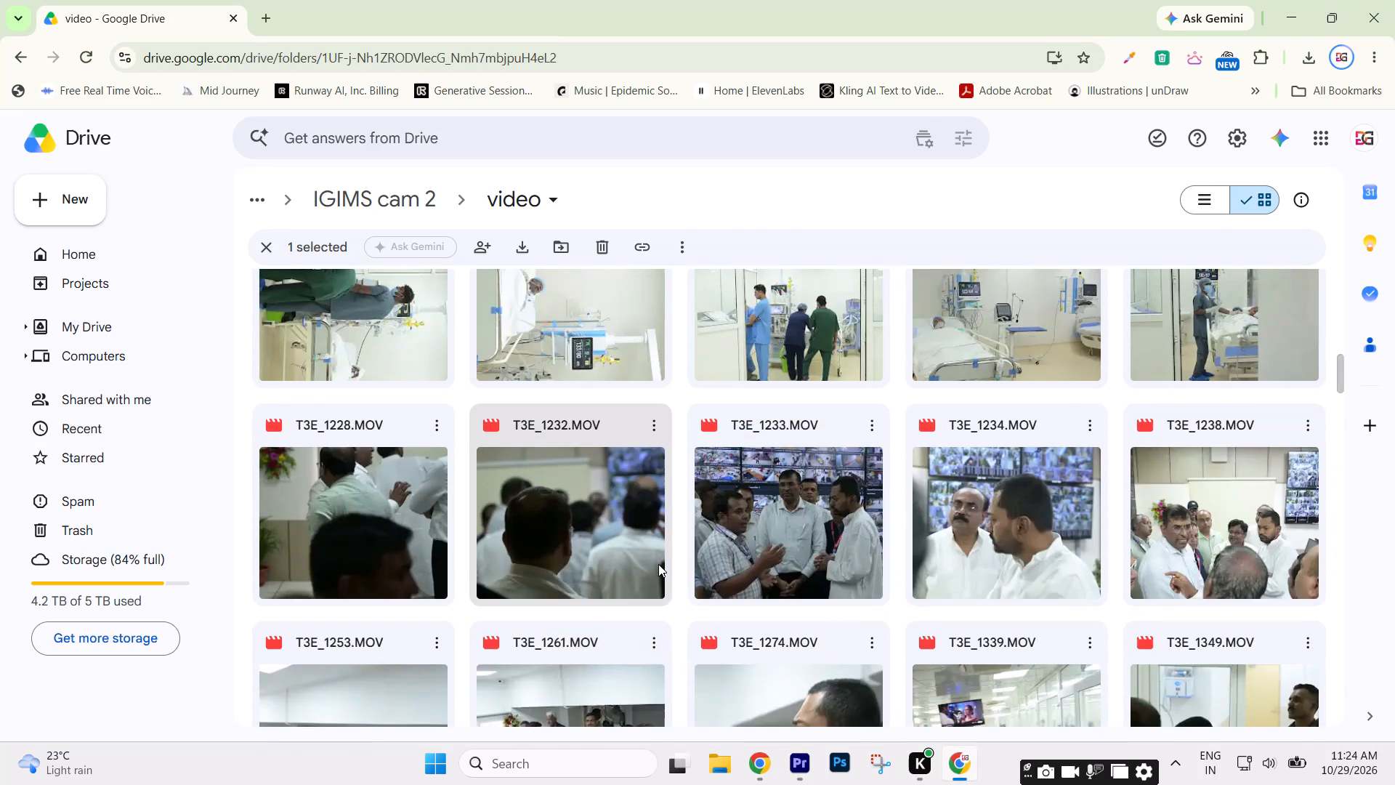
{"action": "scroll", "coordinate": [658, 564], "scroll_direction": "down", "scroll_amount": 4}
{"action": "scroll", "coordinate": [658, 564], "scroll_direction": "up", "scroll_amount": 17}
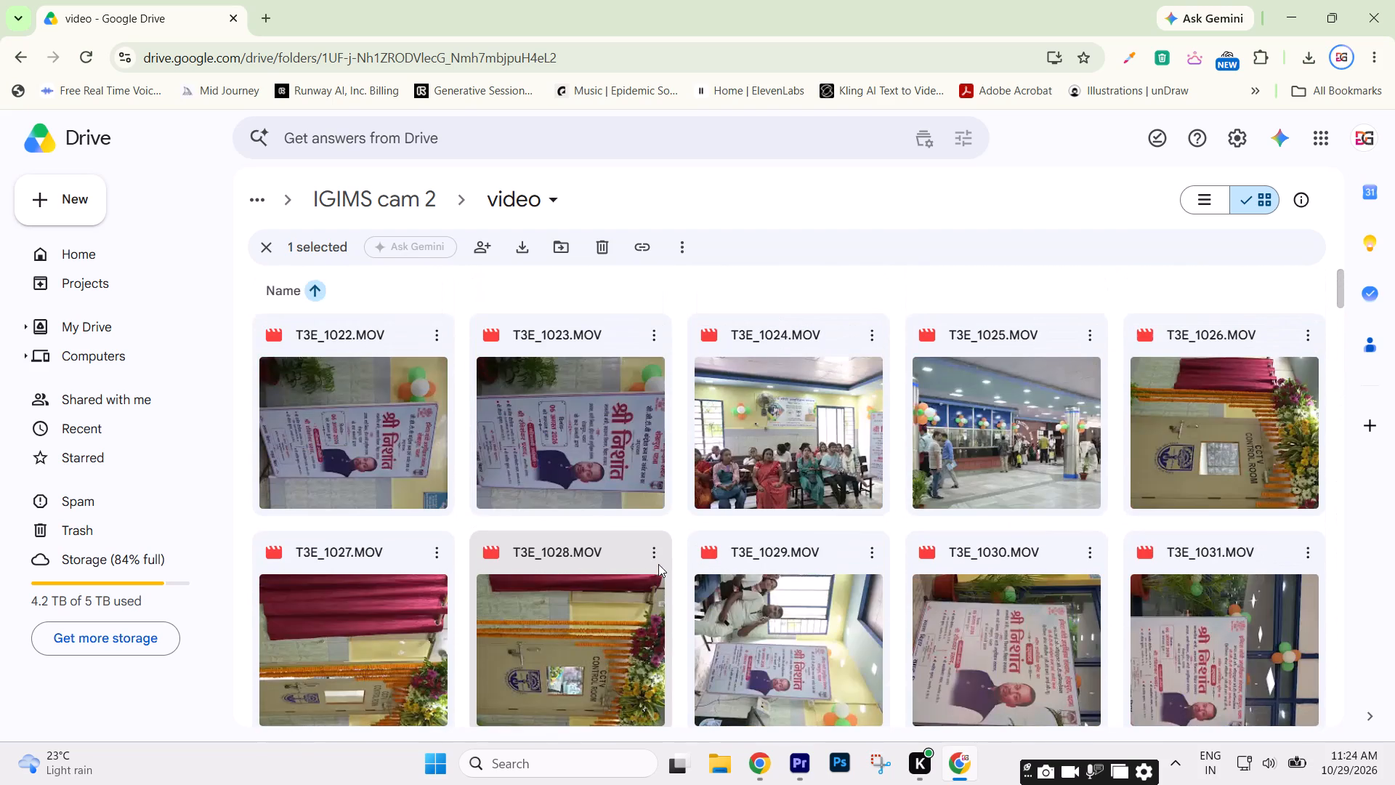
{"action": "scroll", "coordinate": [658, 564], "scroll_direction": "up", "scroll_amount": 6}
Go back to the 06th August 2026 event folder, open the IGIMS folder and look through its photos.
{"action": "left_click", "coordinate": [14, 67]}
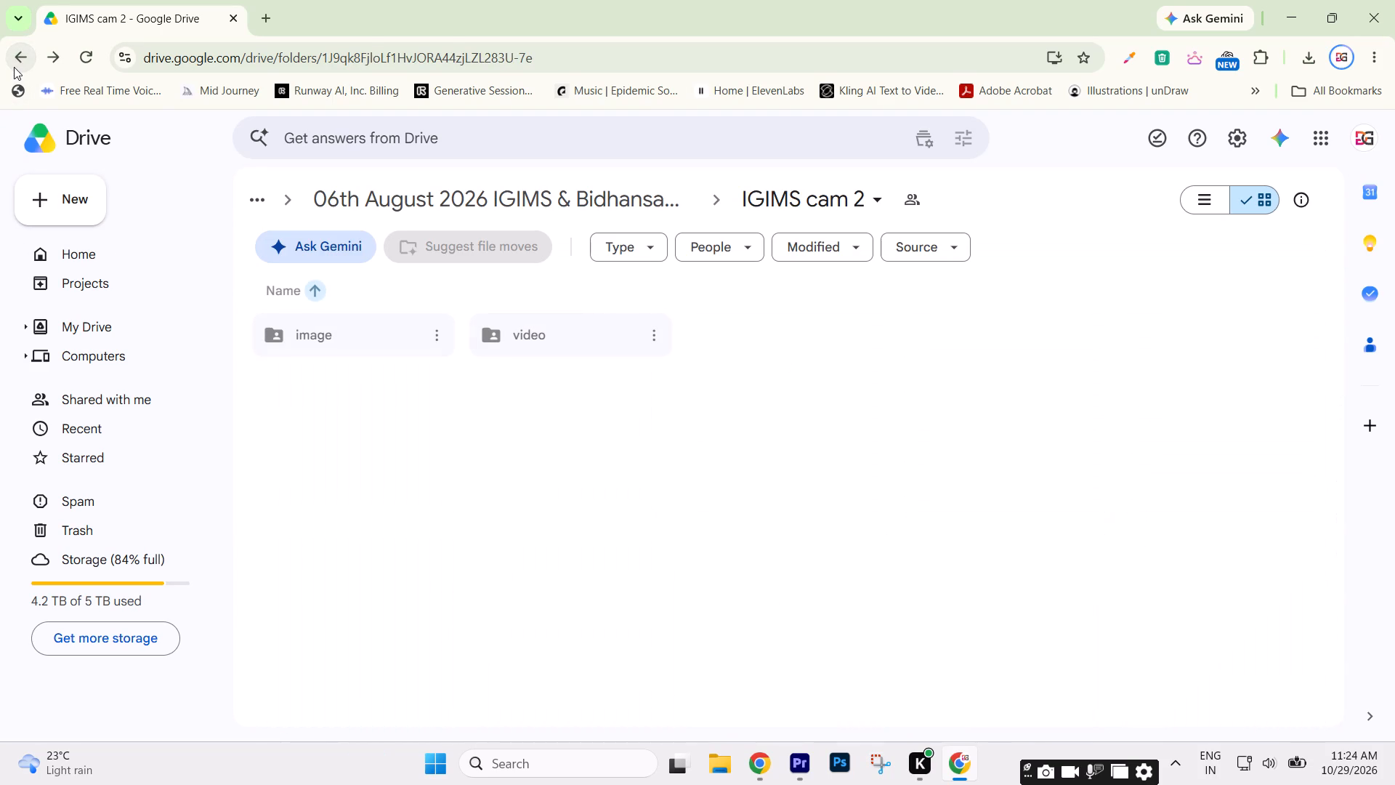
{"action": "left_click", "coordinate": [18, 52]}
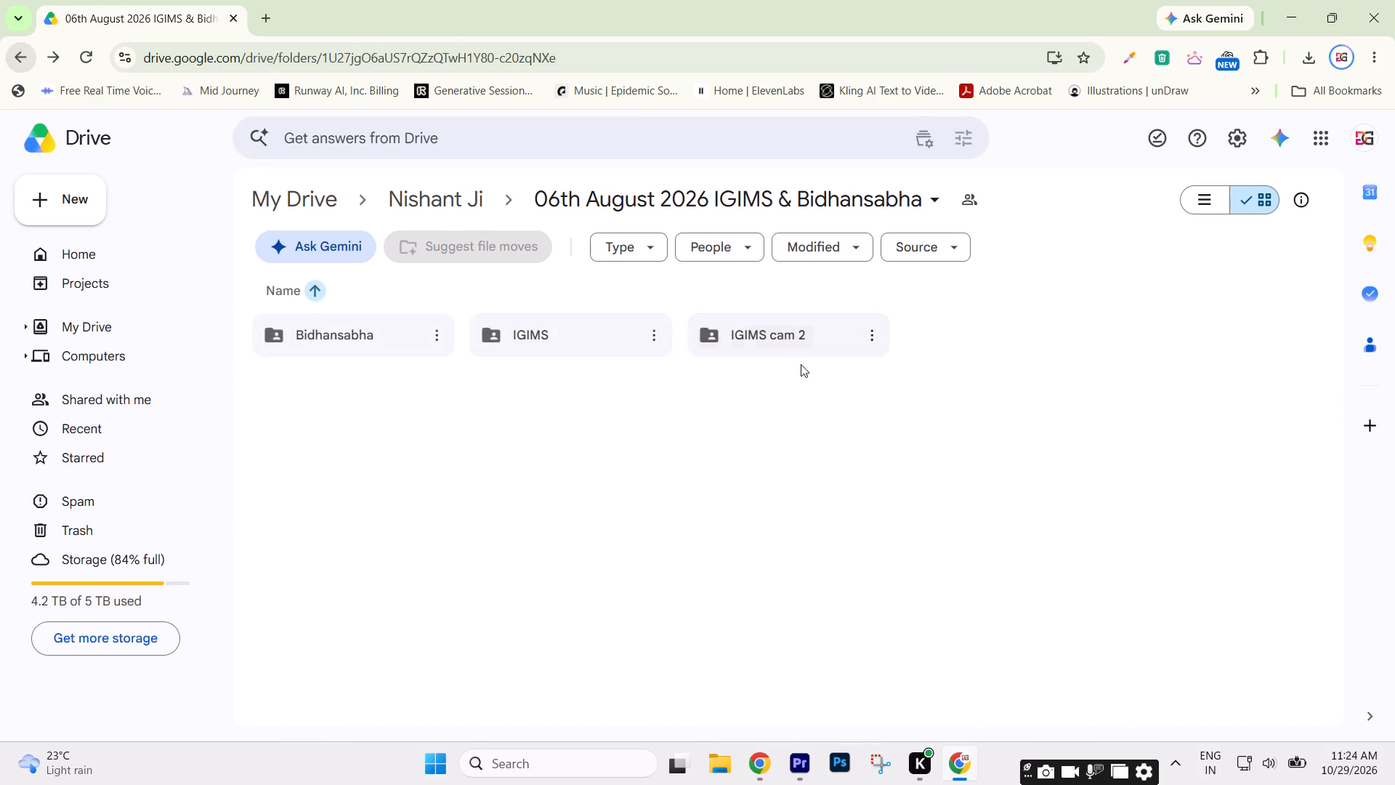
{"action": "double_click", "coordinate": [591, 360]}
{"action": "double_click", "coordinate": [578, 349]}
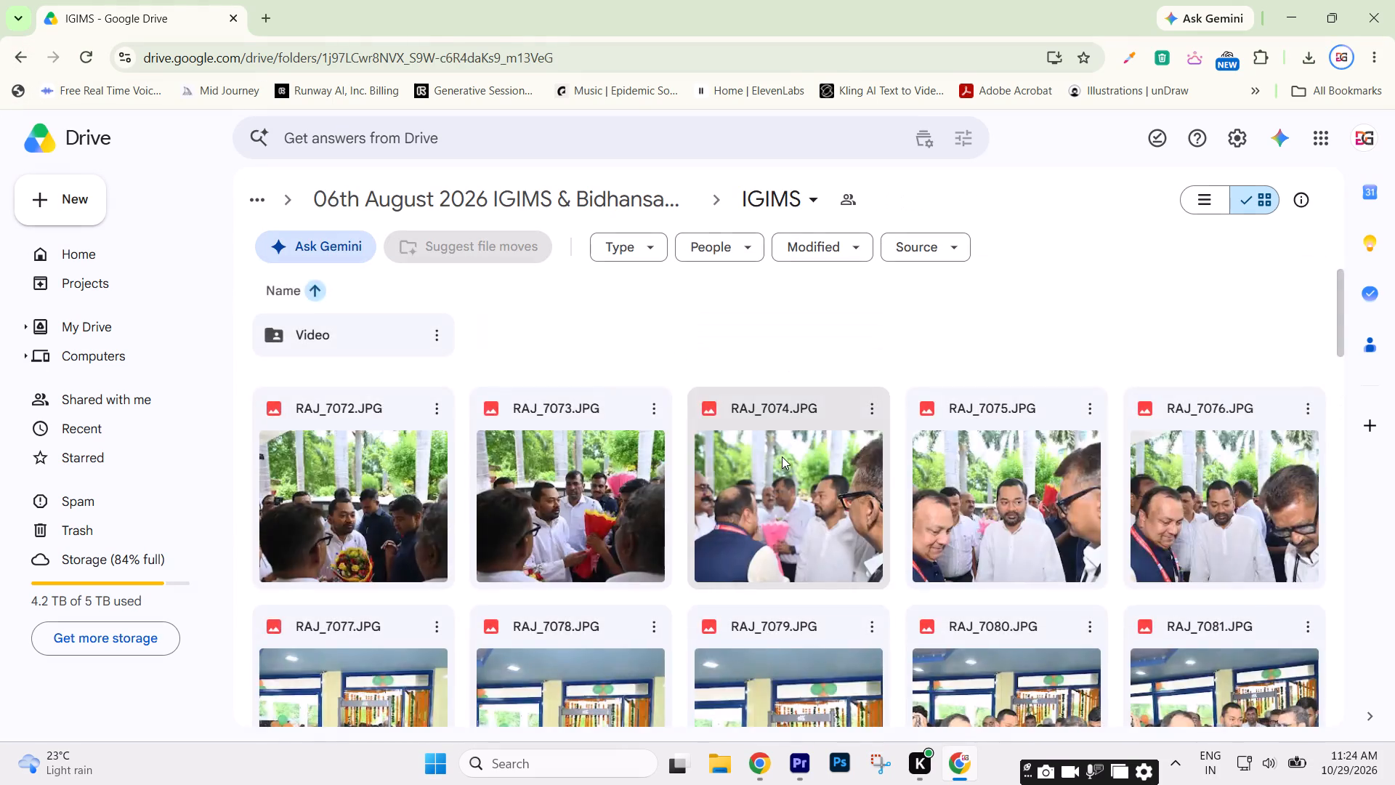
{"action": "scroll", "coordinate": [782, 456], "scroll_direction": "down", "scroll_amount": 20}
{"action": "scroll", "coordinate": [782, 456], "scroll_direction": "down", "scroll_amount": 5}
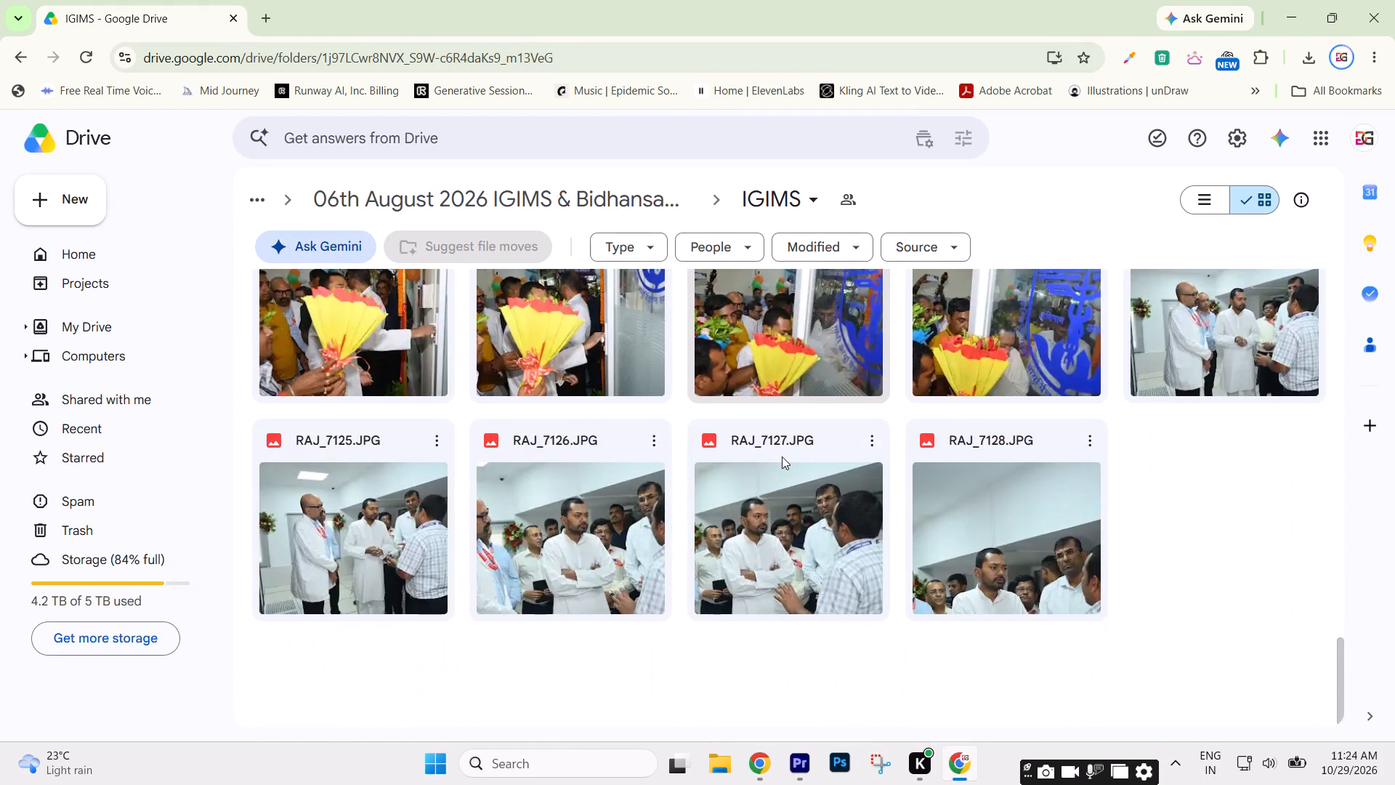
{"action": "scroll", "coordinate": [782, 456], "scroll_direction": "down", "scroll_amount": 5}
{"action": "scroll", "coordinate": [782, 456], "scroll_direction": "up", "scroll_amount": 1}
{"action": "scroll", "coordinate": [782, 456], "scroll_direction": "down", "scroll_amount": 17}
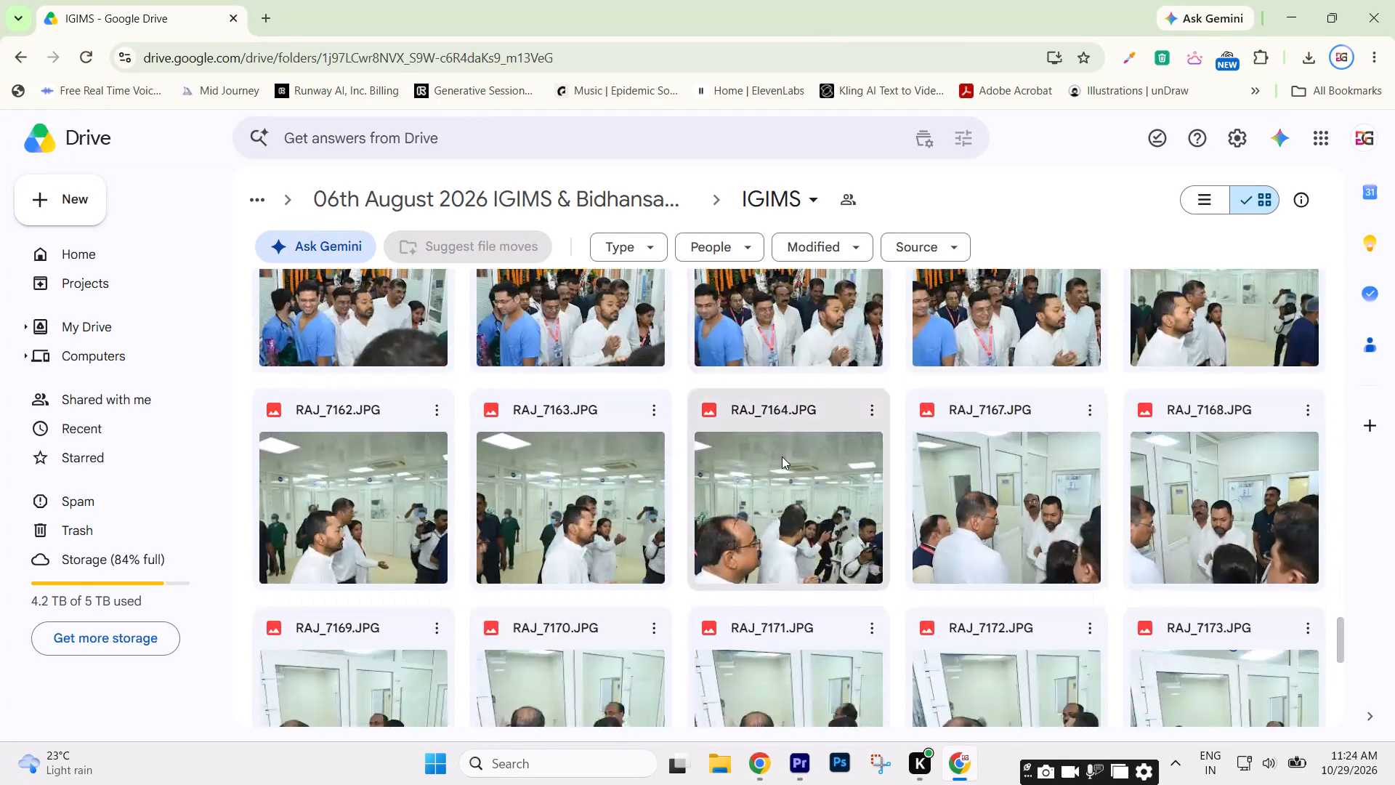
{"action": "scroll", "coordinate": [782, 456], "scroll_direction": "down", "scroll_amount": 5}
{"action": "scroll", "coordinate": [782, 456], "scroll_direction": "up", "scroll_amount": 20}
{"action": "scroll", "coordinate": [782, 456], "scroll_direction": "up", "scroll_amount": 8}
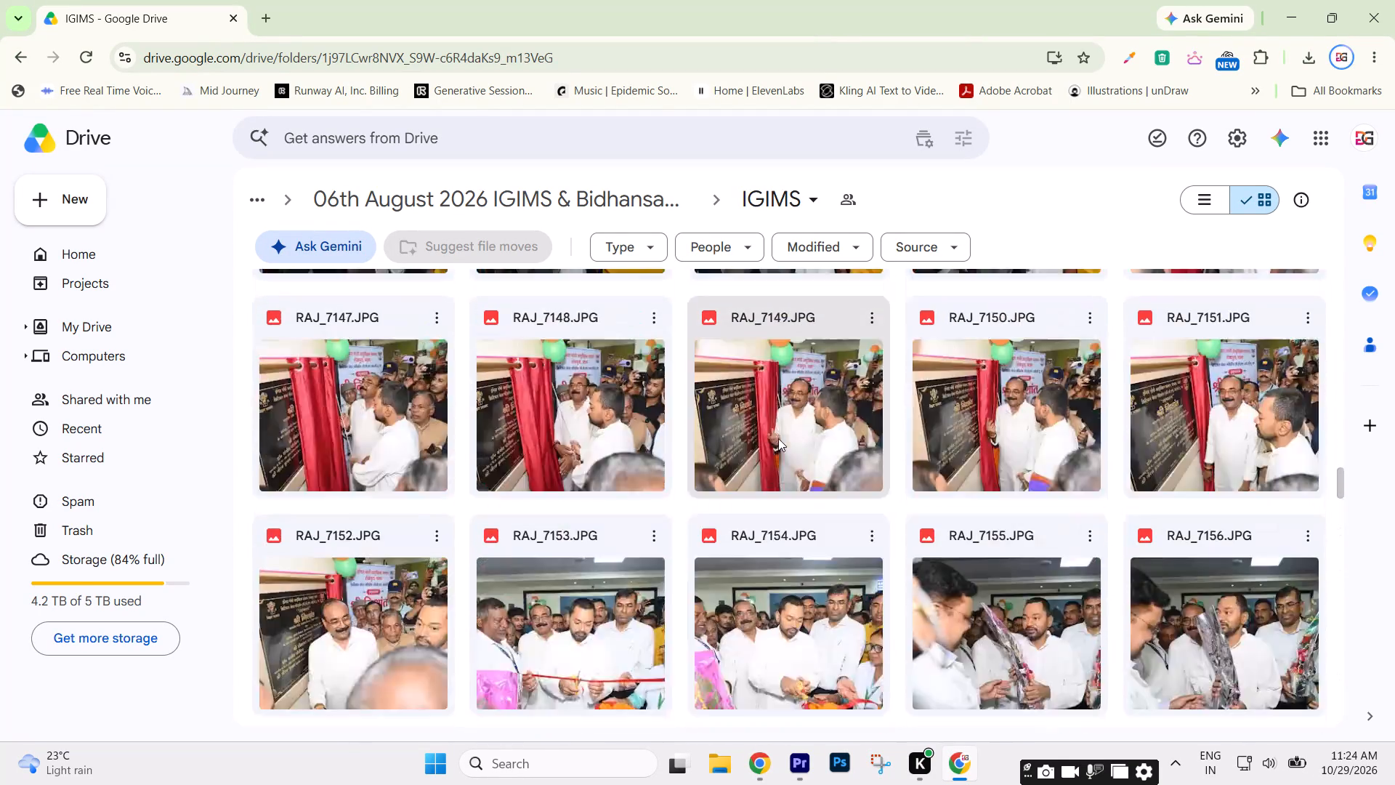
{"action": "scroll", "coordinate": [778, 438], "scroll_direction": "up", "scroll_amount": 20}
{"action": "scroll", "coordinate": [778, 438], "scroll_direction": "up", "scroll_amount": 19}
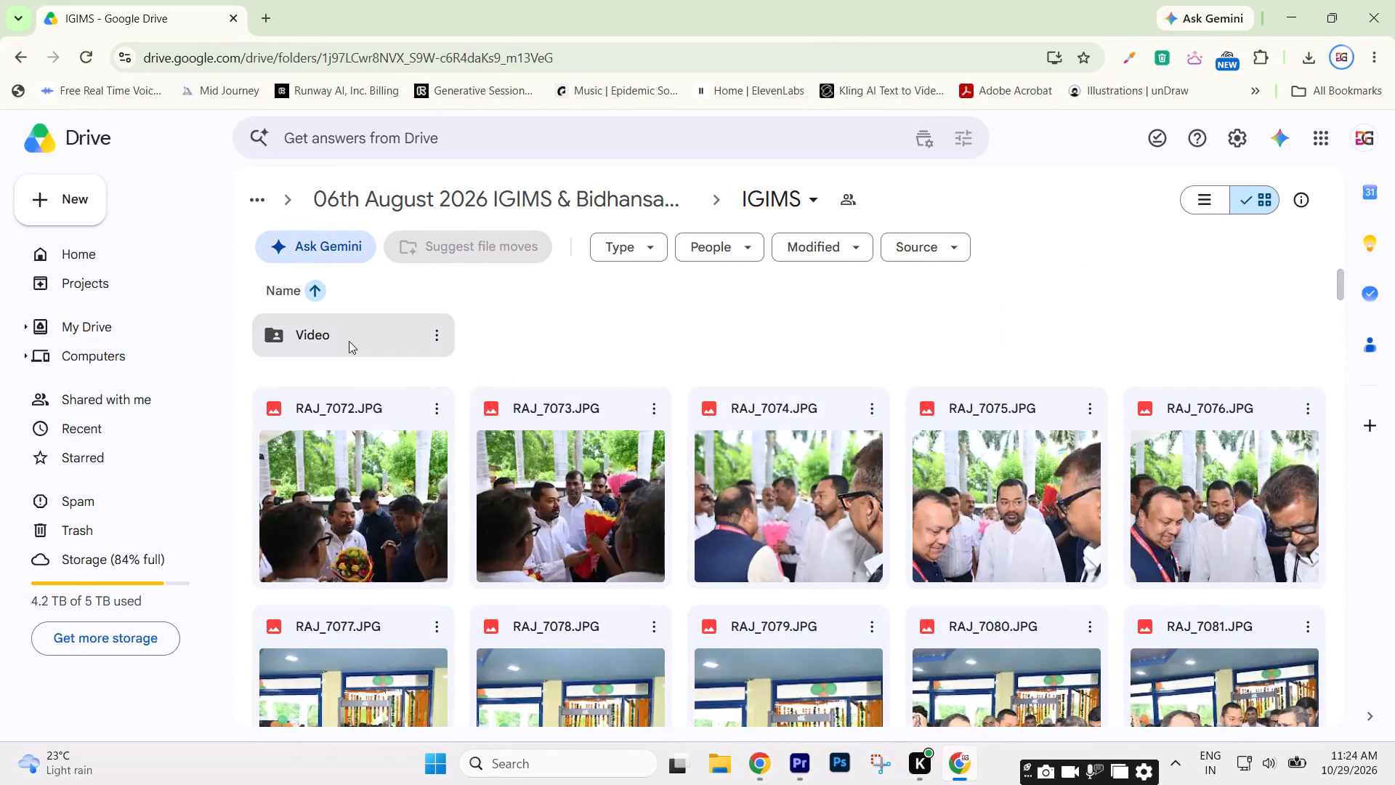
Open the Video subfolder of IGIMS and look through its DSC clips for a shot for the ending.
{"action": "double_click", "coordinate": [335, 328]}
{"action": "scroll", "coordinate": [911, 500], "scroll_direction": "down", "scroll_amount": 5}
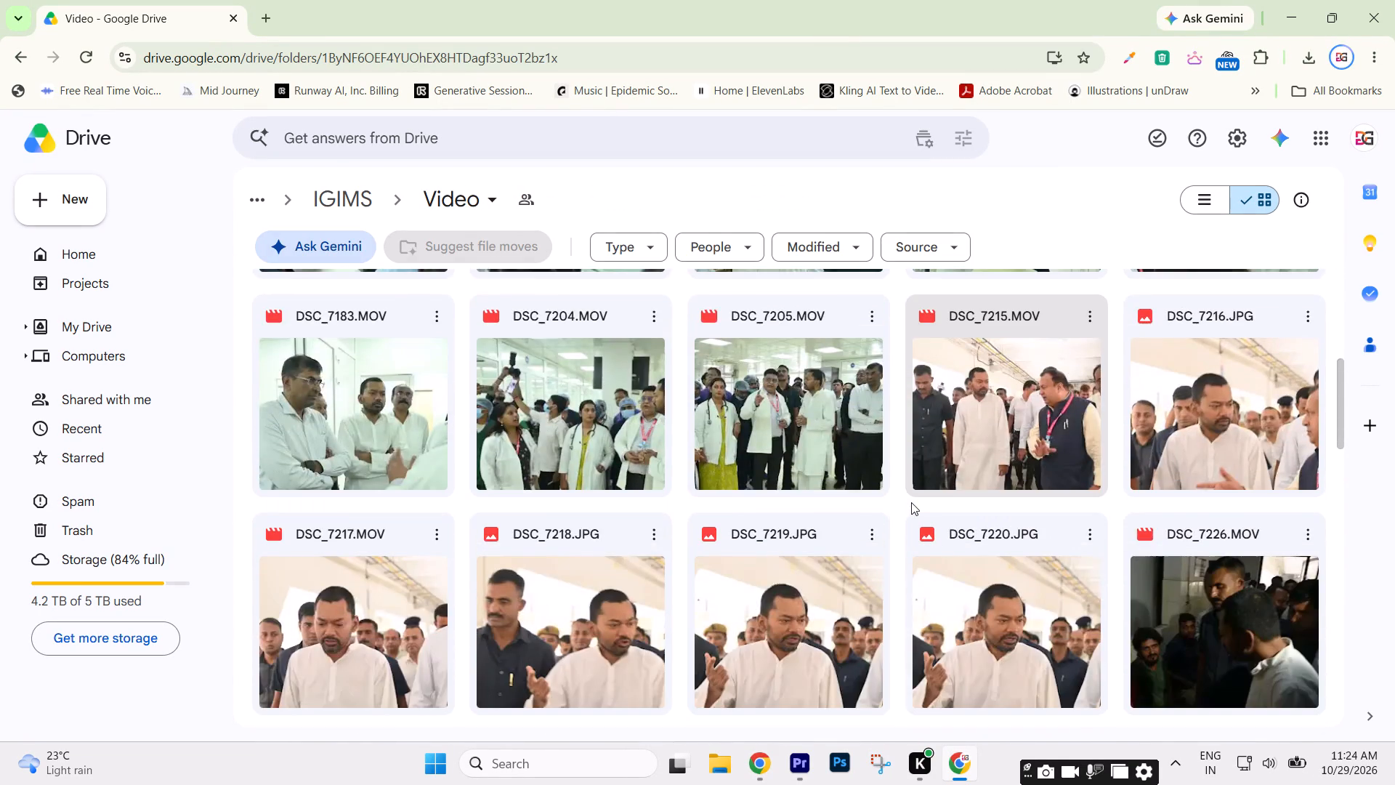
{"action": "scroll", "coordinate": [911, 502], "scroll_direction": "down", "scroll_amount": 14}
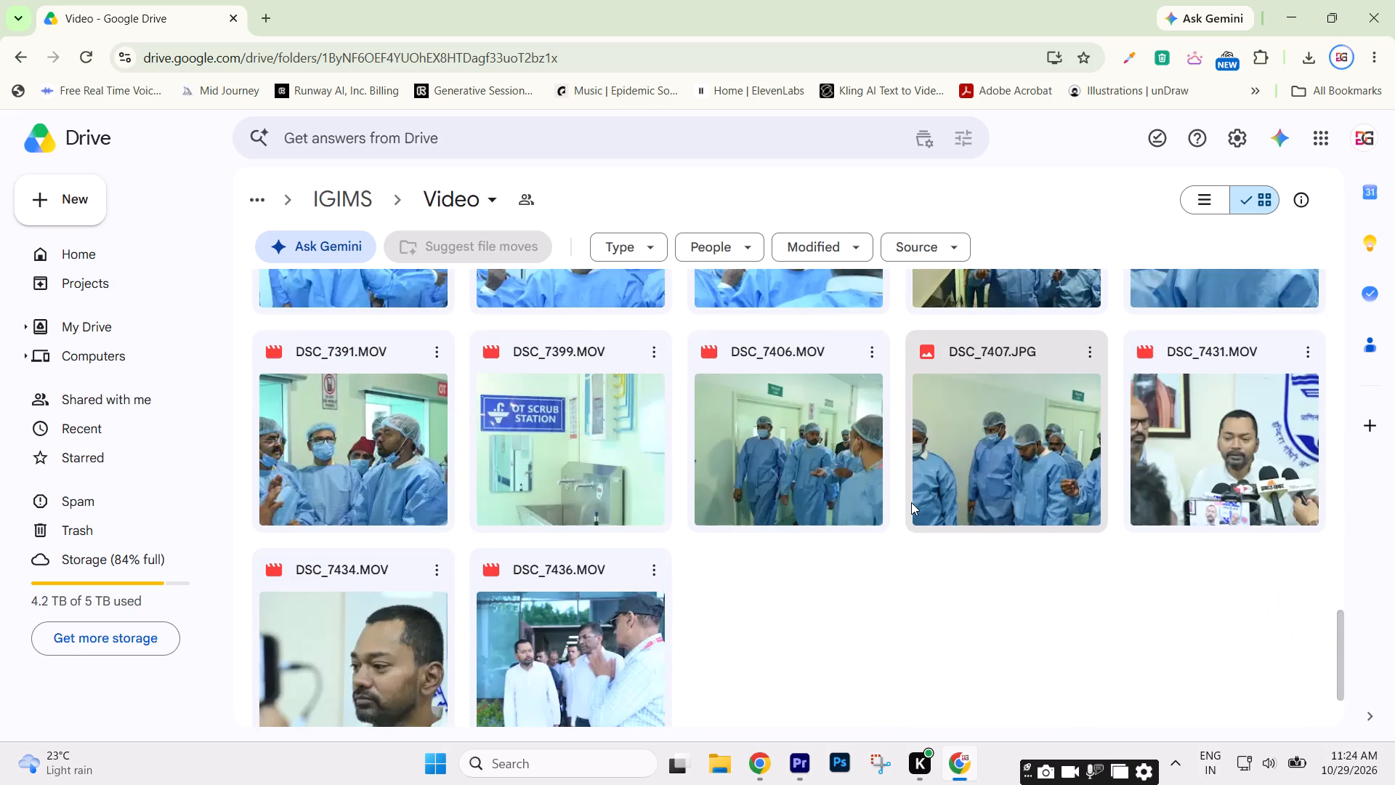
{"action": "scroll", "coordinate": [911, 502], "scroll_direction": "down", "scroll_amount": 4}
{"action": "scroll", "coordinate": [911, 502], "scroll_direction": "up", "scroll_amount": 8}
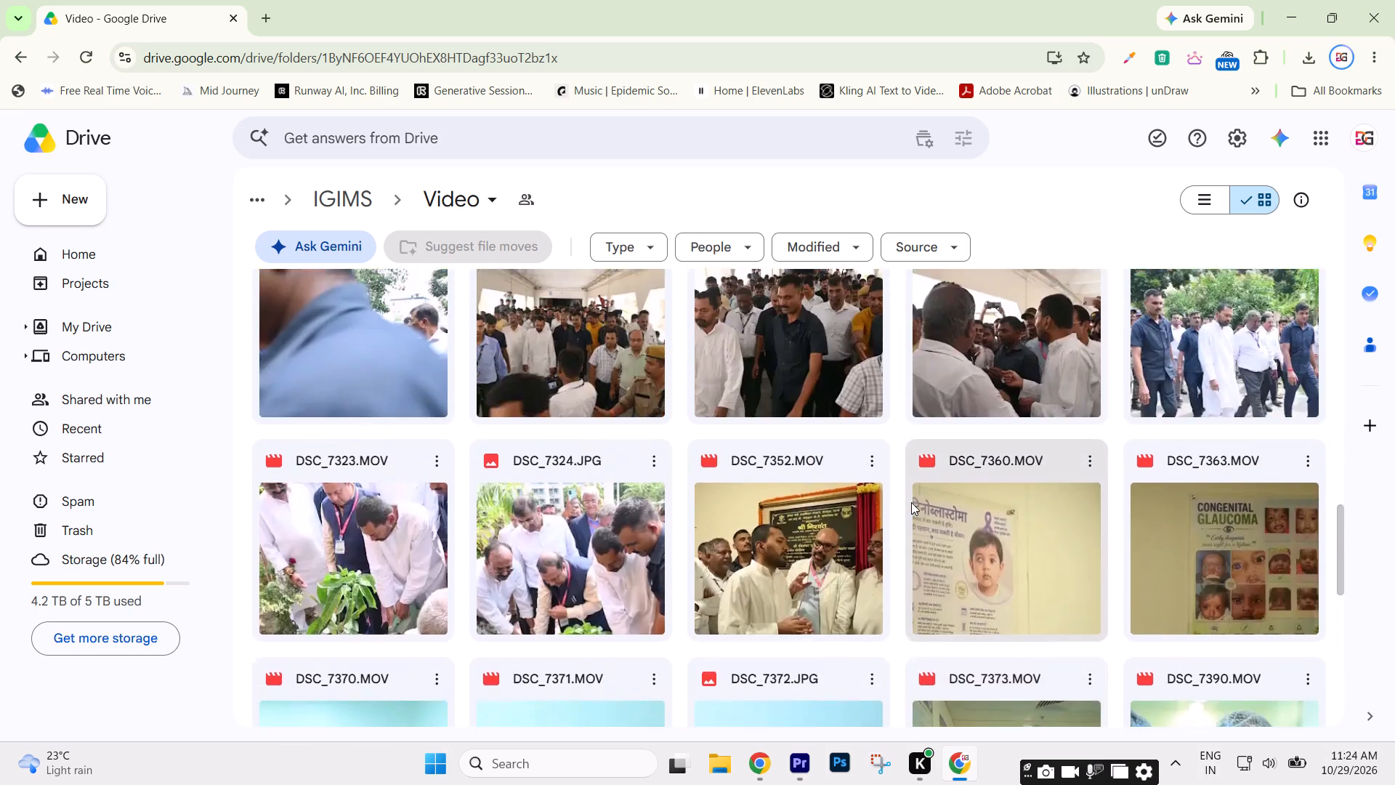
{"action": "scroll", "coordinate": [911, 502], "scroll_direction": "up", "scroll_amount": 7}
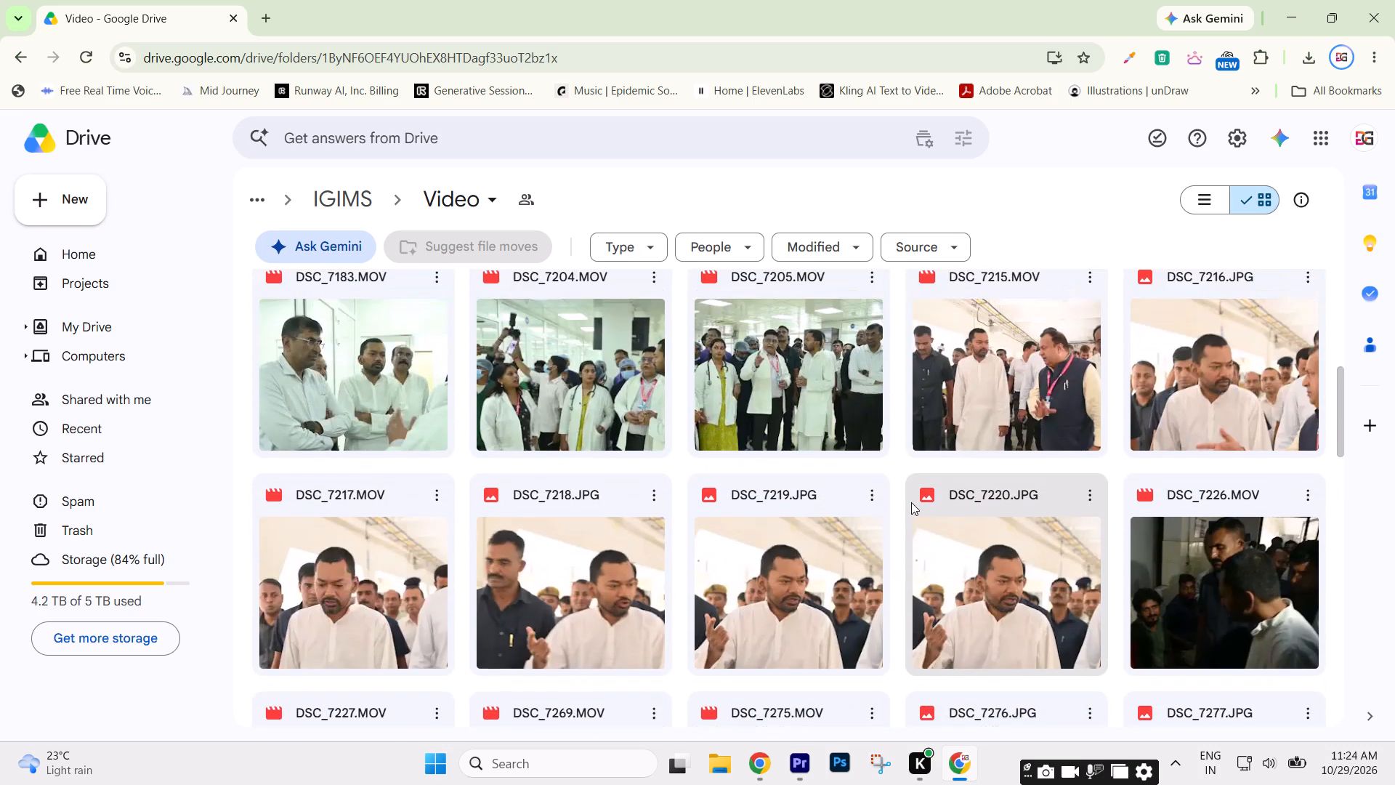
{"action": "scroll", "coordinate": [911, 502], "scroll_direction": "up", "scroll_amount": 5}
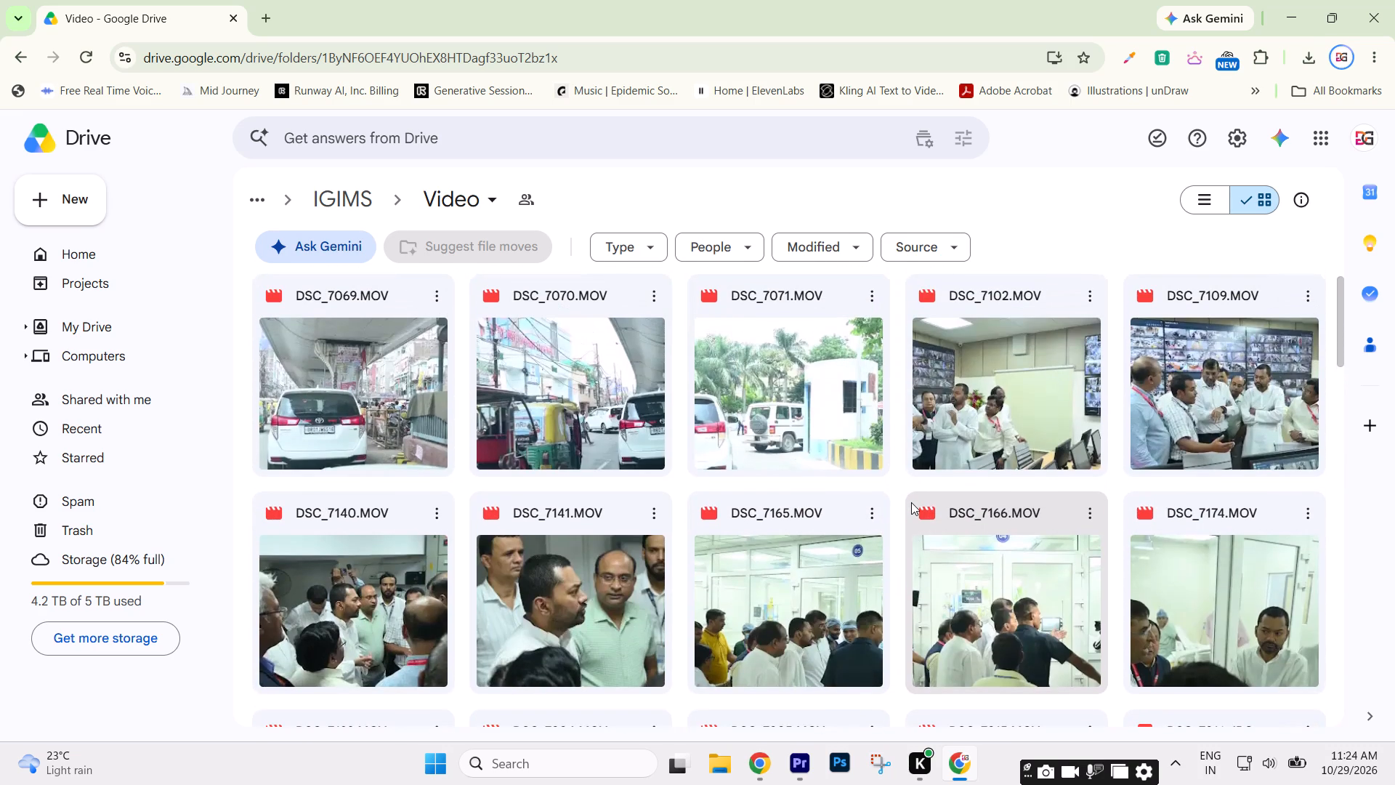
{"action": "scroll", "coordinate": [911, 502], "scroll_direction": "up", "scroll_amount": 5}
{"action": "scroll", "coordinate": [911, 502], "scroll_direction": "down", "scroll_amount": 9}
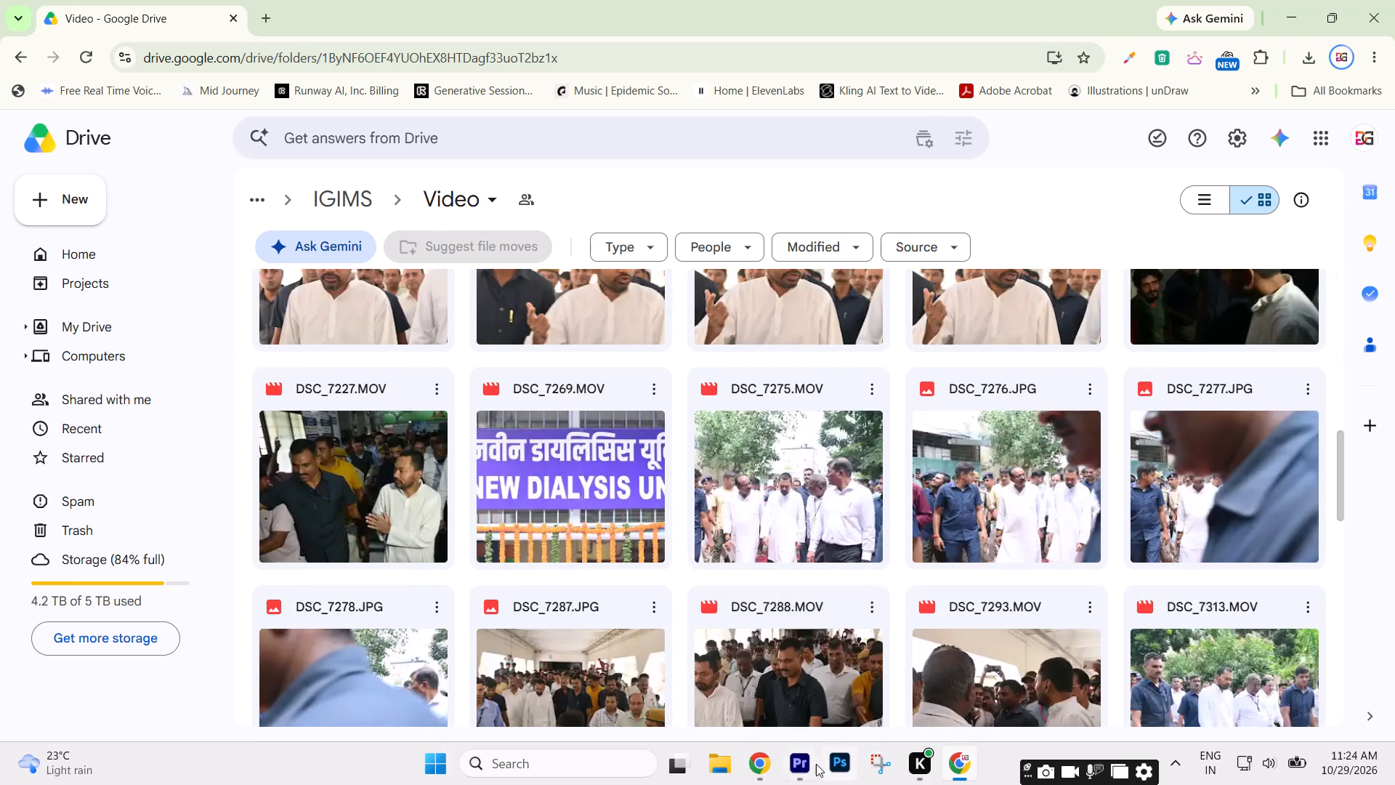
Return to Premiere Pro and compare the reel's last shots with the spare T3E_0949I piece after the edit in Sequence 06.
{"action": "left_click", "coordinate": [802, 768]}
{"action": "left_click_drag", "start_coordinate": [441, 406], "coordinate": [448, 409]}
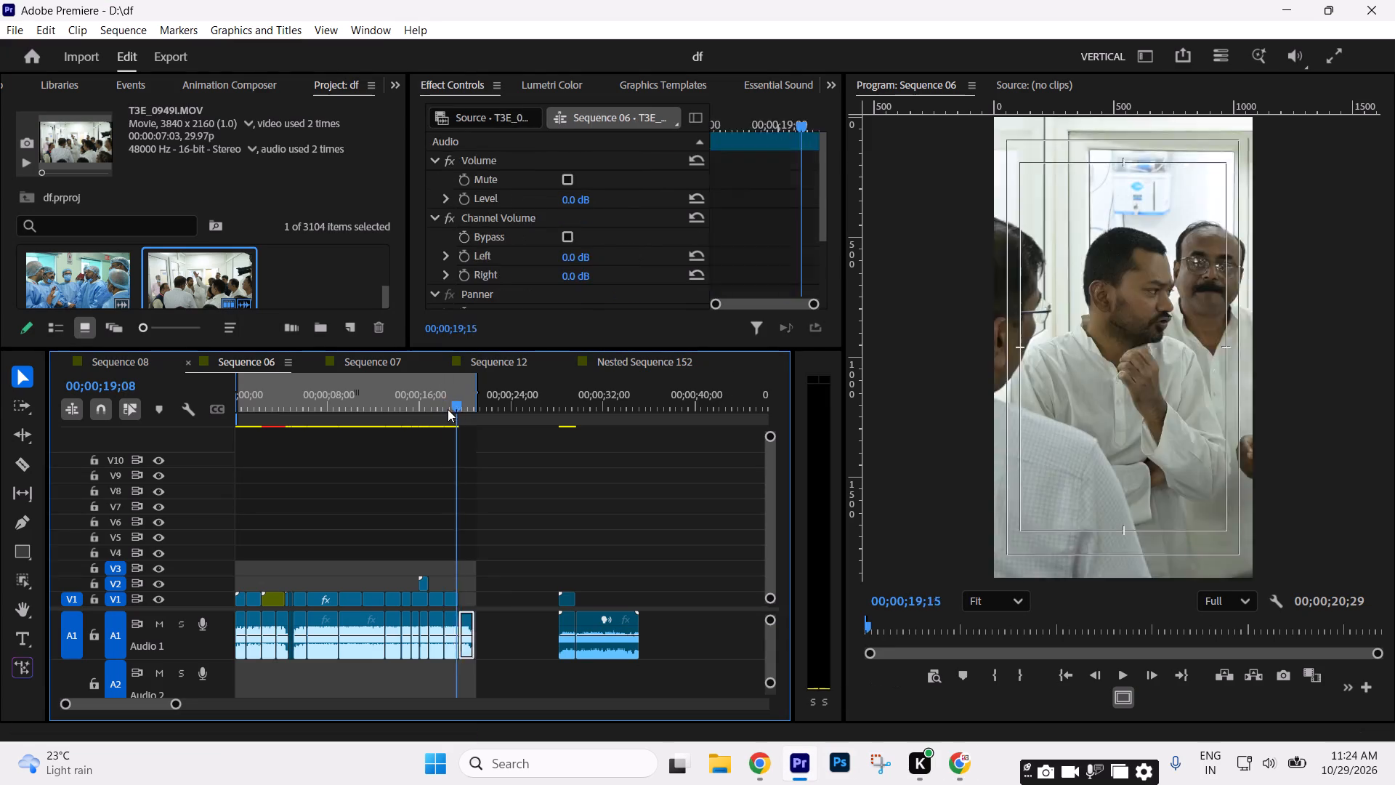
{"action": "left_click_drag", "start_coordinate": [448, 409], "coordinate": [575, 427]}
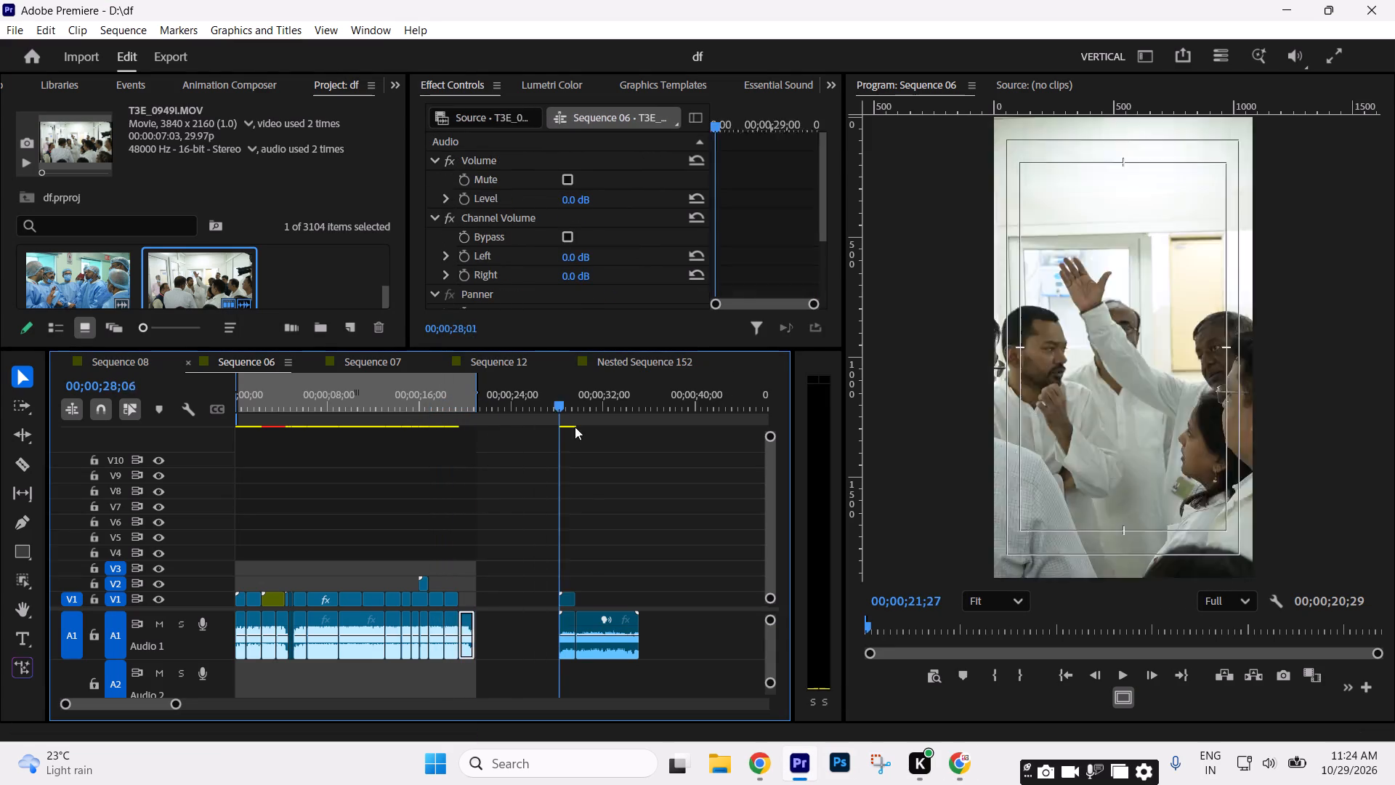
{"action": "left_click_drag", "start_coordinate": [575, 427], "coordinate": [437, 427]}
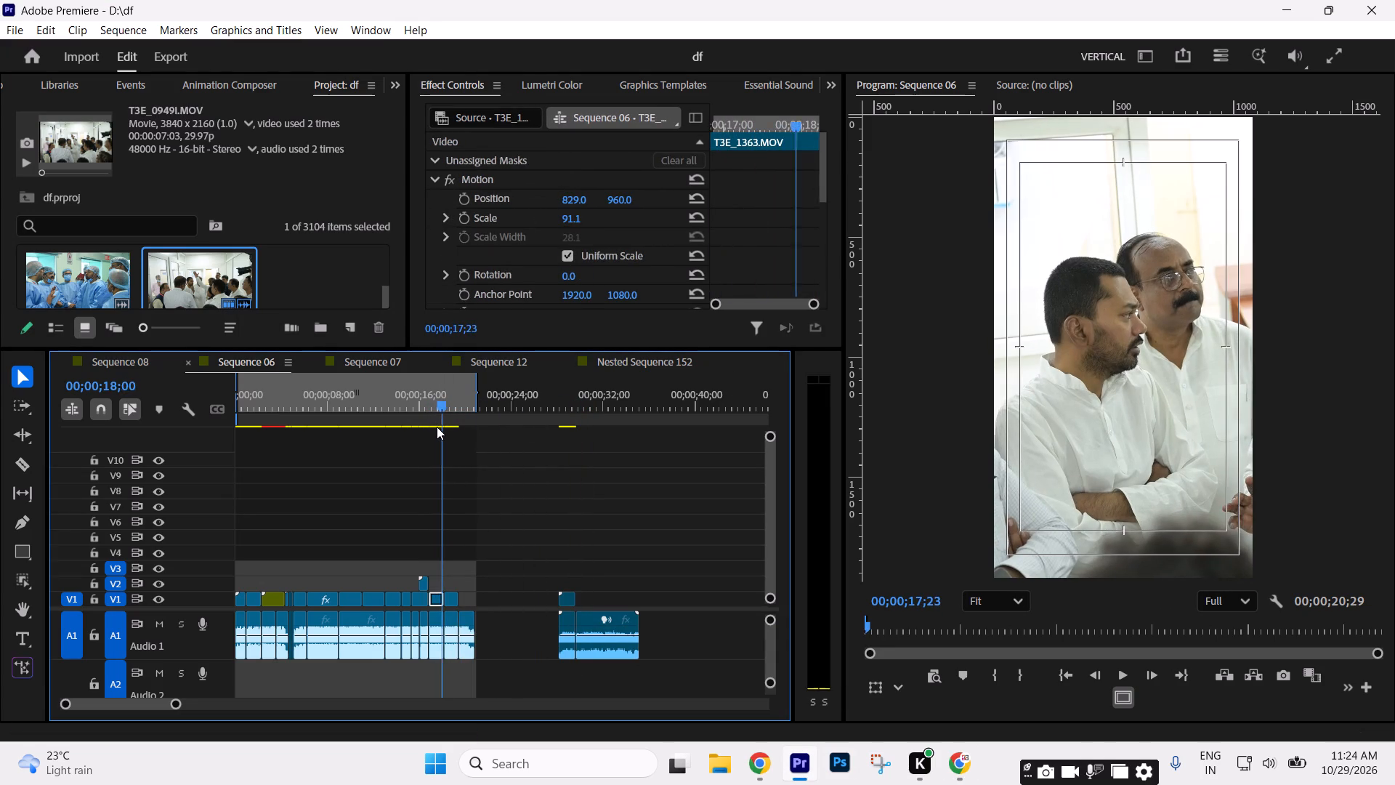
{"action": "left_click_drag", "start_coordinate": [437, 427], "coordinate": [567, 461]}
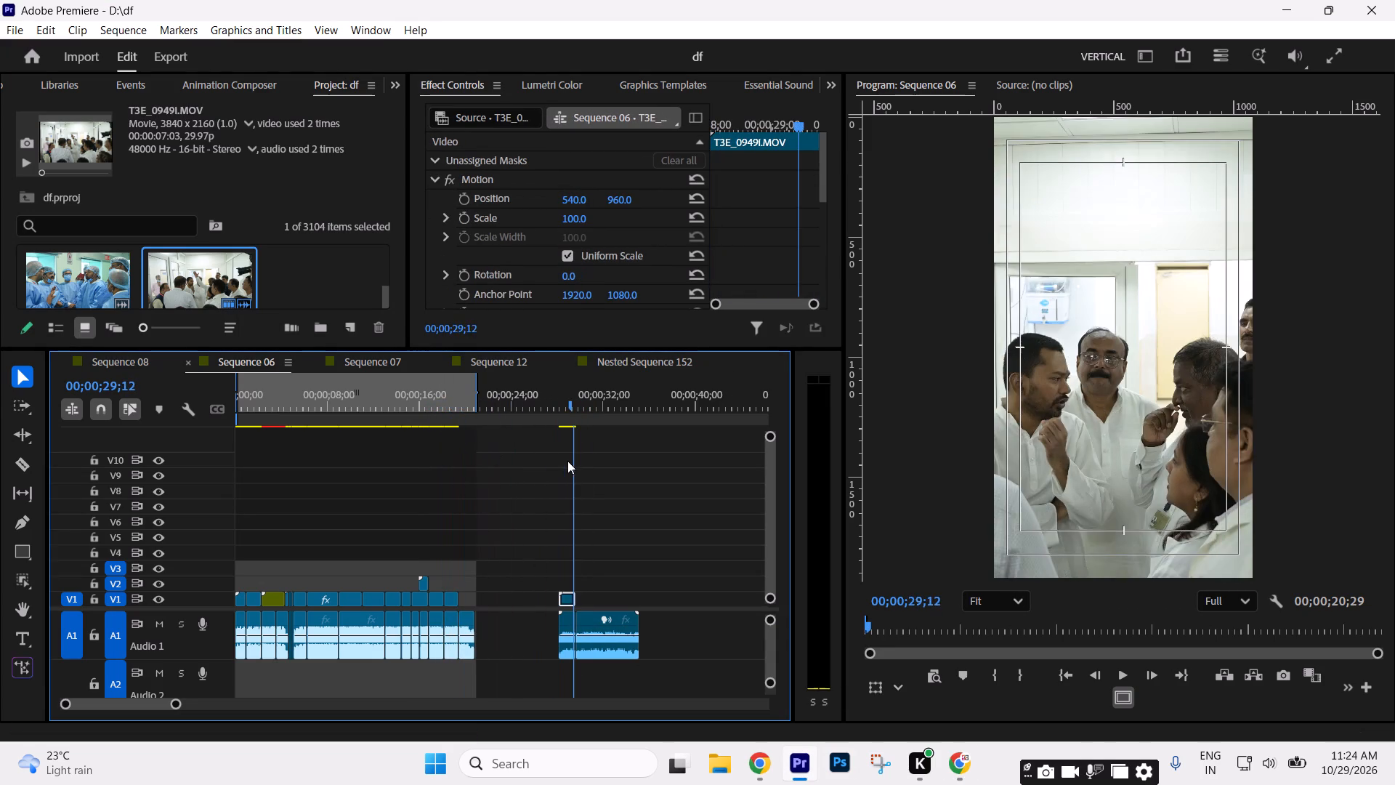
{"action": "left_click_drag", "start_coordinate": [567, 461], "coordinate": [634, 477]}
Look through the spare clips after the edit in Sequence 06, including C1176, C1192, C1145, C1152 and T3E_5370, for an ending shot.
{"action": "left_click", "coordinate": [697, 541]}
{"action": "key", "text": "minus"}
{"action": "key", "text": "minus"}
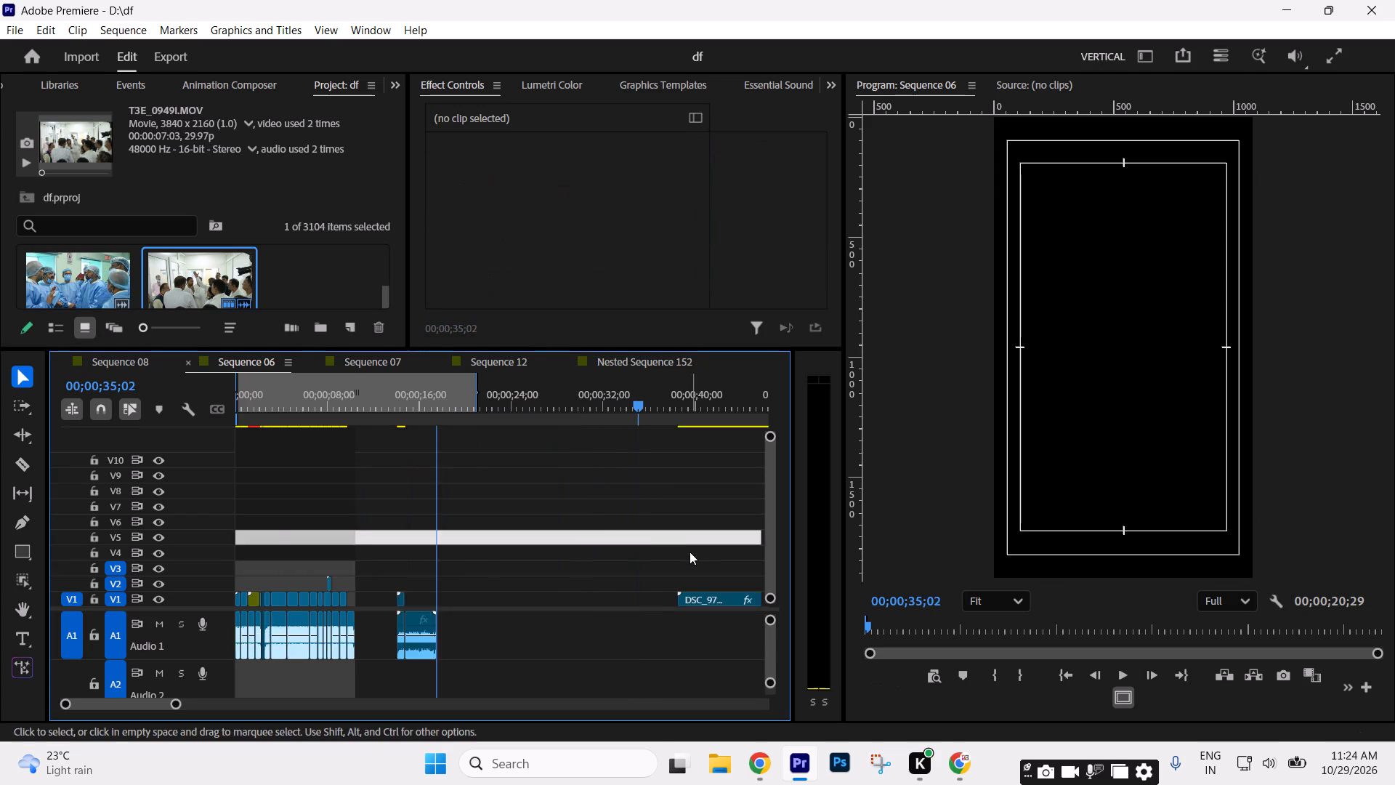
{"action": "type", "text": "--"}
{"action": "key", "text": "minus"}
{"action": "left_click_drag", "start_coordinate": [304, 413], "coordinate": [418, 430]}
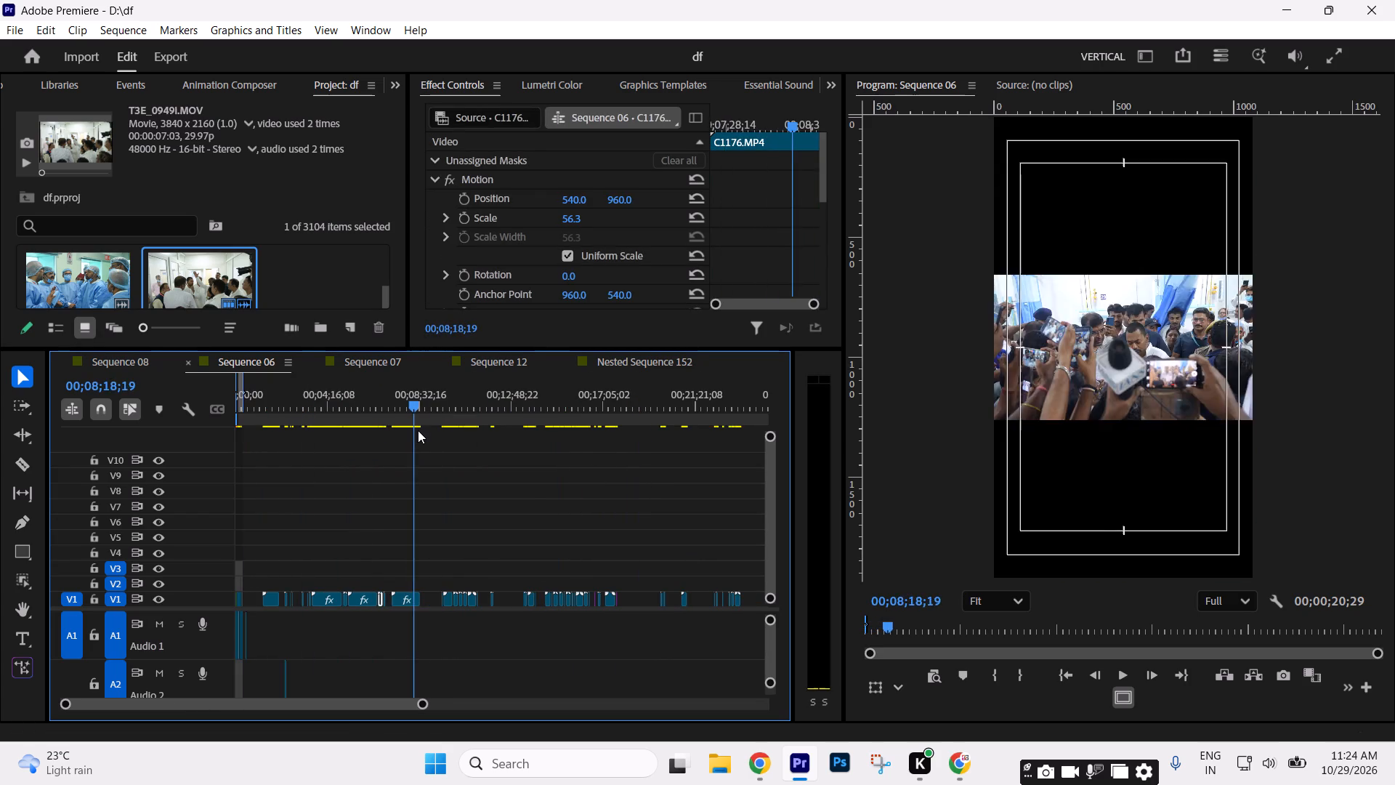
{"action": "left_click_drag", "start_coordinate": [418, 430], "coordinate": [373, 430]}
{"action": "key", "text": "equal"}
{"action": "key", "text": "equal"}
{"action": "left_click_drag", "start_coordinate": [513, 398], "coordinate": [541, 400]}
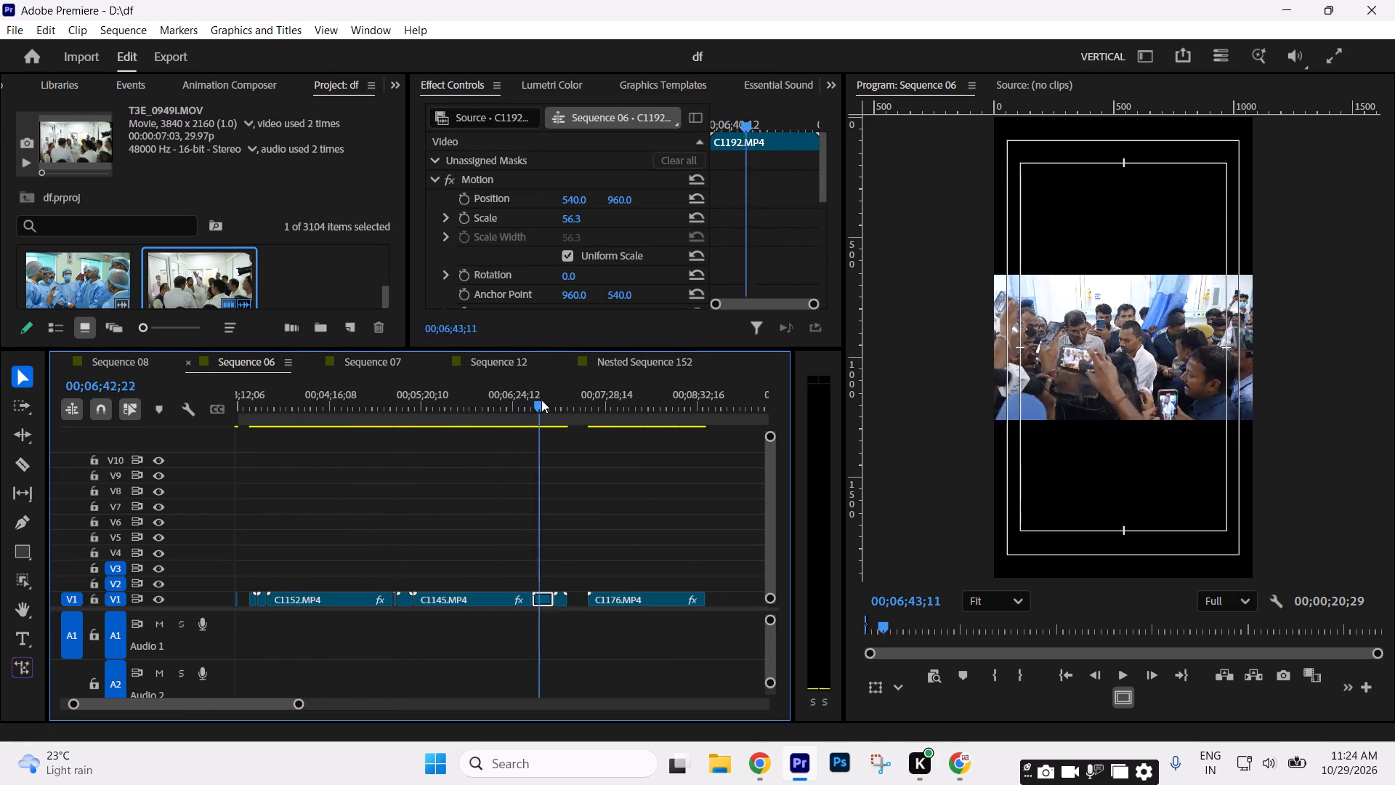
{"action": "left_click_drag", "start_coordinate": [541, 400], "coordinate": [453, 392]}
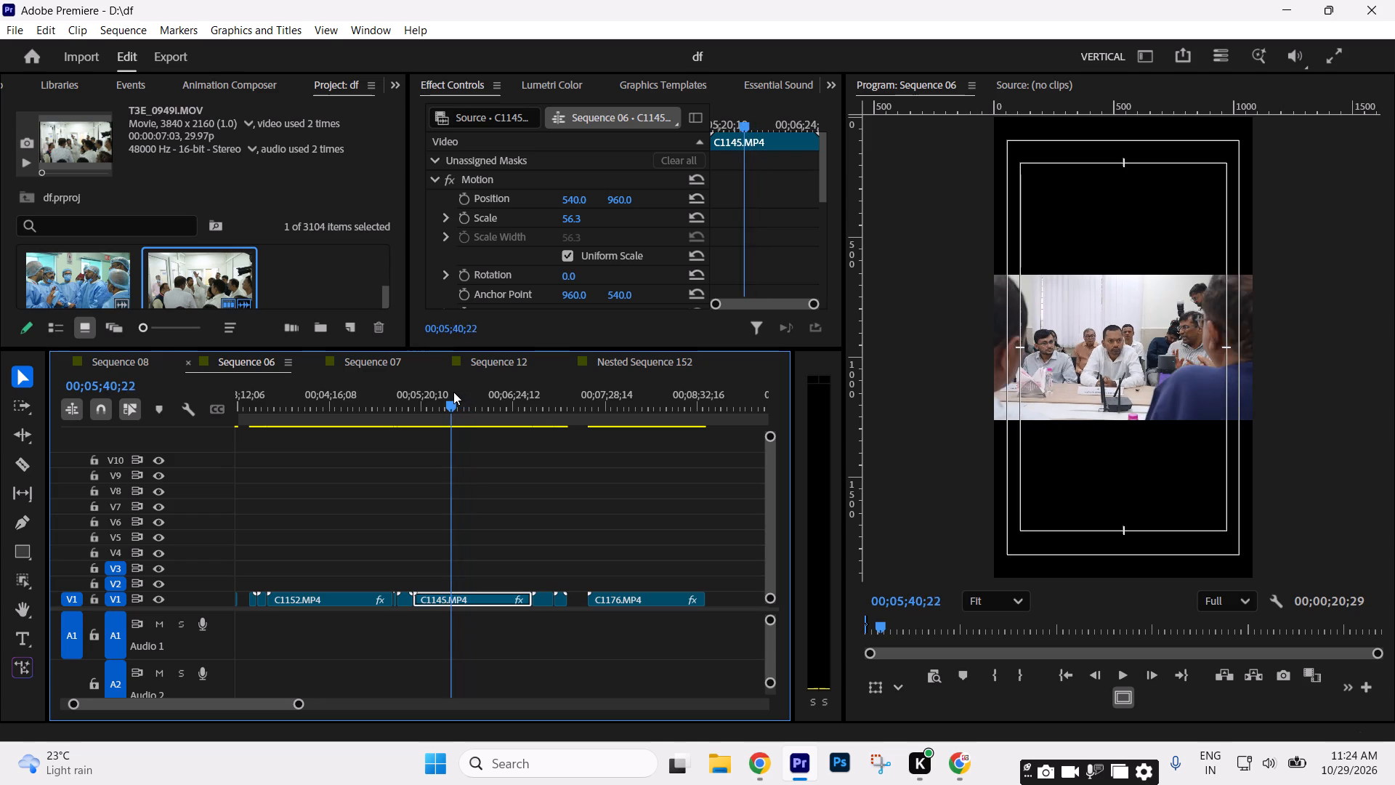
{"action": "left_click_drag", "start_coordinate": [453, 392], "coordinate": [465, 398]}
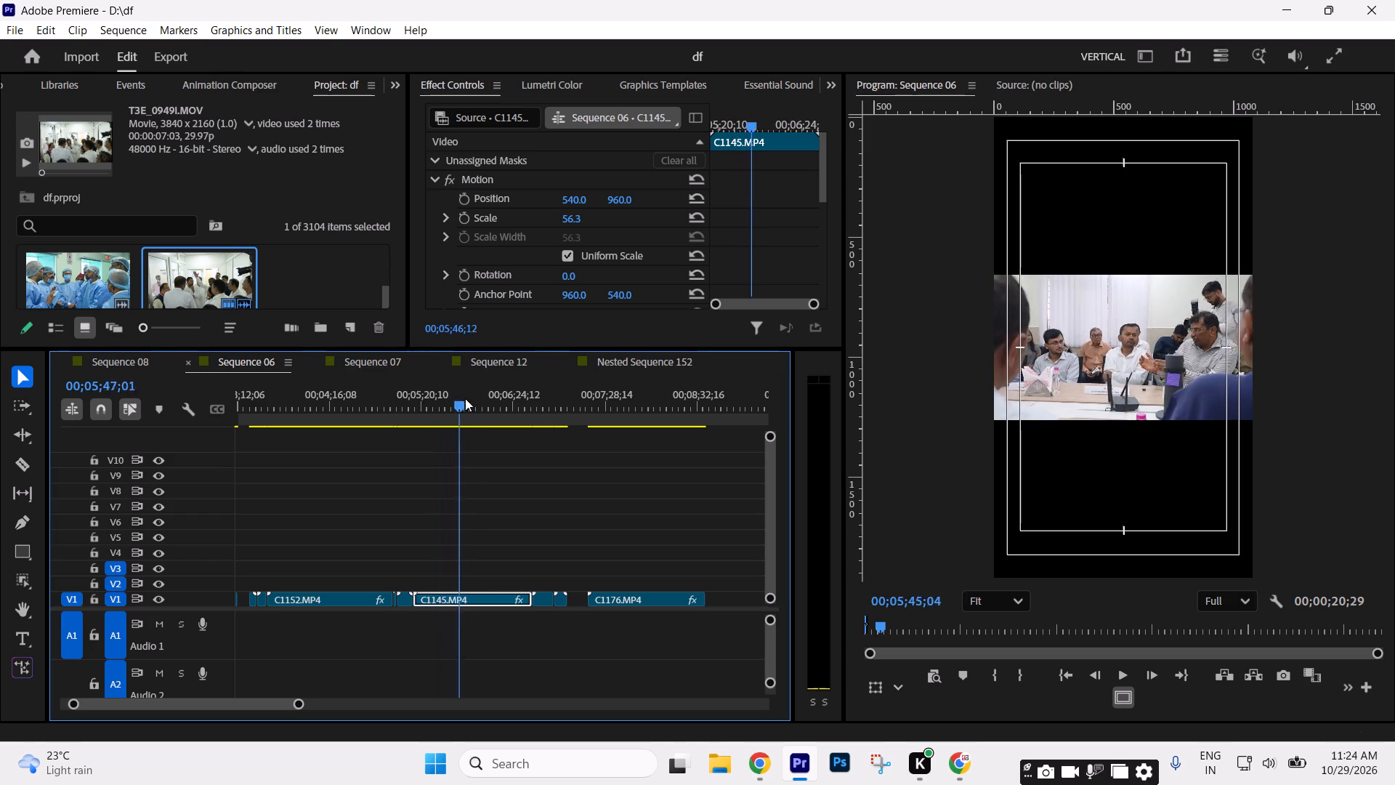
{"action": "left_click_drag", "start_coordinate": [465, 398], "coordinate": [504, 411]}
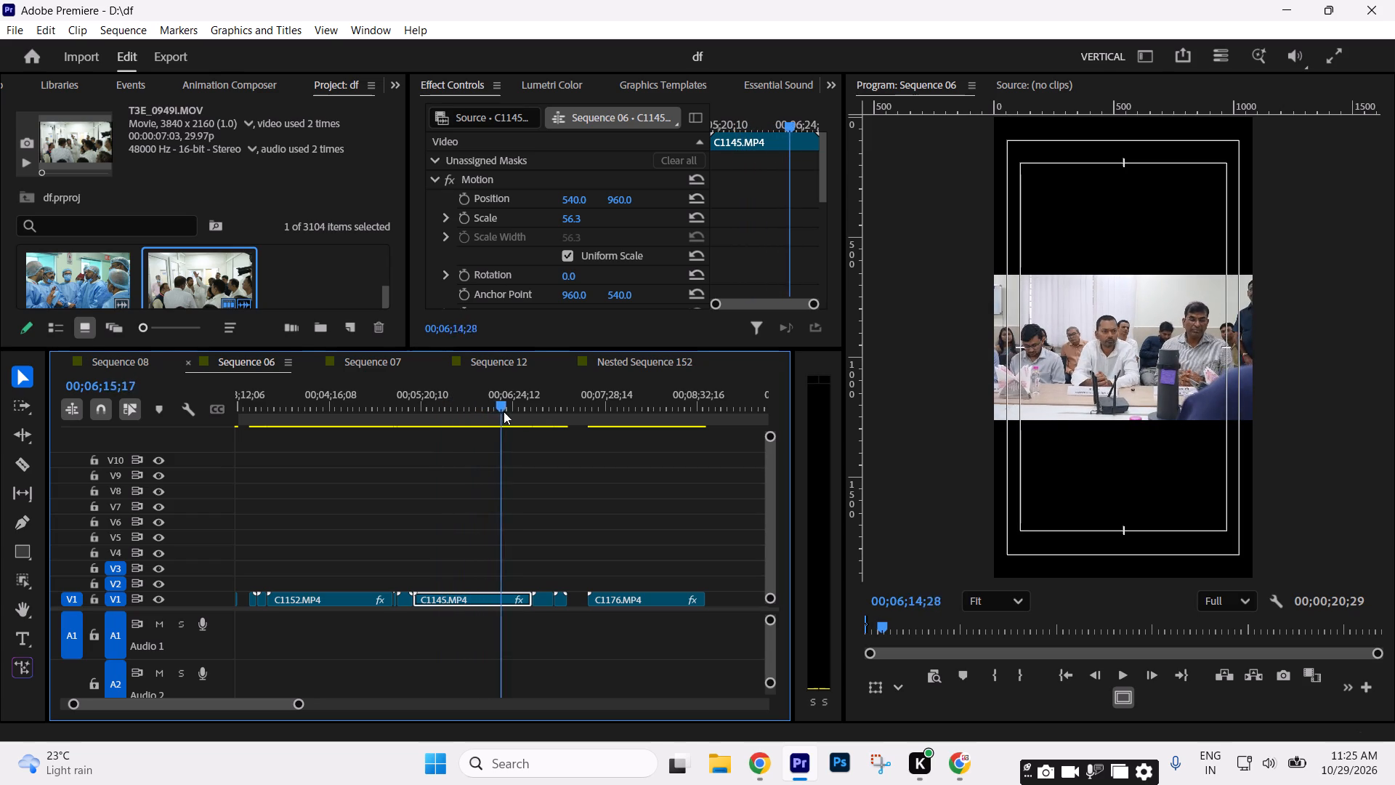
{"action": "left_click_drag", "start_coordinate": [504, 411], "coordinate": [547, 432]}
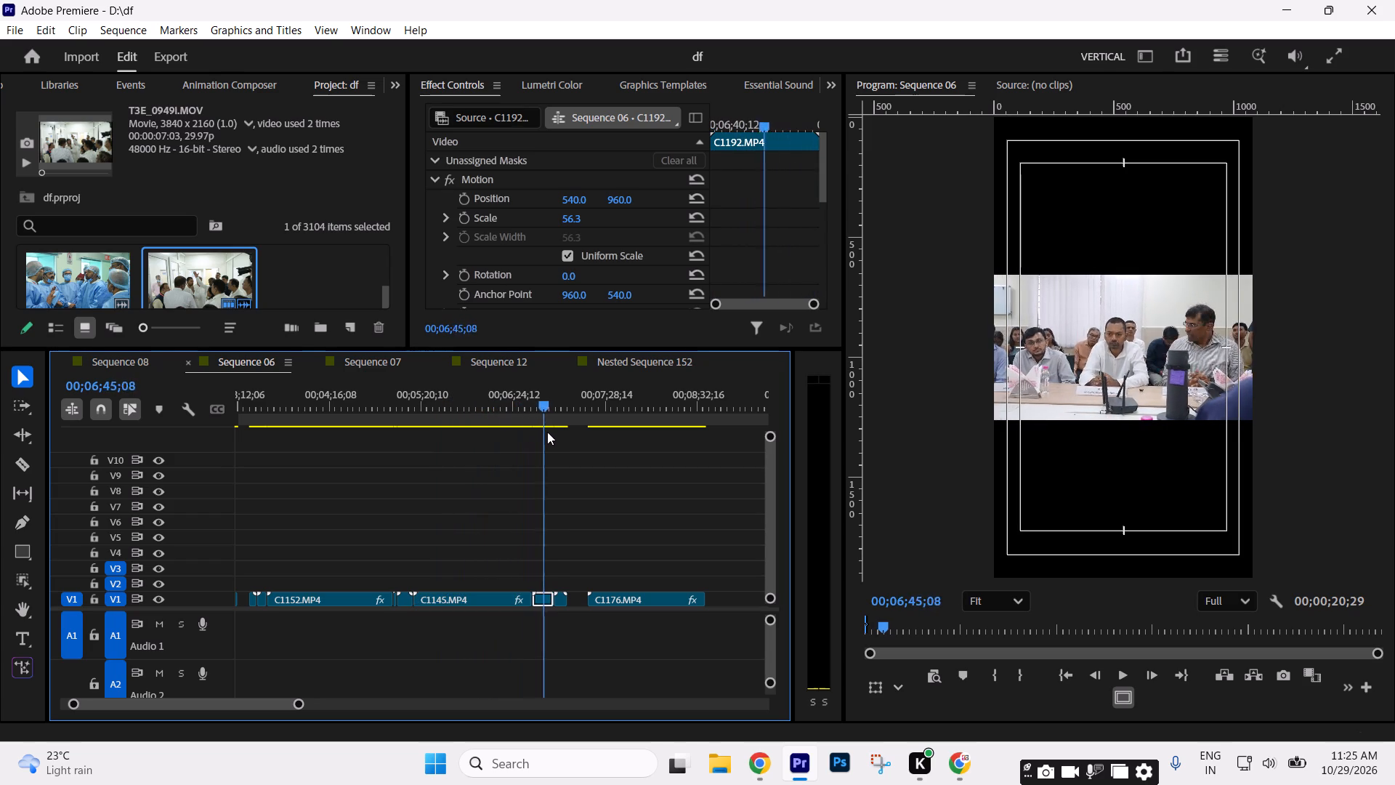
{"action": "left_click_drag", "start_coordinate": [547, 432], "coordinate": [376, 418]}
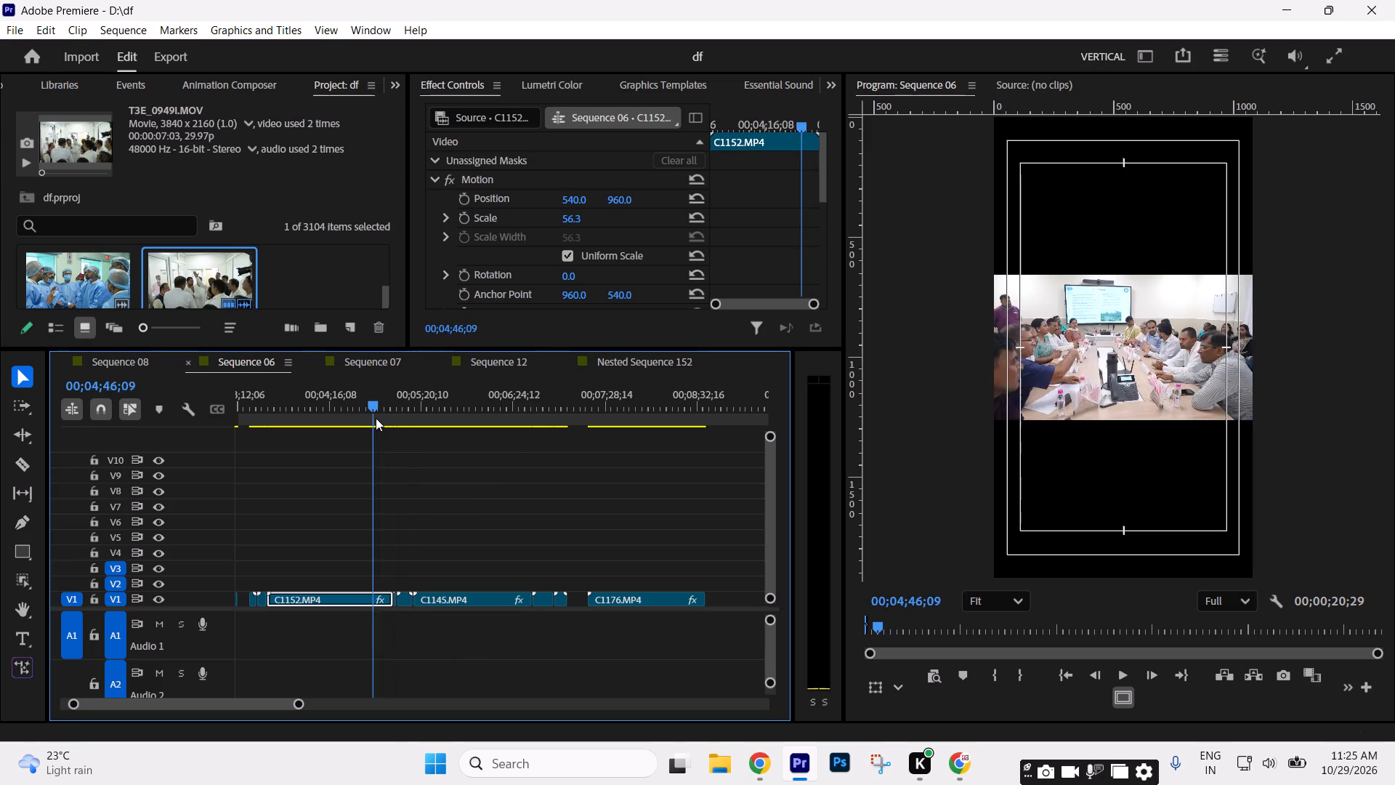
{"action": "left_click_drag", "start_coordinate": [376, 418], "coordinate": [411, 427]}
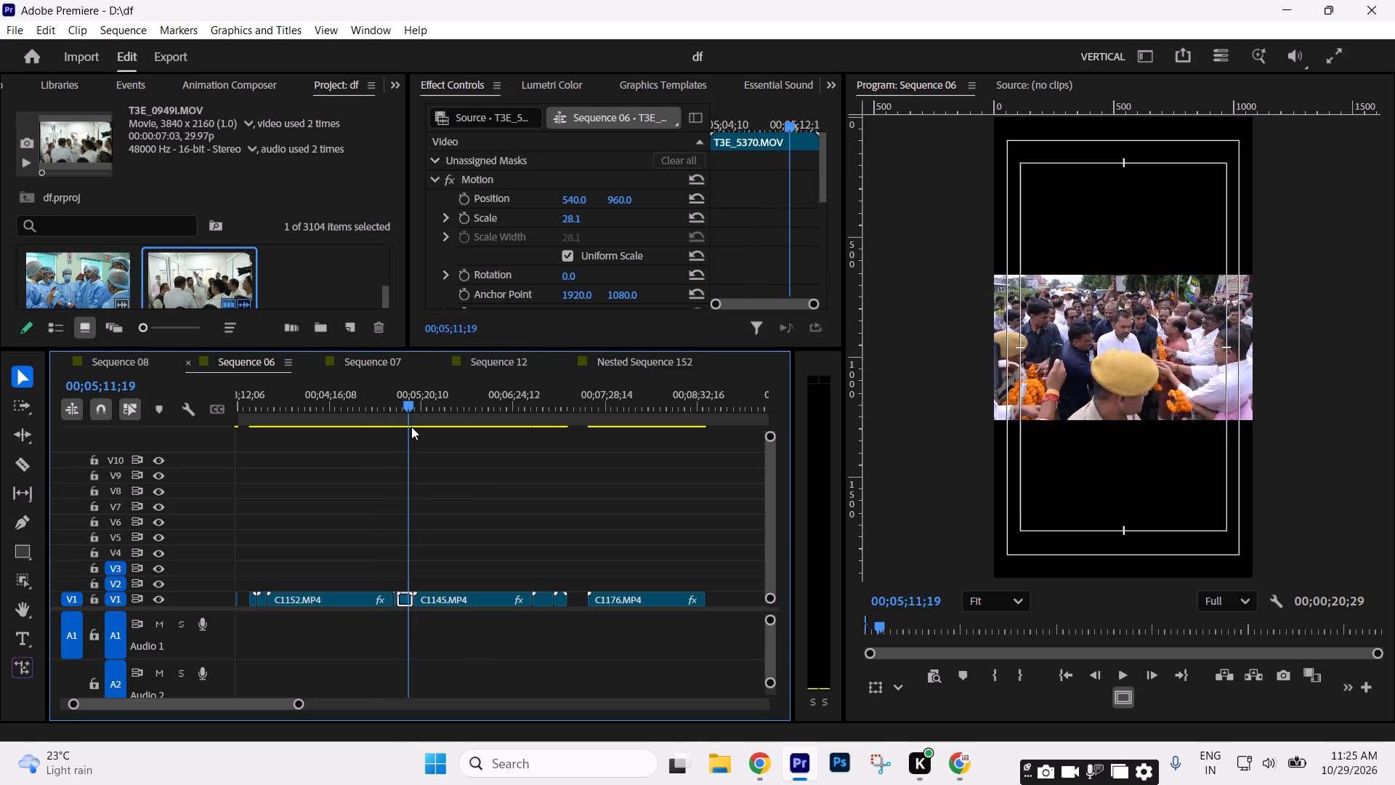
Split the spare C1145.MP4 meeting clip at 00;05;19;26 and cut its opening piece for reuse.
{"action": "left_click_drag", "start_coordinate": [411, 427], "coordinate": [424, 432]}
{"action": "key", "text": "c"}
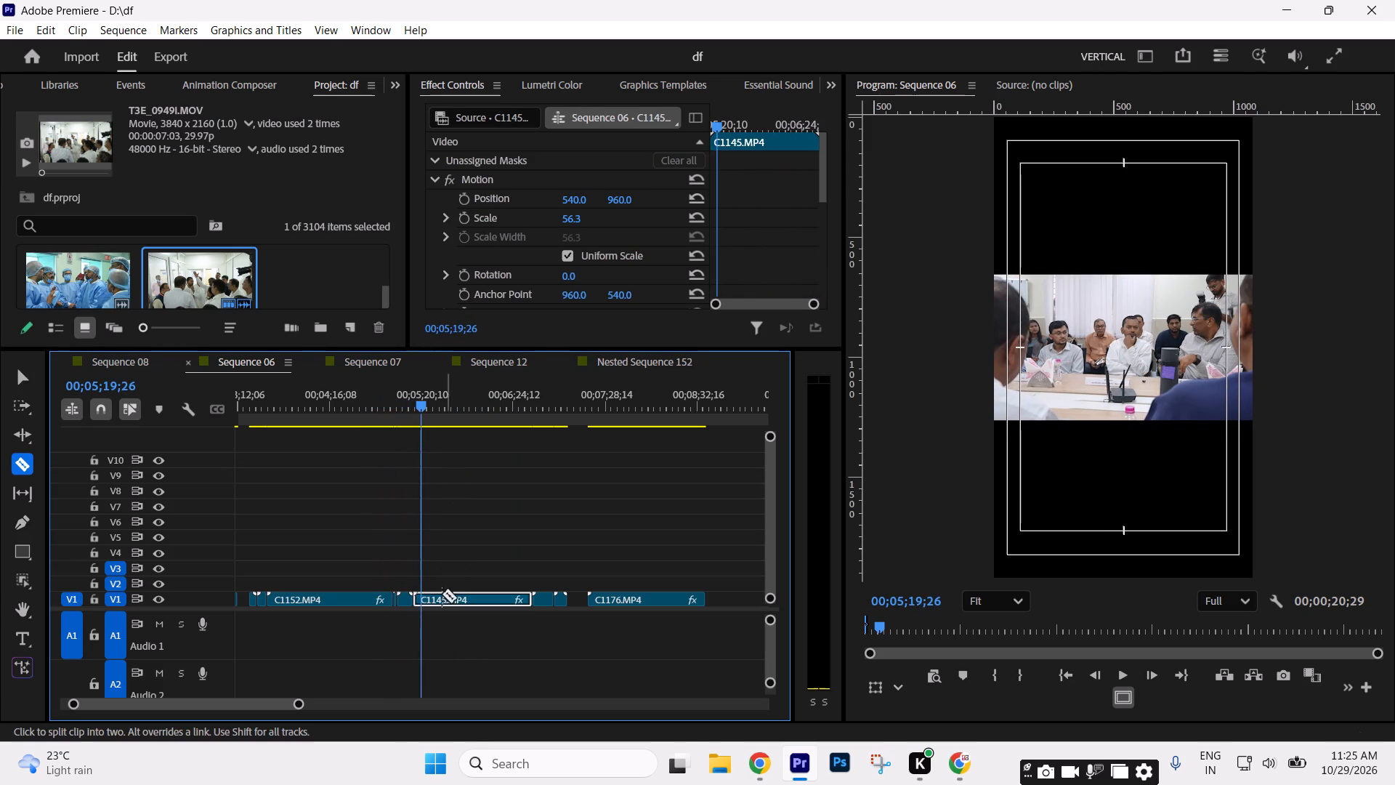
{"action": "left_click", "coordinate": [424, 595]}
{"action": "key", "text": "v"}
{"action": "key", "text": "ctrl+x"}
Paste the cut C1145.MP4 piece on V1 directly after the reel's last shot.
{"action": "left_click", "coordinate": [506, 555]}
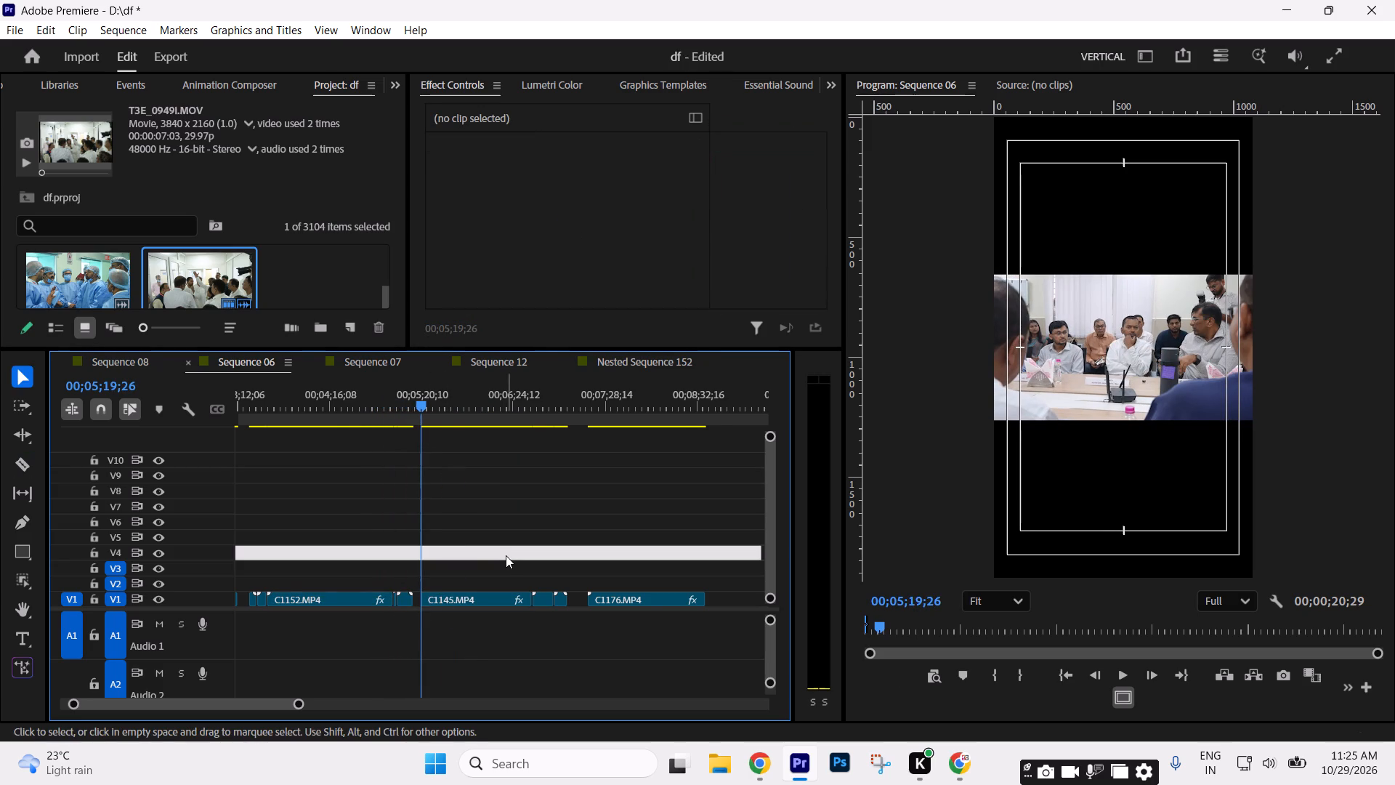
{"action": "key", "text": "minus"}
{"action": "key", "text": "minus"}
{"action": "key", "text": "minus"}
{"action": "key", "text": "minus"}
{"action": "left_click_drag", "start_coordinate": [316, 413], "coordinate": [0, 456]}
{"action": "key", "text": "equal"}
{"action": "key", "text": "equal"}
{"action": "type", "text": "==="}
{"action": "key", "text": "equal"}
{"action": "key", "text": "equal"}
{"action": "left_click", "coordinate": [477, 411]}
{"action": "key", "text": "Up"}
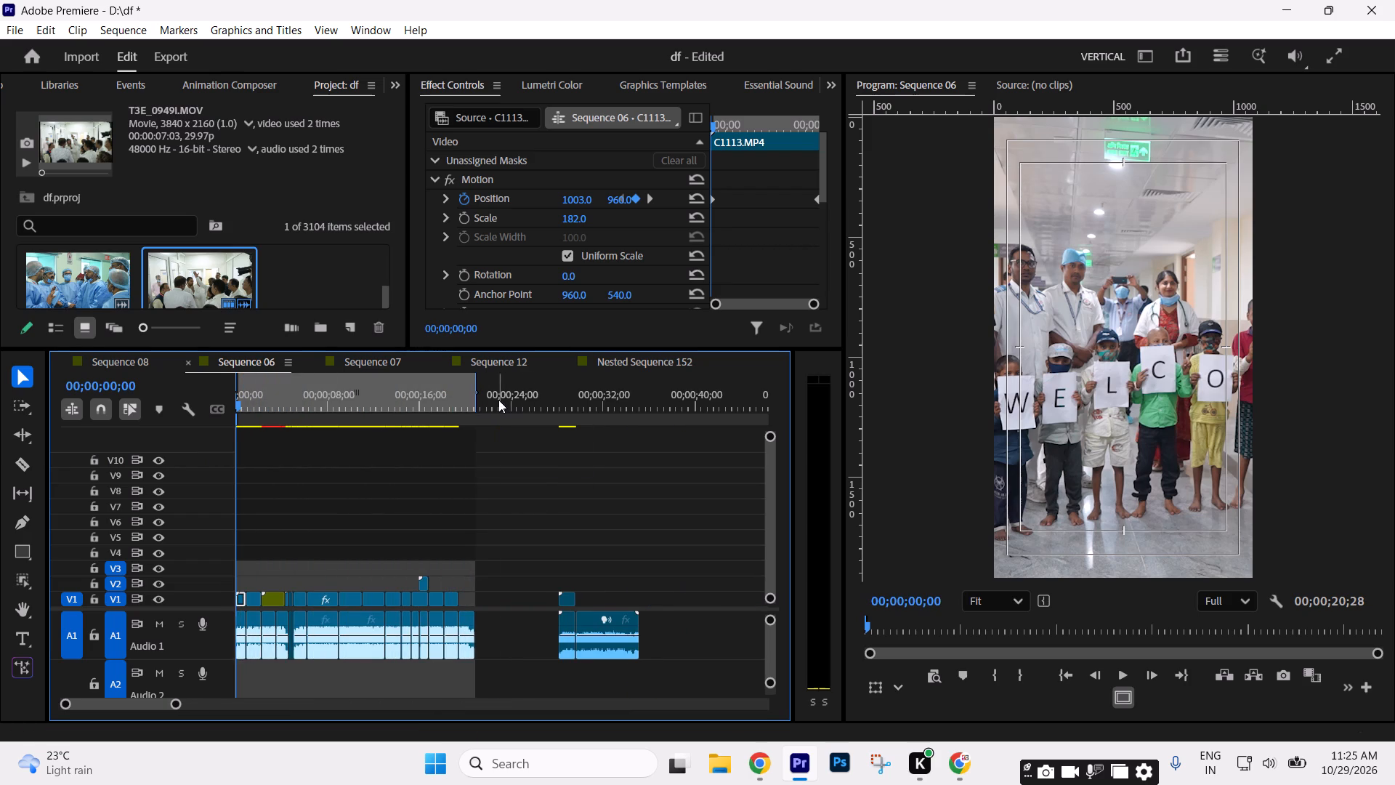
{"action": "left_click", "coordinate": [498, 400]}
{"action": "key", "text": "Up"}
{"action": "key", "text": "Up"}
{"action": "key", "text": "ctrl+v"}
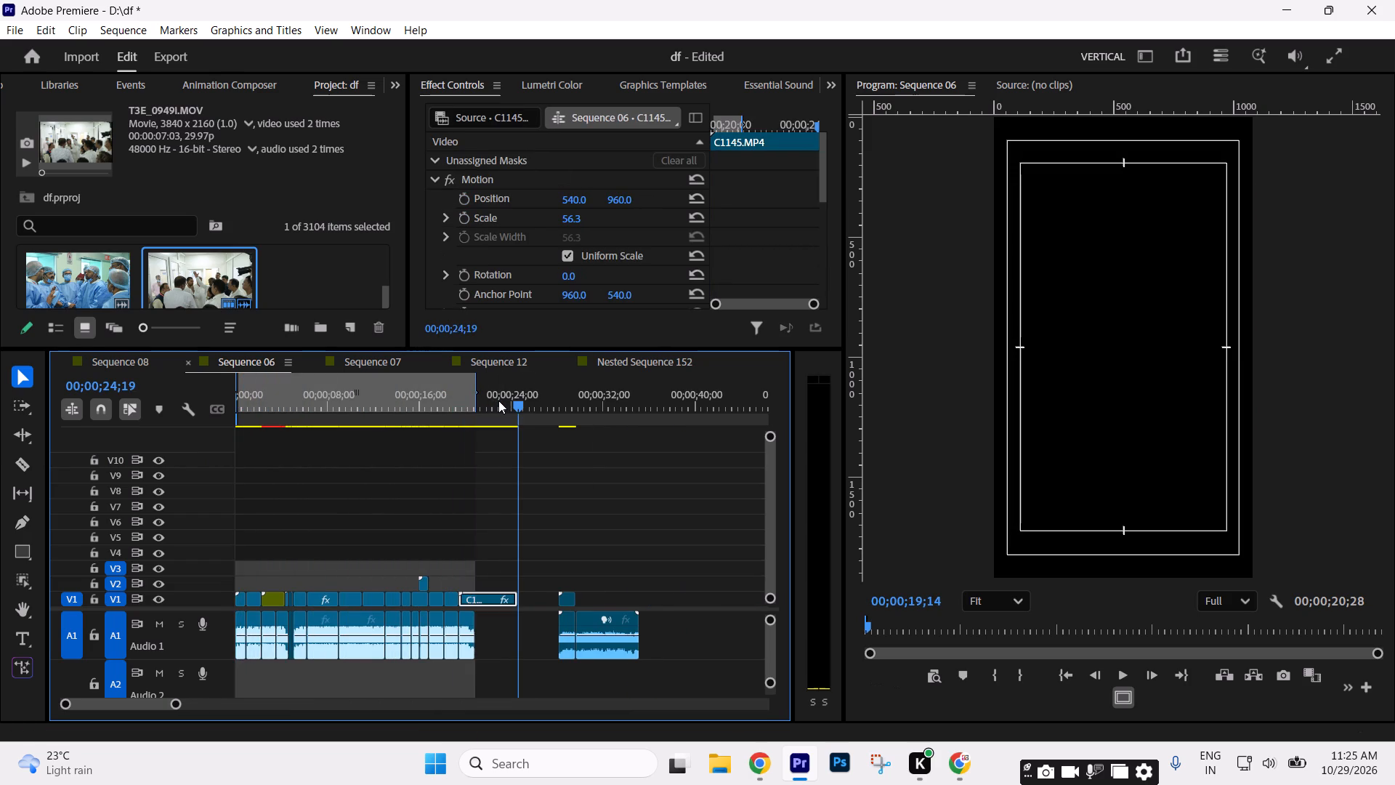
Split C1145.MP4 at 00;00;19;18, shift the remainder back against the previous shot and trim its end to the music's end at 00;00;20;28.
{"action": "key", "text": "equal"}
{"action": "left_click_drag", "start_coordinate": [388, 406], "coordinate": [410, 410]}
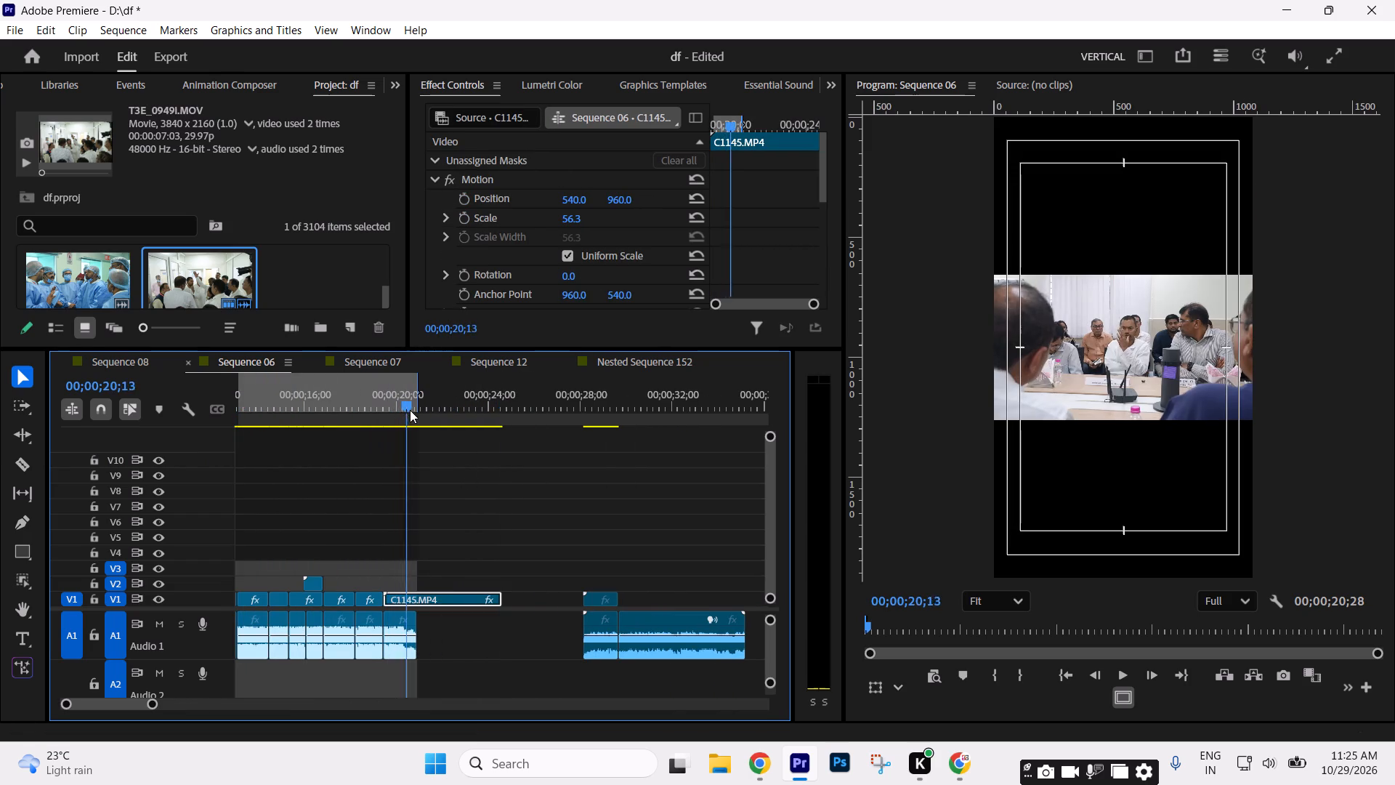
{"action": "left_click_drag", "start_coordinate": [410, 410], "coordinate": [380, 422]}
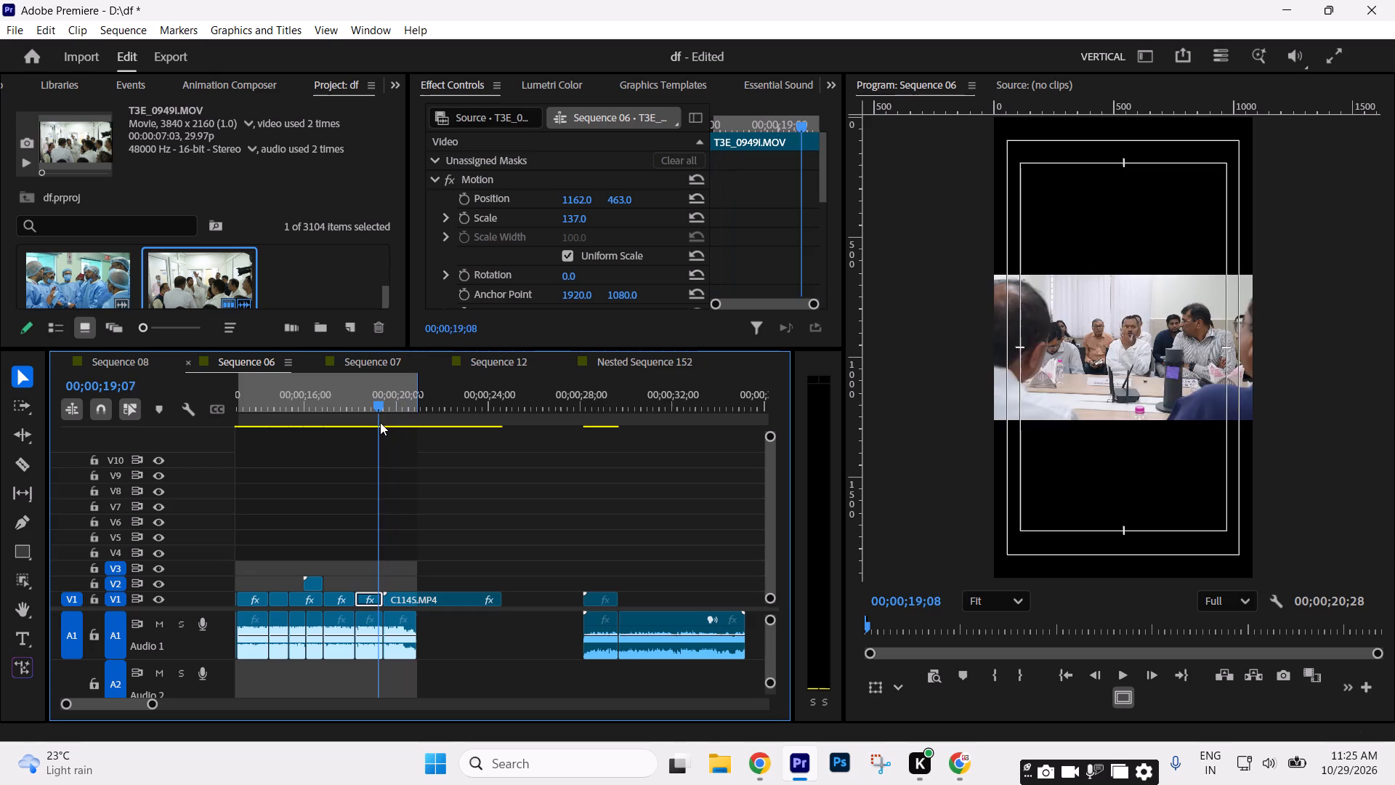
{"action": "left_click_drag", "start_coordinate": [380, 422], "coordinate": [389, 424]}
{"action": "key", "text": "c"}
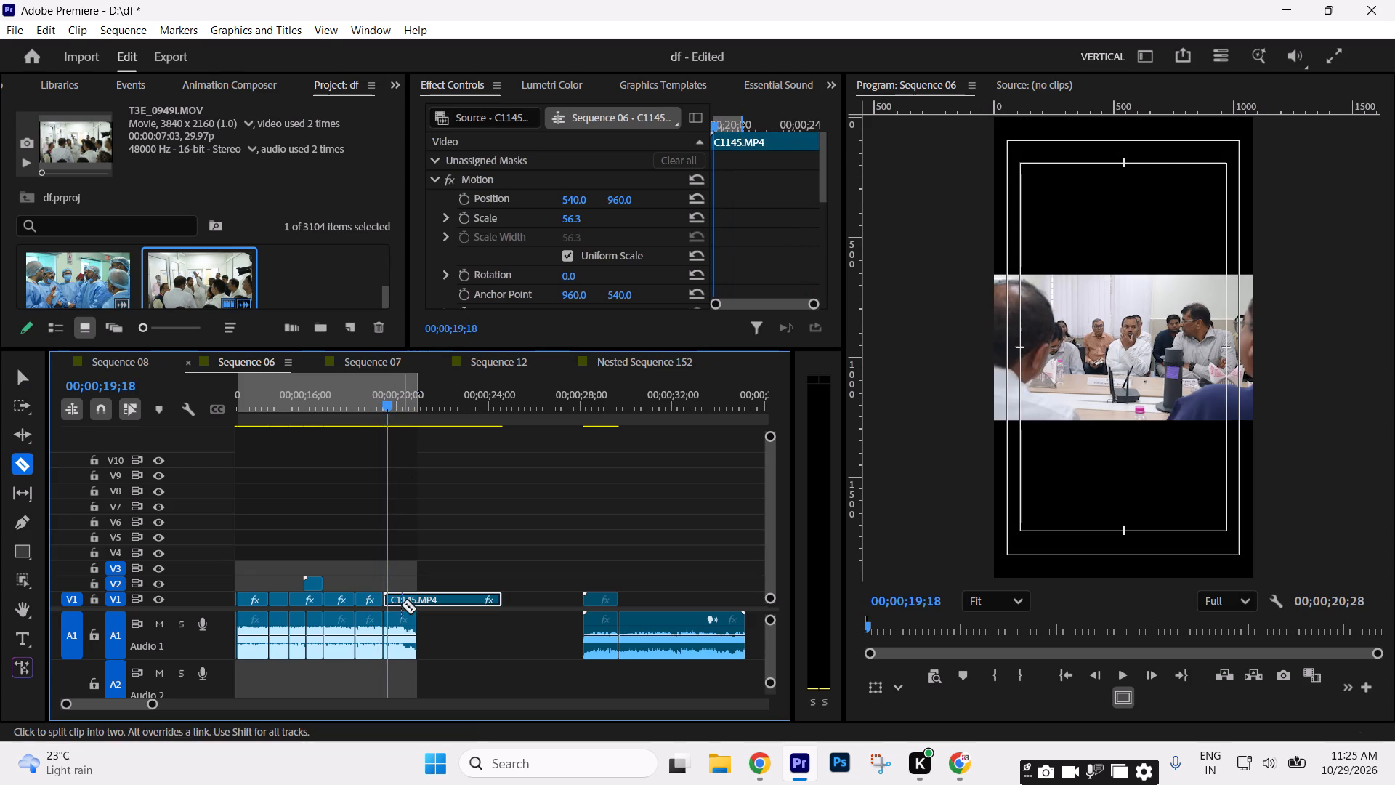
{"action": "left_click", "coordinate": [389, 600]}
{"action": "key", "text": "v"}
{"action": "left_click_drag", "start_coordinate": [423, 595], "coordinate": [416, 594]}
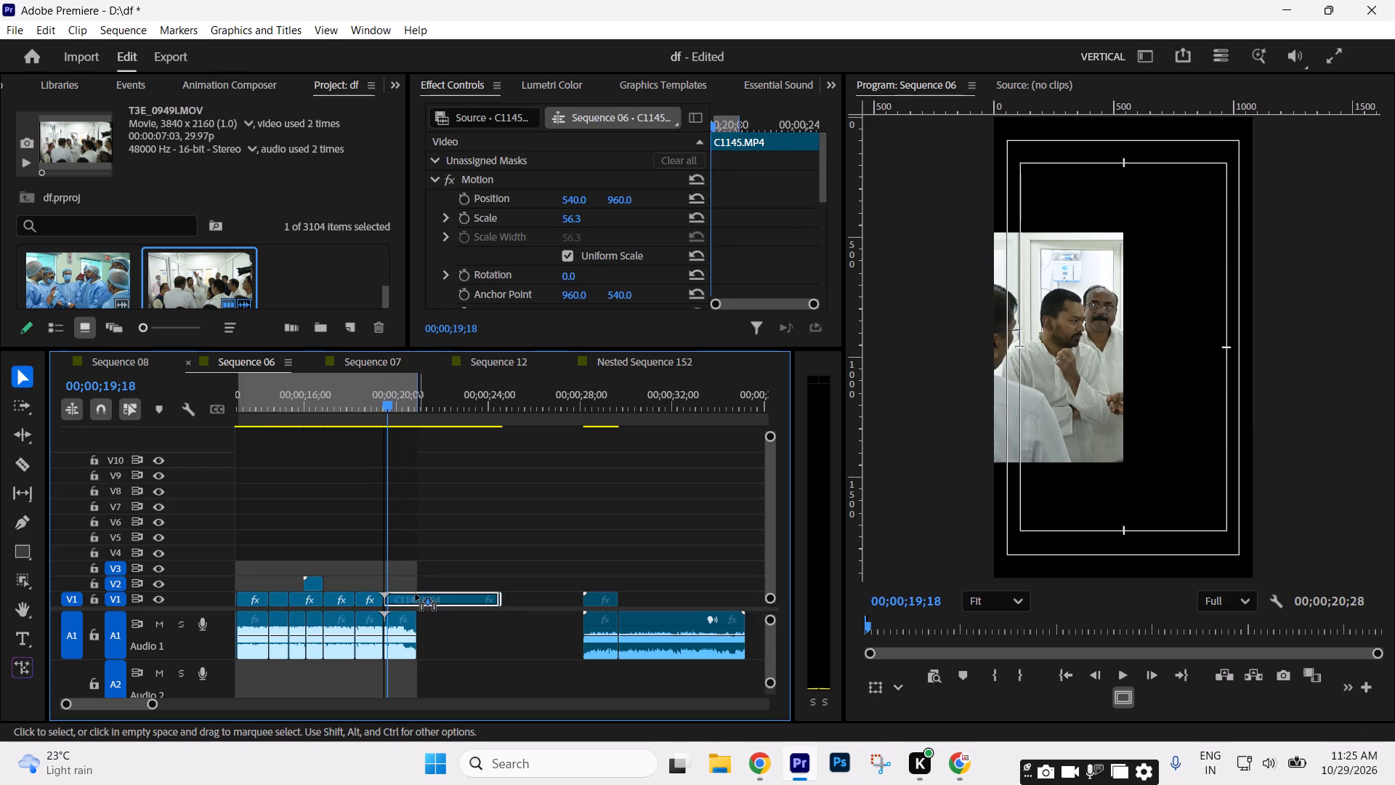
{"action": "left_click_drag", "start_coordinate": [416, 594], "coordinate": [410, 594]}
{"action": "left_click_drag", "start_coordinate": [506, 603], "coordinate": [469, 601]}
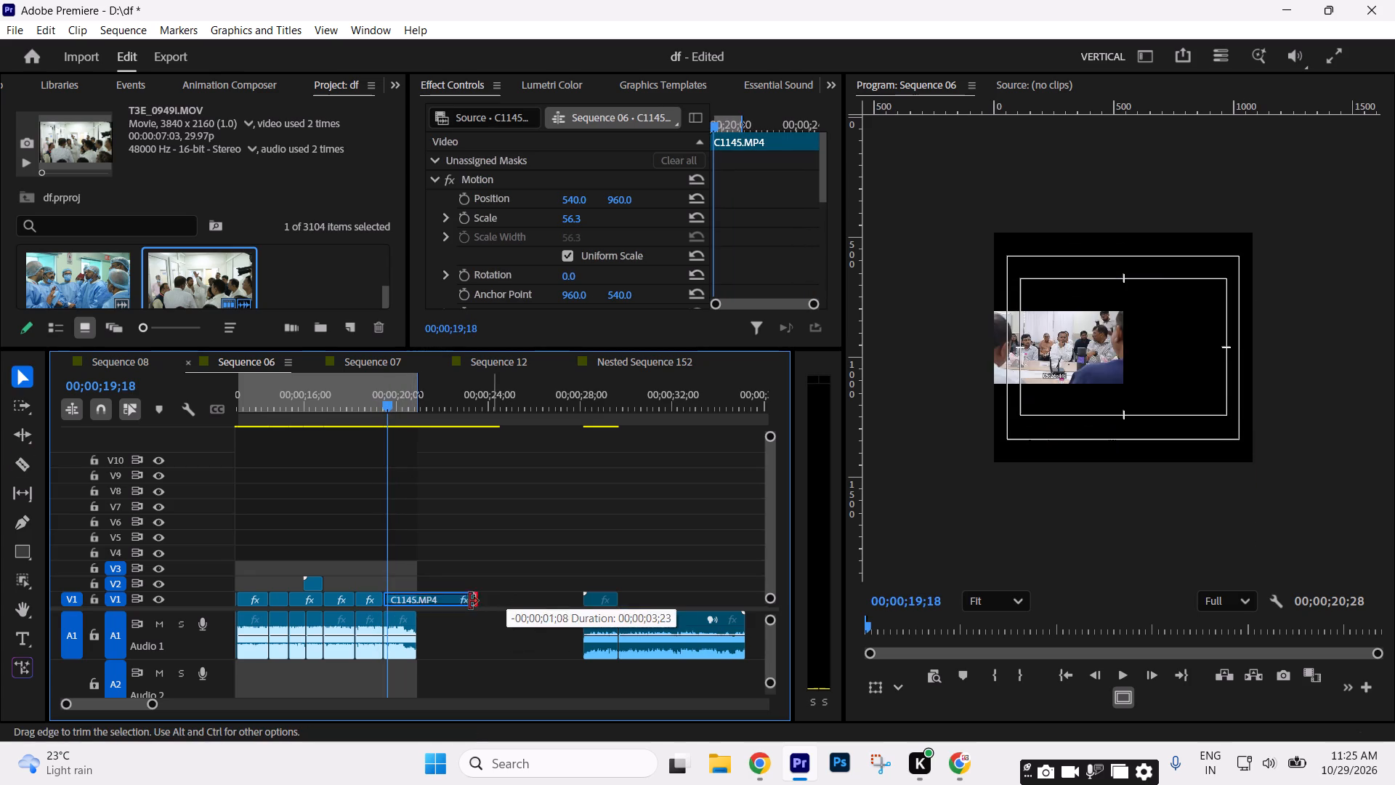
{"action": "left_click_drag", "start_coordinate": [469, 601], "coordinate": [429, 597]}
{"action": "left_click", "coordinate": [485, 552]}
{"action": "key", "text": "space"}
{"action": "key", "text": "space"}
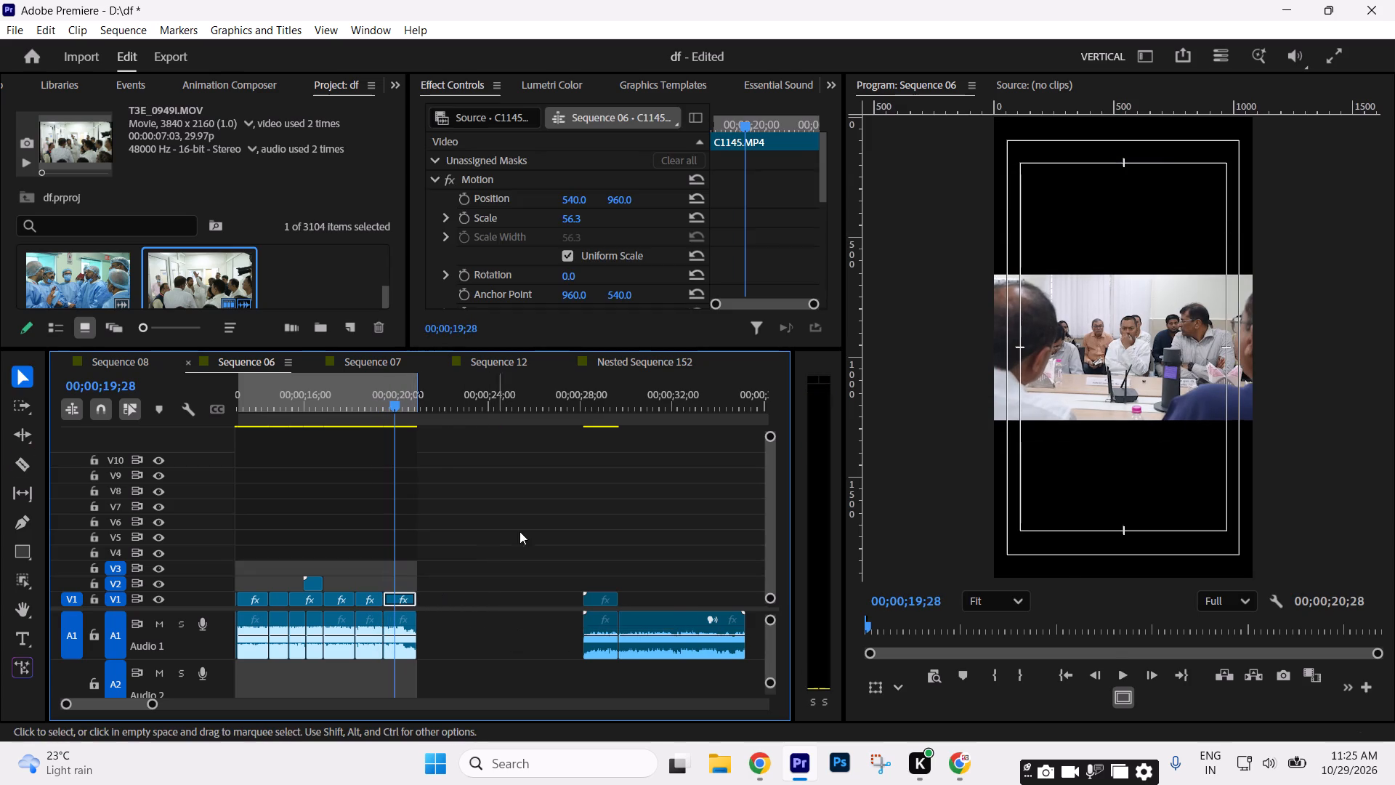
Reframe the closing C1145.MP4 shot with scale 206.3 and horizontal position 472, and play it through.
{"action": "left_click_drag", "start_coordinate": [577, 221], "coordinate": [711, 229]}
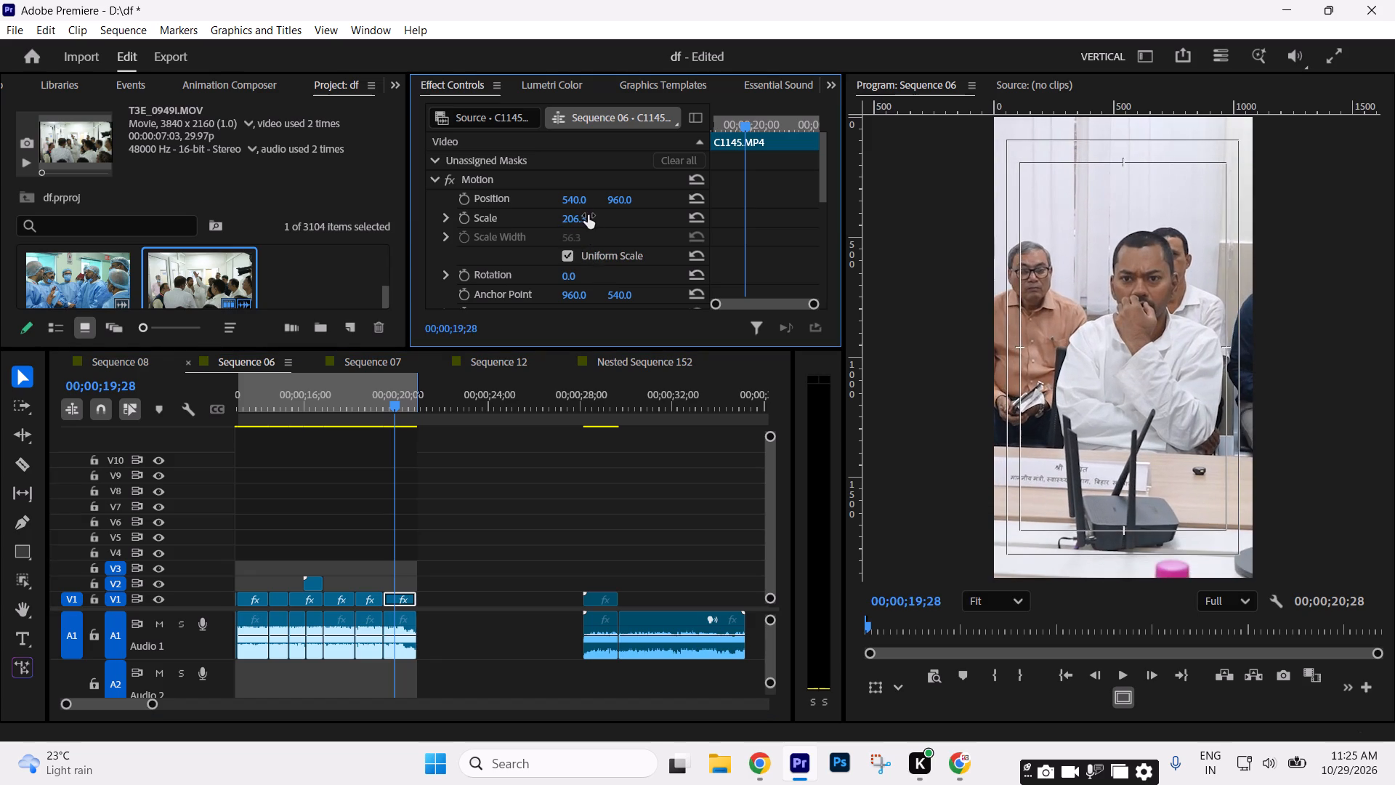
{"action": "left_click_drag", "start_coordinate": [583, 196], "coordinate": [521, 203]}
{"action": "key", "text": "space"}
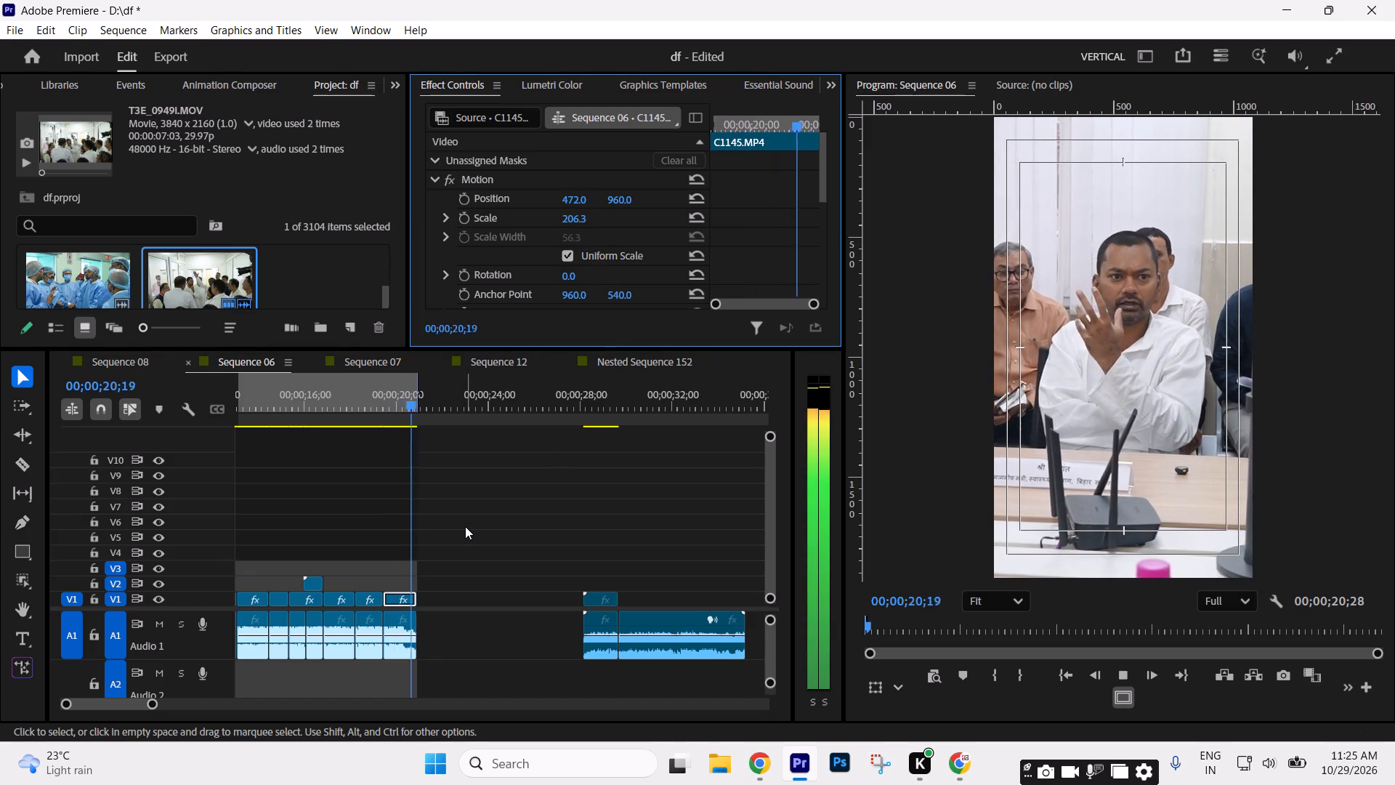
{"action": "key", "text": "space"}
{"action": "key", "text": "Up"}
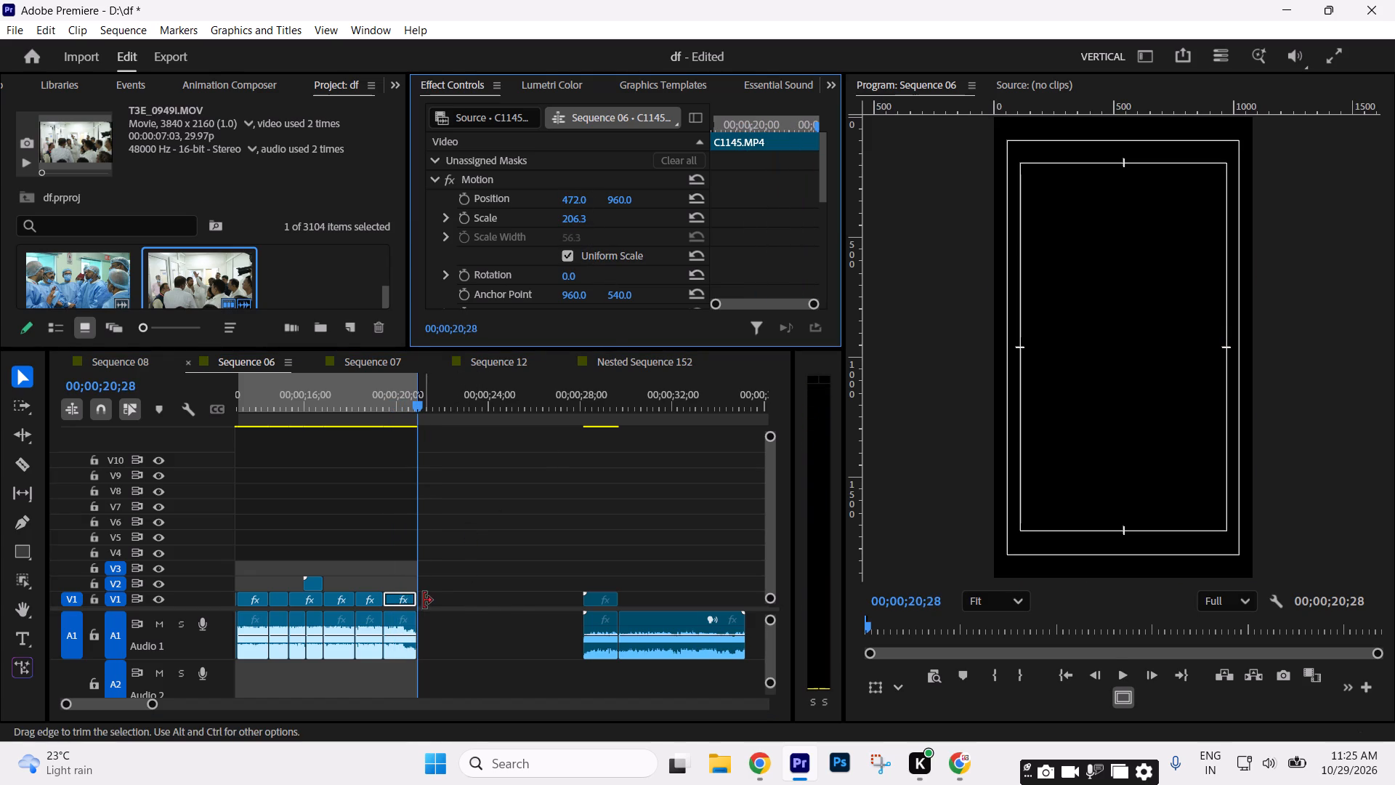
Play the reel from the start of Sequence 06 to check the opening shots against the music.
{"action": "left_click", "coordinate": [517, 592]}
{"action": "type", "text": "--="}
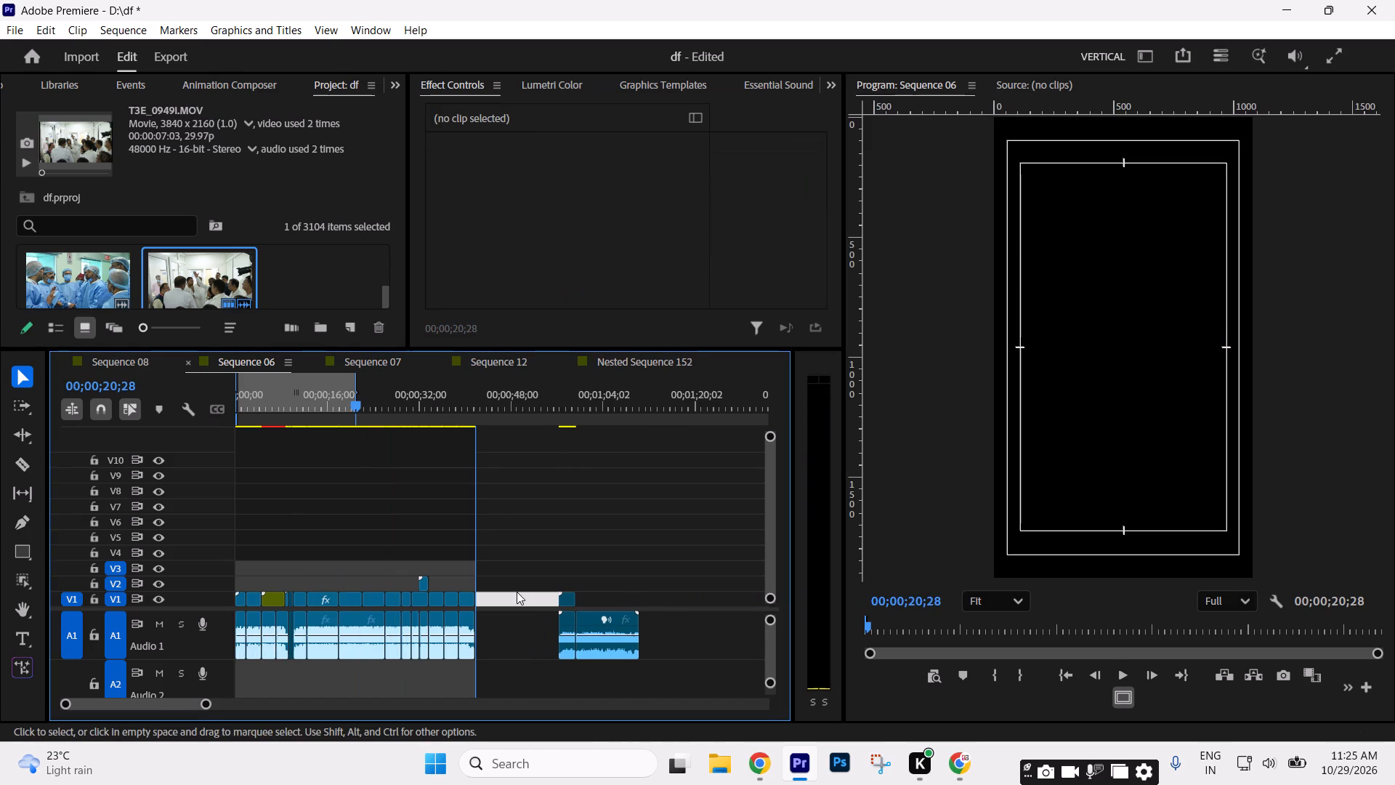
{"action": "left_click_drag", "start_coordinate": [307, 419], "coordinate": [0, 468]}
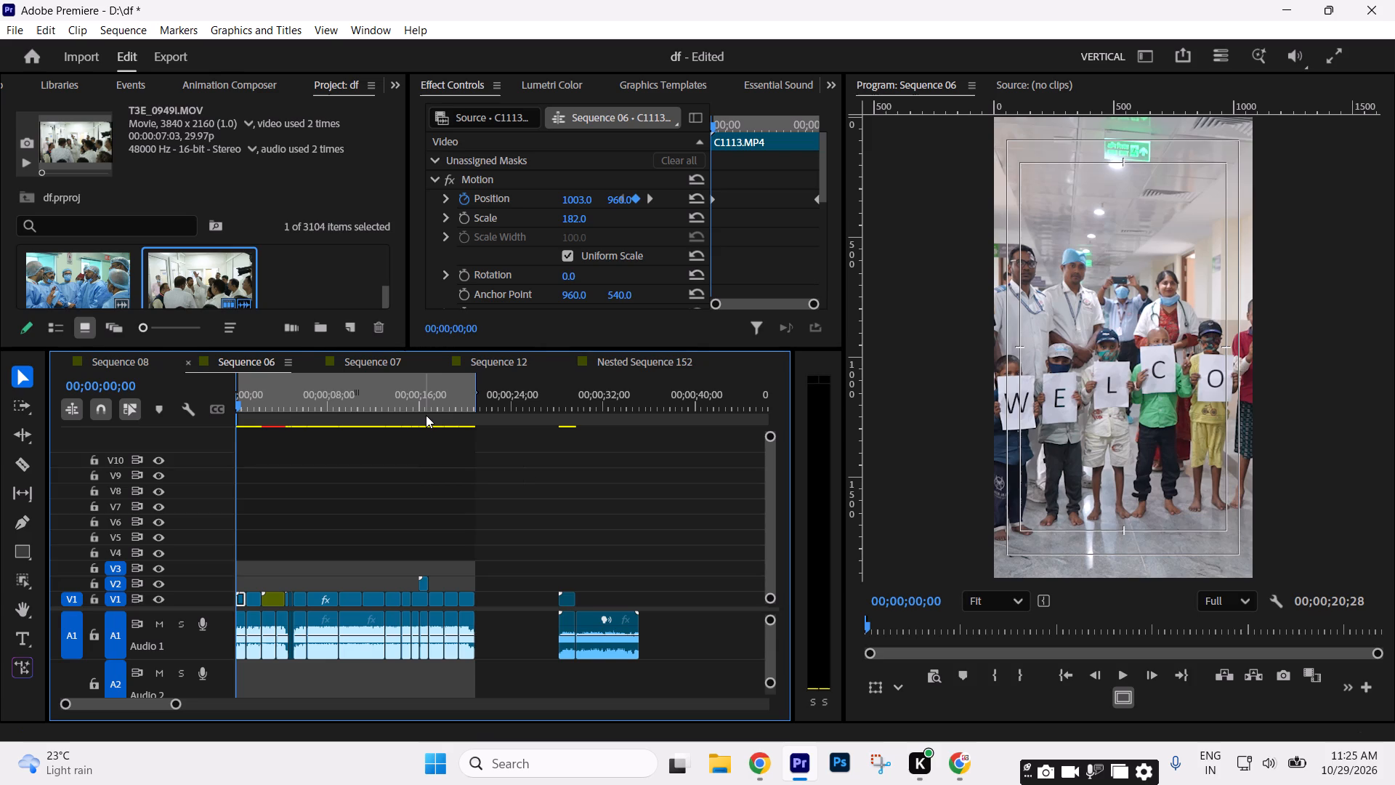
{"action": "key", "text": "space"}
{"action": "key", "text": "space"}
{"action": "key", "text": "space"}
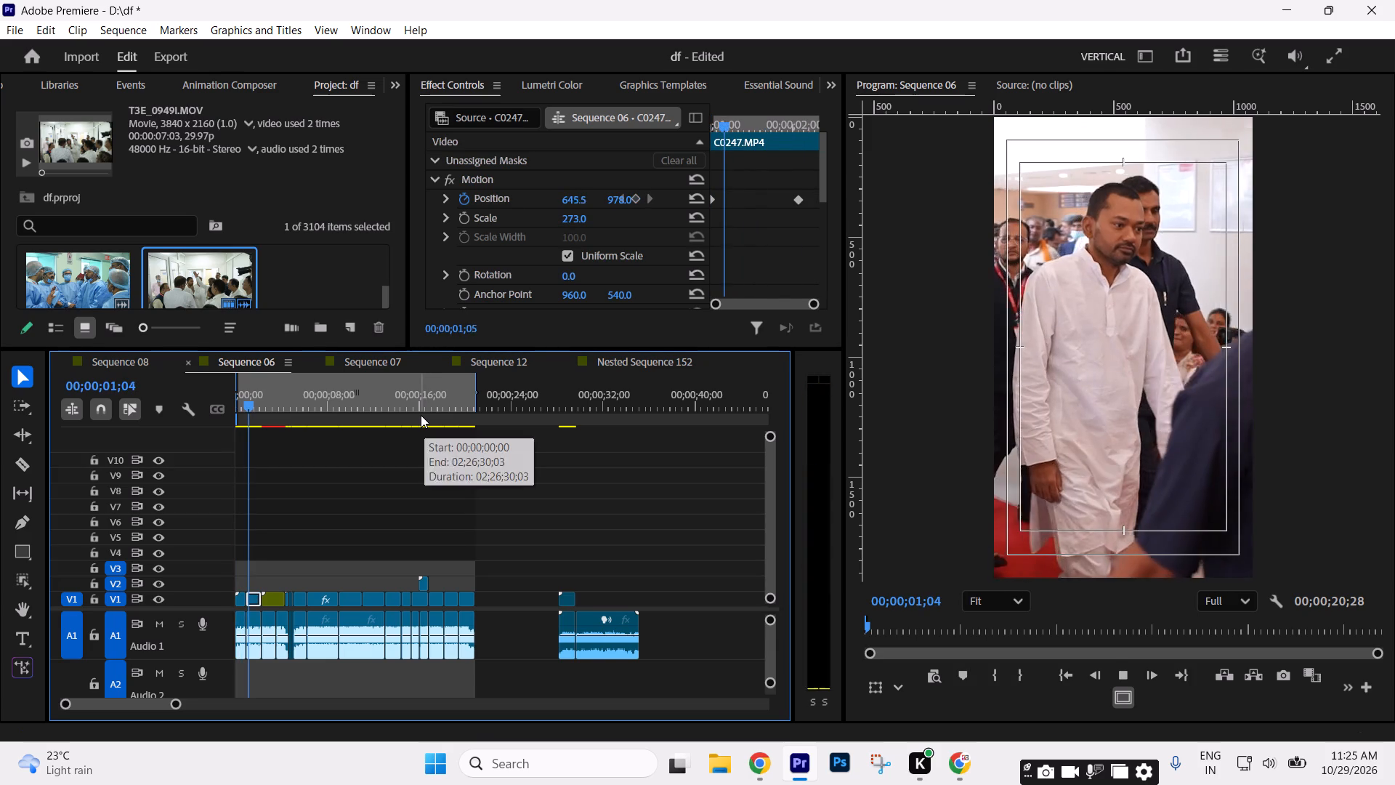
{"action": "key", "text": "space"}
{"action": "key", "text": "space"}
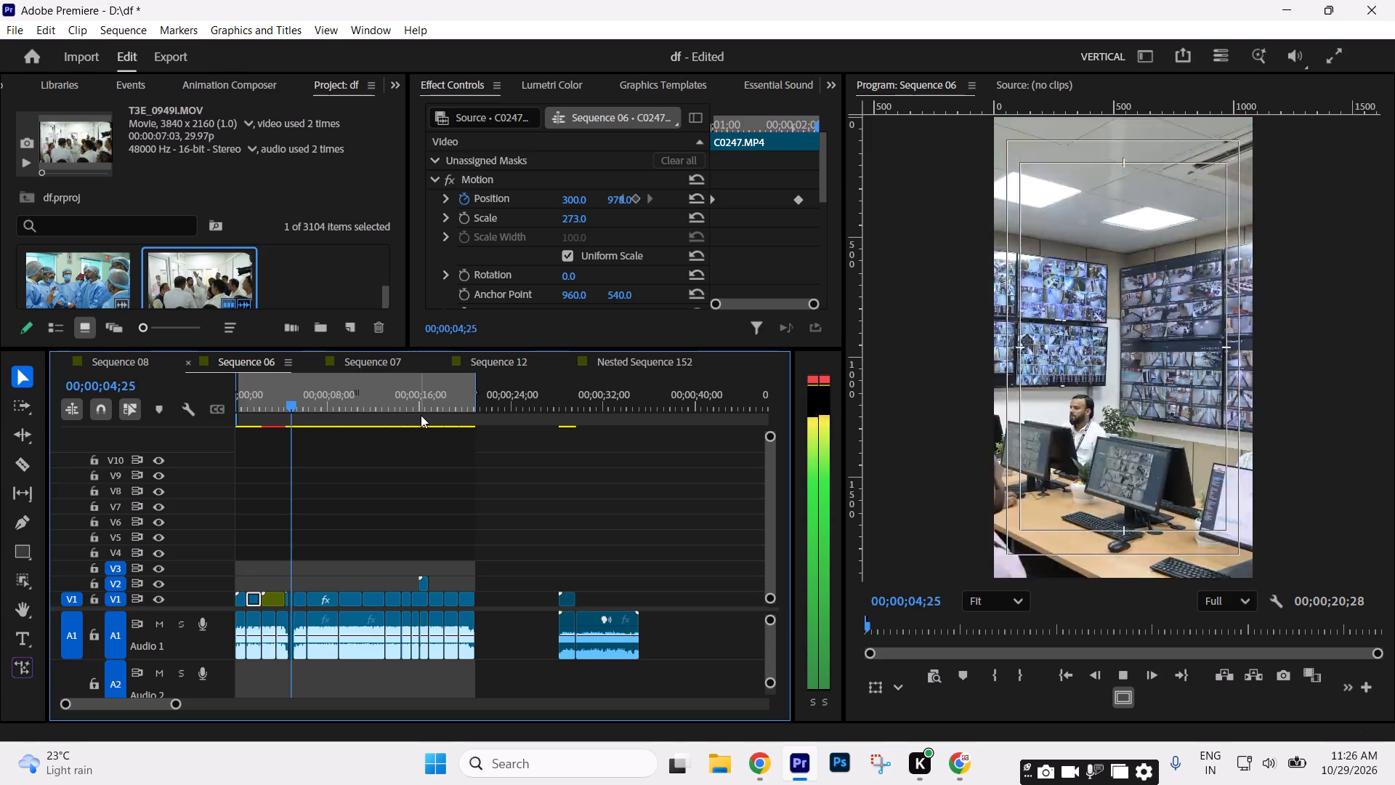
{"action": "key", "text": "space"}
Replay the fast cuts around 00;00;04;20 and inspect the volume level of each short Raga of Revenge piece on A1.
{"action": "left_click", "coordinate": [411, 499]}
{"action": "type", "text": "===="}
{"action": "left_click", "coordinate": [357, 408]}
{"action": "key", "text": "space"}
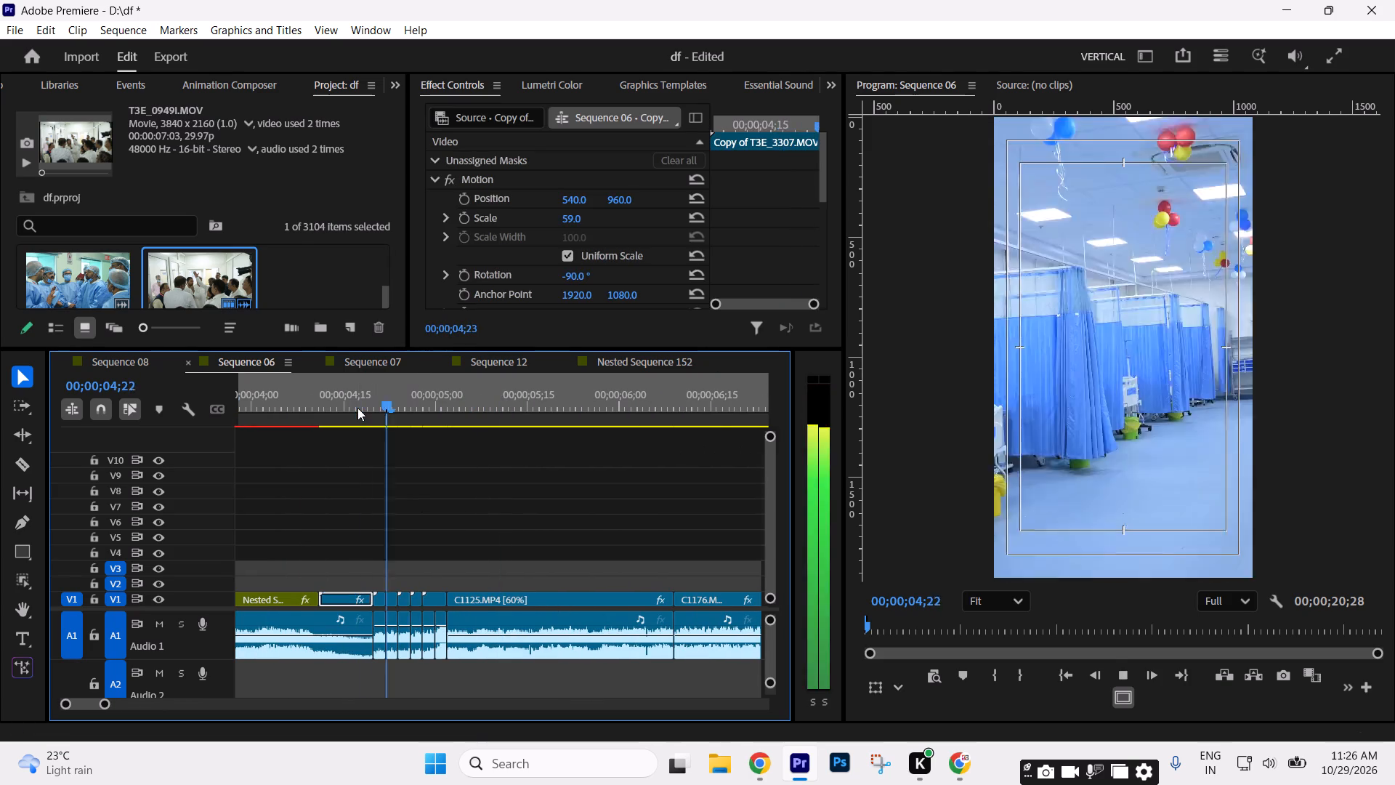
{"action": "key", "text": "space"}
{"action": "key", "text": "equal"}
{"action": "left_click", "coordinate": [436, 626]}
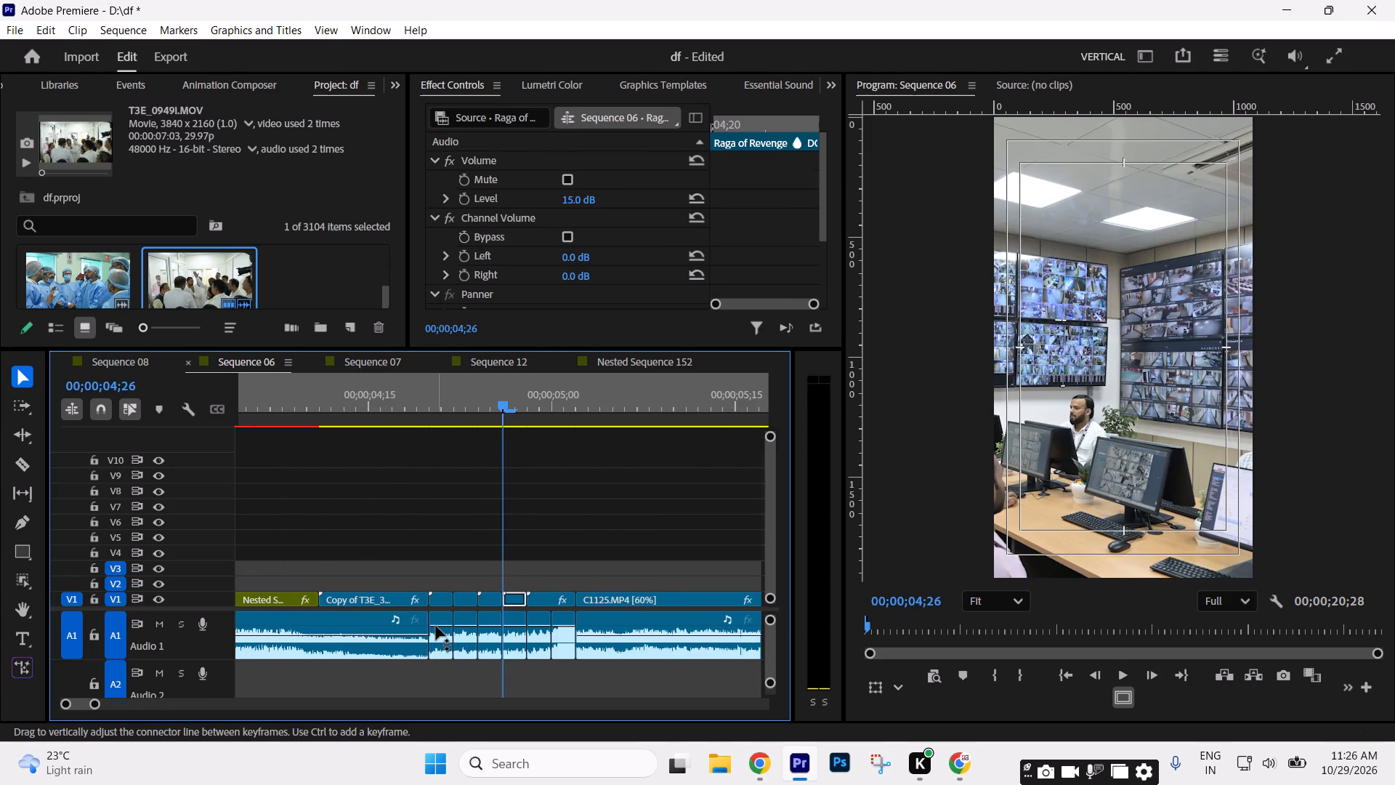
{"action": "left_click", "coordinate": [459, 627]}
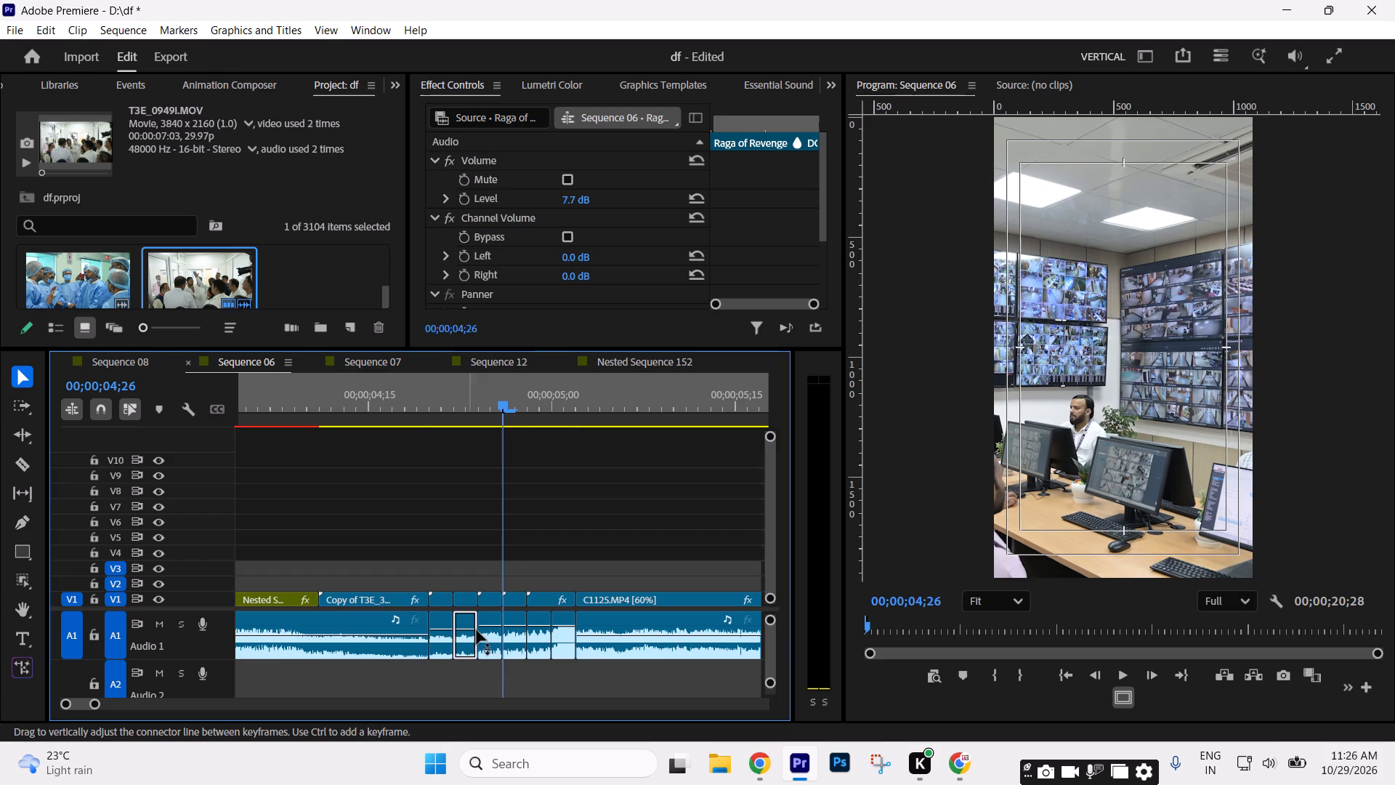
{"action": "left_click", "coordinate": [488, 626]}
{"action": "left_click", "coordinate": [512, 627]}
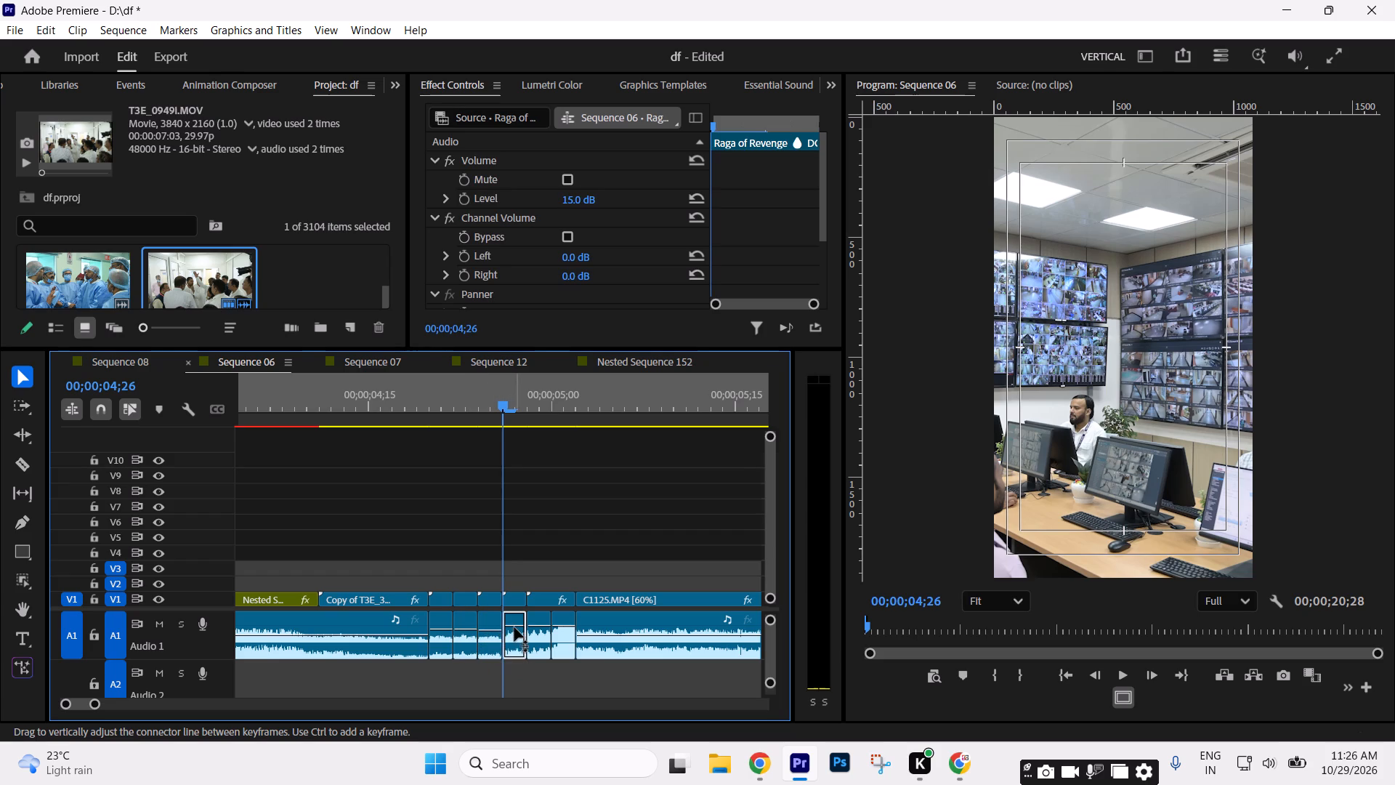
{"action": "left_click", "coordinate": [538, 627]}
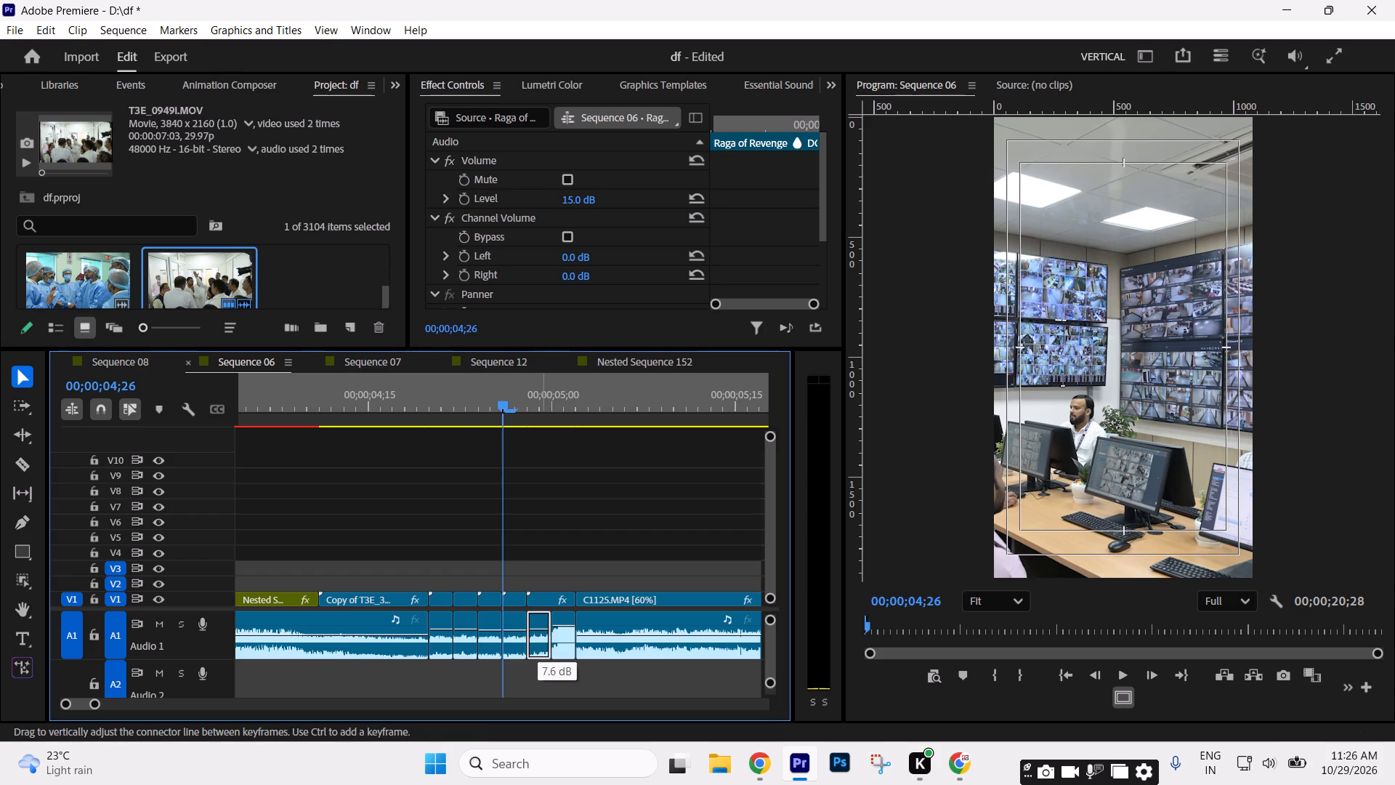
{"action": "left_click", "coordinate": [562, 628]}
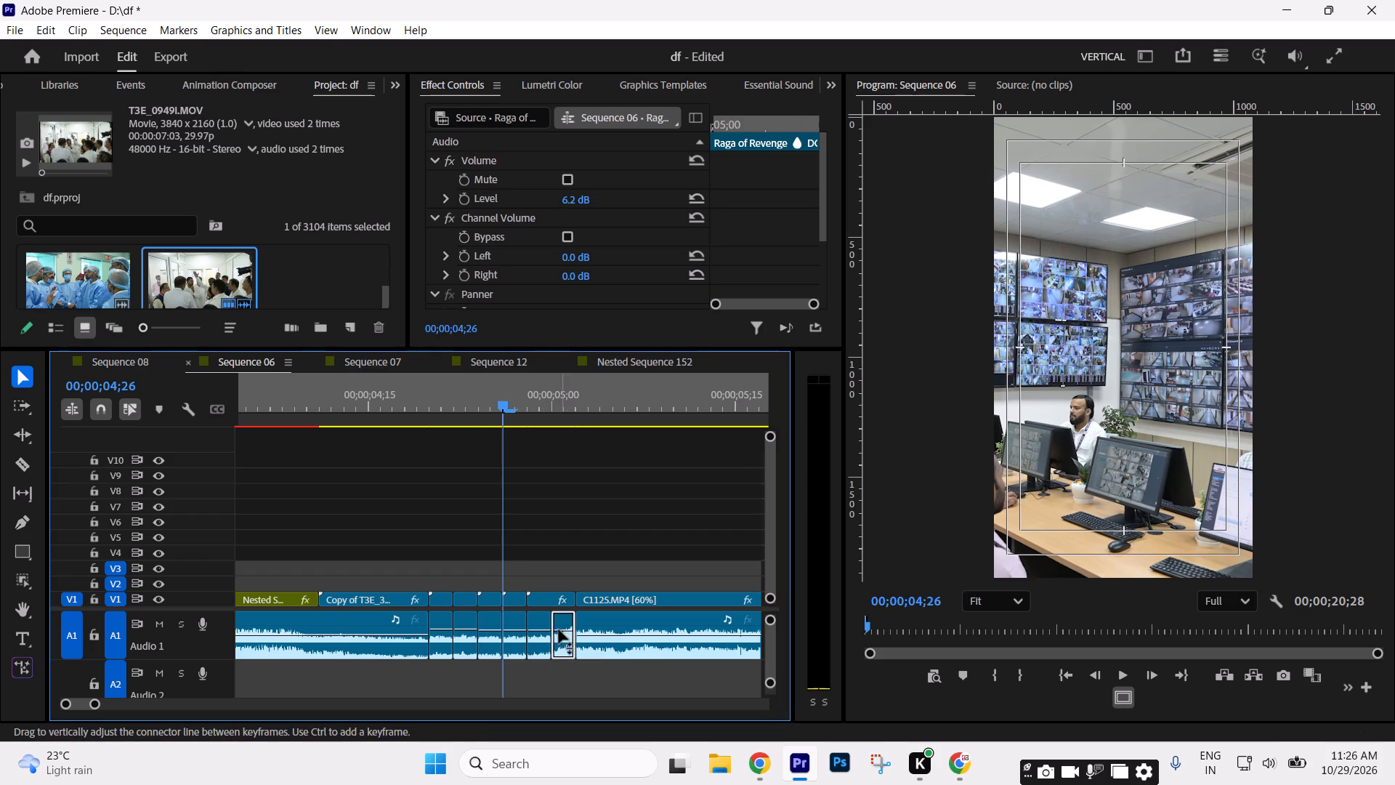
Play the reel from 00;00;04;26 to its end at 00;00;20;28 to review the remaining shots against the music.
{"action": "key", "text": "space"}
{"action": "key", "text": "space"}
{"action": "key", "text": "space"}
{"action": "left_click", "coordinate": [590, 561]}
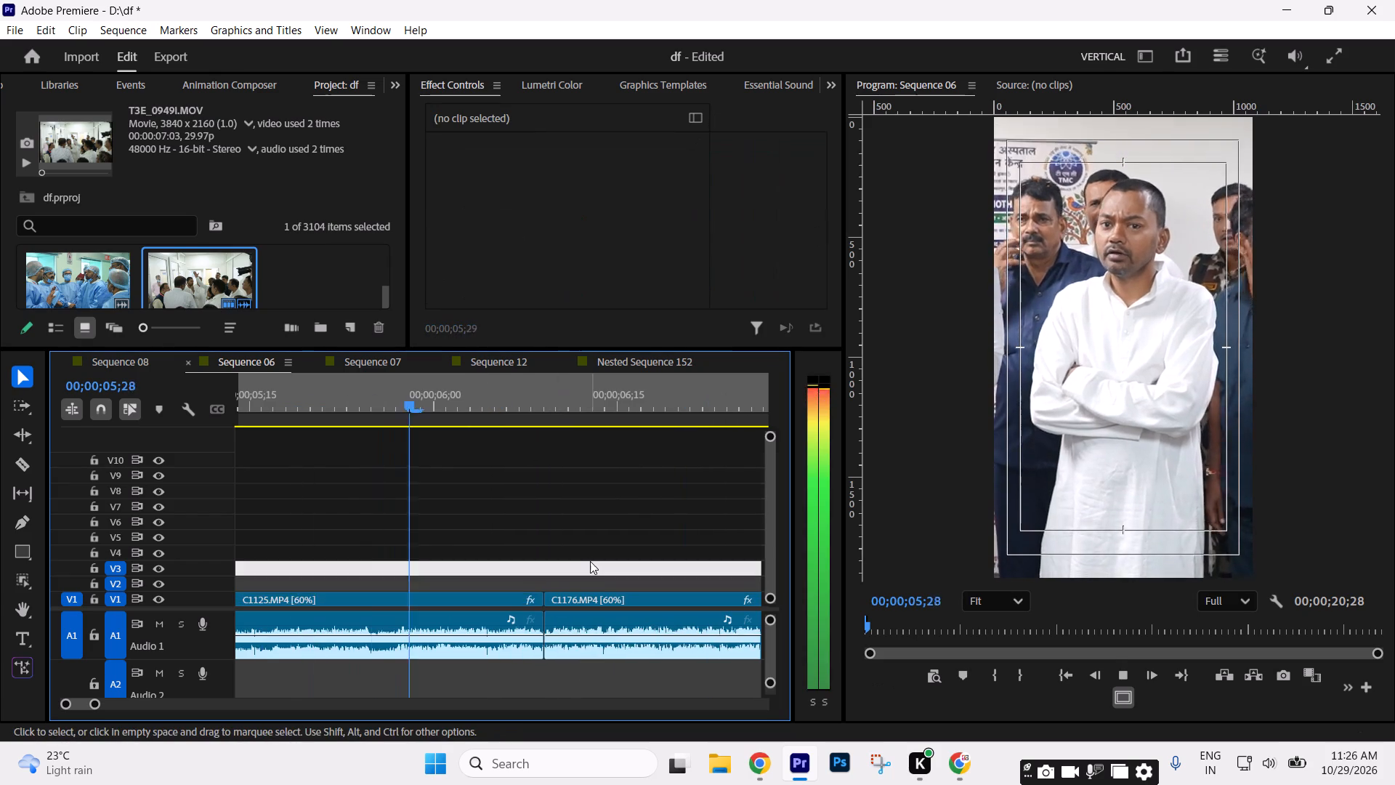
{"action": "type", "text": "-----"}
{"action": "type", "text": "==-="}
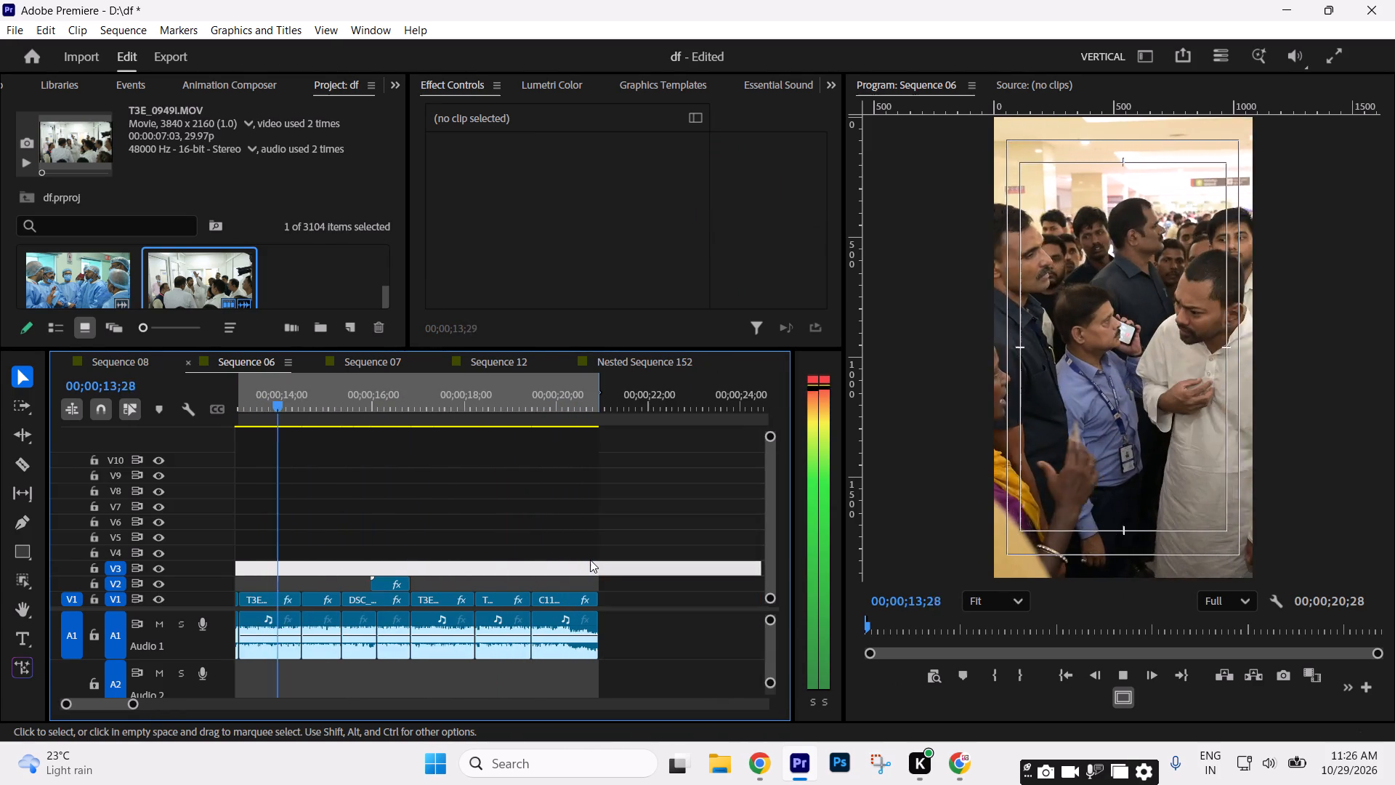
{"action": "key", "text": "space"}
{"action": "key", "text": "space"}
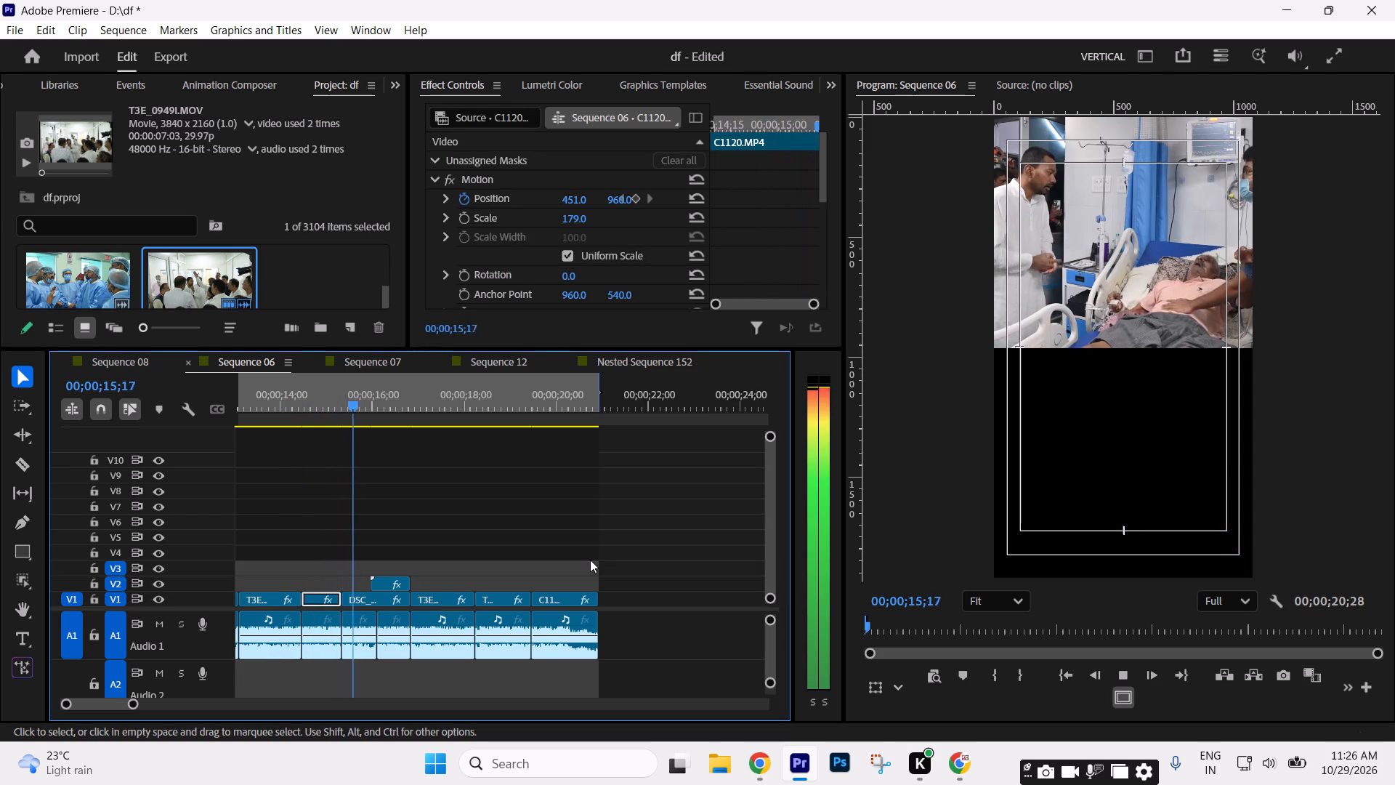
{"action": "key", "text": "space"}
{"action": "key", "text": "space"}
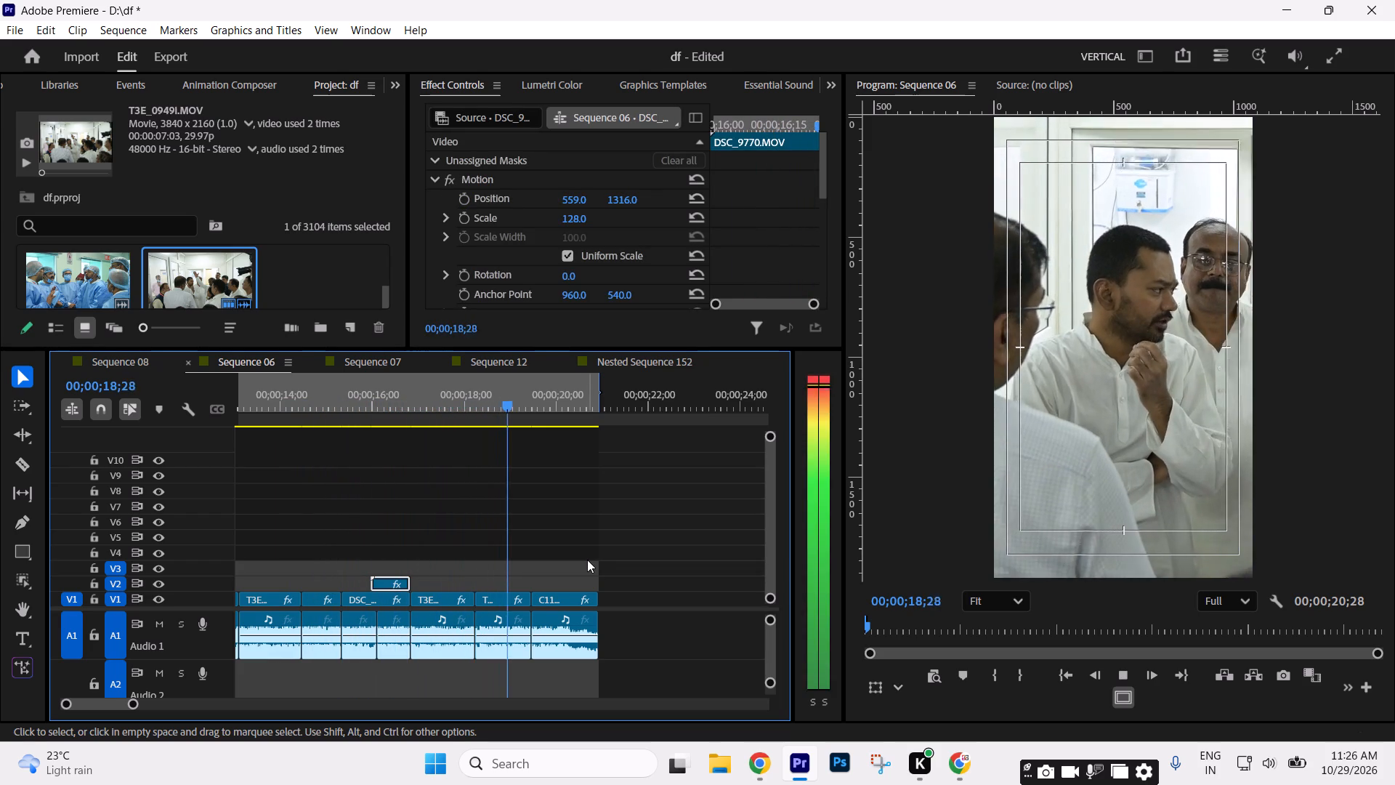
{"action": "key", "text": "space"}
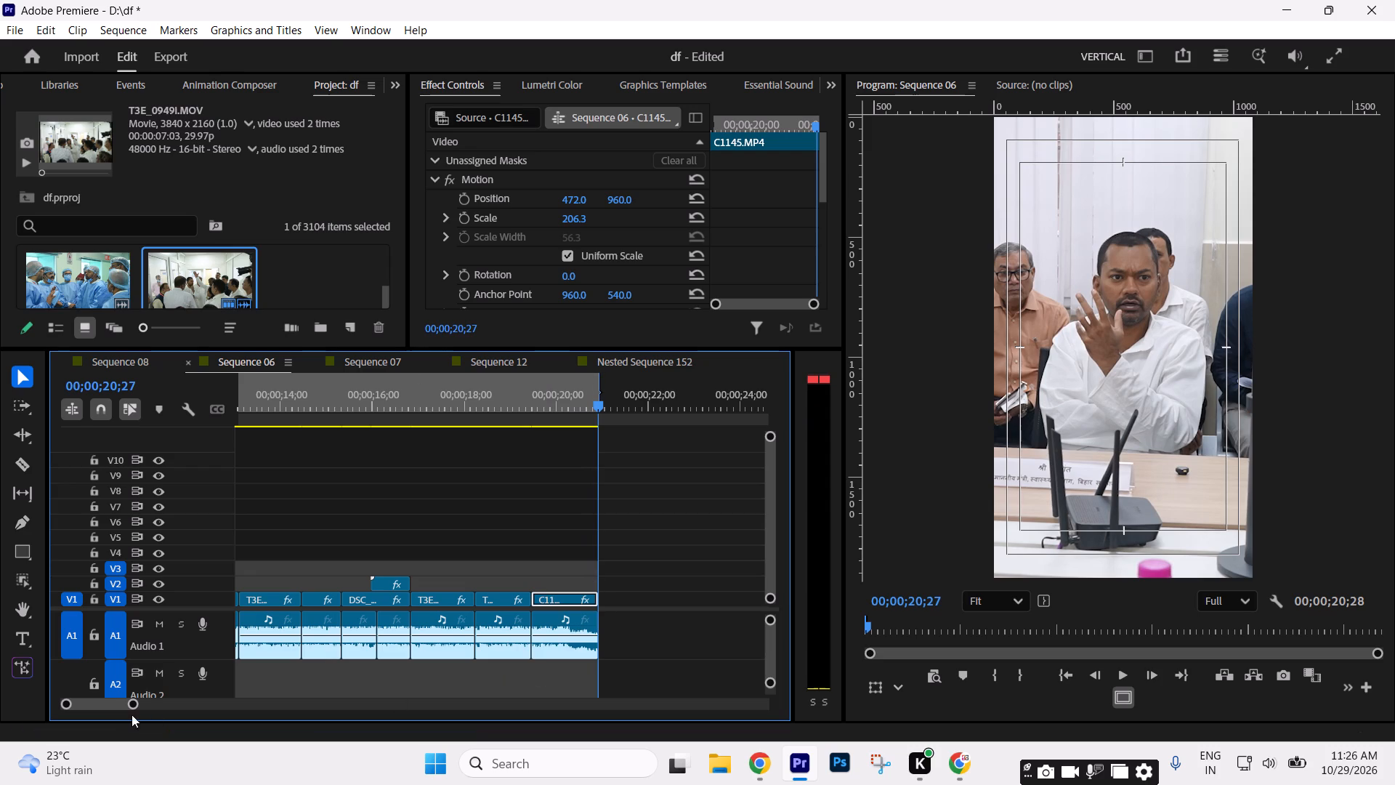
Shift all the video and music clips of the reel 00;00;01.
{"action": "left_click_drag", "start_coordinate": [134, 706], "coordinate": [178, 698]}
{"action": "left_click_drag", "start_coordinate": [493, 512], "coordinate": [142, 668]}
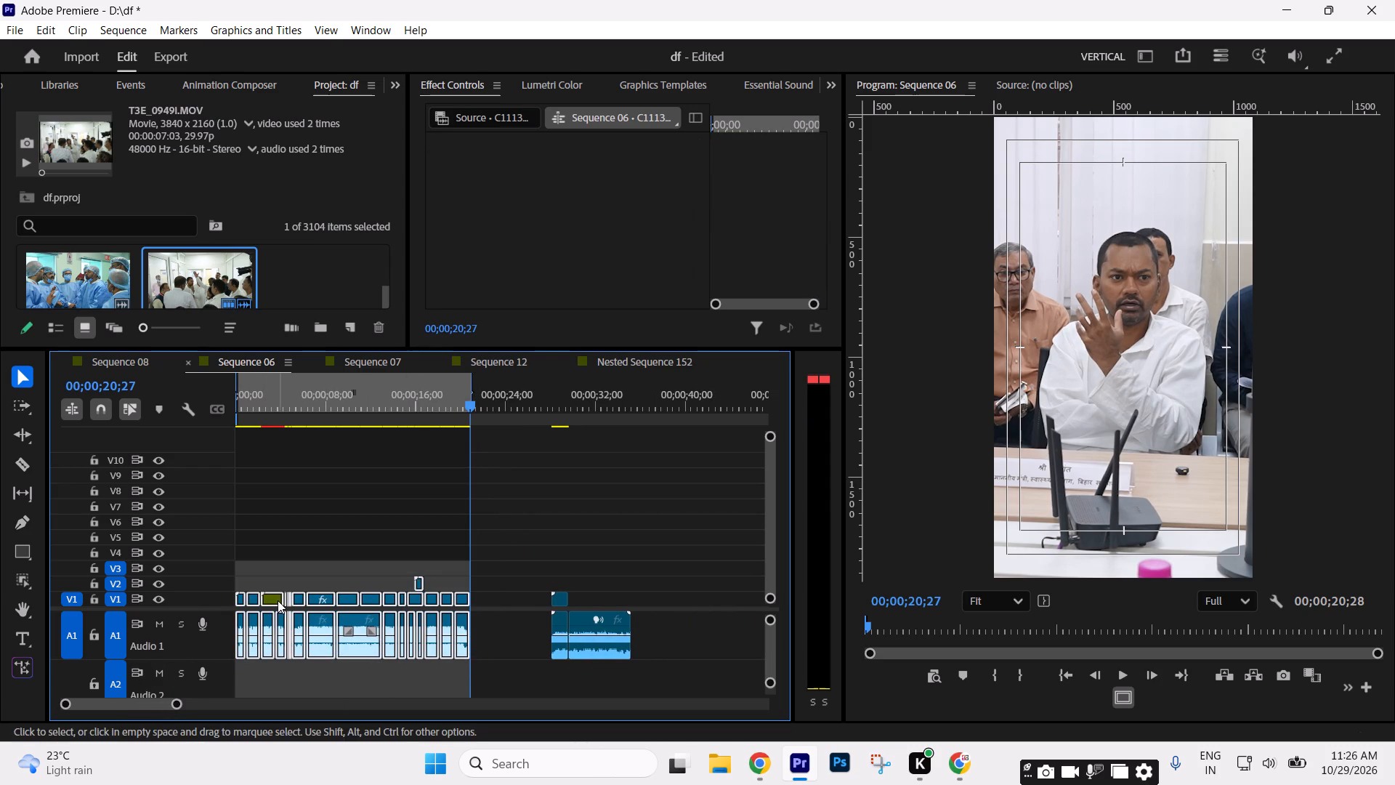
{"action": "left_click_drag", "start_coordinate": [274, 598], "coordinate": [282, 597]}
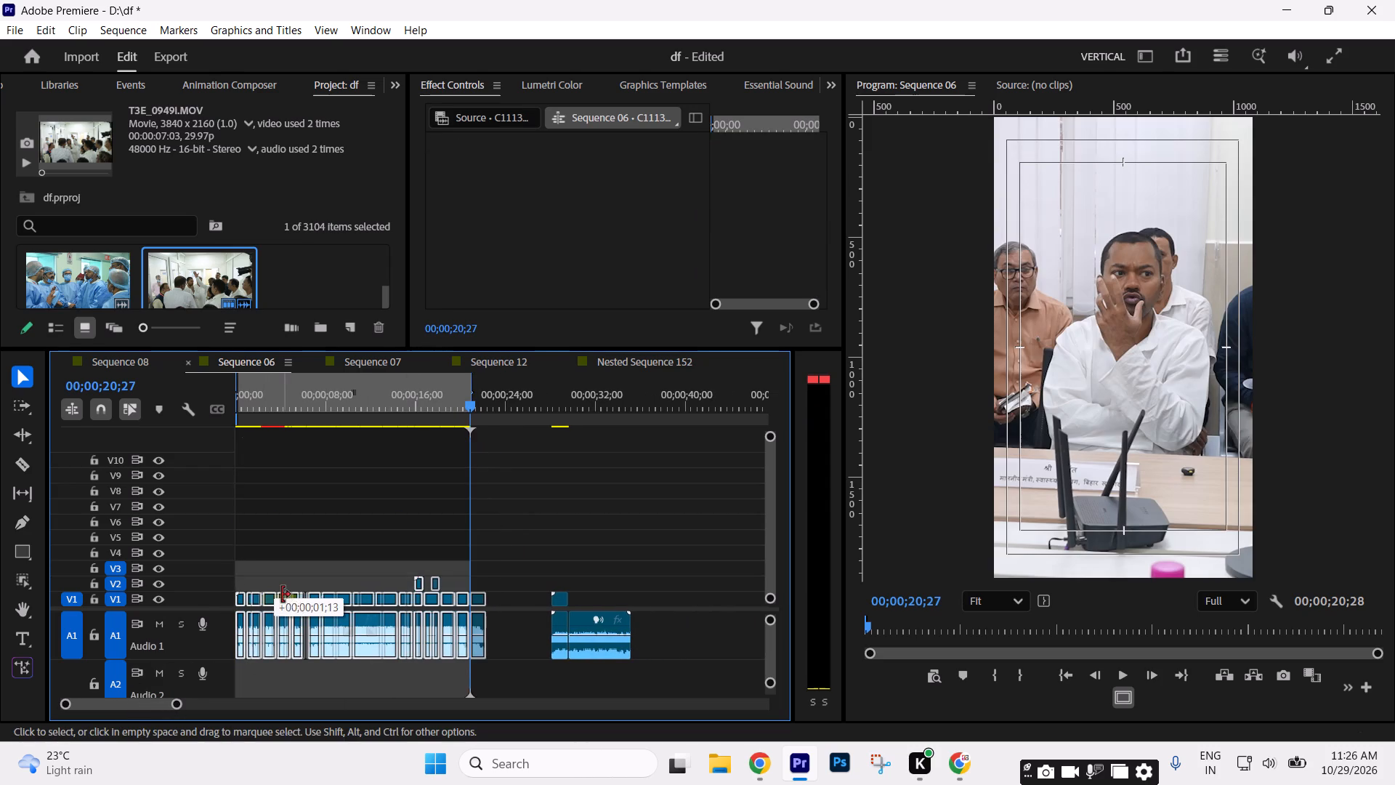
{"action": "left_click_drag", "start_coordinate": [267, 403], "coordinate": [115, 428]}
{"action": "key", "text": "equal"}
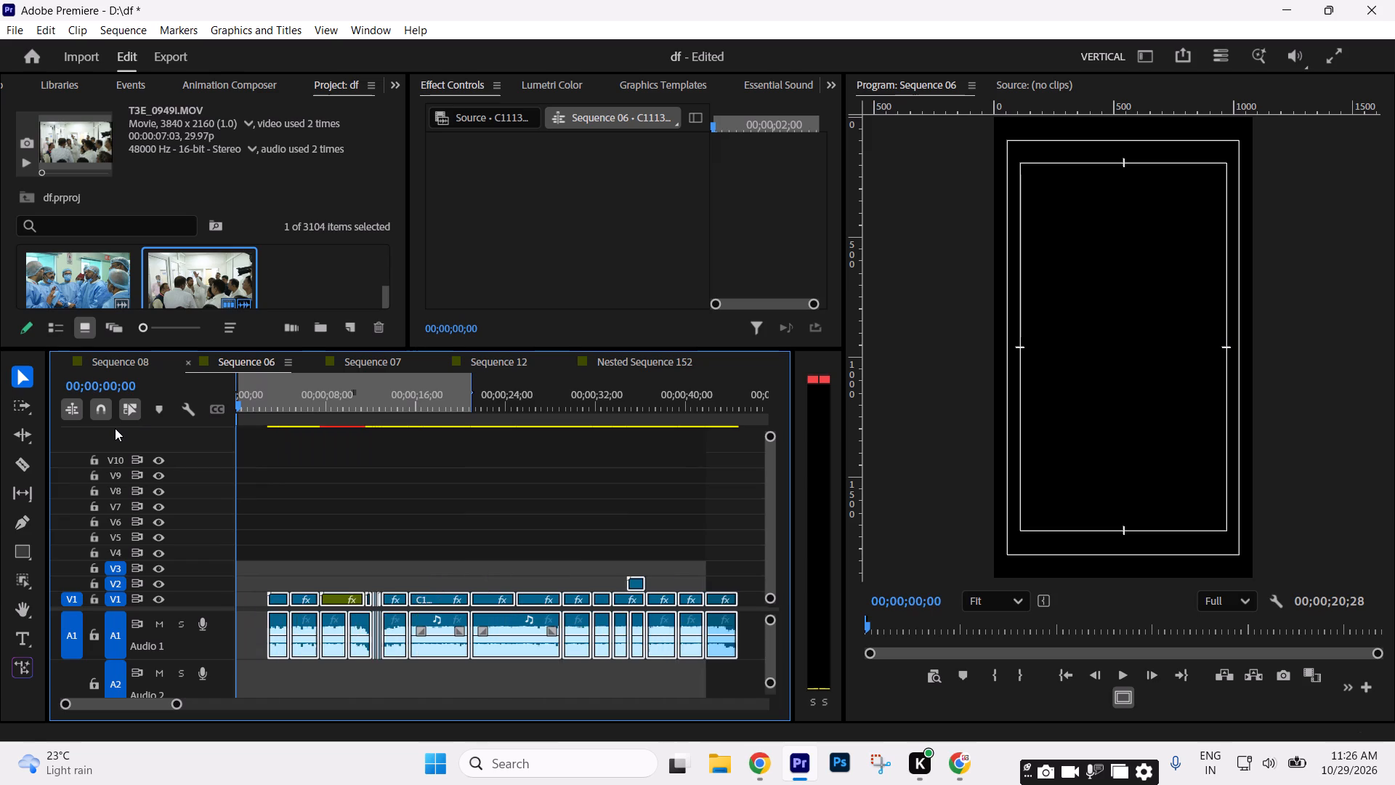
{"action": "key", "text": "equal"}
{"action": "left_click", "coordinate": [363, 531]}
Extend the start of the first Raga of Revenge piece on A1 back to the beginning of the sequence.
{"action": "left_click_drag", "start_coordinate": [299, 619], "coordinate": [211, 626]}
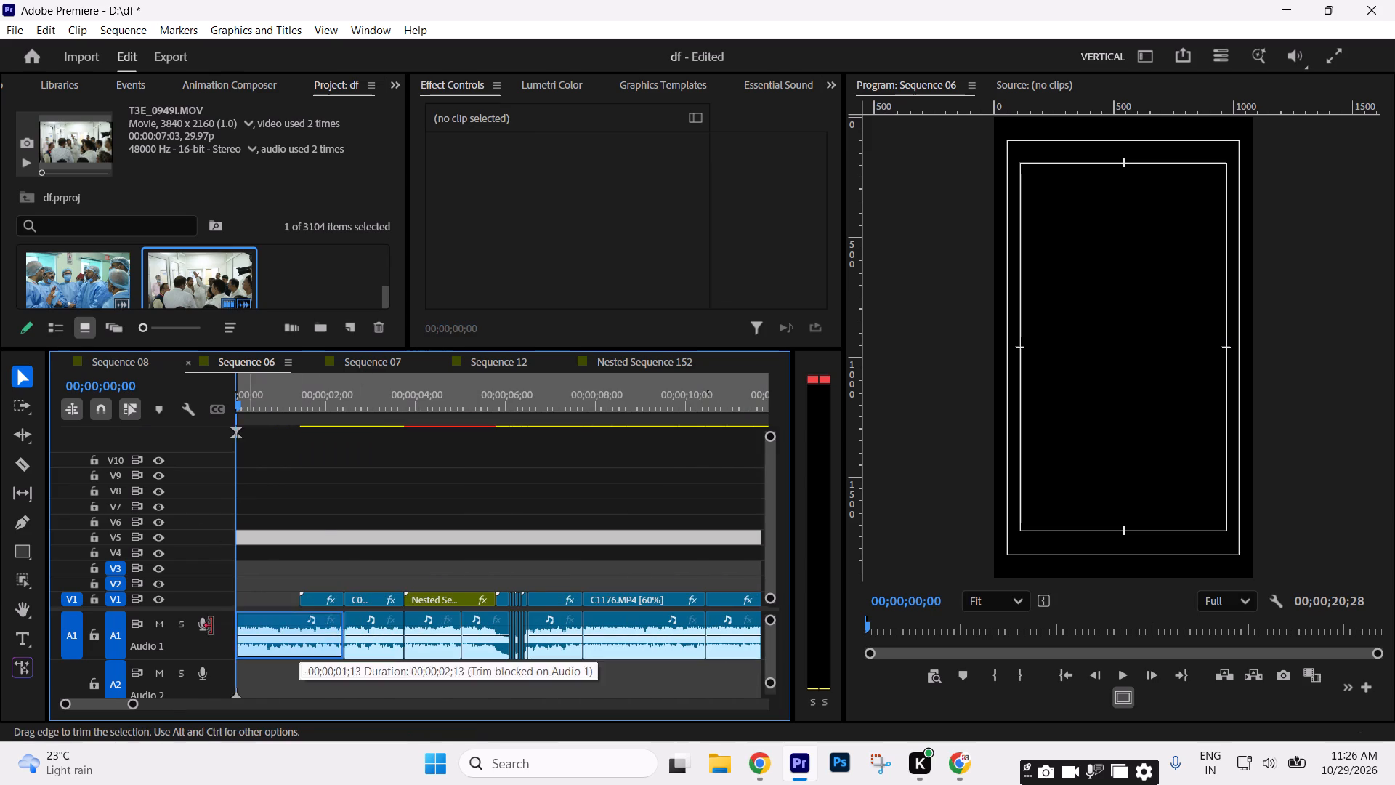
{"action": "left_click_drag", "start_coordinate": [211, 626], "coordinate": [201, 626]}
{"action": "left_click", "coordinate": [323, 513]}
Play the opening with its extended music and recheck the fast cuts around 00;00;06;00.
{"action": "key", "text": "space"}
{"action": "key", "text": "space"}
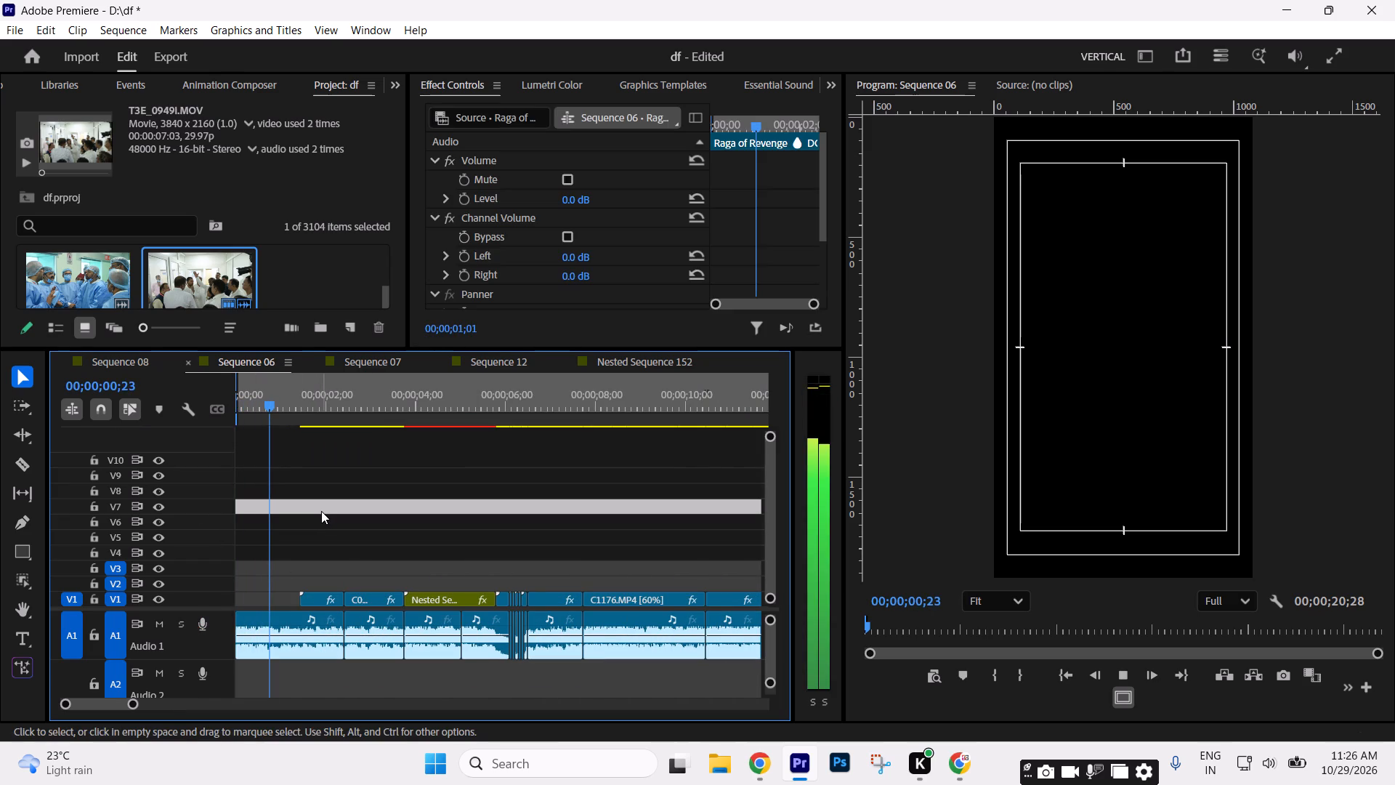
{"action": "key", "text": "space"}
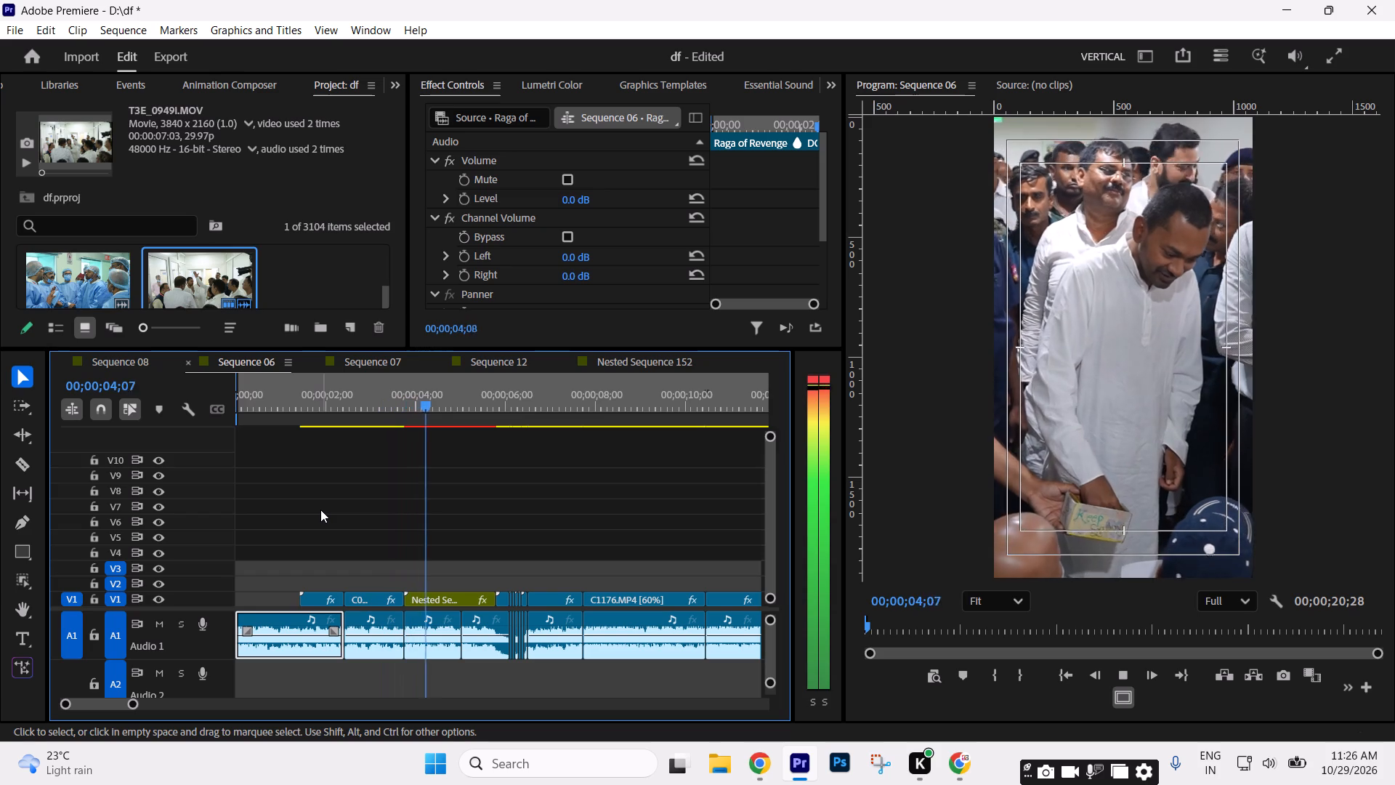
{"action": "key", "text": "space"}
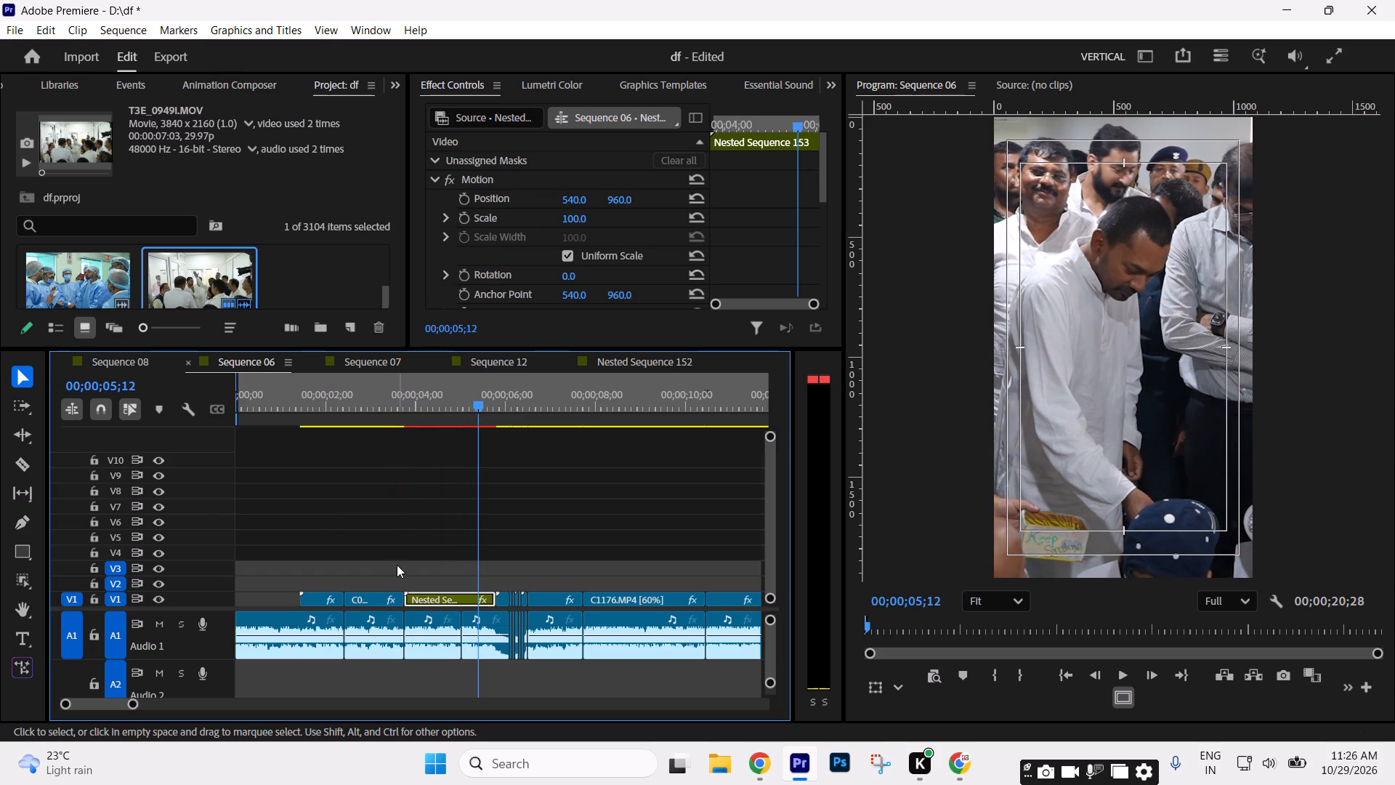
{"action": "left_click", "coordinate": [397, 566]}
{"action": "key", "text": "space"}
{"action": "key", "text": "space"}
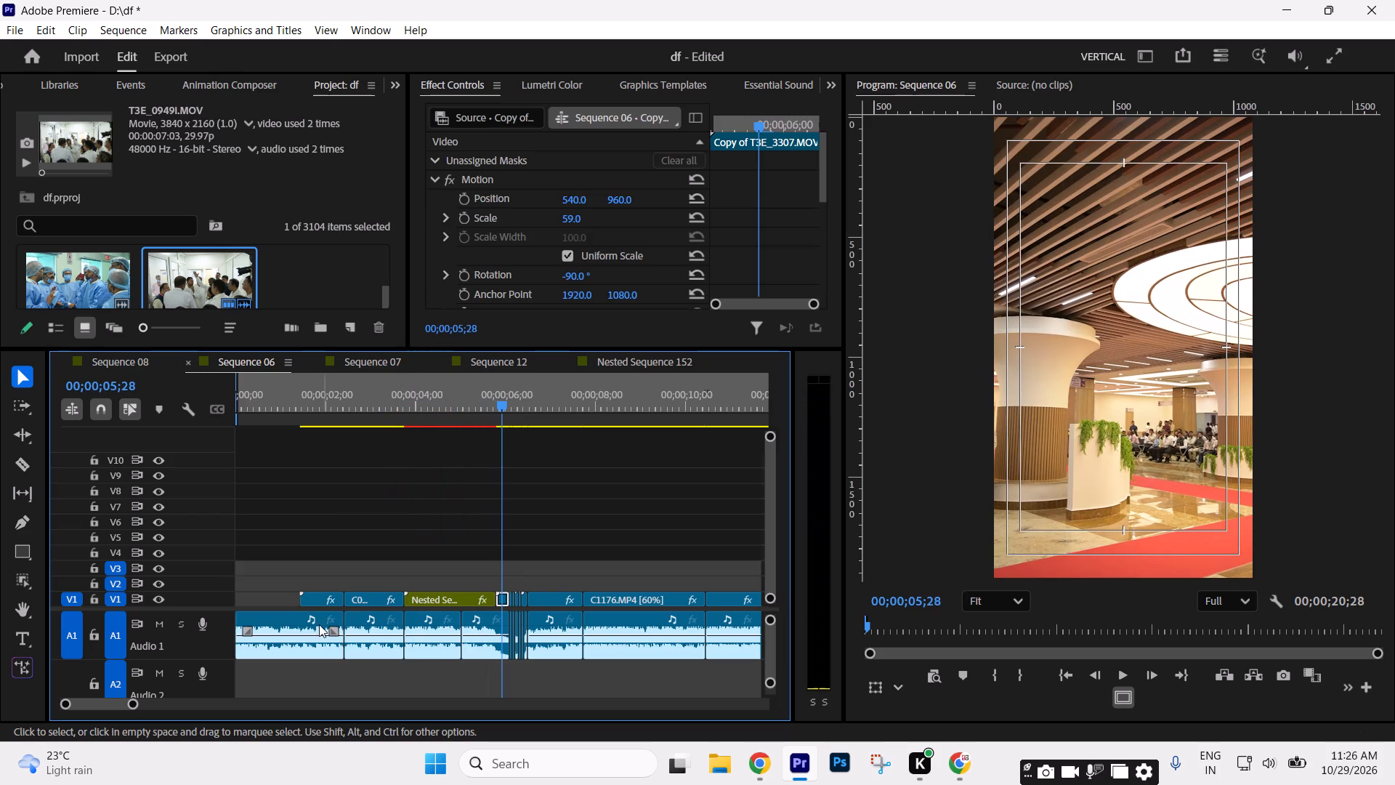
{"action": "key", "text": "space"}
{"action": "key", "text": "space"}
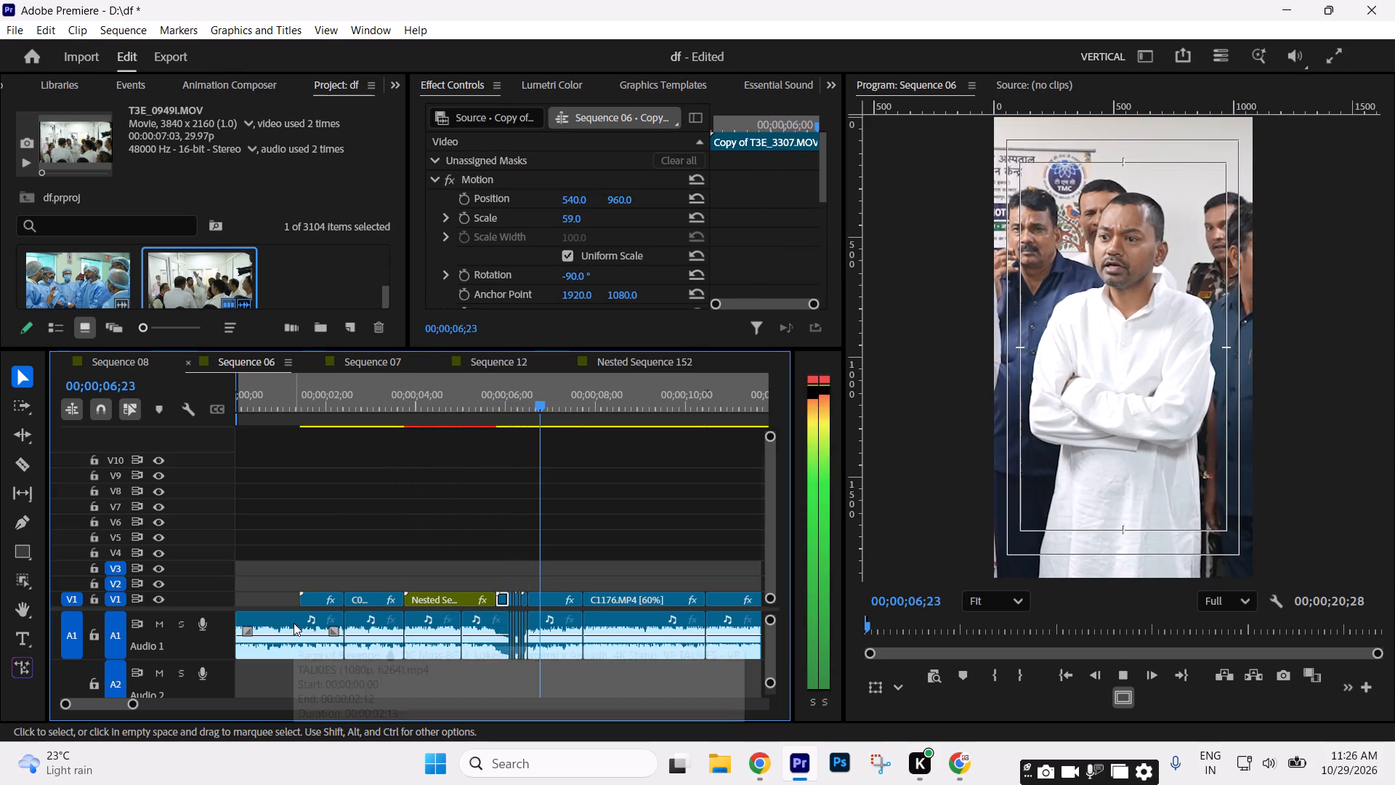
{"action": "left_click", "coordinate": [504, 413]}
{"action": "key", "text": "space"}
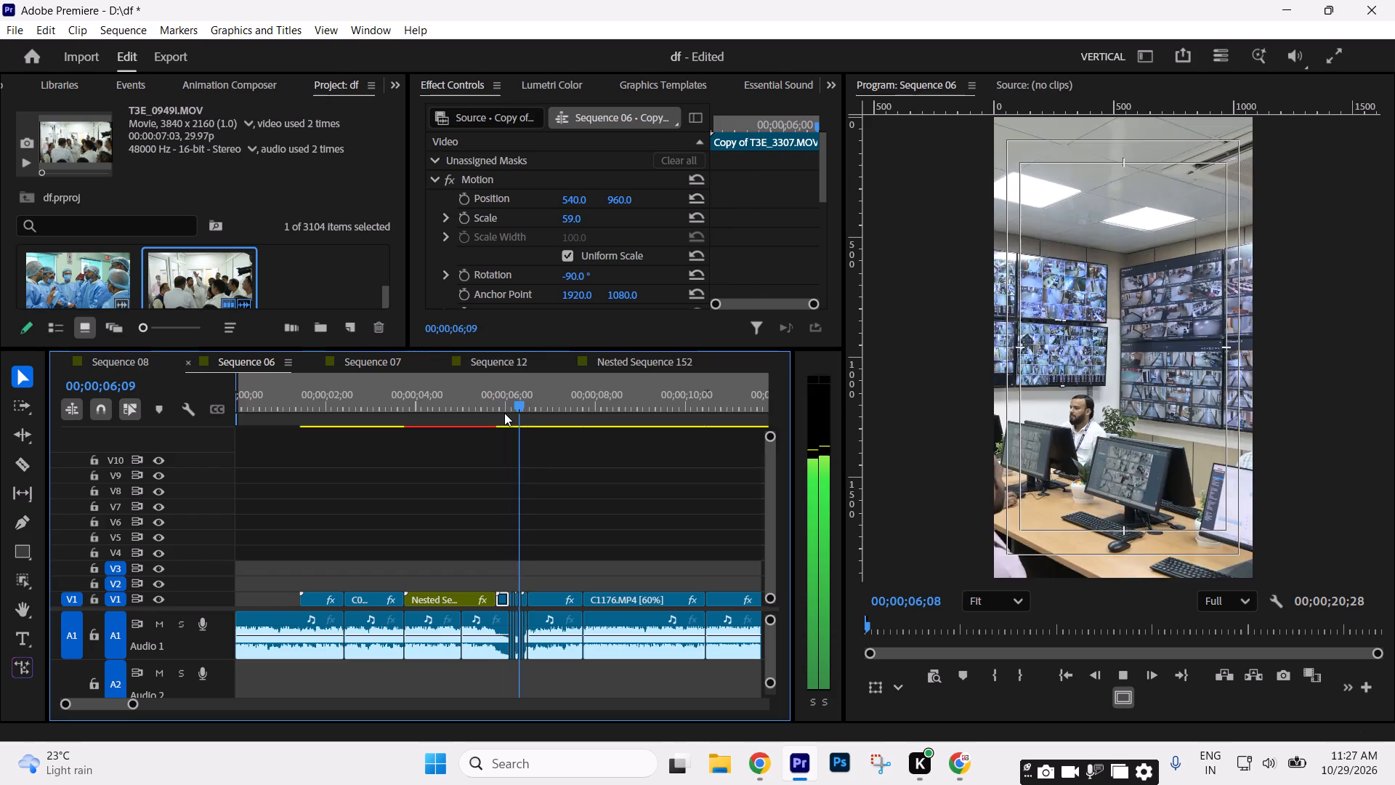
{"action": "key", "text": "space"}
{"action": "left_click_drag", "start_coordinate": [498, 414], "coordinate": [83, 461]}
{"action": "key", "text": "space"}
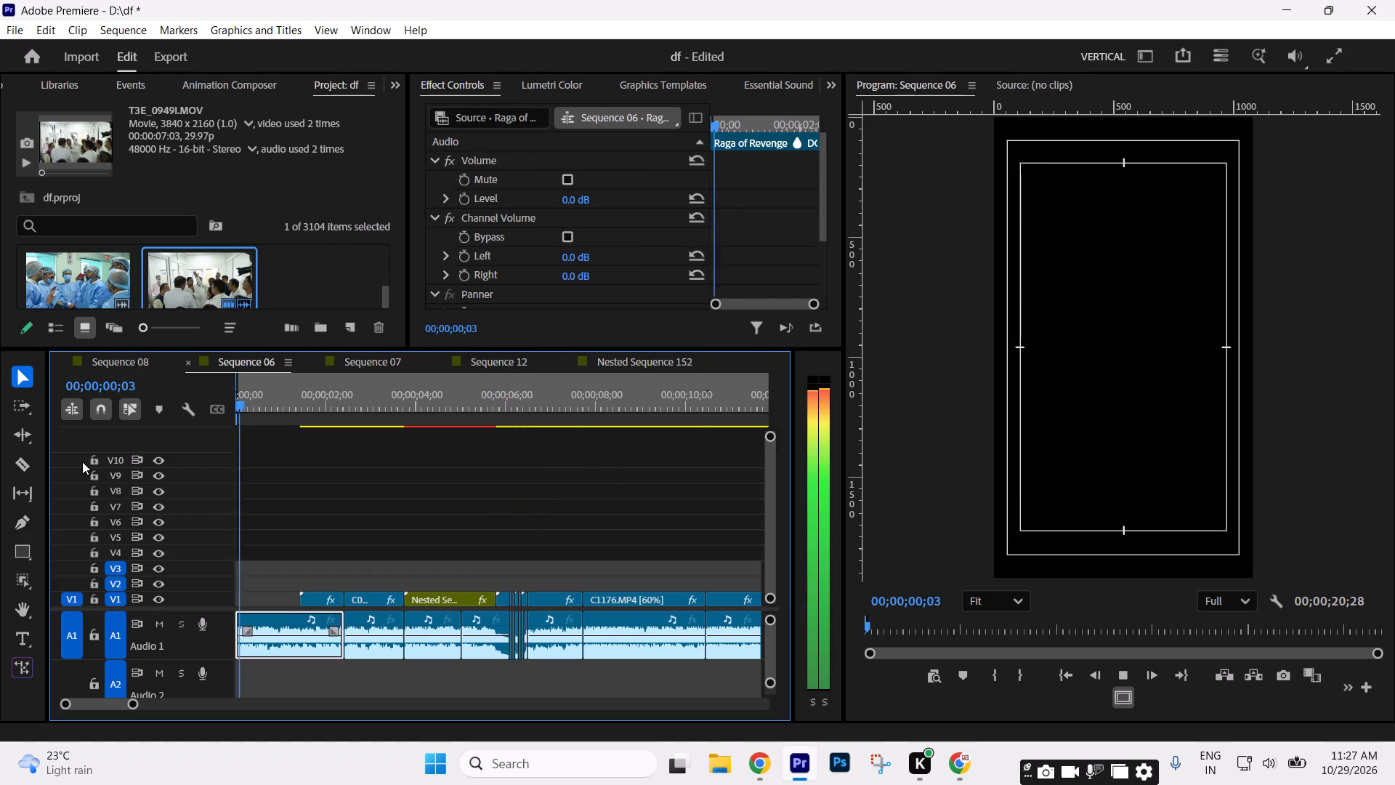
{"action": "key", "text": "space"}
Split the first music piece at 00;00;01;00 and ripple-delete the part before the cut.
{"action": "left_click", "coordinate": [286, 390]}
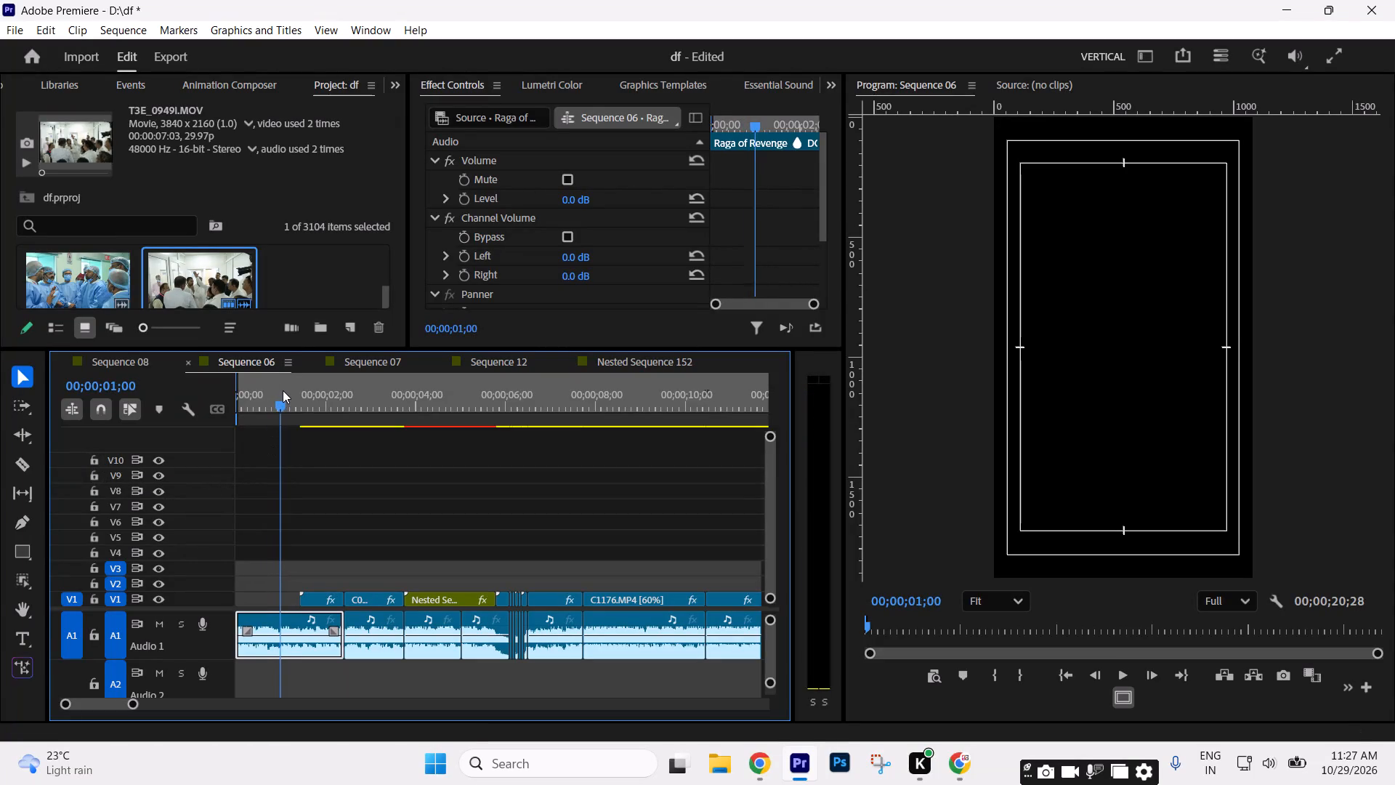
{"action": "key", "text": "c"}
{"action": "left_click", "coordinate": [280, 623]}
{"action": "key", "text": "v"}
{"action": "key", "text": "space"}
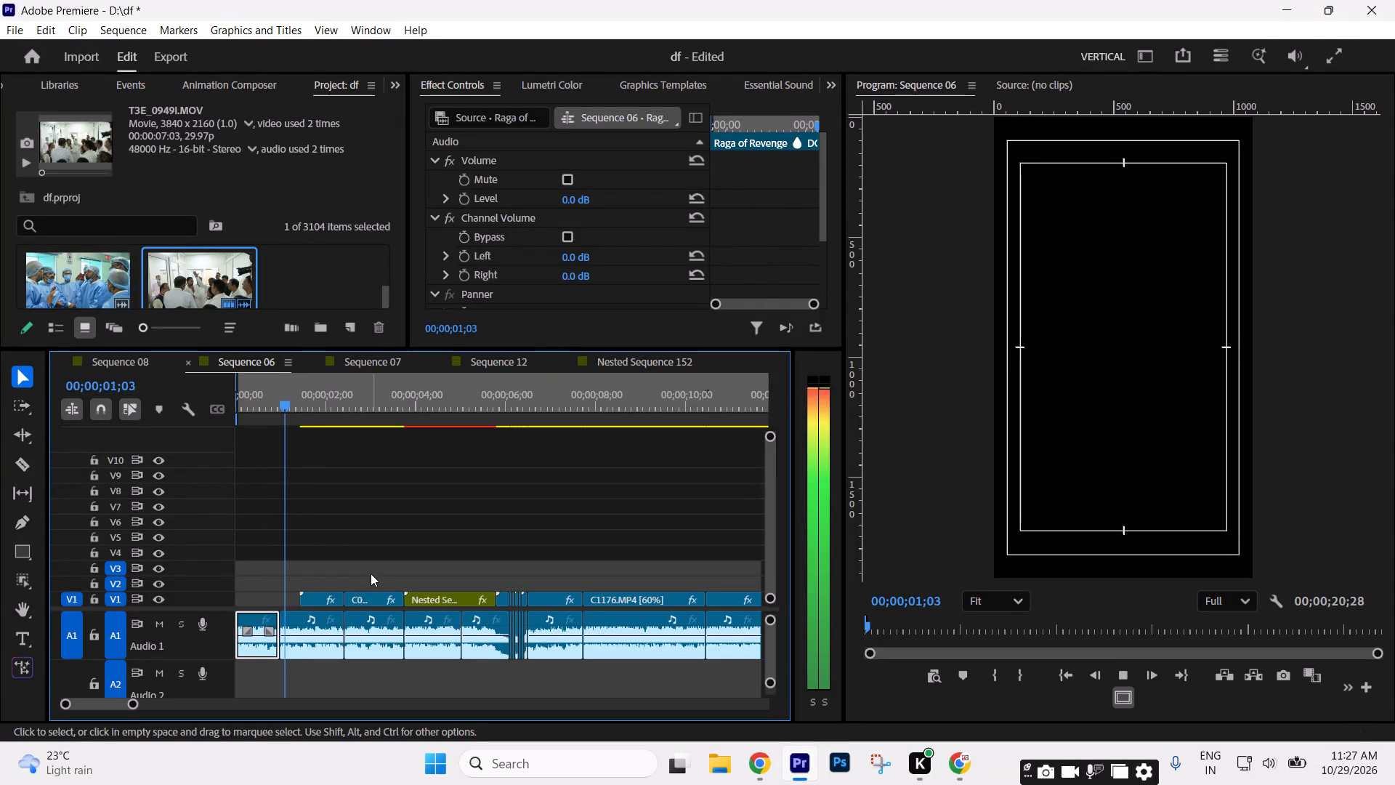
{"action": "key", "text": "space"}
{"action": "left_click_drag", "start_coordinate": [272, 579], "coordinate": [233, 632]}
{"action": "key", "text": "Delete"}
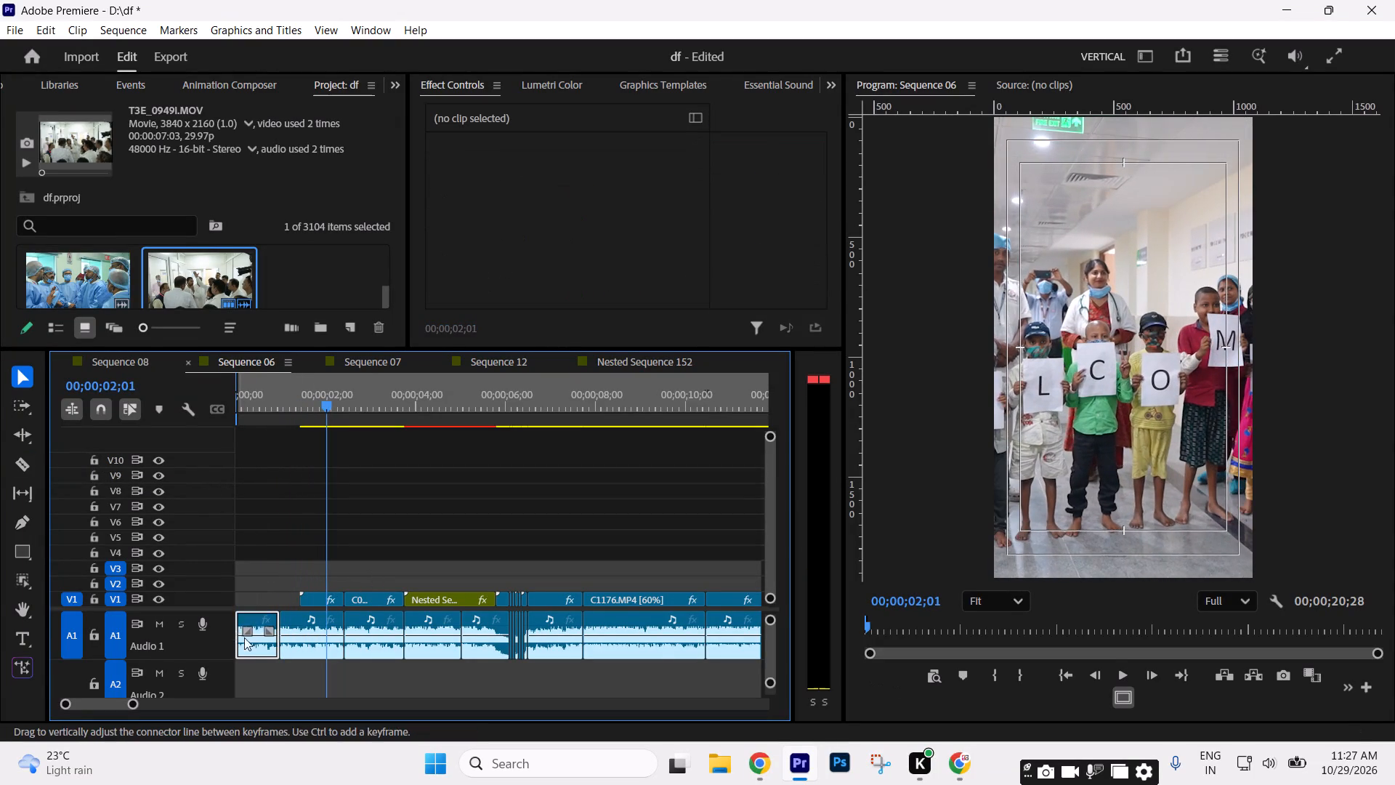
{"action": "left_click", "coordinate": [249, 651]}
{"action": "key", "text": "Delete"}
Replay the opening and move C1113.MP4 on V1 back to the very start of the sequence.
{"action": "left_click_drag", "start_coordinate": [319, 408], "coordinate": [168, 458]}
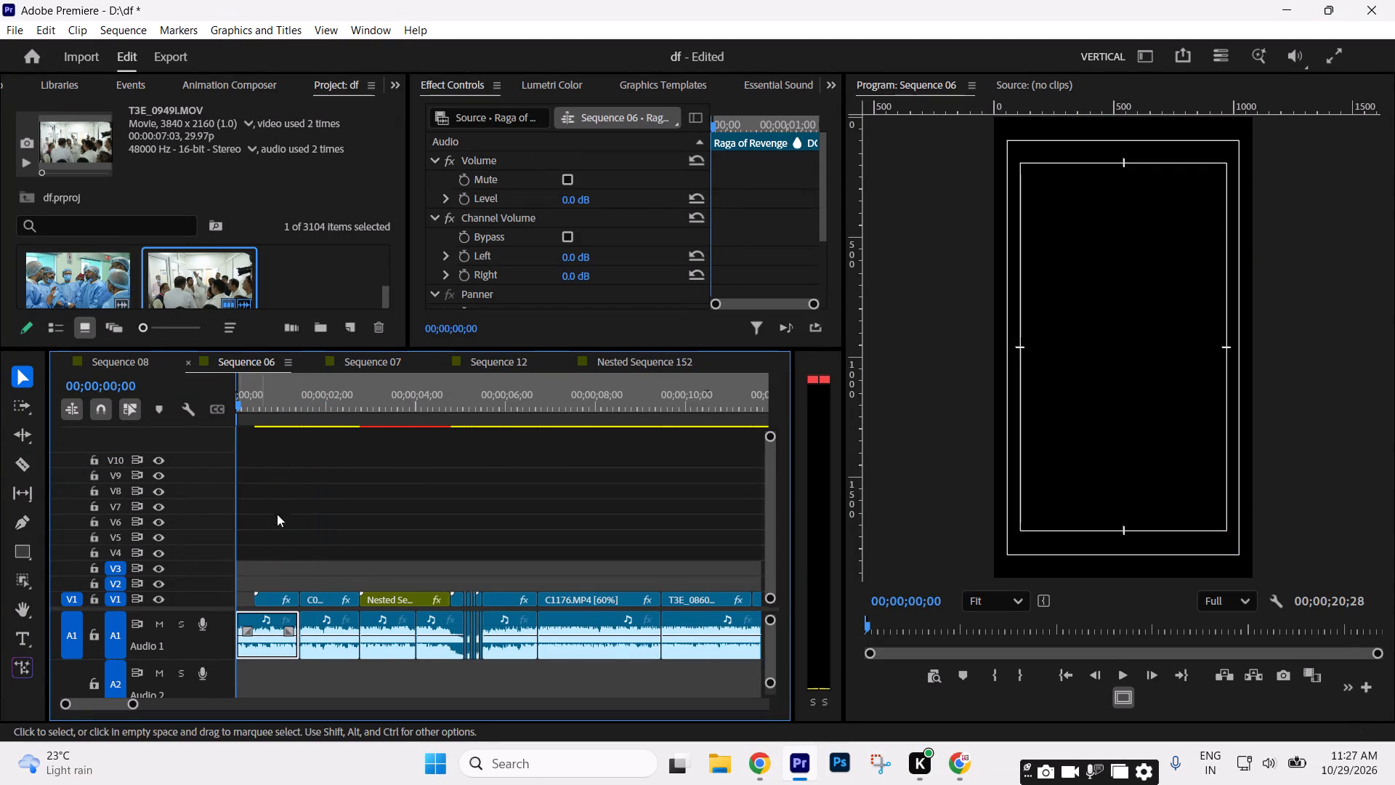
{"action": "key", "text": "space"}
{"action": "key", "text": "space"}
{"action": "left_click_drag", "start_coordinate": [132, 704], "coordinate": [112, 704]}
{"action": "key", "text": "space"}
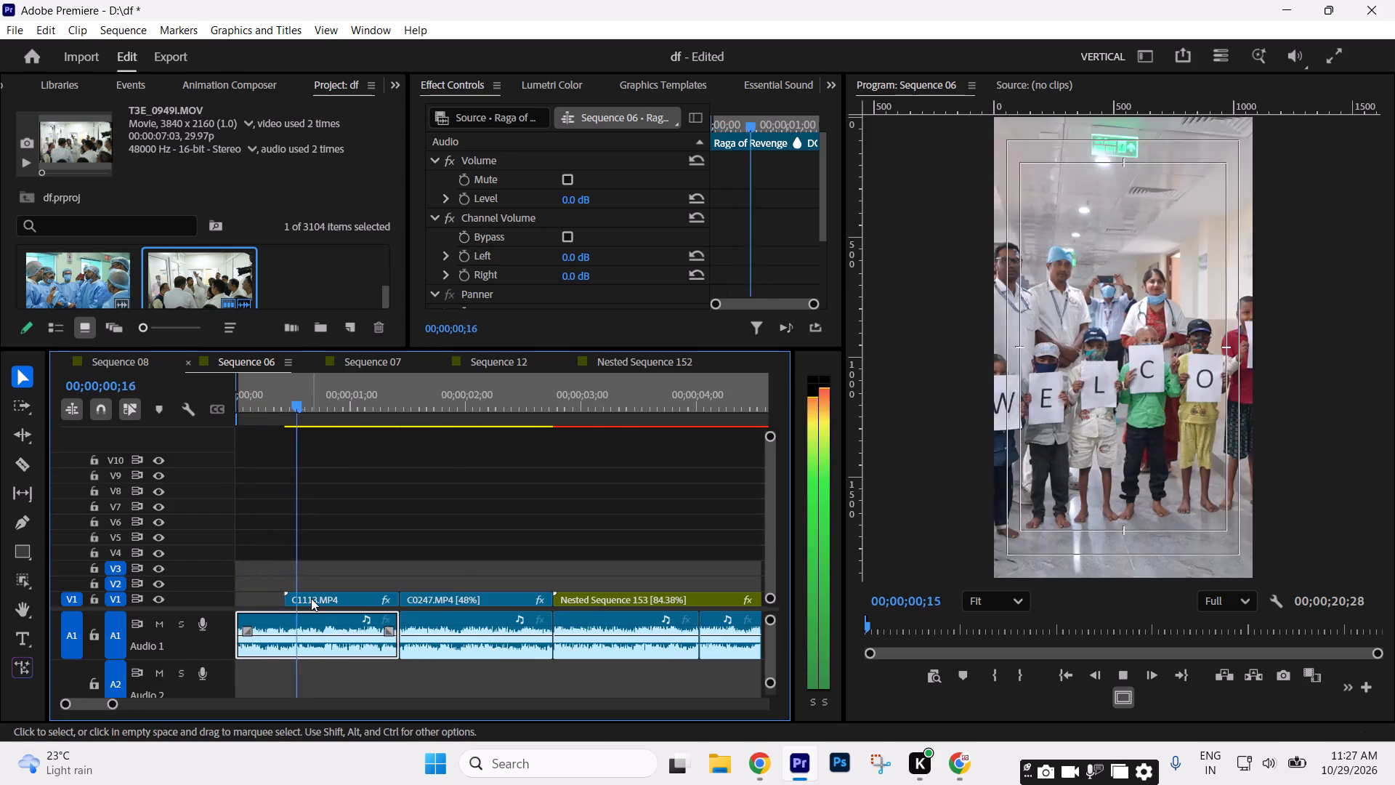
{"action": "key", "text": "space"}
{"action": "left_click_drag", "start_coordinate": [311, 598], "coordinate": [245, 599]}
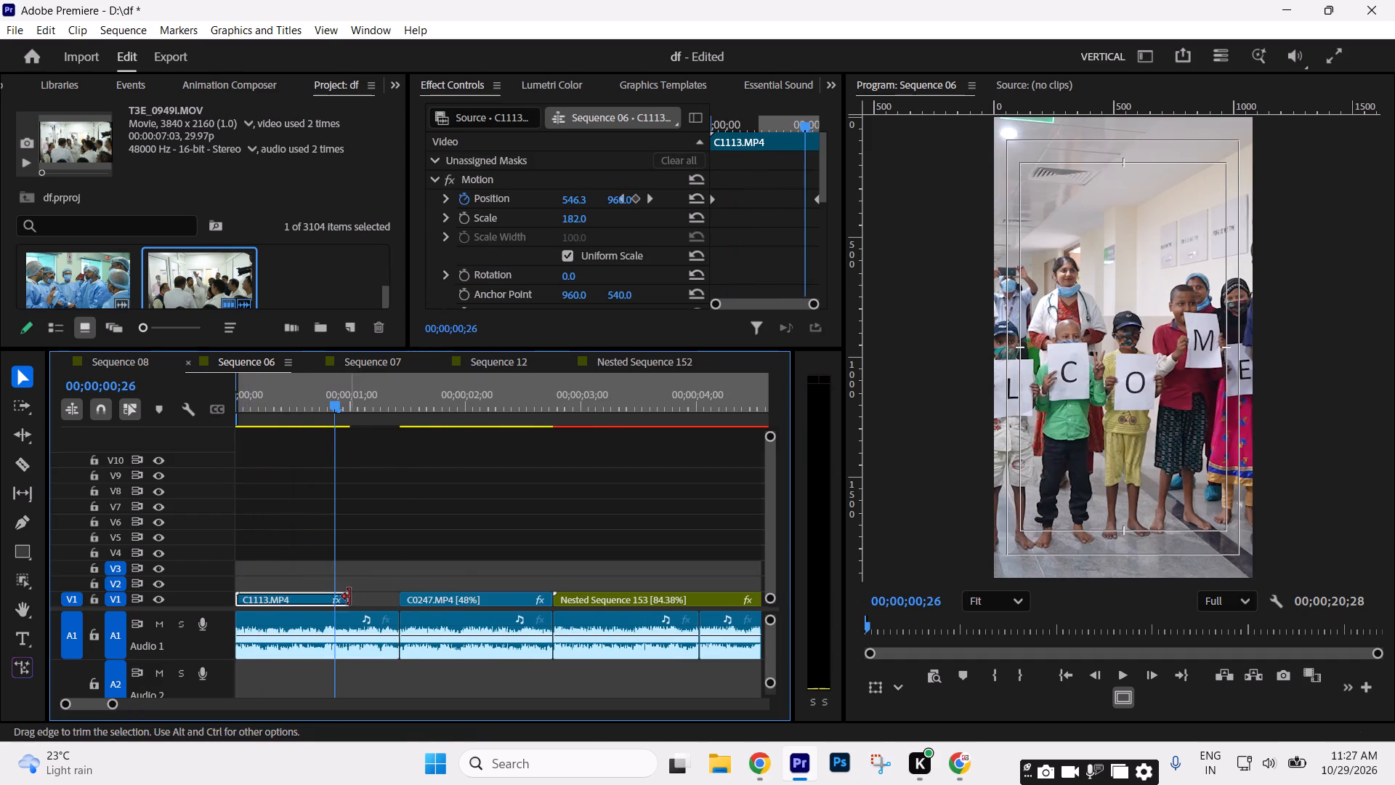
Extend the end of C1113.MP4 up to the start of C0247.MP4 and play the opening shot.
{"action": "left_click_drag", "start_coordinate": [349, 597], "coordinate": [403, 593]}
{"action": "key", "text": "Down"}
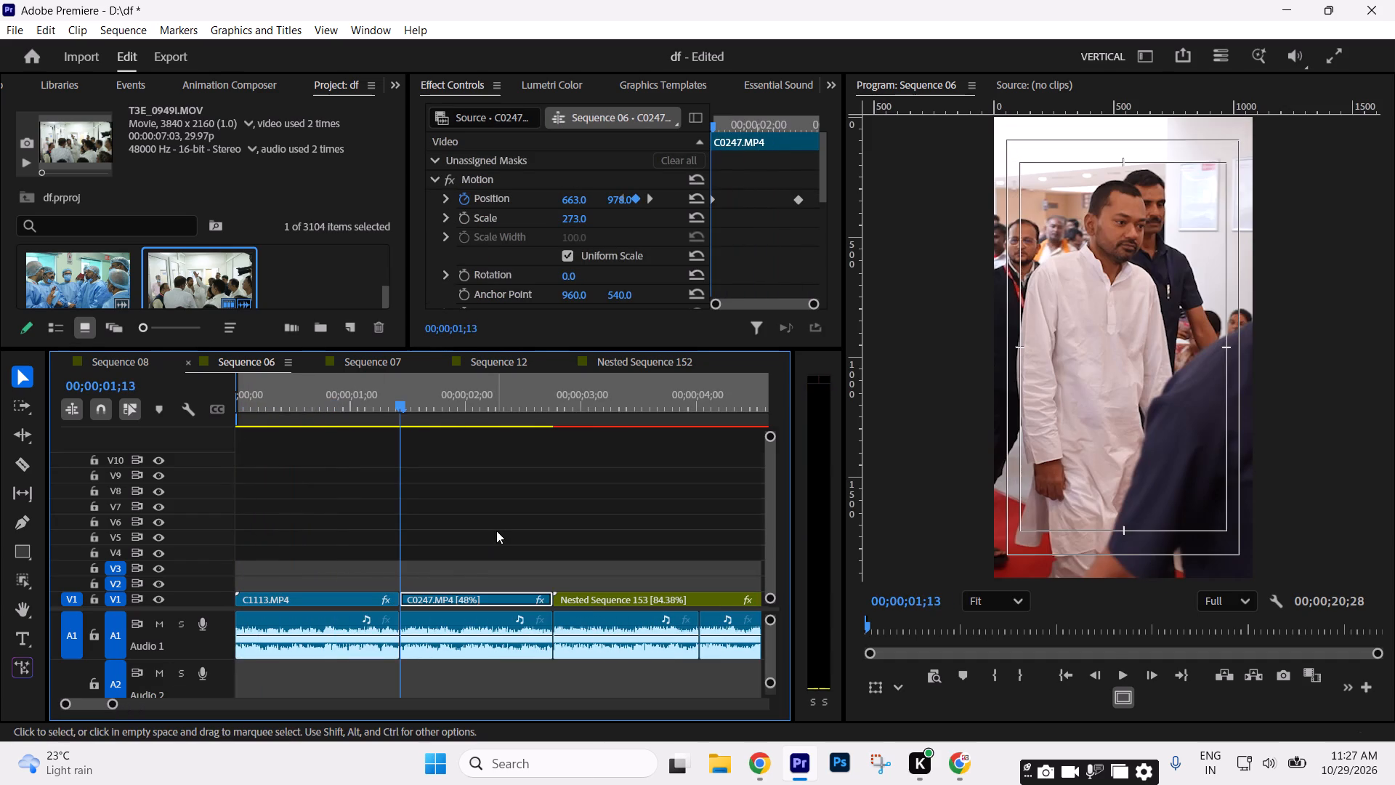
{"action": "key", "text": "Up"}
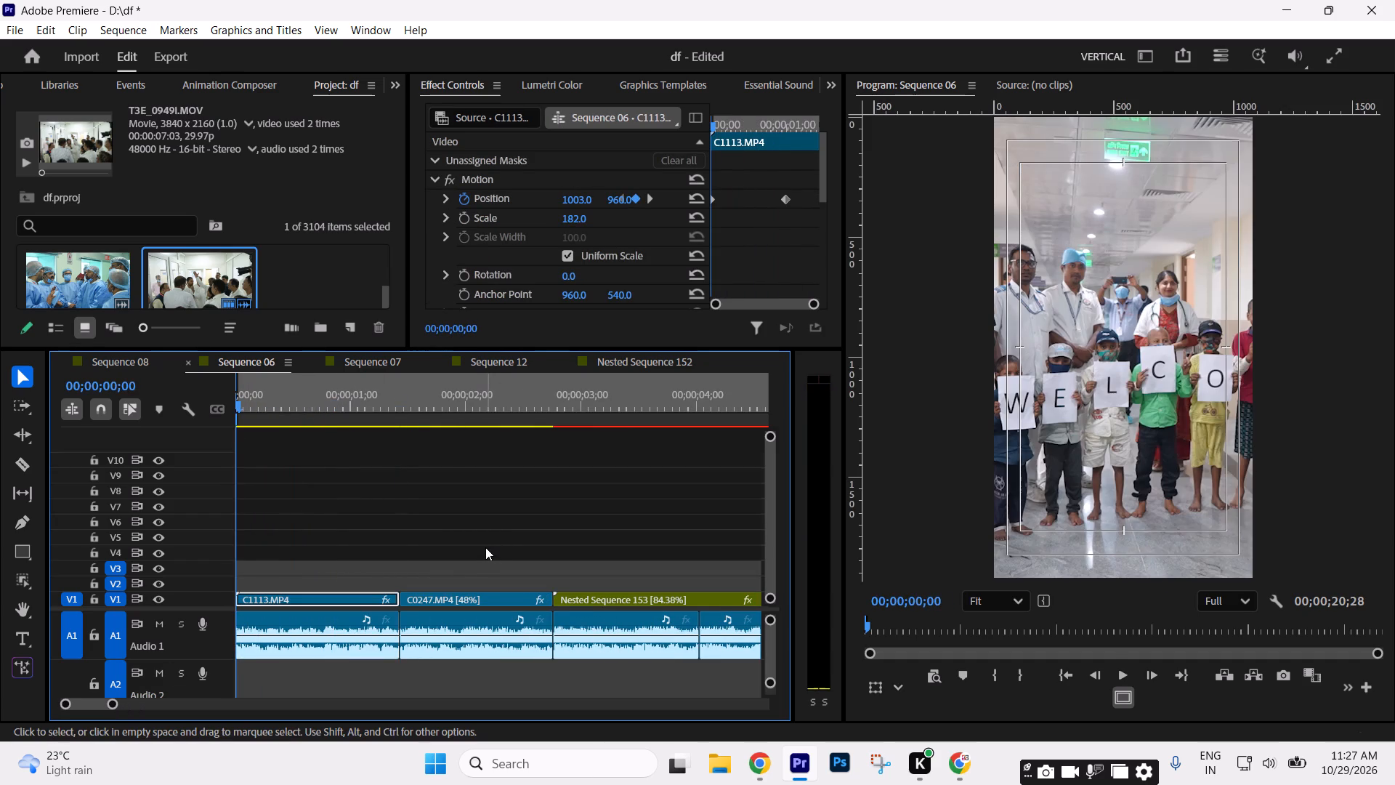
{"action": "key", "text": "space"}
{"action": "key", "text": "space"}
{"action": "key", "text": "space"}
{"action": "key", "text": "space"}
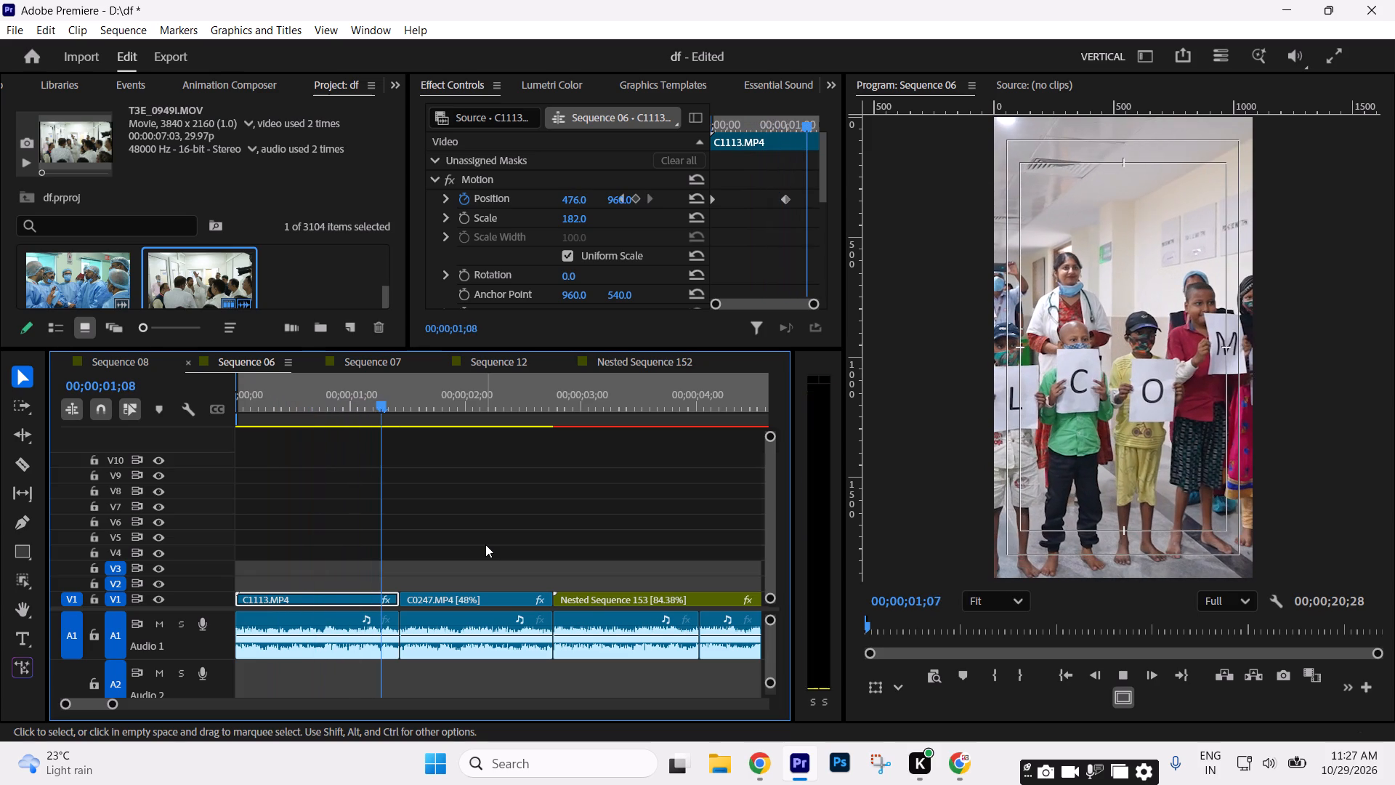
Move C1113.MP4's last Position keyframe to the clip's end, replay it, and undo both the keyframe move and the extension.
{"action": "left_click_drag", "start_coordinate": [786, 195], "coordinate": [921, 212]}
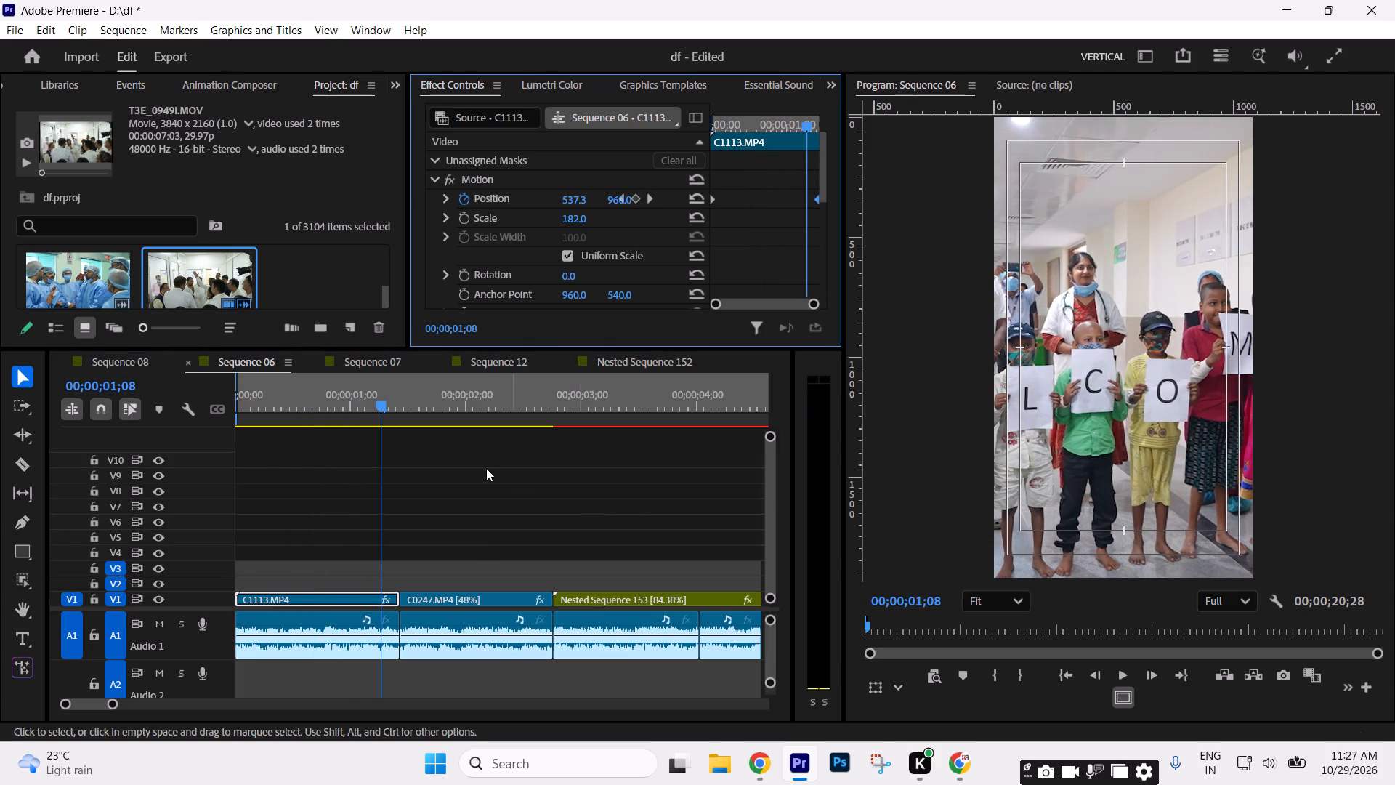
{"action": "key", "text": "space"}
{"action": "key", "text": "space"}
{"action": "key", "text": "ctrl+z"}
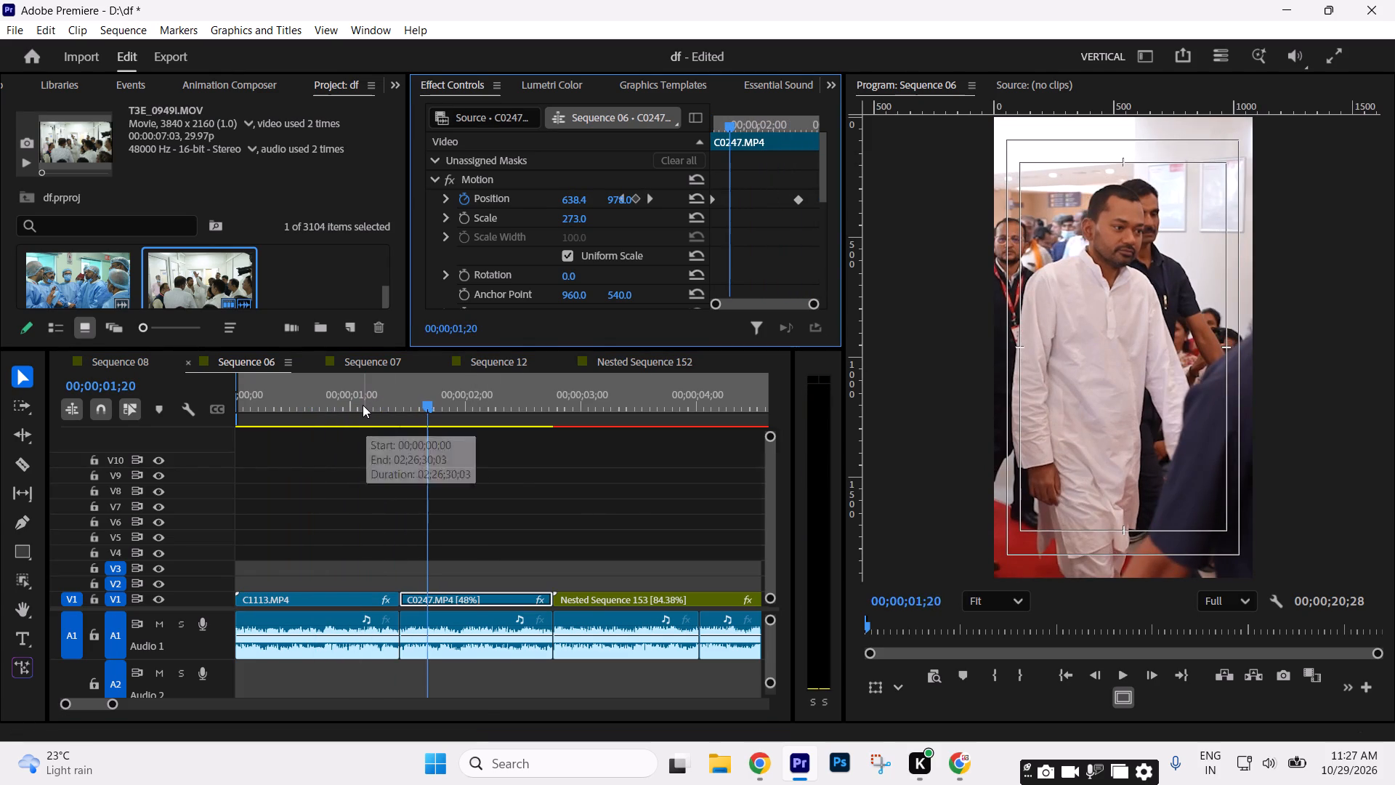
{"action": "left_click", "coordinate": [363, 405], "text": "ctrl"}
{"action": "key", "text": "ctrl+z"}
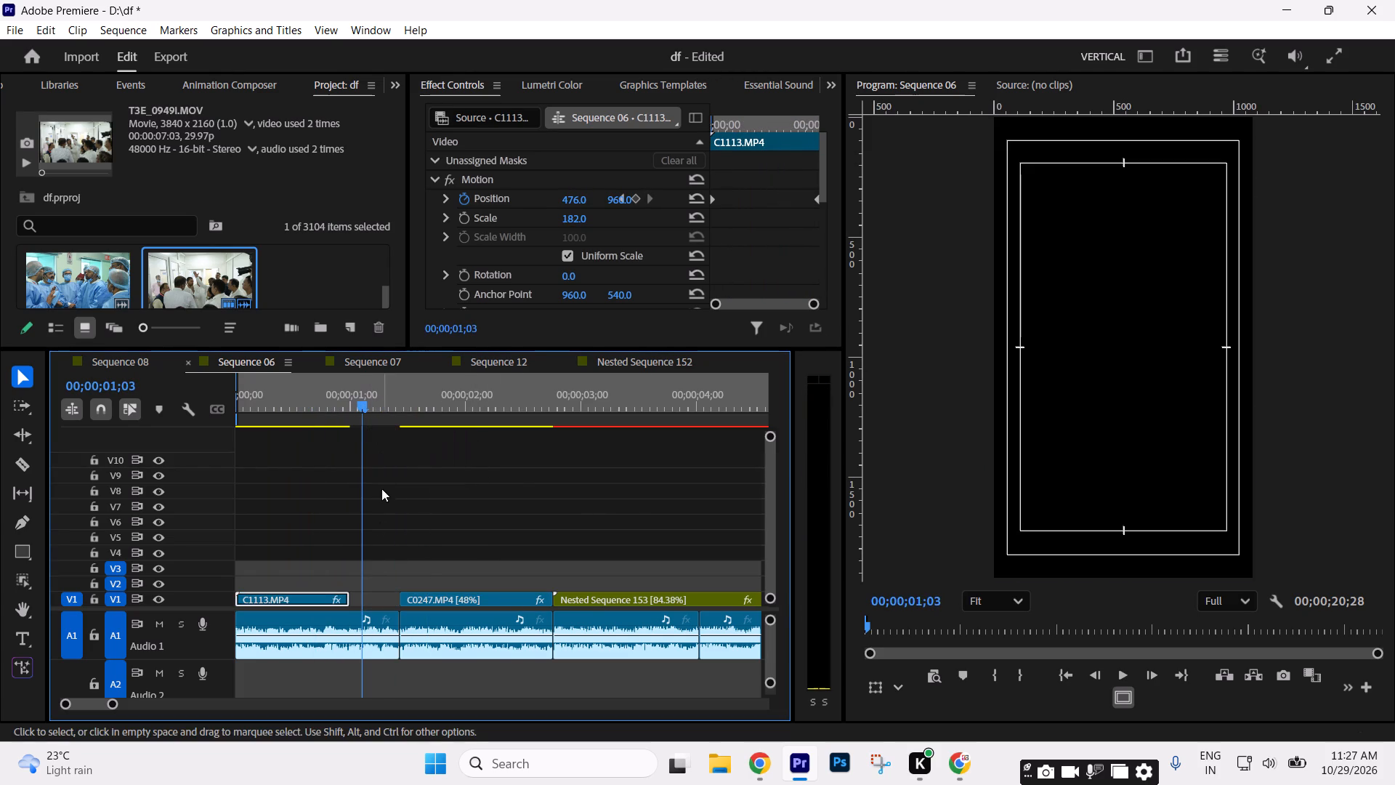
Nest C1113.MP4 on V1, keeping the suggested name.
{"action": "left_click", "coordinate": [301, 409]}
{"action": "right_click", "coordinate": [301, 598]}
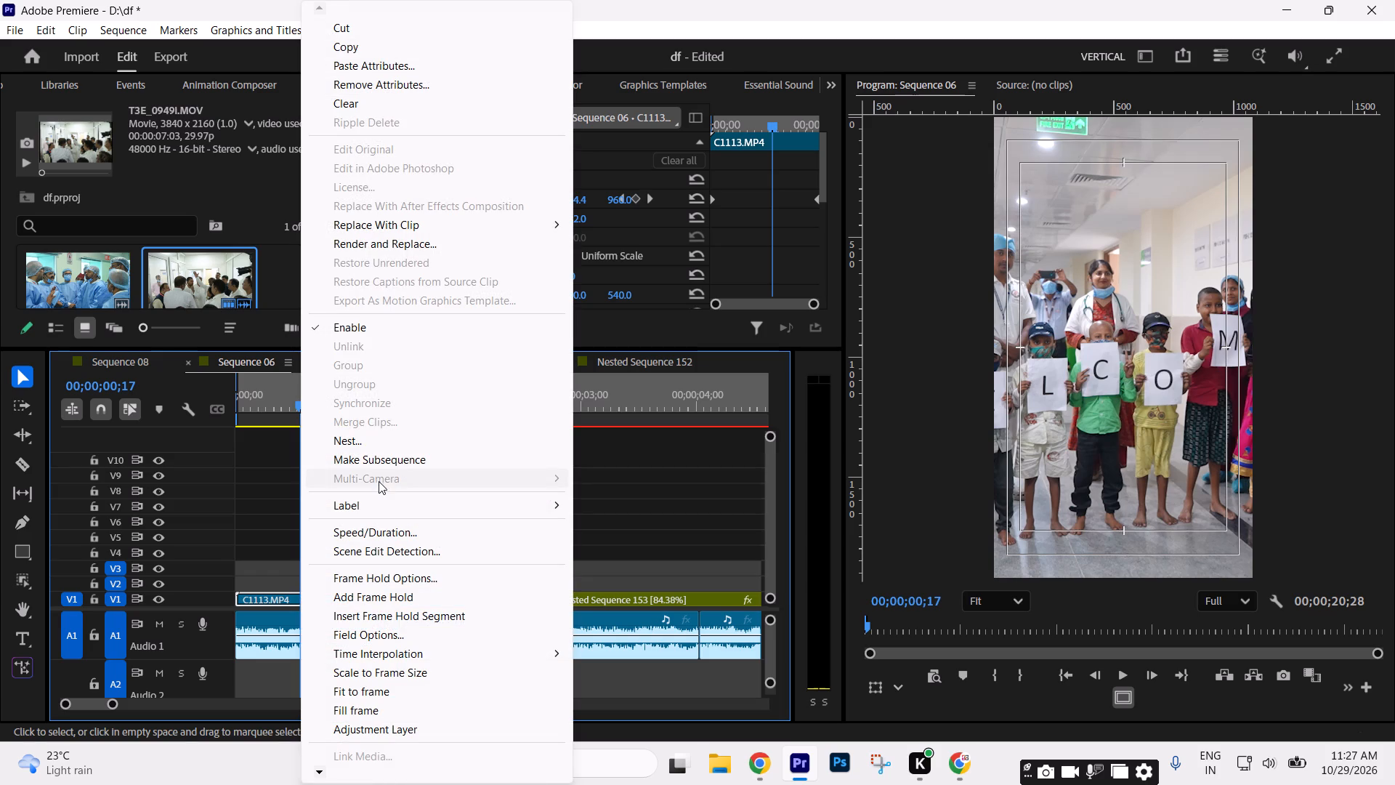
{"action": "left_click", "coordinate": [365, 441]}
{"action": "key", "text": "Return"}
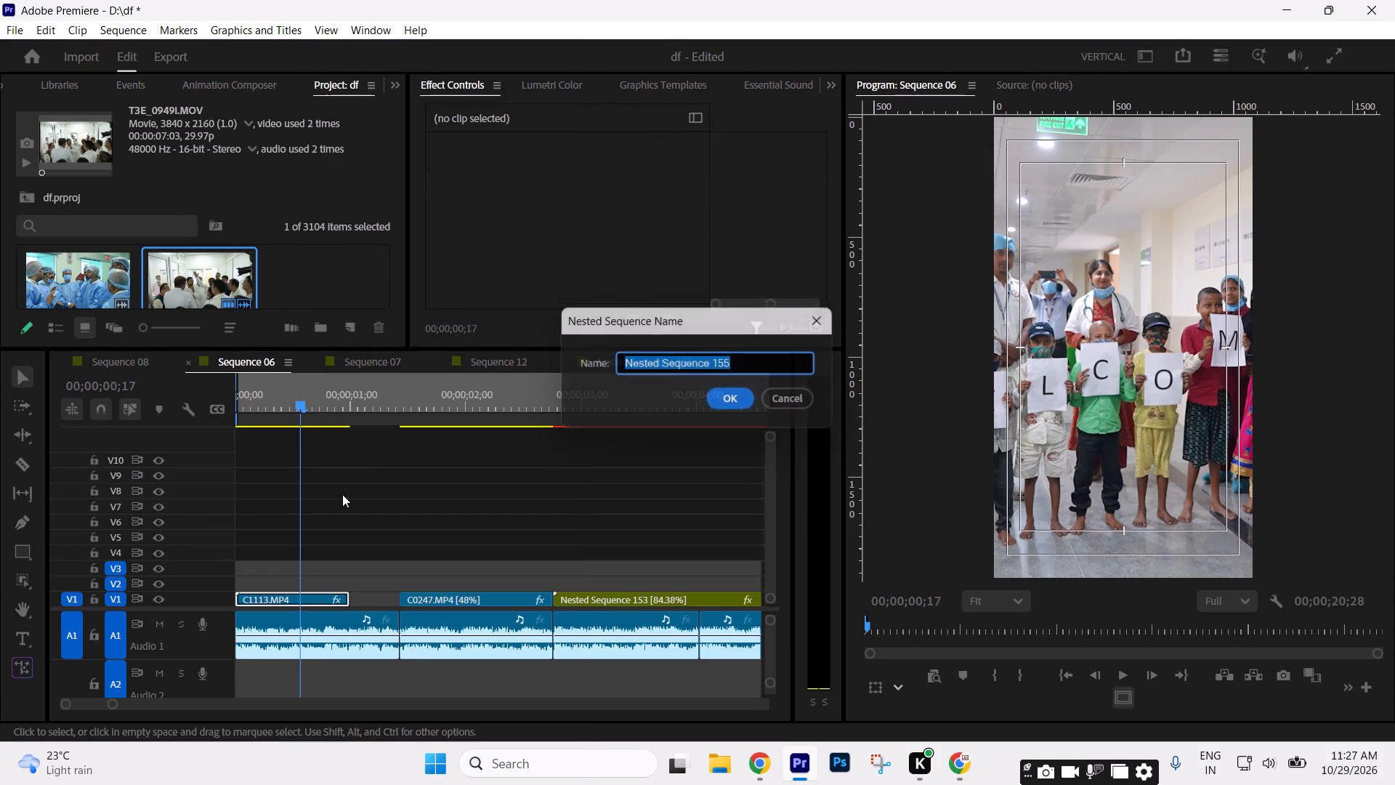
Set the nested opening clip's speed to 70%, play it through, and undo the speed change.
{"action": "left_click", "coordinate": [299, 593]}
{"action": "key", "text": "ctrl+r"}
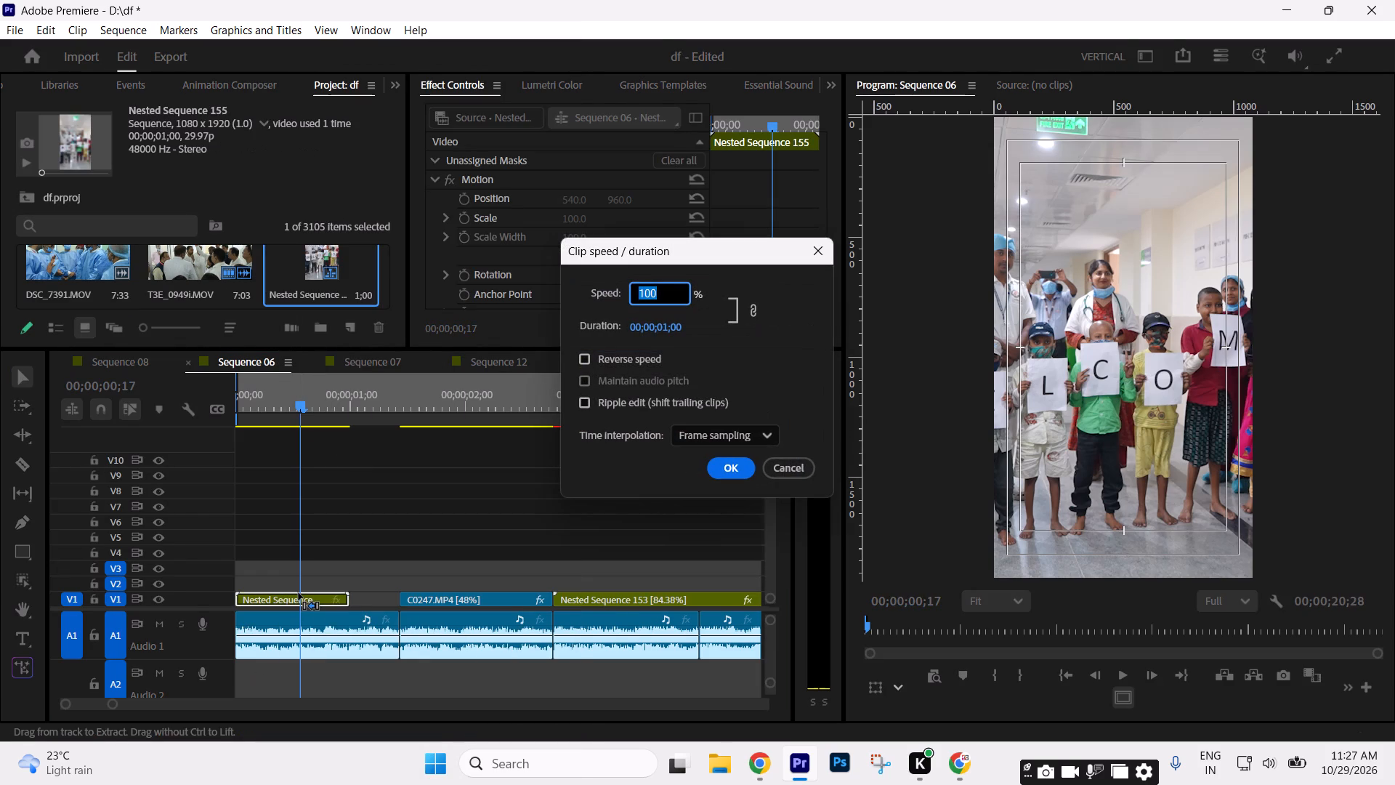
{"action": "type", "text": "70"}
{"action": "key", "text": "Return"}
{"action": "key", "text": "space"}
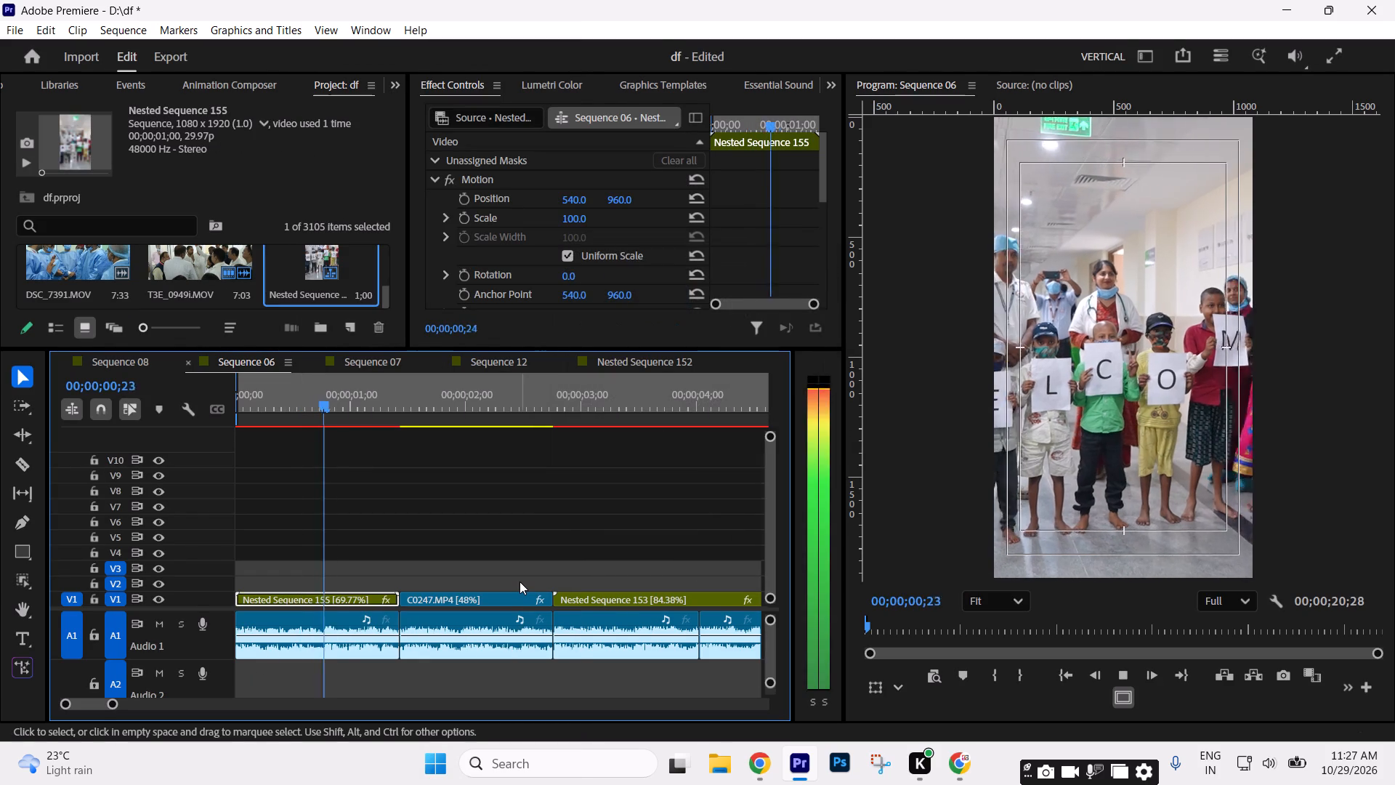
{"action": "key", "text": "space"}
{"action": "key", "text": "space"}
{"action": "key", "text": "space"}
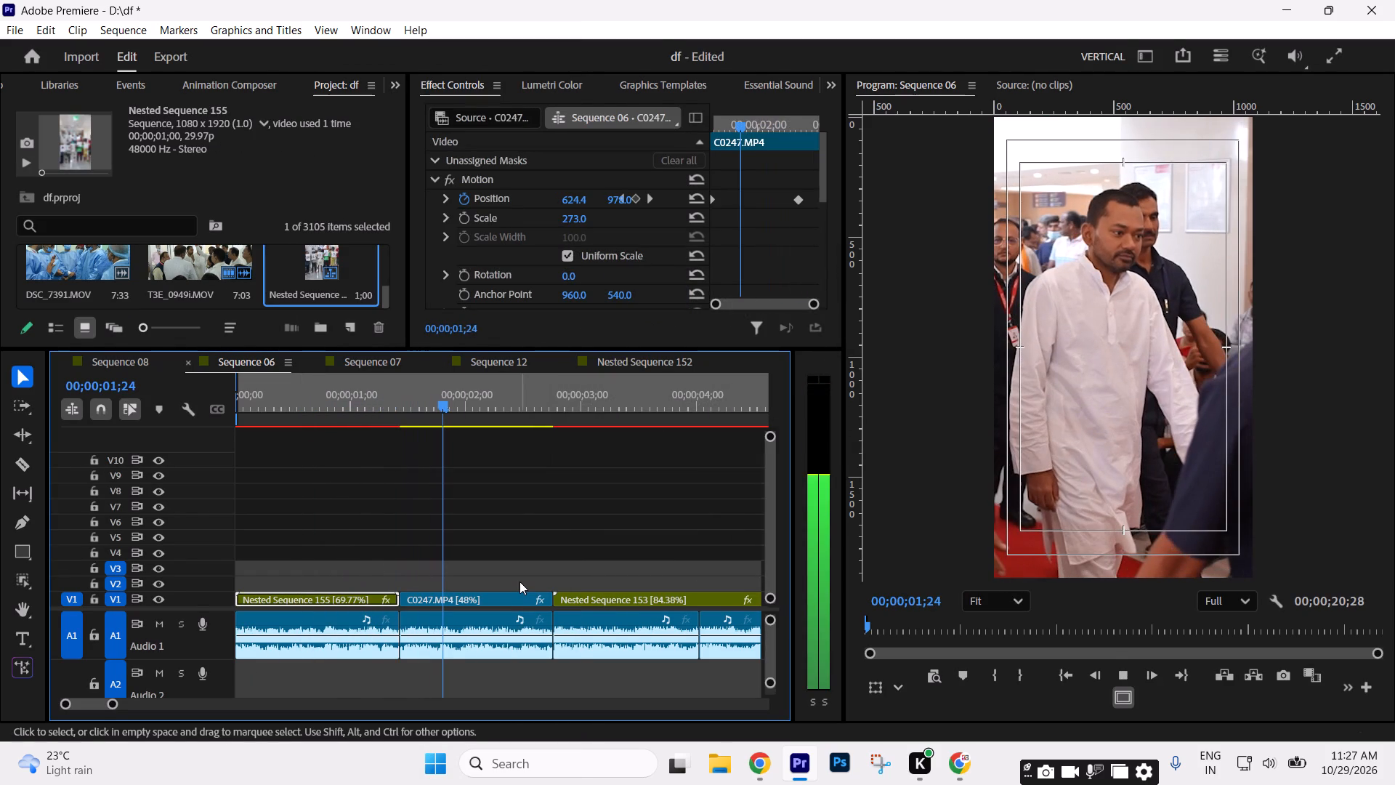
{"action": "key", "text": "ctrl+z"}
Set the nested opening clip's speed to 0 and start playback to check it.
{"action": "left_click", "coordinate": [308, 424]}
{"action": "key", "text": "ctrl+r"}
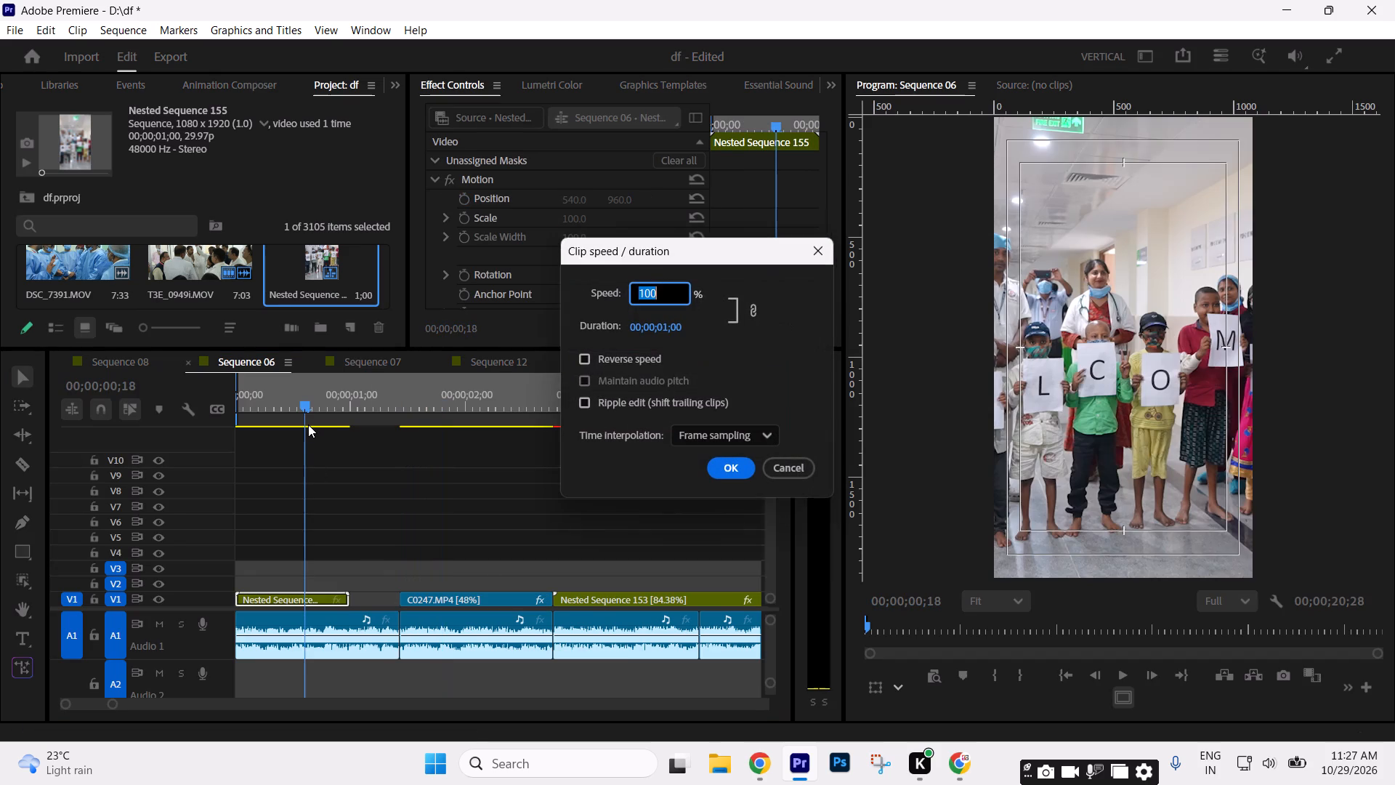
{"action": "key", "text": "0"}
{"action": "key", "text": "Return"}
{"action": "key", "text": "space"}
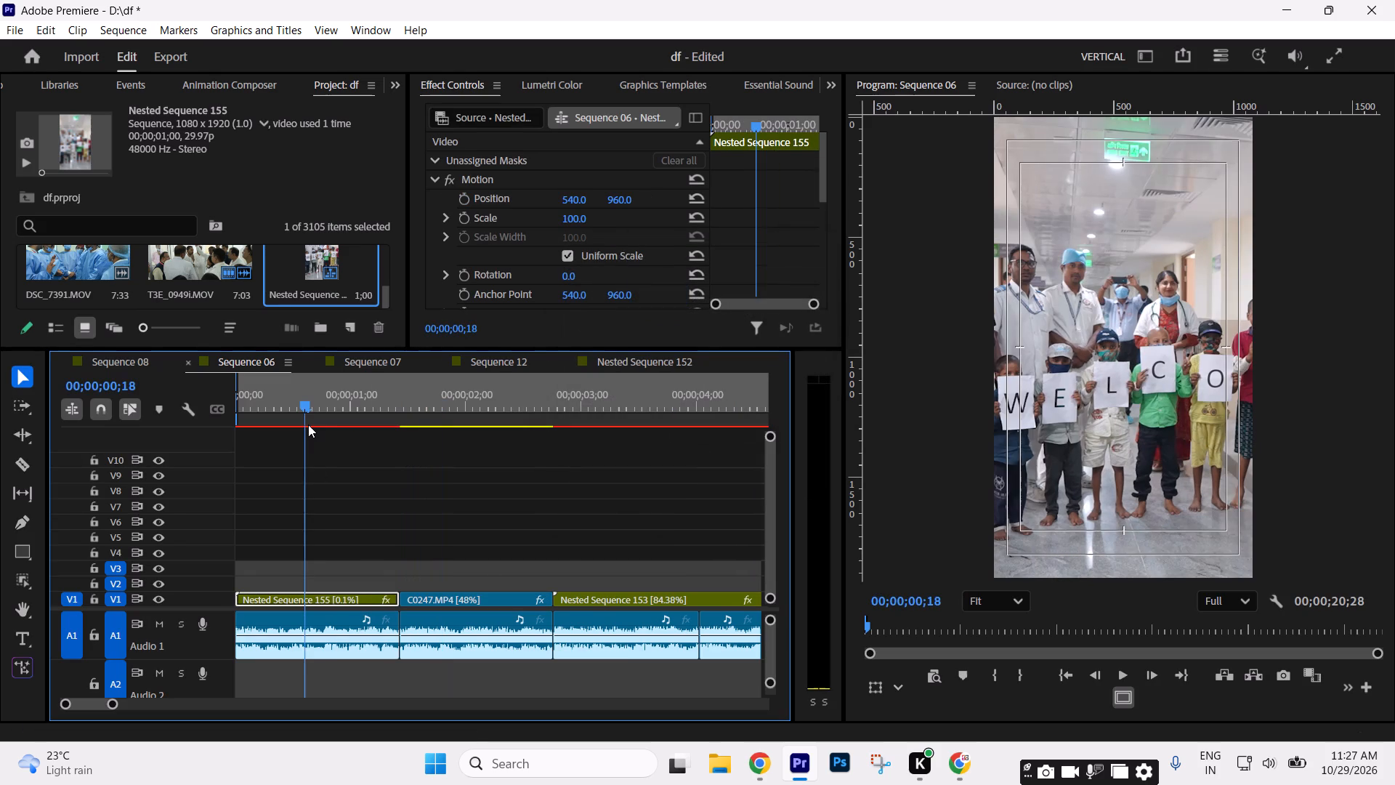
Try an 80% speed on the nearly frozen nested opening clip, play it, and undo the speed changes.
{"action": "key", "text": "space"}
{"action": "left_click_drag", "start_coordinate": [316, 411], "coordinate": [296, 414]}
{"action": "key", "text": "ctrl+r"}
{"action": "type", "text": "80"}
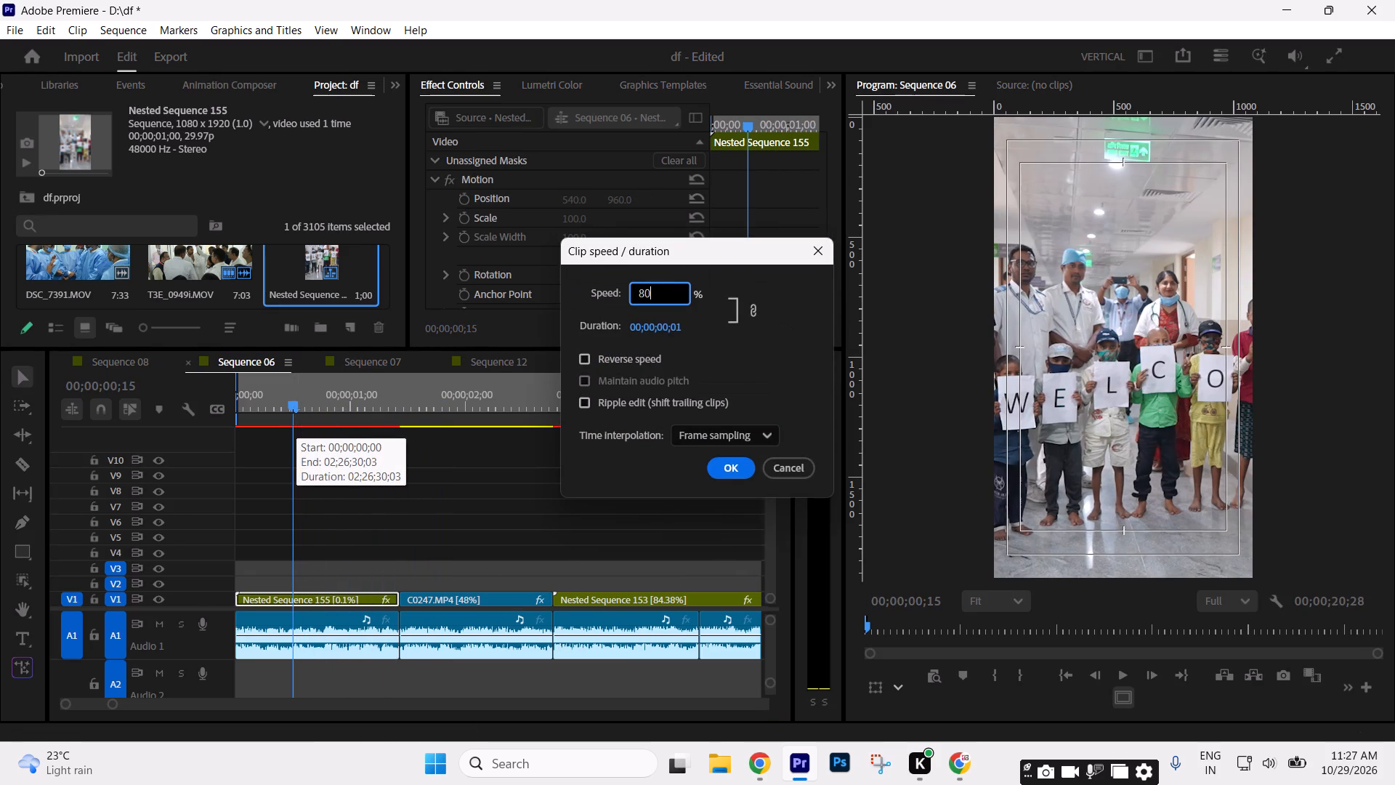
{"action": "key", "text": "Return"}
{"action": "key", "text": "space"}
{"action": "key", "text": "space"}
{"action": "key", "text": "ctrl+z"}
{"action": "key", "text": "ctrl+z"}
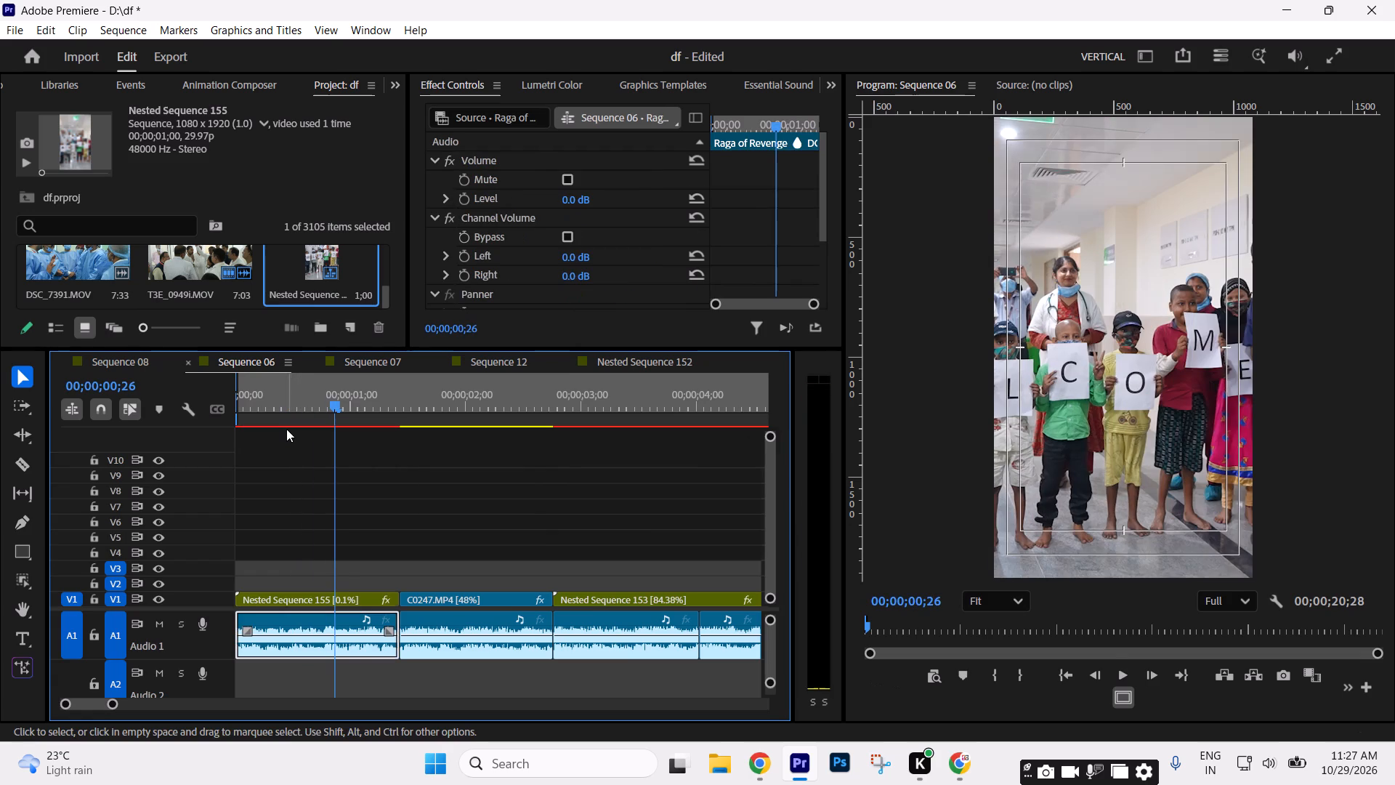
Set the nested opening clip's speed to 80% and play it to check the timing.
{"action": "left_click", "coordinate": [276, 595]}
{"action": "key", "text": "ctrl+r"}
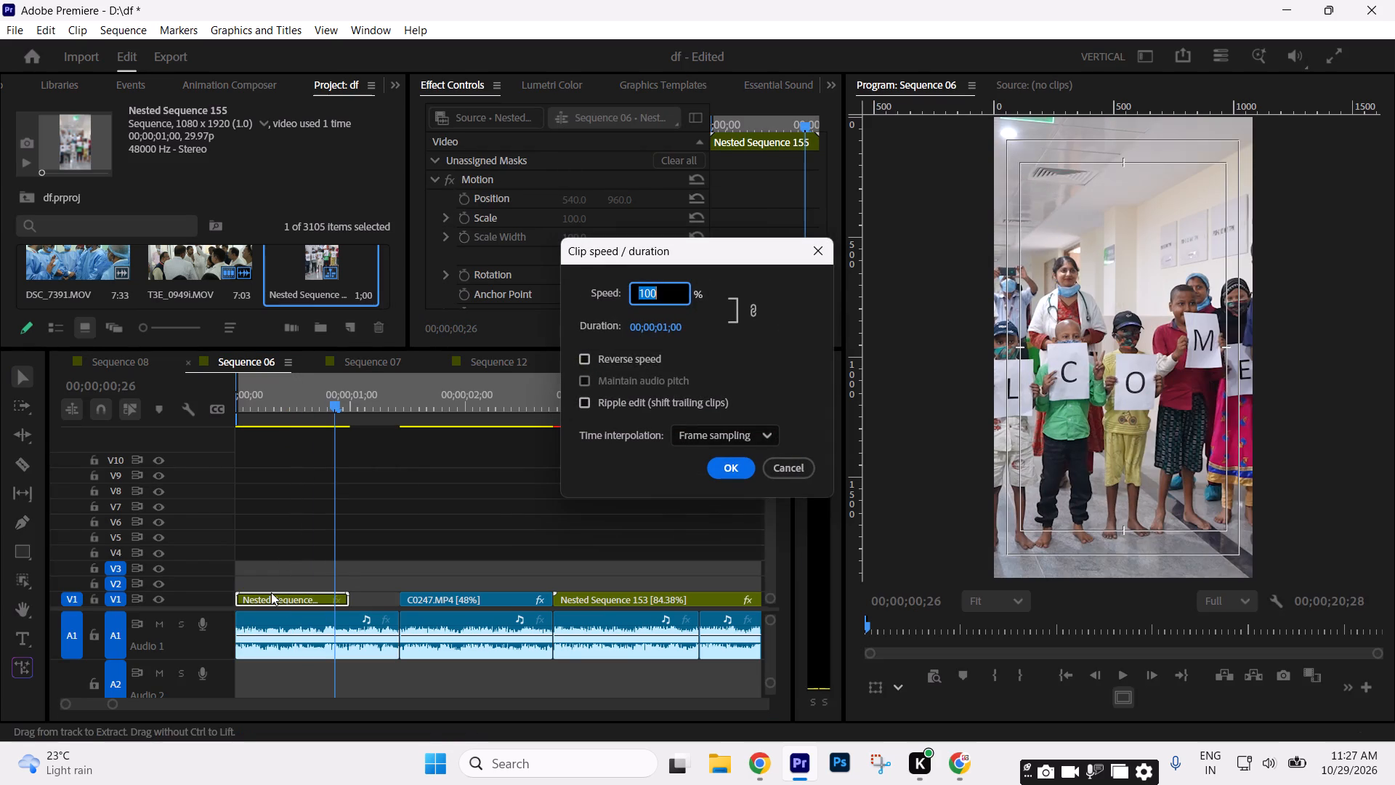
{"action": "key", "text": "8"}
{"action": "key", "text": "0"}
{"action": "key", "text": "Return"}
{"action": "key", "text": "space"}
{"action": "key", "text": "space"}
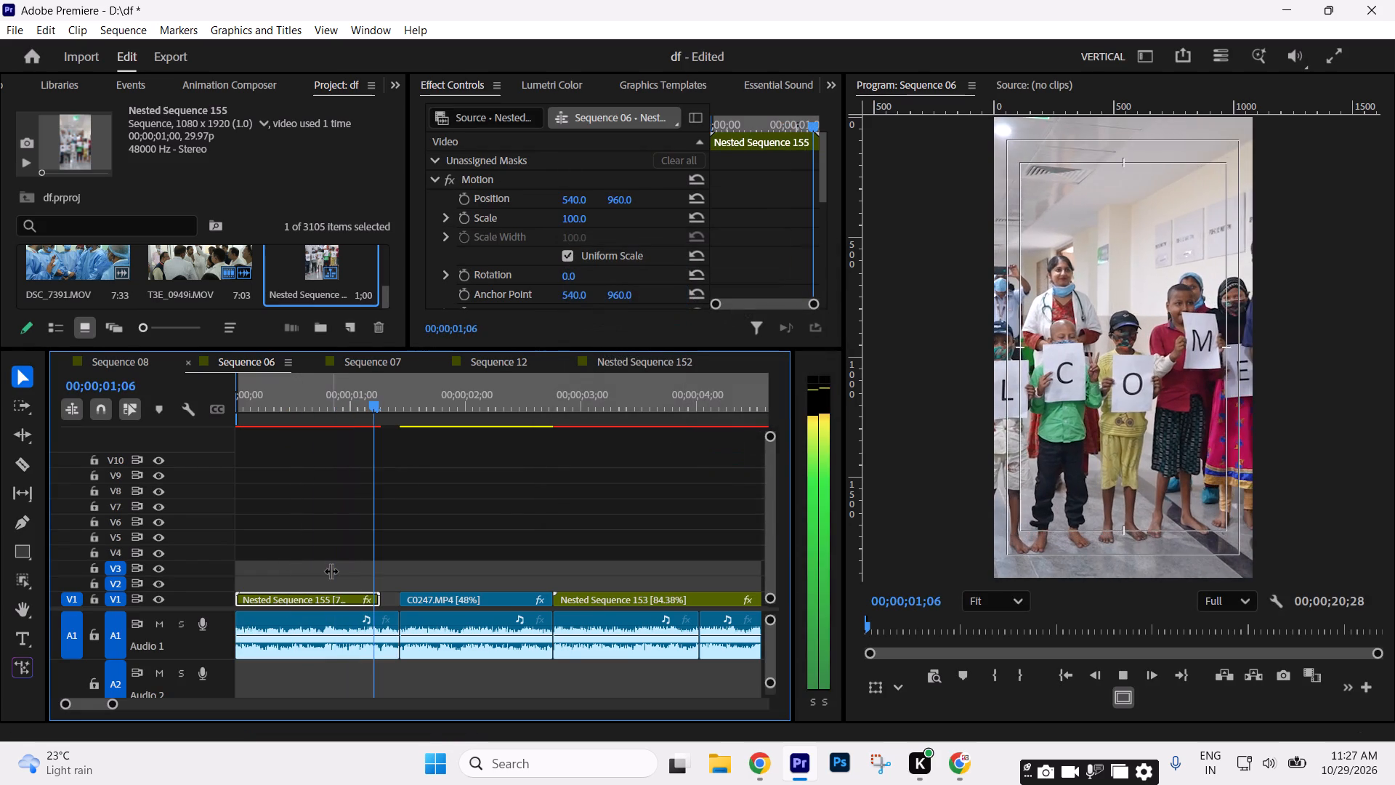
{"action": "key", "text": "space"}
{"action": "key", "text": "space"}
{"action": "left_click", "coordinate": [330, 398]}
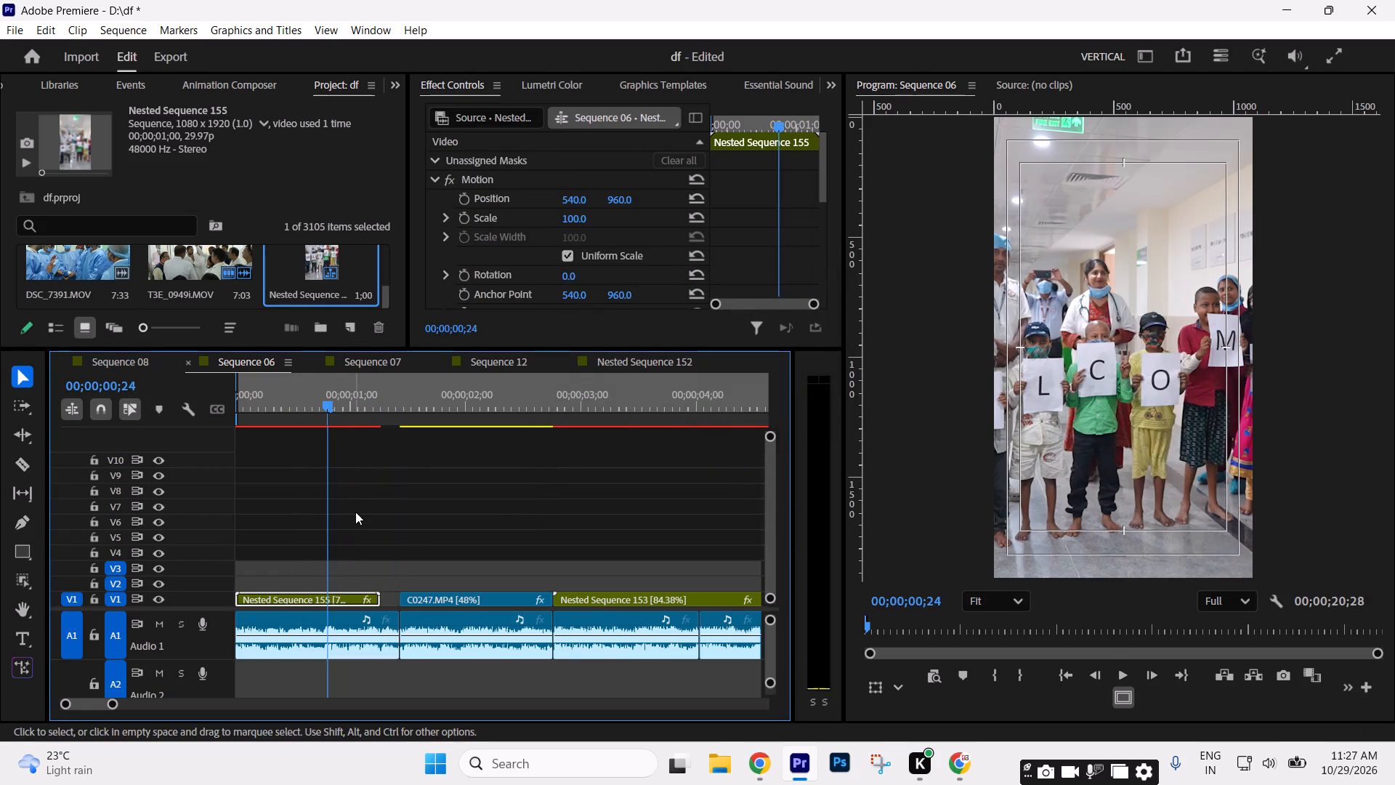
Set the nested opening clip's speed to 70%.
{"action": "key", "text": "ctrl+r"}
{"action": "type", "text": "70"}
{"action": "key", "text": "Return"}
Play the retimed opening and the clips that follow, up to C1125.MP4, to review the edit.
{"action": "key", "text": "space"}
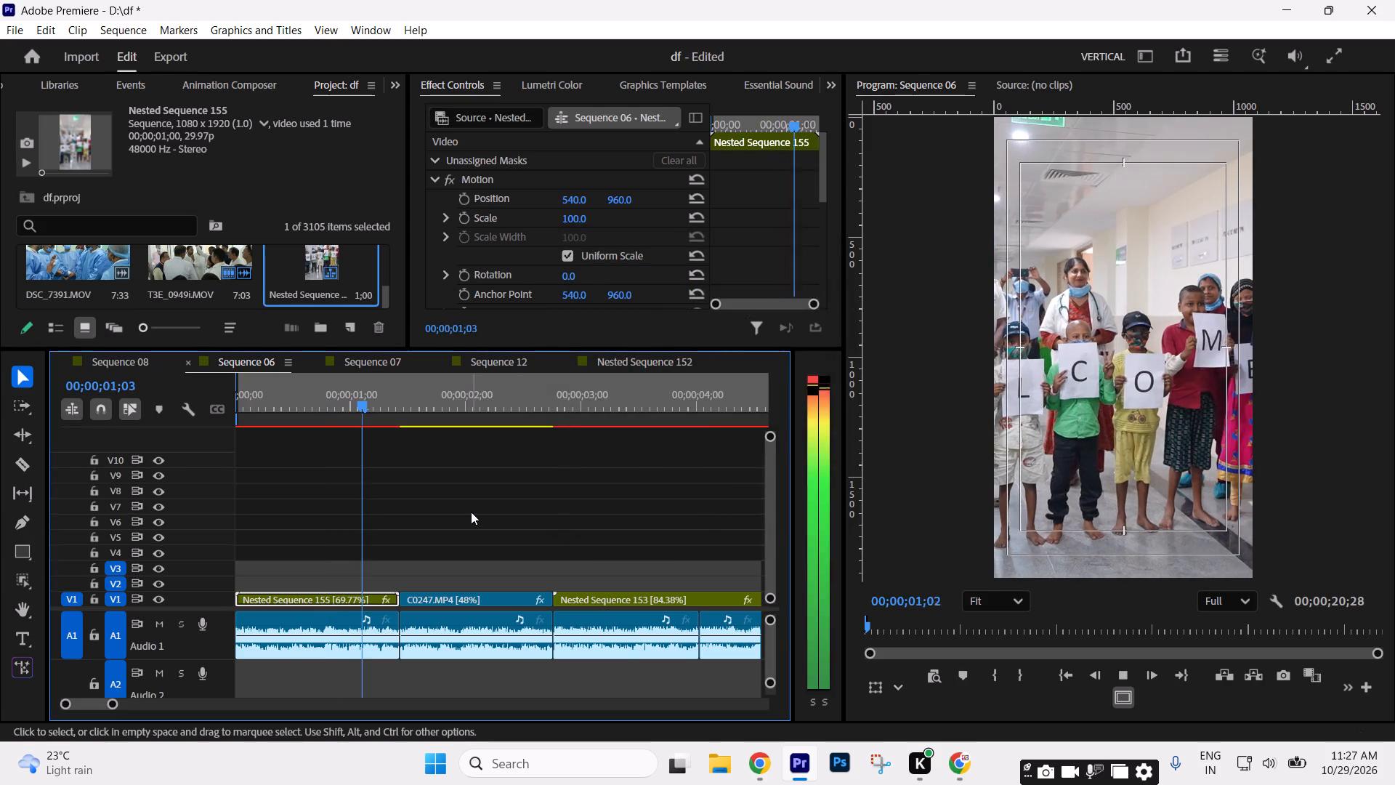
{"action": "key", "text": "space"}
{"action": "key", "text": "space"}
{"action": "key", "text": "space"}
{"action": "key", "text": "space"}
{"action": "key", "text": "space"}
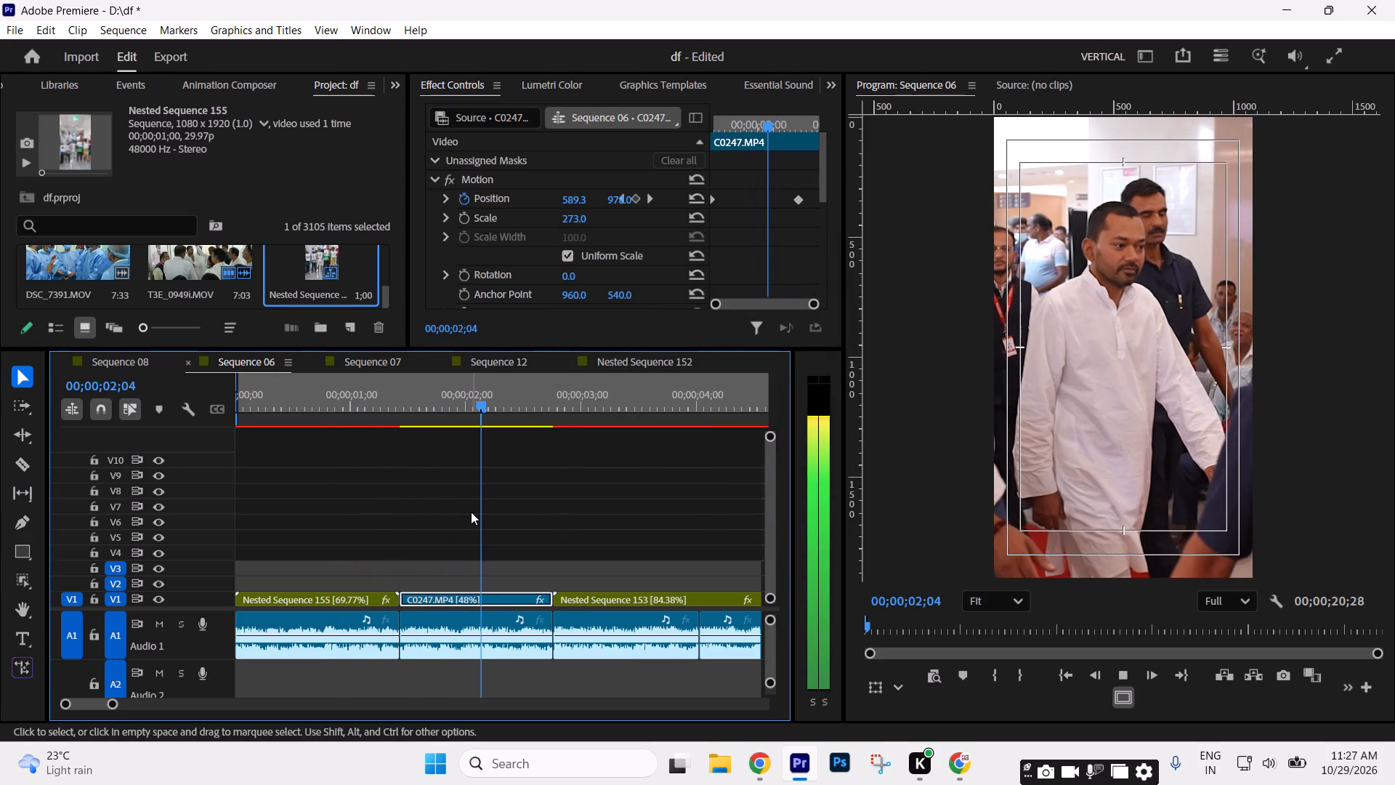
{"action": "left_click", "coordinate": [592, 551]}
{"action": "key", "text": "space"}
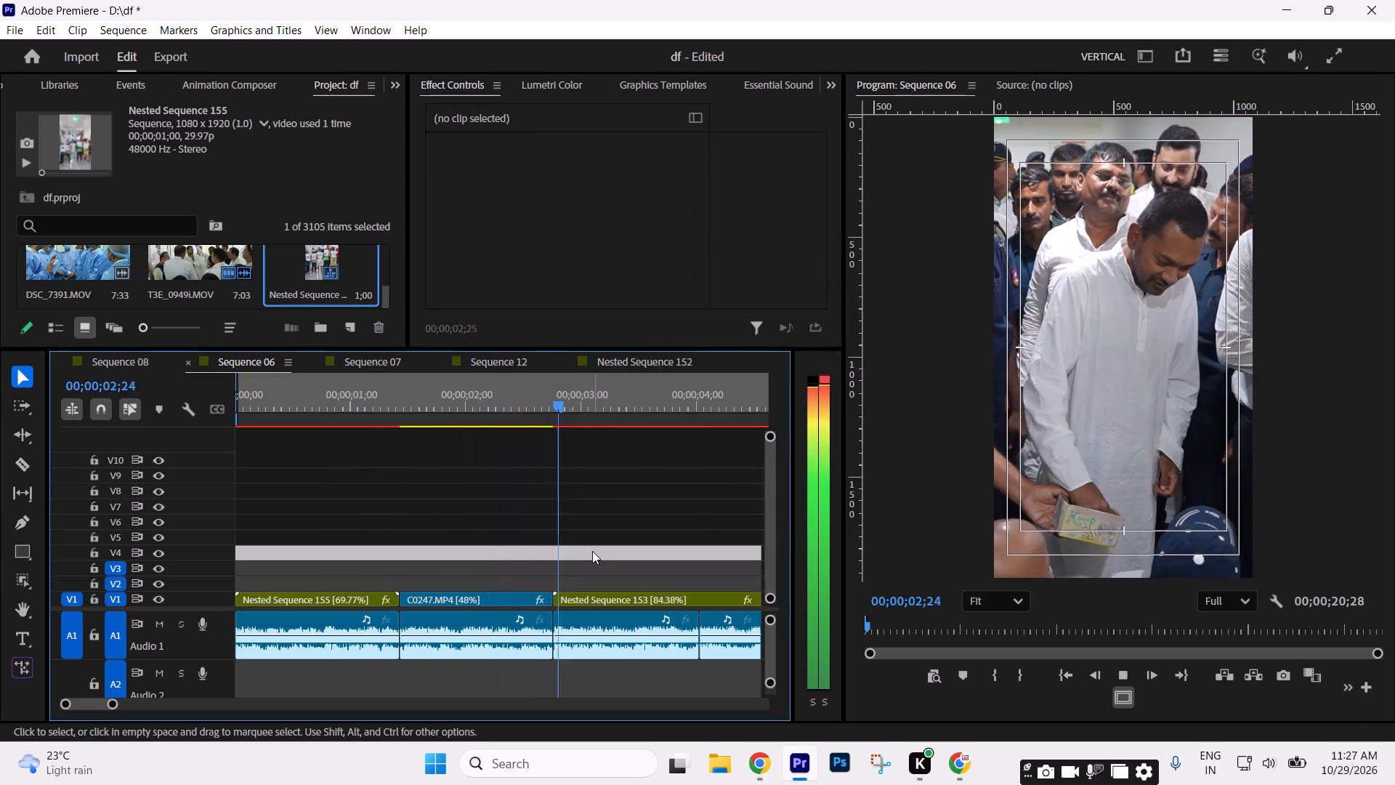
{"action": "key", "text": "space"}
{"action": "key", "text": "space"}
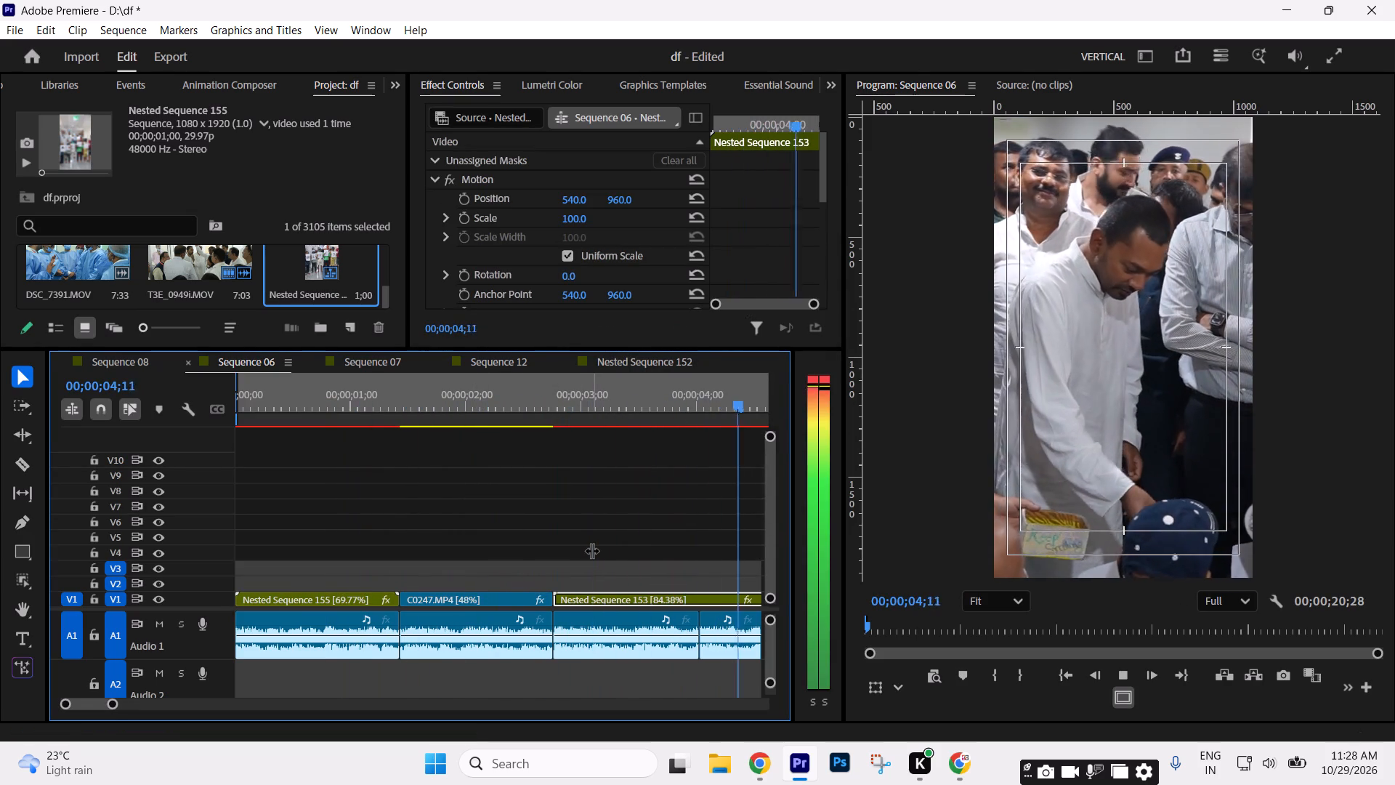
{"action": "key", "text": "space"}
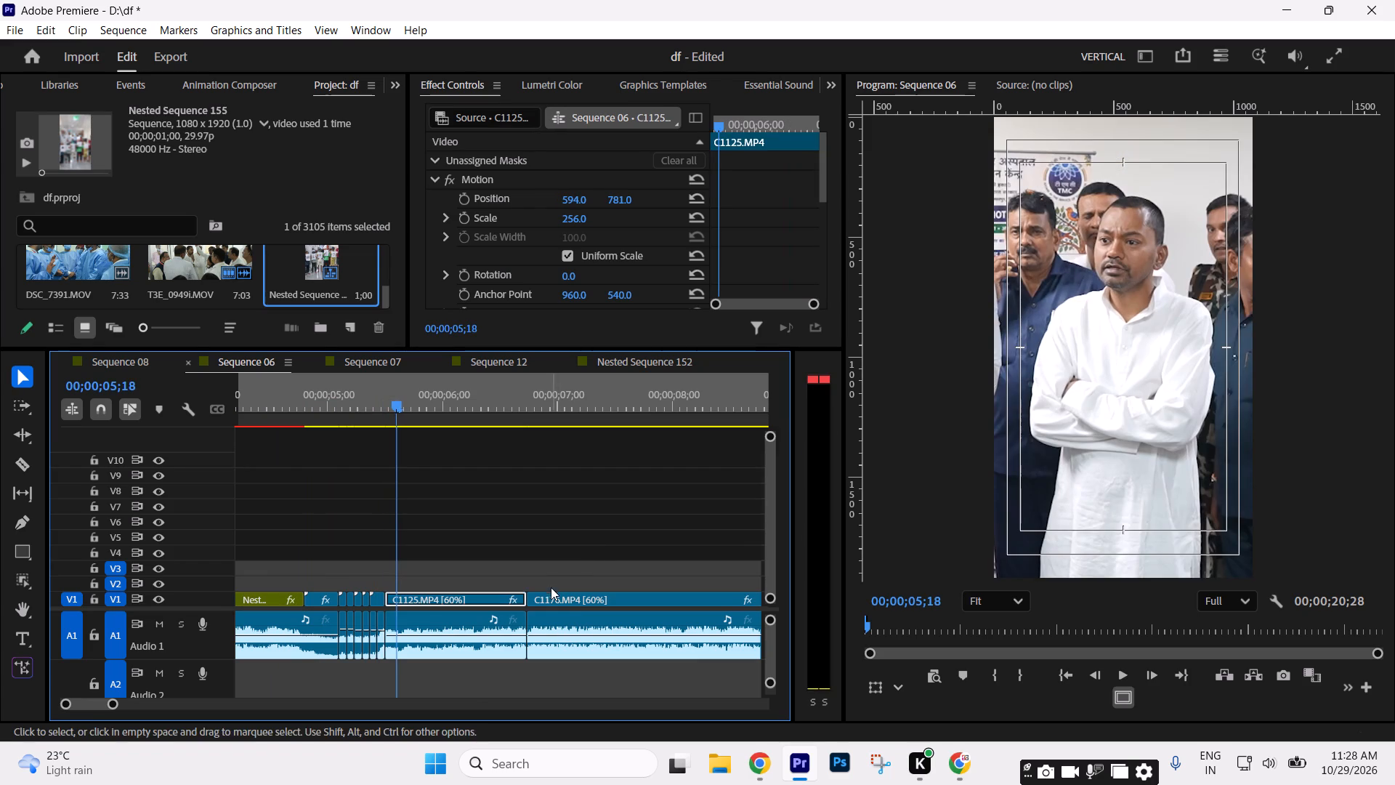
{"action": "key", "text": "space"}
{"action": "key", "text": "space"}
Mark the sequence's Out point at 00;00;21;11, the end of C1145.MP4, and save the project.
{"action": "left_click_drag", "start_coordinate": [108, 702], "coordinate": [190, 710]}
{"action": "left_click_drag", "start_coordinate": [339, 415], "coordinate": [359, 422]}
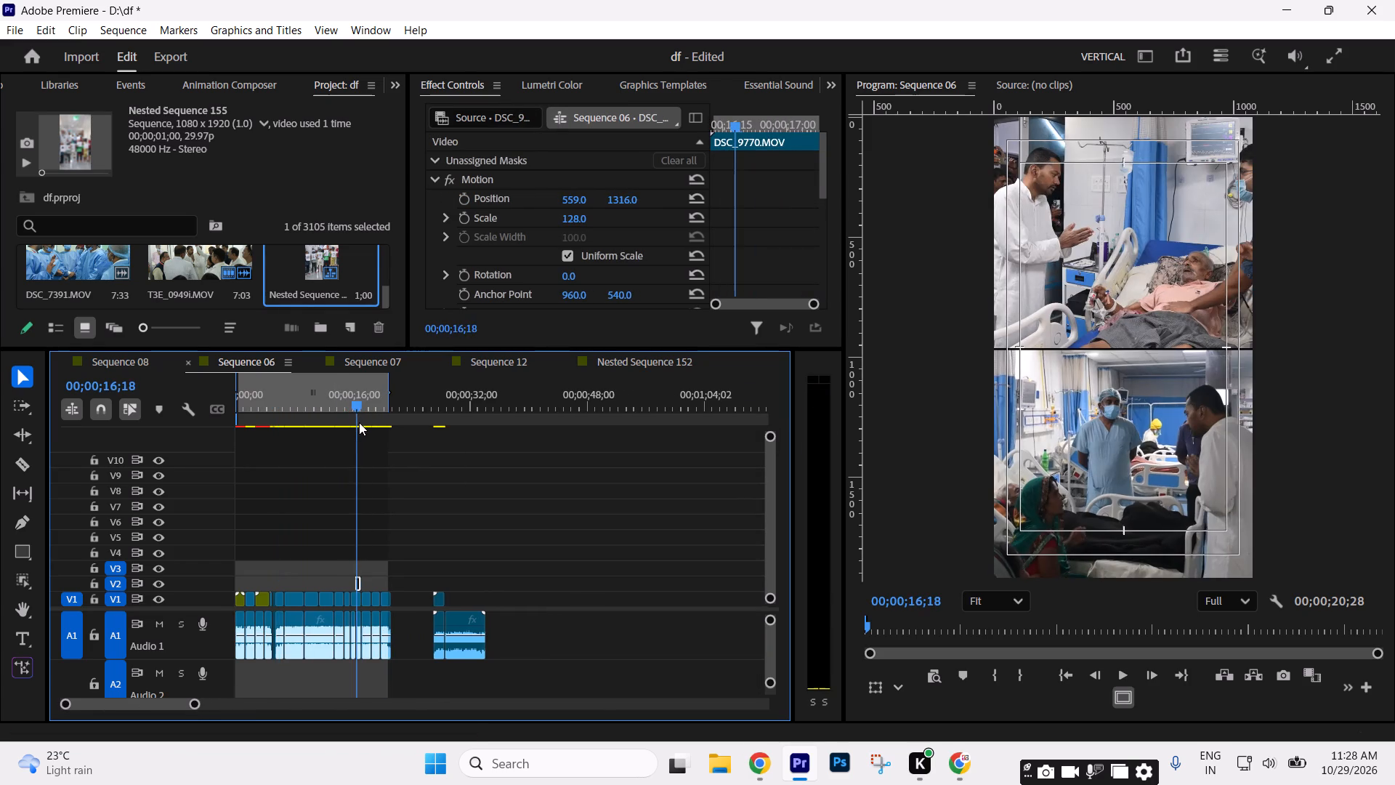
{"action": "left_click_drag", "start_coordinate": [359, 422], "coordinate": [397, 432]}
{"action": "key", "text": "Up"}
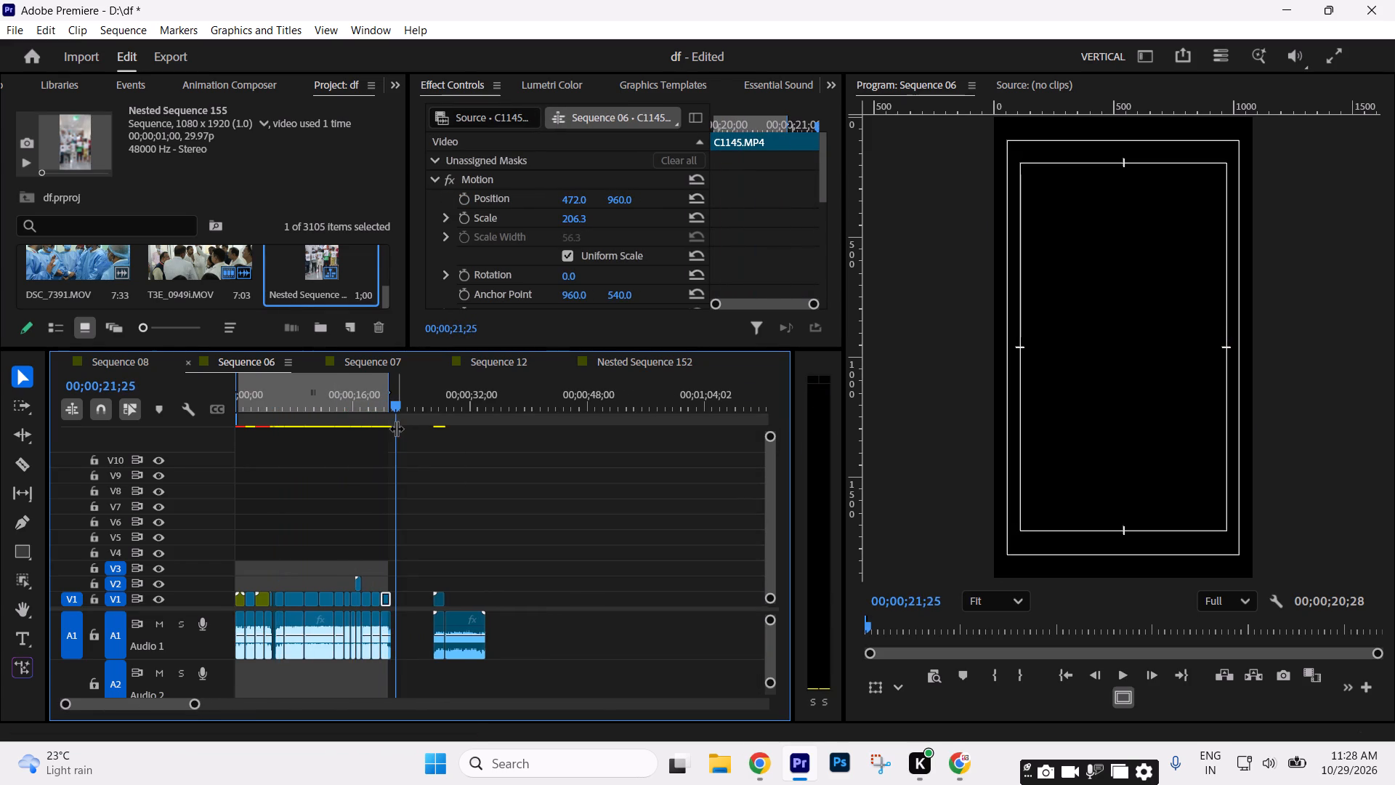
{"action": "key", "text": "o"}
{"action": "key", "text": "ctrl+s"}
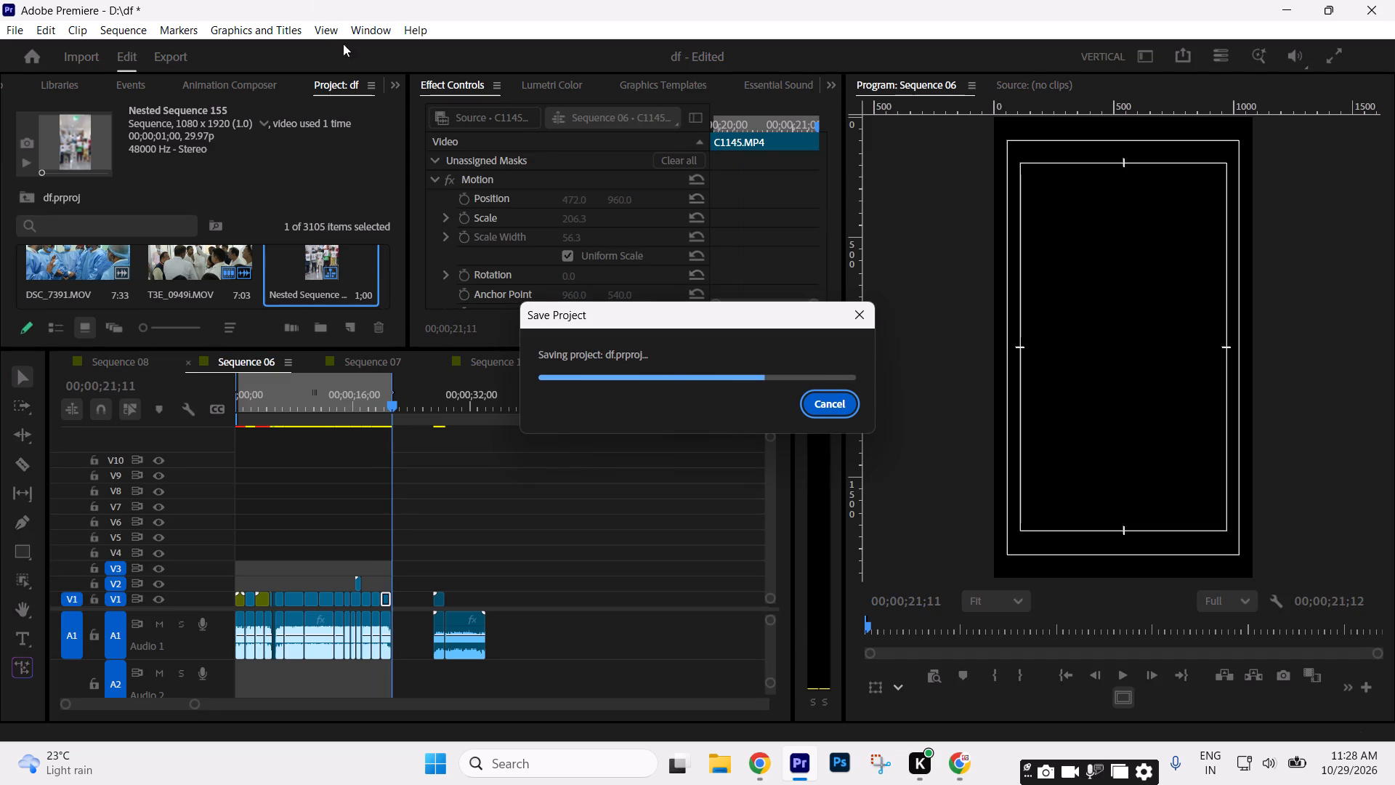
Add Animation Composer's Fade to Black camera transition on V4 and align its midpoint with the end of C1145.MP4.
{"action": "left_click", "coordinate": [250, 86]}
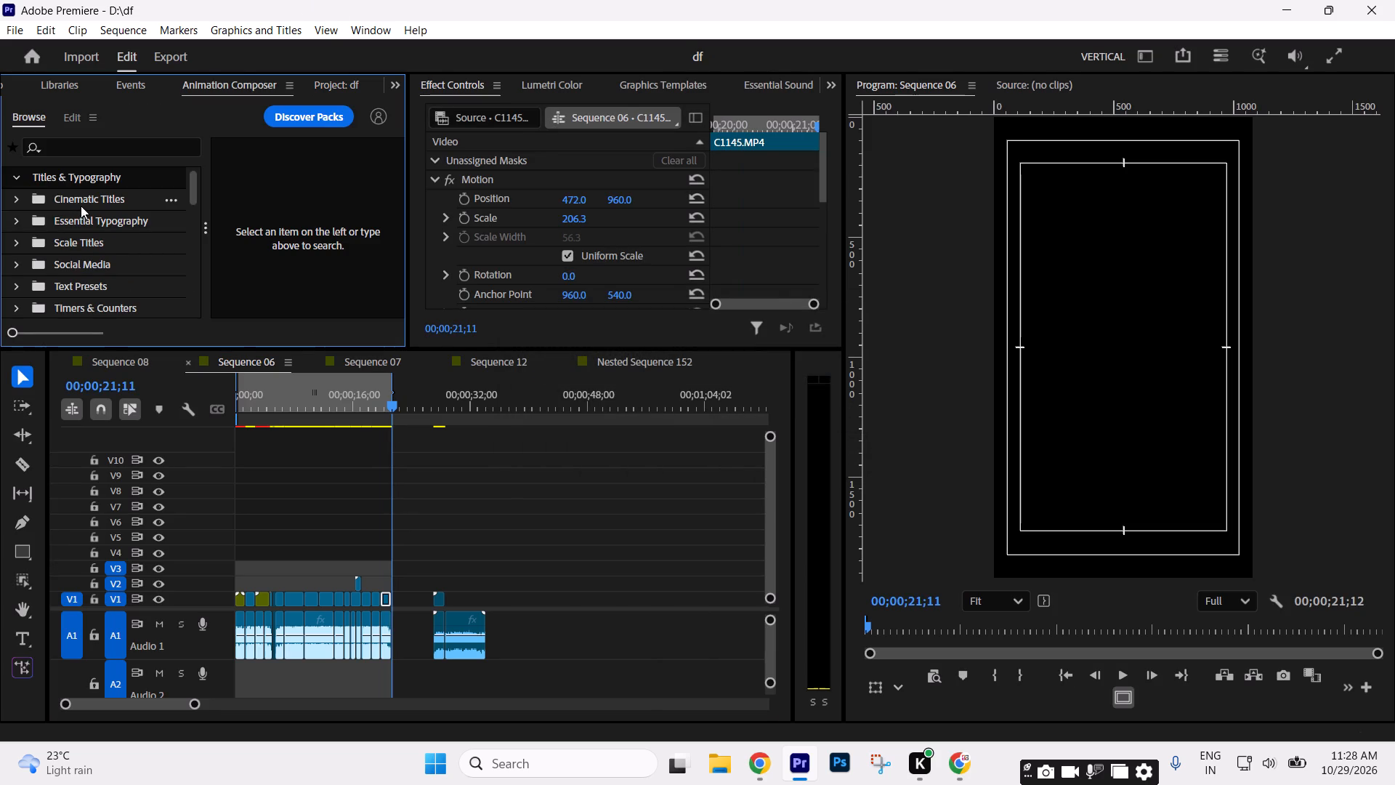
{"action": "left_click", "coordinate": [84, 196]}
{"action": "scroll", "coordinate": [102, 257], "scroll_direction": "down", "scroll_amount": 1}
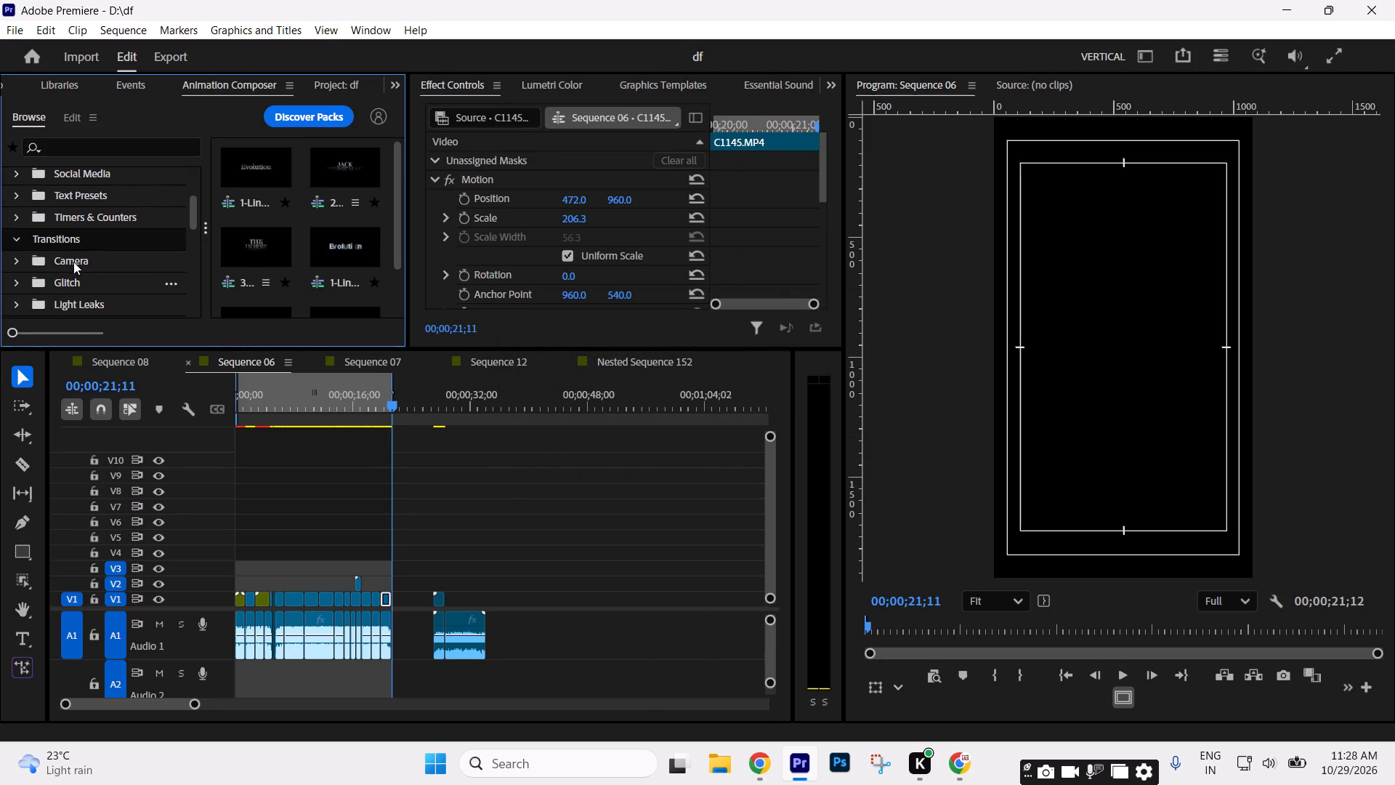
{"action": "left_click", "coordinate": [77, 257]}
{"action": "left_click_drag", "start_coordinate": [263, 173], "coordinate": [394, 550]}
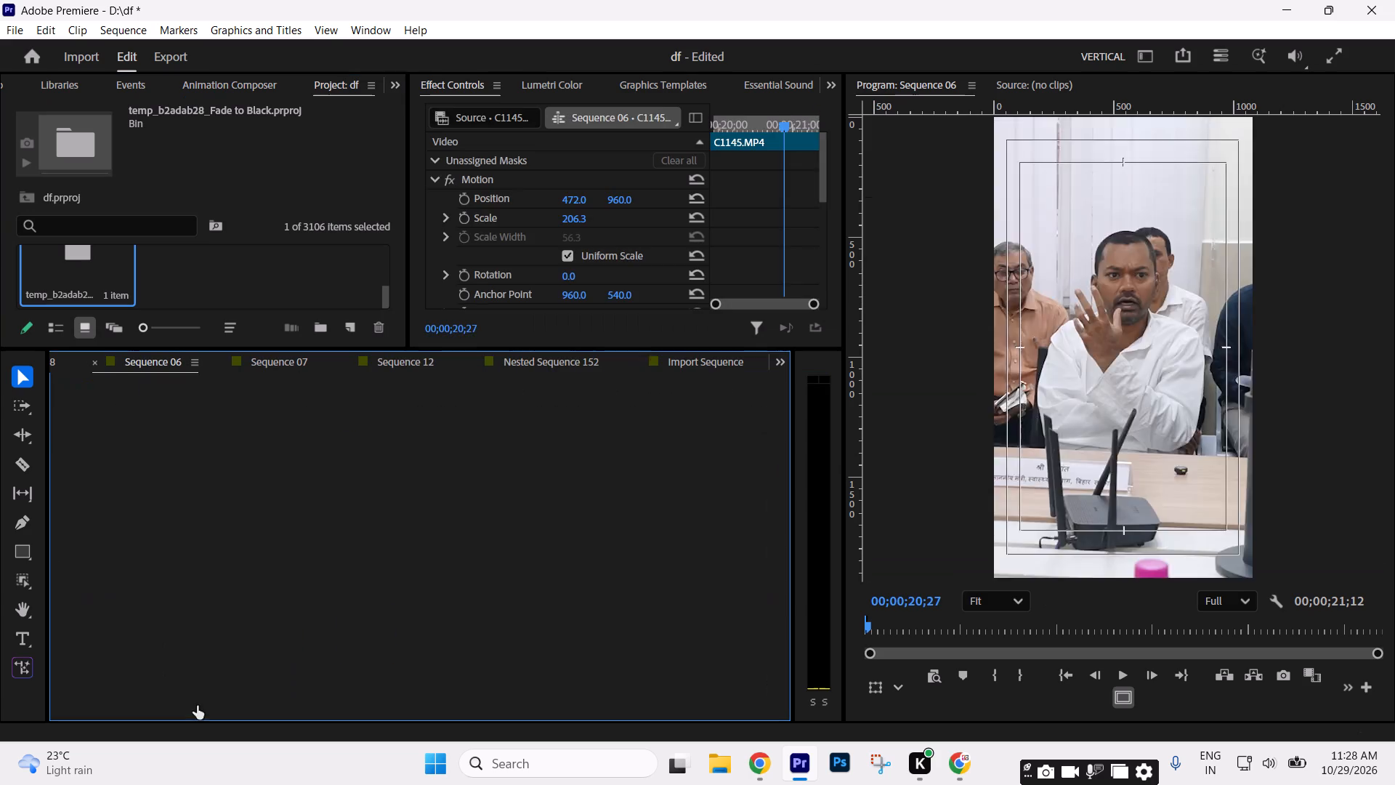
{"action": "left_click_drag", "start_coordinate": [197, 706], "coordinate": [121, 691]}
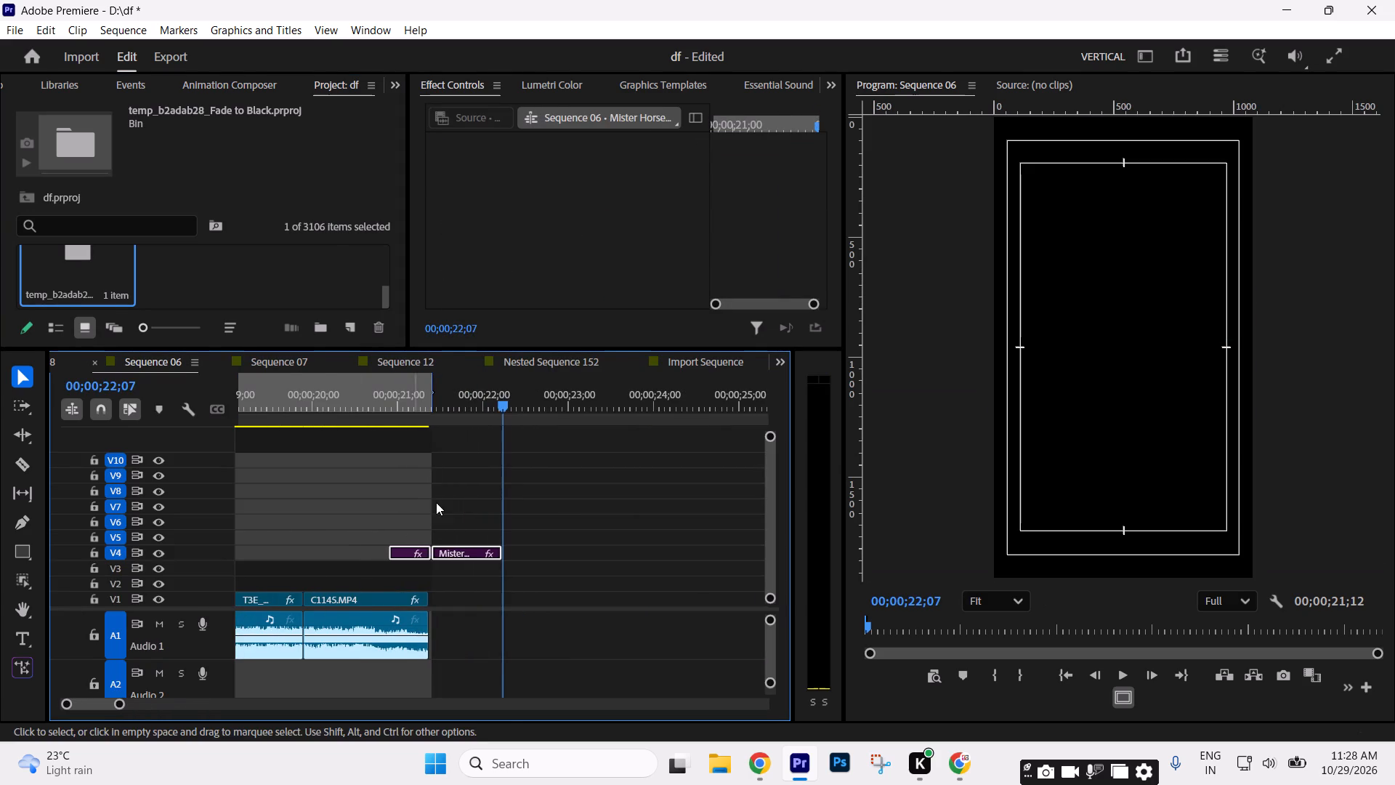
{"action": "left_click", "coordinate": [436, 502]}
{"action": "left_click_drag", "start_coordinate": [490, 499], "coordinate": [410, 558]}
{"action": "left_click", "coordinate": [460, 550]}
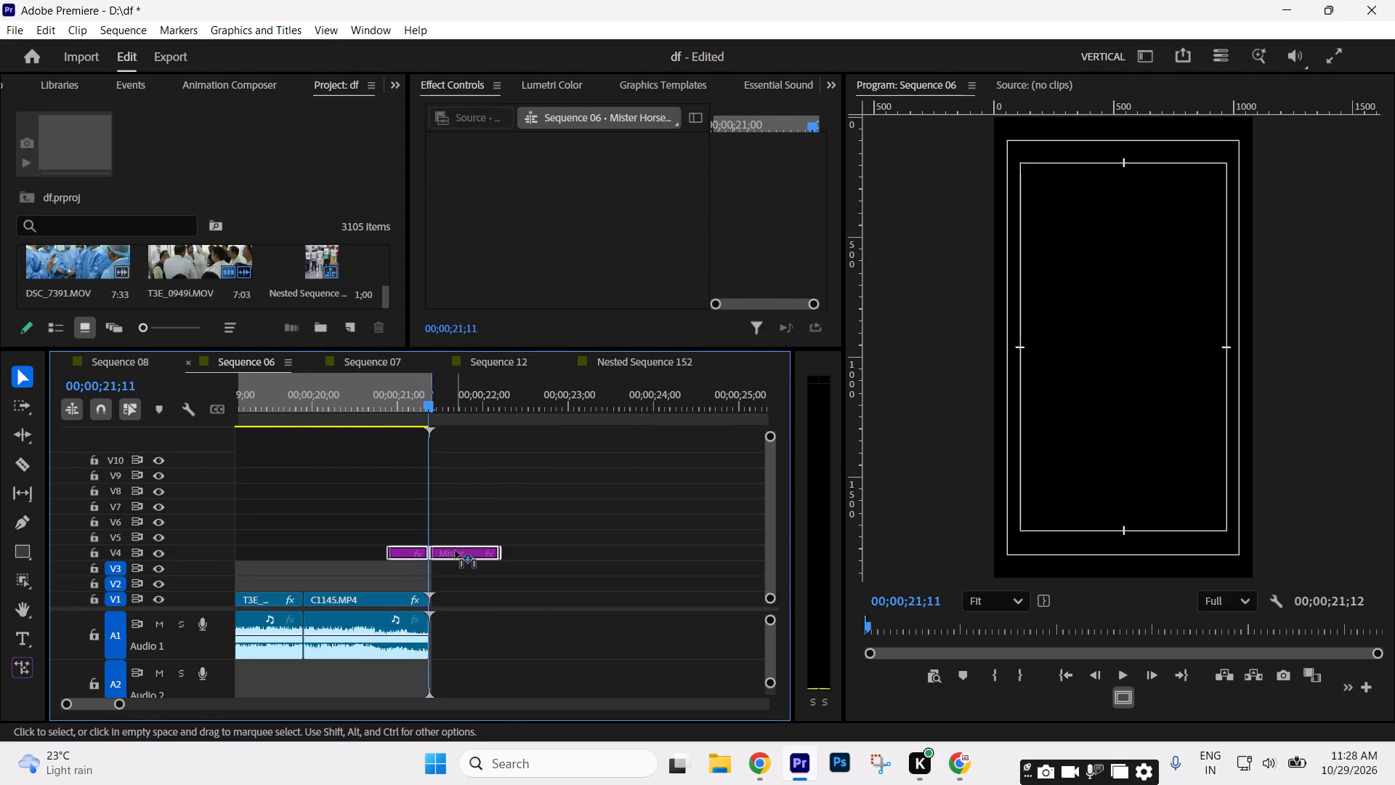
{"action": "left_click", "coordinate": [543, 556]}
Mark Out at 00;00;21;11 and In at the sequence start, briefly play the opening, and save the project.
{"action": "type", "text": "==="}
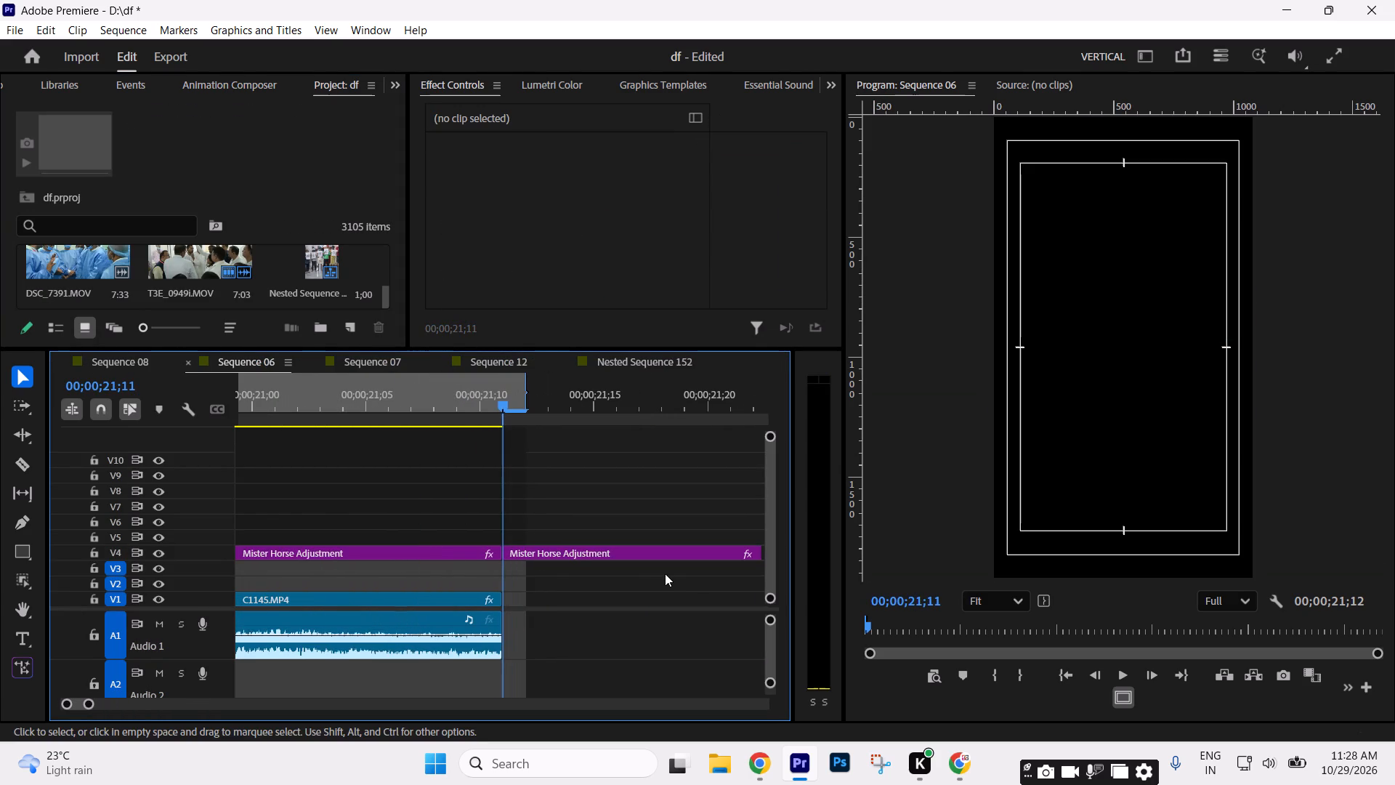
{"action": "type", "text": "---"}
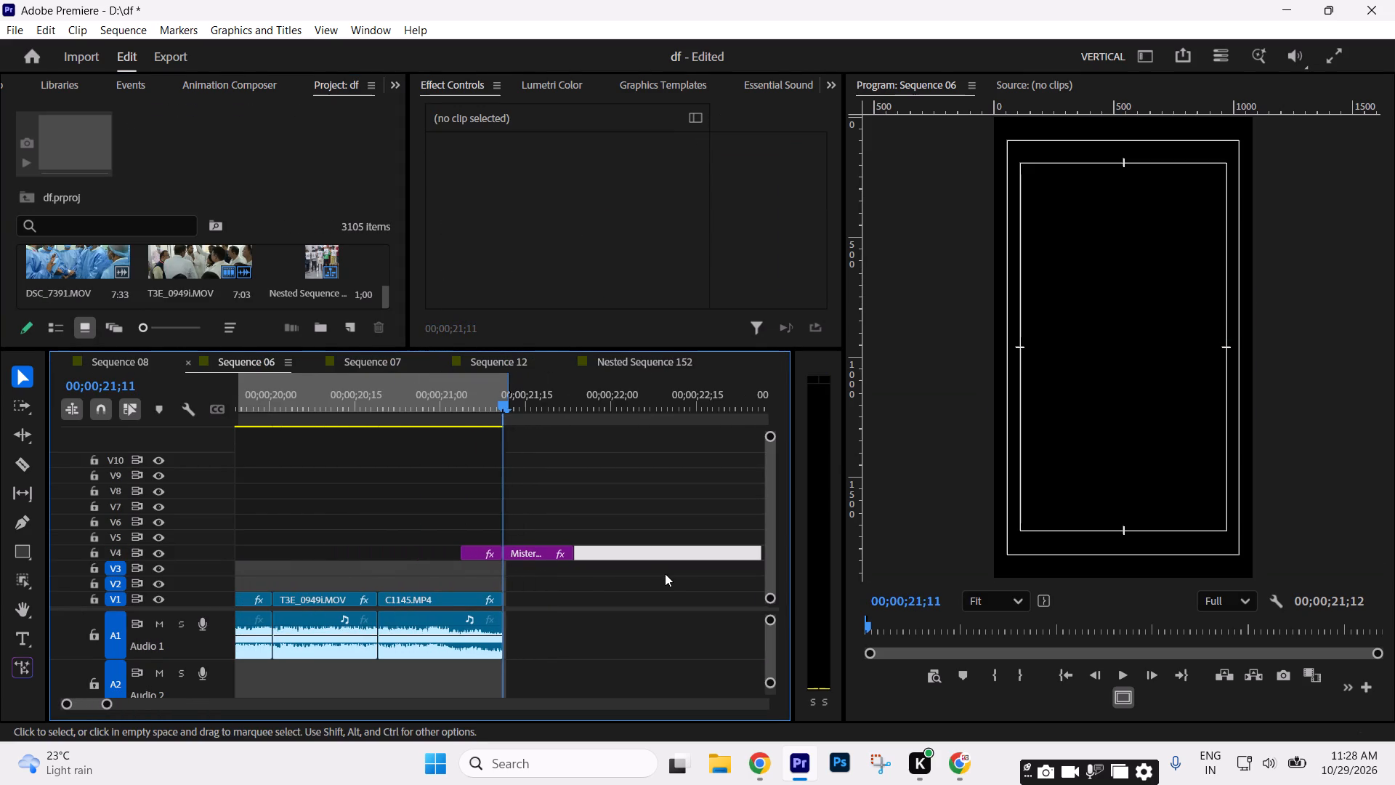
{"action": "key", "text": "o"}
{"action": "key", "text": "Home"}
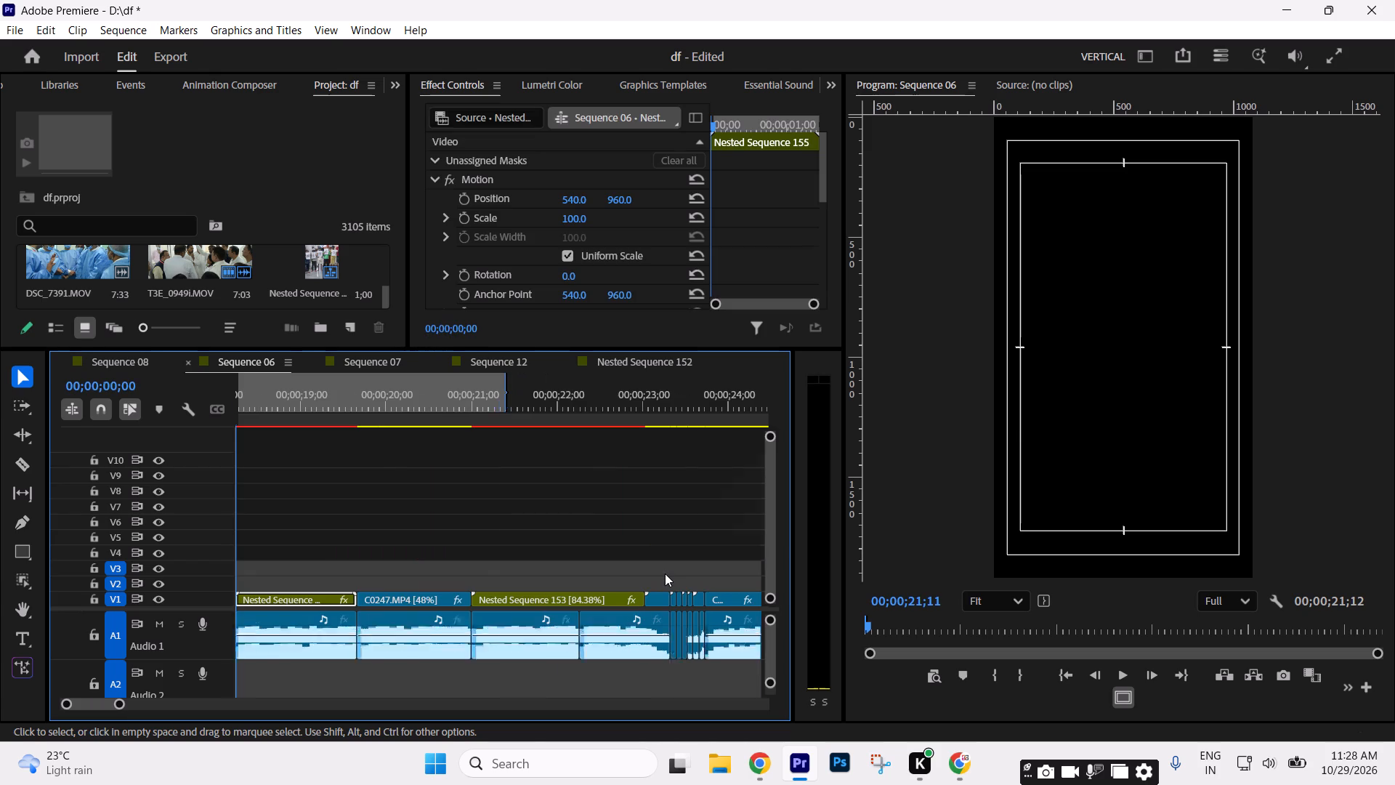
{"action": "type", "text": "I----=="}
{"action": "key", "text": "space"}
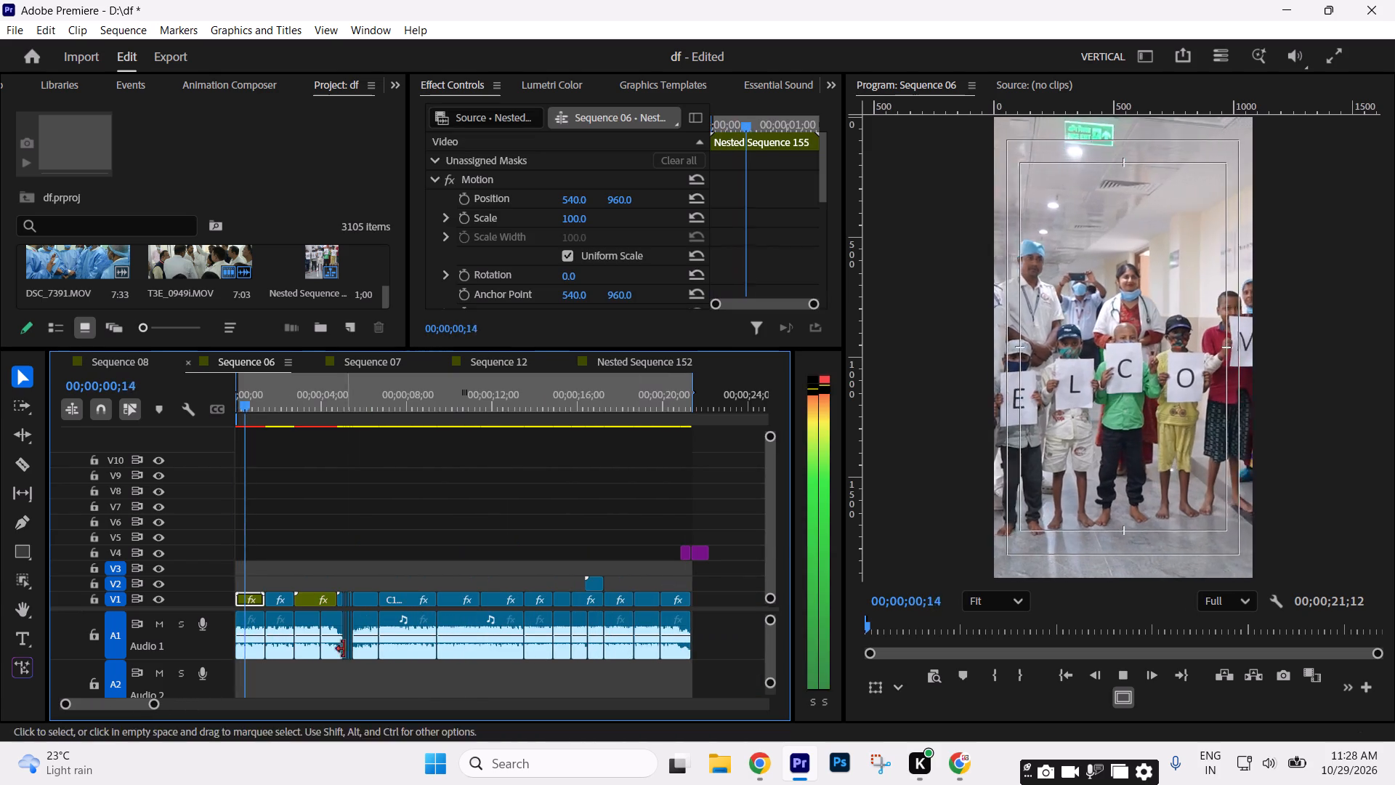
{"action": "key", "text": "space"}
{"action": "key", "text": "ctrl+s"}
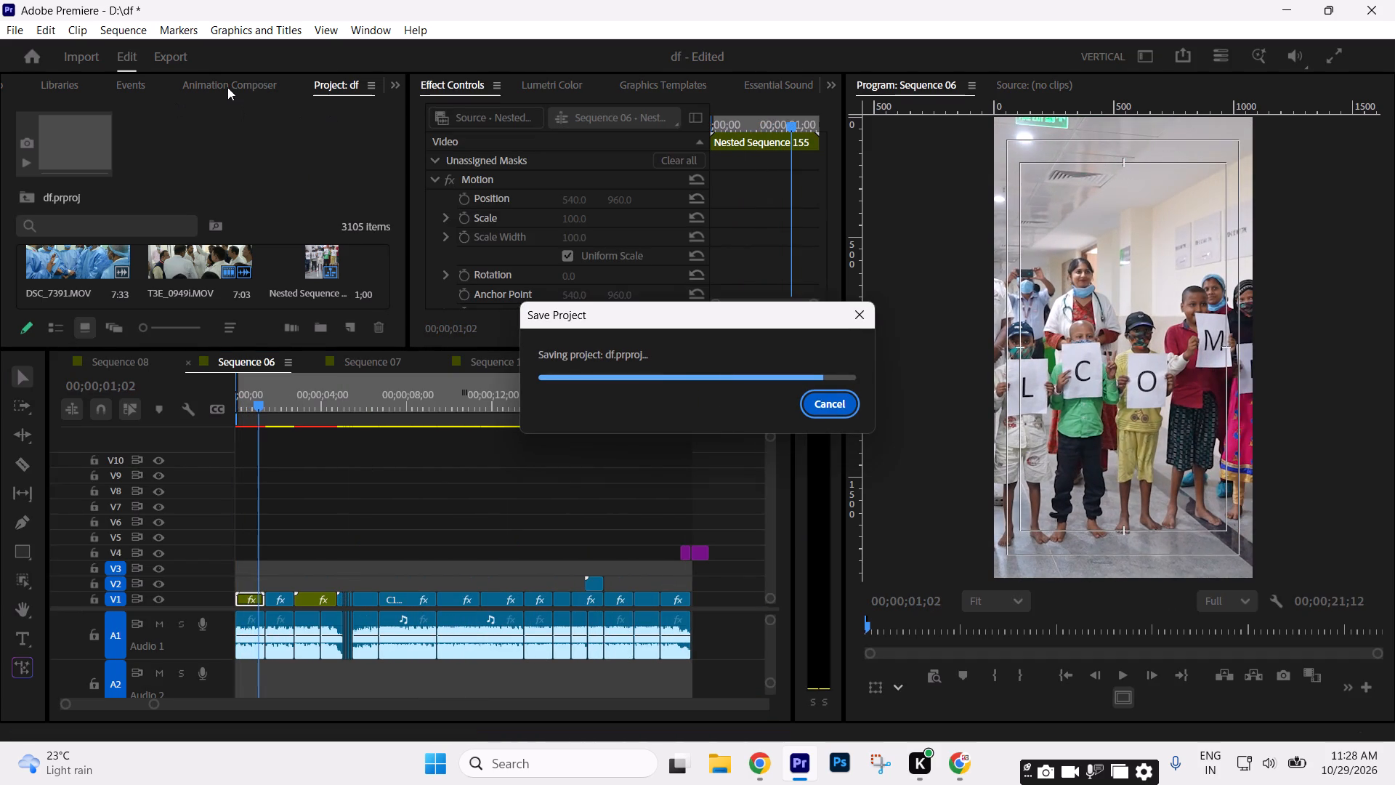
Add the first Light Leaks transition on V2, centre it over the cut between the nested opening clip and C0247.MP4, and play it.
{"action": "left_click", "coordinate": [241, 83]}
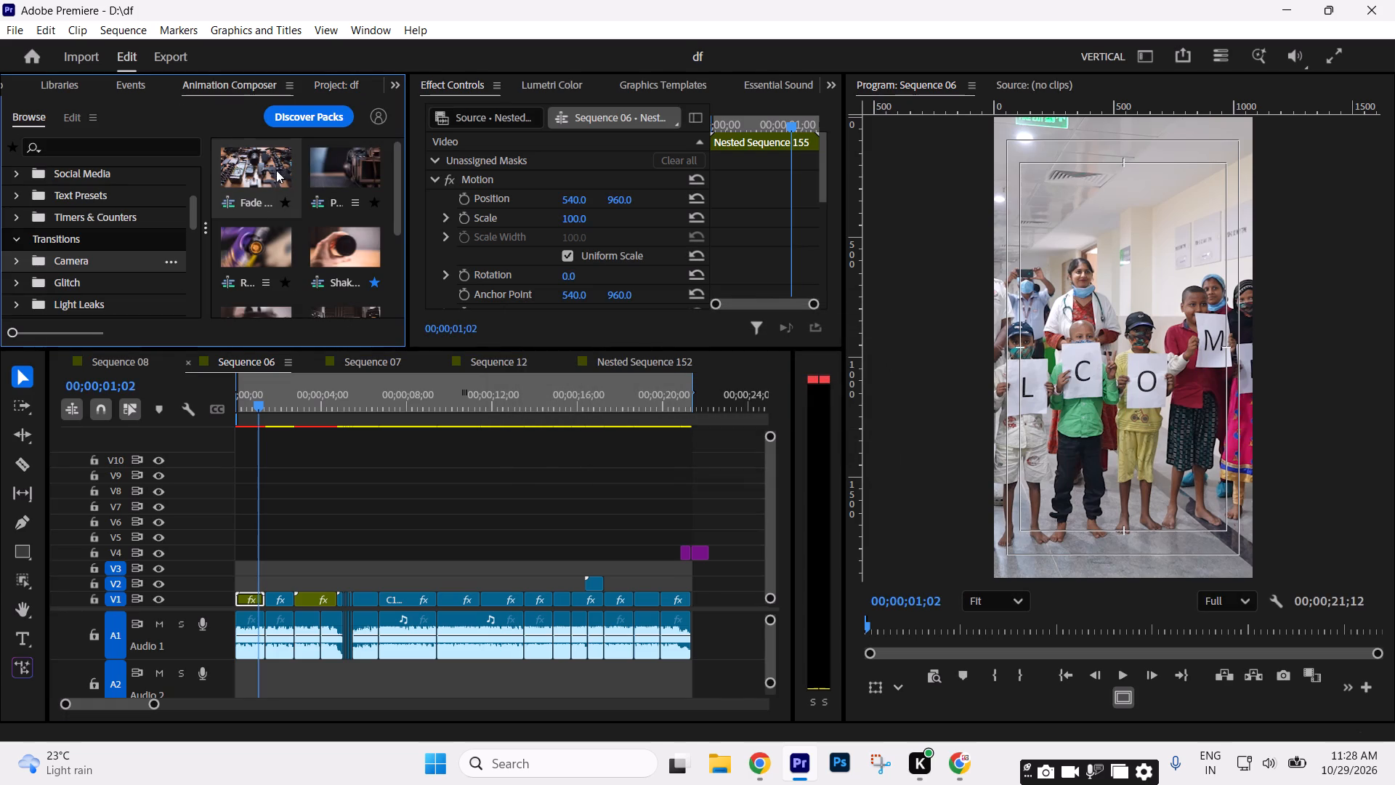
{"action": "left_click", "coordinate": [87, 286]}
{"action": "left_click", "coordinate": [83, 302]}
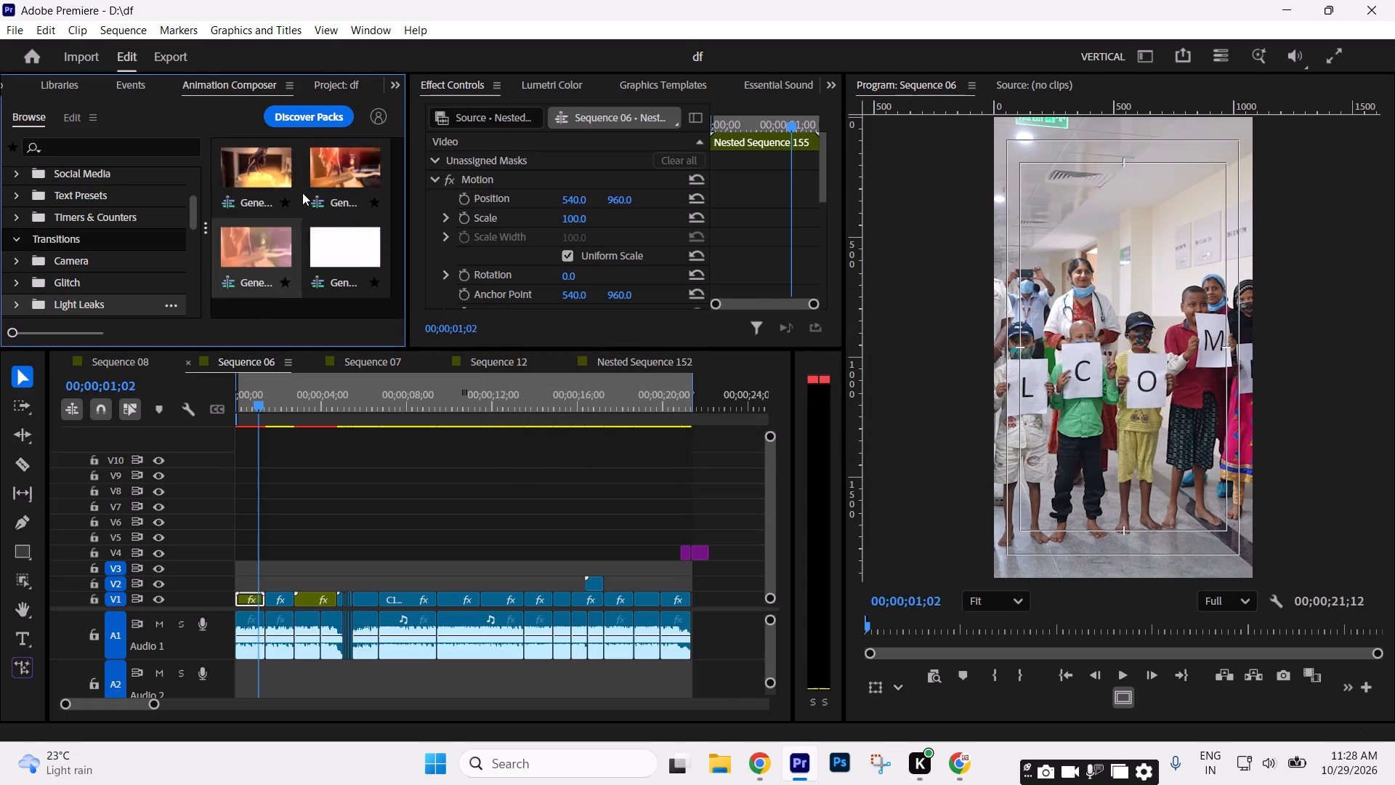
{"action": "left_click_drag", "start_coordinate": [254, 180], "coordinate": [267, 593]}
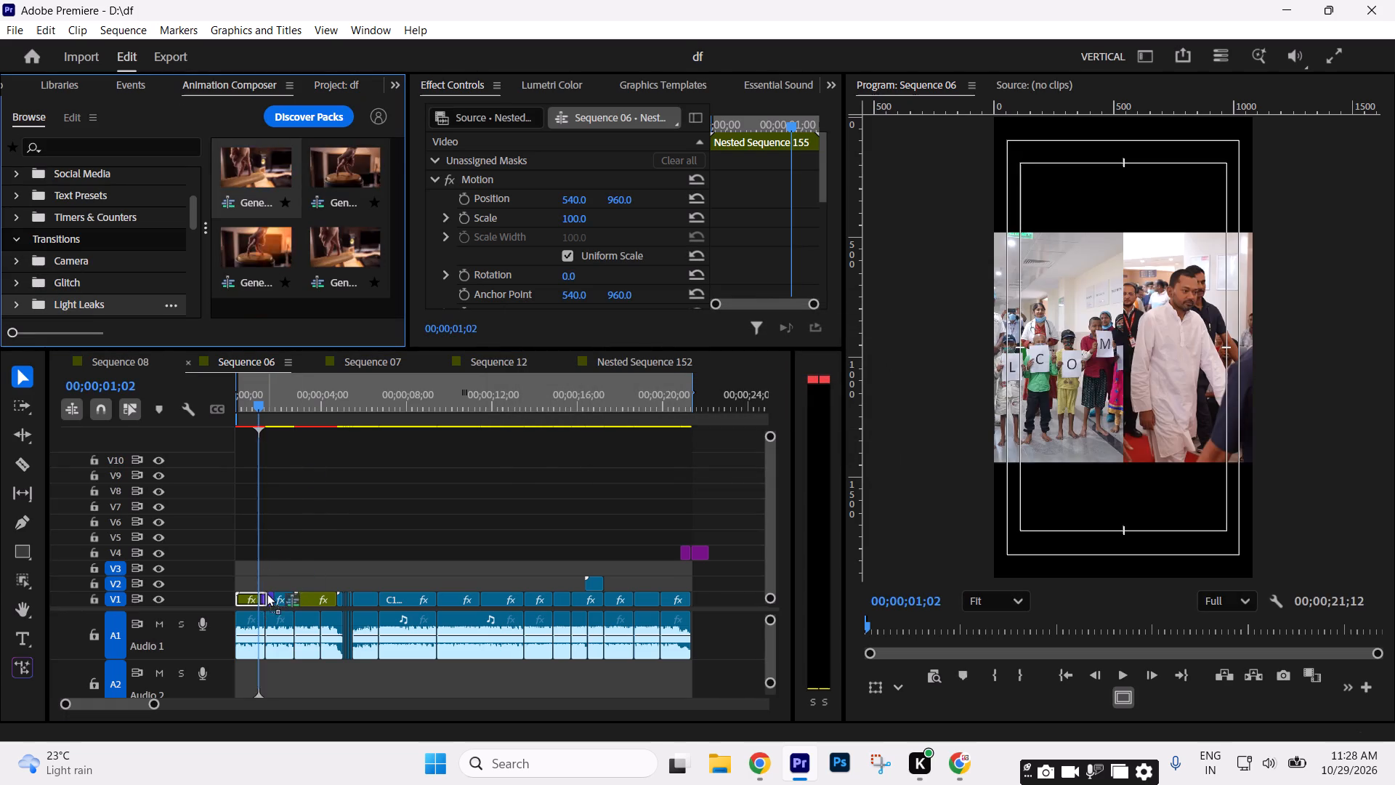
{"action": "left_click_drag", "start_coordinate": [267, 593], "coordinate": [267, 583]}
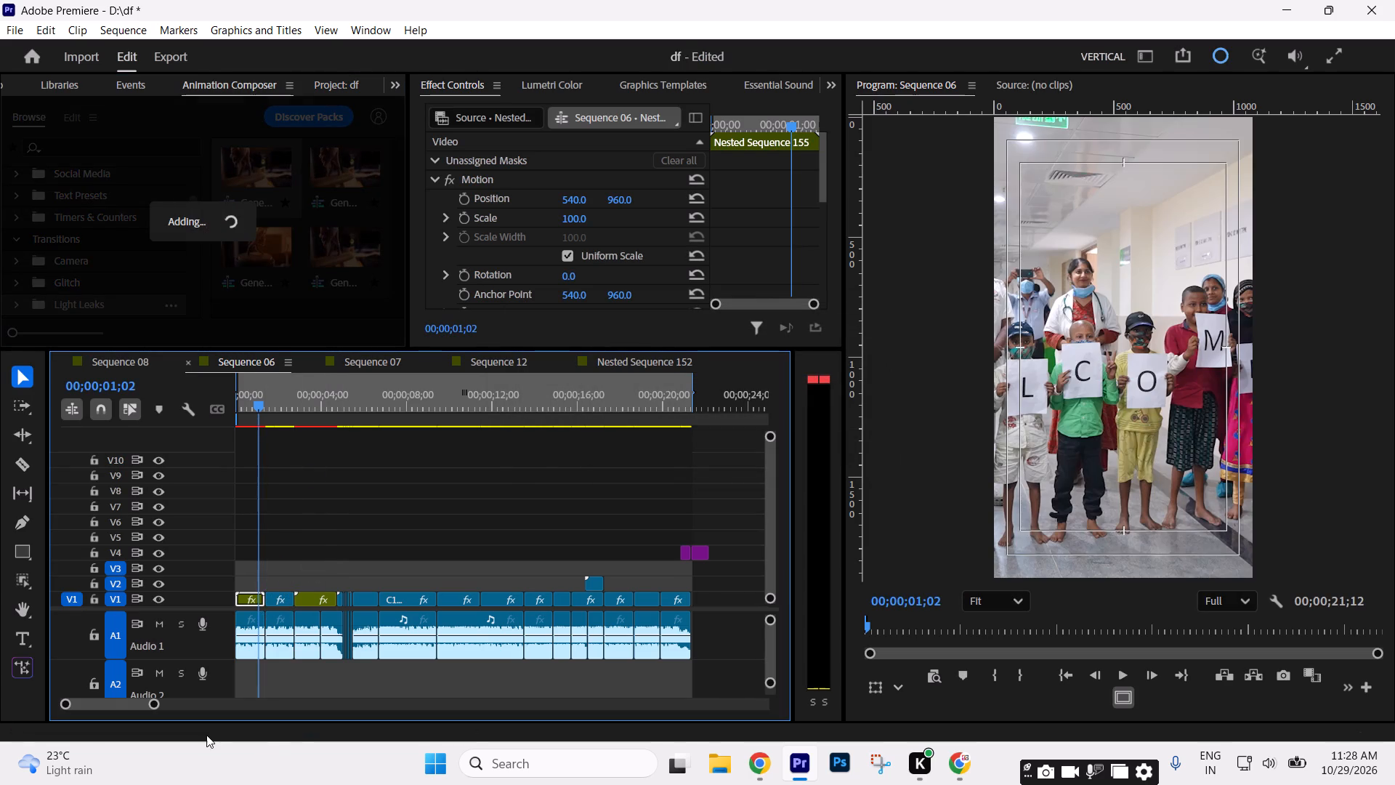
{"action": "left_click_drag", "start_coordinate": [155, 703], "coordinate": [100, 701]}
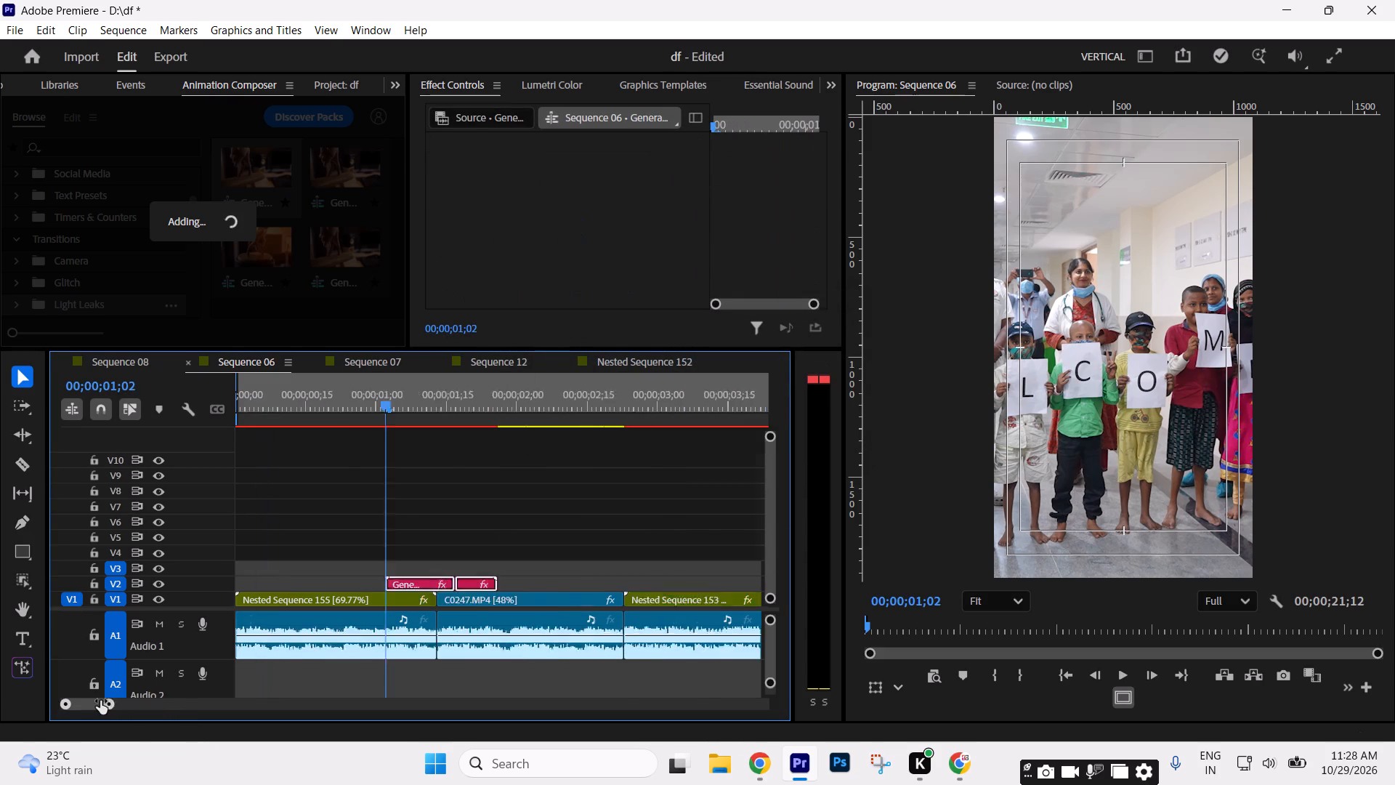
{"action": "left_click_drag", "start_coordinate": [100, 701], "coordinate": [111, 703]}
{"action": "left_click_drag", "start_coordinate": [404, 578], "coordinate": [397, 579]}
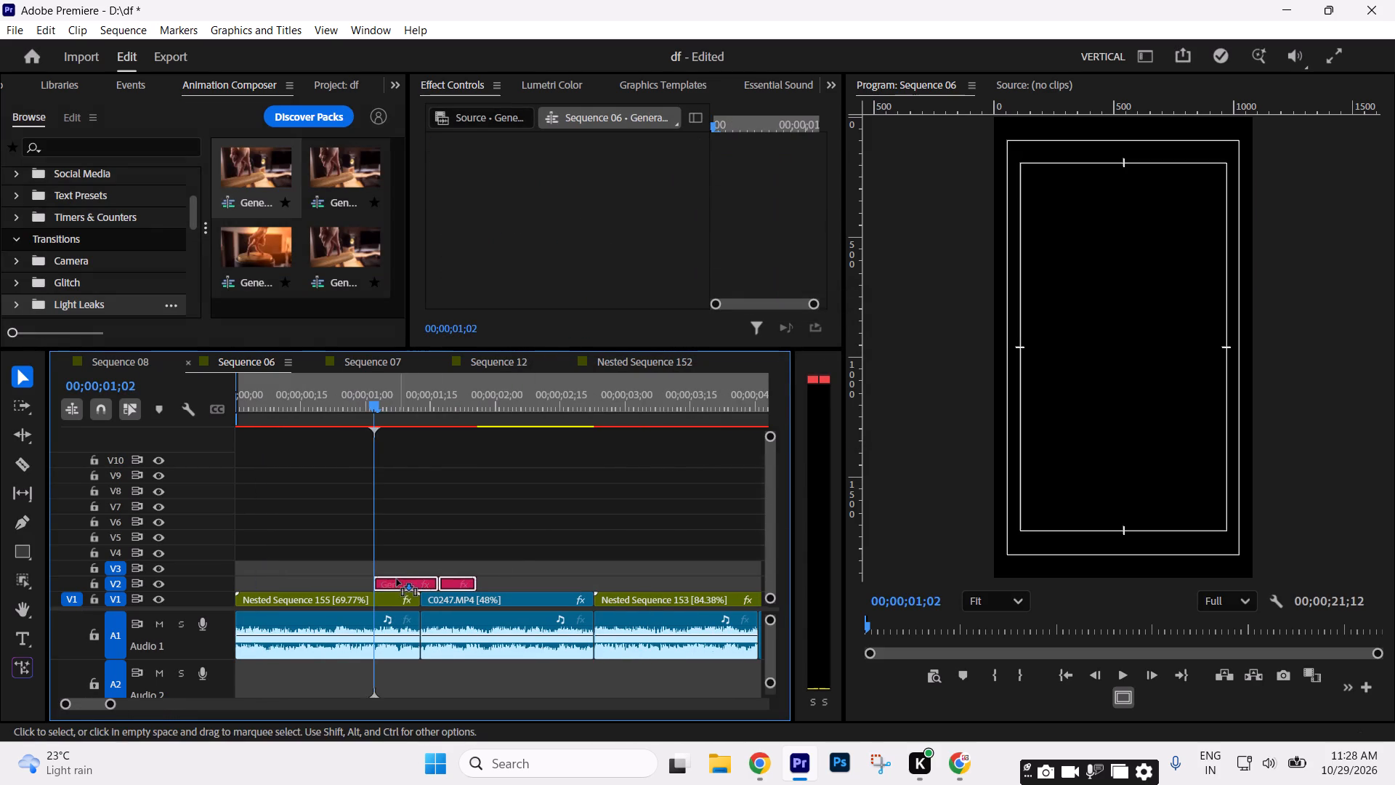
{"action": "left_click_drag", "start_coordinate": [397, 579], "coordinate": [390, 579]}
{"action": "left_click", "coordinate": [535, 523]}
{"action": "key", "text": "space"}
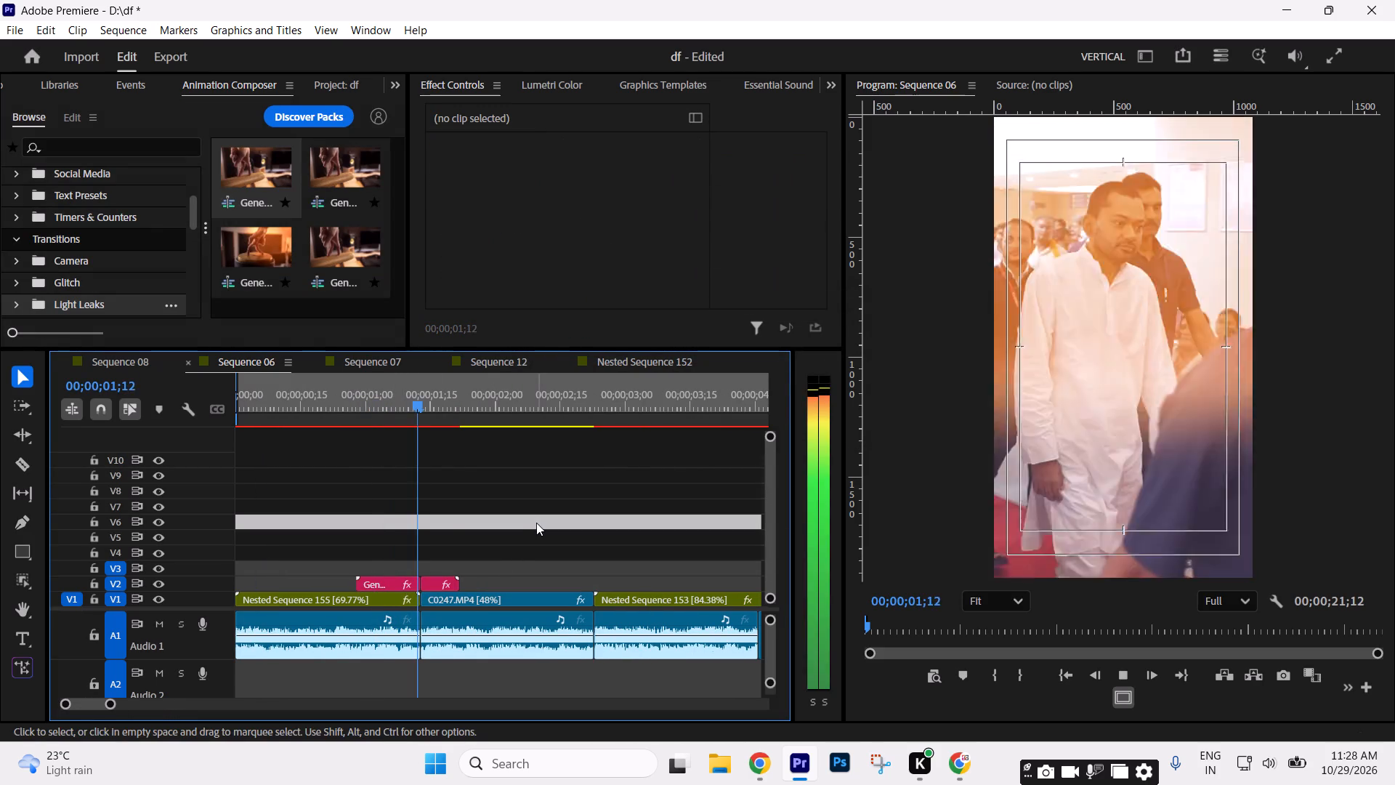
{"action": "key", "text": "space"}
{"action": "key", "text": "space"}
{"action": "key", "text": "space"}
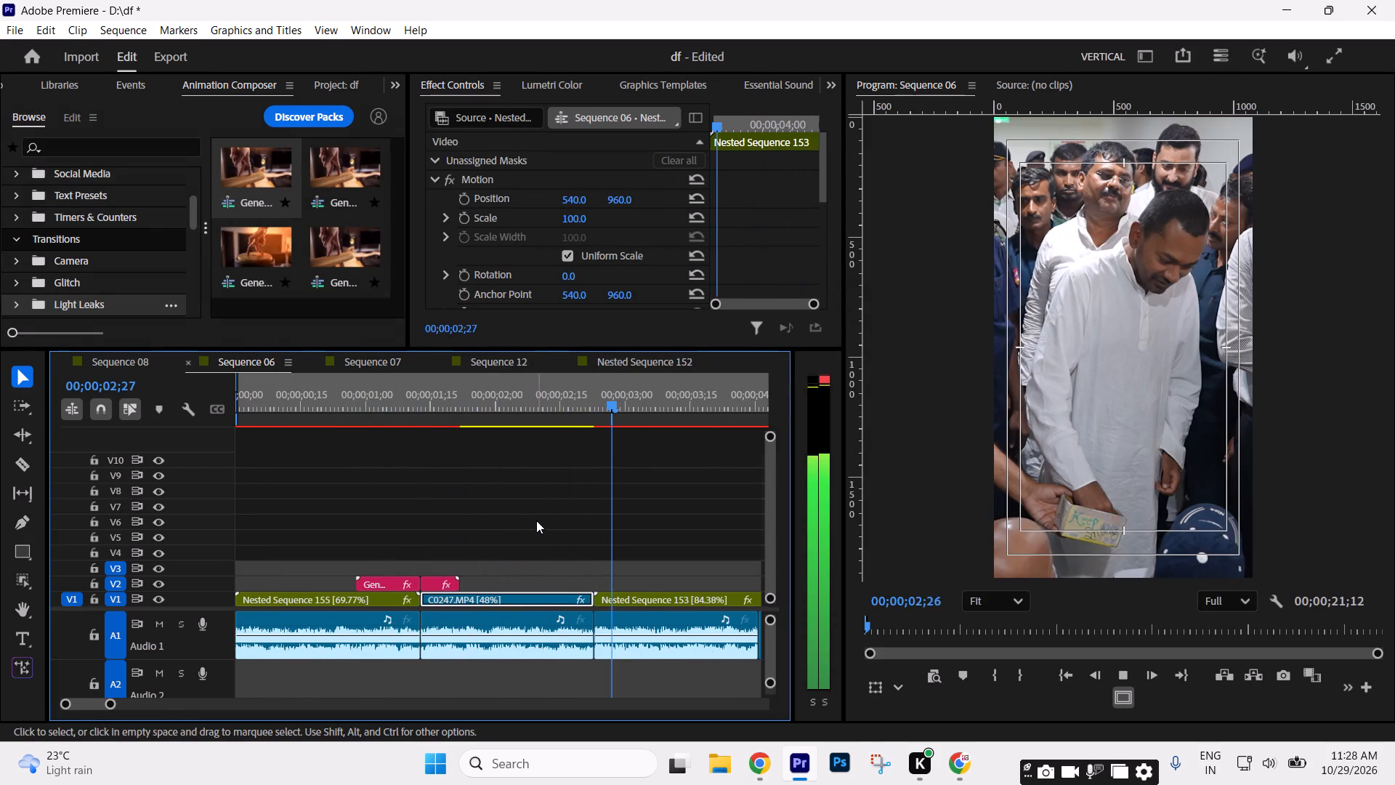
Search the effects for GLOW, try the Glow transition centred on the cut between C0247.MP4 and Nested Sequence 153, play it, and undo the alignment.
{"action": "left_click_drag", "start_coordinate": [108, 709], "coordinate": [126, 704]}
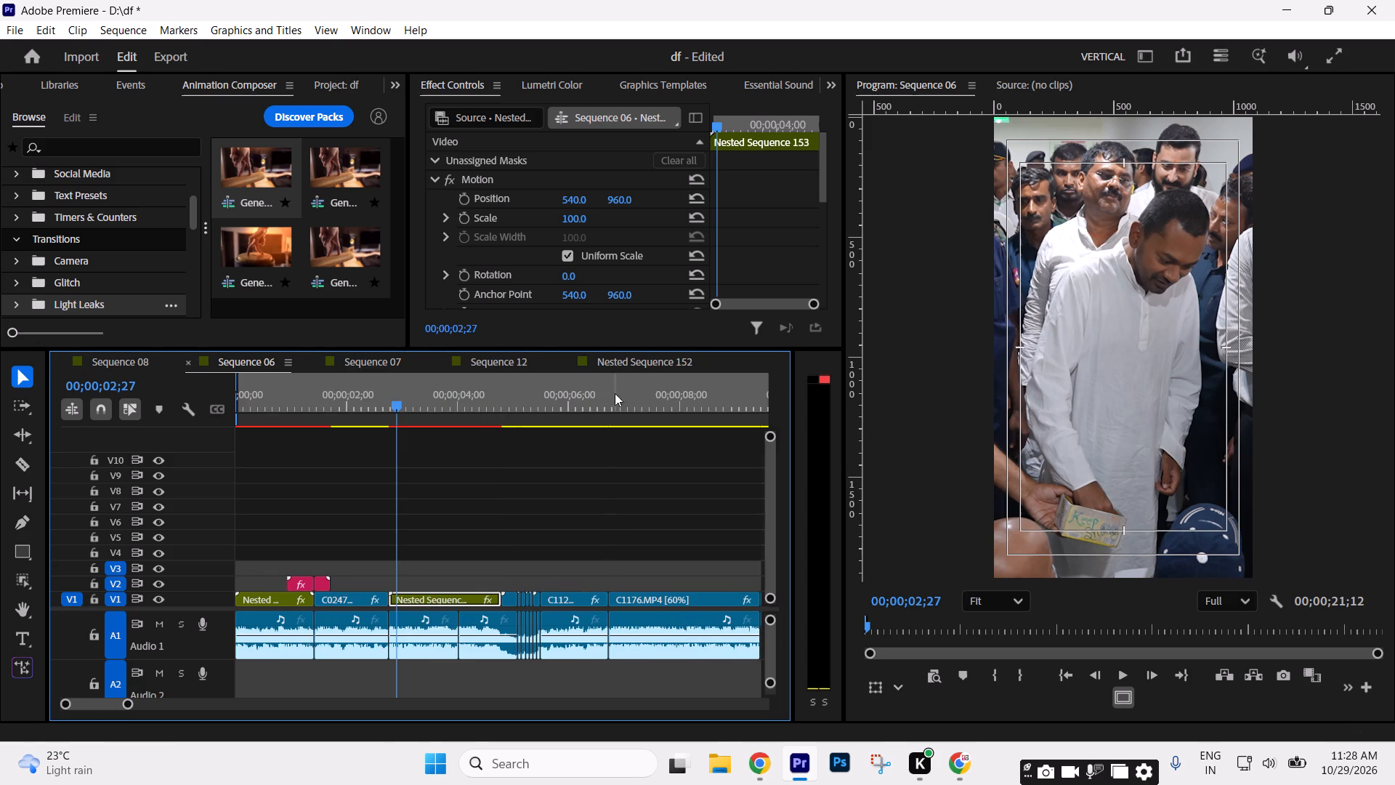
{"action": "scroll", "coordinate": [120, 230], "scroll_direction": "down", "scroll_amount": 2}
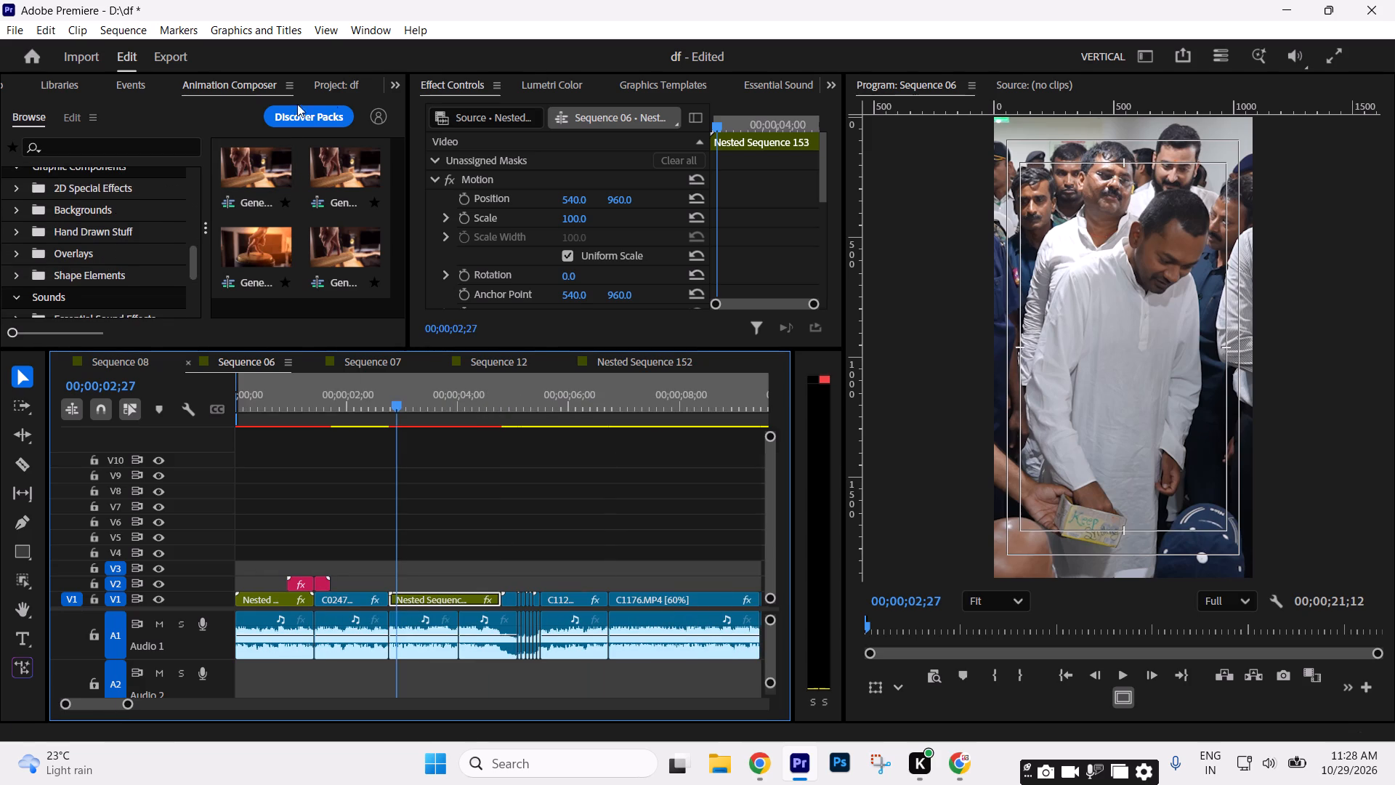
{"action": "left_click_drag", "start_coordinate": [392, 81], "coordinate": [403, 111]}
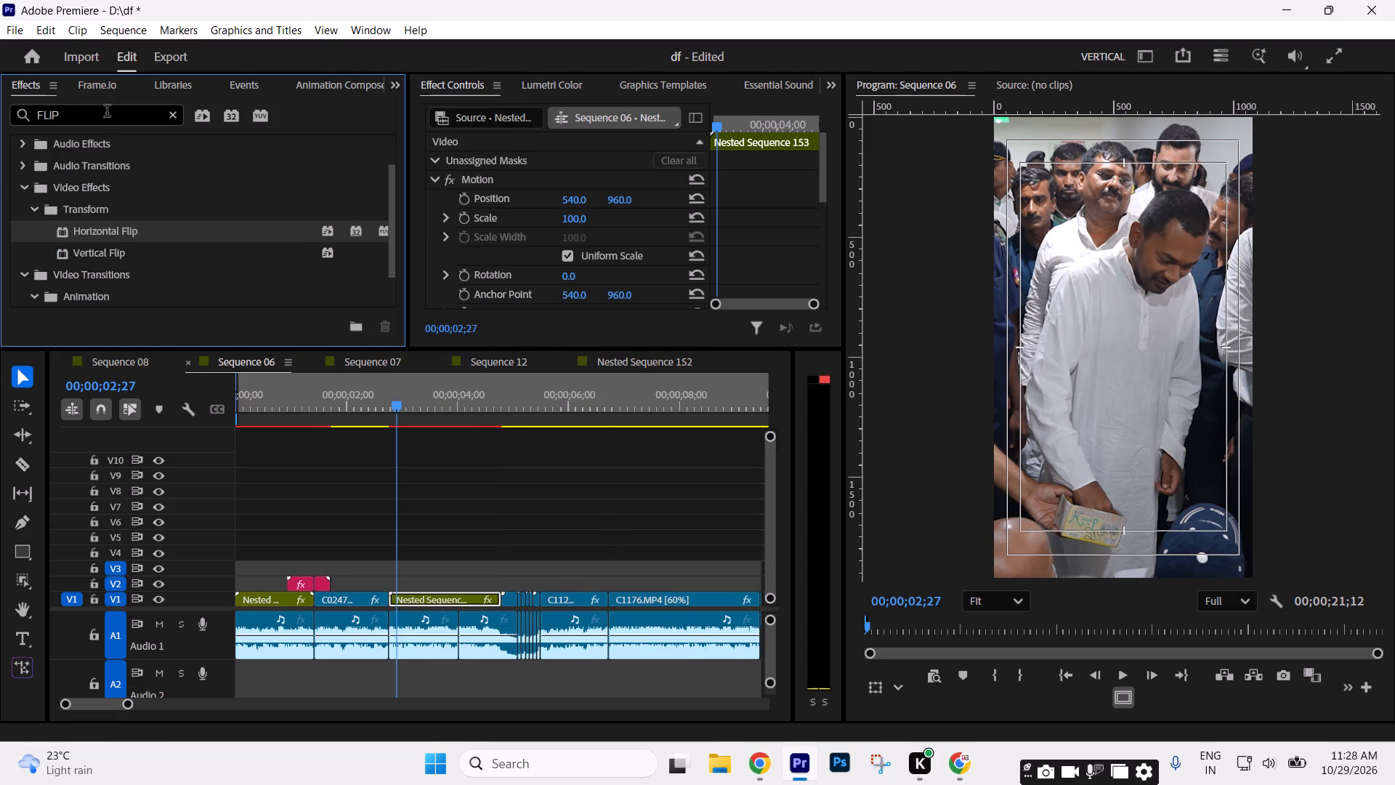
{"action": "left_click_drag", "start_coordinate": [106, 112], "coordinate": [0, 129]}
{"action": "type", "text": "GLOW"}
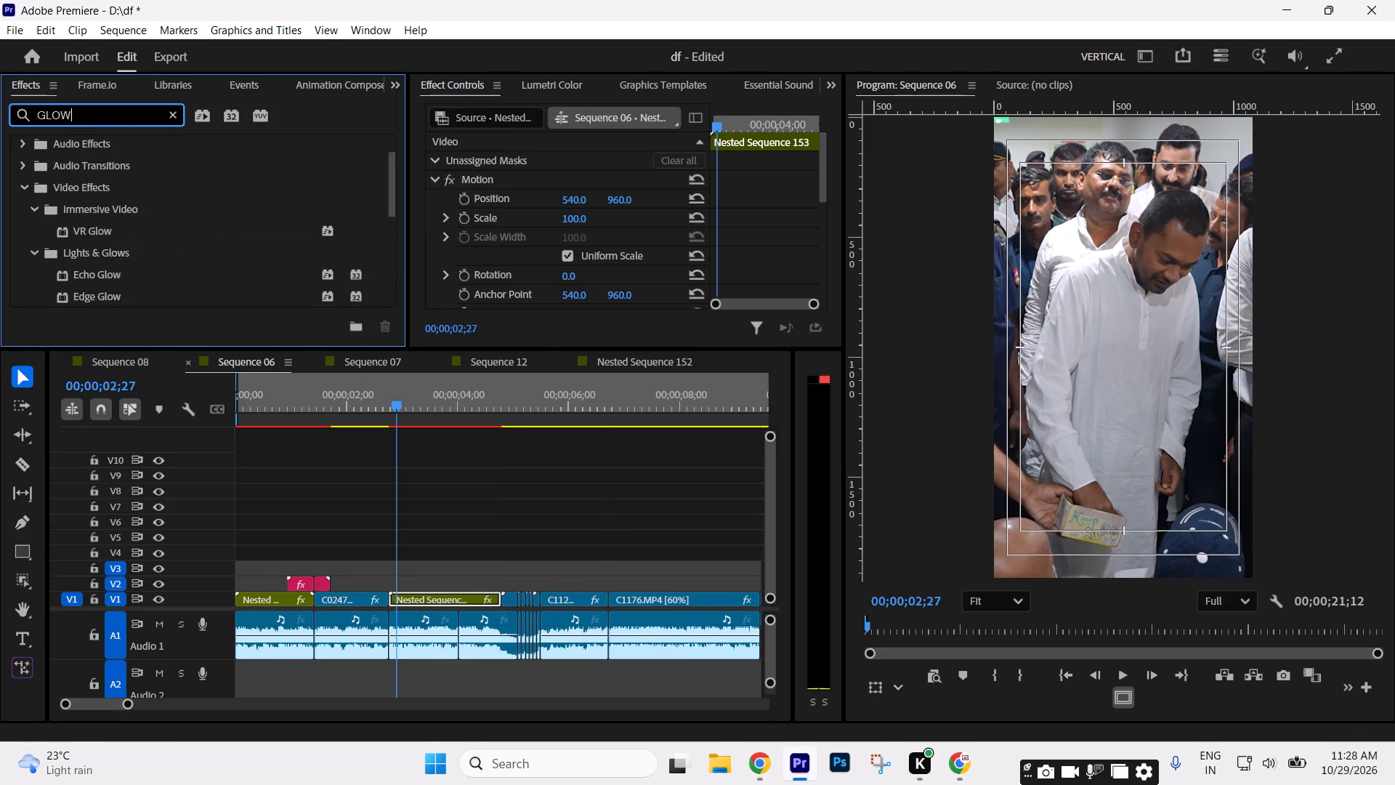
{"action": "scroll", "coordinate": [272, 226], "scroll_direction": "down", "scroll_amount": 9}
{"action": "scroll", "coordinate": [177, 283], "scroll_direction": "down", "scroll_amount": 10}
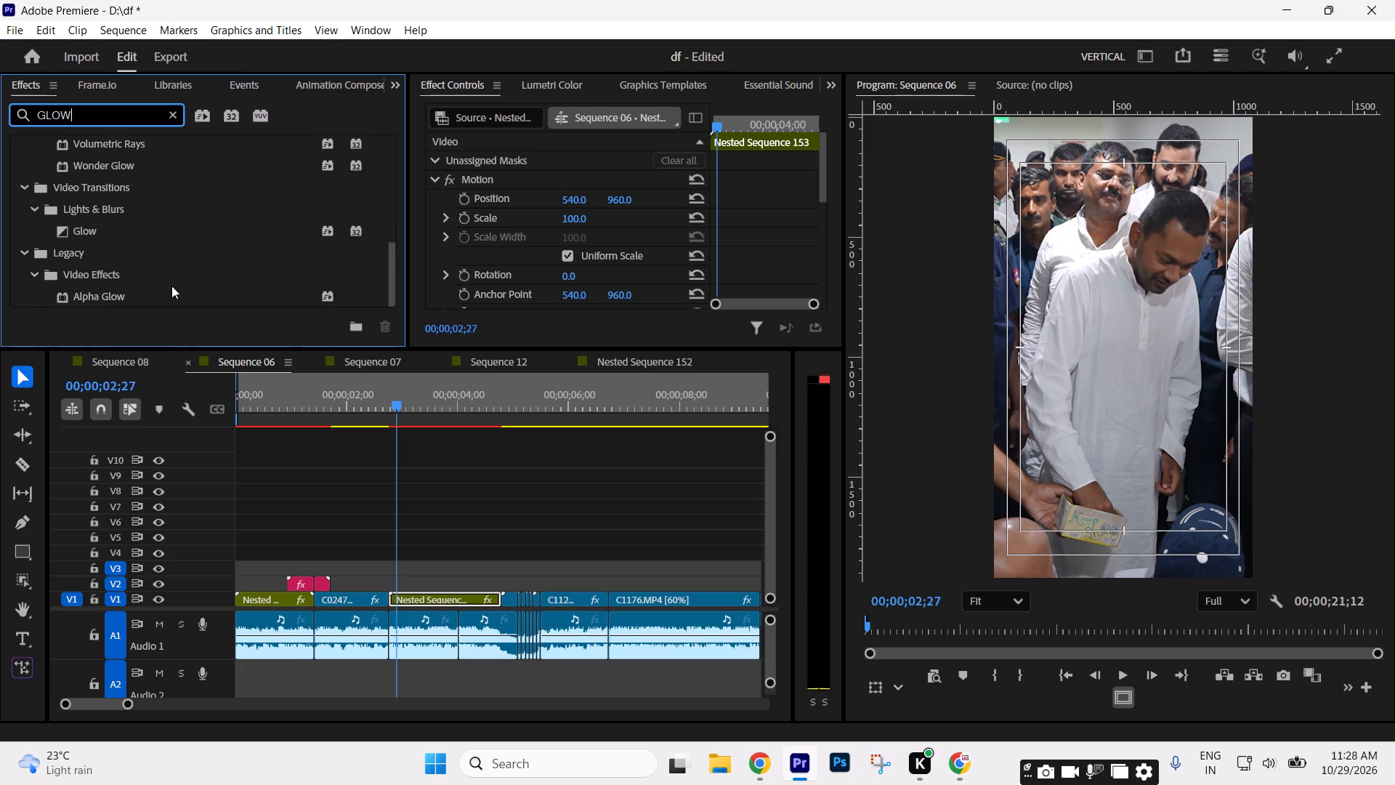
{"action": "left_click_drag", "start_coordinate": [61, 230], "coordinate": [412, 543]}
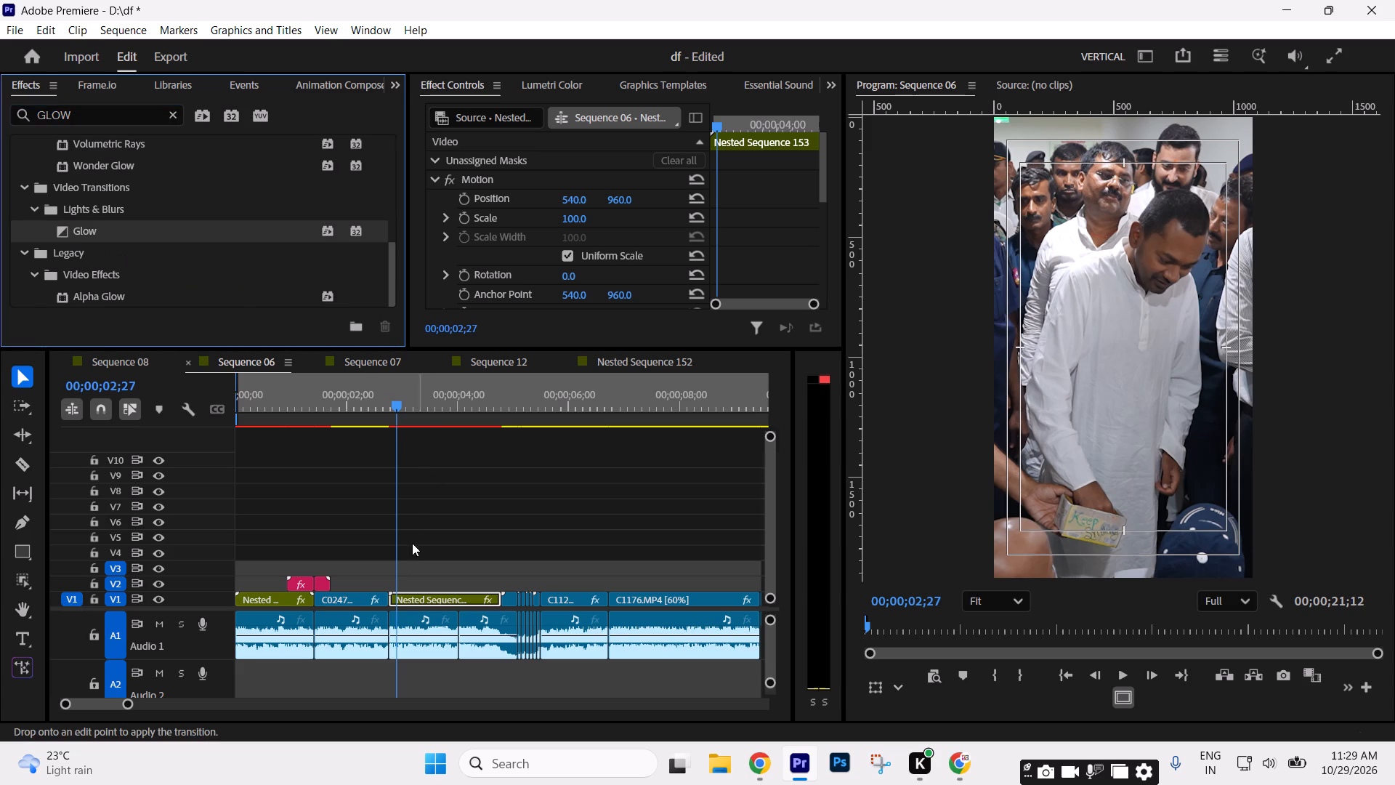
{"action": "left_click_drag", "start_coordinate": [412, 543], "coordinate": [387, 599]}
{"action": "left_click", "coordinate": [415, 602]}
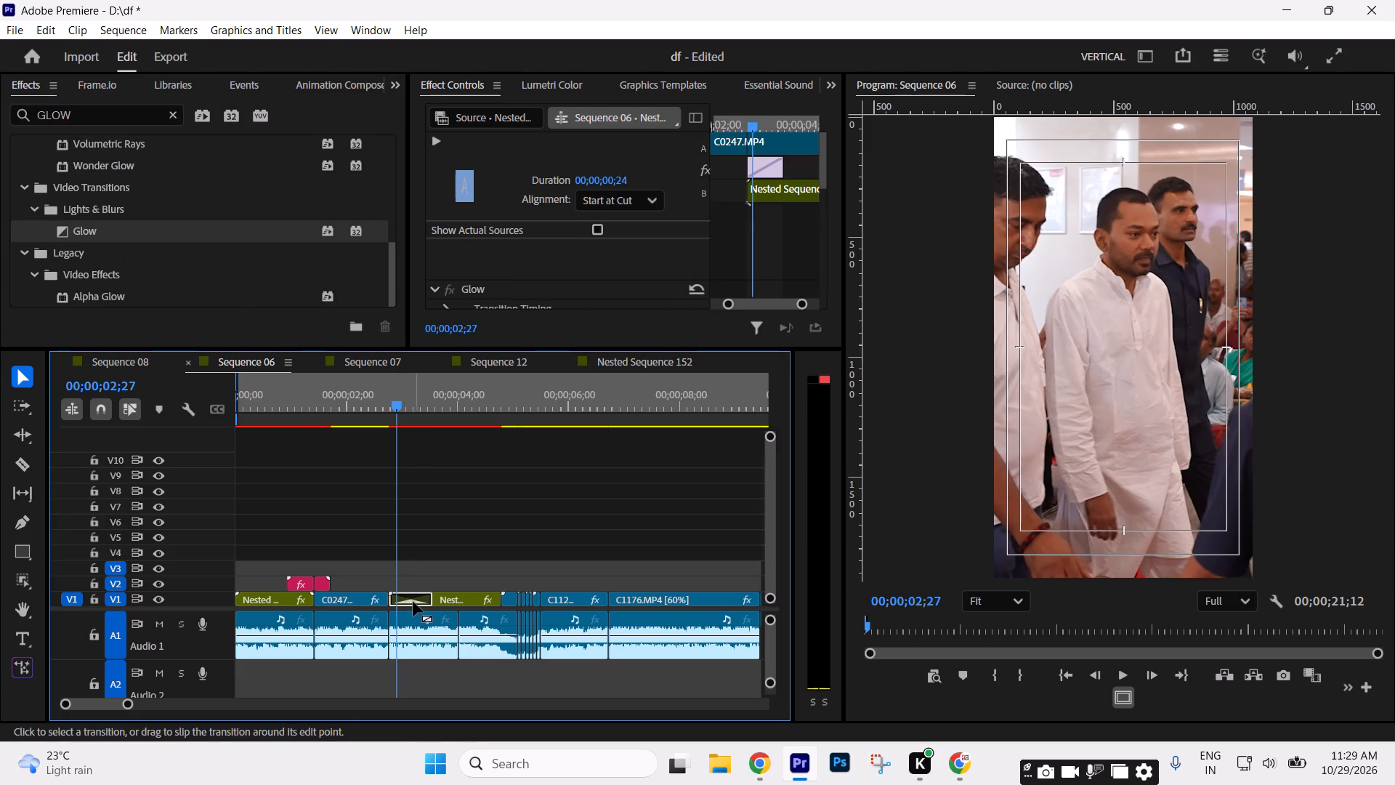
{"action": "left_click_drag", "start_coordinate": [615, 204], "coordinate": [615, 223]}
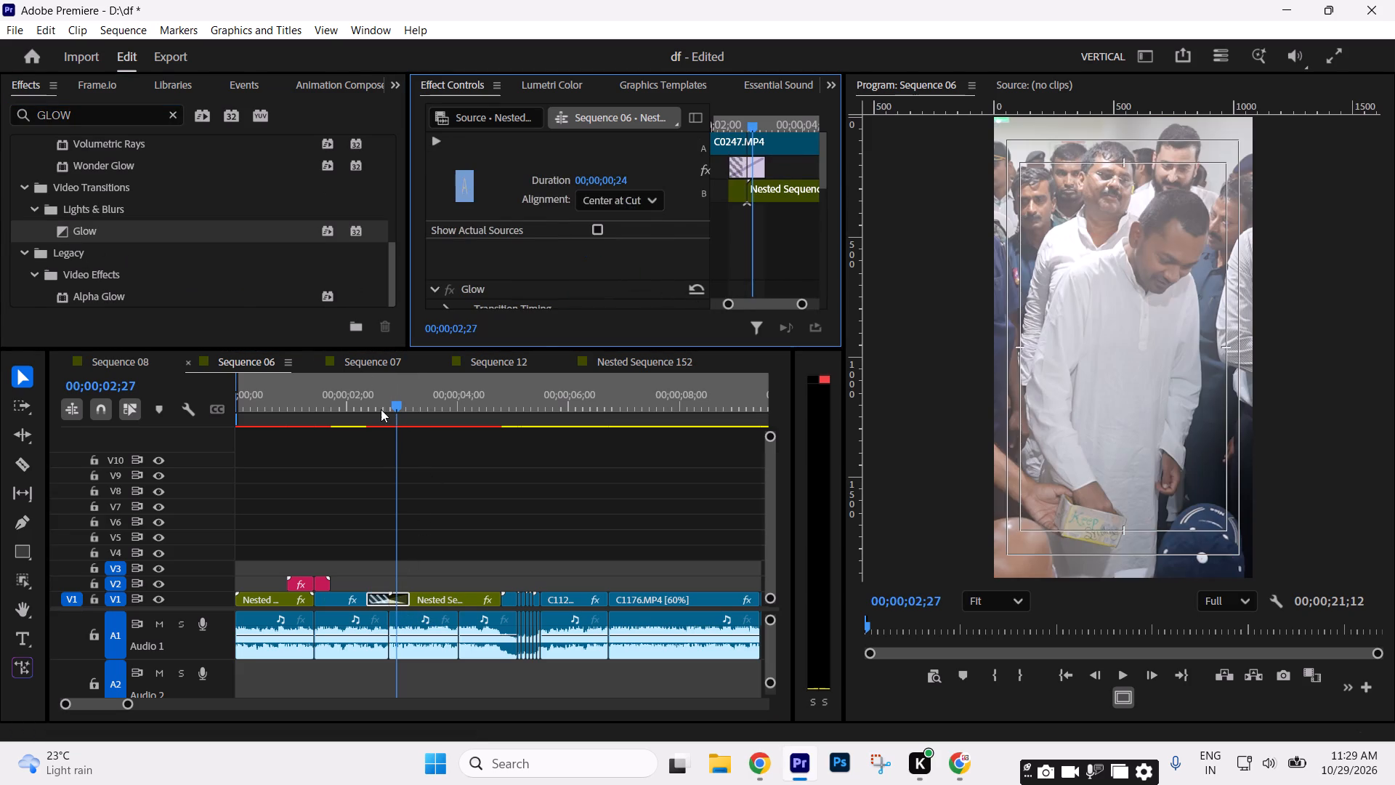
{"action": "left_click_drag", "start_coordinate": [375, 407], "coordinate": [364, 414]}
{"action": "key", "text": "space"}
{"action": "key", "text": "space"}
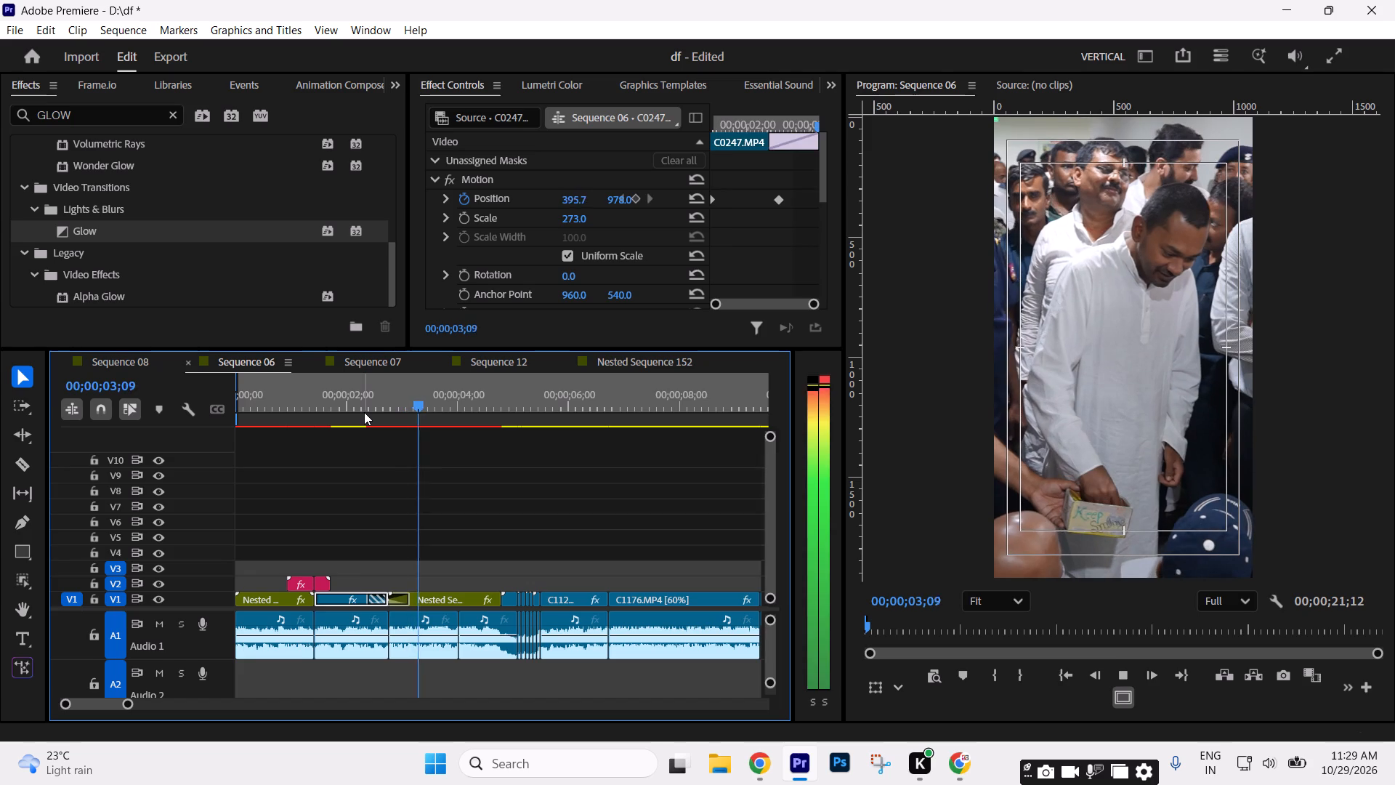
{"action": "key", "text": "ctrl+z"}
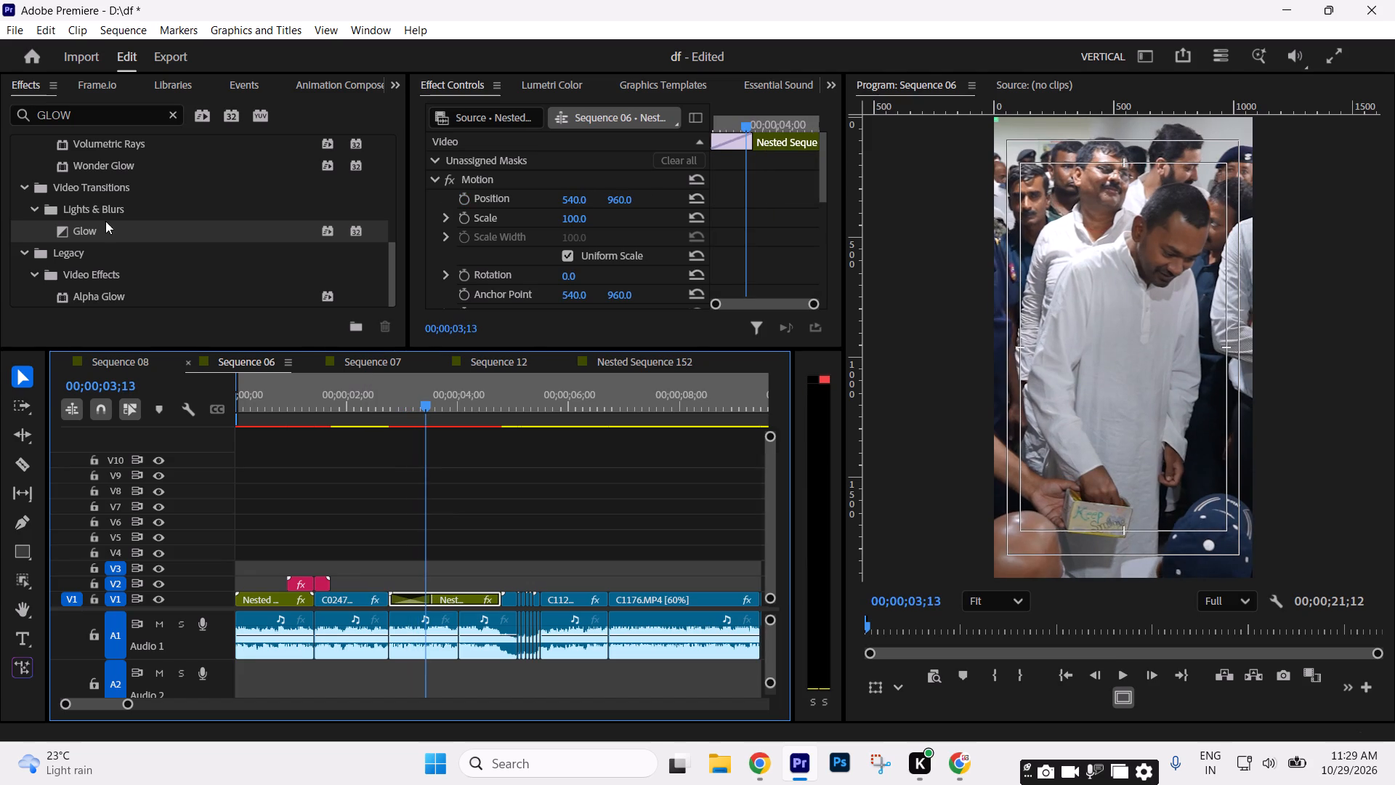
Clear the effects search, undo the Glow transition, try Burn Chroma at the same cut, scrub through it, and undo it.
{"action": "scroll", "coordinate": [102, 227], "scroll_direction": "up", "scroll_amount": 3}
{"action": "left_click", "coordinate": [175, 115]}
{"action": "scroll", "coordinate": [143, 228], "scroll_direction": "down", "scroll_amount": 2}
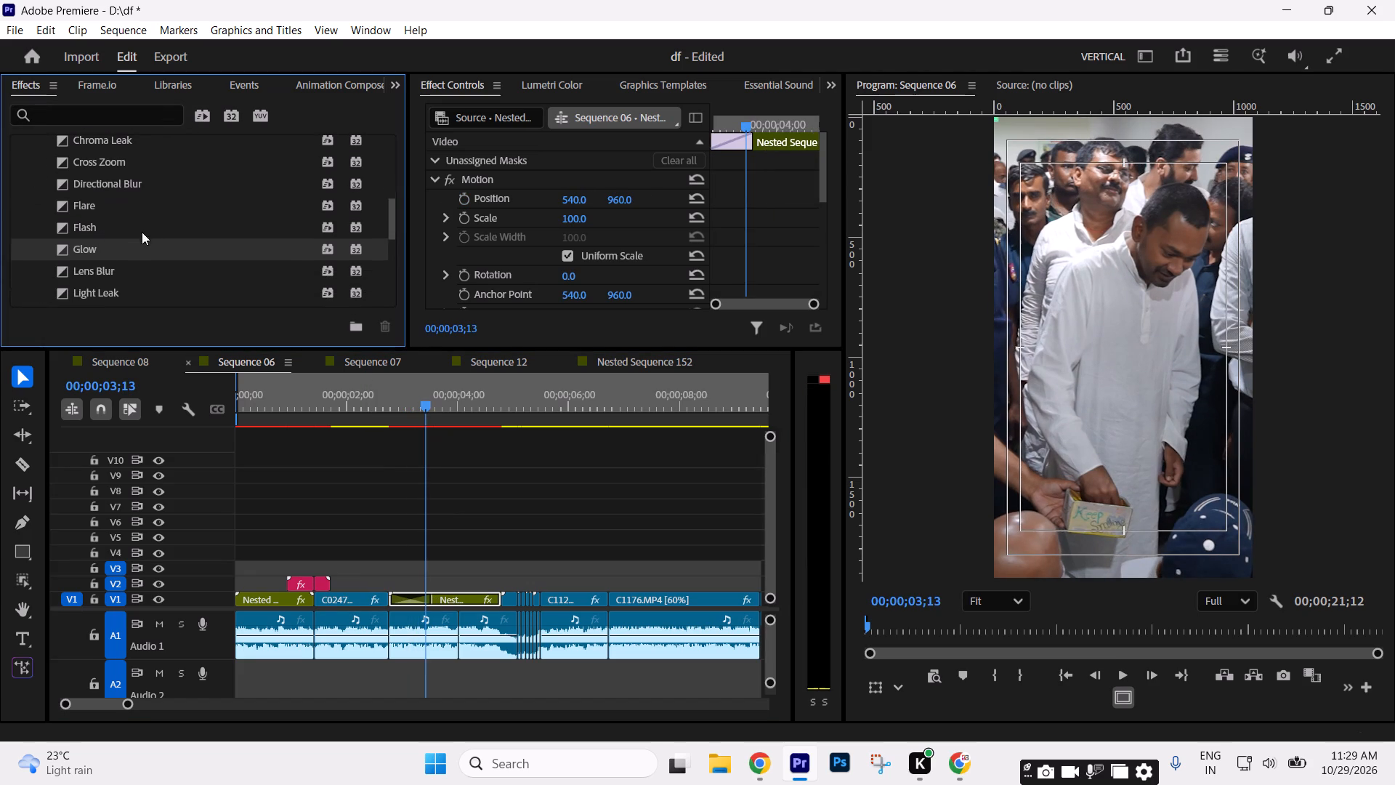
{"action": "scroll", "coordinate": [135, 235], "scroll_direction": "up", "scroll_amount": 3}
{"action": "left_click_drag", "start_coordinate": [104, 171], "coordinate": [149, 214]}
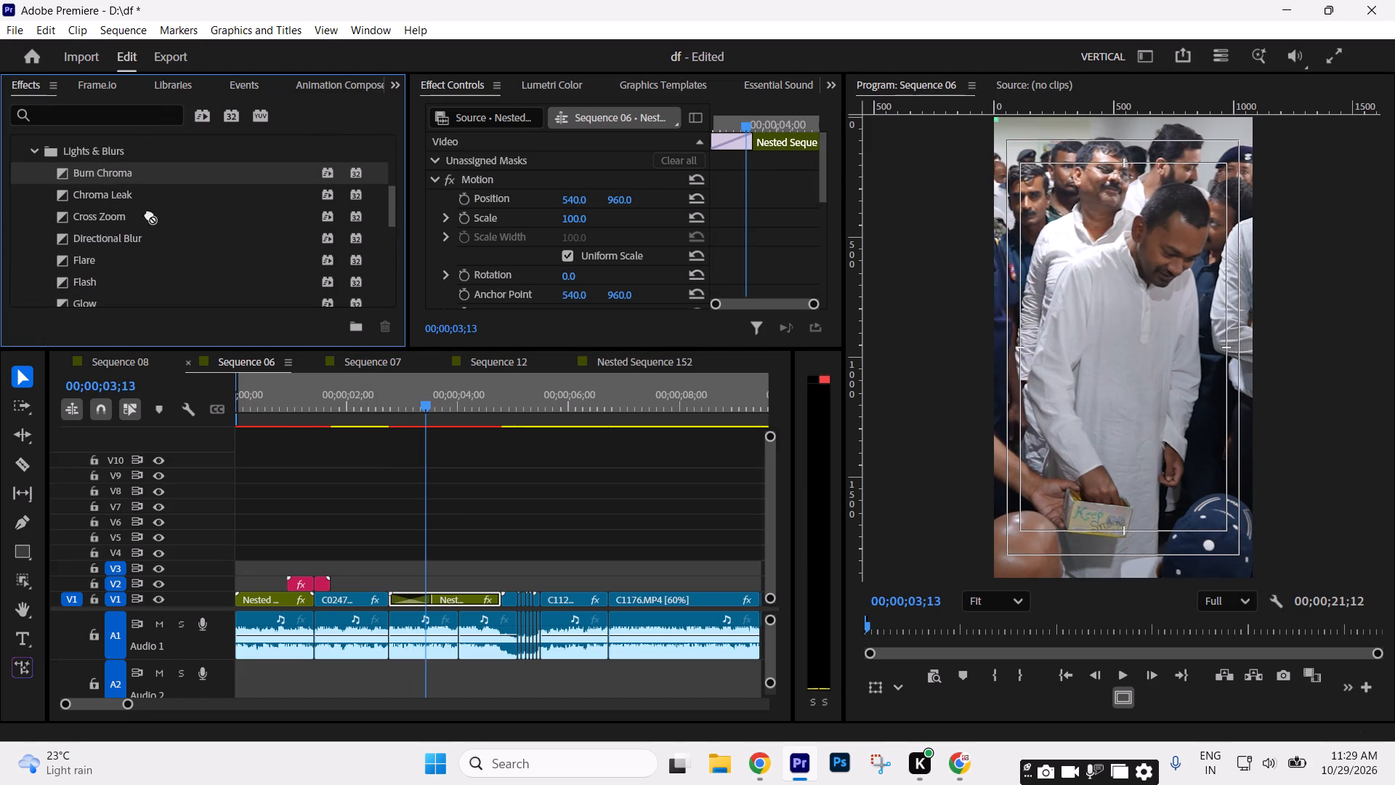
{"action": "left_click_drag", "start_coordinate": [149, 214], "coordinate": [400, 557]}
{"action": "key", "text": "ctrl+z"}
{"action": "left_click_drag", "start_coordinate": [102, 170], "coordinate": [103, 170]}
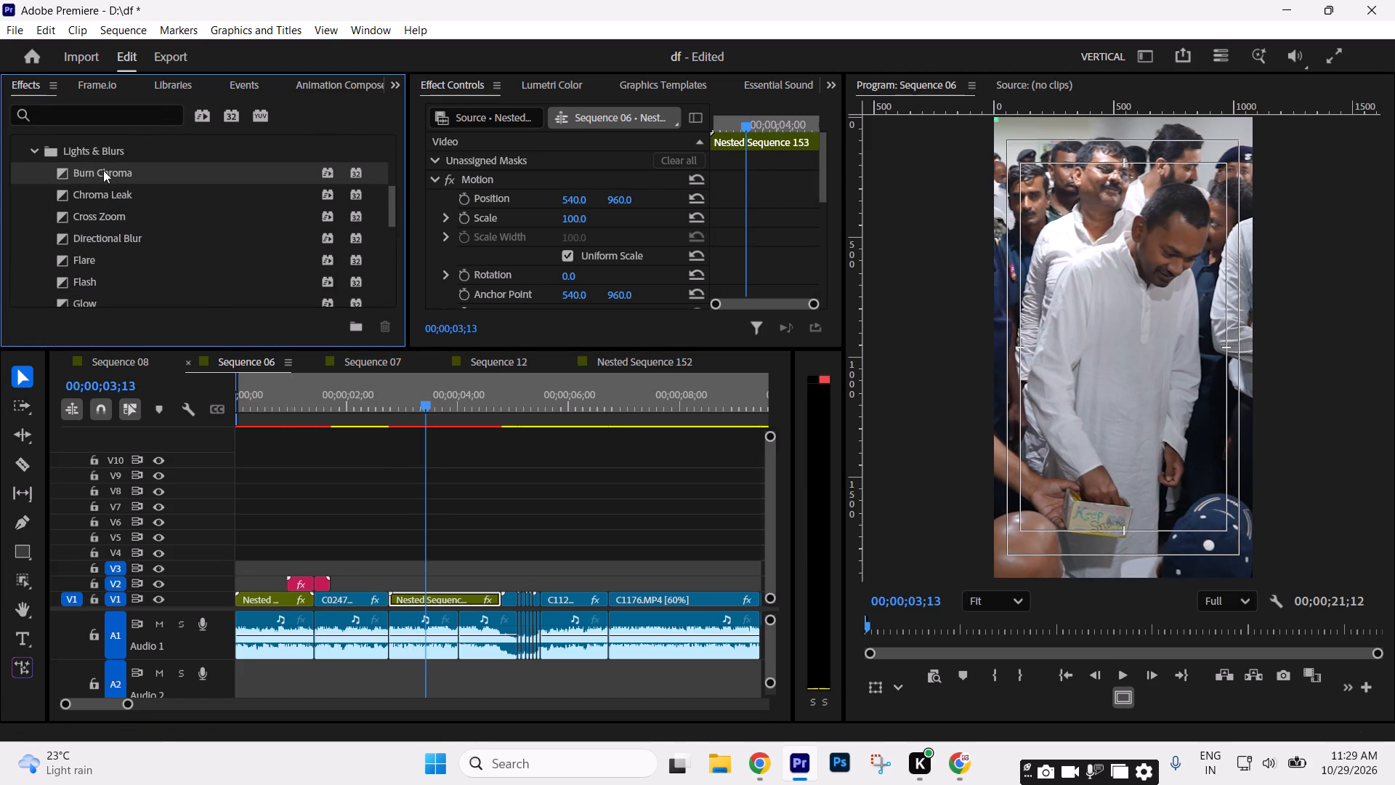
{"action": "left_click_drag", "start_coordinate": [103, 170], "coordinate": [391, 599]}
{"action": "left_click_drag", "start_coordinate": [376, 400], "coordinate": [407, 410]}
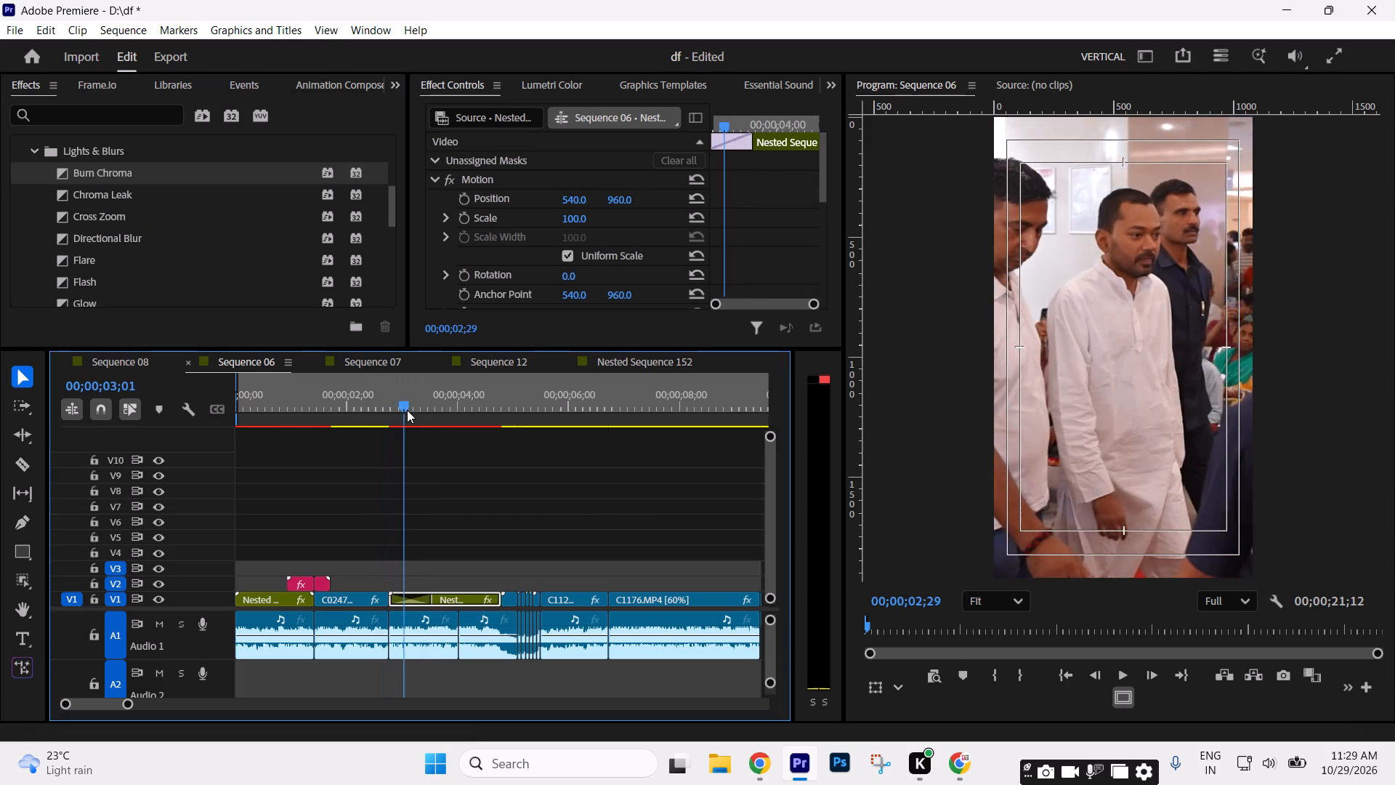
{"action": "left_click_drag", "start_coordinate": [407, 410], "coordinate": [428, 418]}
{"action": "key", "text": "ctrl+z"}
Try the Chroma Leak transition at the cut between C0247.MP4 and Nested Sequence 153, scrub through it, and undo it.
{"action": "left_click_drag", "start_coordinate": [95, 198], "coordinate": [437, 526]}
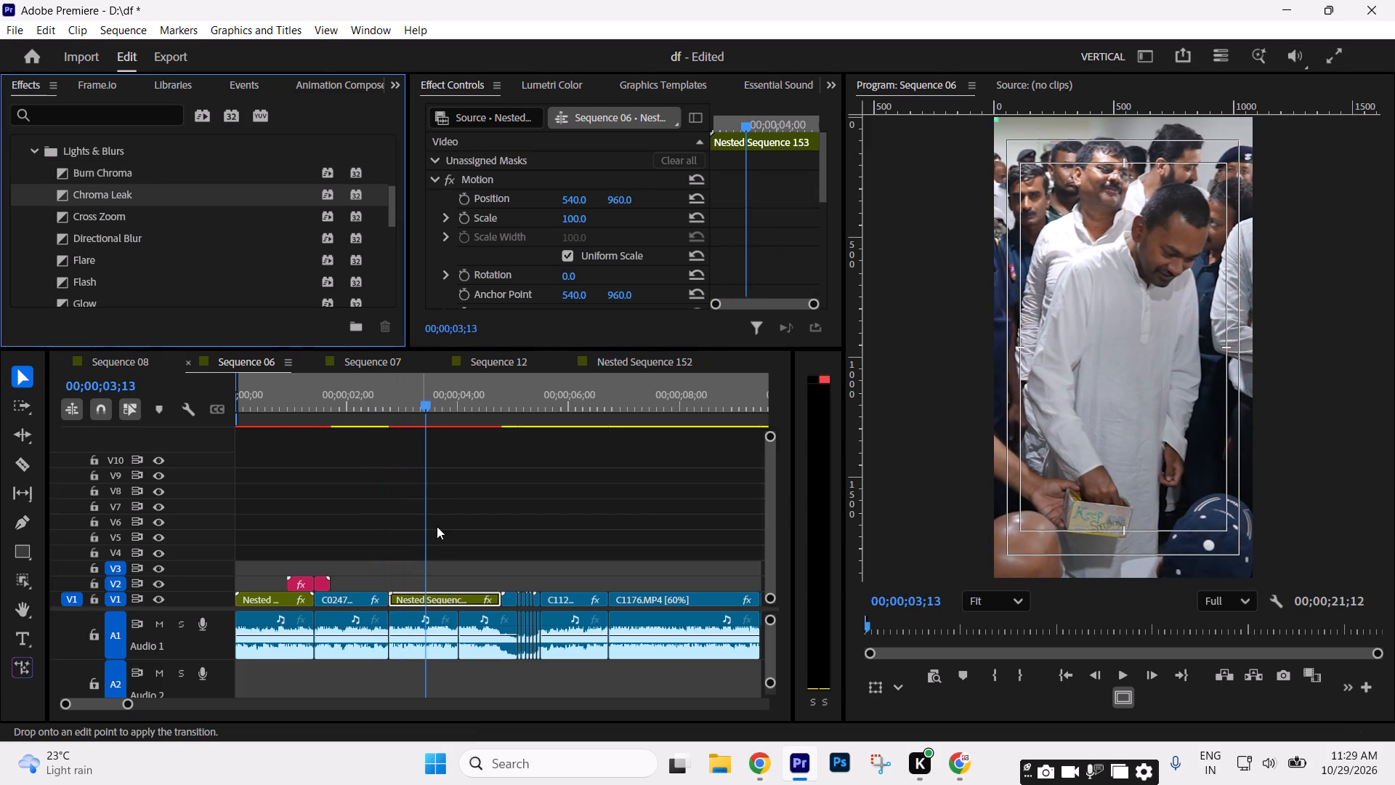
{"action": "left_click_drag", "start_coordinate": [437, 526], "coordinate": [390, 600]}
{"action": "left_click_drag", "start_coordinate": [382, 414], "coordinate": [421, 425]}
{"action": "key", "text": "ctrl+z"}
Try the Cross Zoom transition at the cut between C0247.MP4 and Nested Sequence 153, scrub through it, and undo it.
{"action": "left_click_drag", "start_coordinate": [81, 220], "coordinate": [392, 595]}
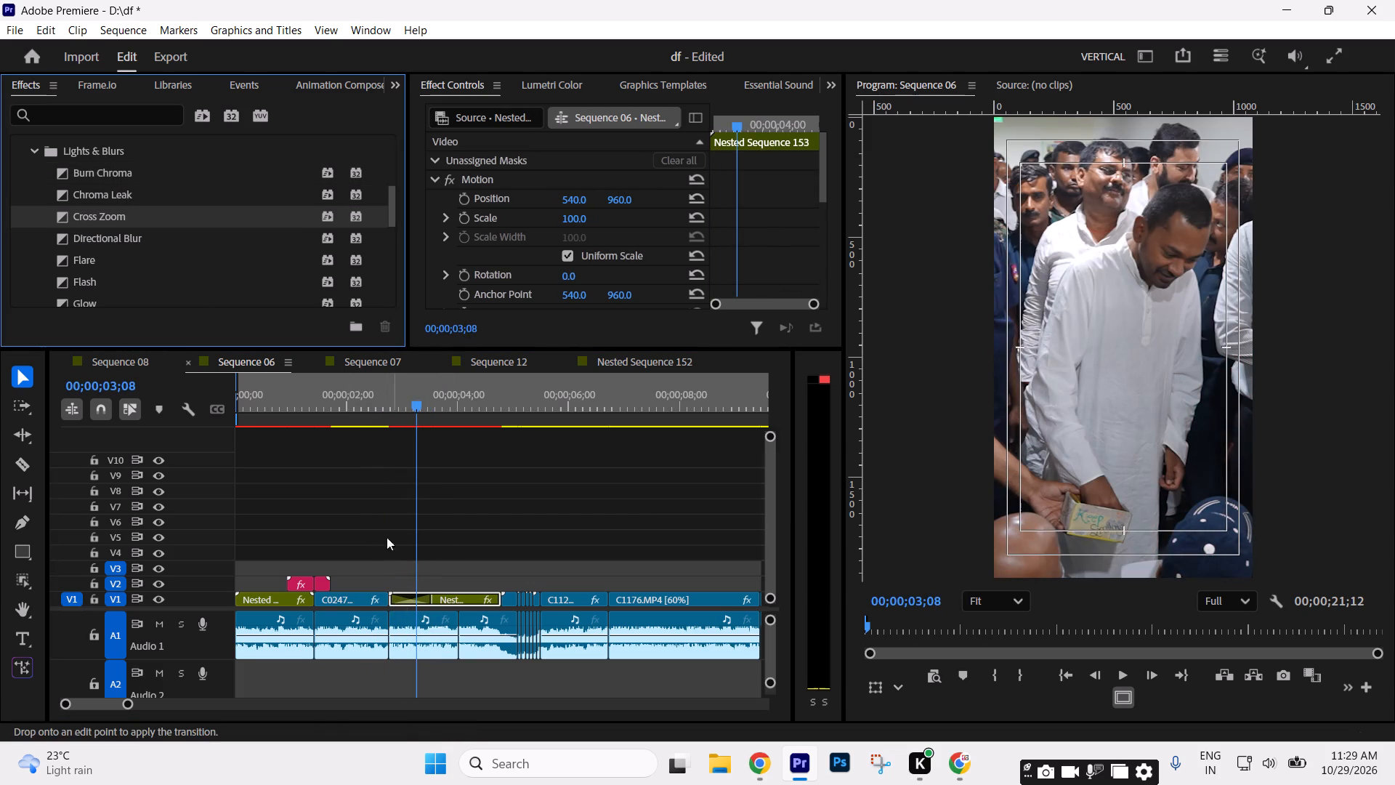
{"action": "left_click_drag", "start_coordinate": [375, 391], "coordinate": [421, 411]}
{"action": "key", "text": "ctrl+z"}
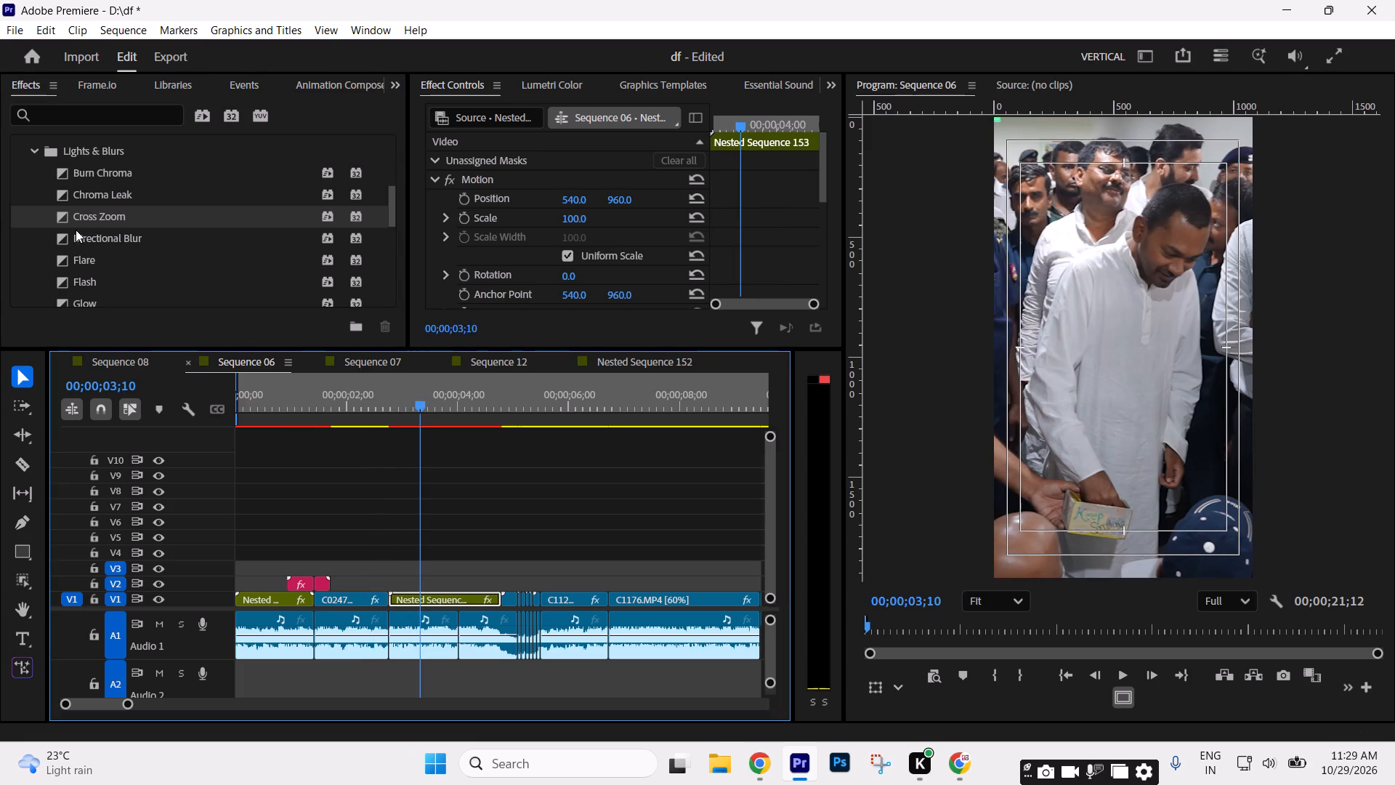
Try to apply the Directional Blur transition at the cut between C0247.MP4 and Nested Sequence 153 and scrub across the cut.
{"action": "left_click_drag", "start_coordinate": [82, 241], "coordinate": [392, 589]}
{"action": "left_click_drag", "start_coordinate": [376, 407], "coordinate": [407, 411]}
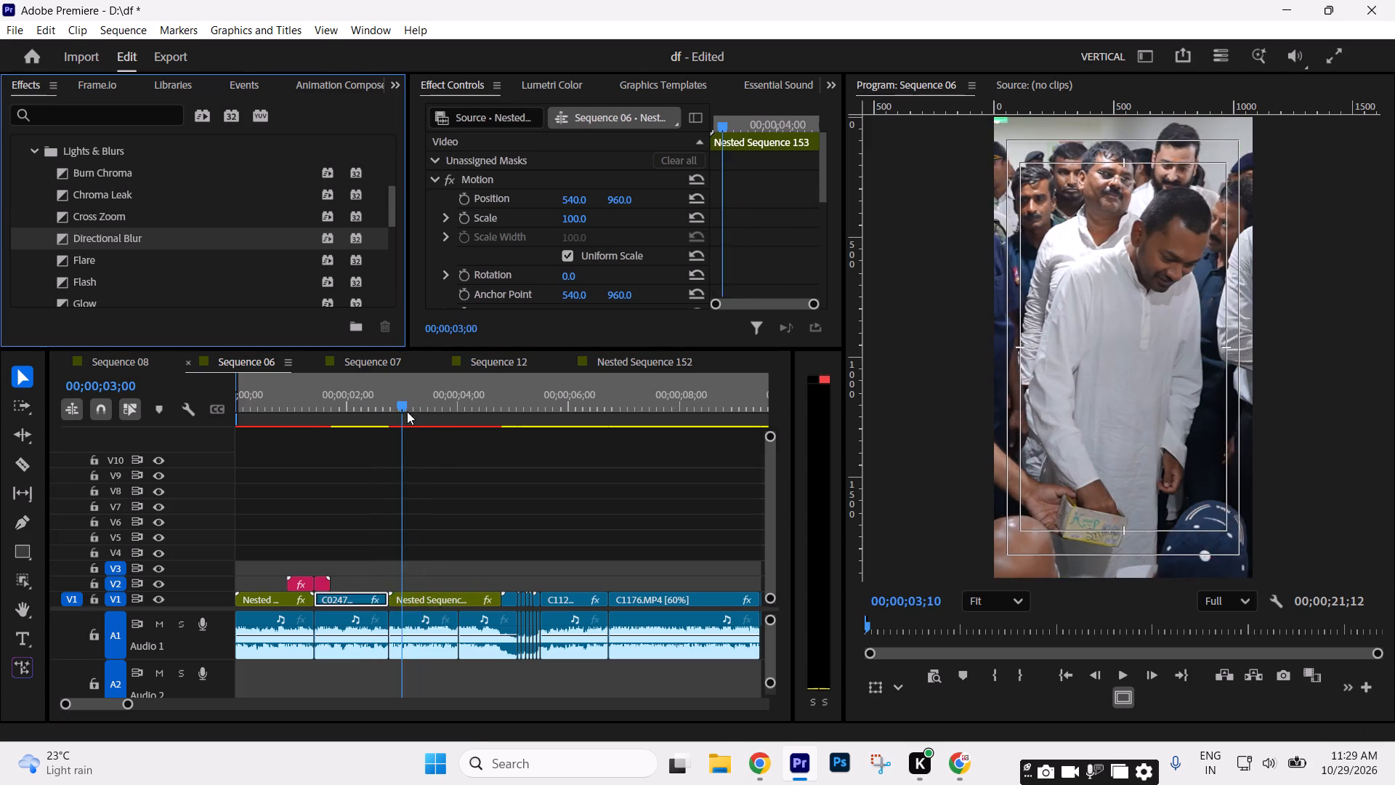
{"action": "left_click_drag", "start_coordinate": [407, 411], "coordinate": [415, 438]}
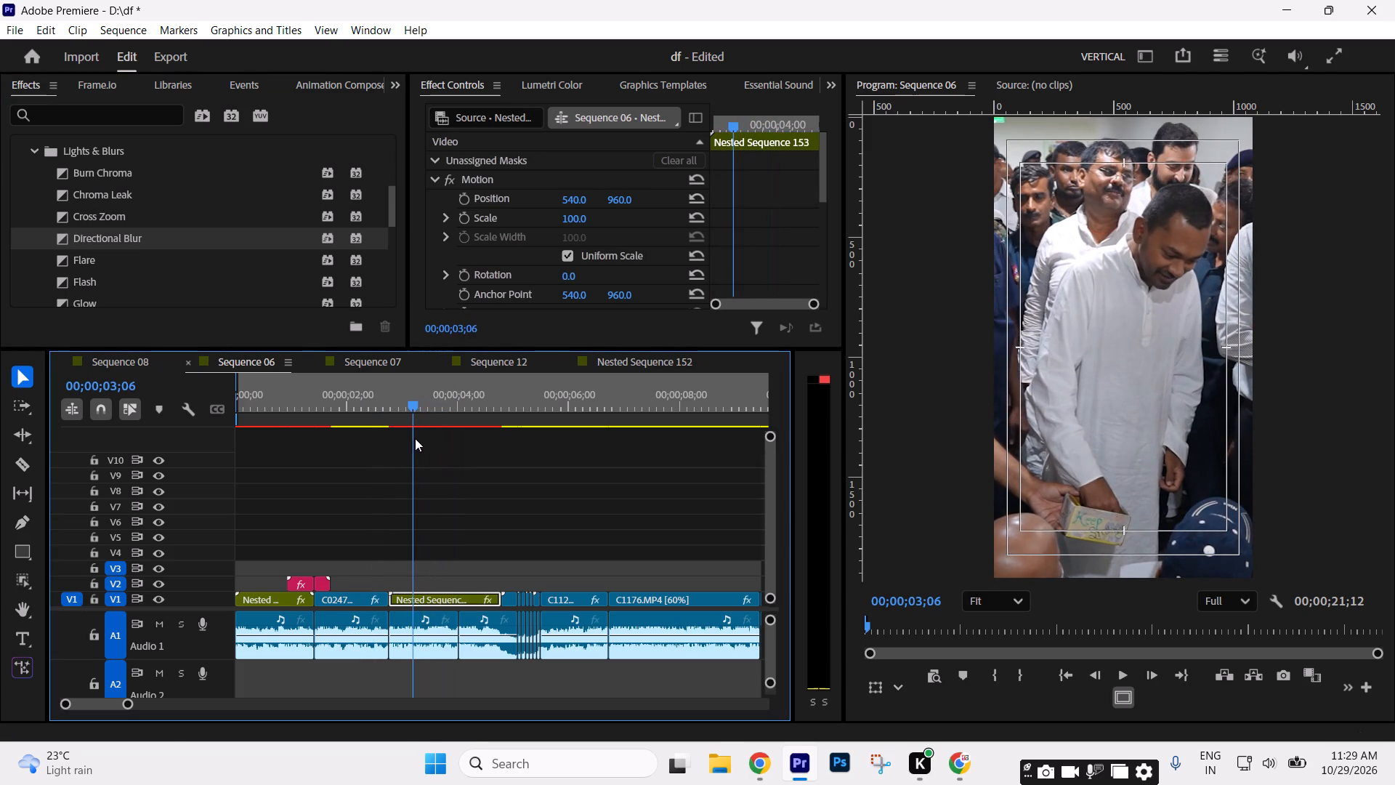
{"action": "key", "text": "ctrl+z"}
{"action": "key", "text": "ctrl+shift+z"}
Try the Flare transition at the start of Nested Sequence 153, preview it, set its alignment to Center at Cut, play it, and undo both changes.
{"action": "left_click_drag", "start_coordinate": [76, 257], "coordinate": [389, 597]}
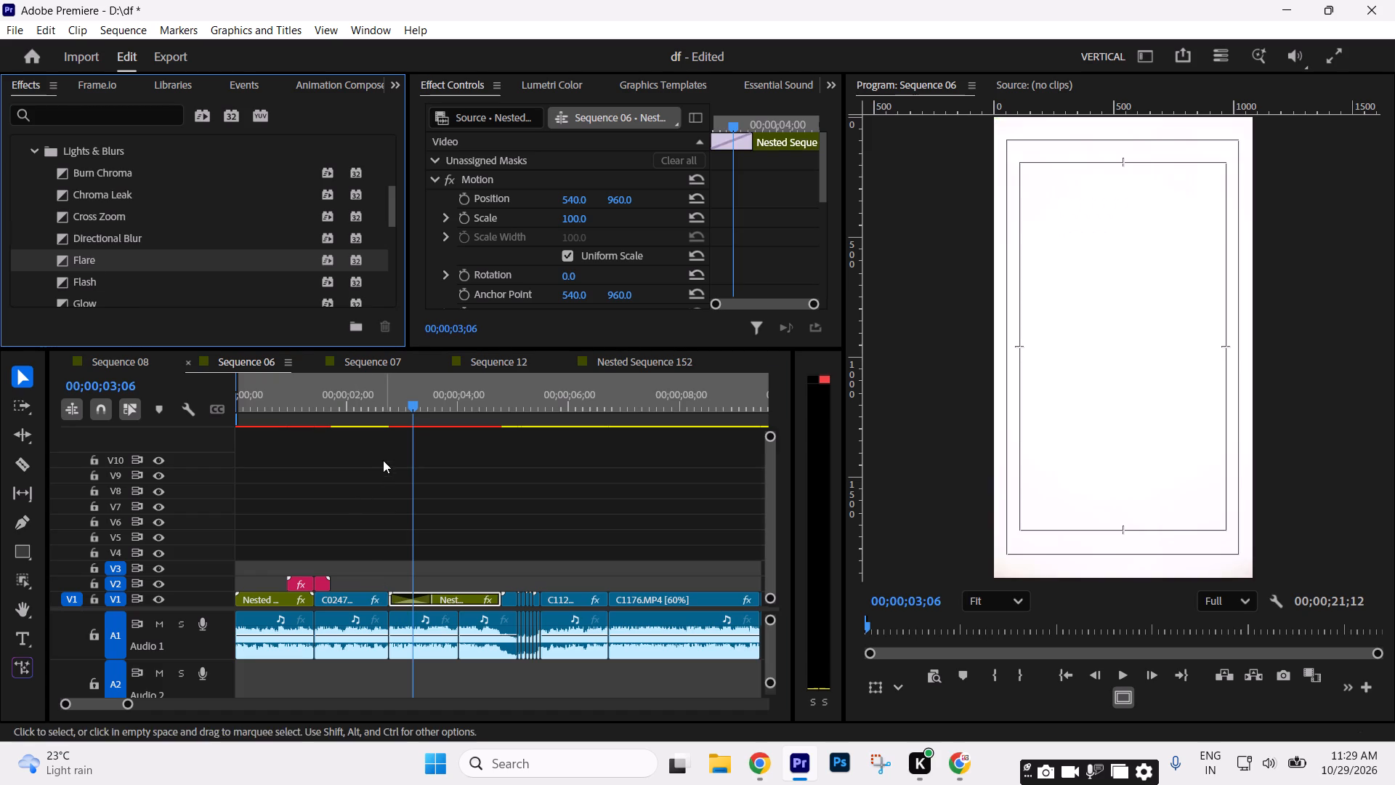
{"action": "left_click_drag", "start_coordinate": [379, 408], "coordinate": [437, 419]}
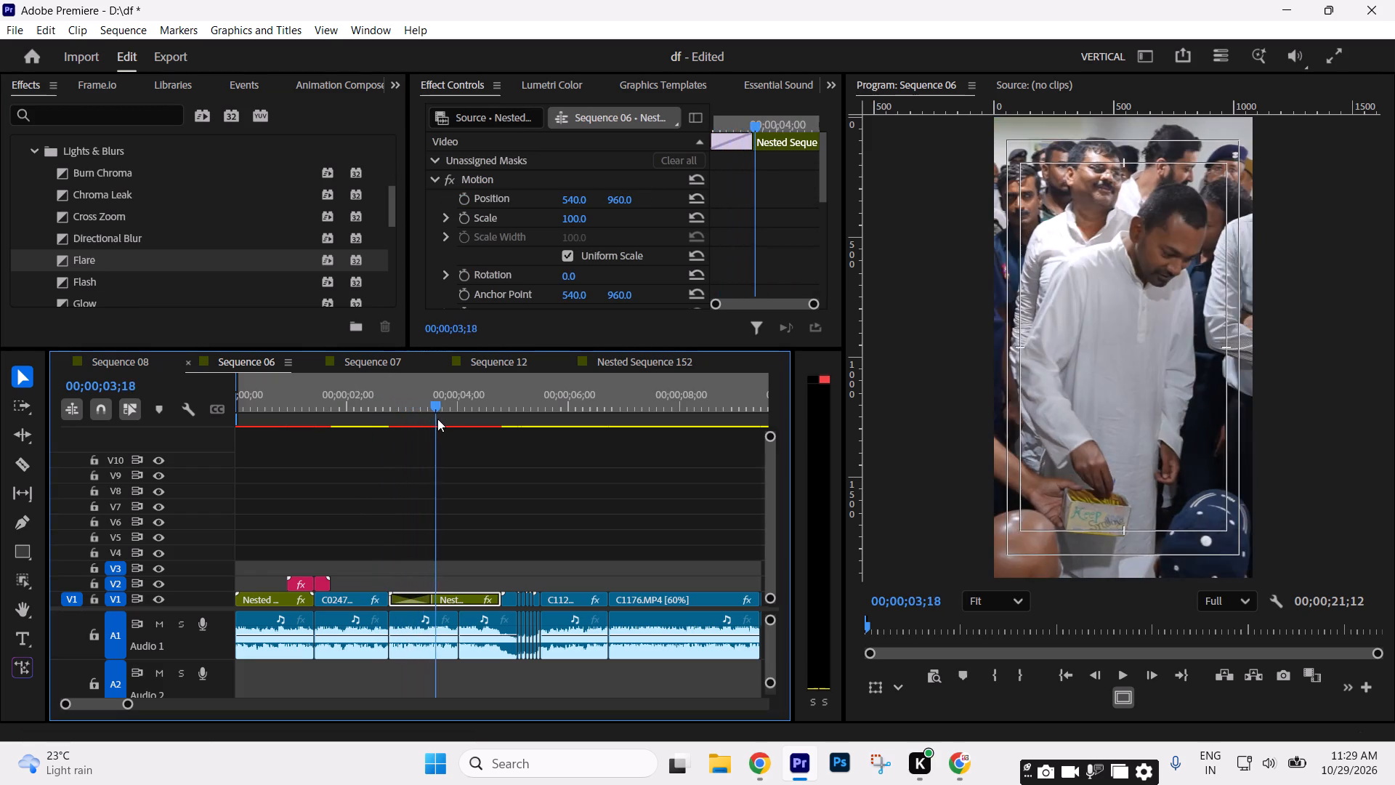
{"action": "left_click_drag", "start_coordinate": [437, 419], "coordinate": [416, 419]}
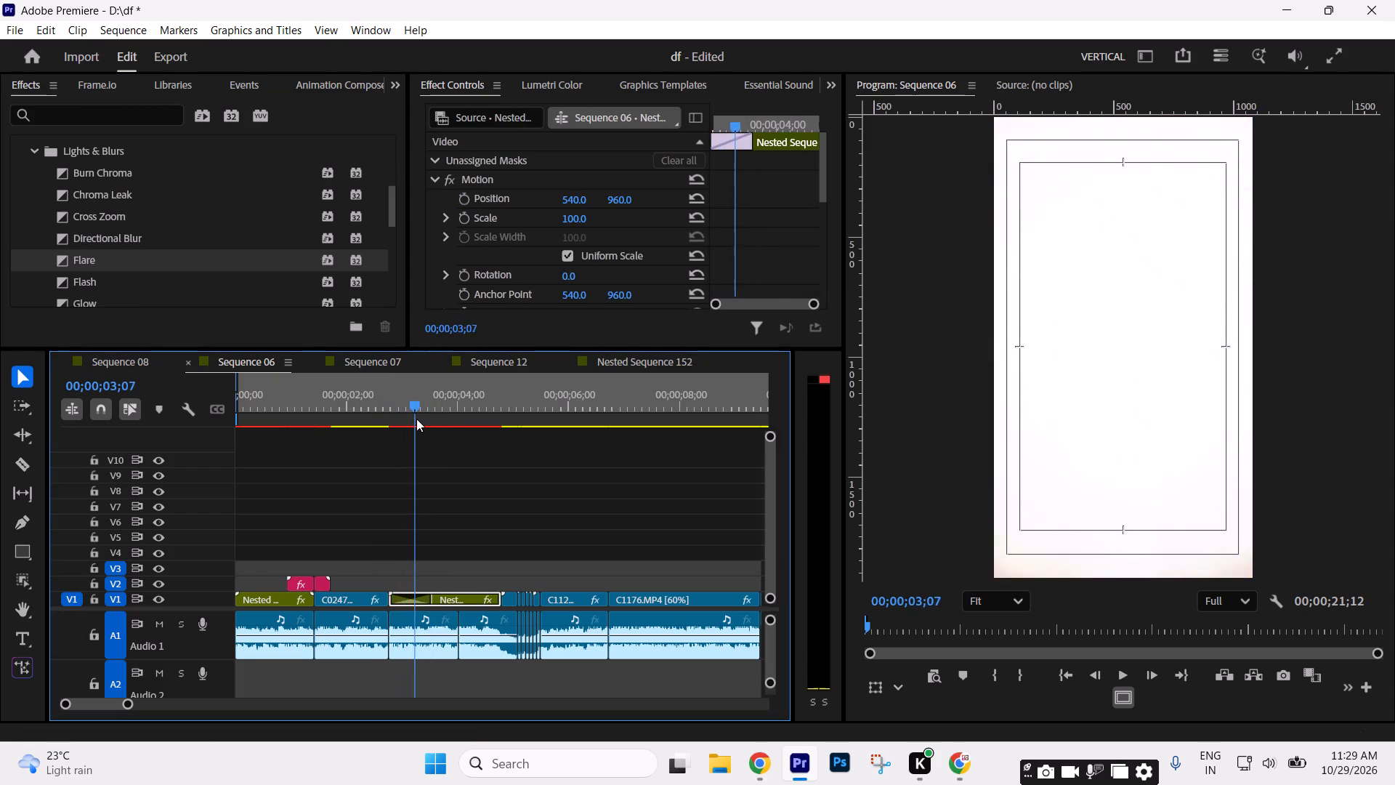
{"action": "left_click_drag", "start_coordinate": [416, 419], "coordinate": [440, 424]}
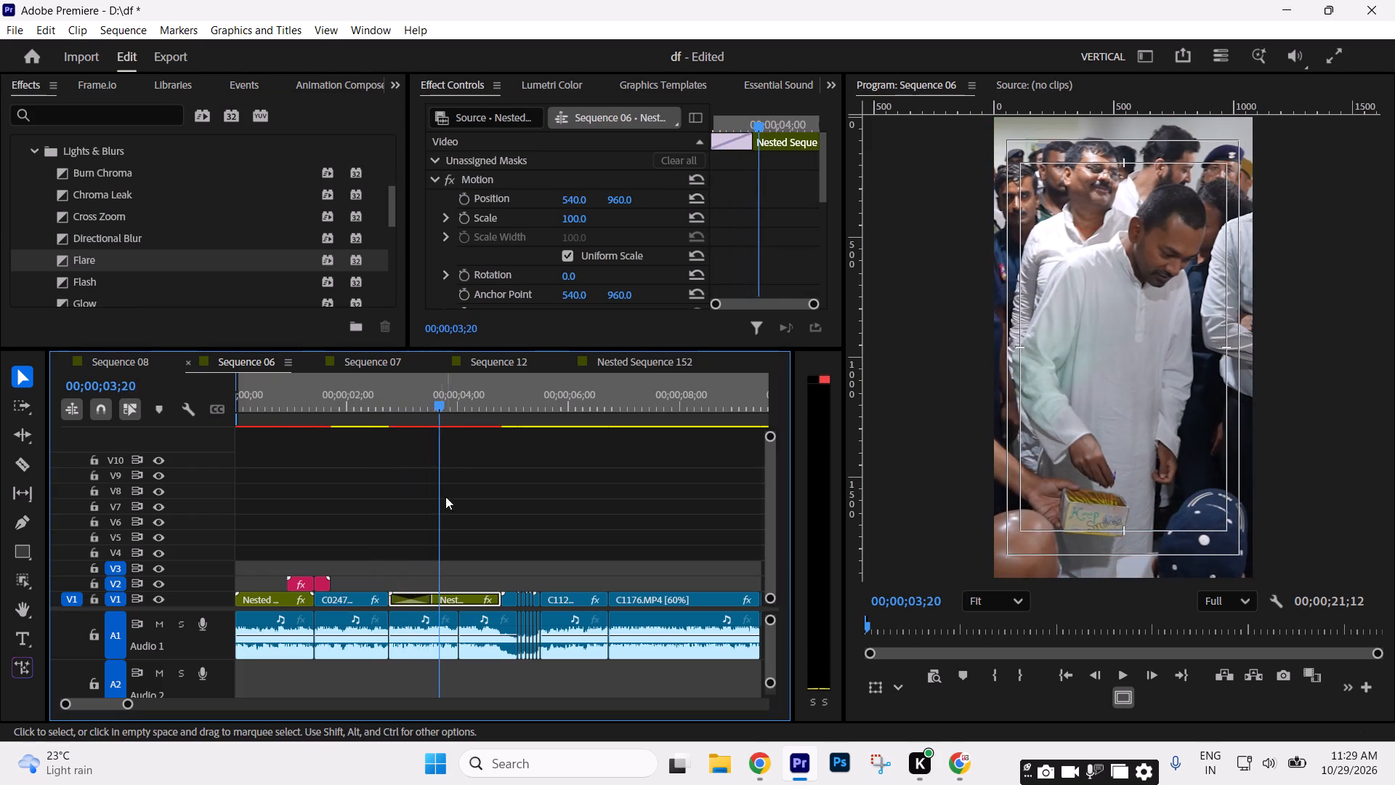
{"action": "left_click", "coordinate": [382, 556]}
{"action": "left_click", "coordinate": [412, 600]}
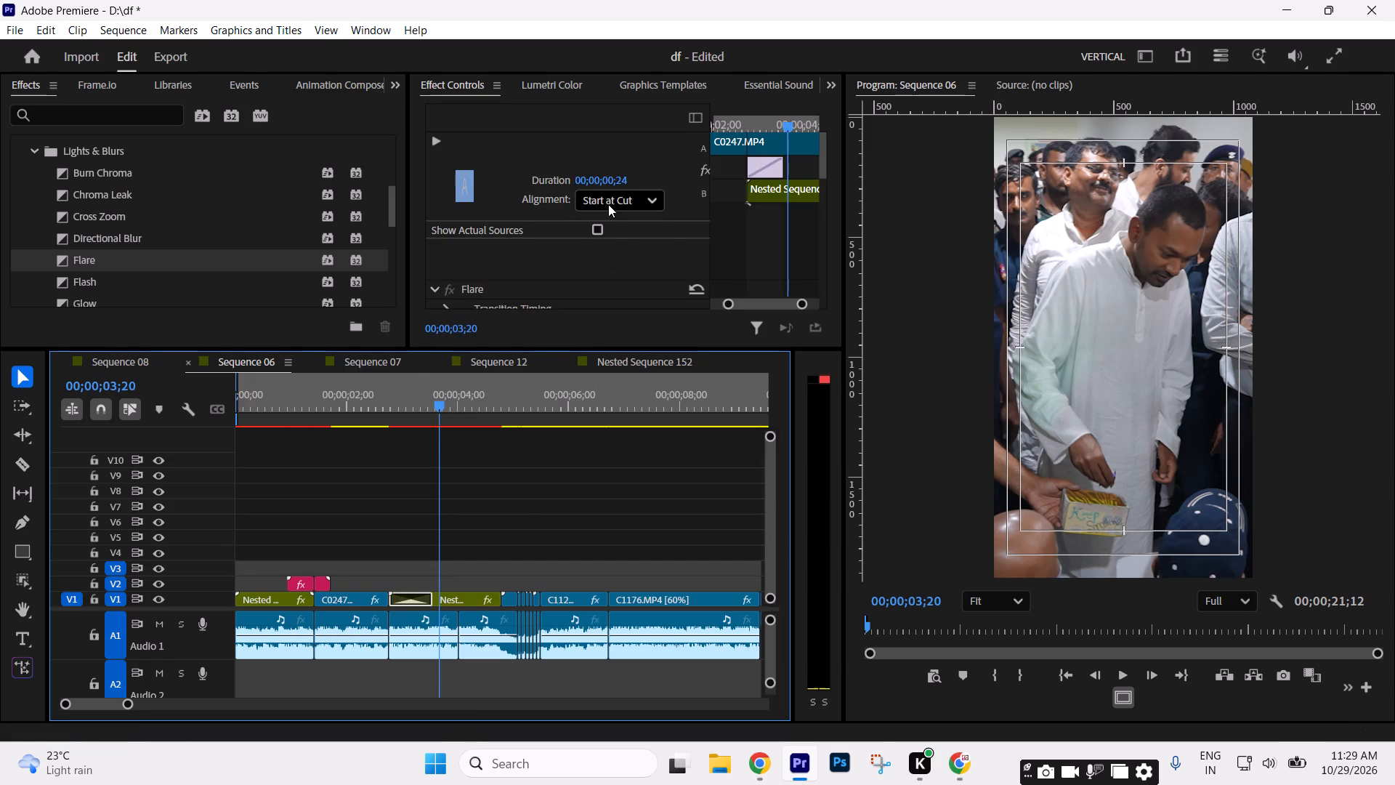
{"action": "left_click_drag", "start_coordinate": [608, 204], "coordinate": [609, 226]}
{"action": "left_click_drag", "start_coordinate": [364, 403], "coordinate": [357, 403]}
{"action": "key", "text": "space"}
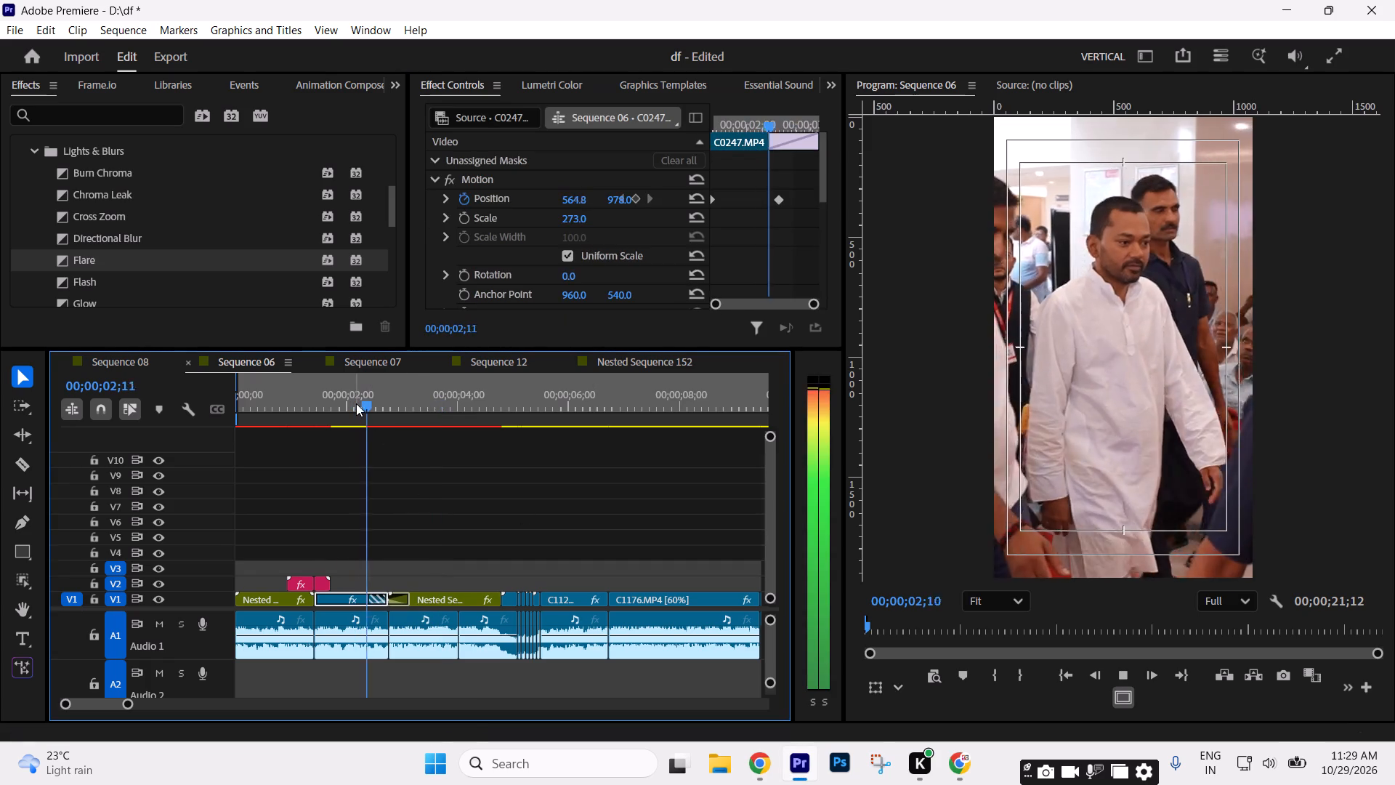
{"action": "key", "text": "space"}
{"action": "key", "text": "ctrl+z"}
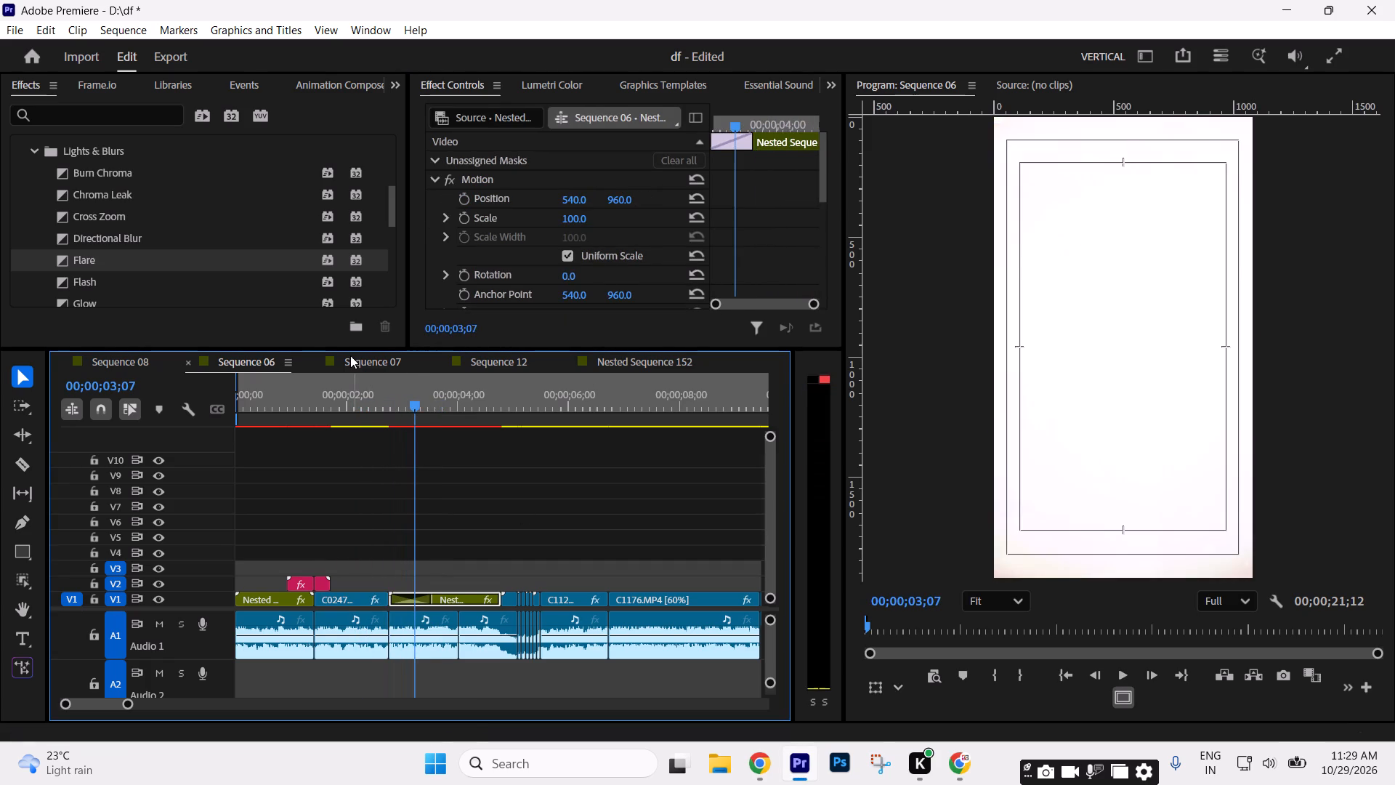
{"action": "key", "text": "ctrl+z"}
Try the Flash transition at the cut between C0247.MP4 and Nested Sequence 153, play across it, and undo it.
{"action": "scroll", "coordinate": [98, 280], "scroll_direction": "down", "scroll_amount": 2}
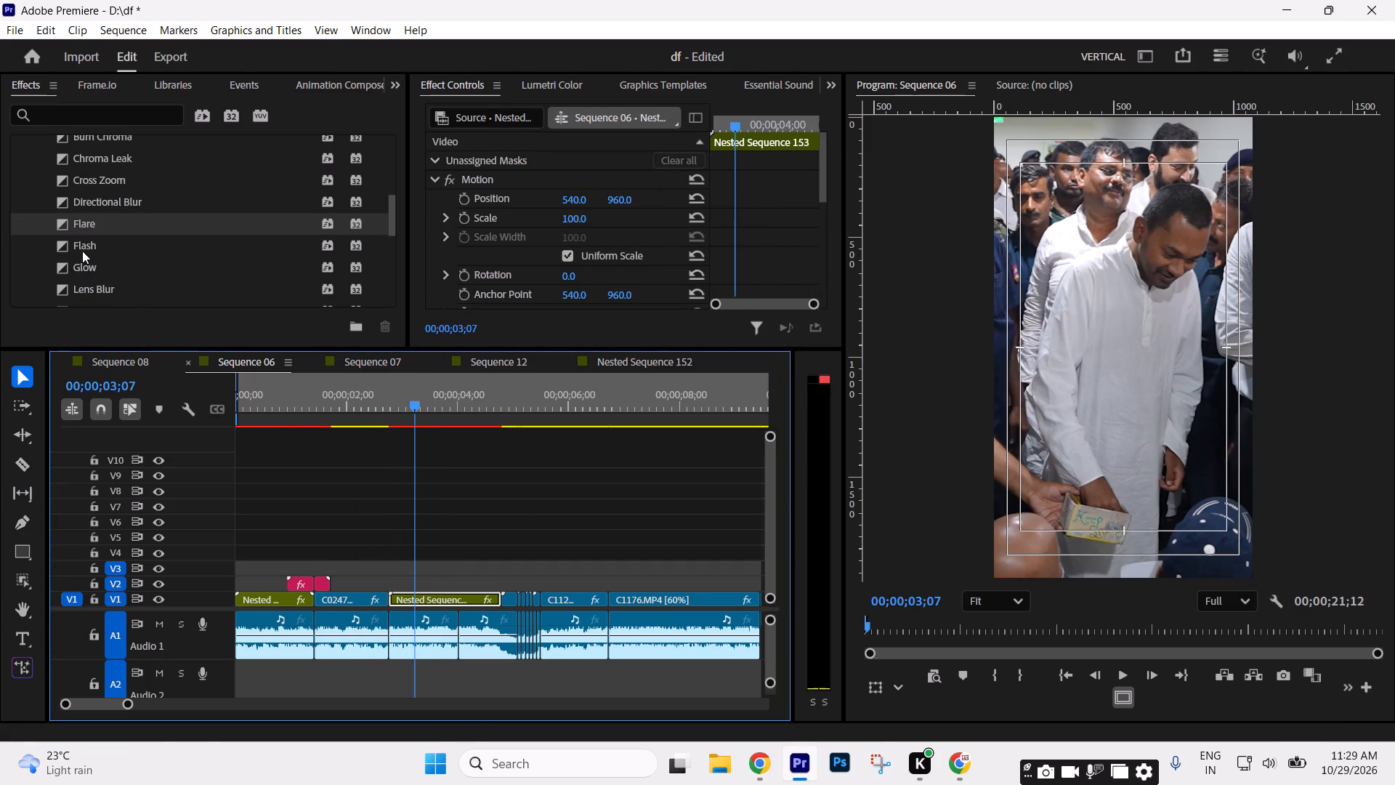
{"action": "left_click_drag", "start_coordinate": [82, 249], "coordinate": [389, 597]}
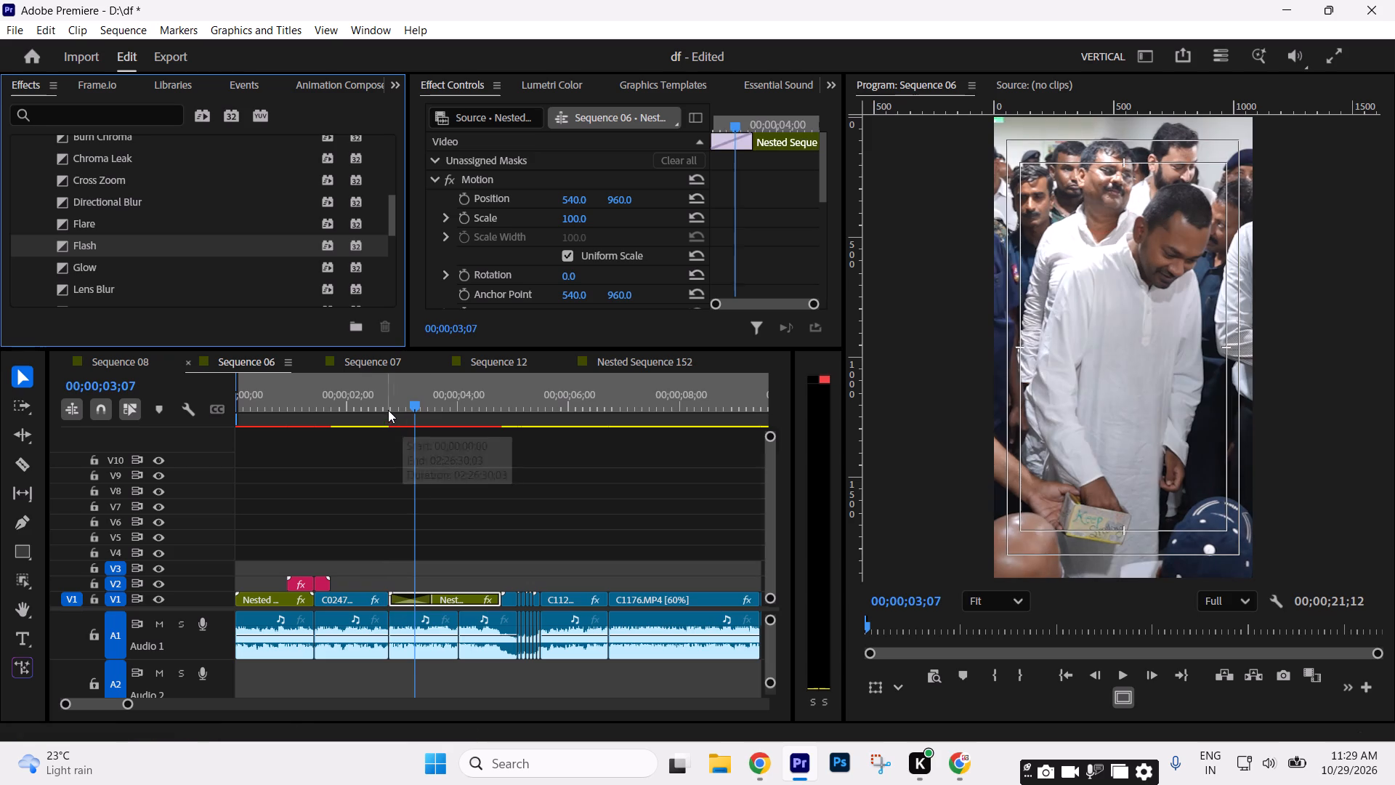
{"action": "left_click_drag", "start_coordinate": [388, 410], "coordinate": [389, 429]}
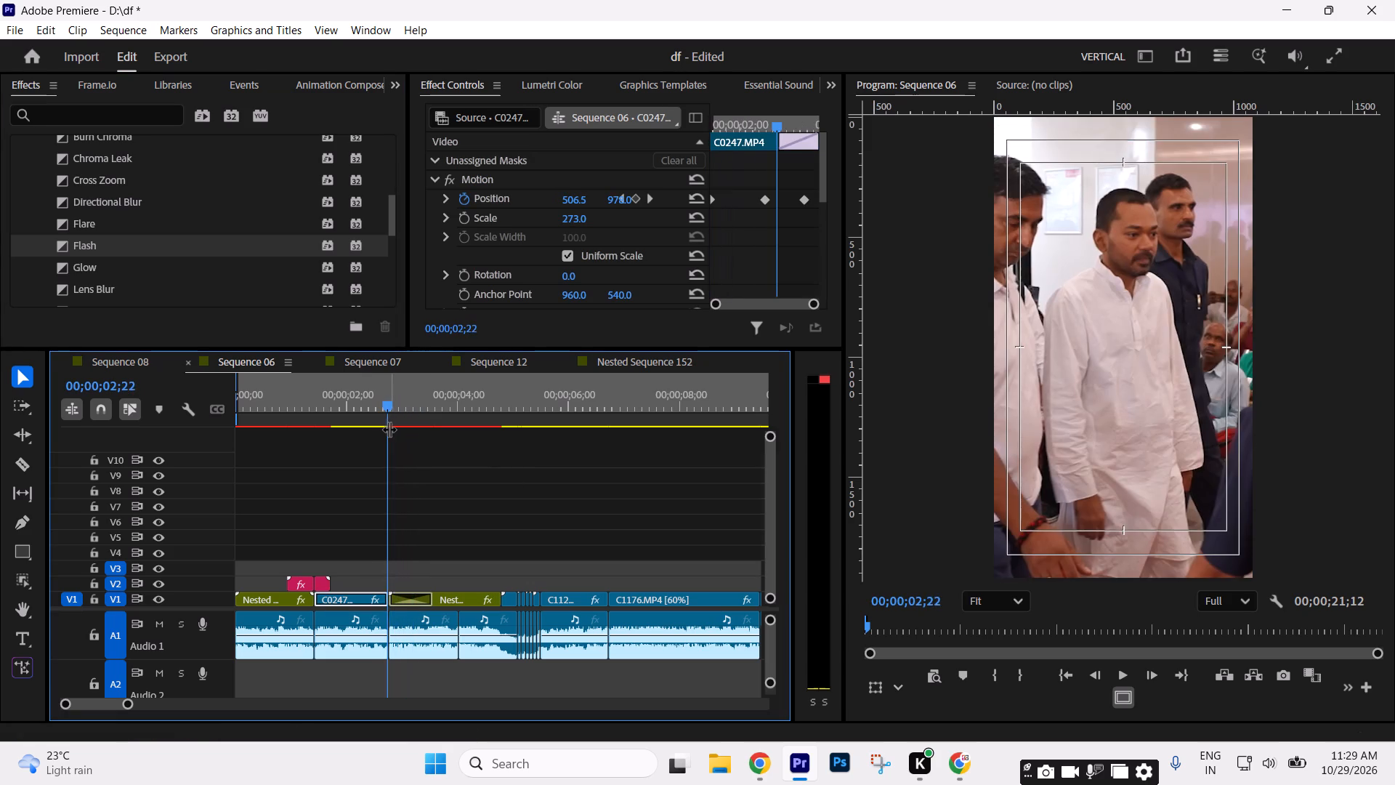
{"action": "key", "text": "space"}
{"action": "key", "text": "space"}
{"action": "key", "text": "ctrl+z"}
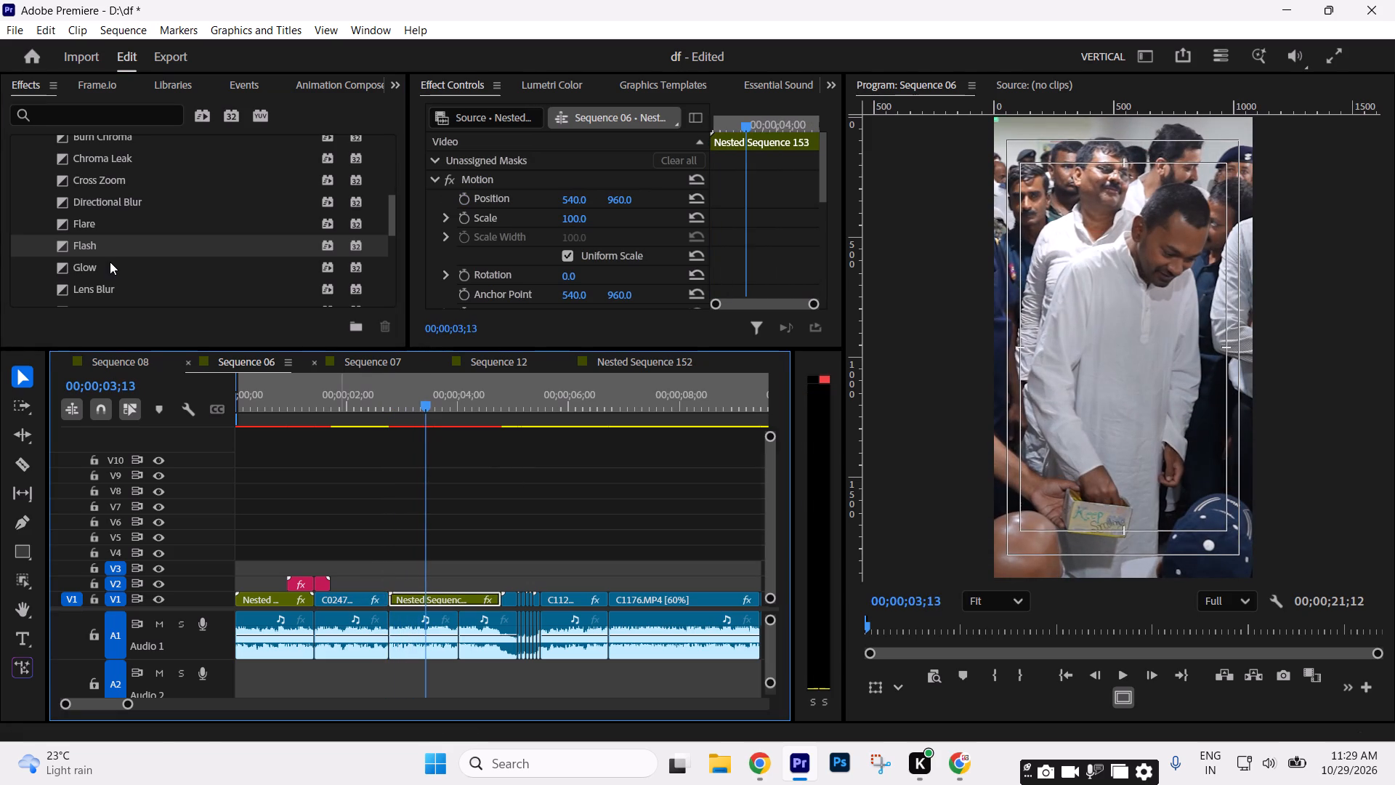
Apply the Glow transition between C0247.MP4 and Nested Sequence 153, set its alignment to Center at Cut, and play across the cut.
{"action": "left_click_drag", "start_coordinate": [108, 262], "coordinate": [389, 593]}
{"action": "left_click_drag", "start_coordinate": [375, 405], "coordinate": [387, 409]}
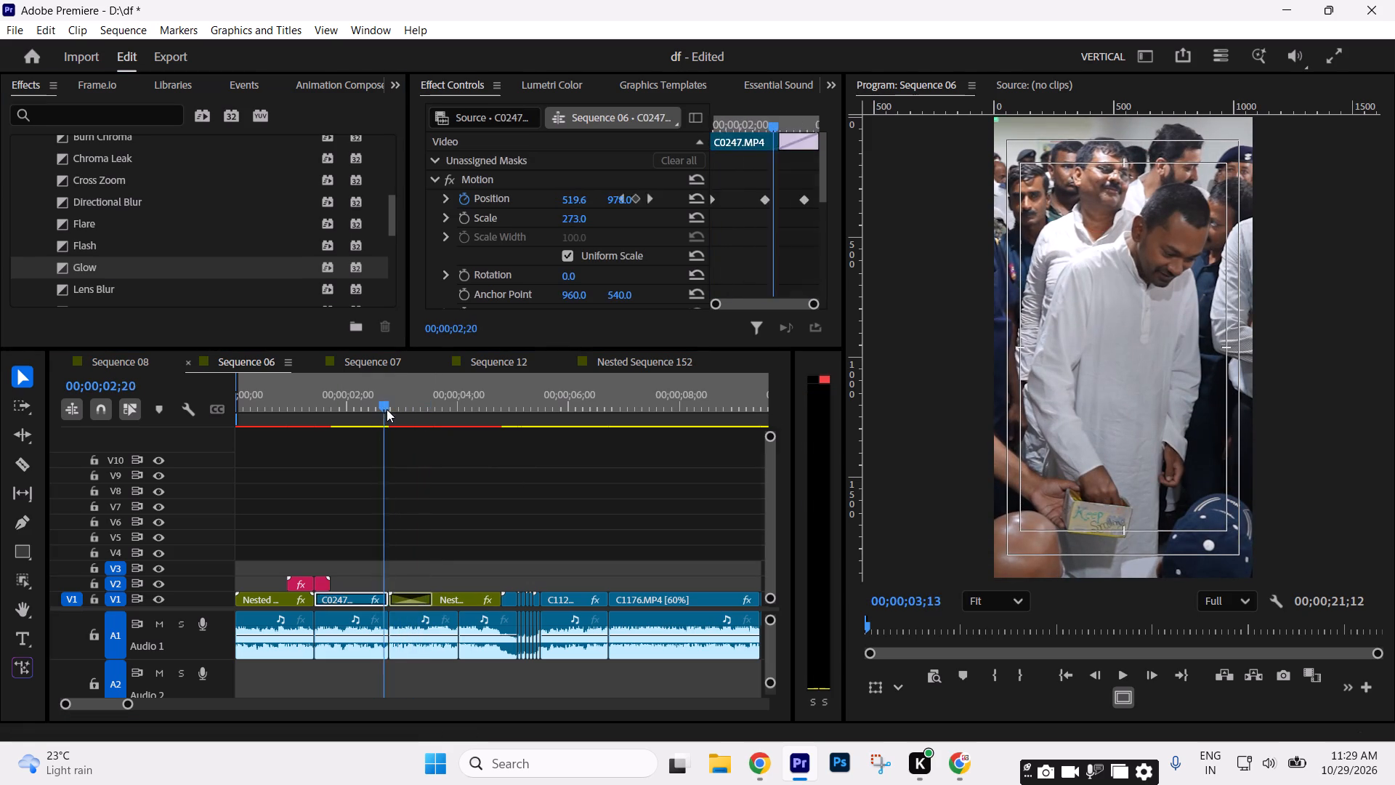
{"action": "left_click_drag", "start_coordinate": [387, 409], "coordinate": [403, 435]}
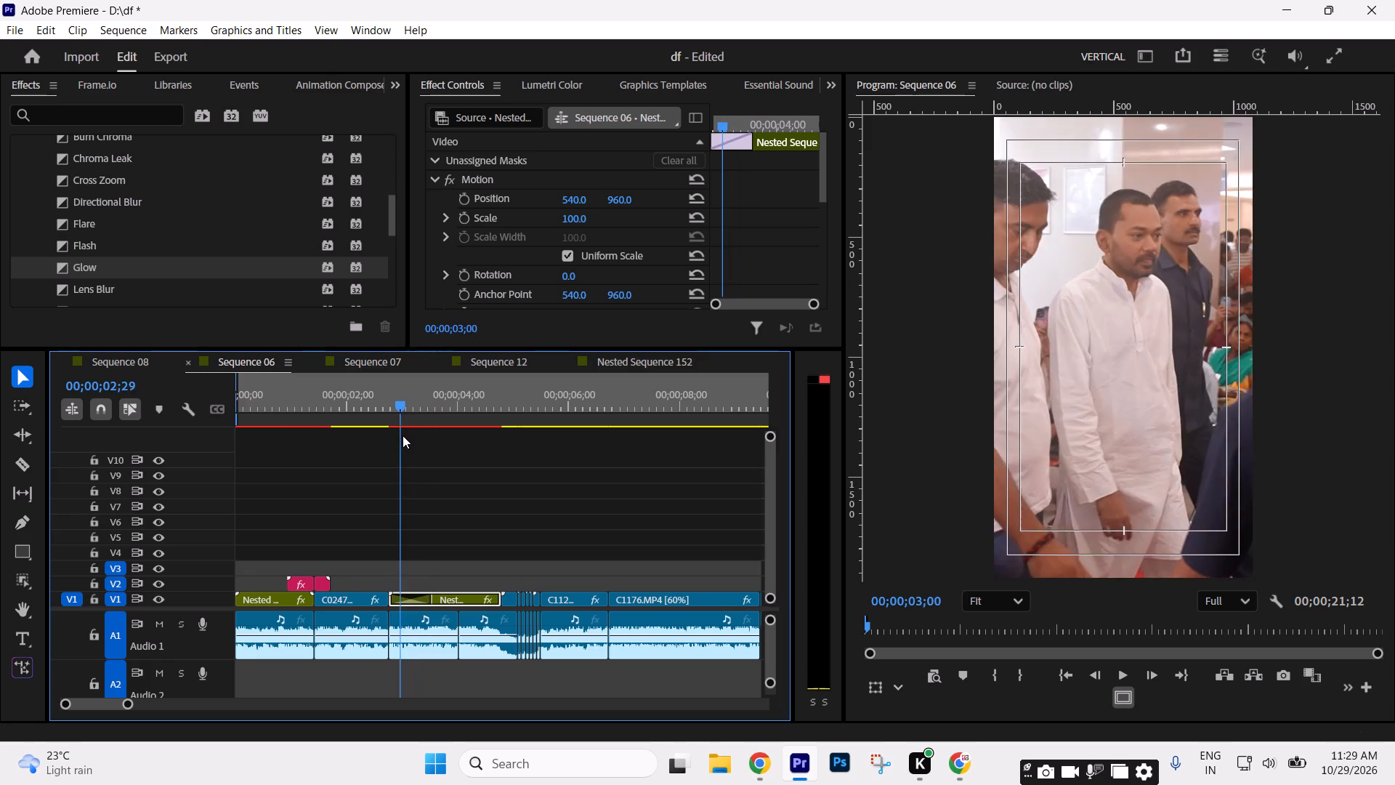
{"action": "left_click_drag", "start_coordinate": [403, 435], "coordinate": [421, 440]}
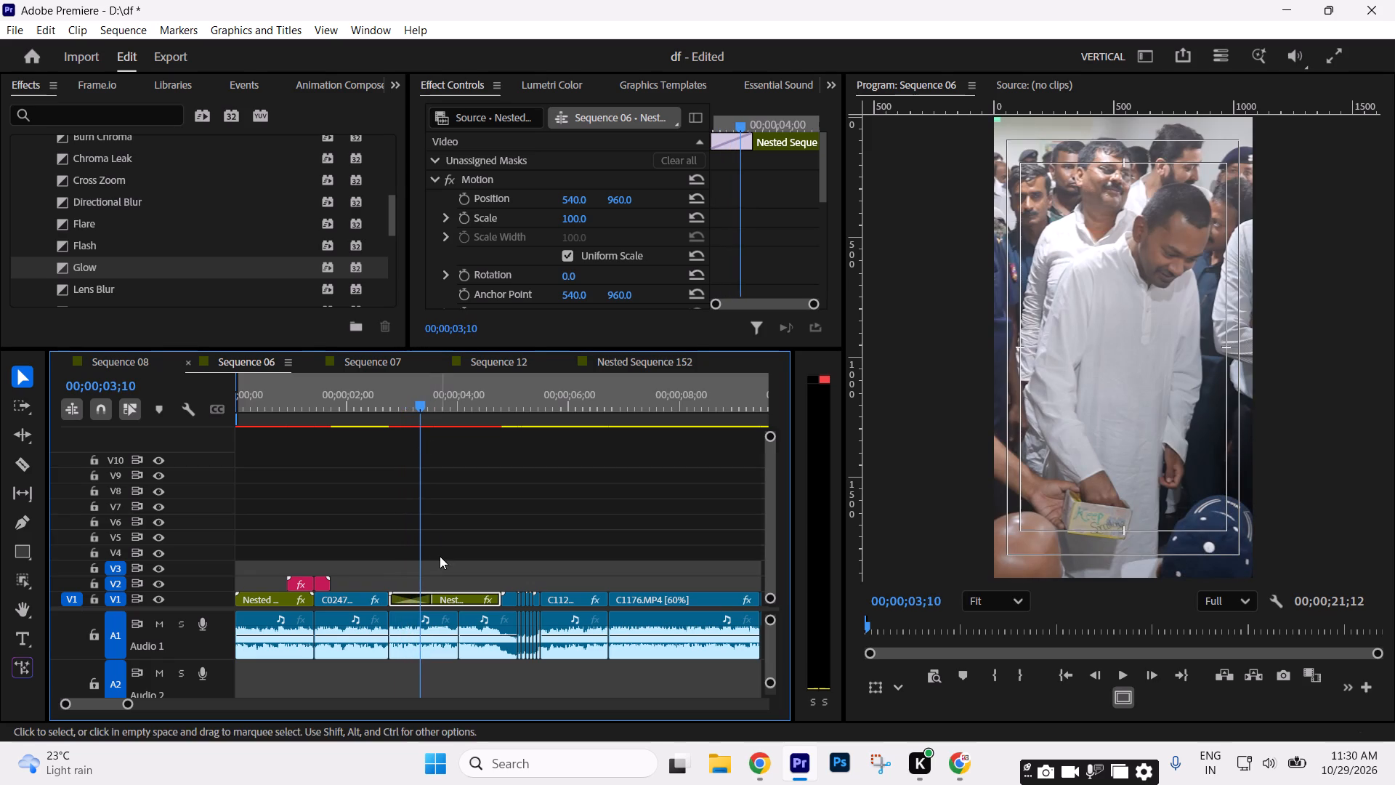
{"action": "left_click", "coordinate": [435, 543]}
{"action": "left_click", "coordinate": [416, 602]}
{"action": "left_click_drag", "start_coordinate": [614, 200], "coordinate": [614, 222]}
{"action": "left_click", "coordinate": [349, 400]}
{"action": "key", "text": "space"}
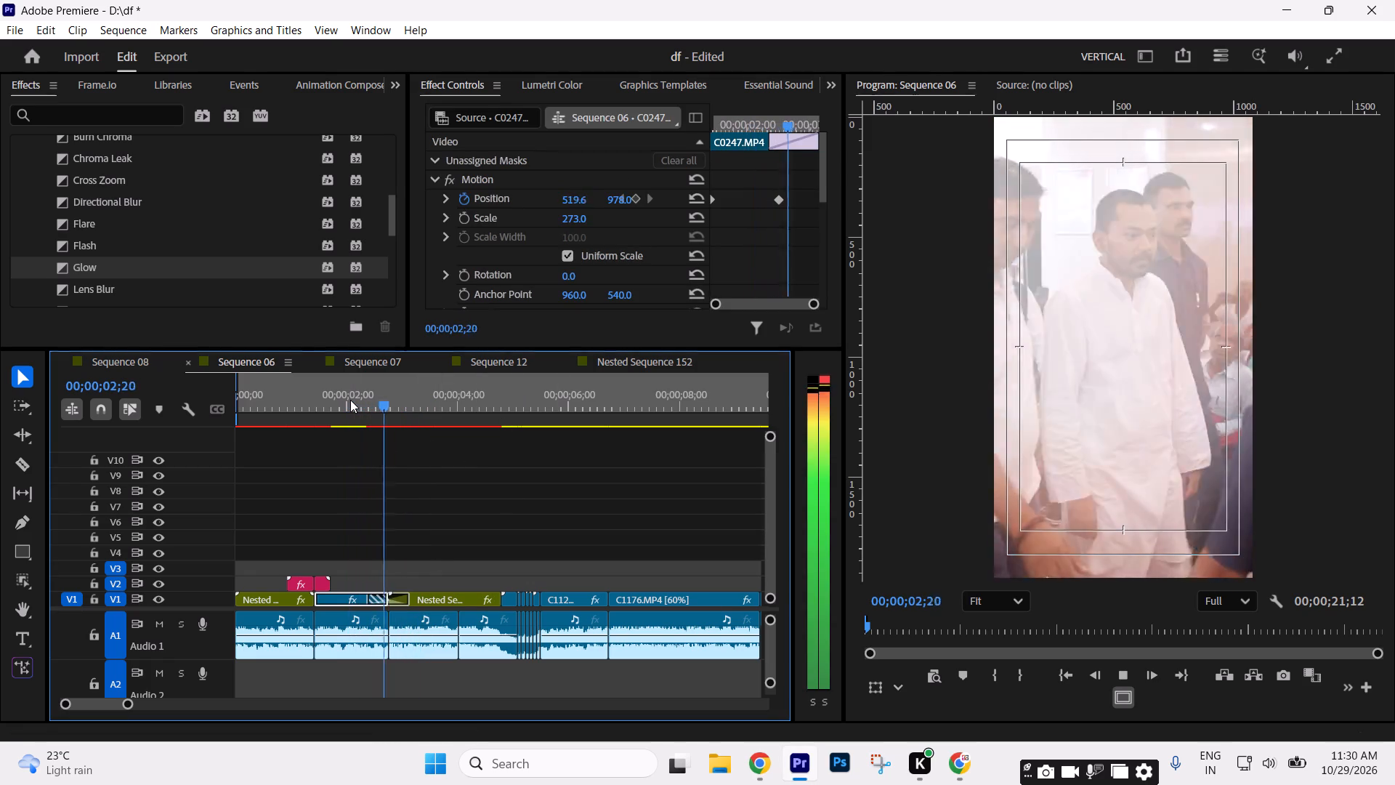
Play the section from the Glow transition through Nested Sequence 153 to C1125.MP4, checking the cut at the end of Nested Sequence 153.
{"action": "key", "text": "space"}
{"action": "key", "text": "space"}
{"action": "left_click", "coordinate": [537, 526]}
{"action": "type", "text": "=-"}
{"action": "key", "text": "space"}
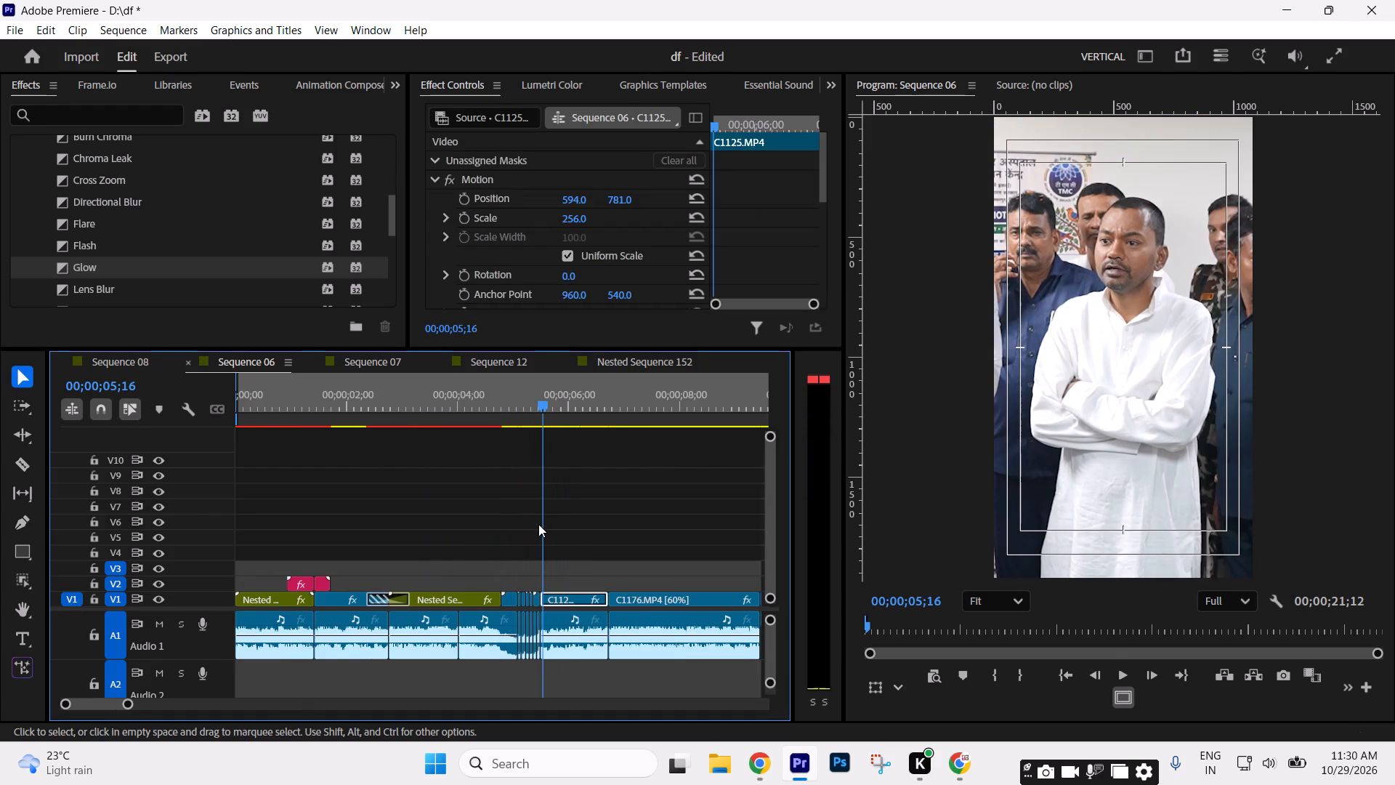
{"action": "key", "text": "equal"}
{"action": "left_click", "coordinate": [403, 408]}
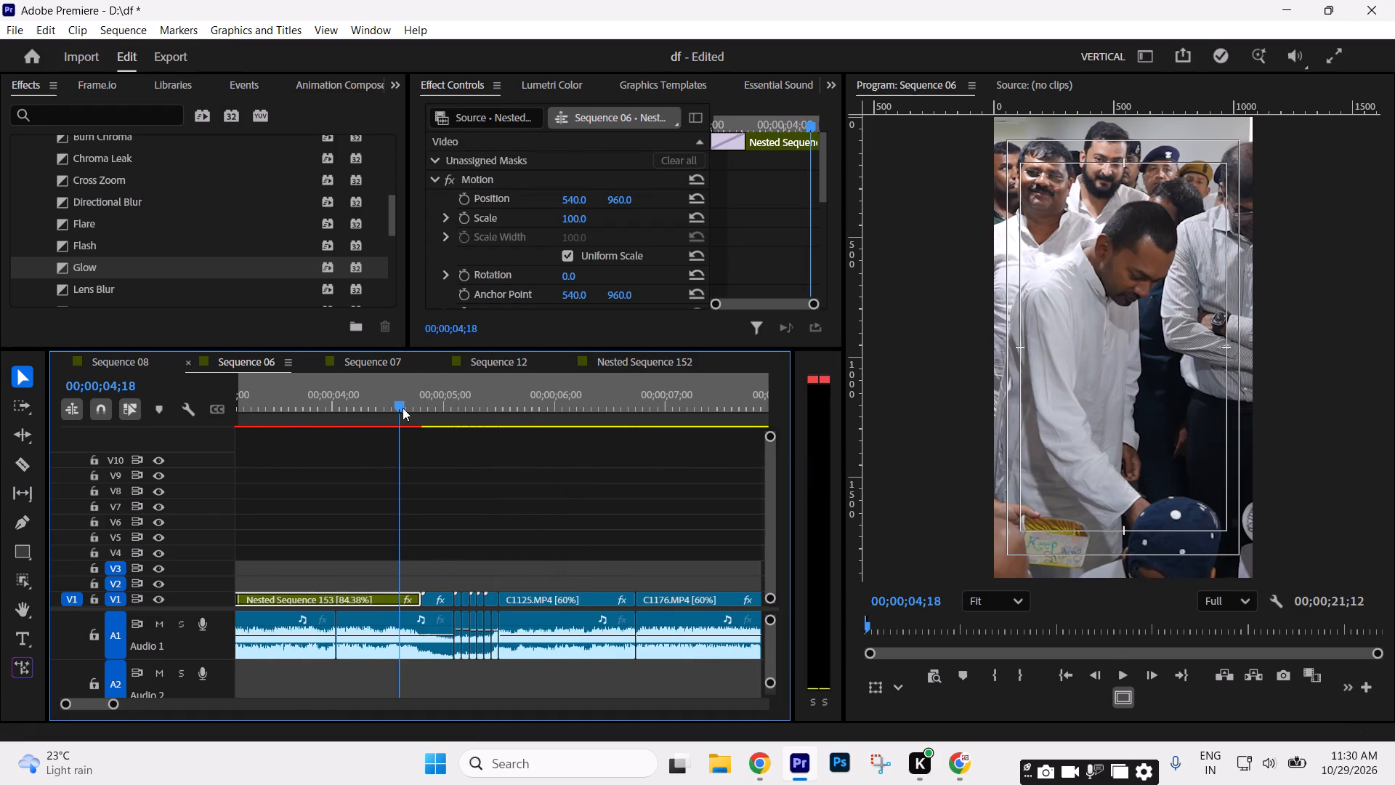
{"action": "type", "text": "-="}
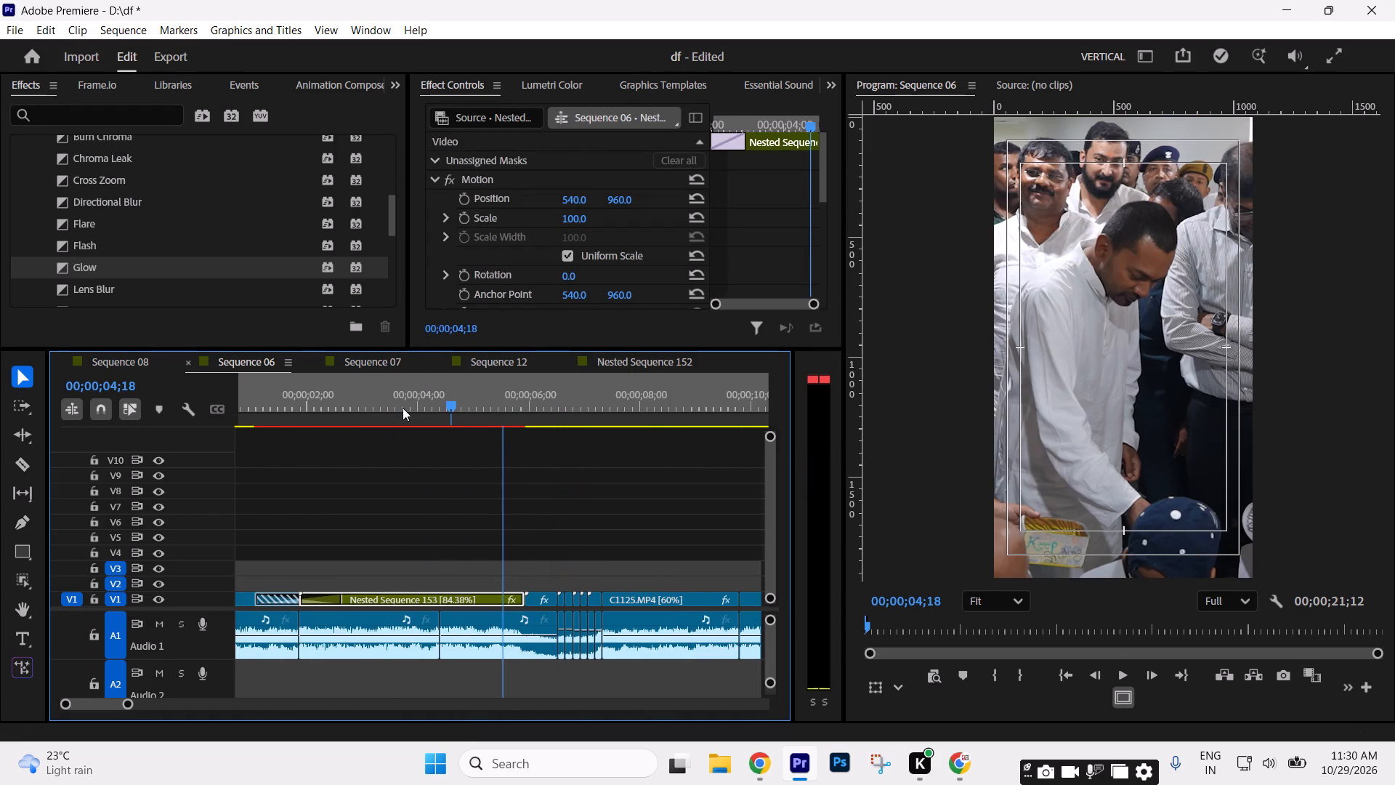
{"action": "key", "text": "space"}
{"action": "key", "text": "space"}
{"action": "left_click", "coordinate": [654, 508]}
{"action": "key", "text": "minus"}
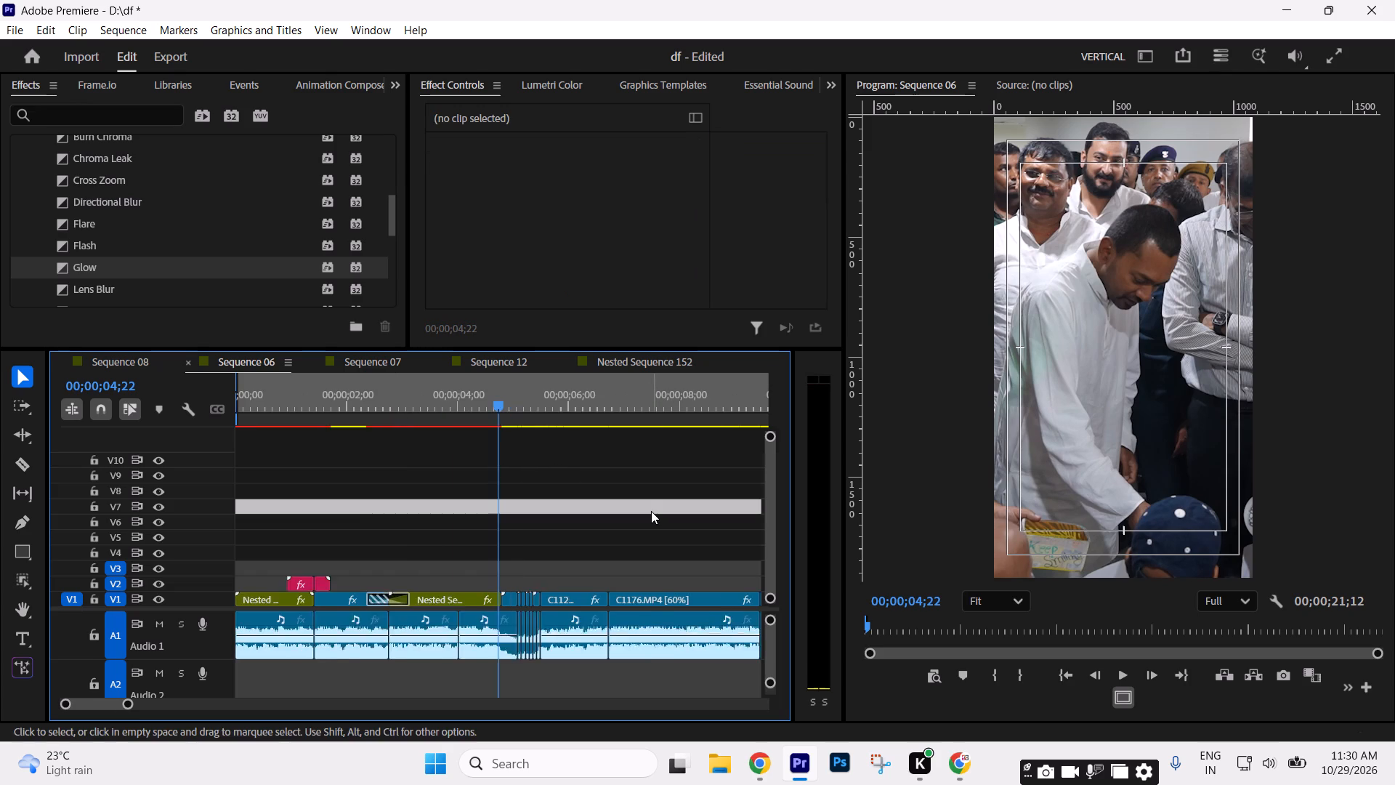
{"action": "type", "text": "-="}
Save the project.
{"action": "key", "text": "ctrl+s"}
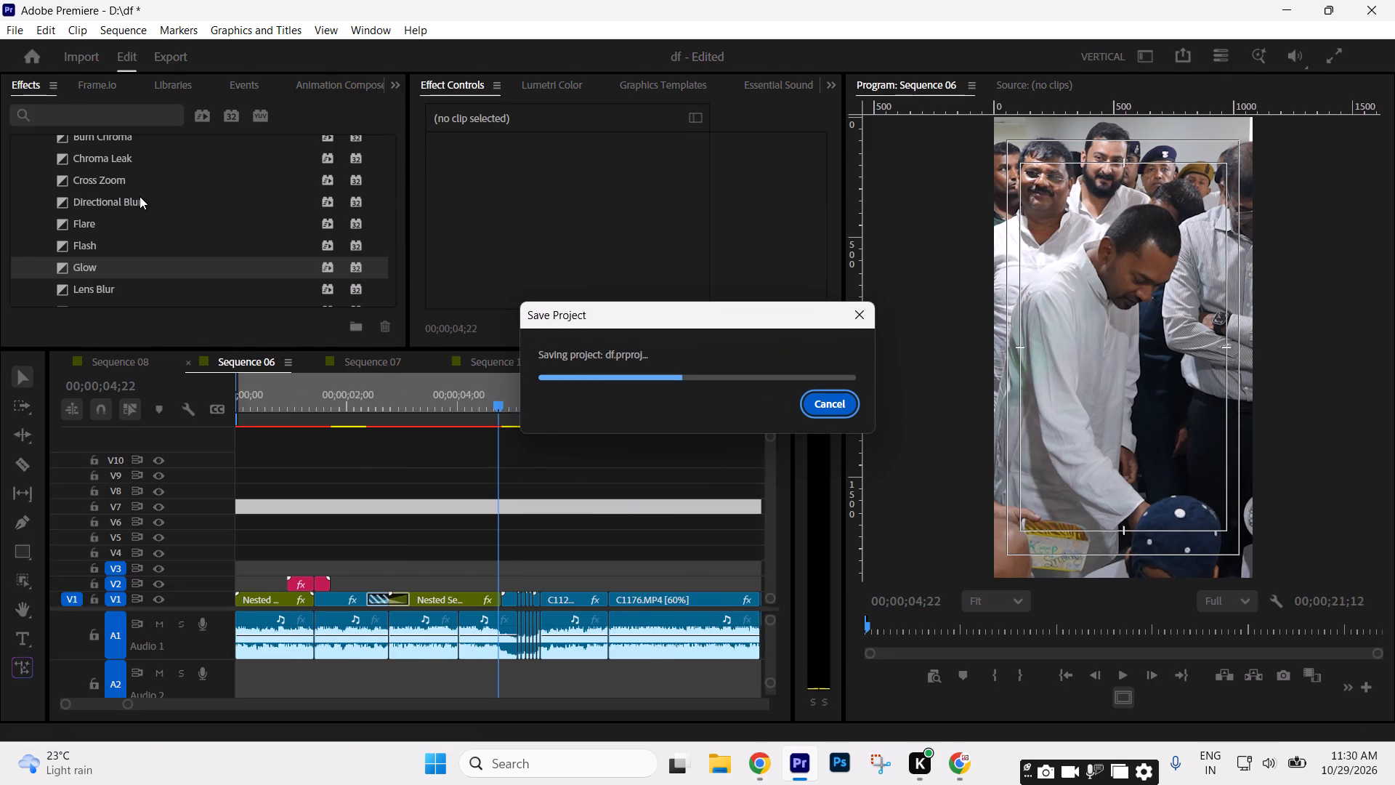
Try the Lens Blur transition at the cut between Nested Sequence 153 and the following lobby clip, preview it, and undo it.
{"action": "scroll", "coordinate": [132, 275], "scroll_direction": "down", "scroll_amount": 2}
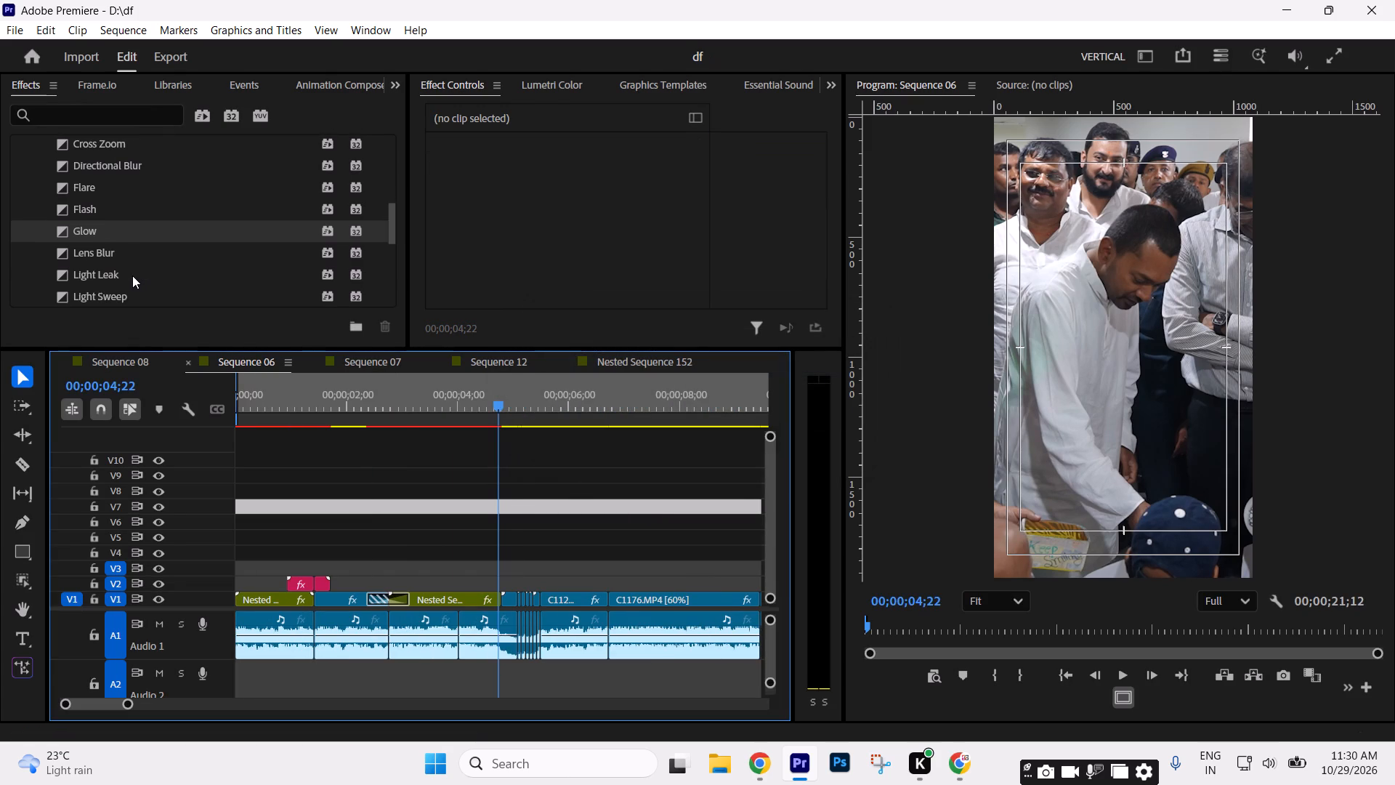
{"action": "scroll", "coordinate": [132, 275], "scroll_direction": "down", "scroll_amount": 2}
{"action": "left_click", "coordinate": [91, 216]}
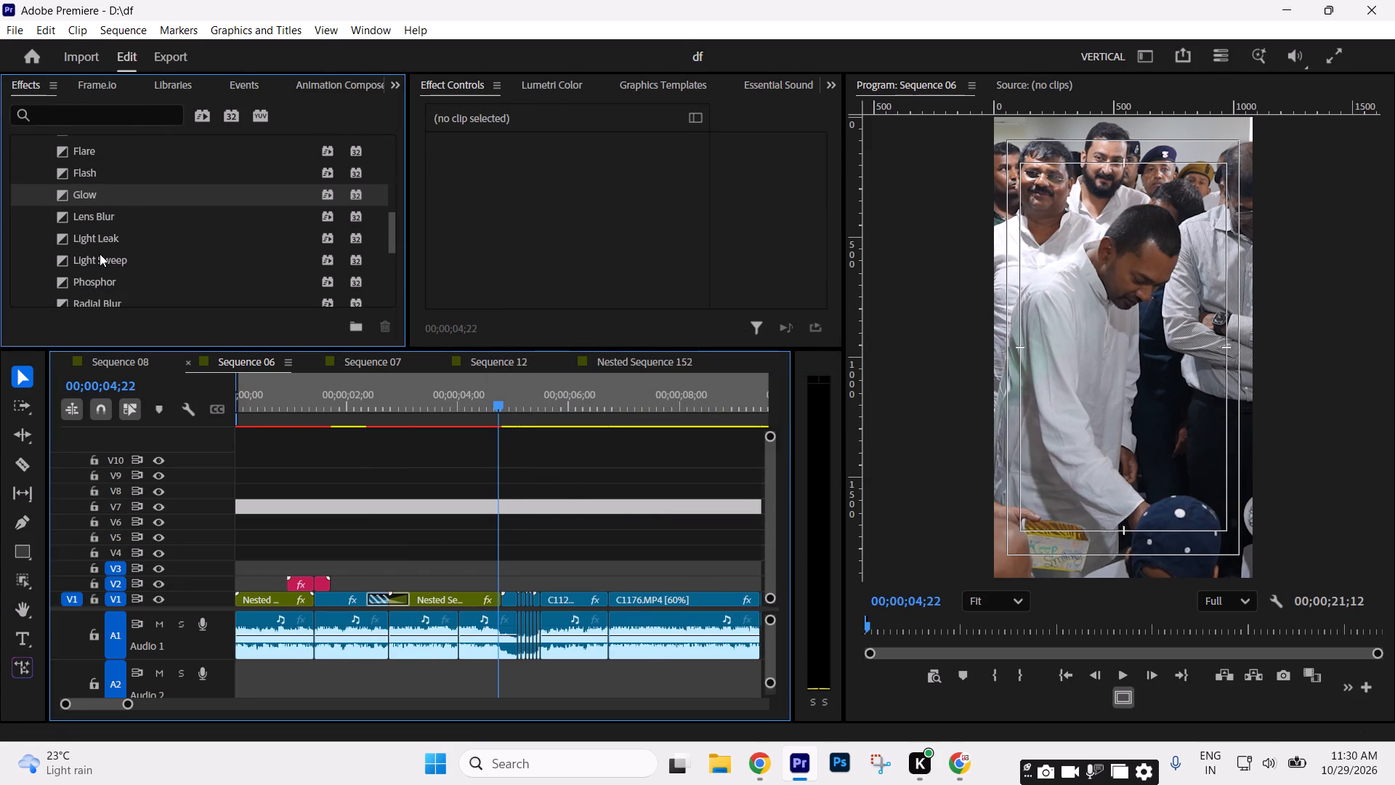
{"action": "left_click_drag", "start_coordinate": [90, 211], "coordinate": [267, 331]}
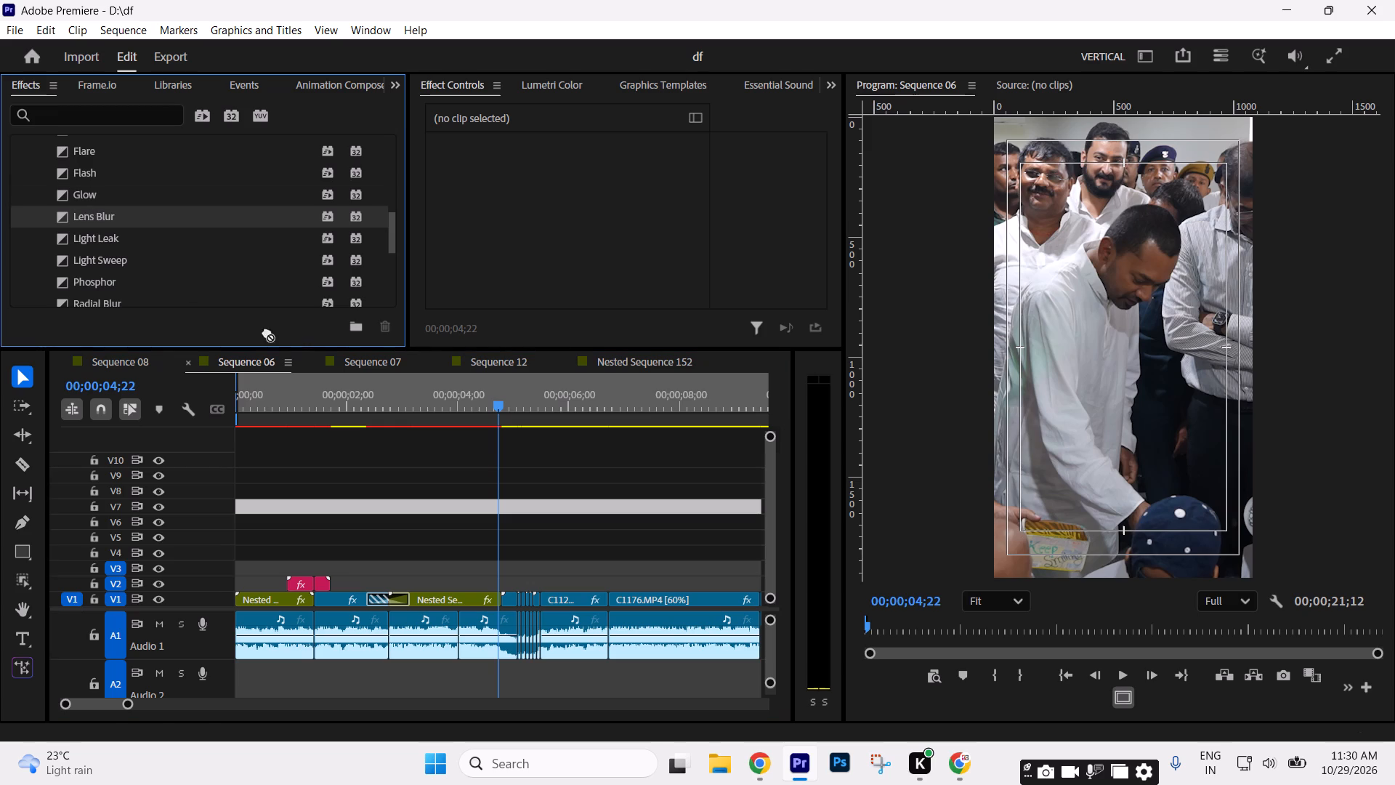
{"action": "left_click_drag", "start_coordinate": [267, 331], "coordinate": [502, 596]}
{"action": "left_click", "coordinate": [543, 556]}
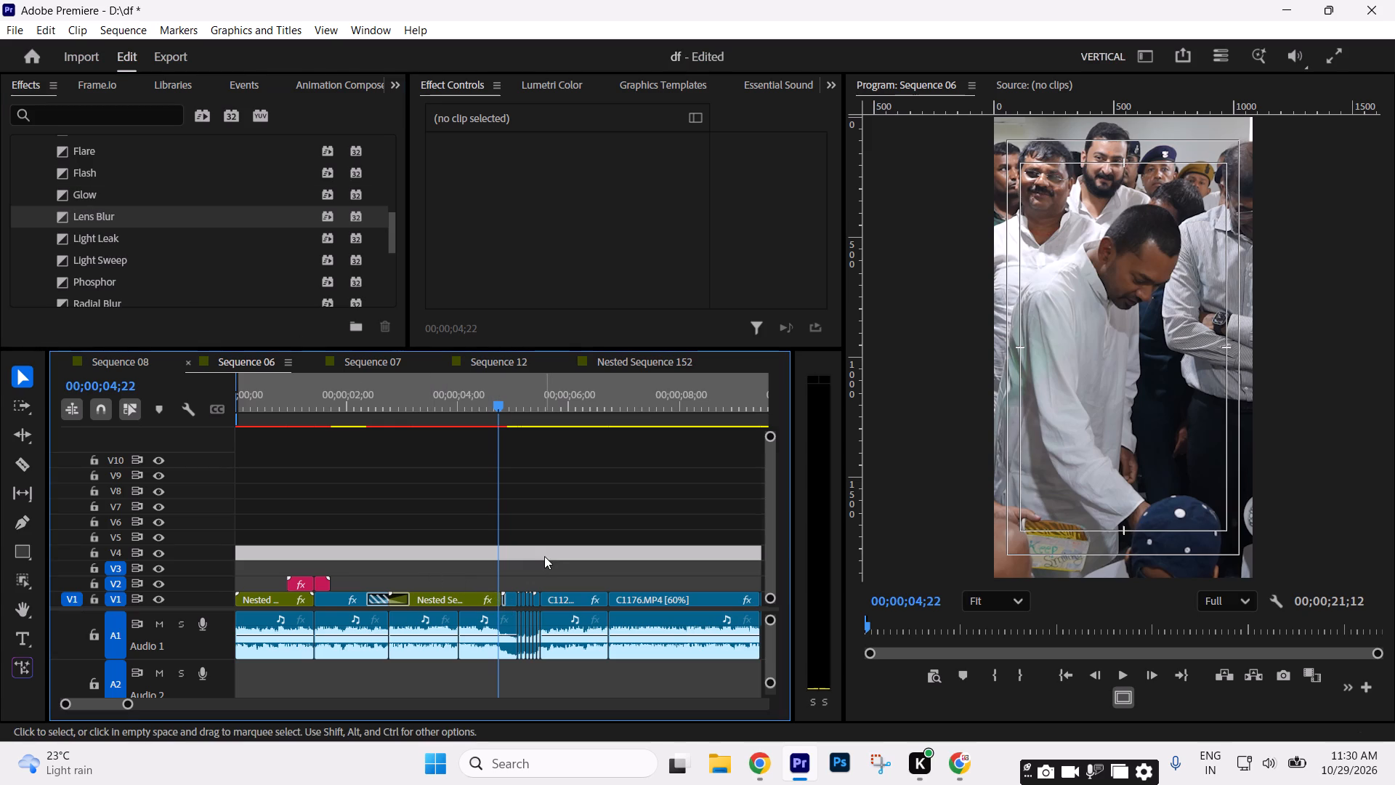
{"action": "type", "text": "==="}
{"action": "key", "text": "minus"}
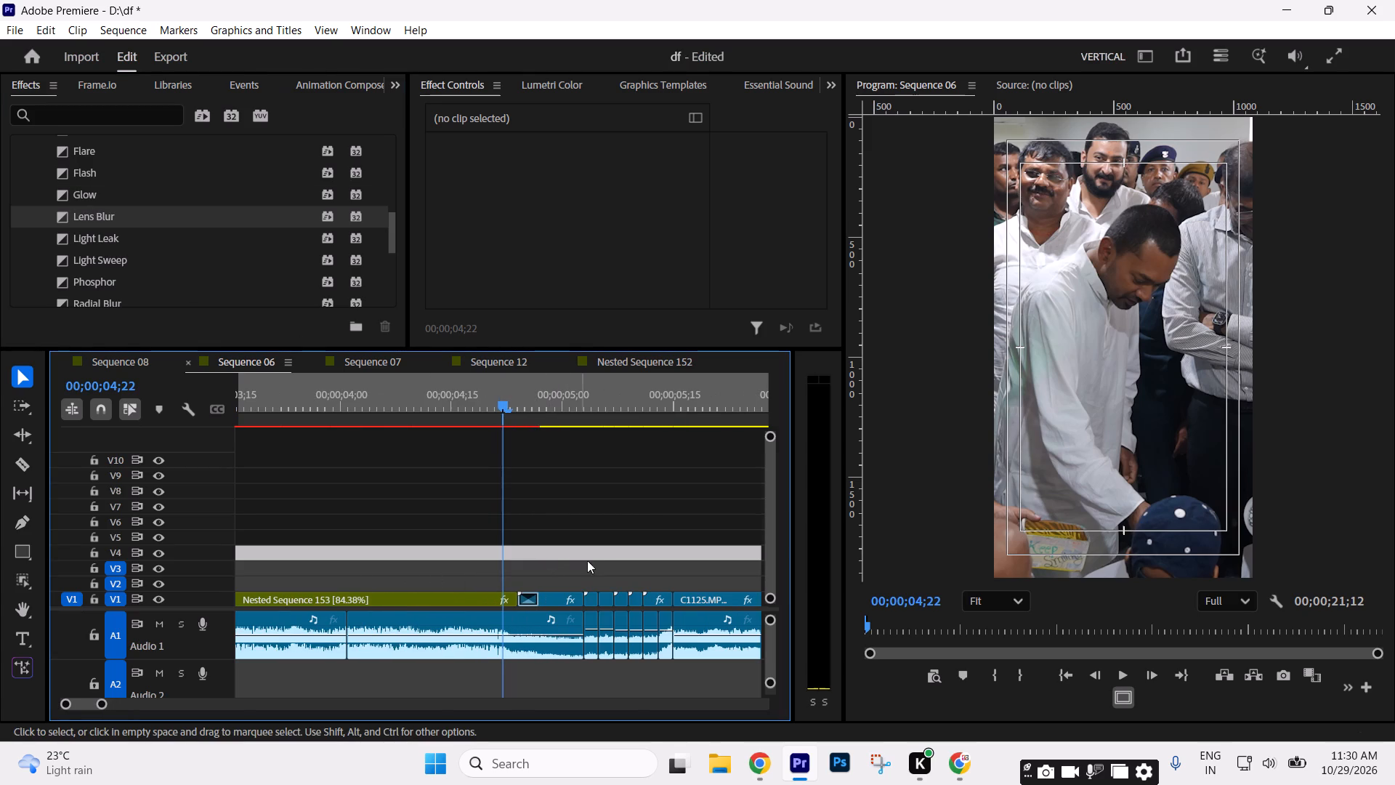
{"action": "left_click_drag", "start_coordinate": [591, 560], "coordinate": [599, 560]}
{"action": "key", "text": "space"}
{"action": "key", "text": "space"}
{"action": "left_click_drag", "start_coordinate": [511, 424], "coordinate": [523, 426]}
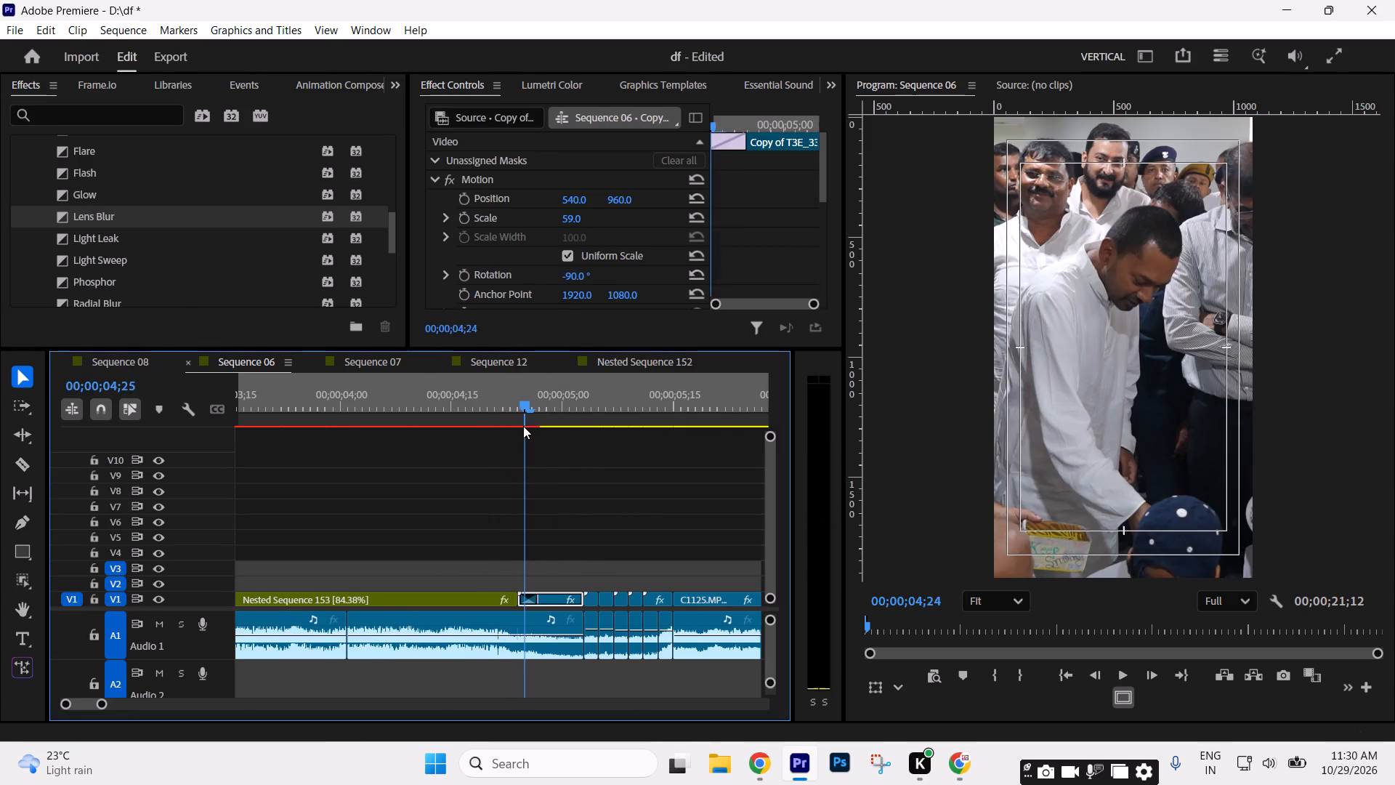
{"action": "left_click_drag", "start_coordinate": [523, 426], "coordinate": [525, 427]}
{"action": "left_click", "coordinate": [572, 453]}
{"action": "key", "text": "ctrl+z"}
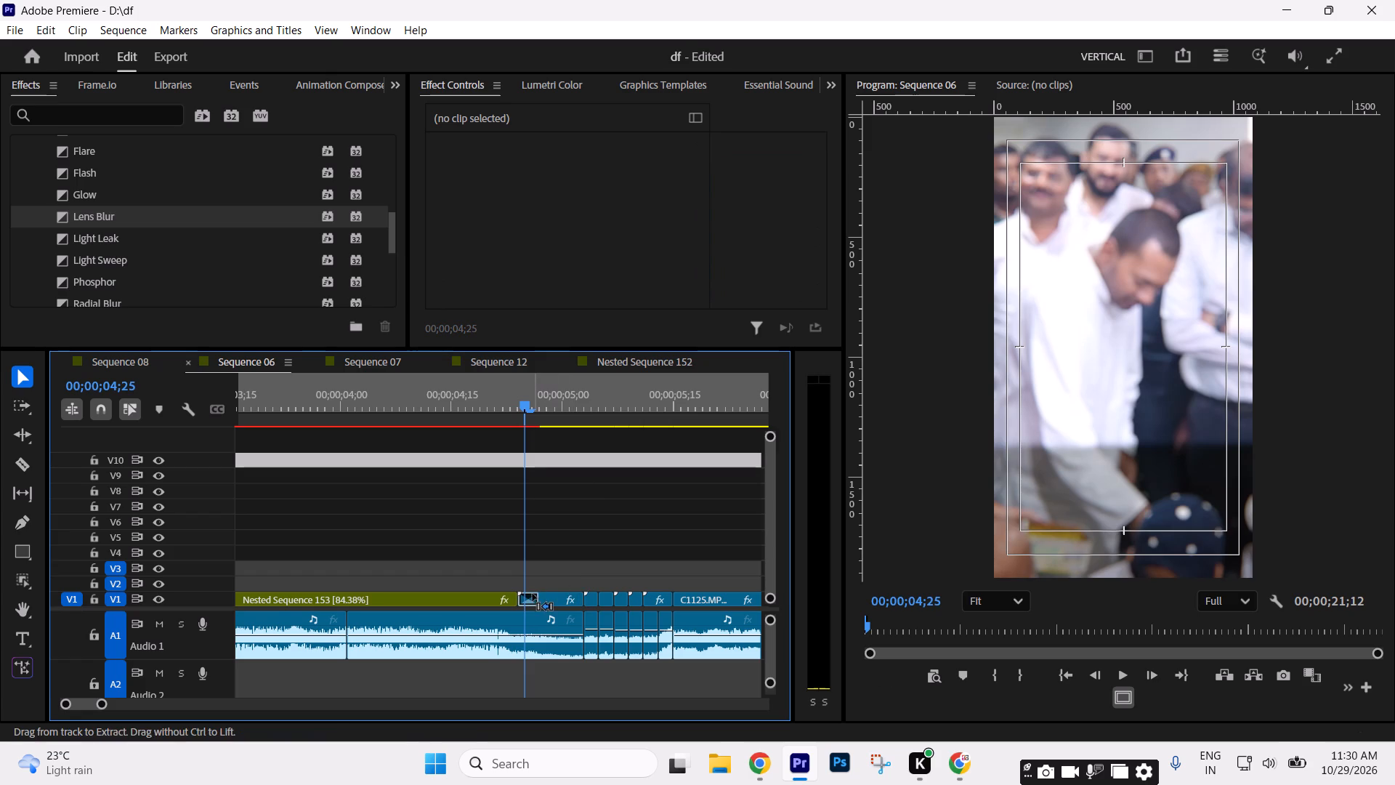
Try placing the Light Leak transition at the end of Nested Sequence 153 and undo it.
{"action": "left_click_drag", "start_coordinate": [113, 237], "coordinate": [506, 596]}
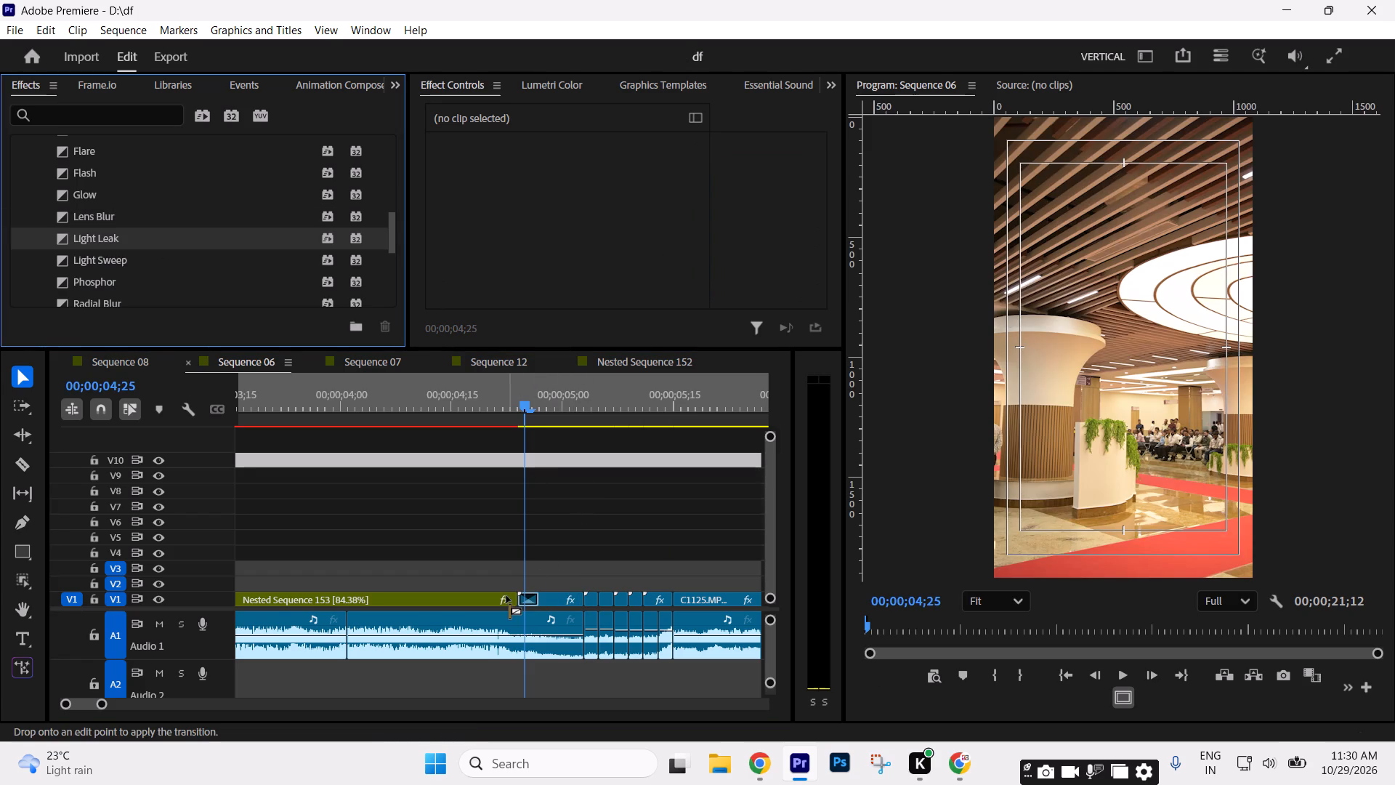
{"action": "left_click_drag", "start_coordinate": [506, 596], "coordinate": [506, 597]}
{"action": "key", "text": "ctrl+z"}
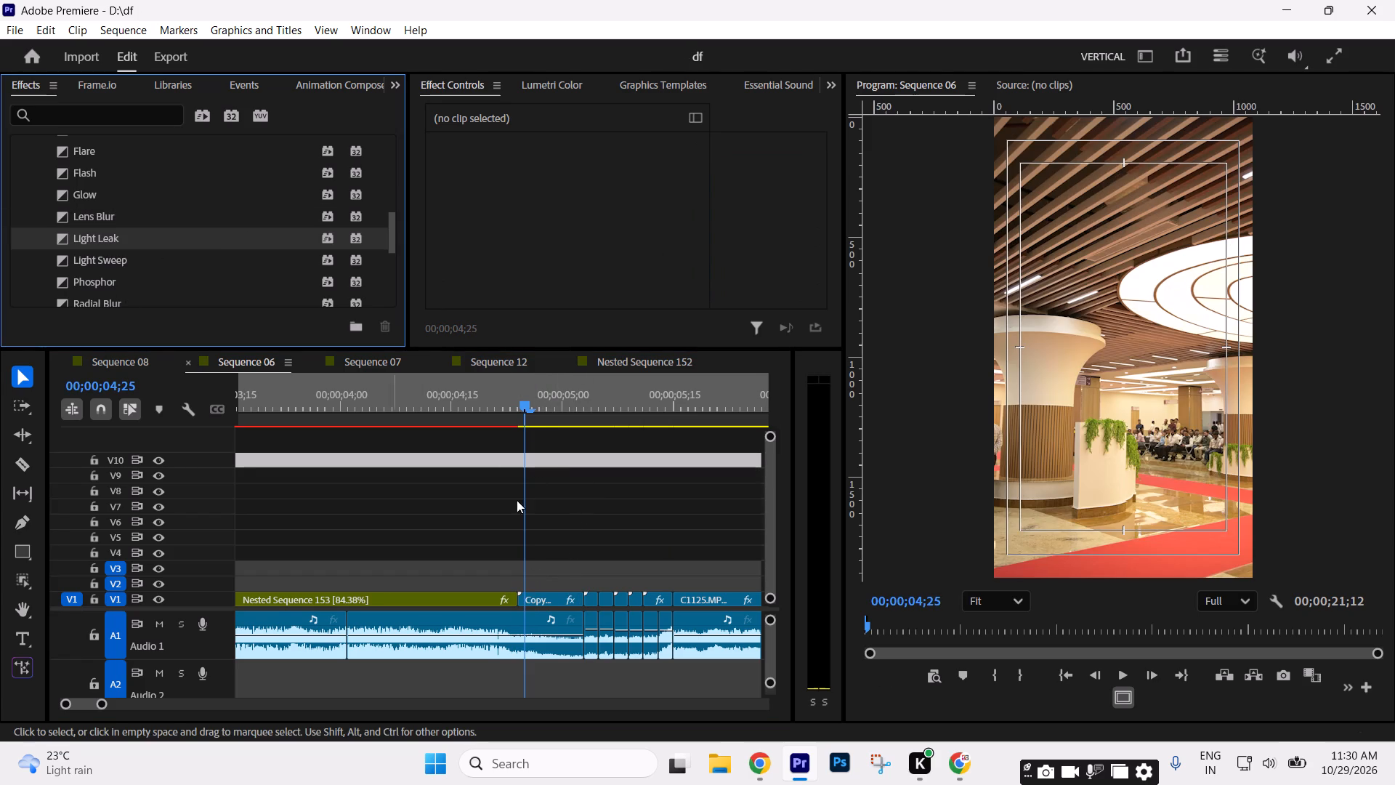
Apply the Light Leak transition between Nested Sequence 153 and the lobby clip, set its alignment to Center at Cut, and scrub across it.
{"action": "left_click_drag", "start_coordinate": [62, 240], "coordinate": [486, 559]}
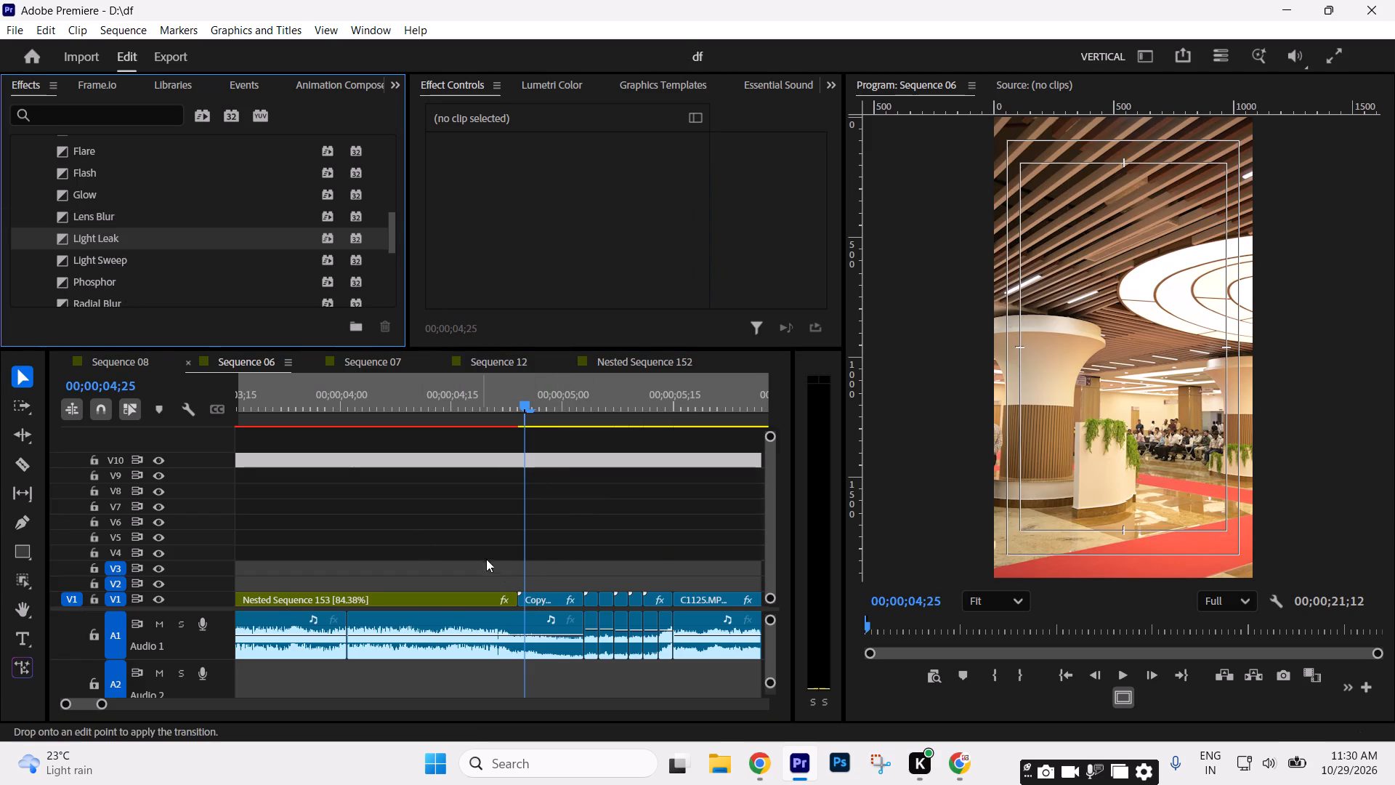
{"action": "left_click_drag", "start_coordinate": [486, 559], "coordinate": [523, 599]}
{"action": "left_click", "coordinate": [529, 597]}
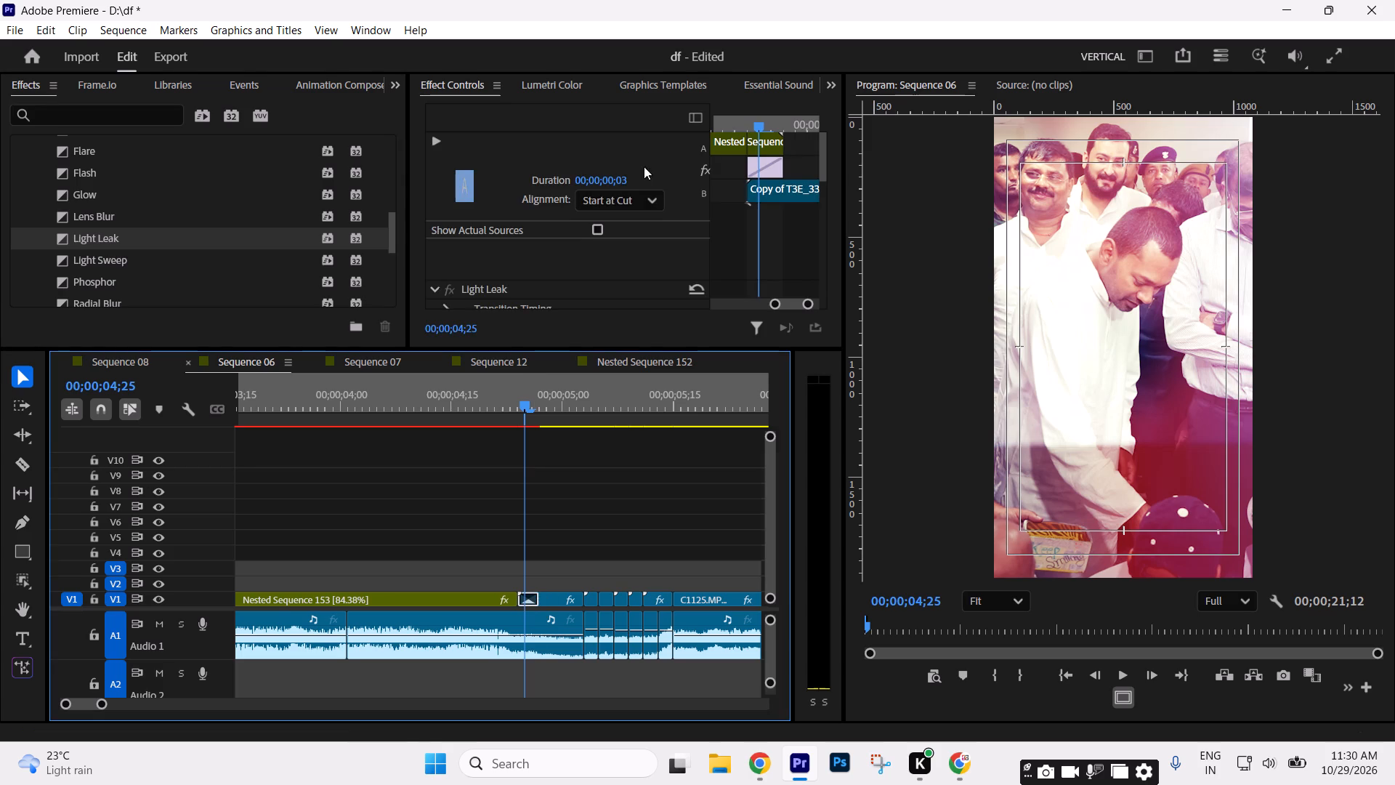
{"action": "left_click_drag", "start_coordinate": [639, 196], "coordinate": [634, 238]}
{"action": "left_click_drag", "start_coordinate": [514, 397], "coordinate": [524, 400]}
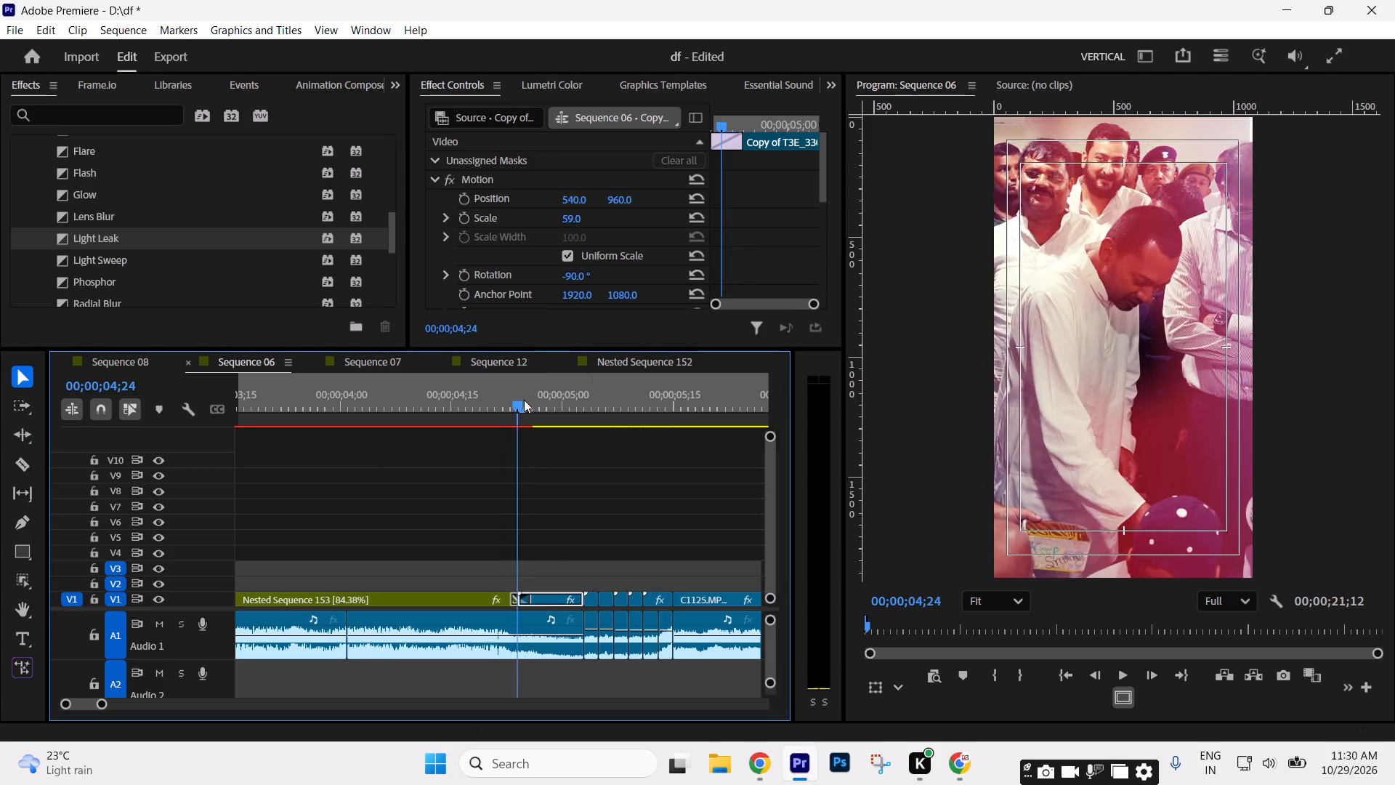
{"action": "left_click_drag", "start_coordinate": [524, 400], "coordinate": [505, 403]}
Set the Light Leak transition's duration to 15 frames and play from the end of Nested Sequence 153 into C1125.MP4.
{"action": "double_click", "coordinate": [522, 598]}
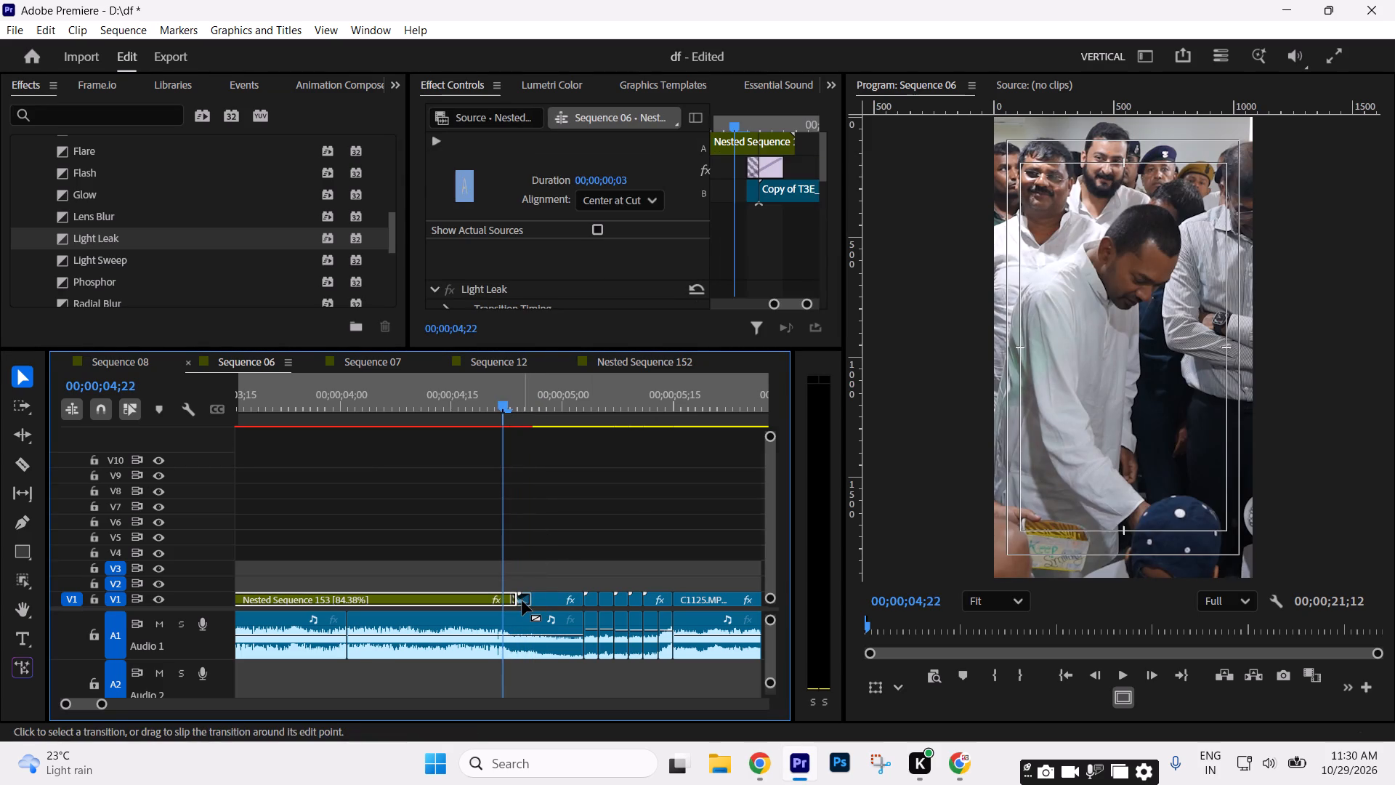
{"action": "double_click", "coordinate": [522, 601]}
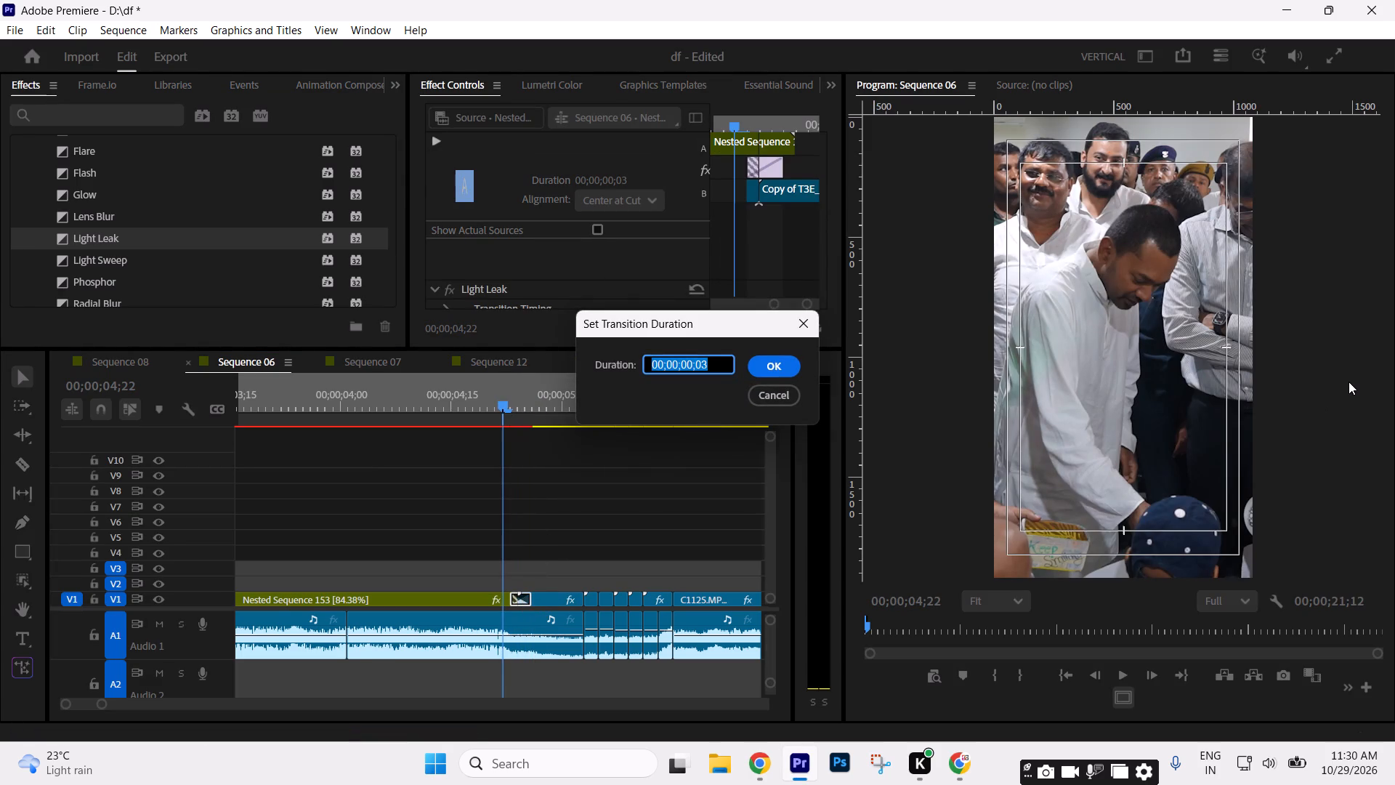
{"action": "type", "text": "15"}
{"action": "key", "text": "Return"}
{"action": "key", "text": "space"}
{"action": "key", "text": "space"}
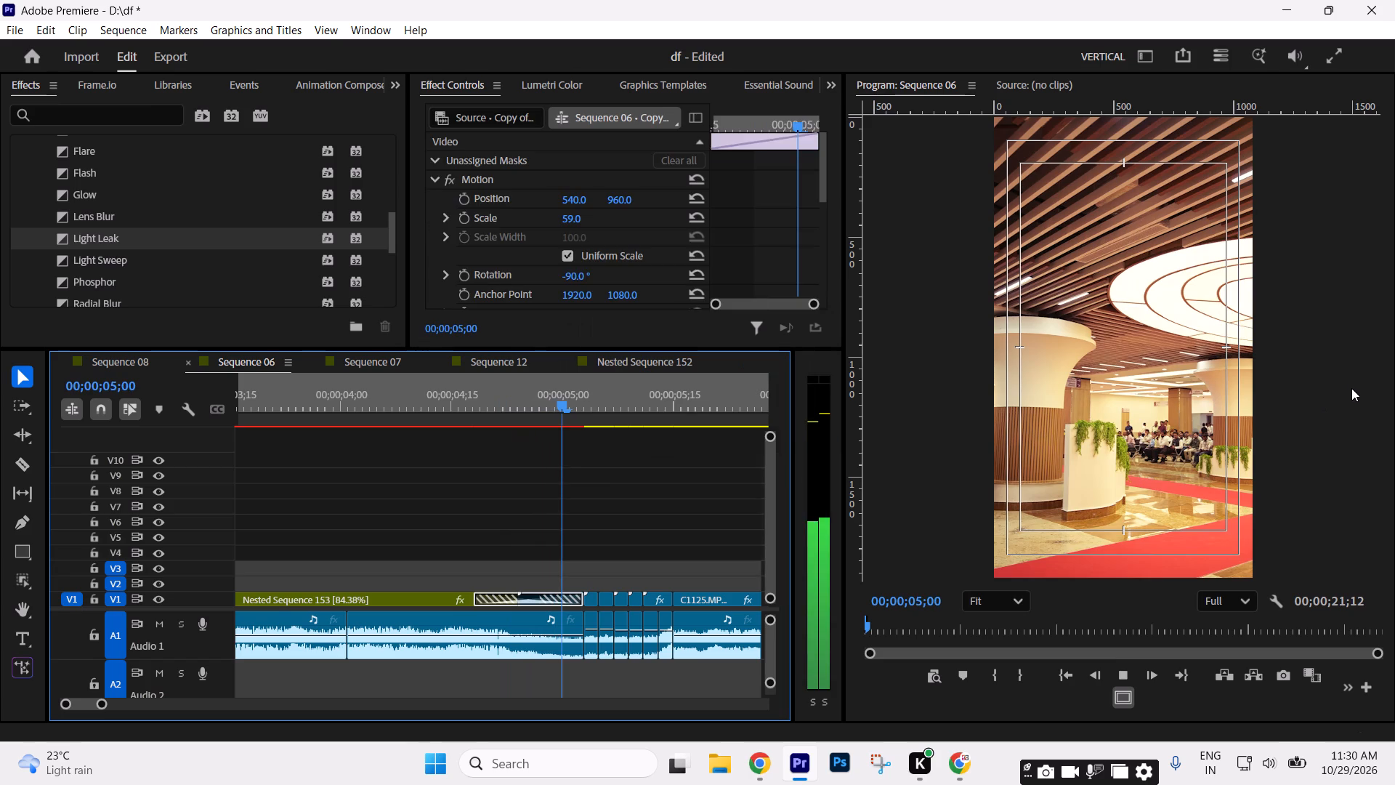
{"action": "left_click_drag", "start_coordinate": [103, 704], "coordinate": [134, 709]}
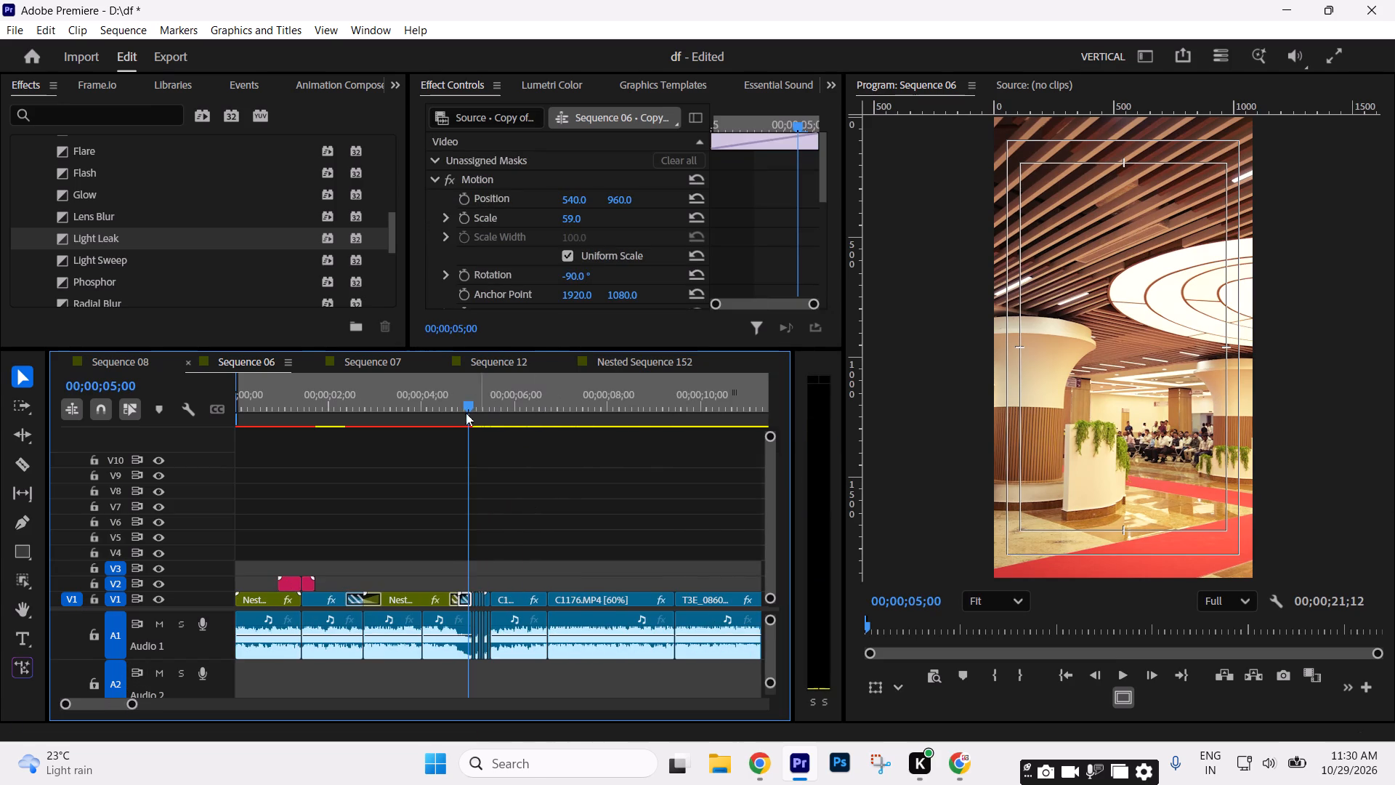
{"action": "left_click", "coordinate": [442, 414]}
{"action": "key", "text": "space"}
{"action": "key", "text": "space"}
{"action": "key", "text": "space"}
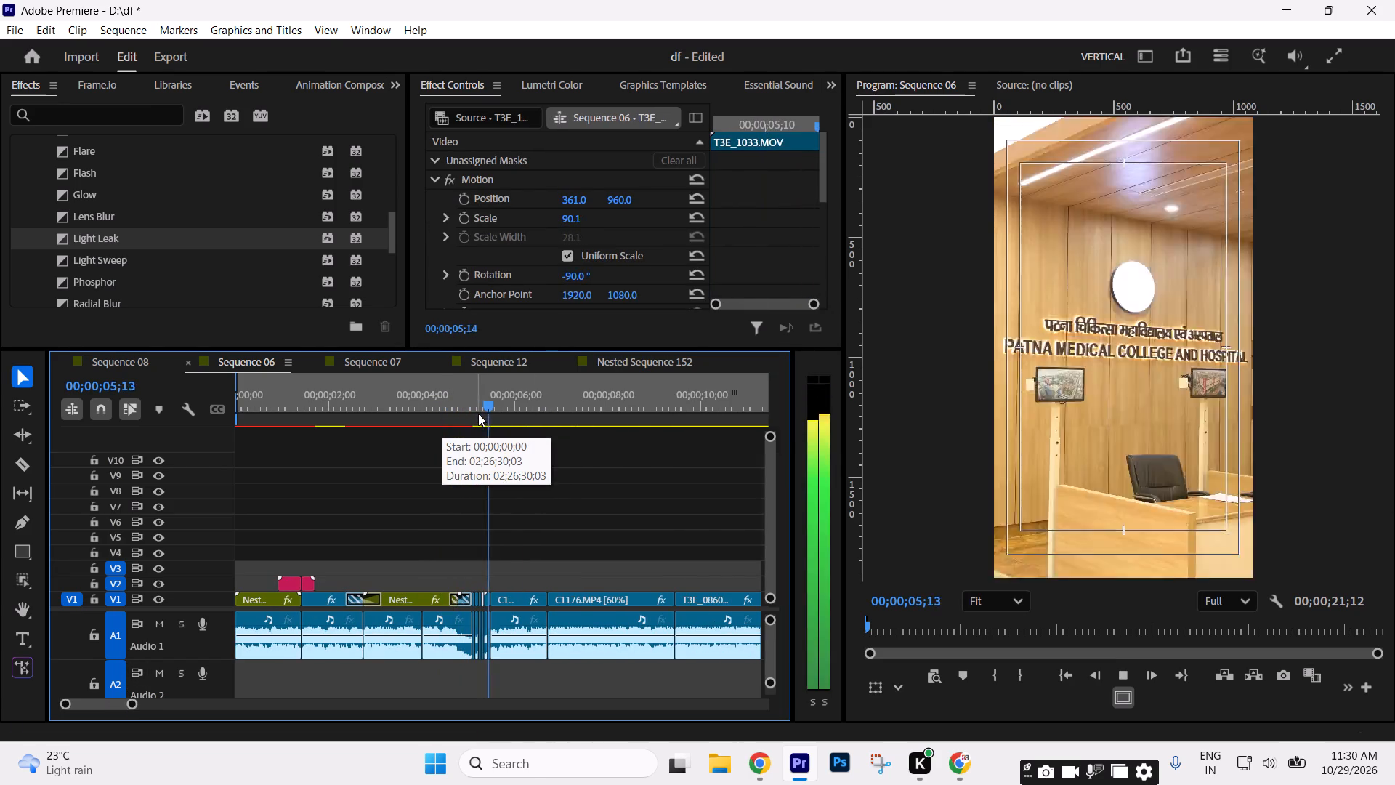
{"action": "key", "text": "space"}
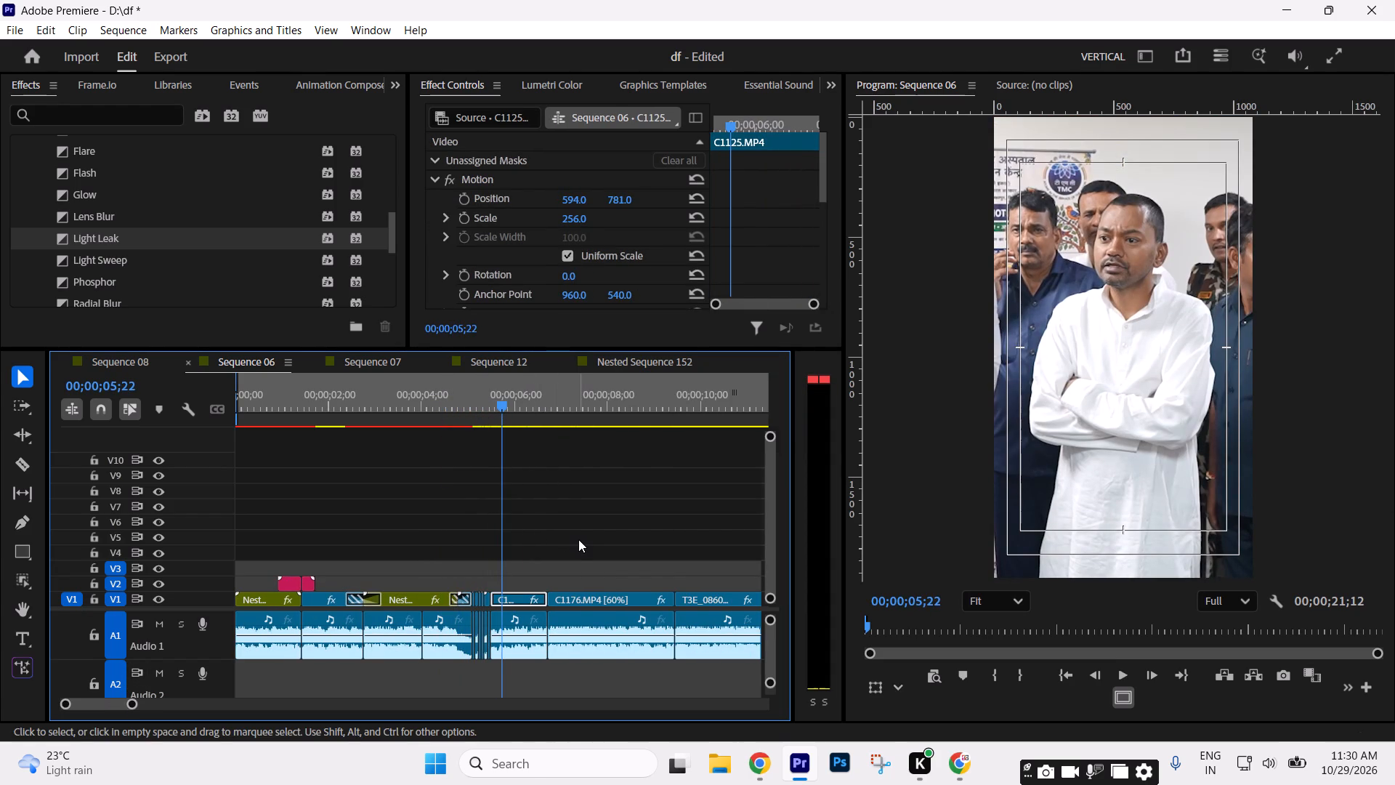
Copy the 15-frame Light Leak transition and paste it at the cut at the start of C1125.MP4.
{"action": "key", "text": "Up"}
{"action": "key", "text": "equal"}
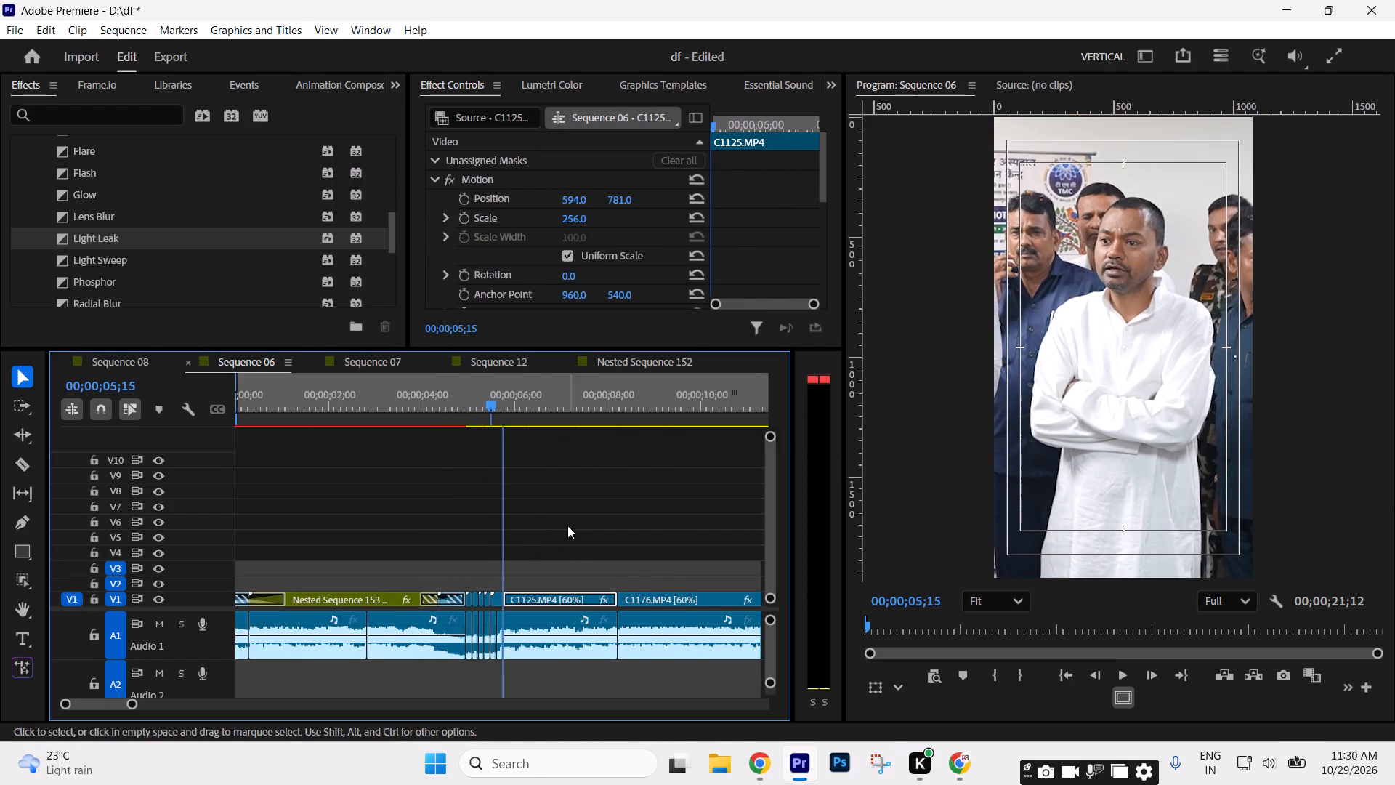
{"action": "left_click", "coordinate": [567, 526]}
{"action": "left_click", "coordinate": [439, 595]}
{"action": "key", "text": "ctrl+c"}
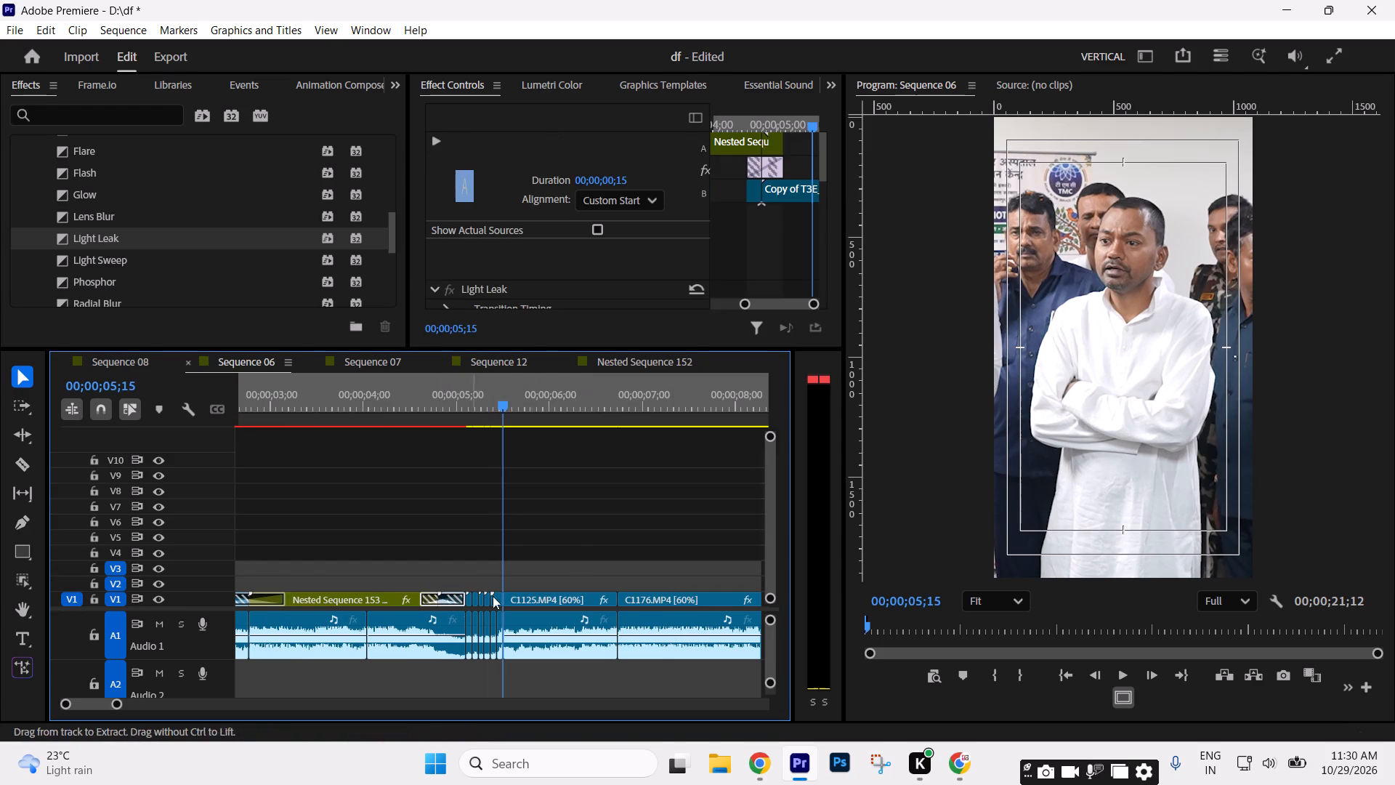
{"action": "key", "text": "Up"}
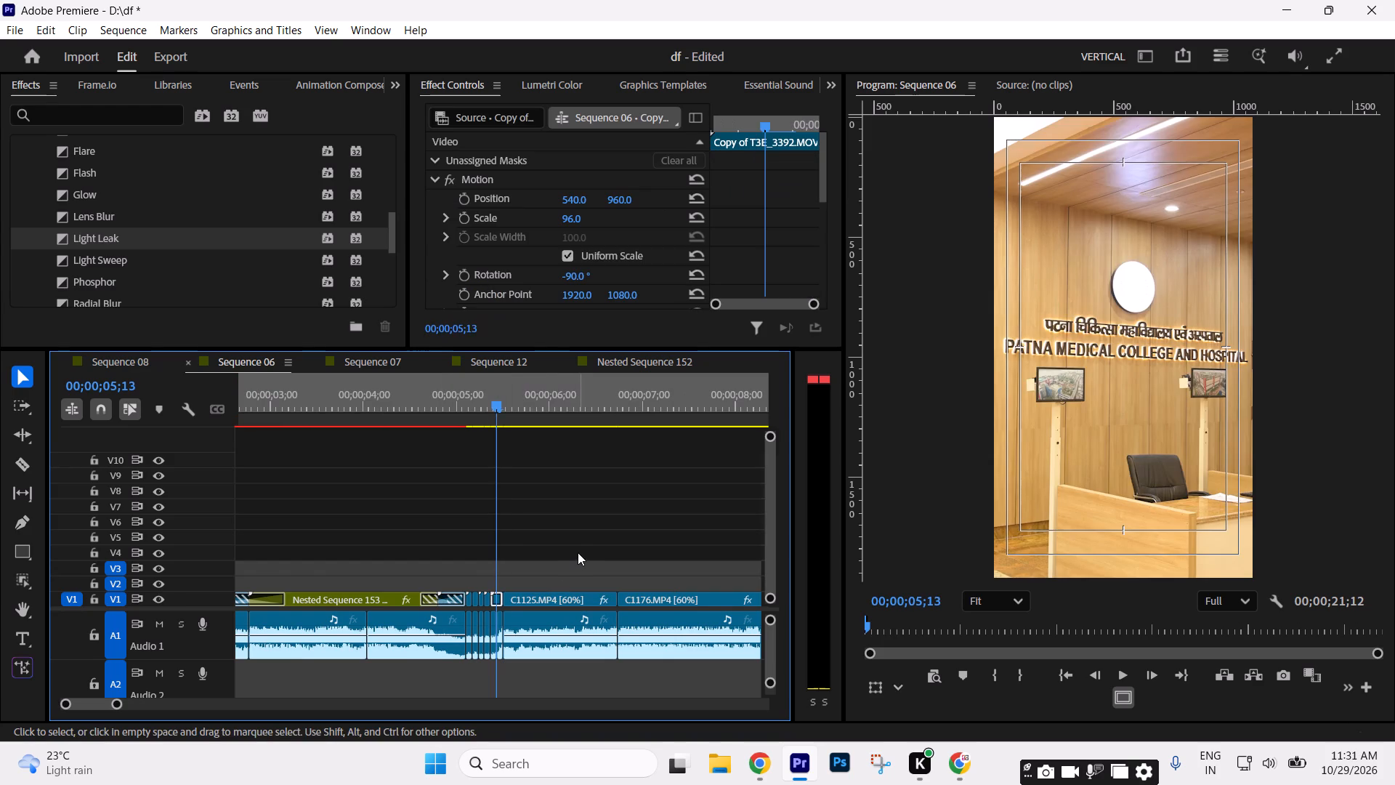
{"action": "key", "text": "Down"}
{"action": "key", "text": "ctrl+v"}
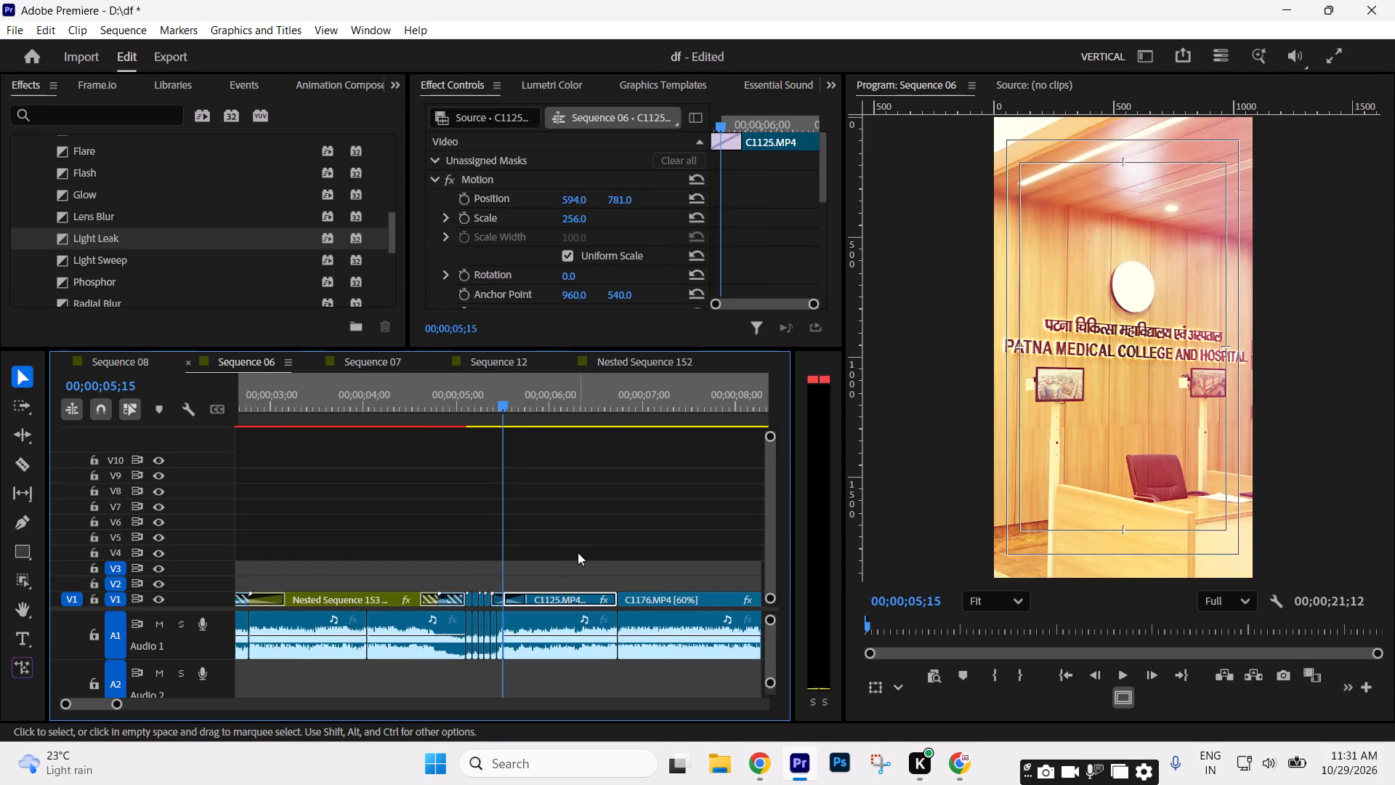
Set the alignment of the Light Leak on C1125.MP4 to Start at Cut and play through C1176.MP4 into T3E_0860.MOV.
{"action": "left_click", "coordinate": [561, 534]}
{"action": "left_click", "coordinate": [512, 597]}
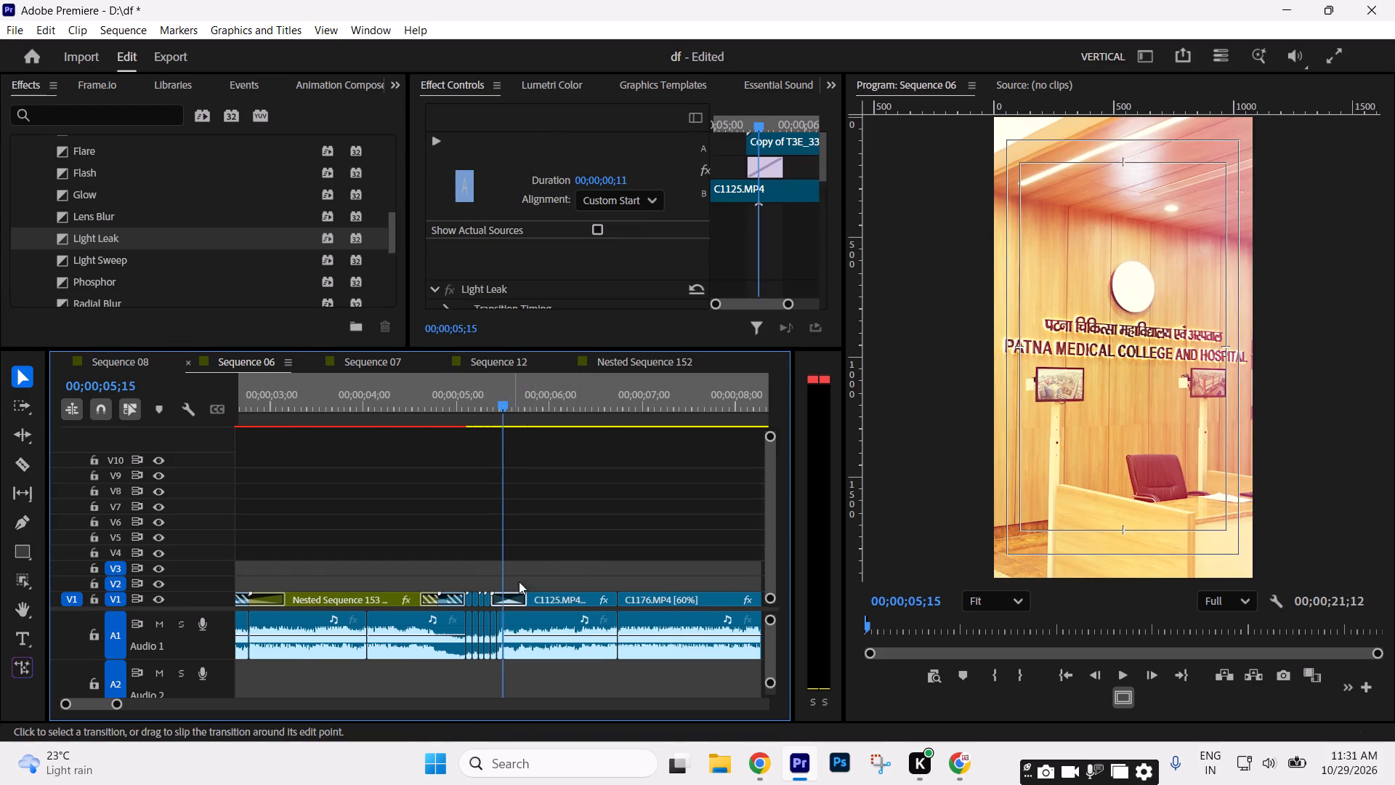
{"action": "left_click_drag", "start_coordinate": [631, 194], "coordinate": [623, 249]}
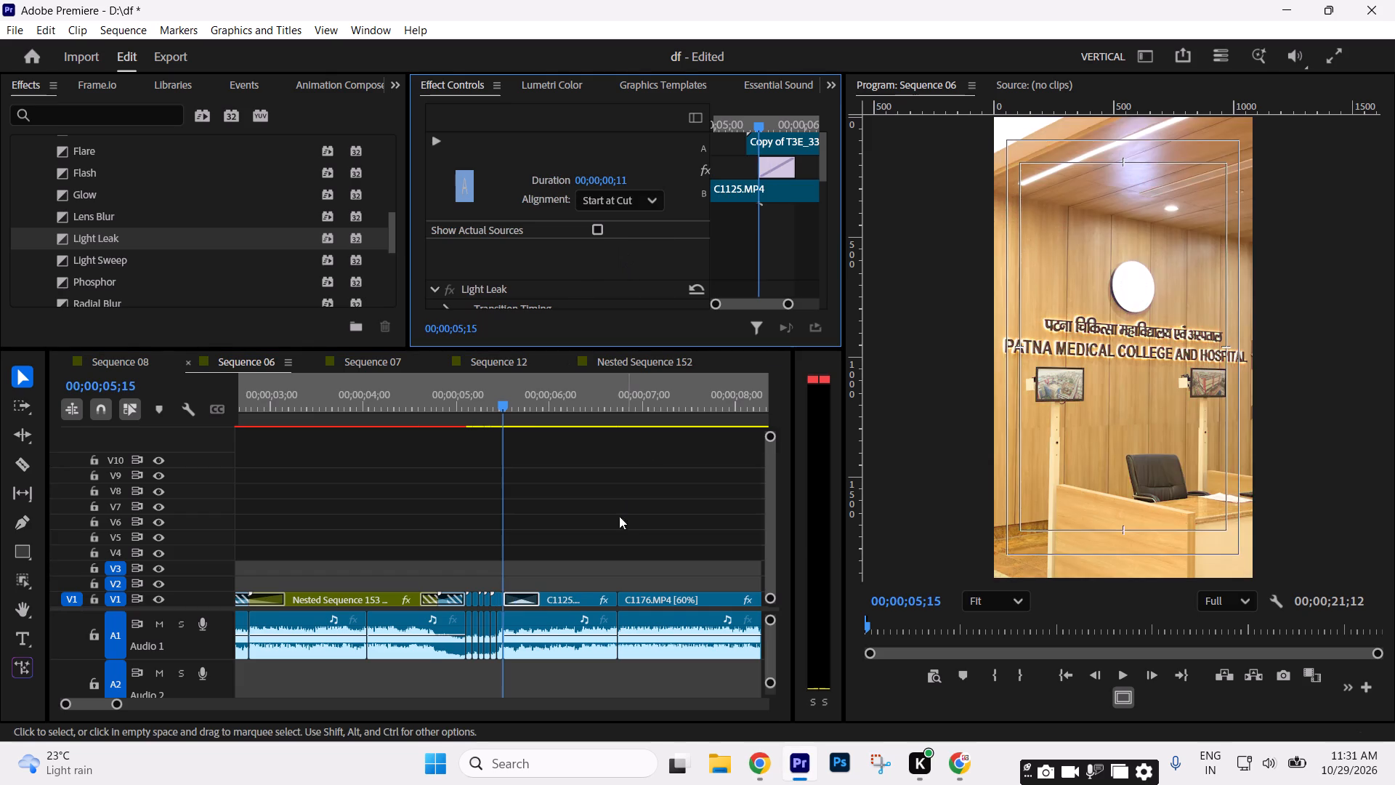
{"action": "key", "text": "space"}
{"action": "key", "text": "space"}
{"action": "left_click", "coordinate": [515, 412]}
{"action": "key", "text": "space"}
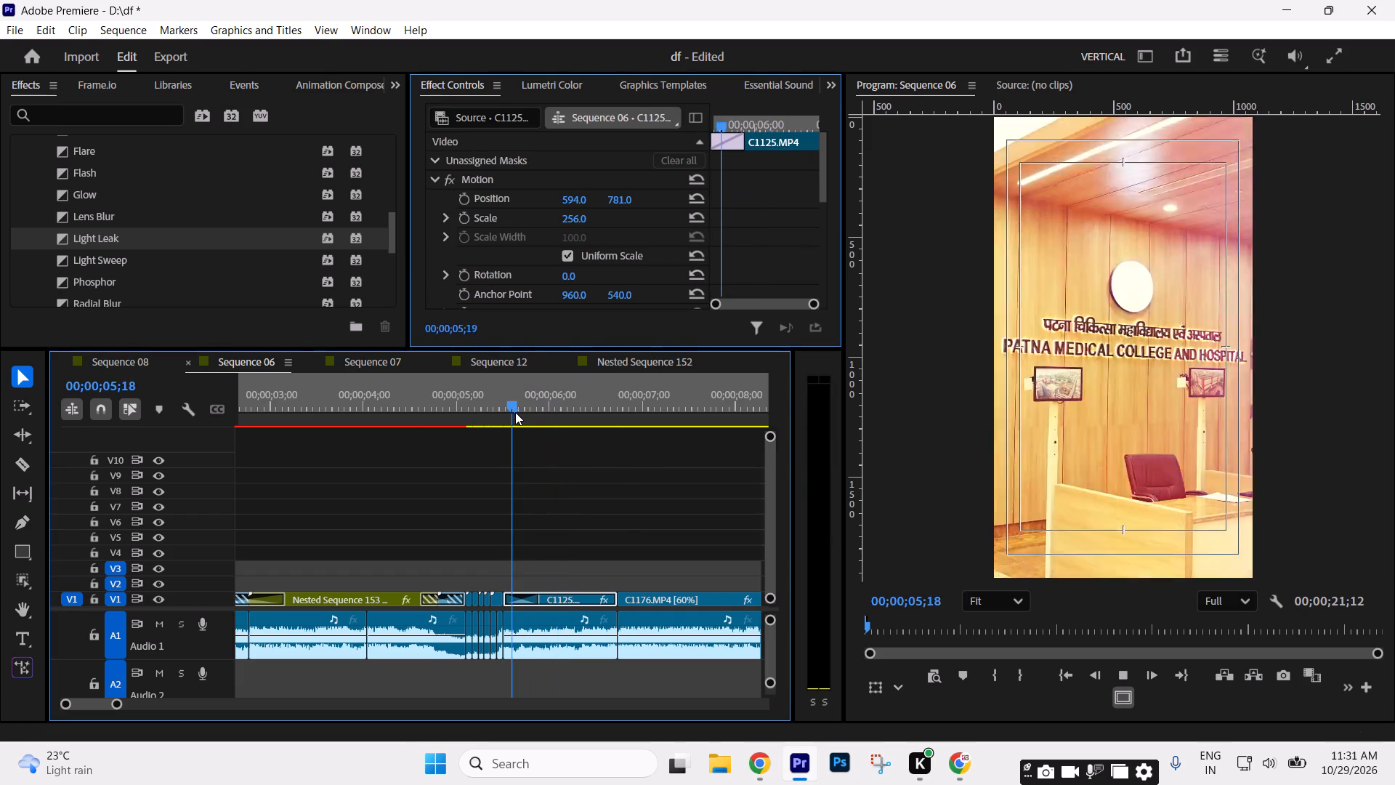
{"action": "key", "text": "space"}
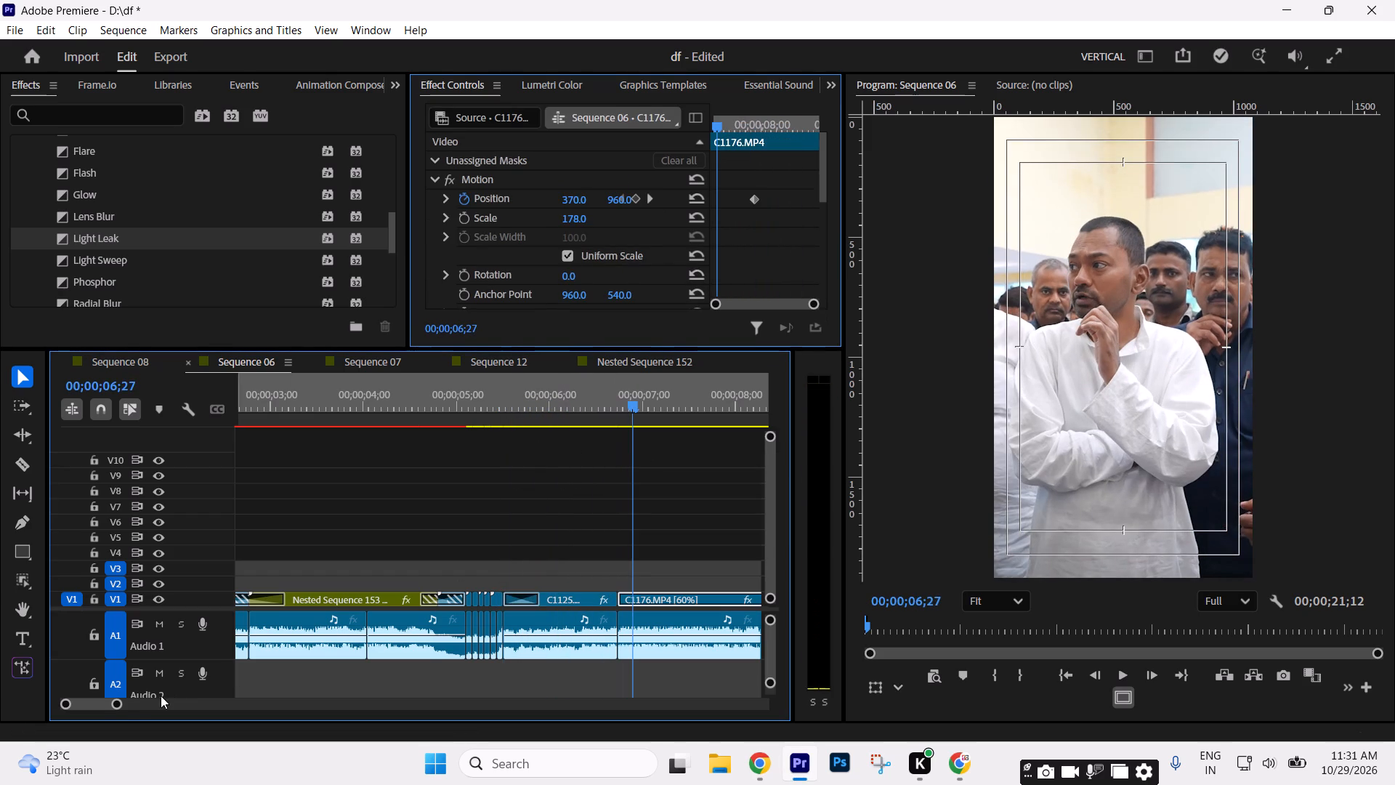
{"action": "left_click_drag", "start_coordinate": [118, 702], "coordinate": [136, 701]}
{"action": "key", "text": "space"}
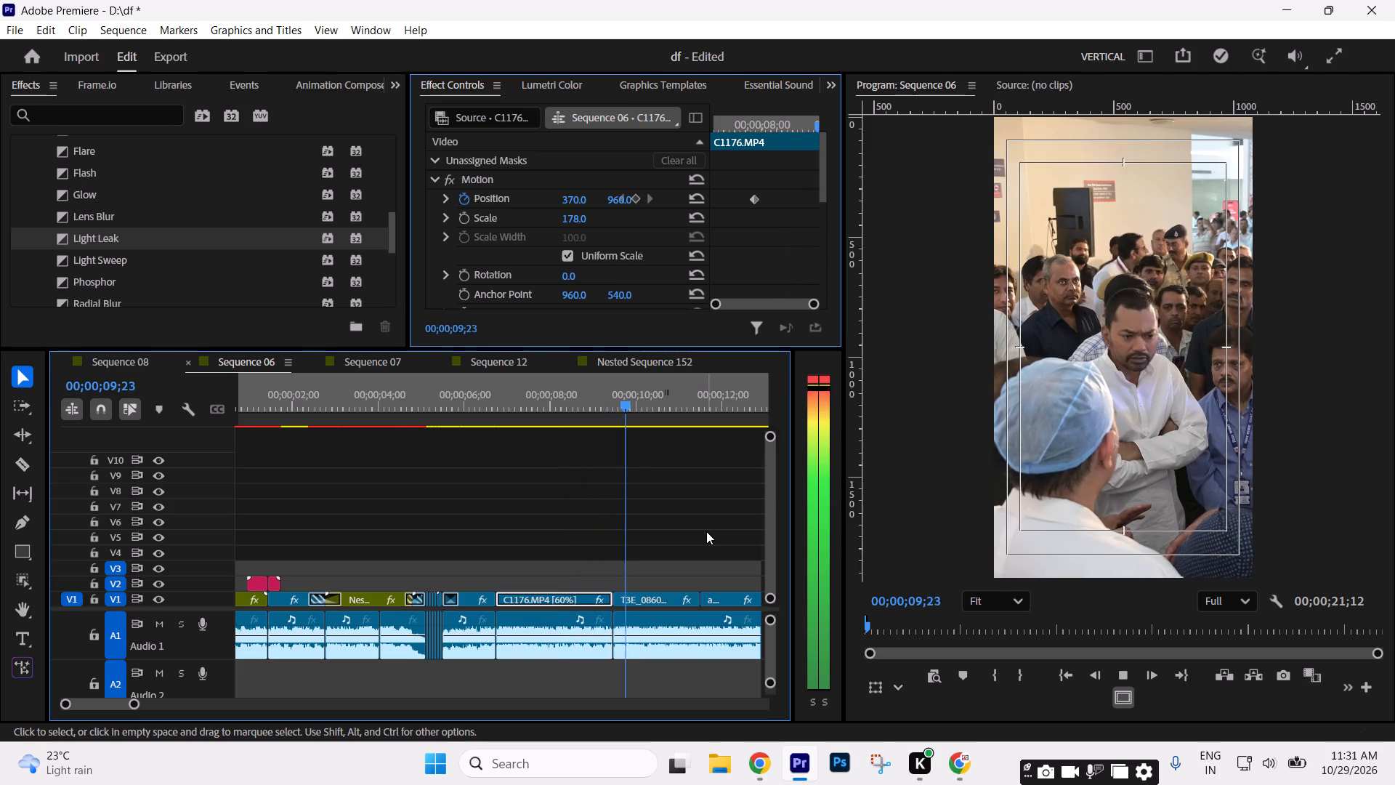
{"action": "key", "text": "space"}
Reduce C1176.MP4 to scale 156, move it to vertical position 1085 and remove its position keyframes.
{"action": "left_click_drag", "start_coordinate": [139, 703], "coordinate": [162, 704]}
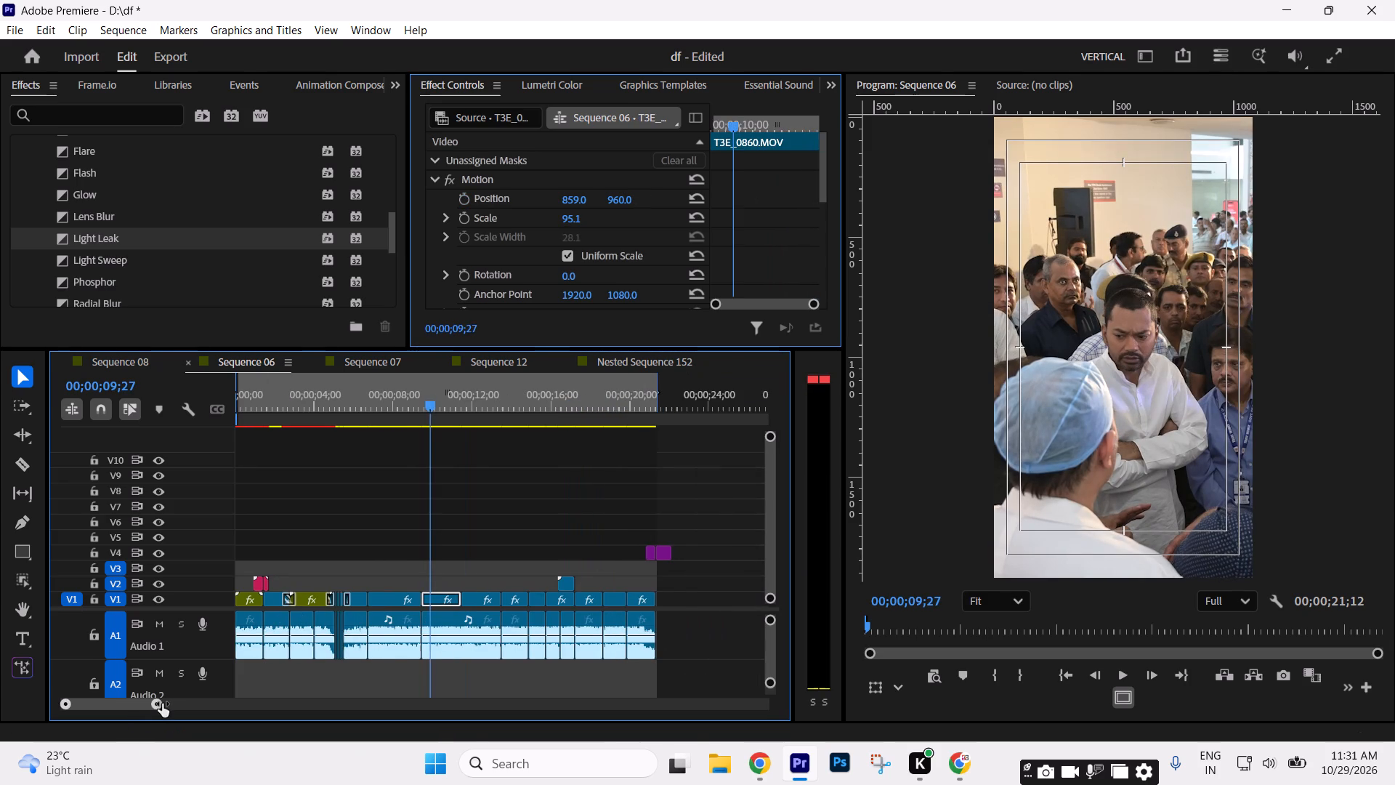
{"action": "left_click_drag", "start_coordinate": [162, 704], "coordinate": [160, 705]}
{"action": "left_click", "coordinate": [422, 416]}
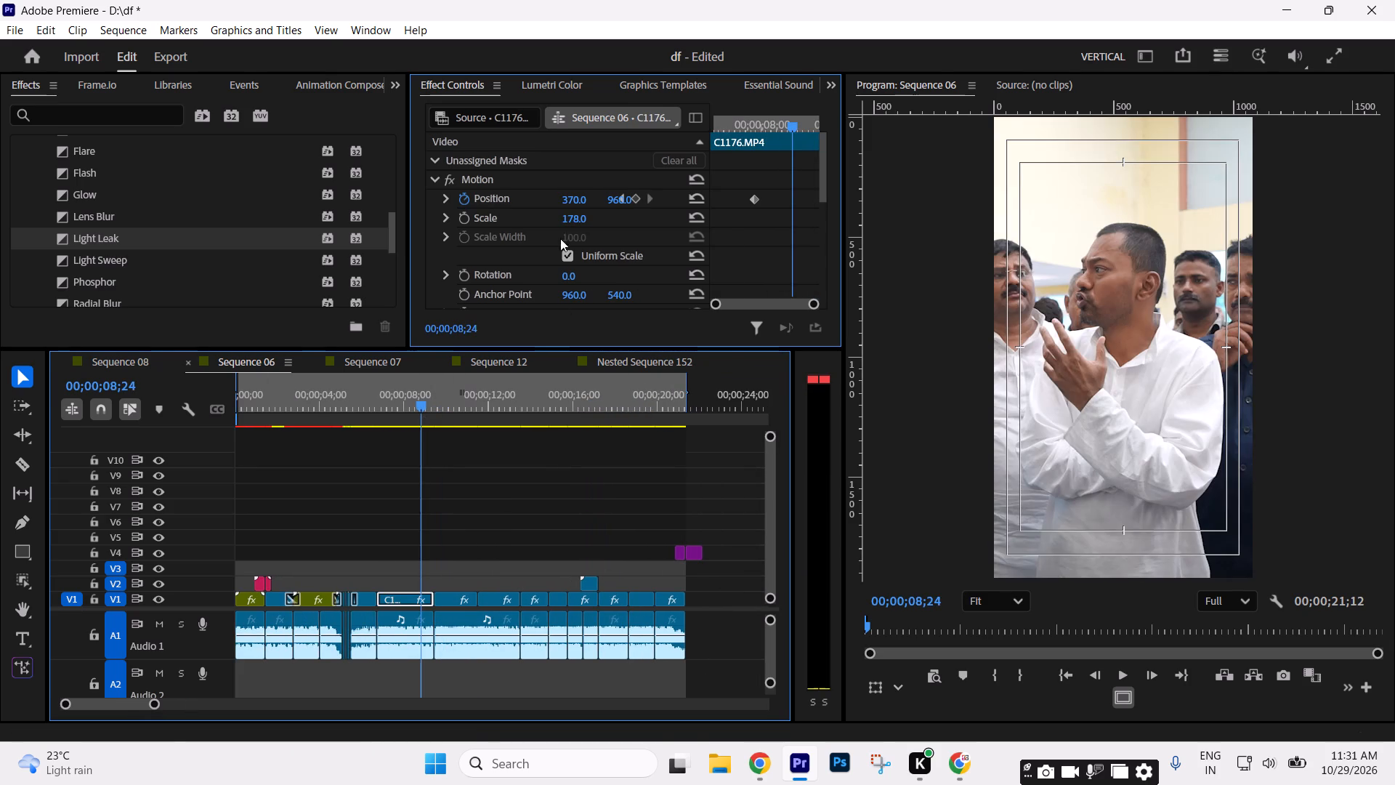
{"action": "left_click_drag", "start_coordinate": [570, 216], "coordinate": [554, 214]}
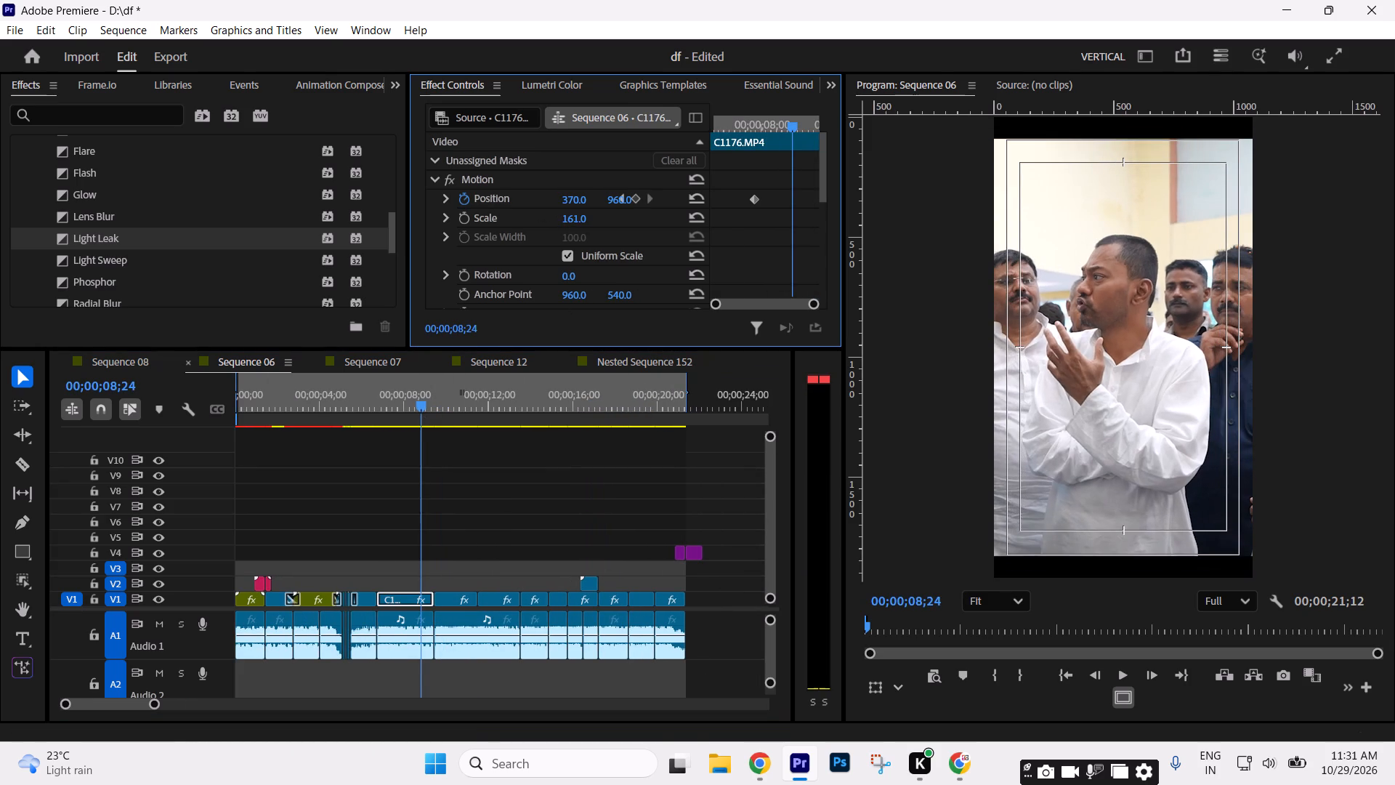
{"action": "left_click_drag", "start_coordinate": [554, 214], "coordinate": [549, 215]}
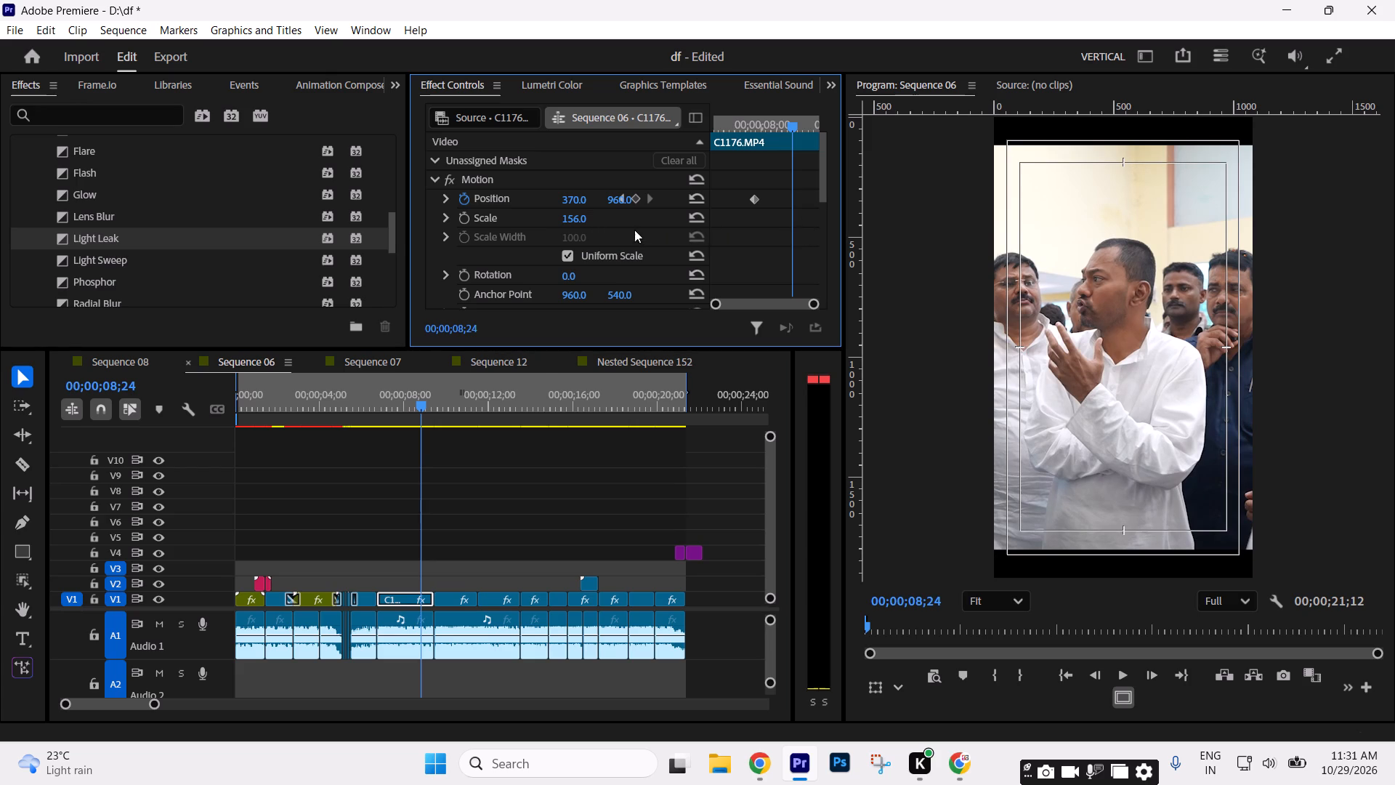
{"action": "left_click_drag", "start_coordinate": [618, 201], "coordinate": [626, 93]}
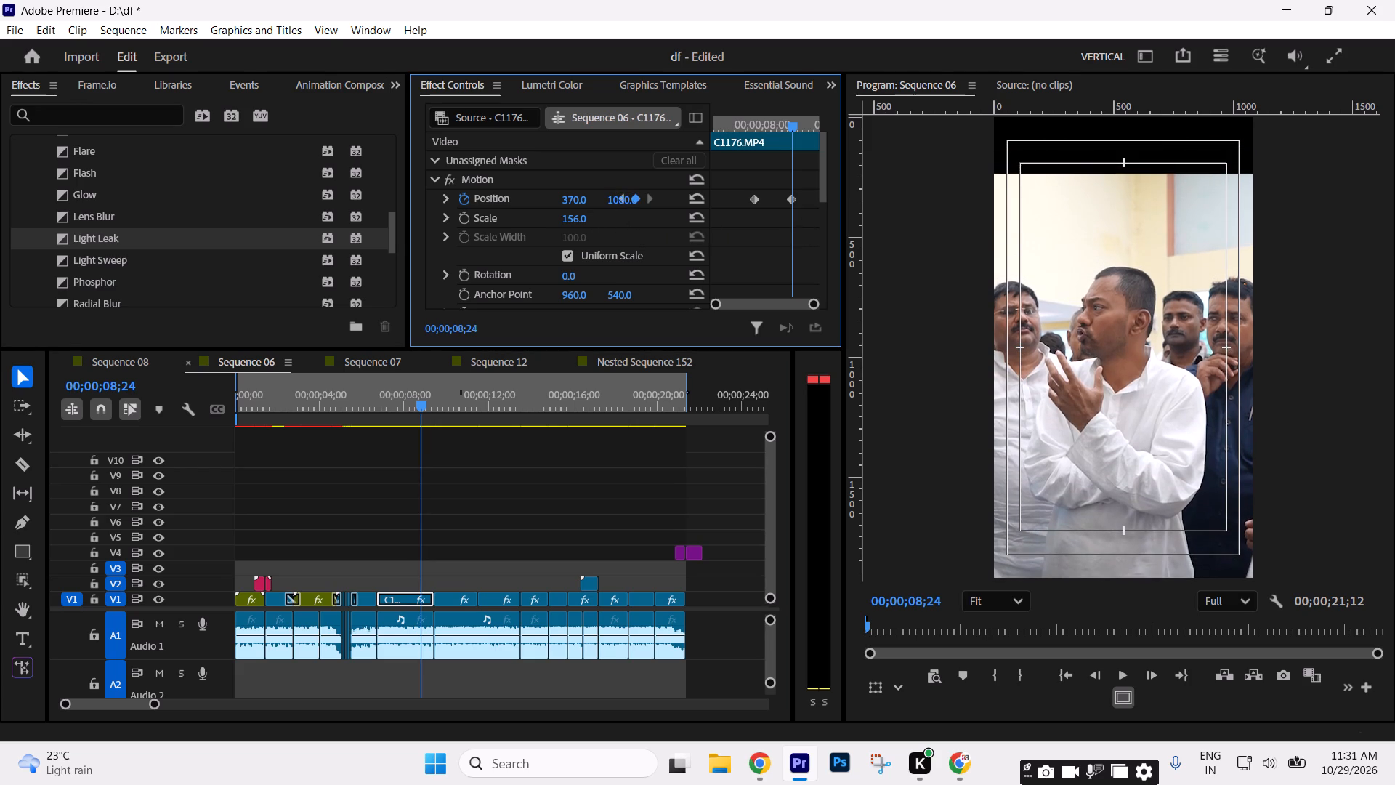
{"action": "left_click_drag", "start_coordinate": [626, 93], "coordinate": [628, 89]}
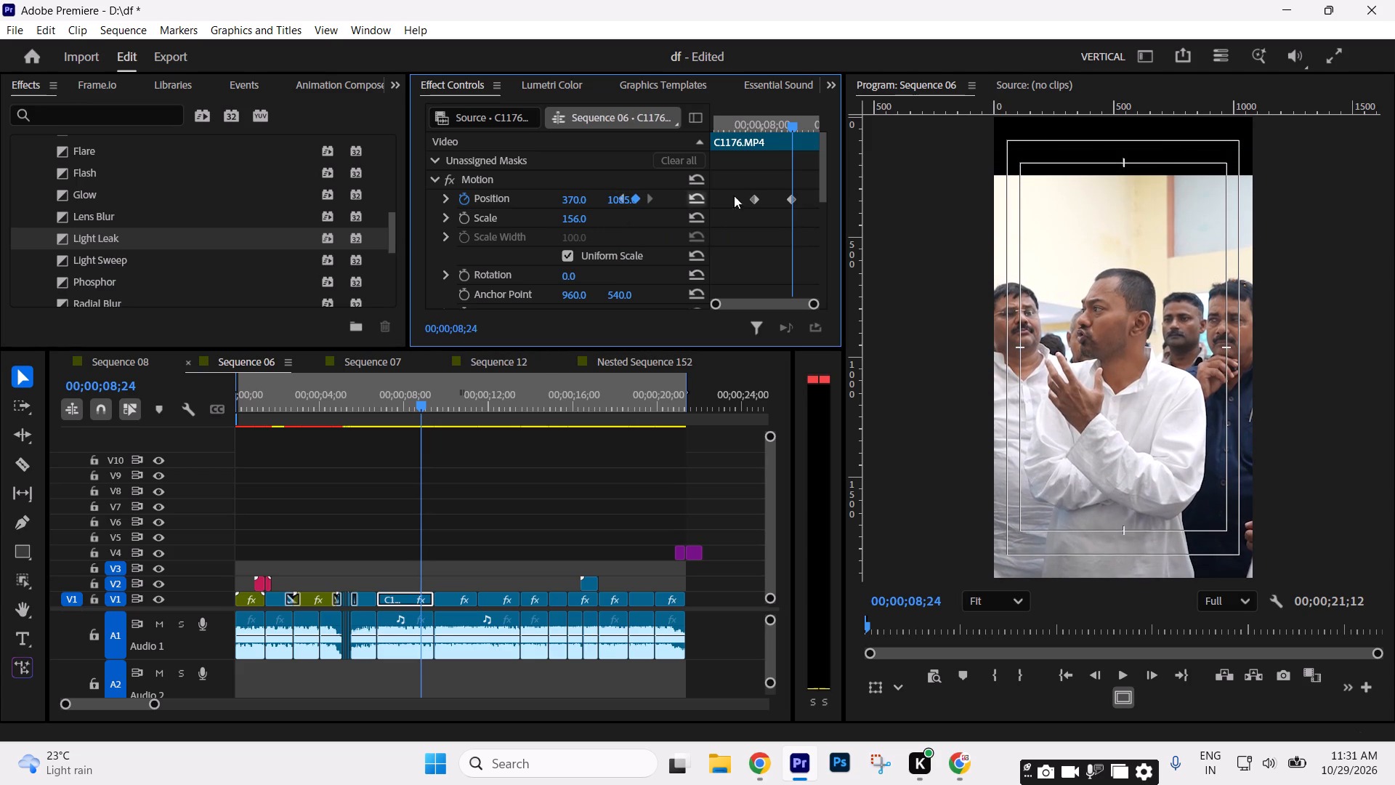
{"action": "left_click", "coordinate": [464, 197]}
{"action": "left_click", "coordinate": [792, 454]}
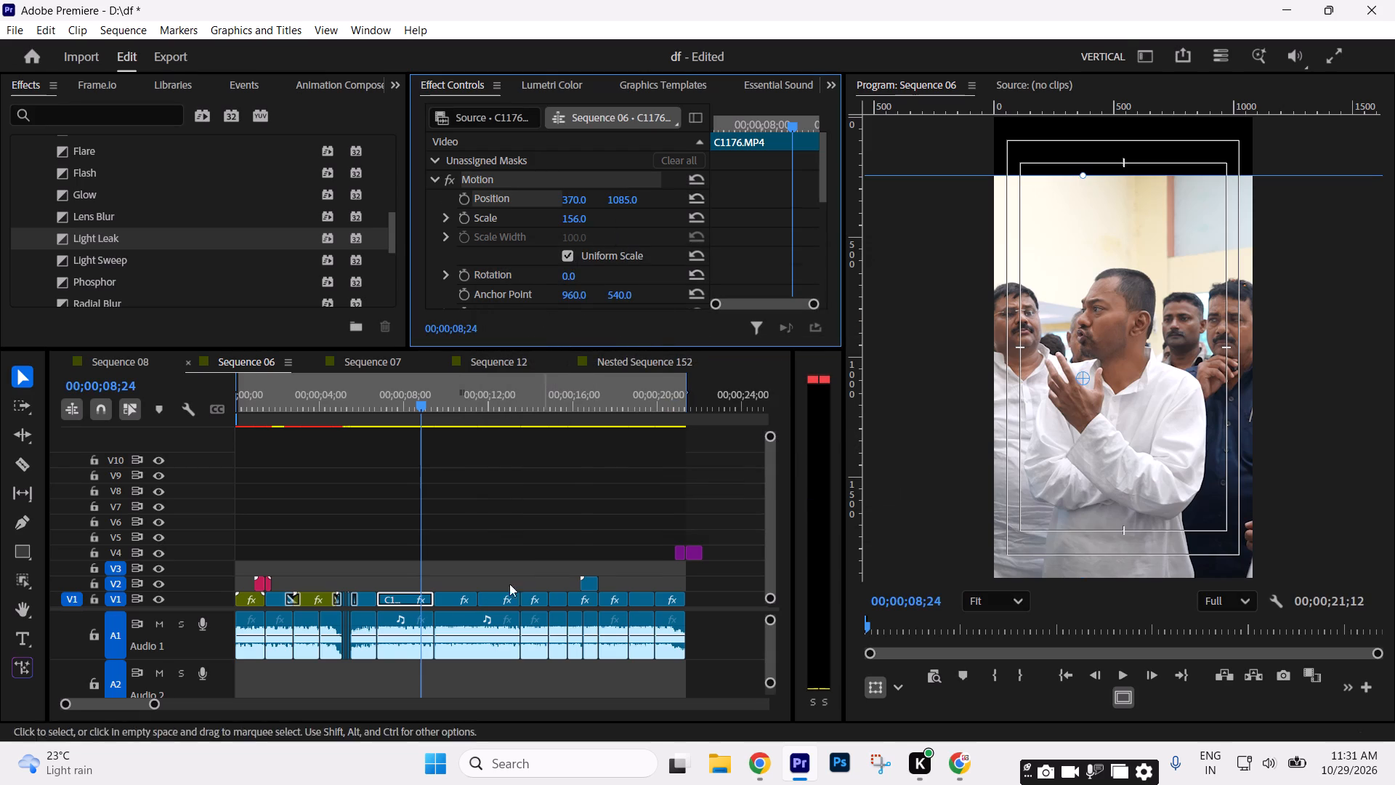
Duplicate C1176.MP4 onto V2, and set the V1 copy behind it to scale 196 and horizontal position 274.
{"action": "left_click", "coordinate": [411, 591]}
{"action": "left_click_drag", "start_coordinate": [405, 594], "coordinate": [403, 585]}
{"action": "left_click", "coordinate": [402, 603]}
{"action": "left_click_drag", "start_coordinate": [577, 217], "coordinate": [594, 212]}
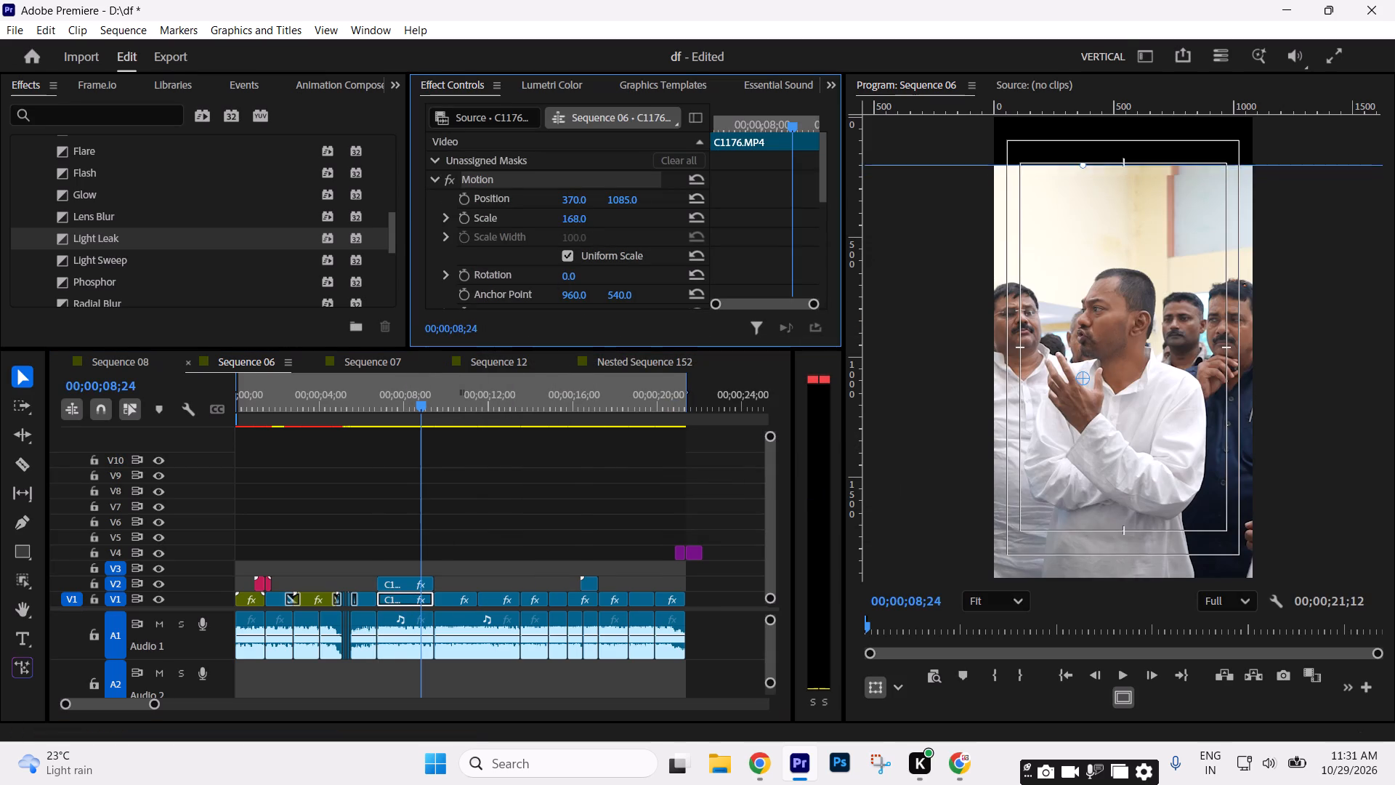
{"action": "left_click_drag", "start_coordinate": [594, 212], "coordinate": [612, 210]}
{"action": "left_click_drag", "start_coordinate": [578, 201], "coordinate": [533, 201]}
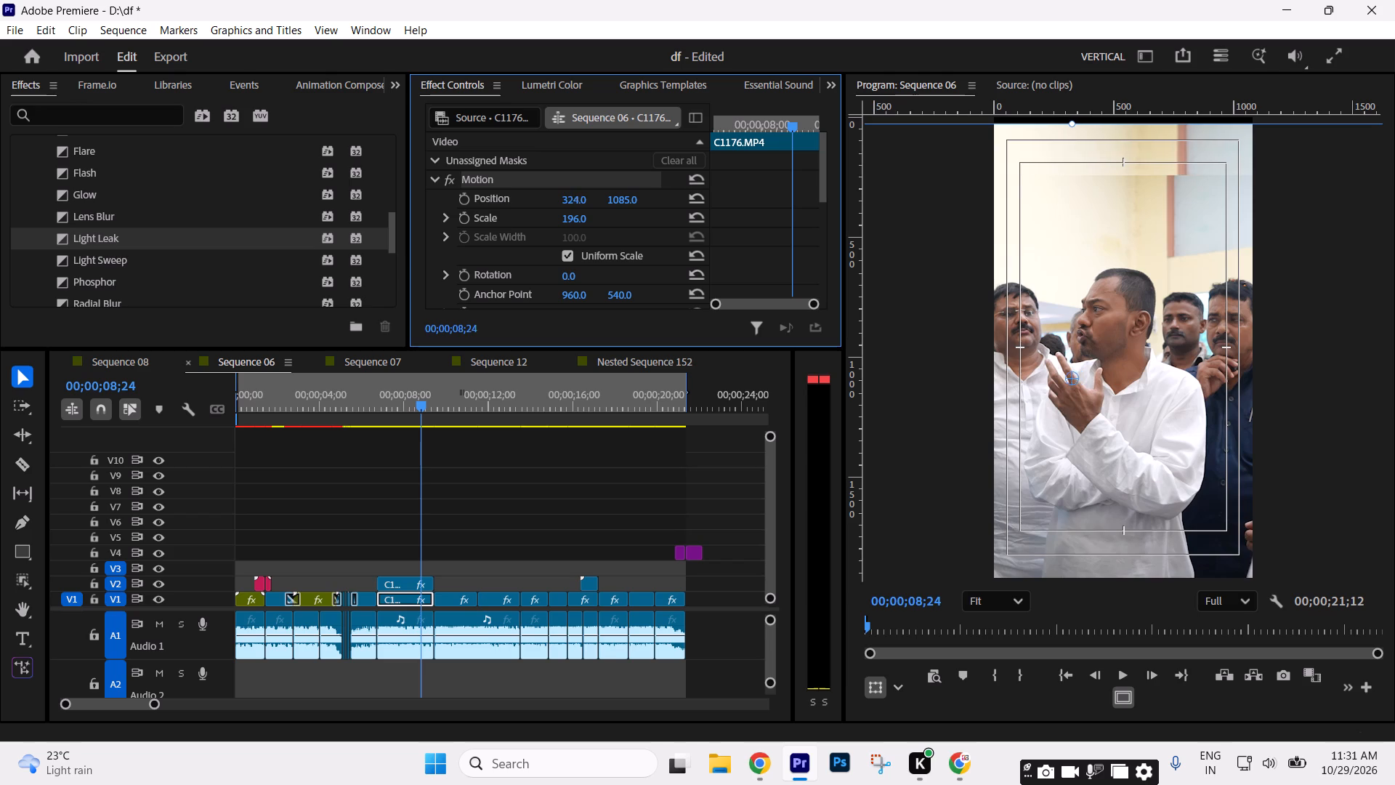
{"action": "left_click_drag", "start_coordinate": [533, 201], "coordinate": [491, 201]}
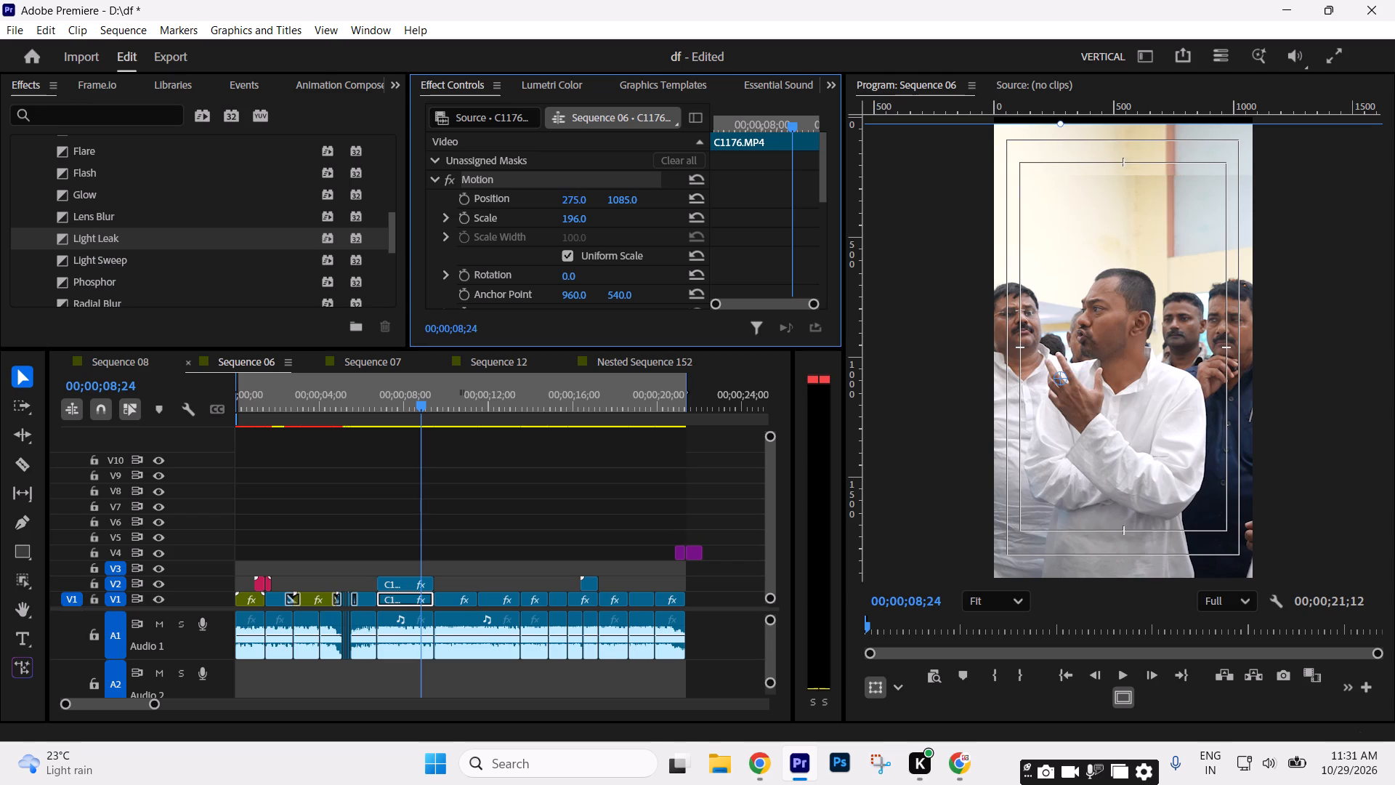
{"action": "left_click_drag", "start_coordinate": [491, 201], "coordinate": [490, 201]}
Play and scrub through the layered C1176.MP4 clips to check the background effect.
{"action": "key", "text": "space"}
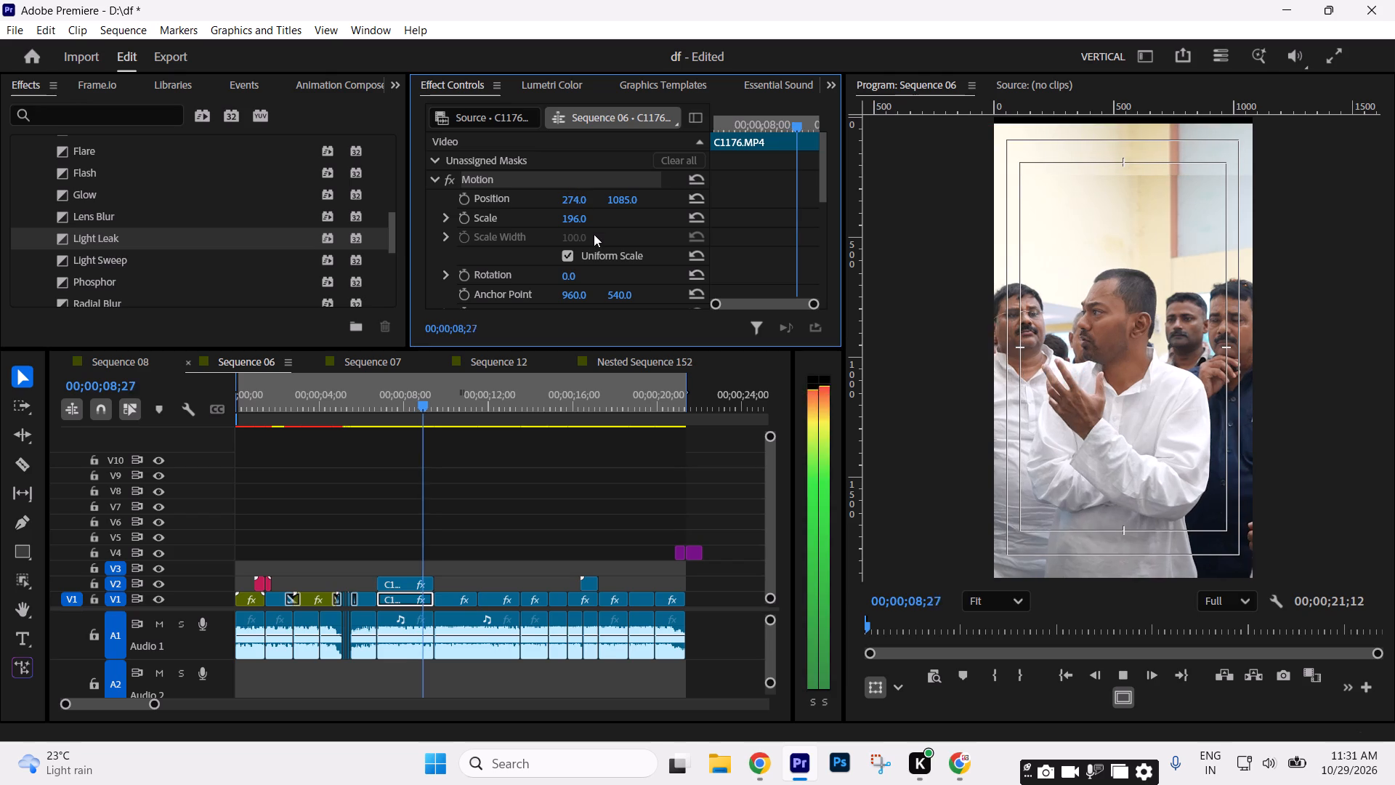
{"action": "key", "text": "space"}
{"action": "key", "text": "space"}
{"action": "key", "text": "space"}
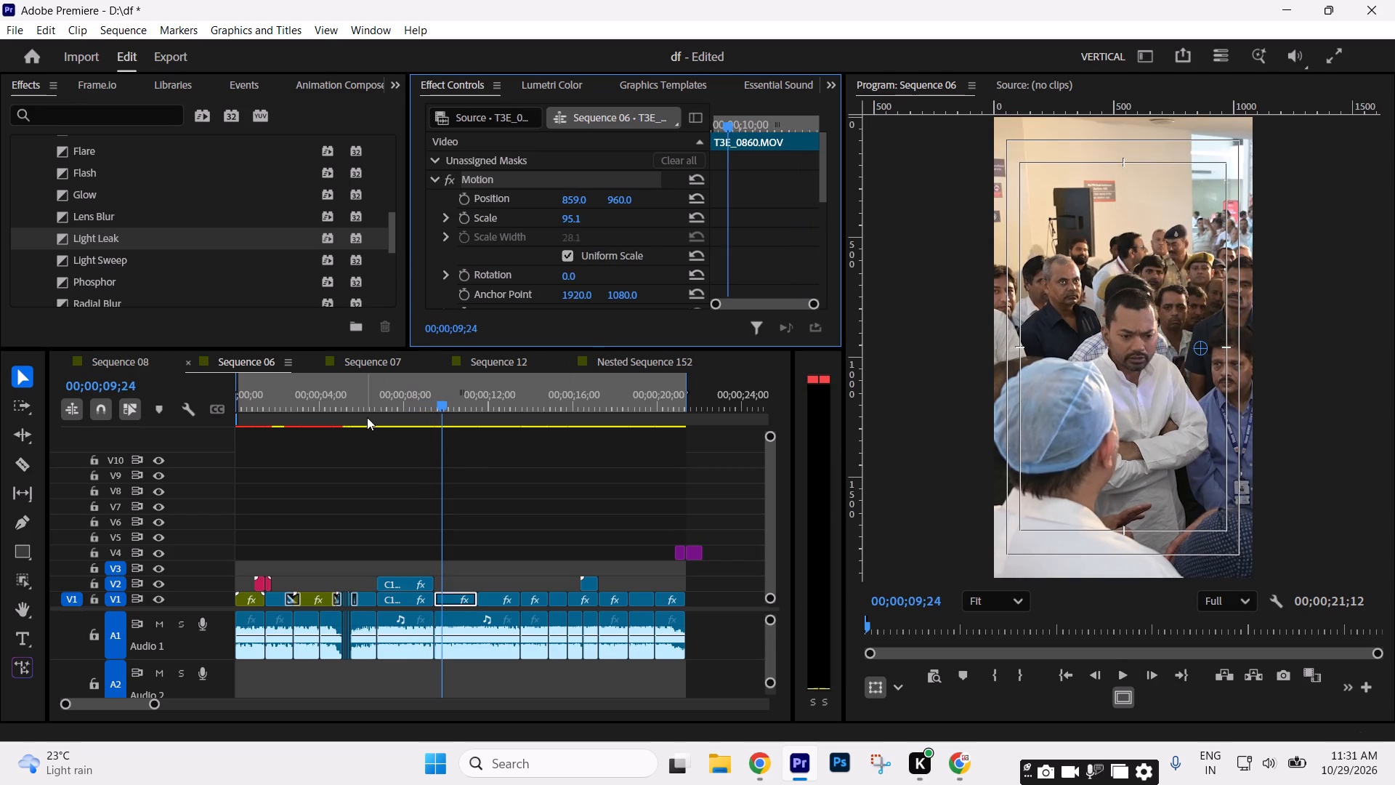
{"action": "left_click_drag", "start_coordinate": [380, 417], "coordinate": [404, 422]}
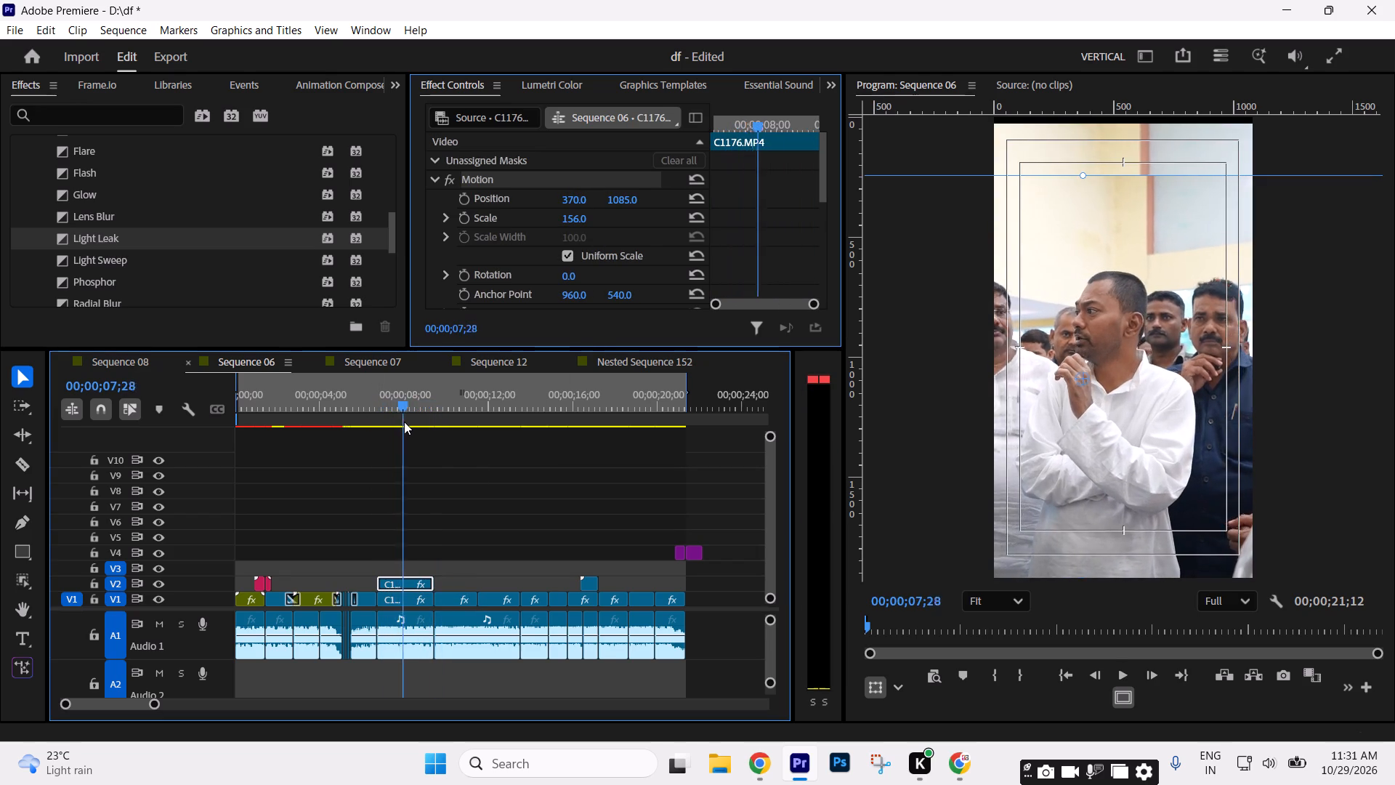
{"action": "left_click_drag", "start_coordinate": [404, 422], "coordinate": [429, 432]}
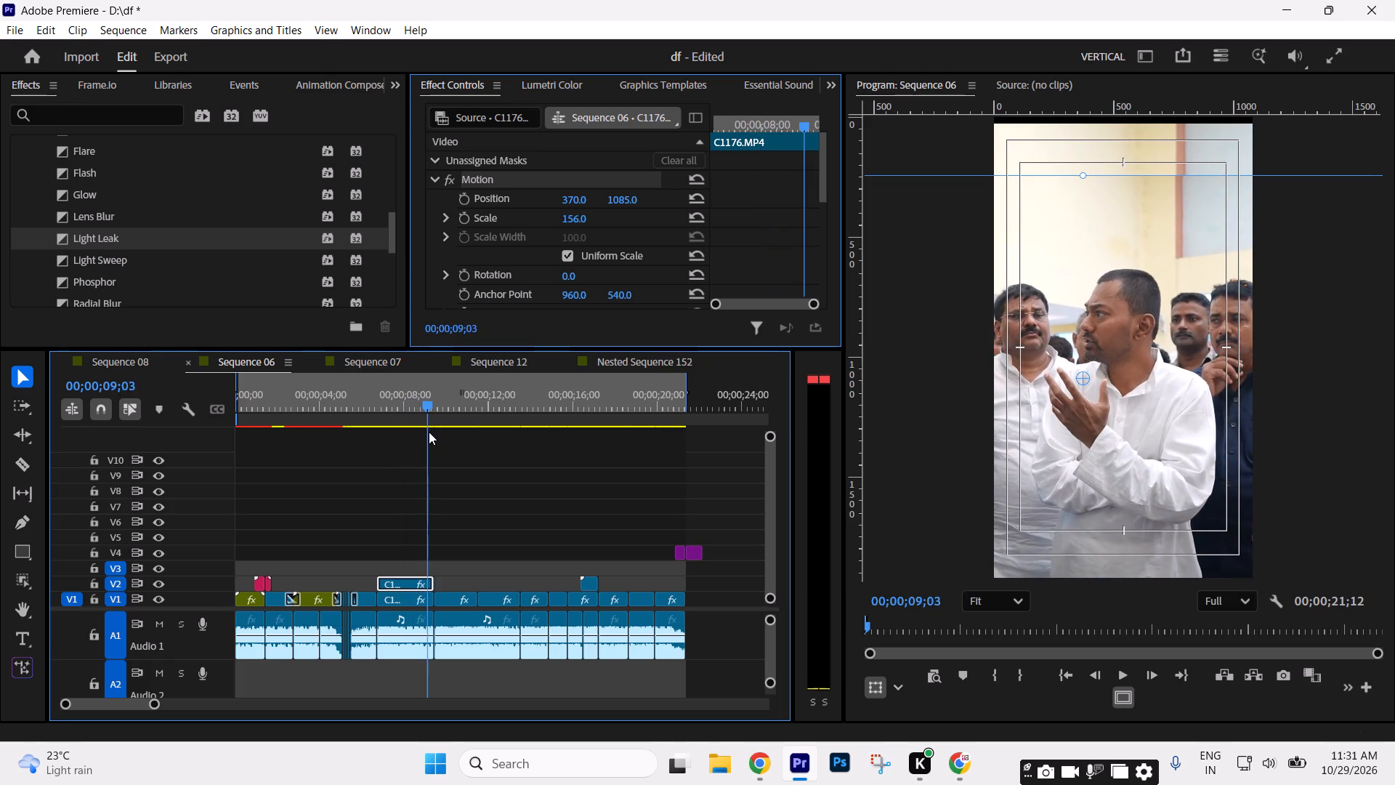
{"action": "left_click_drag", "start_coordinate": [429, 432], "coordinate": [435, 434]}
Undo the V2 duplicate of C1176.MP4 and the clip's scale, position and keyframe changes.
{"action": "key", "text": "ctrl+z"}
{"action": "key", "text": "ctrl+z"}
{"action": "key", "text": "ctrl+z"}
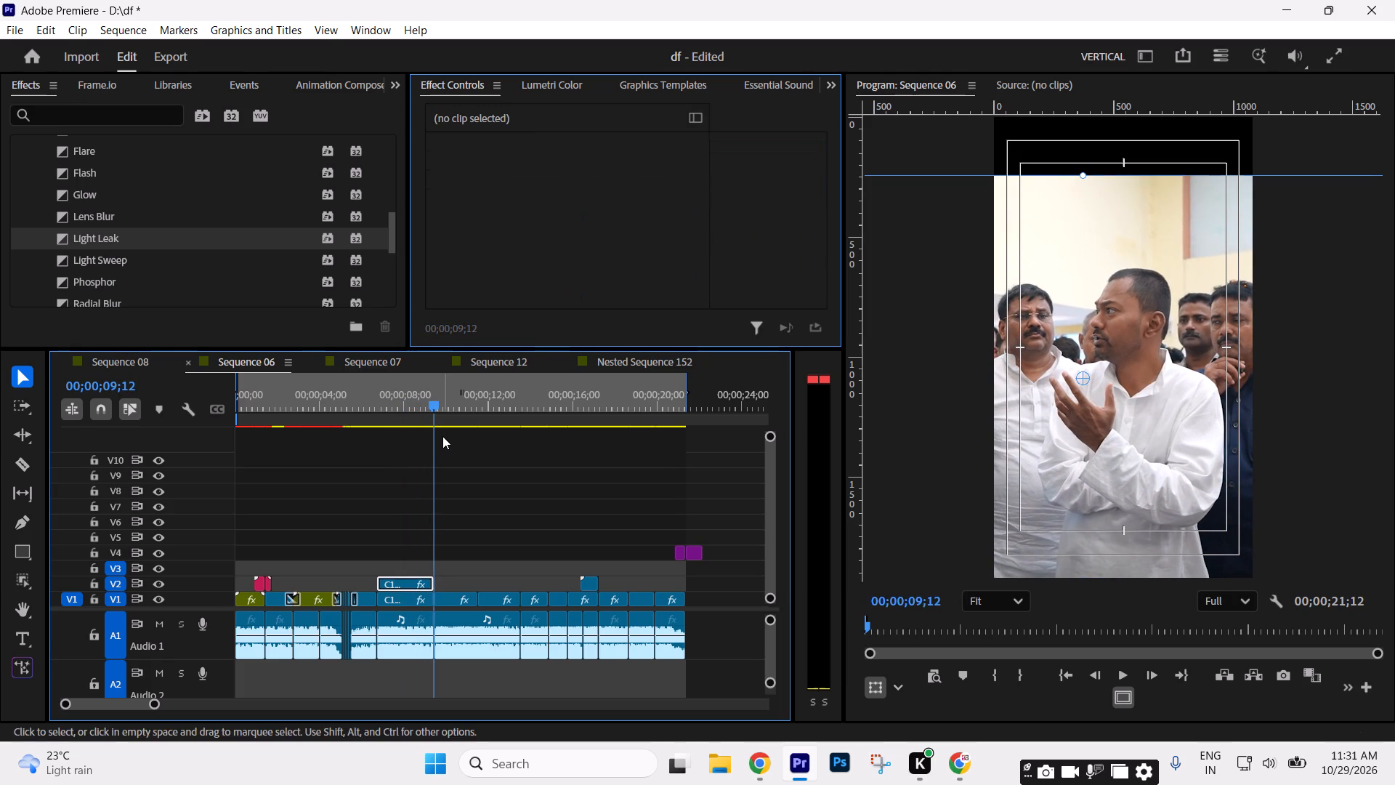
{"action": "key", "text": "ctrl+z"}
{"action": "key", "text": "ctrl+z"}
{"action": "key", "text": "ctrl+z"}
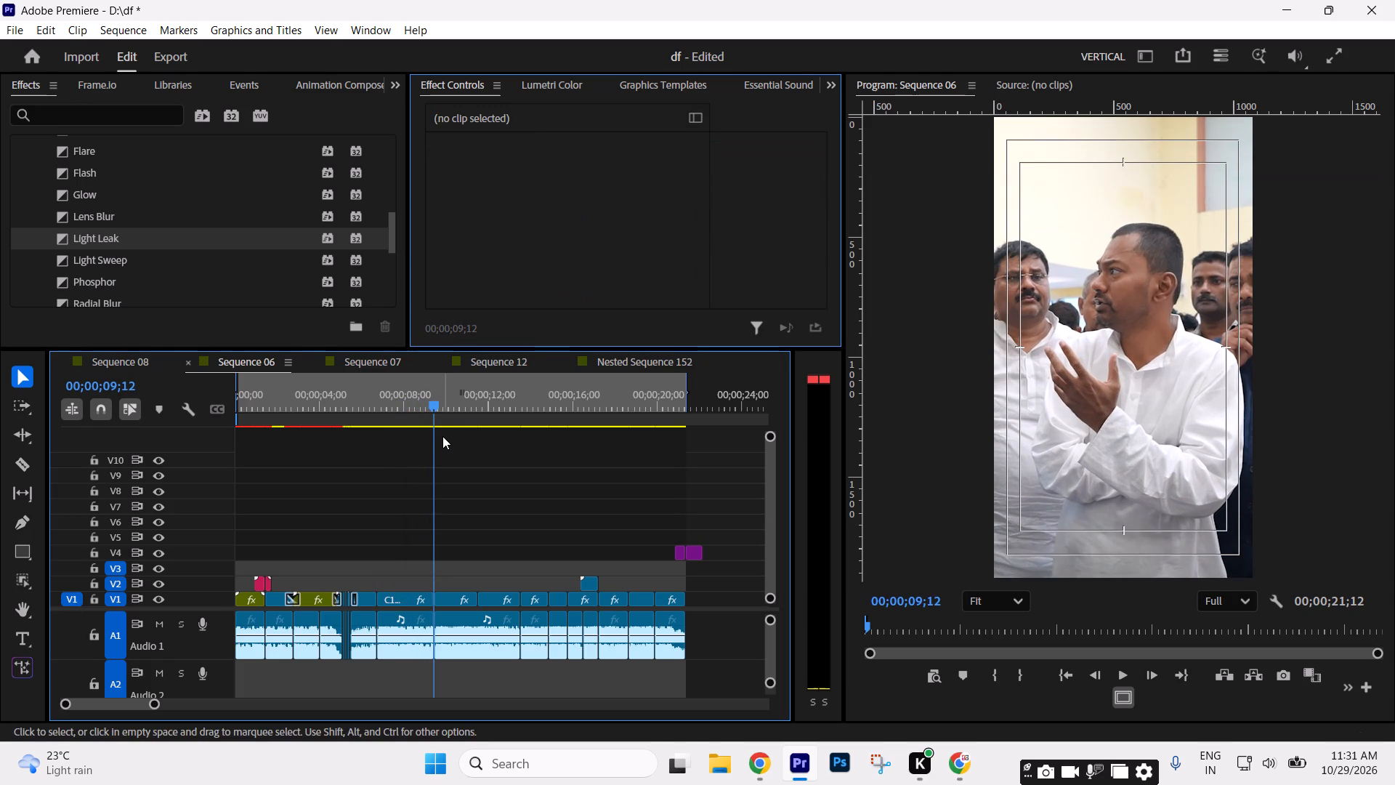
Reframe T3E_0860.MOV with scale 123.1 and position 967, 782.
{"action": "key", "text": "space"}
{"action": "key", "text": "space"}
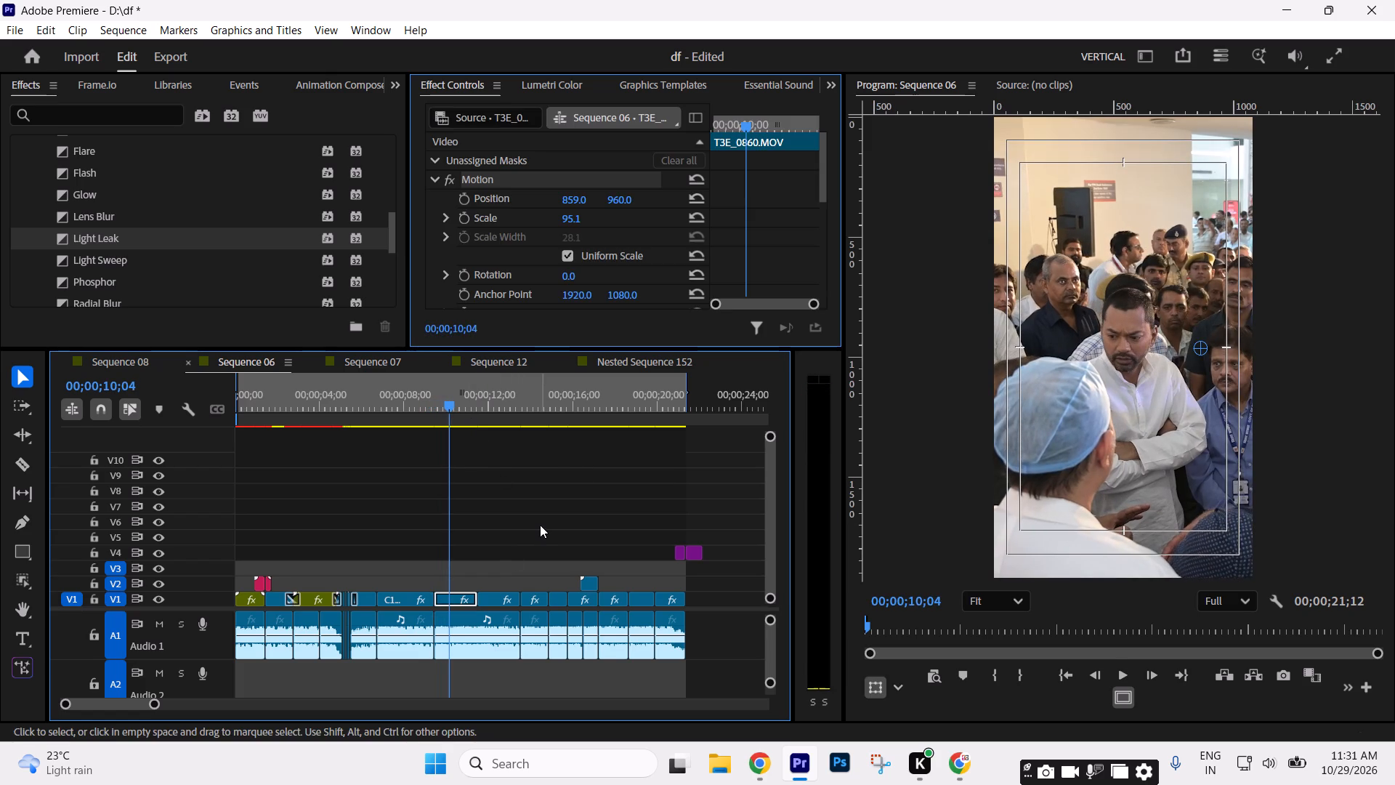
{"action": "left_click_drag", "start_coordinate": [577, 218], "coordinate": [596, 217]}
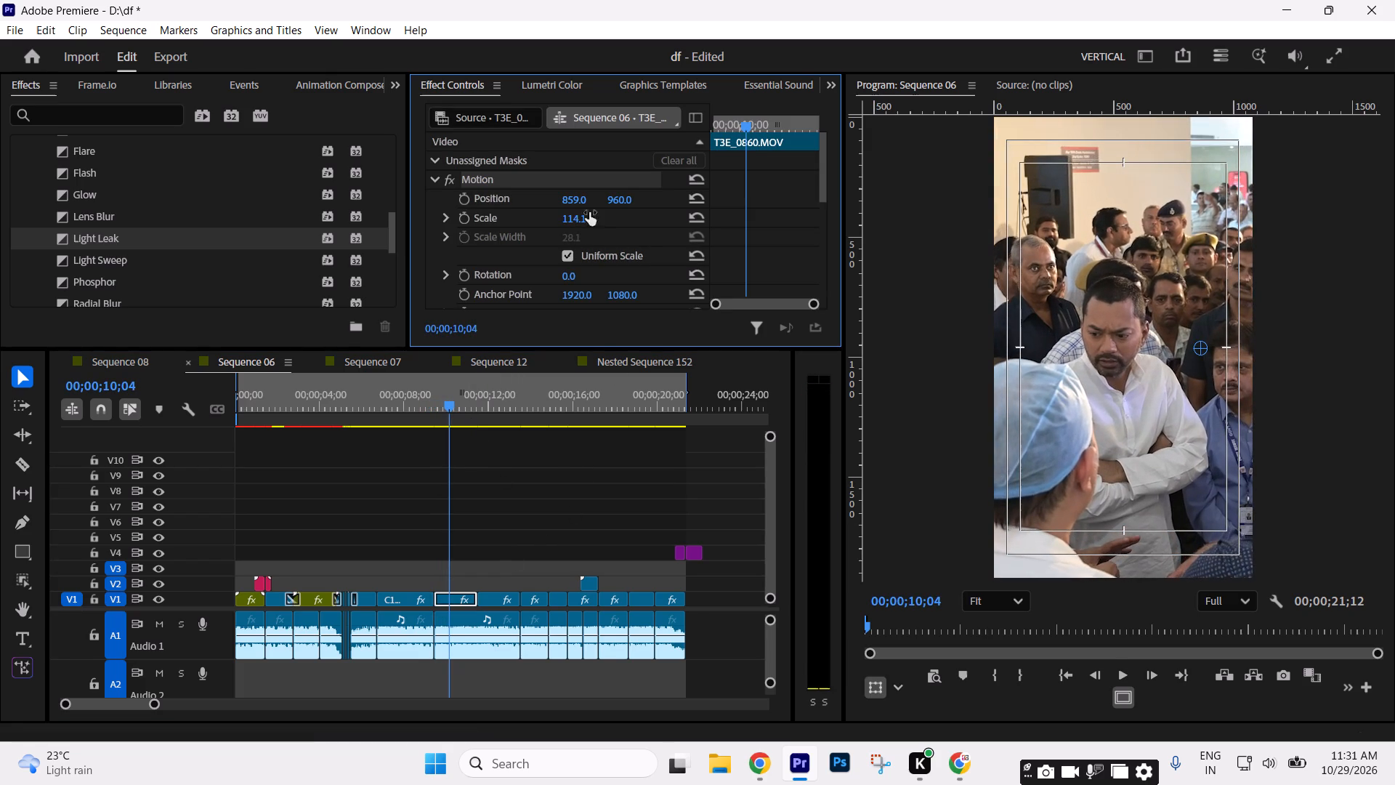
{"action": "left_click_drag", "start_coordinate": [575, 200], "coordinate": [674, 198]}
{"action": "left_click_drag", "start_coordinate": [614, 194], "coordinate": [660, 355]}
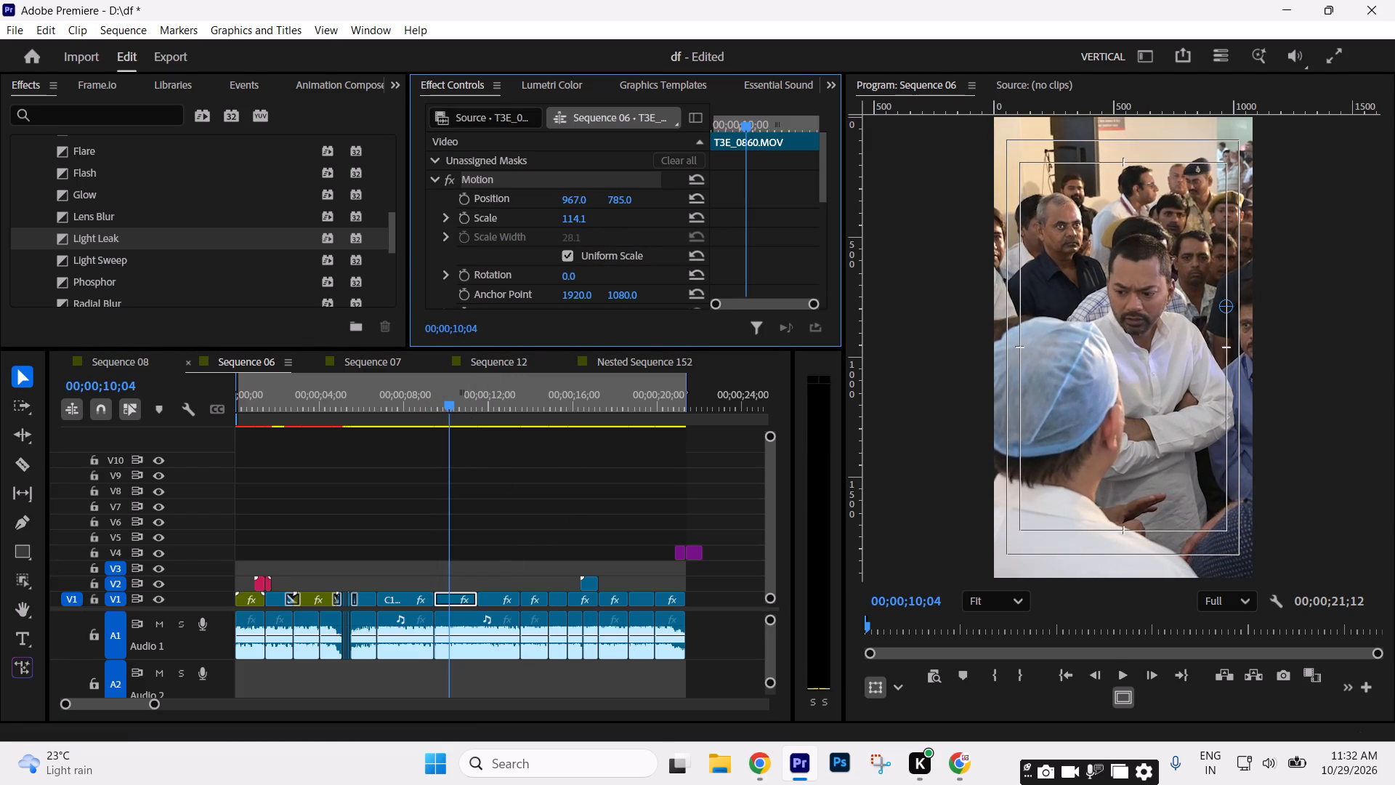
{"action": "left_click_drag", "start_coordinate": [660, 355], "coordinate": [658, 338]}
{"action": "left_click_drag", "start_coordinate": [581, 219], "coordinate": [589, 218]}
{"action": "left_click_drag", "start_coordinate": [614, 200], "coordinate": [613, 220]}
Play from the reframed T3E_0860.MOV through a.MP4 into T3E_0959.MOV.
{"action": "key", "text": "space"}
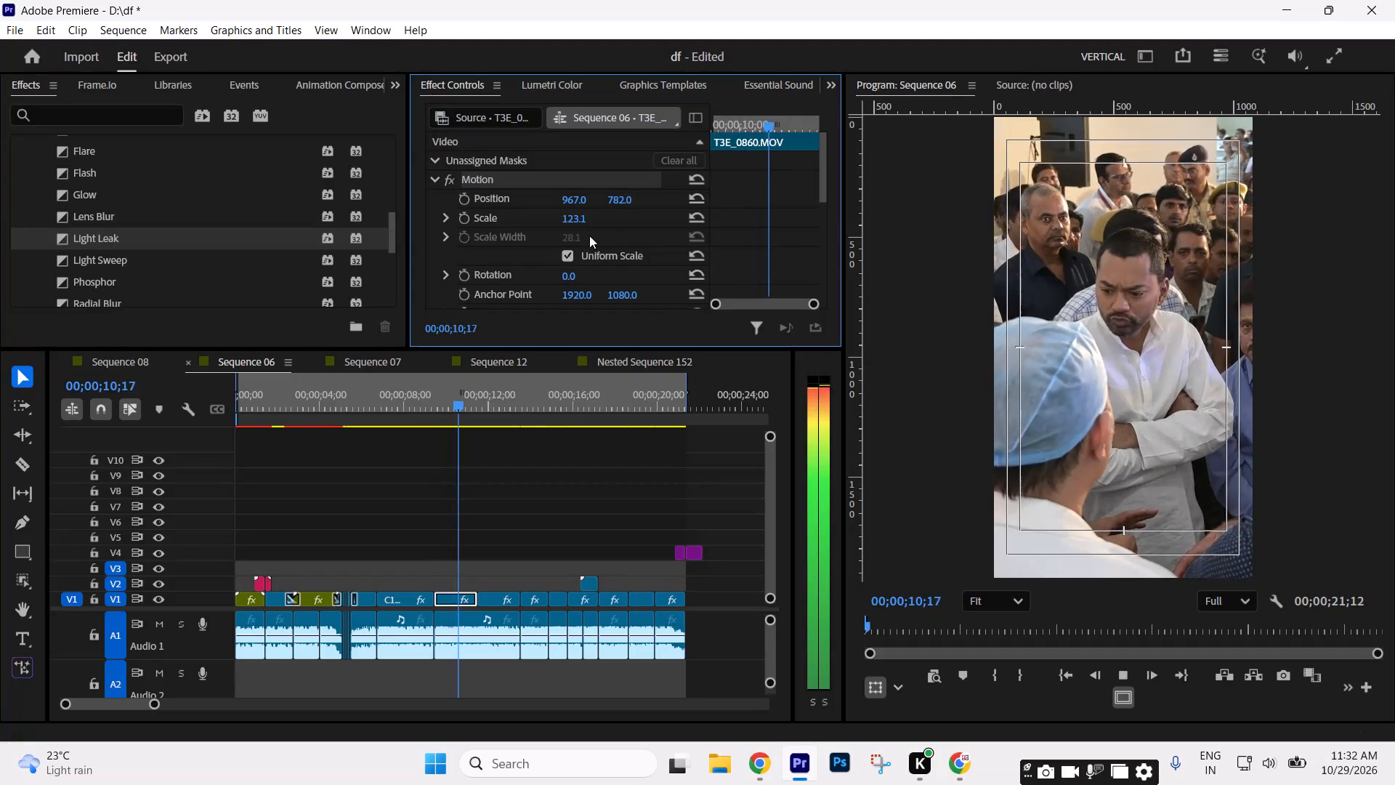
{"action": "key", "text": "space"}
{"action": "key", "text": "space"}
{"action": "key", "text": "space"}
{"action": "key", "text": "space"}
{"action": "key", "text": "space"}
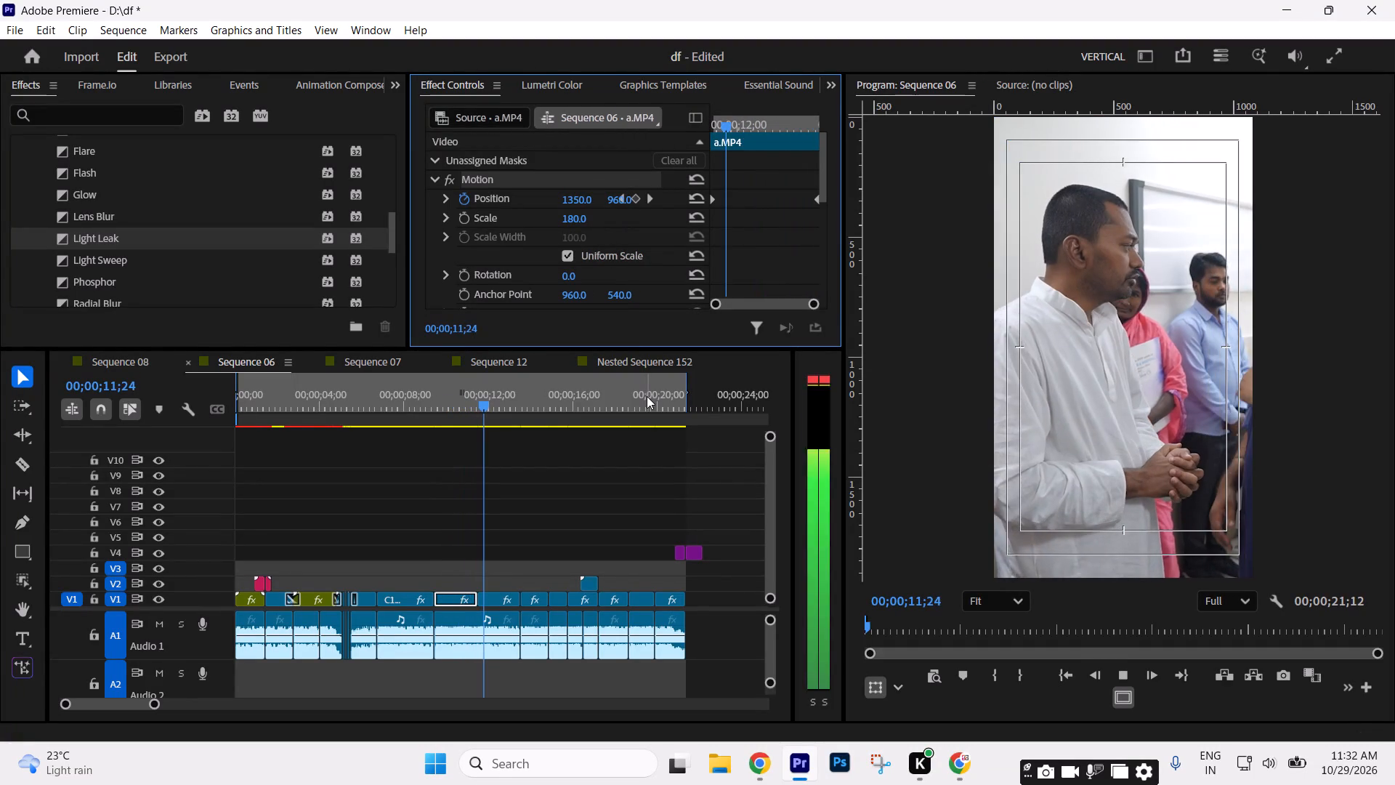
{"action": "key", "text": "space"}
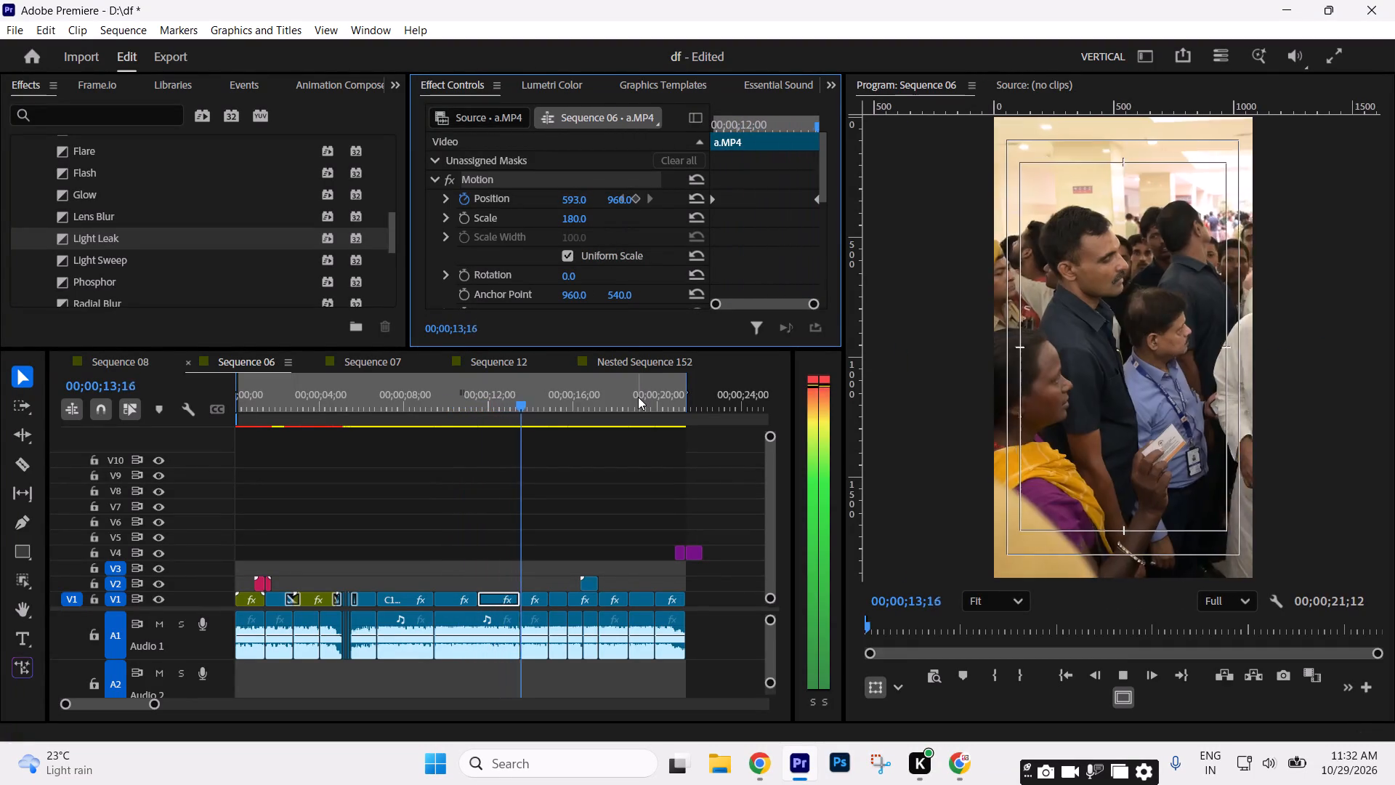
{"action": "key", "text": "space"}
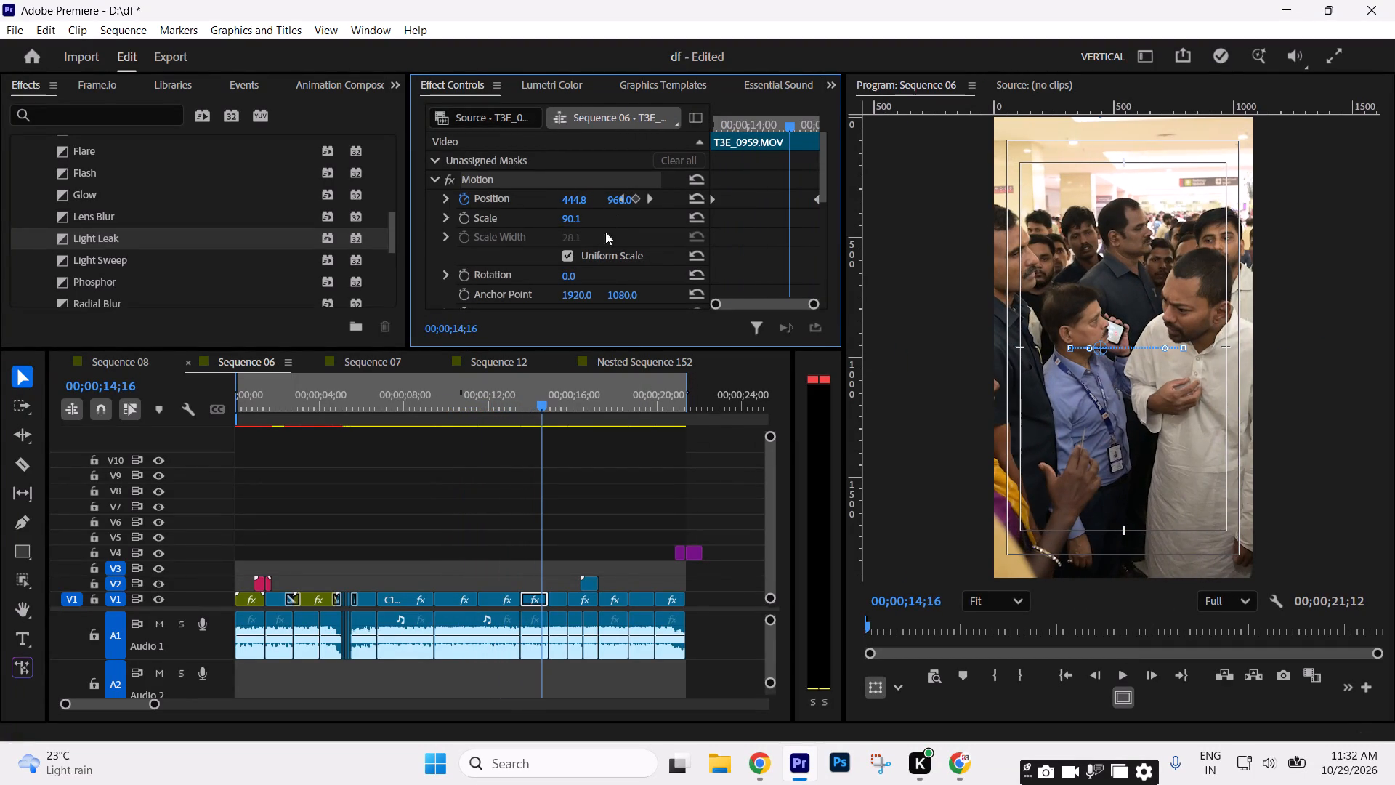
Slightly increase the scale of T3E_0959.MOV and play on into C1120.MP4.
{"action": "left_click_drag", "start_coordinate": [573, 214], "coordinate": [581, 213]}
{"action": "key", "text": "space"}
{"action": "key", "text": "space"}
{"action": "key", "text": "space"}
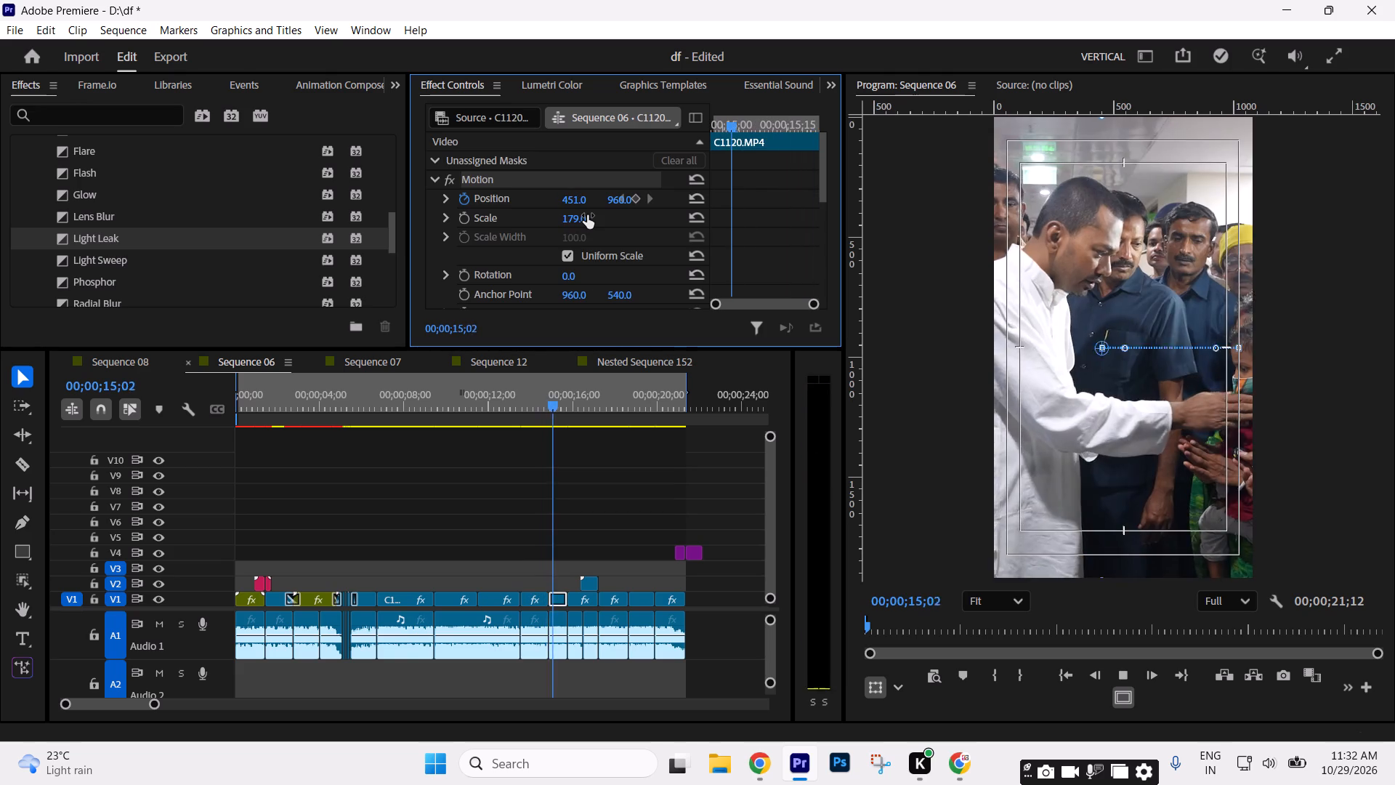
{"action": "key", "text": "space"}
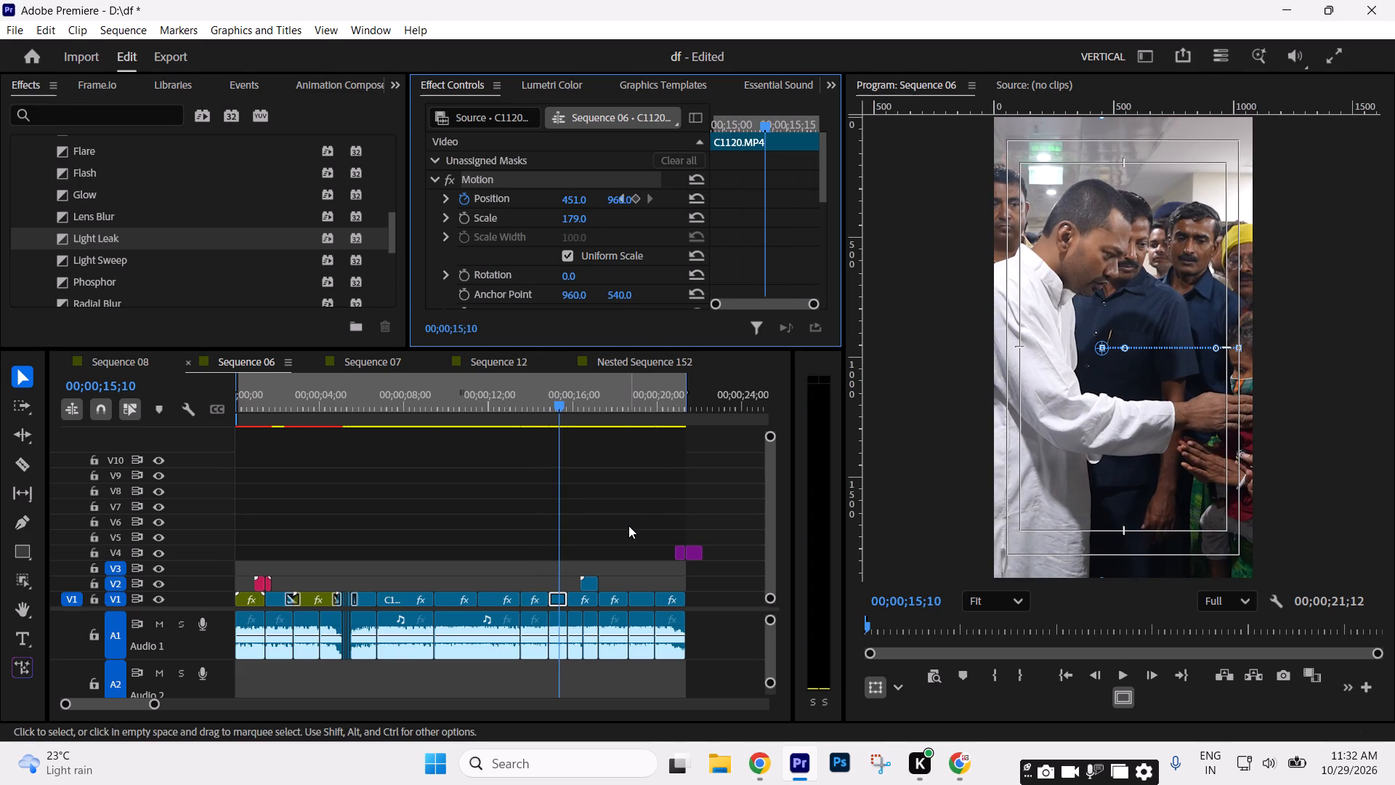
Play from C1120.MP4 through the split-screen hospital ward shots into T3E_1363.MOV.
{"action": "key", "text": "space"}
{"action": "key", "text": "space"}
{"action": "key", "text": "space"}
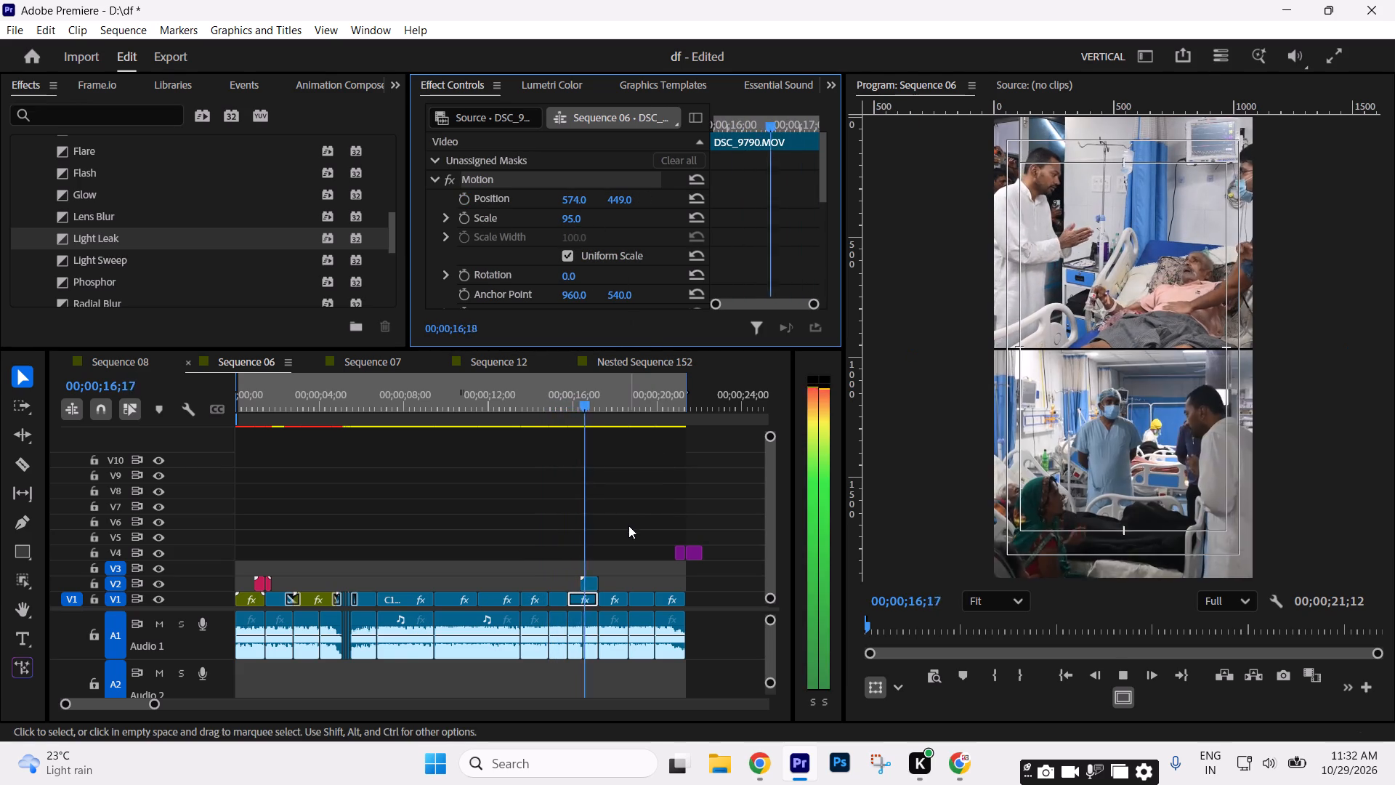
{"action": "key", "text": "space"}
{"action": "key", "text": "space"}
{"action": "key", "text": "space"}
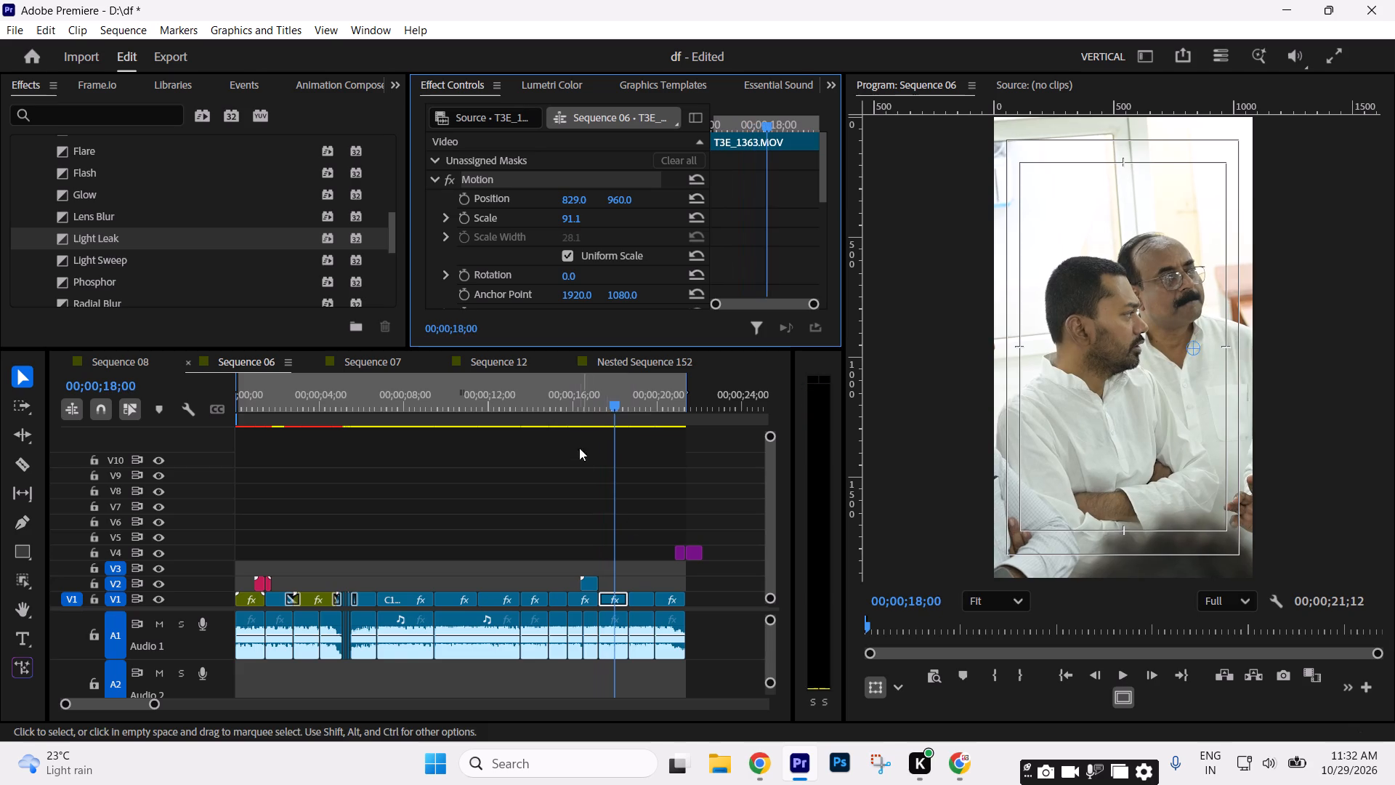
Slow DSC_9770.MOV on V2 to 60% speed and trim its end back to the end of DSC_9790.MOV.
{"action": "left_click_drag", "start_coordinate": [576, 415], "coordinate": [593, 419]}
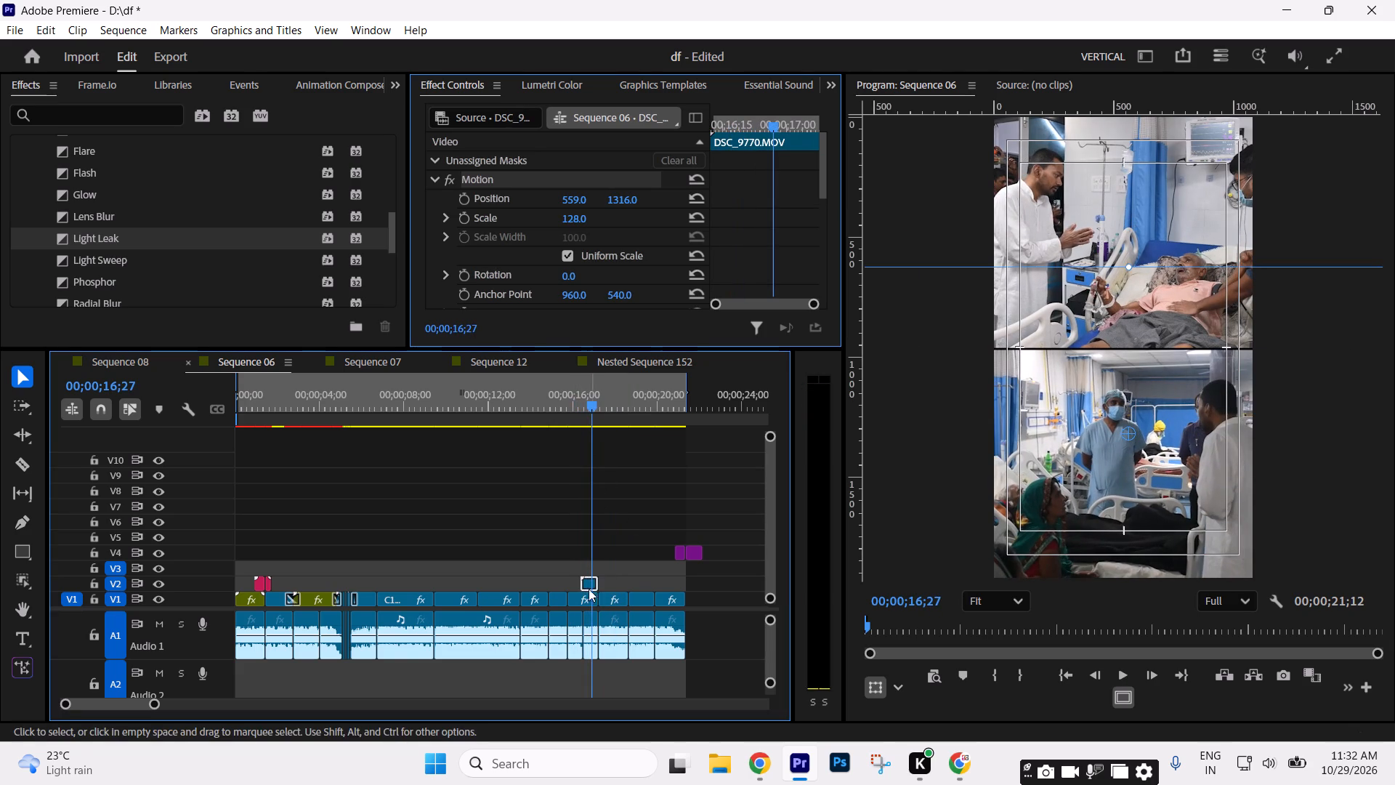
{"action": "key", "text": "ctrl+r"}
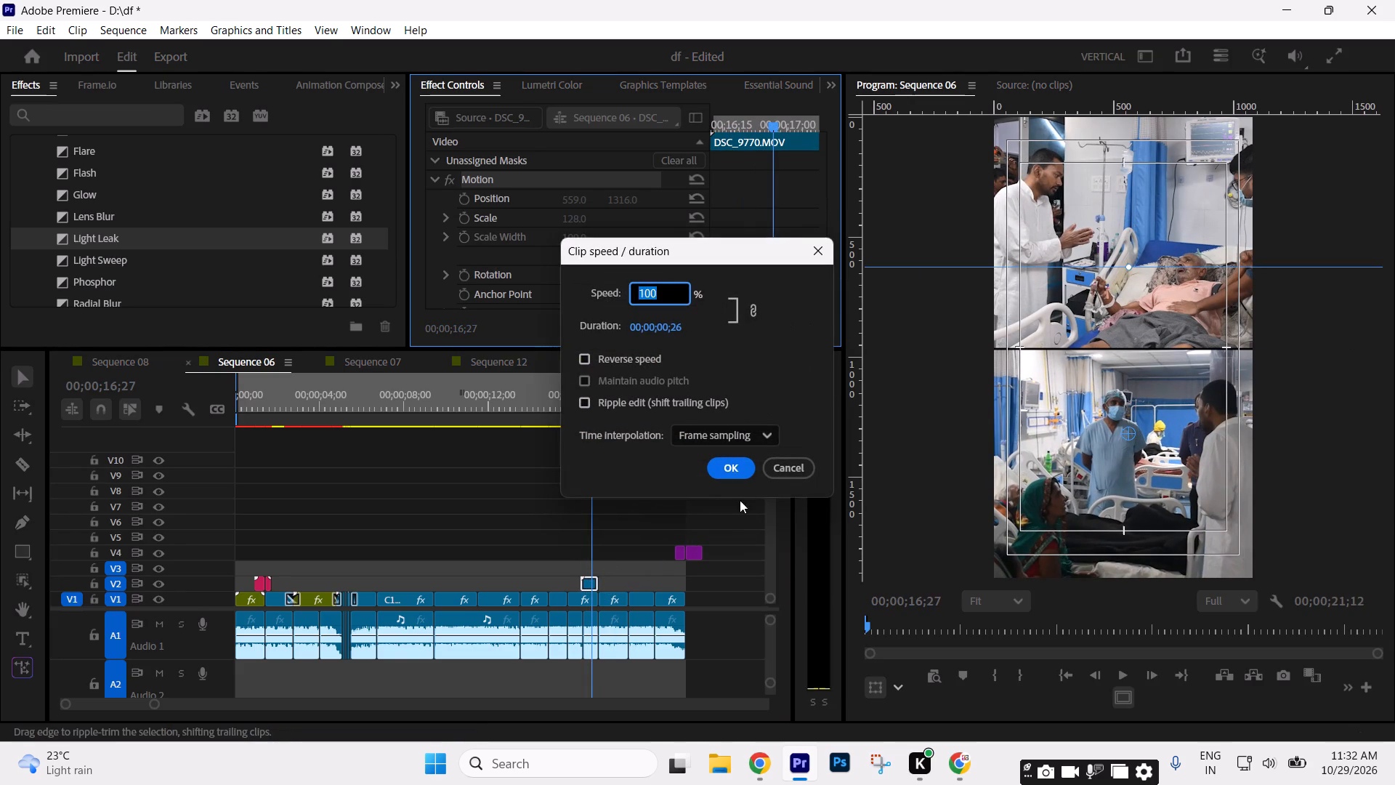
{"action": "type", "text": "60"}
{"action": "key", "text": "Return"}
{"action": "key", "text": "space"}
{"action": "key", "text": "space"}
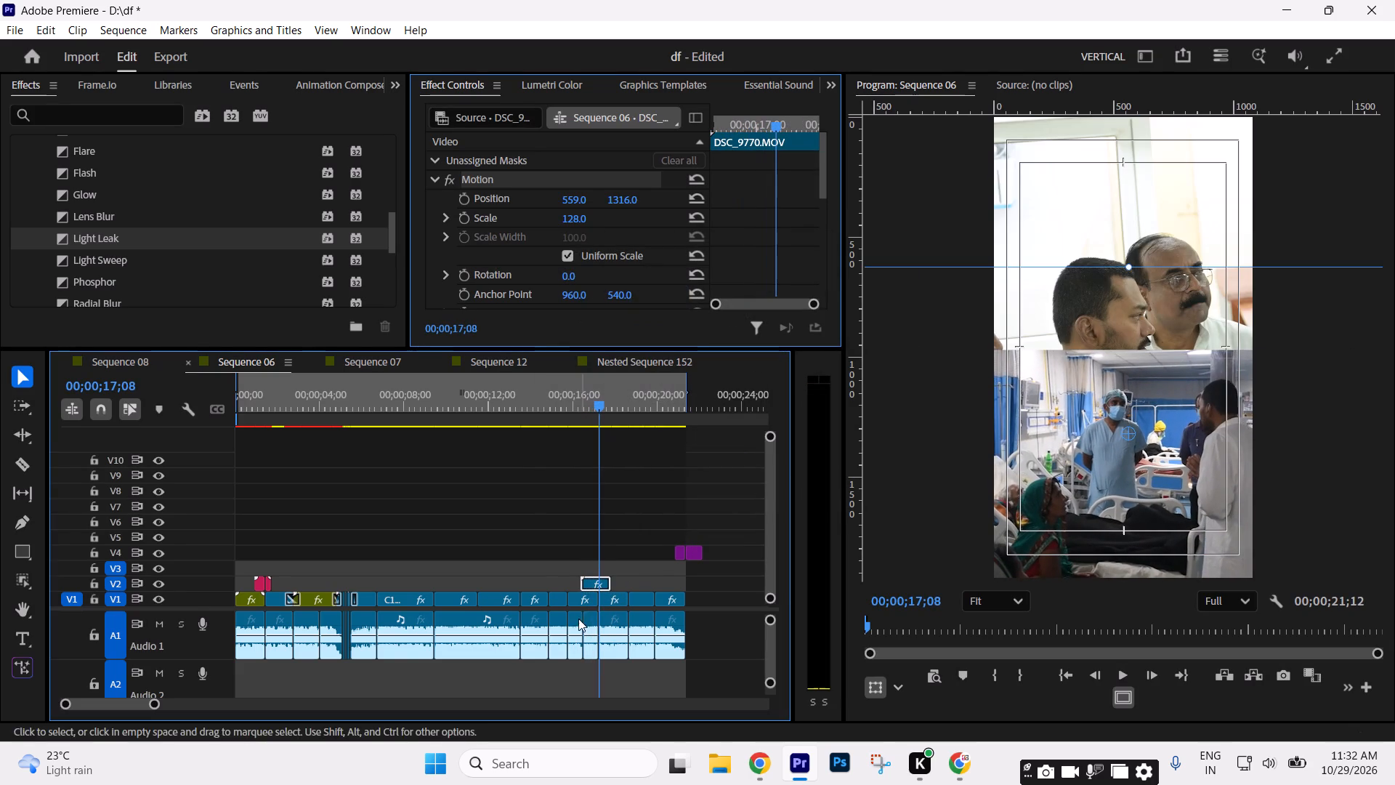
{"action": "left_click_drag", "start_coordinate": [618, 585], "coordinate": [607, 583]}
Set the speed of DSC_9790.MOV on V1 to 60%.
{"action": "left_click", "coordinate": [580, 599]}
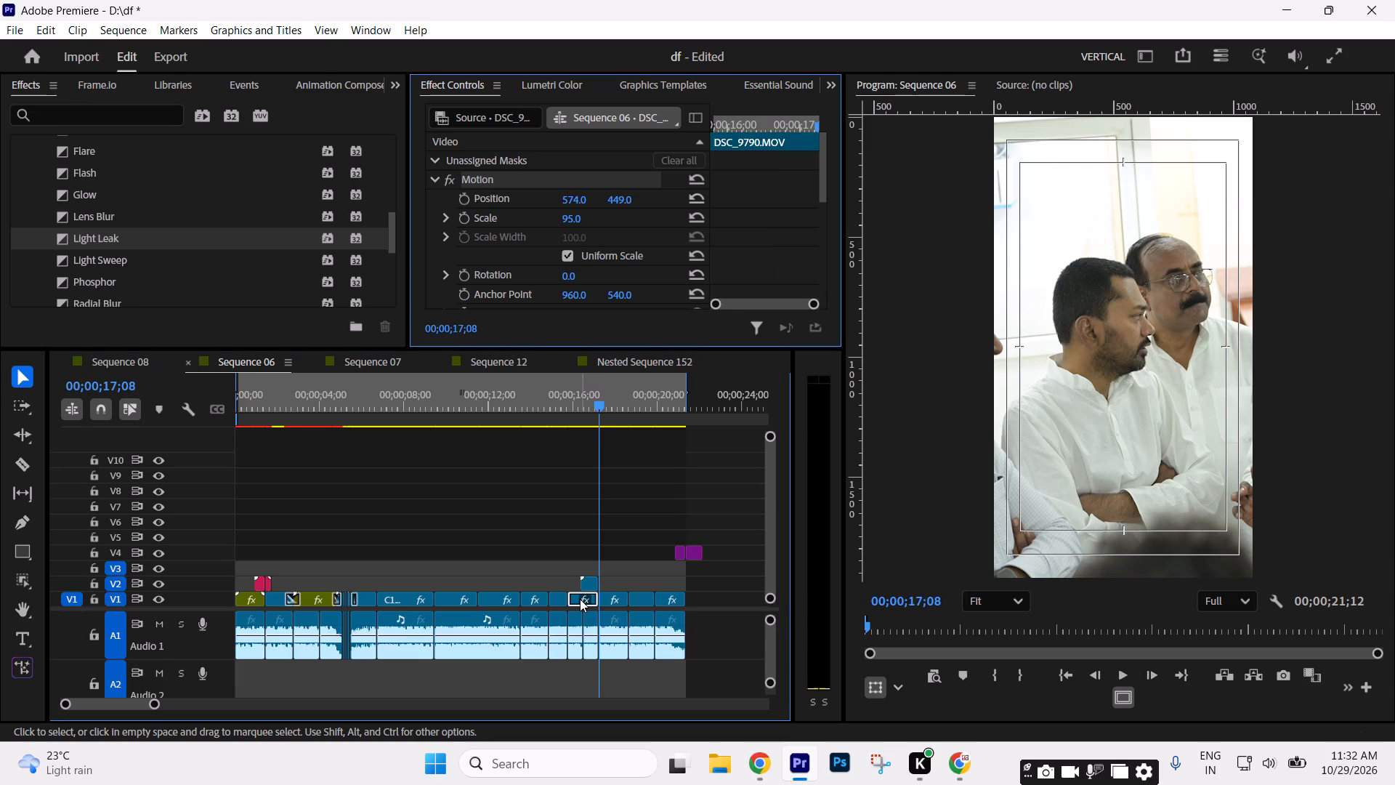
{"action": "key", "text": "equal"}
{"action": "left_click", "coordinate": [580, 552]}
{"action": "left_click", "coordinate": [573, 414]}
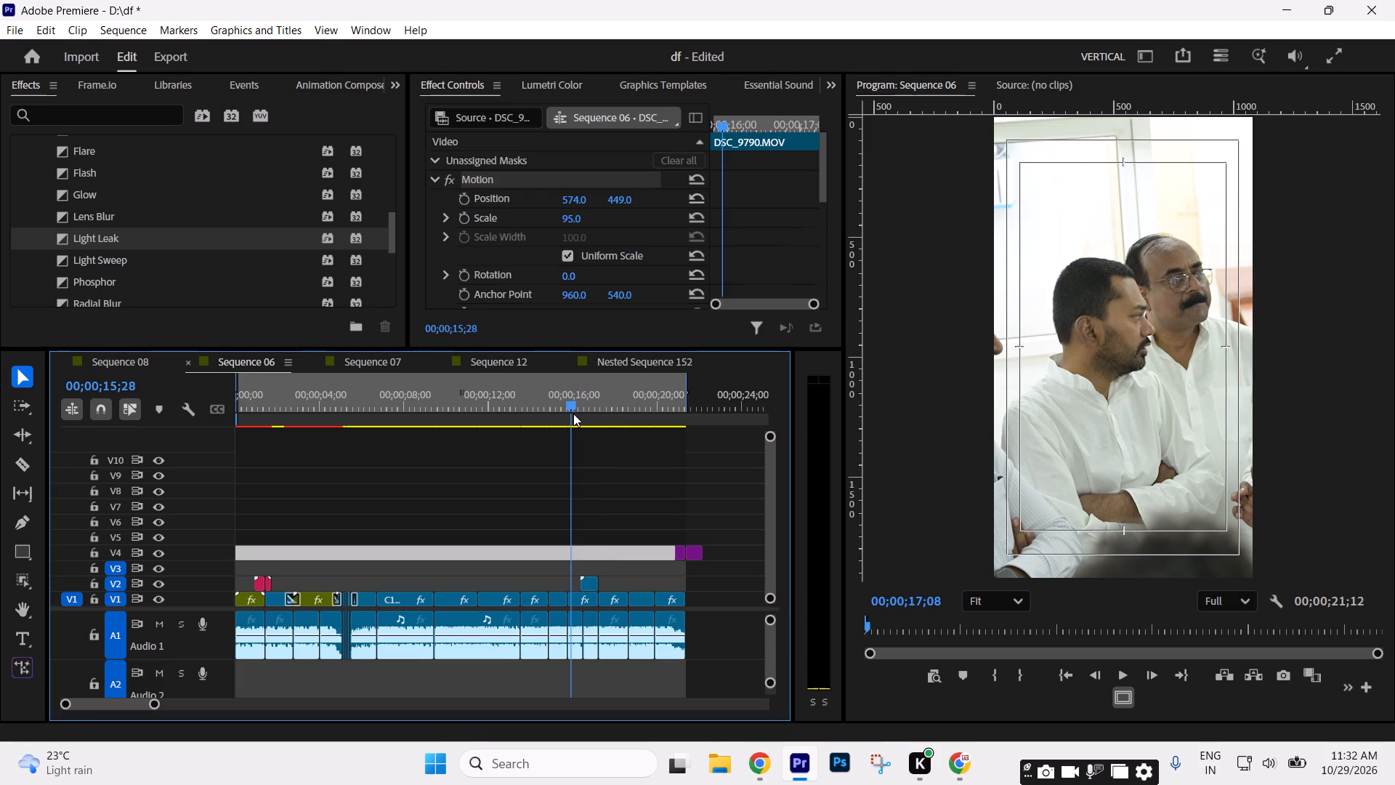
{"action": "key", "text": "ctrl+r"}
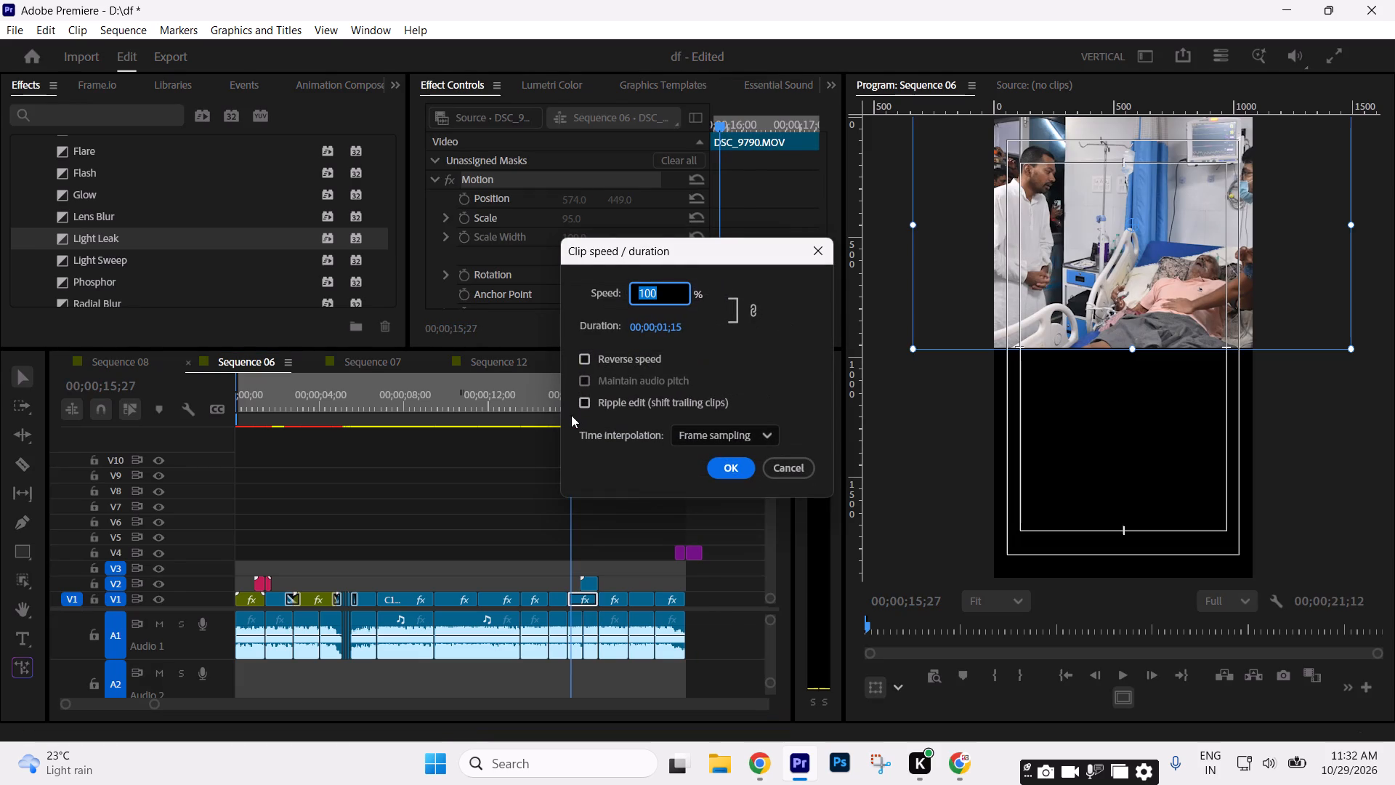
{"action": "key", "text": "6"}
{"action": "key", "text": "0"}
{"action": "key", "text": "Return"}
Play the slowed split-screen ward shots and continue into T3E_1363.MOV.
{"action": "key", "text": "space"}
{"action": "key", "text": "space"}
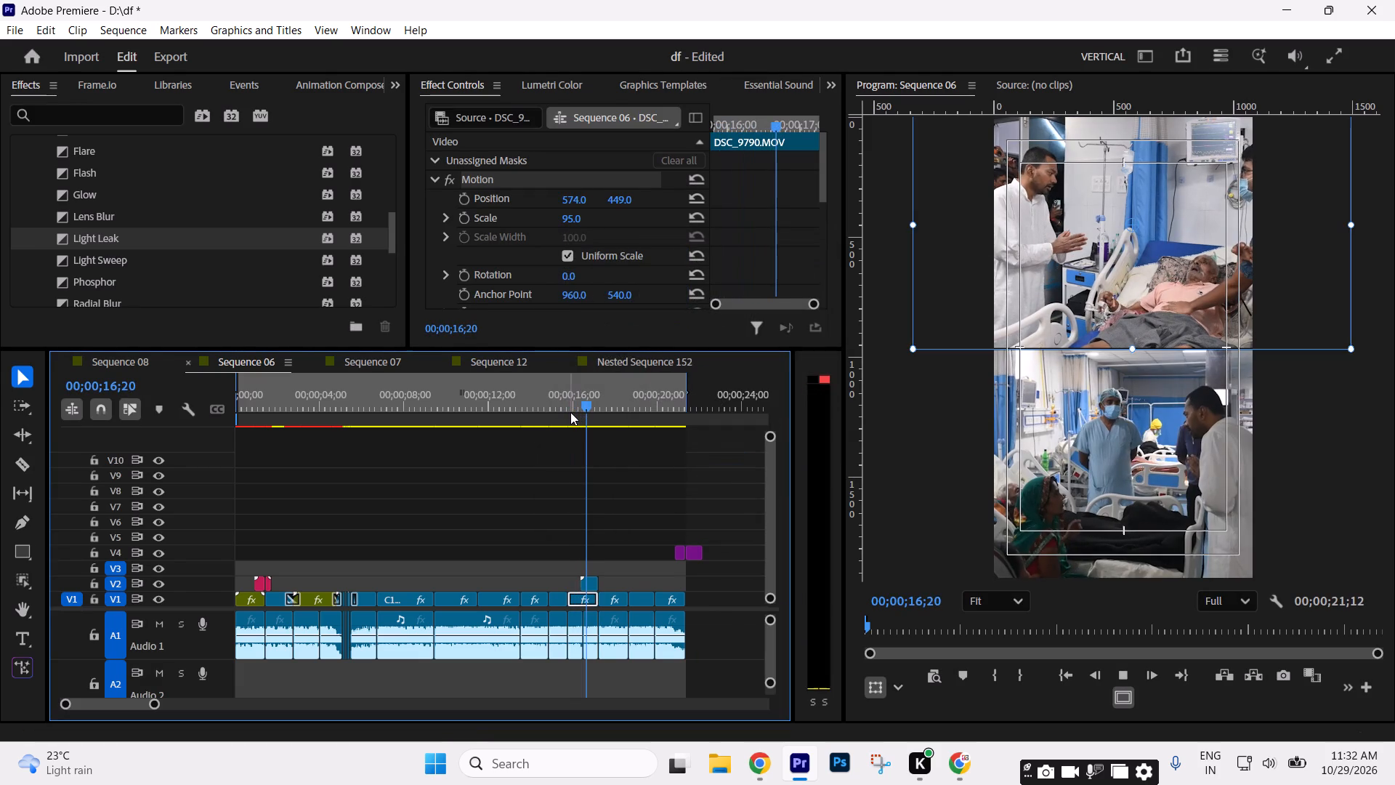
{"action": "key", "text": "space"}
{"action": "key", "text": "space"}
{"action": "key", "text": "space"}
{"action": "key", "text": "space"}
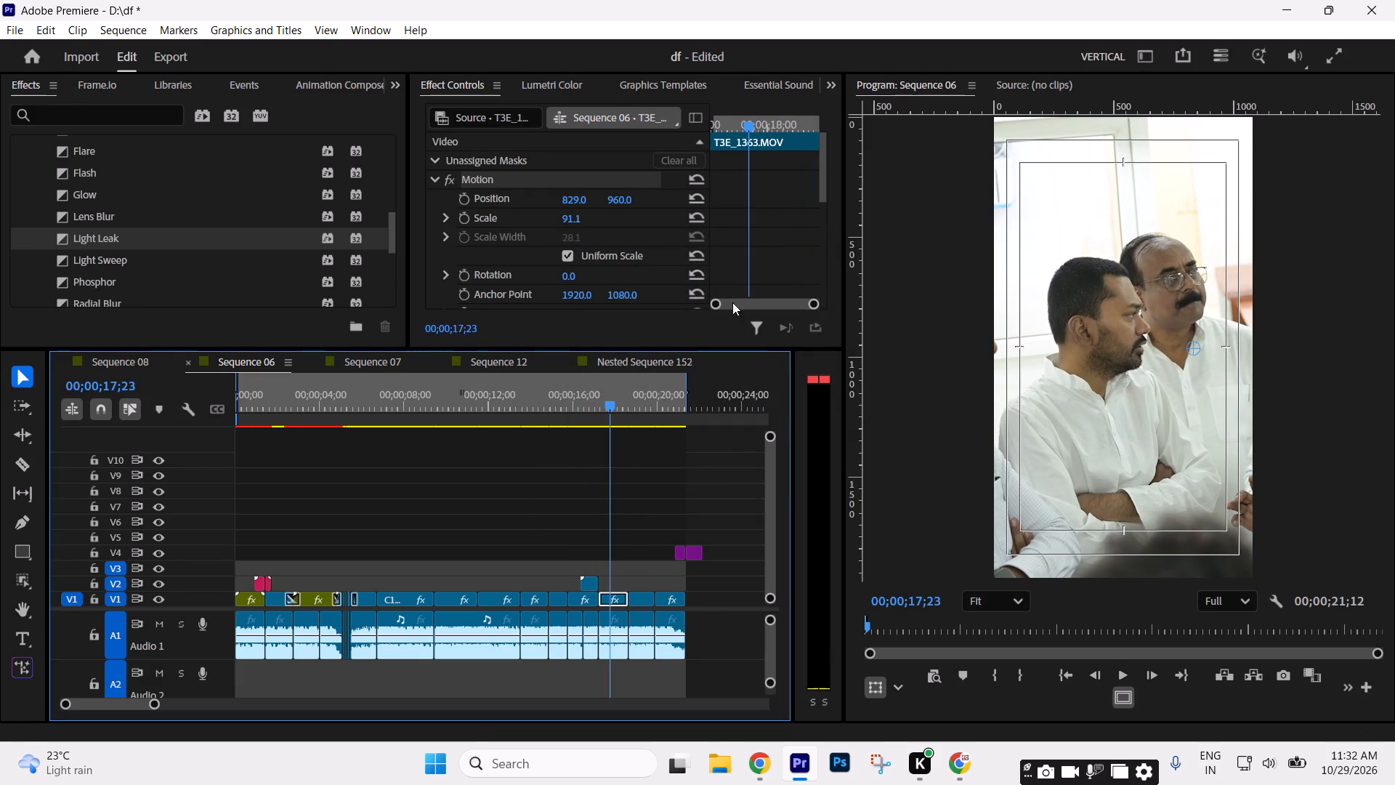
{"action": "key", "text": "space"}
{"action": "key", "text": "space"}
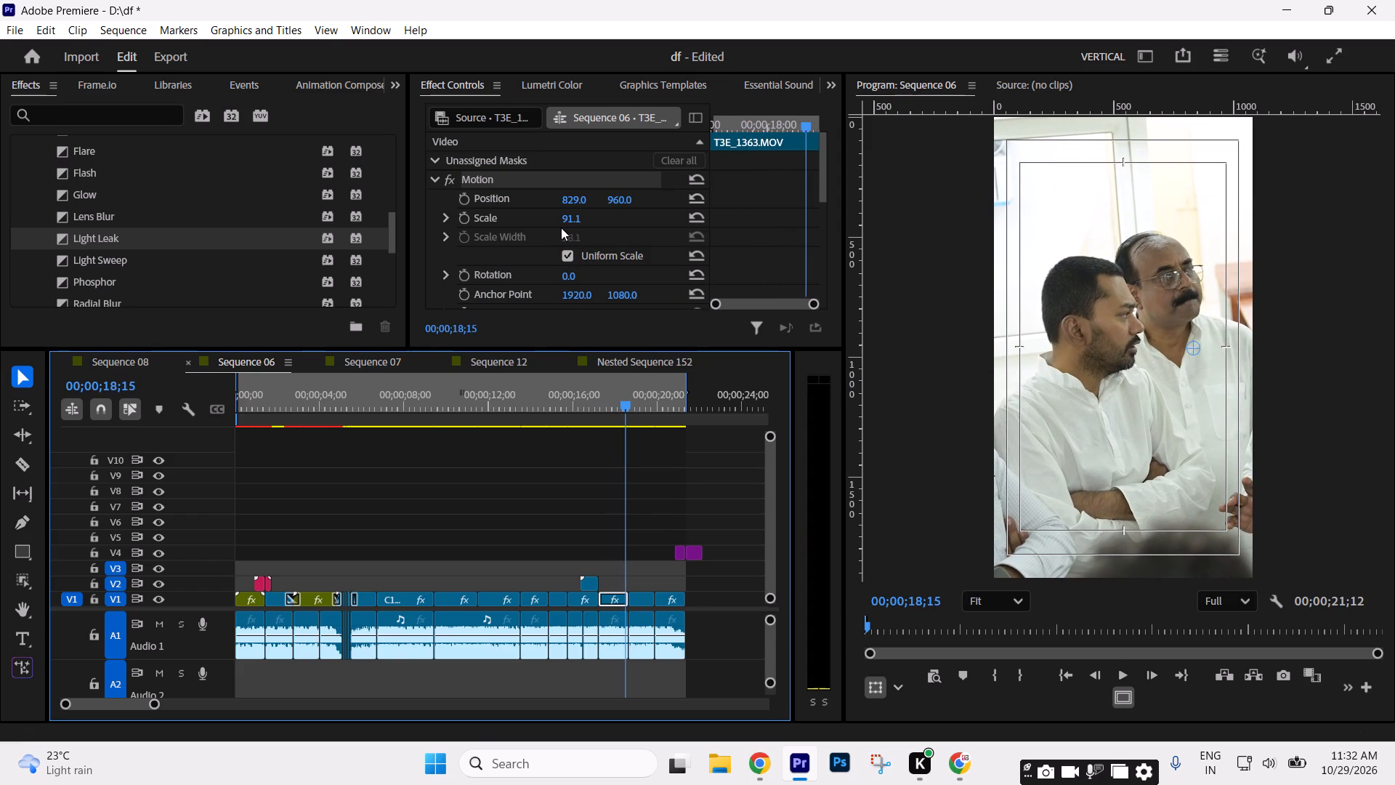
Set the scale of T3E_1363.MOV to 89.
{"action": "left_click", "coordinate": [563, 217]}
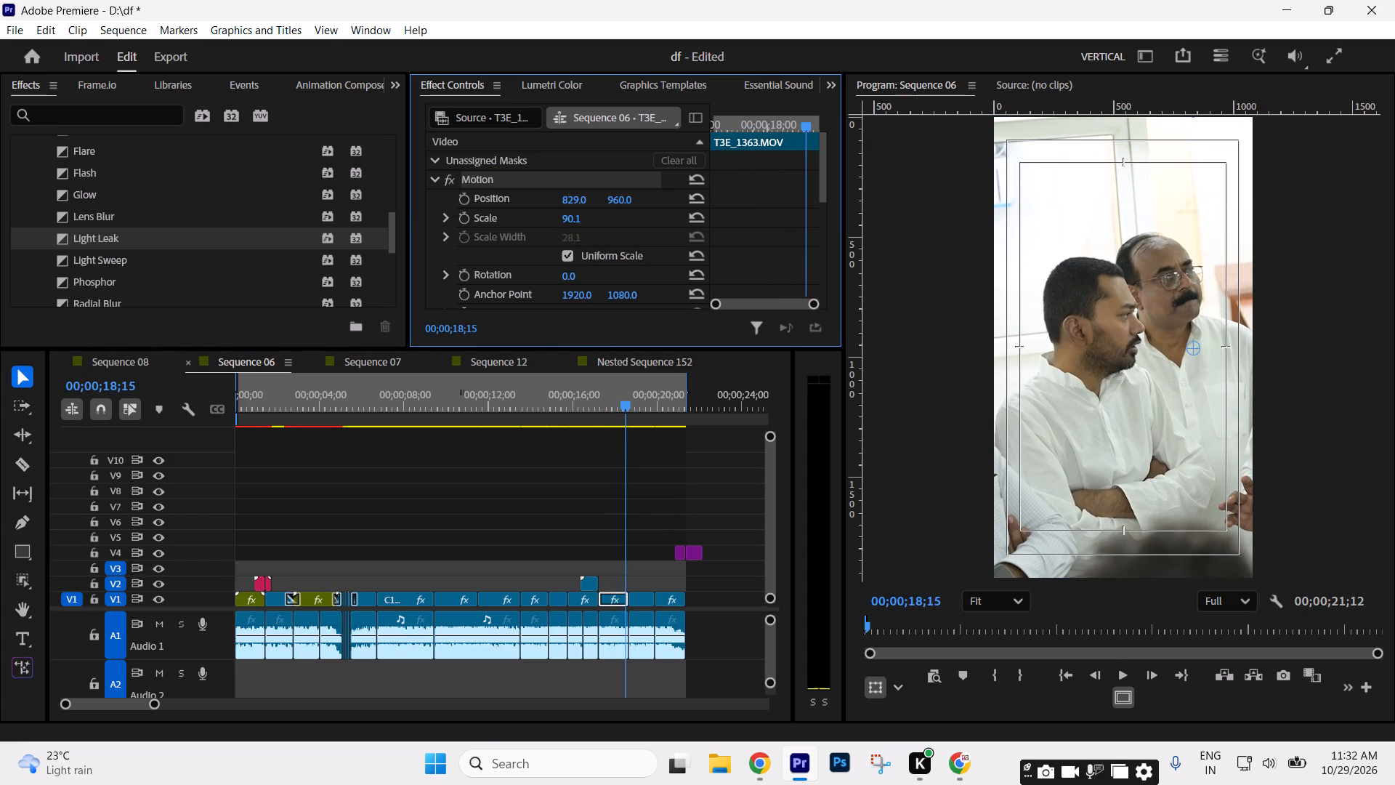
{"action": "scroll", "coordinate": [908, 382], "scroll_direction": "down", "scroll_amount": 1}
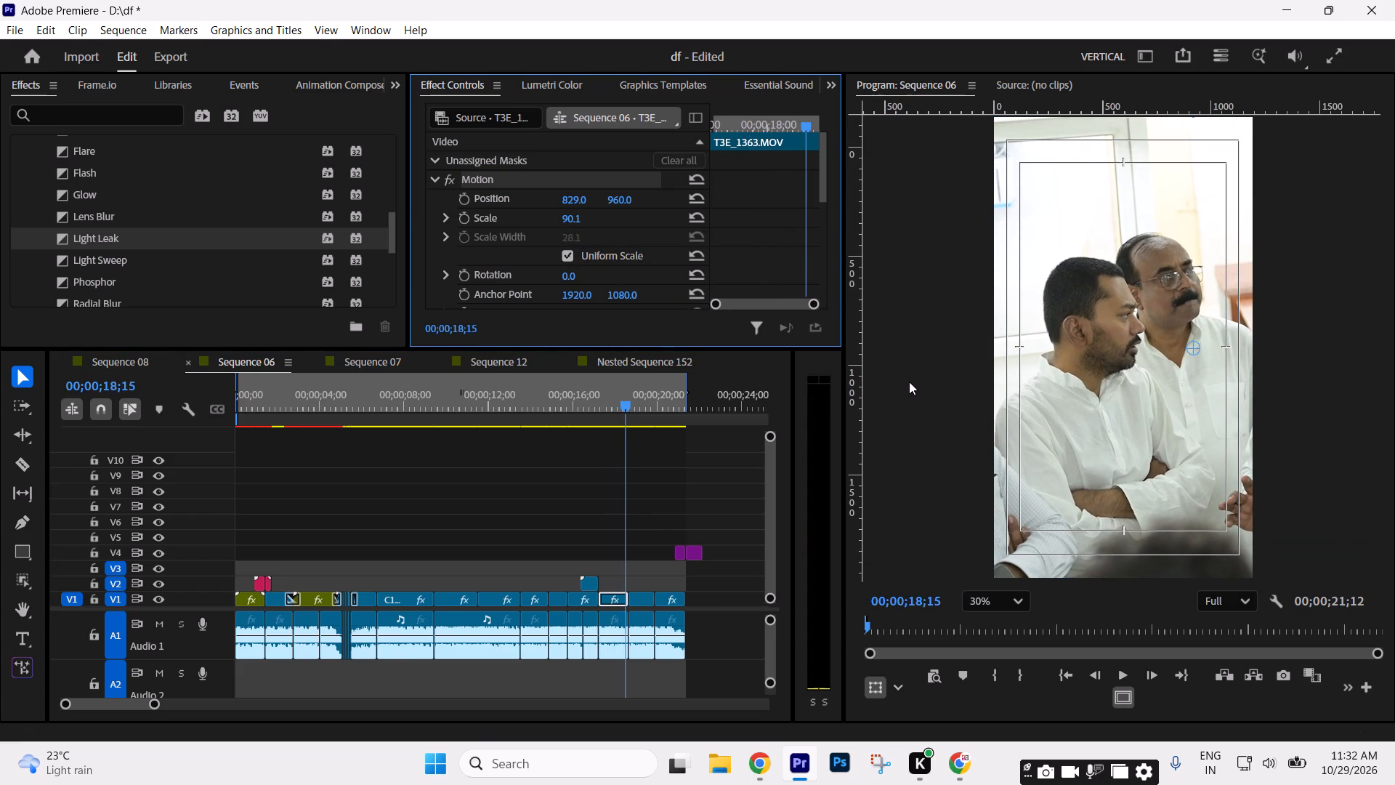
{"action": "left_click", "coordinate": [574, 220]}
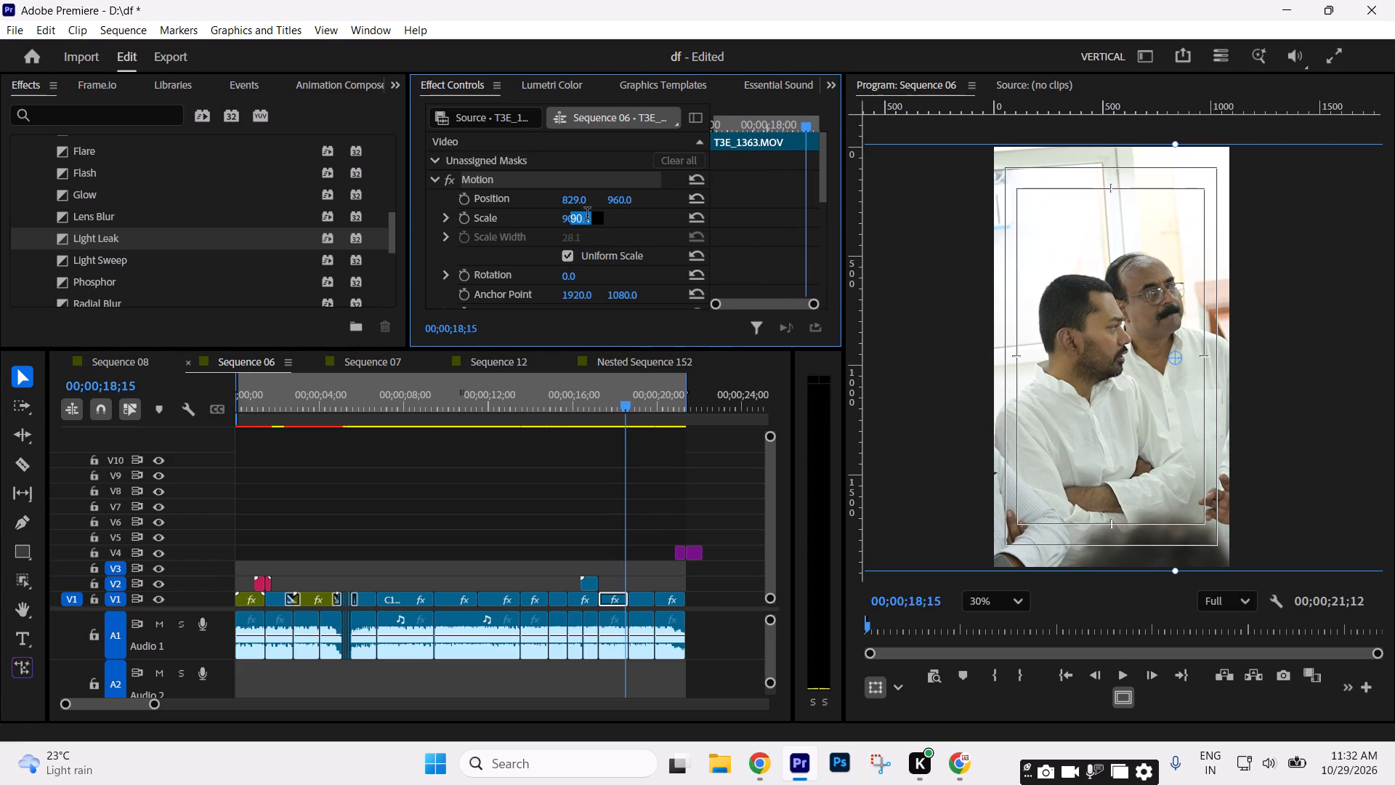
{"action": "key", "text": "8"}
{"action": "key", "text": "9"}
{"action": "key", "text": "Return"}
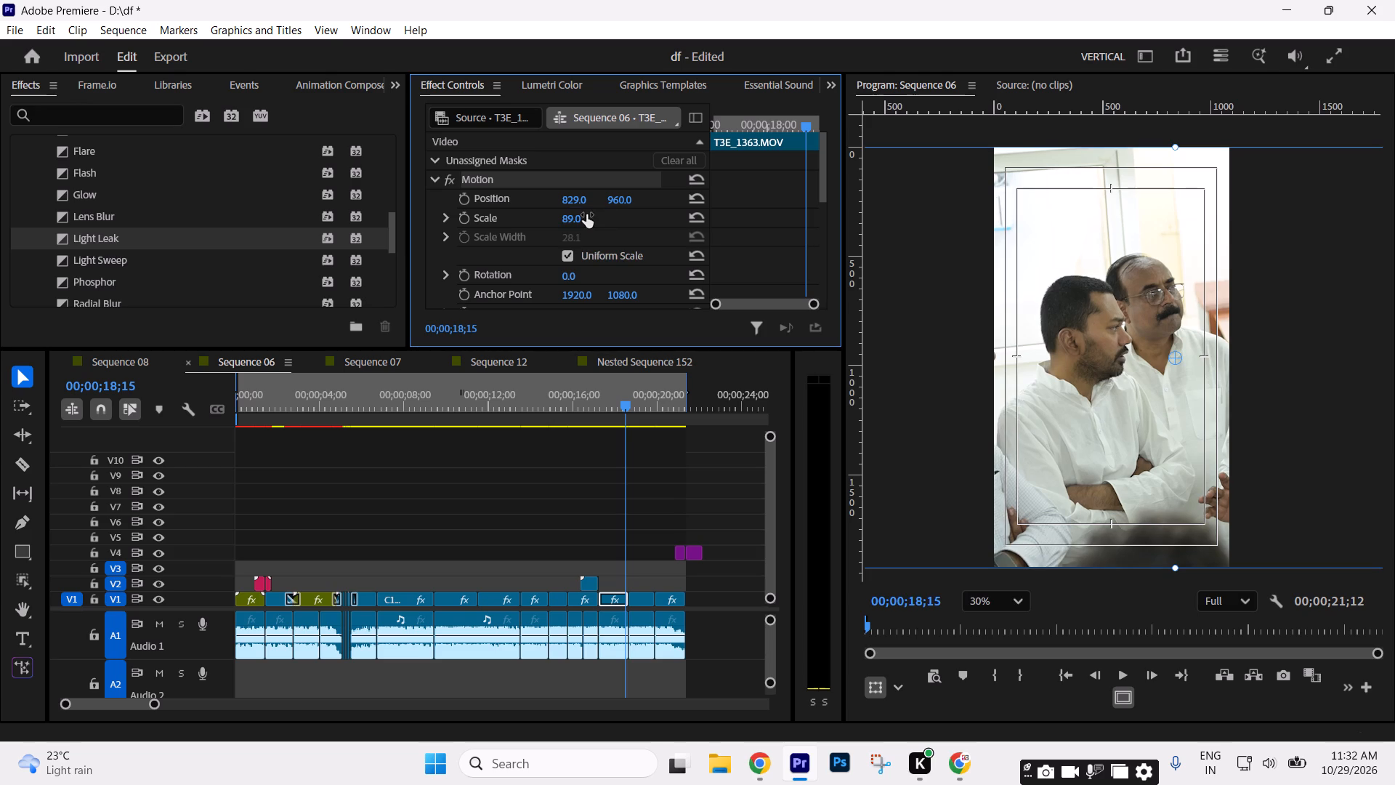
{"action": "left_click", "coordinate": [648, 518]}
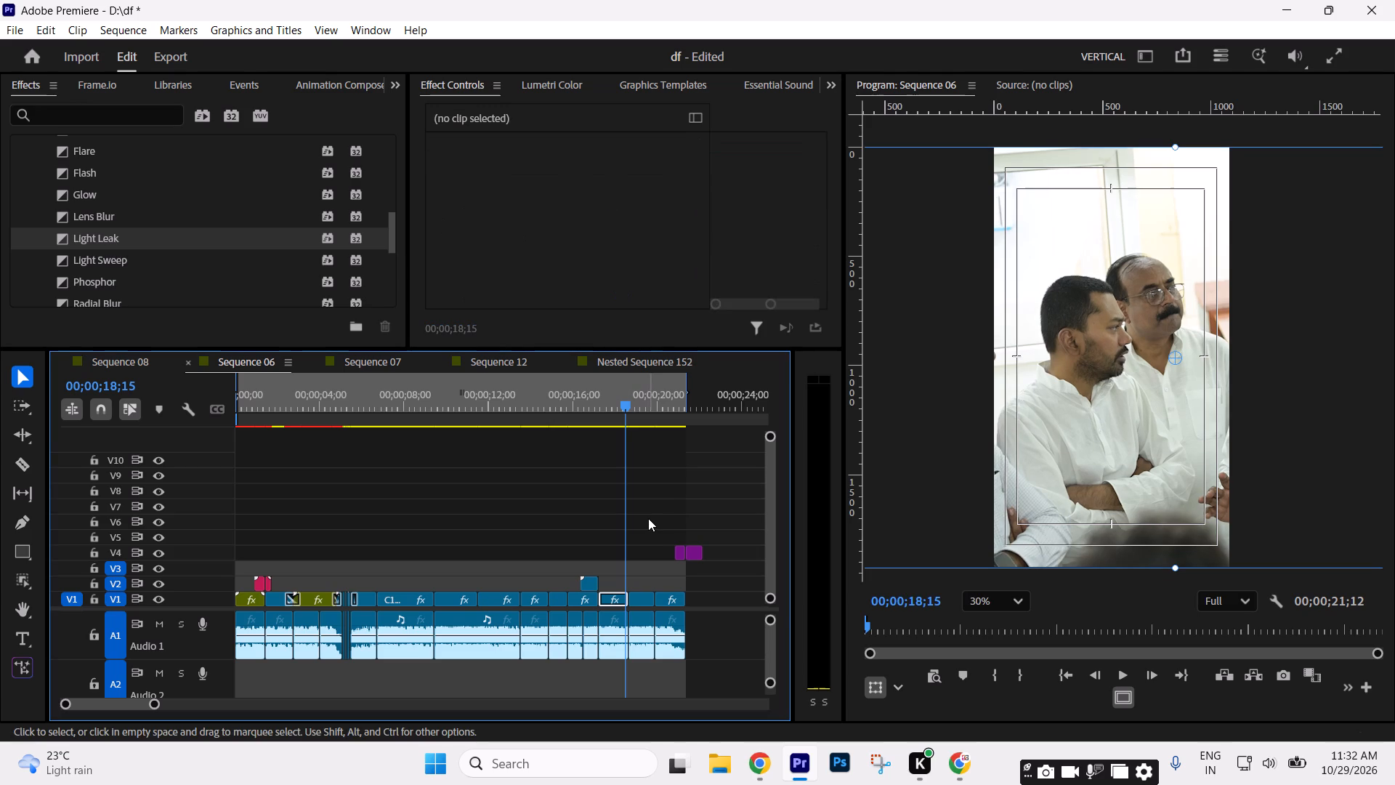
Reframe T3E_0949I.MOV by reducing its scale to 122, setting horizontal position to 1039, and lowering the picture to fill the frame's bottom.
{"action": "key", "text": "space"}
{"action": "key", "text": "space"}
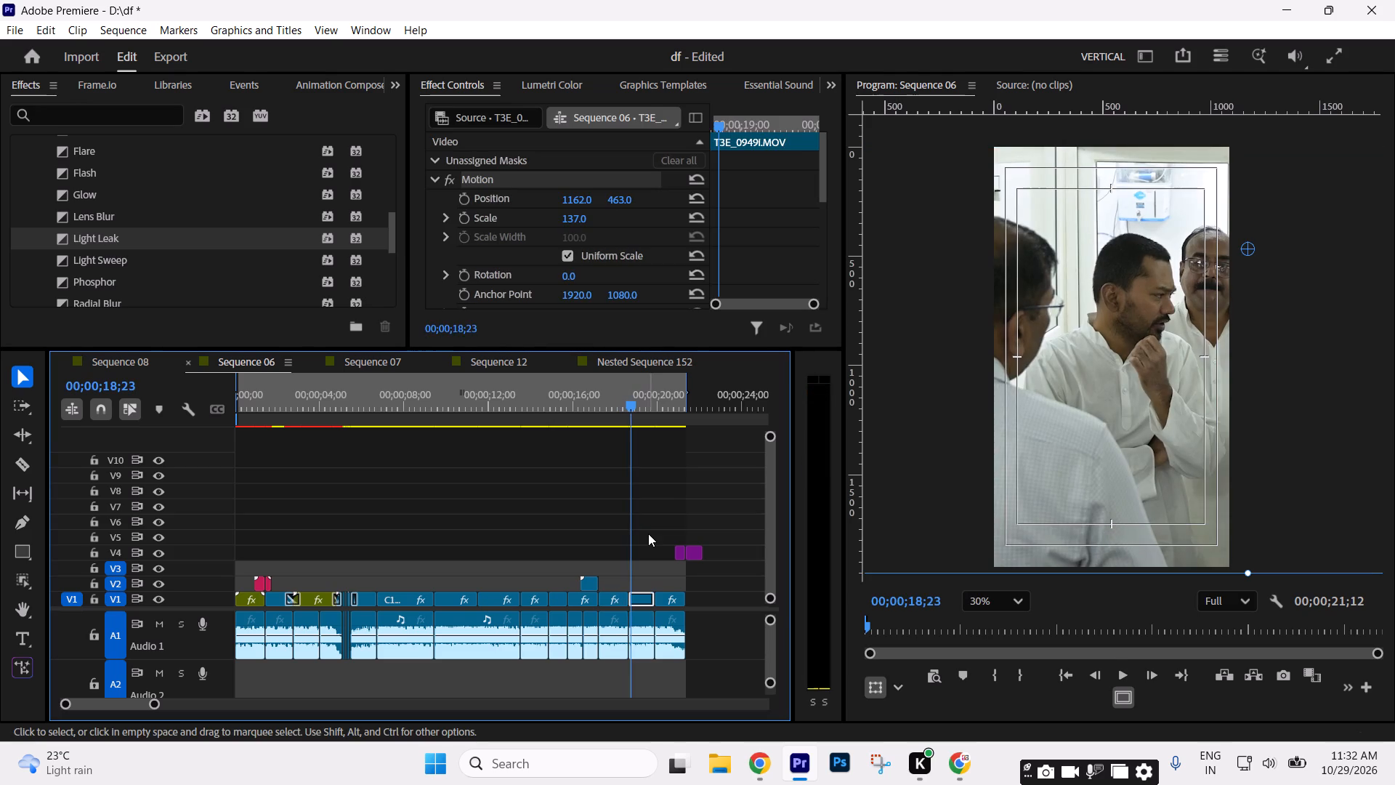
{"action": "scroll", "coordinate": [1064, 470], "scroll_direction": "down", "scroll_amount": 2}
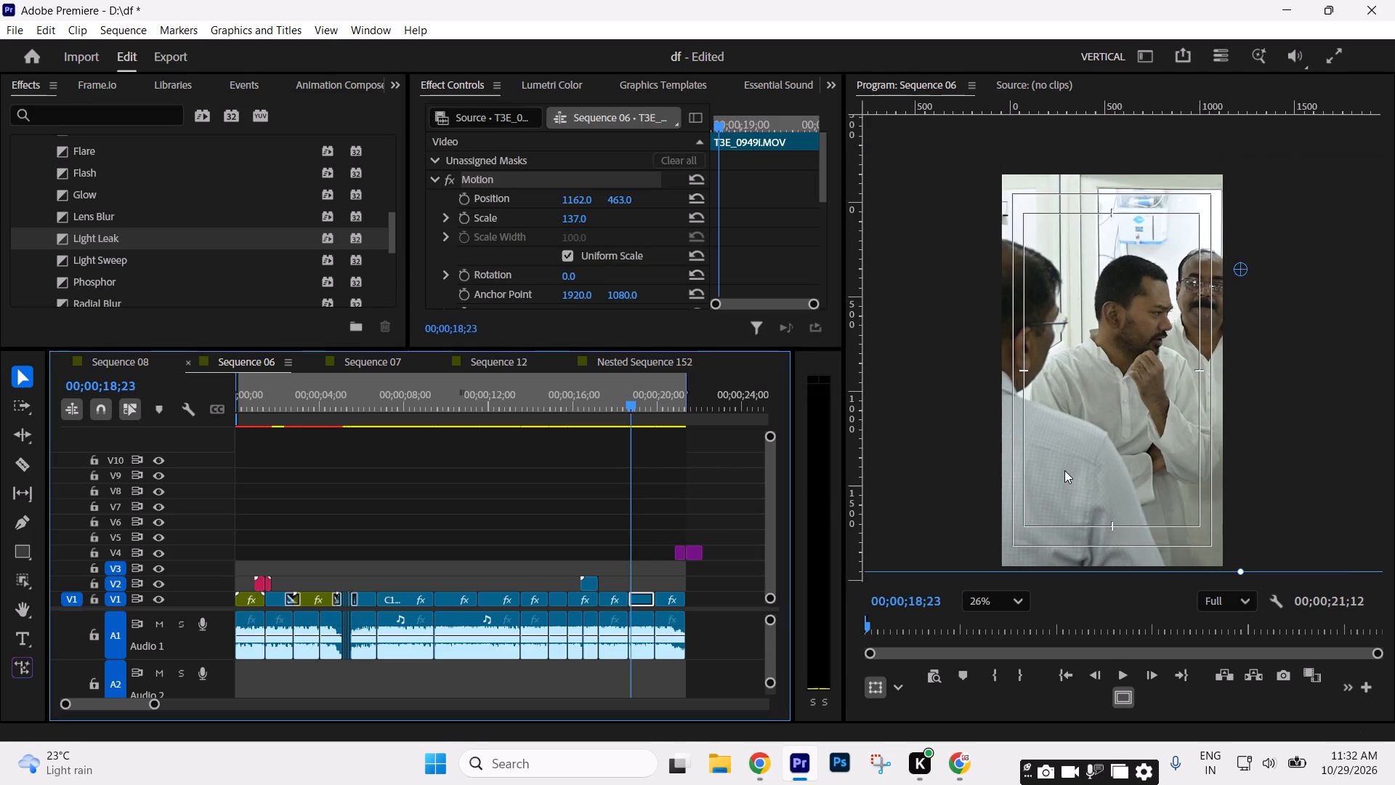
{"action": "left_click_drag", "start_coordinate": [568, 217], "coordinate": [560, 217]}
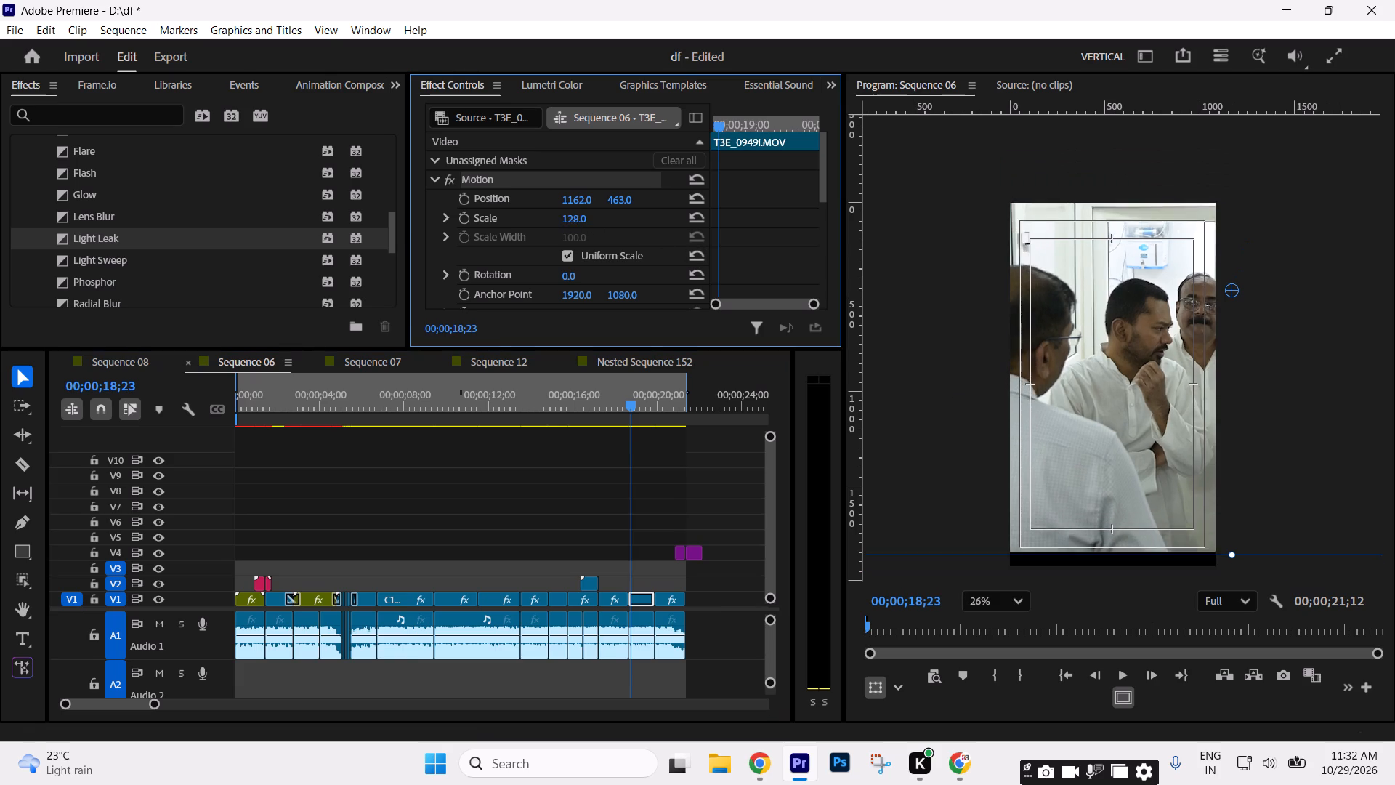
{"action": "left_click_drag", "start_coordinate": [560, 217], "coordinate": [557, 223]}
{"action": "left_click_drag", "start_coordinate": [583, 198], "coordinate": [434, 223]}
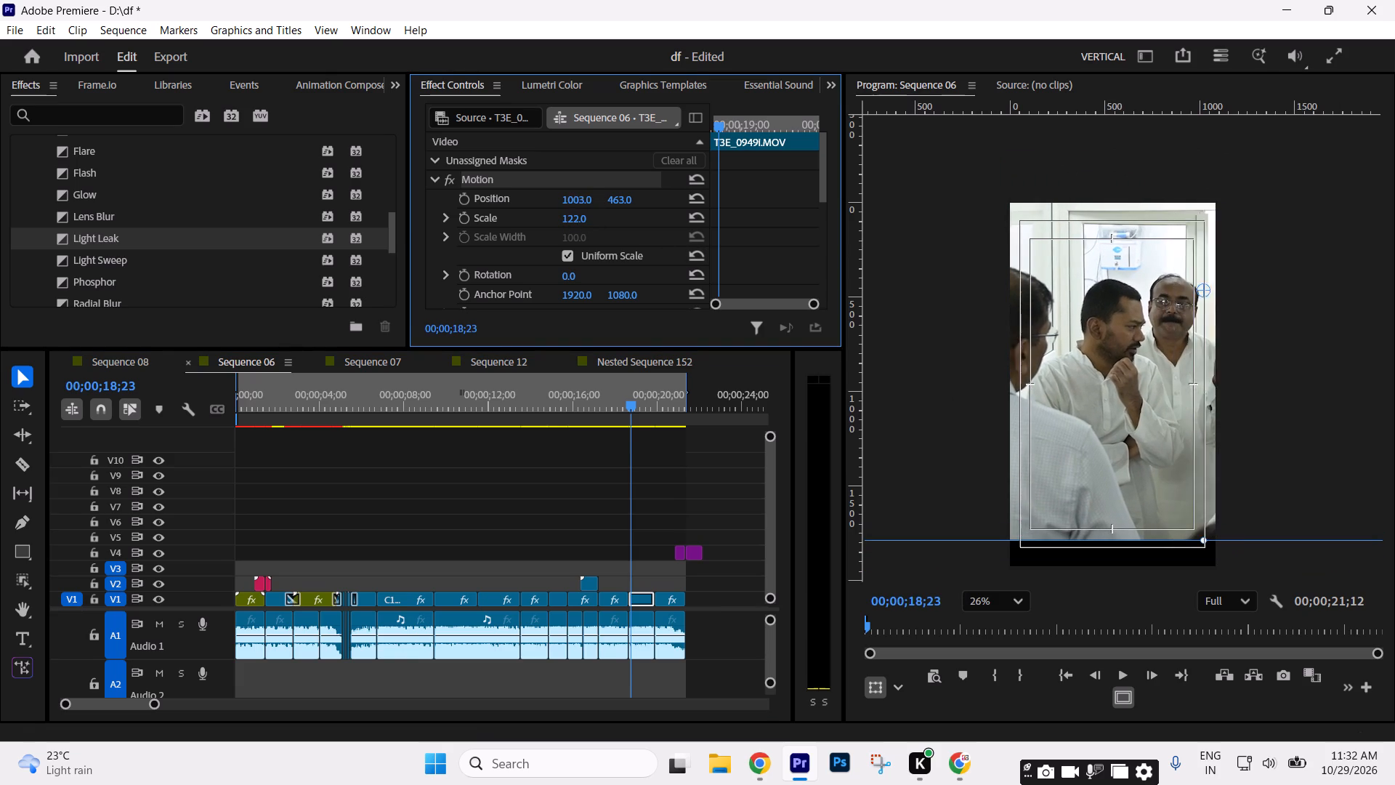
{"action": "left_click_drag", "start_coordinate": [434, 223], "coordinate": [474, 226]}
{"action": "left_click_drag", "start_coordinate": [618, 196], "coordinate": [662, 55]}
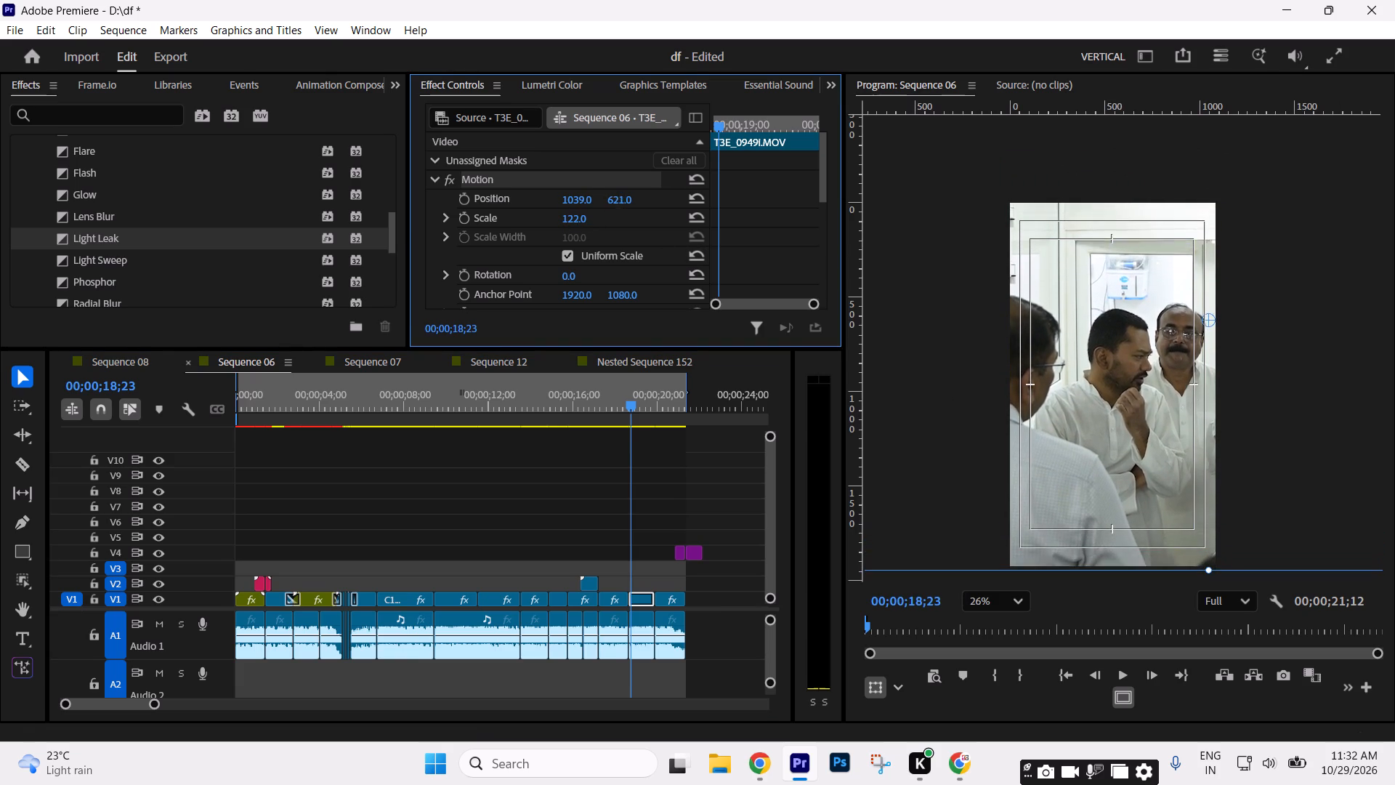
{"action": "left_click_drag", "start_coordinate": [662, 55], "coordinate": [666, 90]}
Reframe C1145.MP4 by setting its scale to 225.3 and its horizontal position to 424.
{"action": "key", "text": "space"}
{"action": "key", "text": "space"}
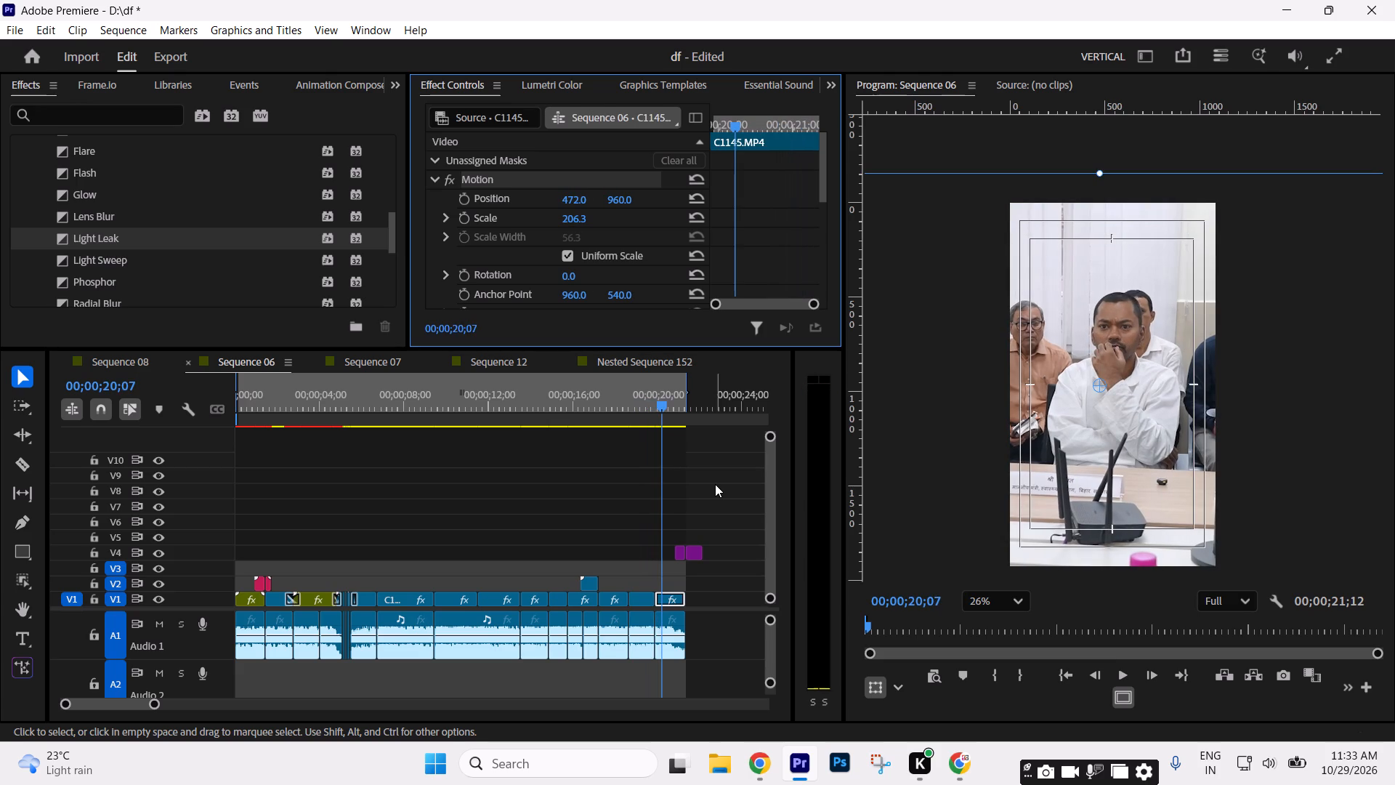
{"action": "left_click_drag", "start_coordinate": [578, 220], "coordinate": [581, 219]}
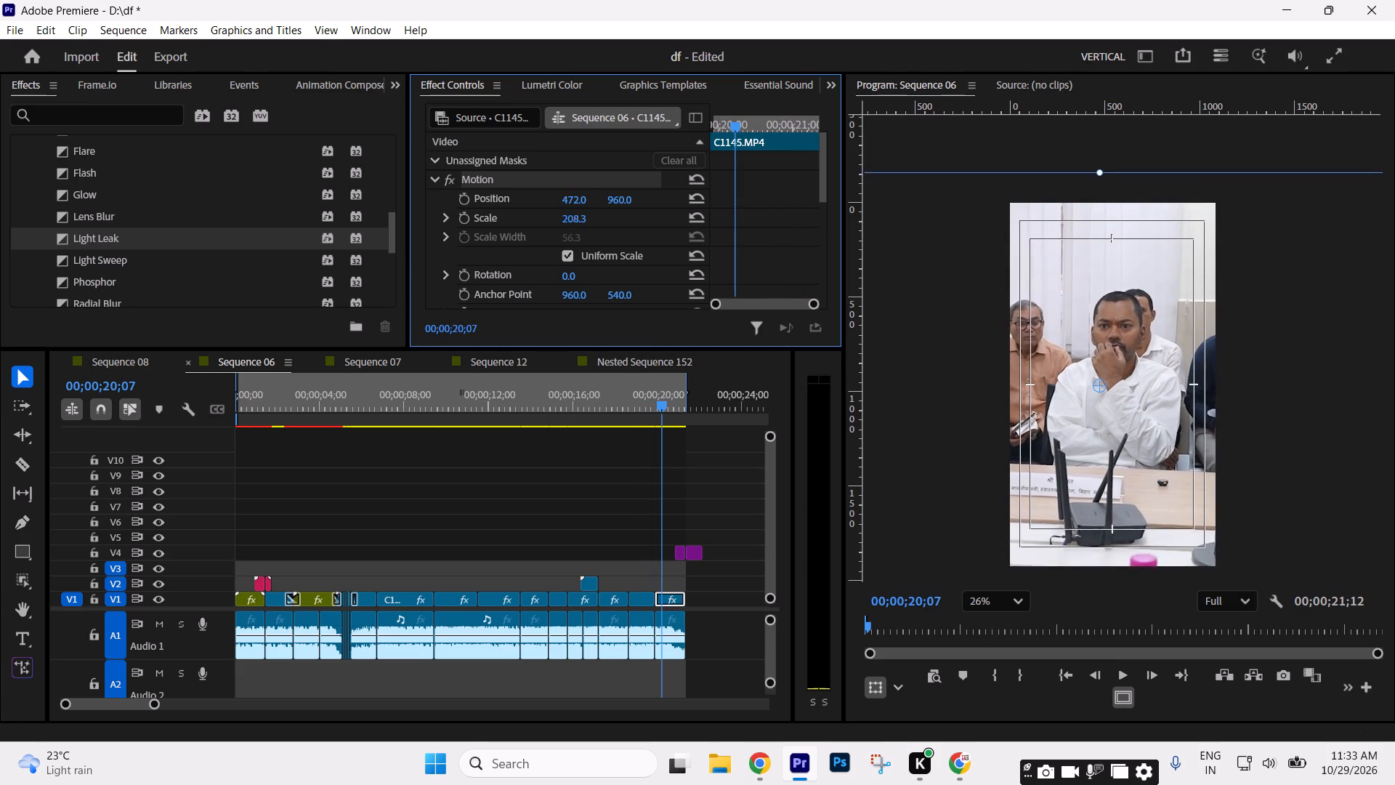
{"action": "left_click_drag", "start_coordinate": [581, 219], "coordinate": [593, 217]}
{"action": "left_click_drag", "start_coordinate": [575, 198], "coordinate": [533, 201]}
Play C1145.MP4 to its end, mark the sequence's Out point there and its In point at the sequence start.
{"action": "key", "text": "space"}
{"action": "key", "text": "space"}
{"action": "key", "text": "space"}
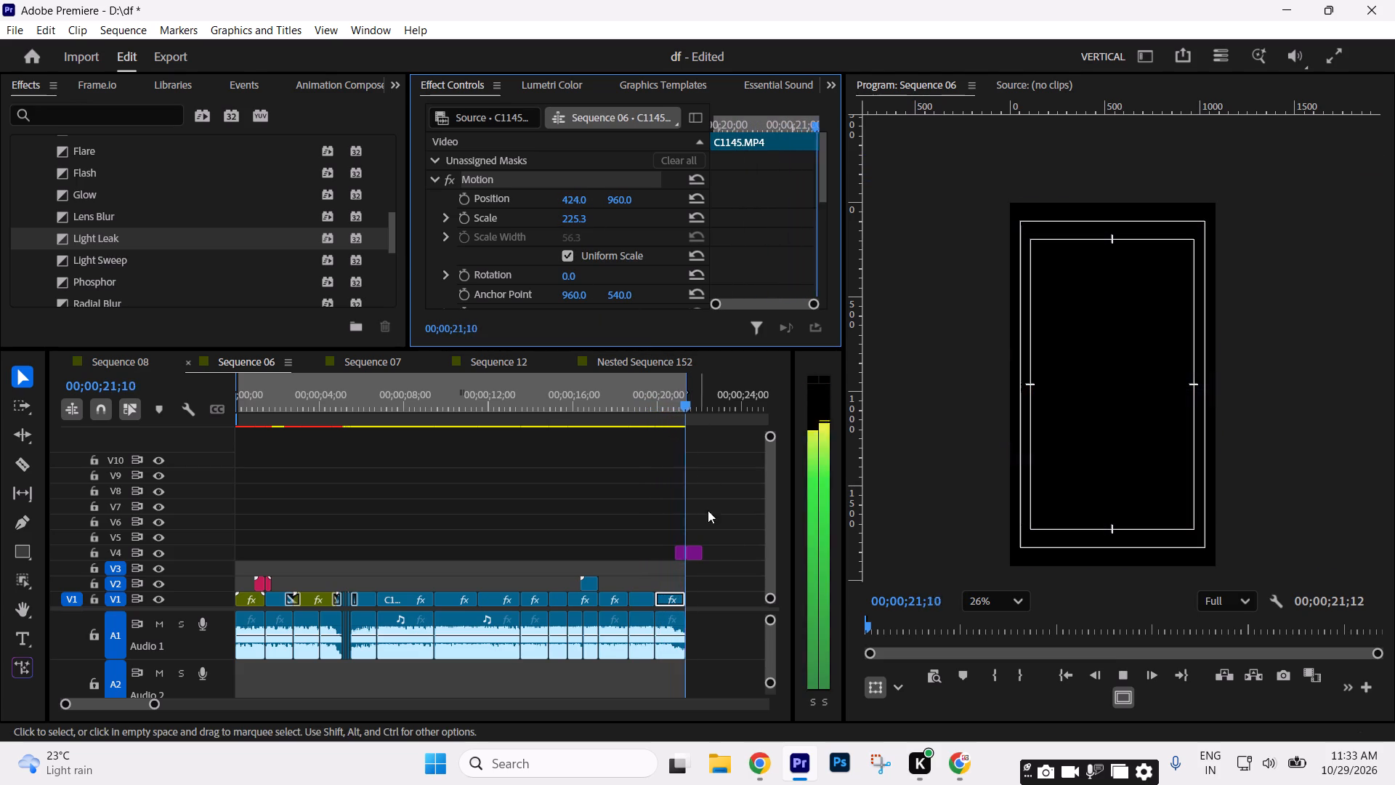
{"action": "key", "text": "space"}
{"action": "key", "text": "Up"}
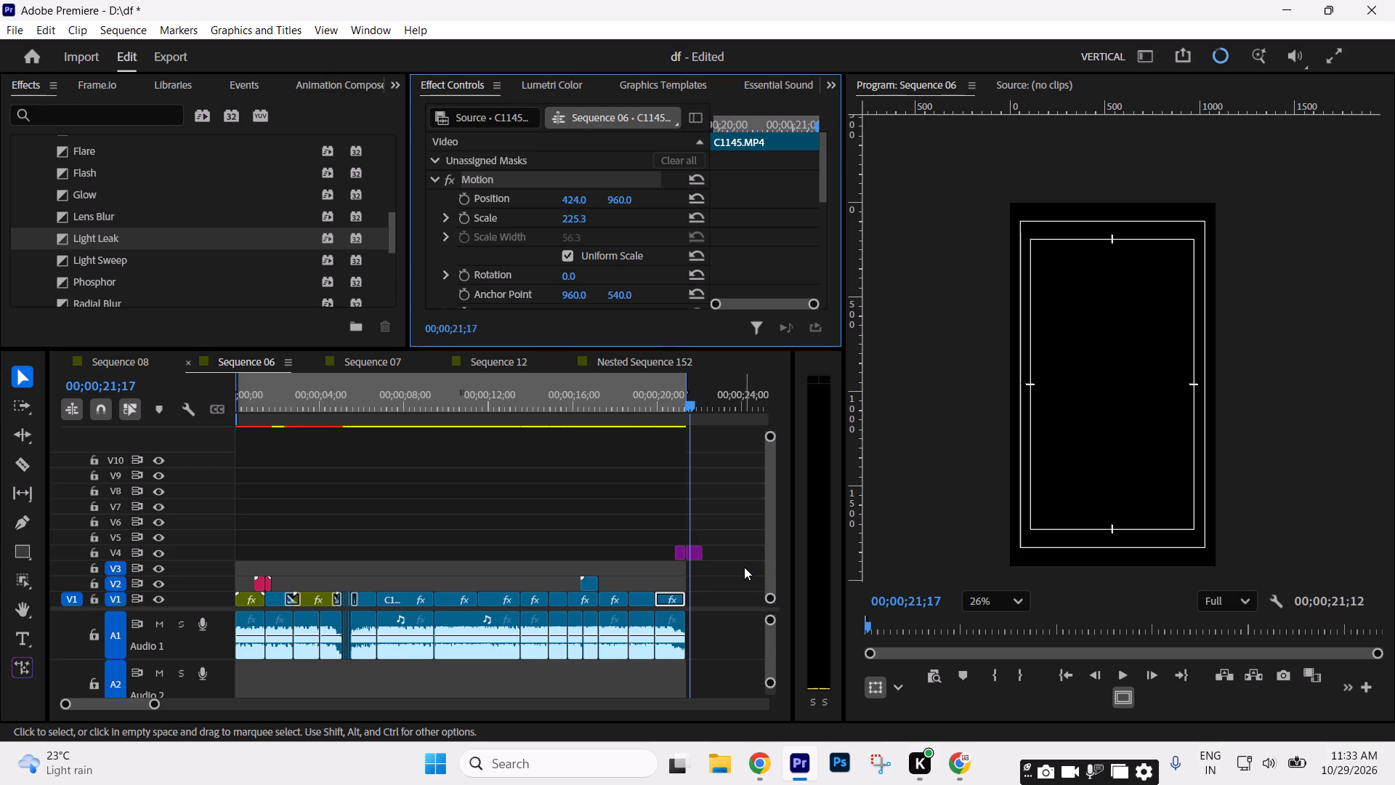
{"action": "type", "text": "O-"}
{"action": "key", "text": "Home"}
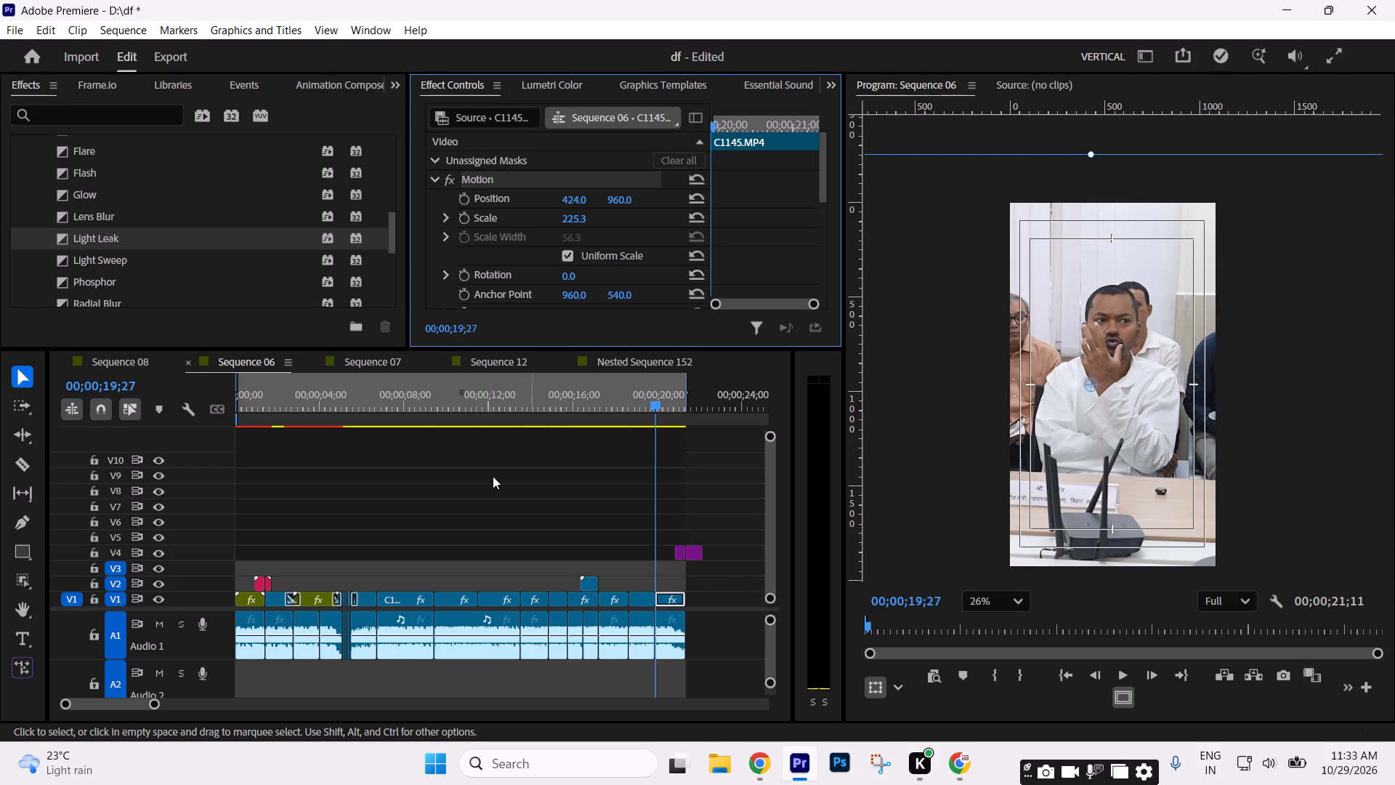
{"action": "left_click", "coordinate": [473, 406]}
{"action": "key", "text": "Home"}
{"action": "key", "text": "i"}
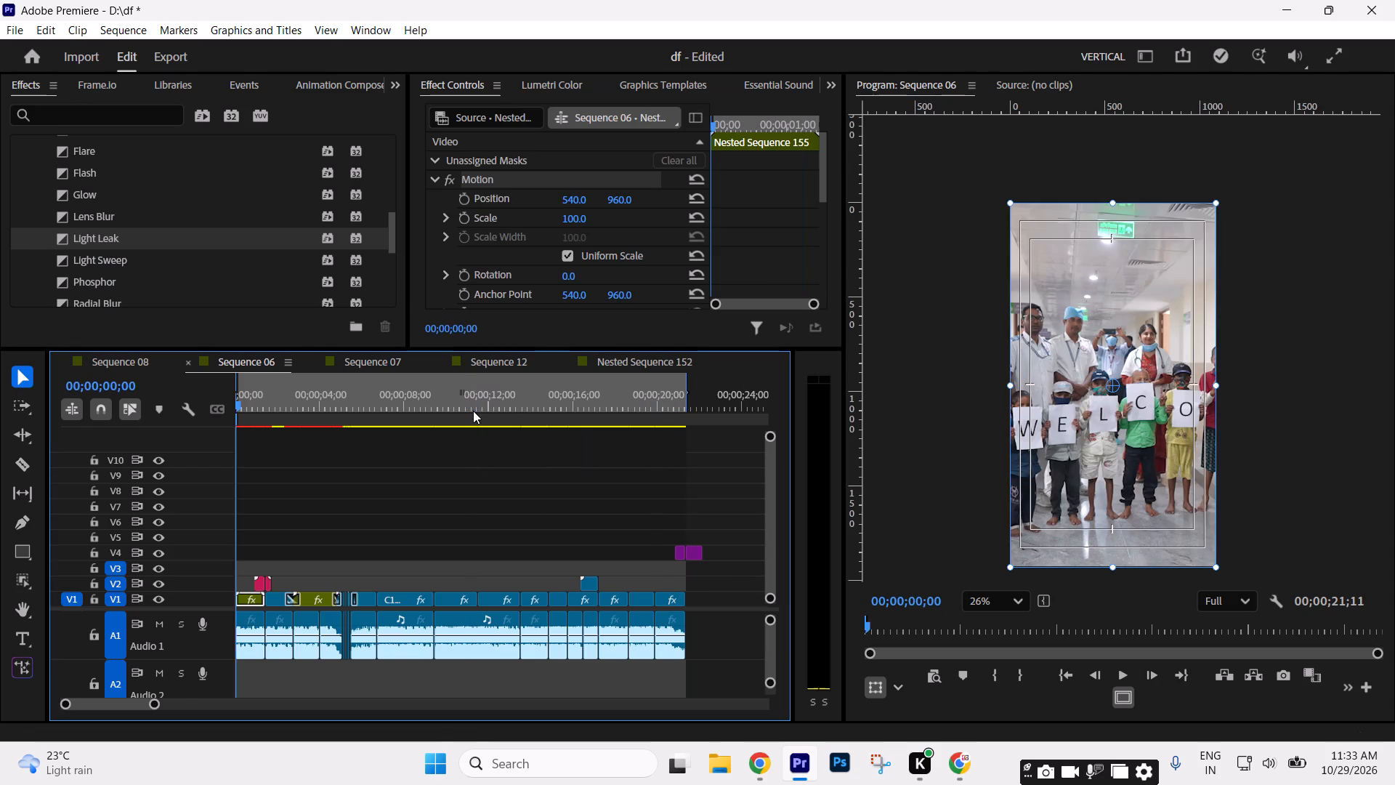
Play from C1125.MP4 across the cut into C1176.MP4.
{"action": "key", "text": "minus"}
{"action": "left_click", "coordinate": [495, 471]}
{"action": "type", "text": "=="}
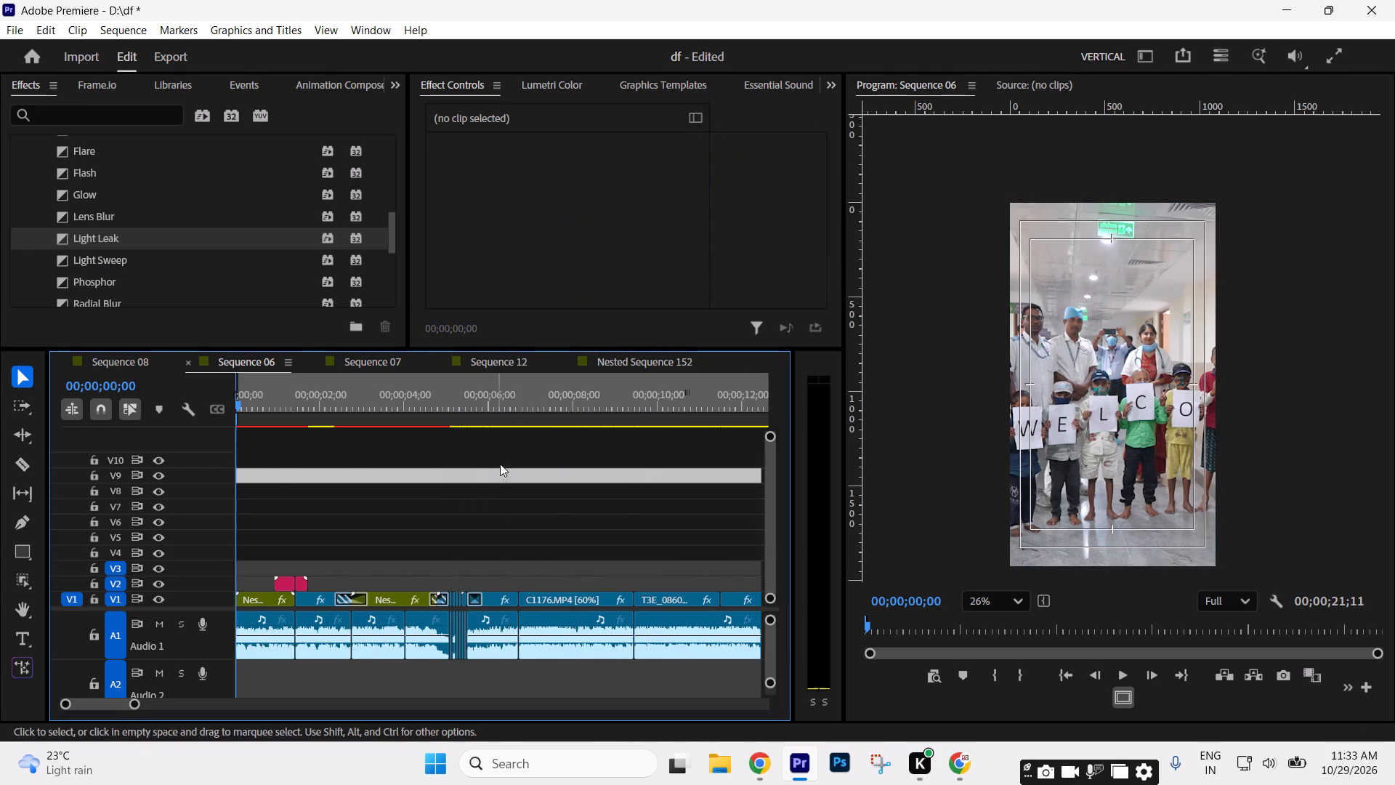
{"action": "left_click_drag", "start_coordinate": [462, 410], "coordinate": [511, 425]}
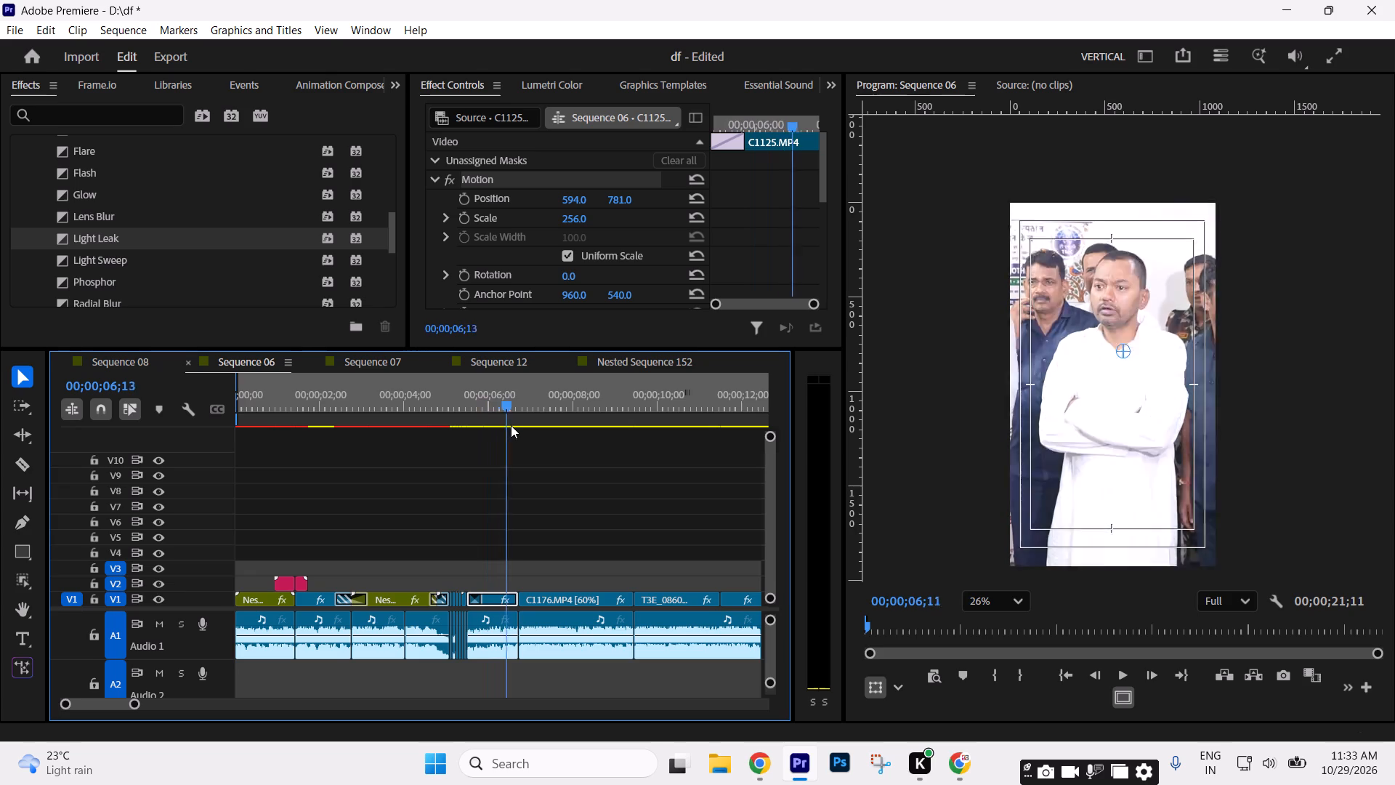
{"action": "left_click_drag", "start_coordinate": [511, 425], "coordinate": [495, 433]}
{"action": "key", "text": "space"}
{"action": "key", "text": "space"}
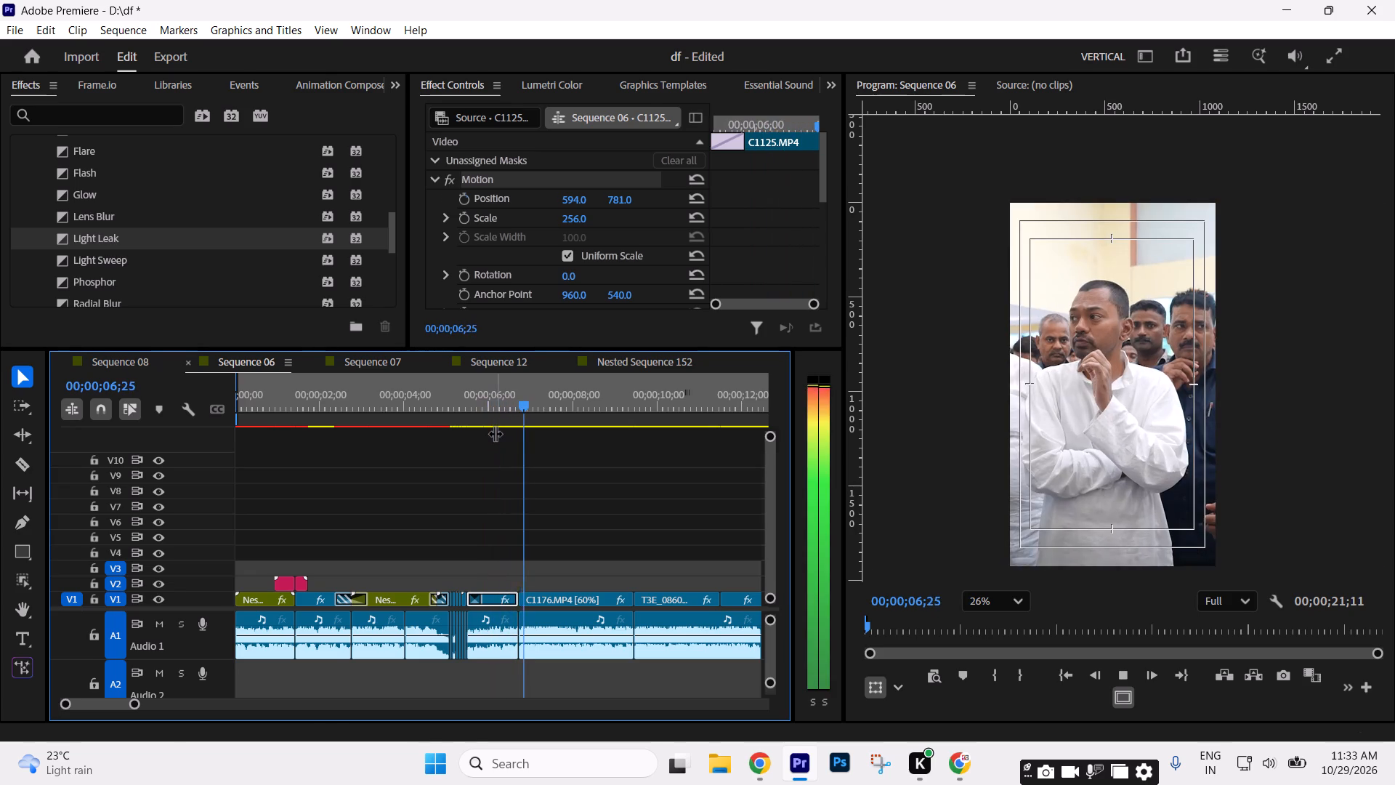
{"action": "key", "text": "space"}
{"action": "key", "text": "space"}
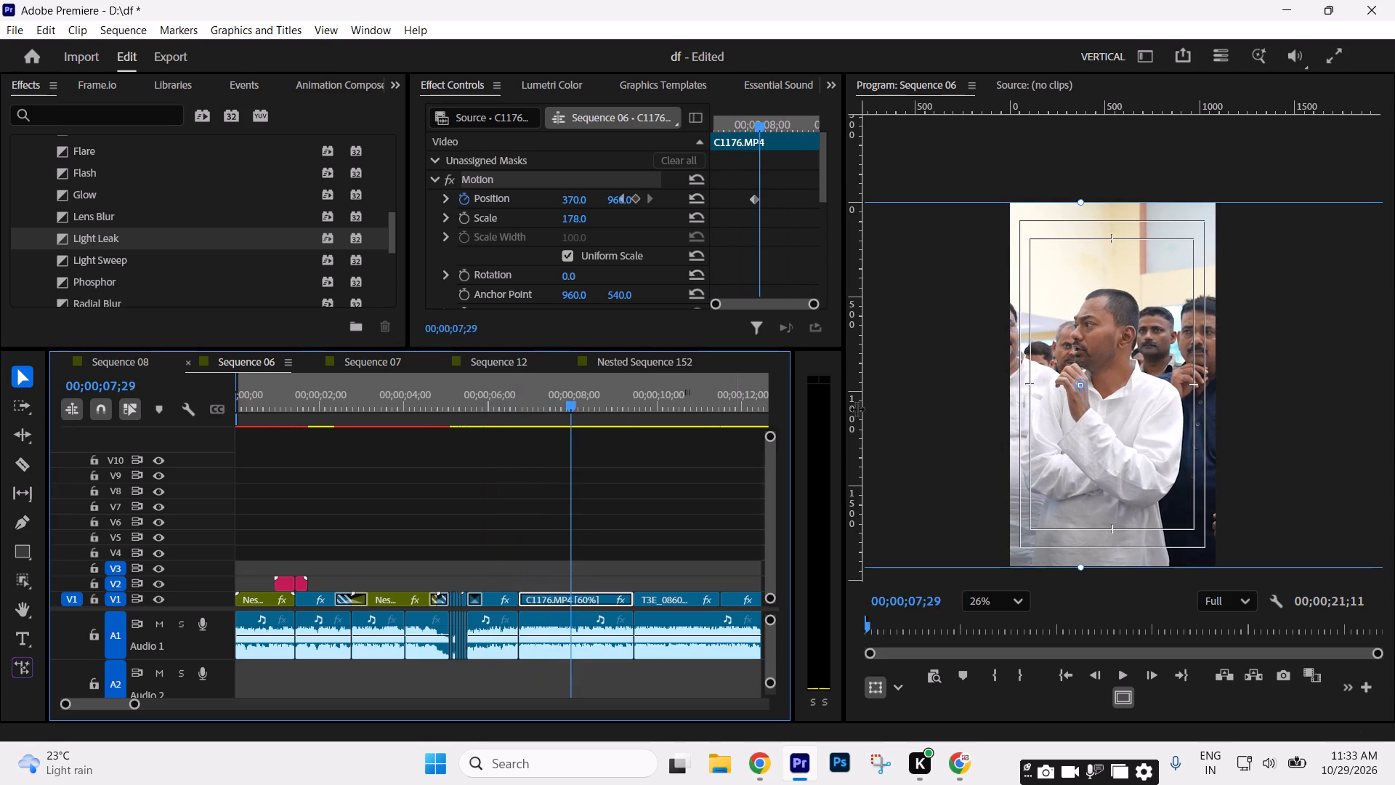
Scrub from the second nested sequence through the fast cuts to the end of C1125.MP4 to check the existing transitions.
{"action": "left_click", "coordinate": [327, 84]}
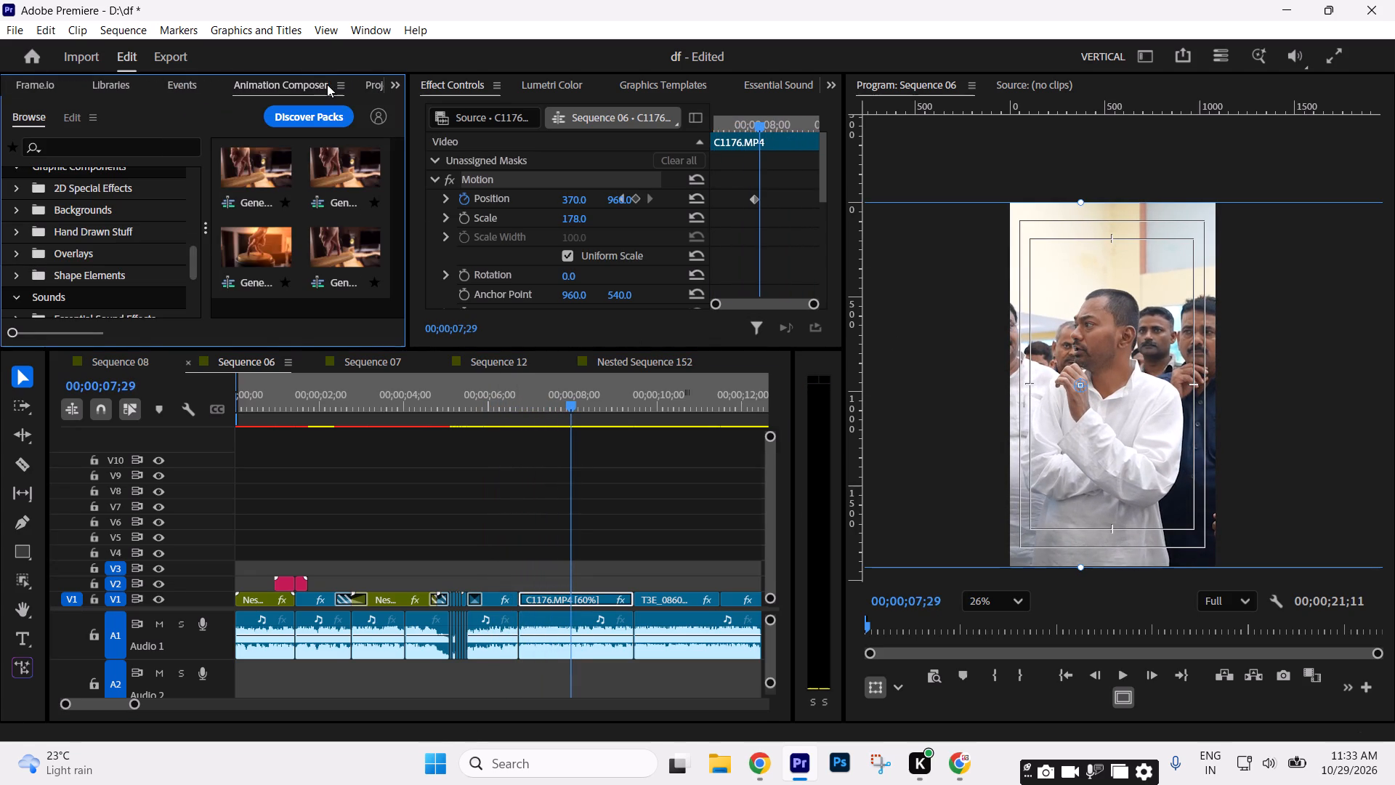
{"action": "scroll", "coordinate": [299, 254], "scroll_direction": "down", "scroll_amount": 1}
{"action": "left_click", "coordinate": [98, 152]}
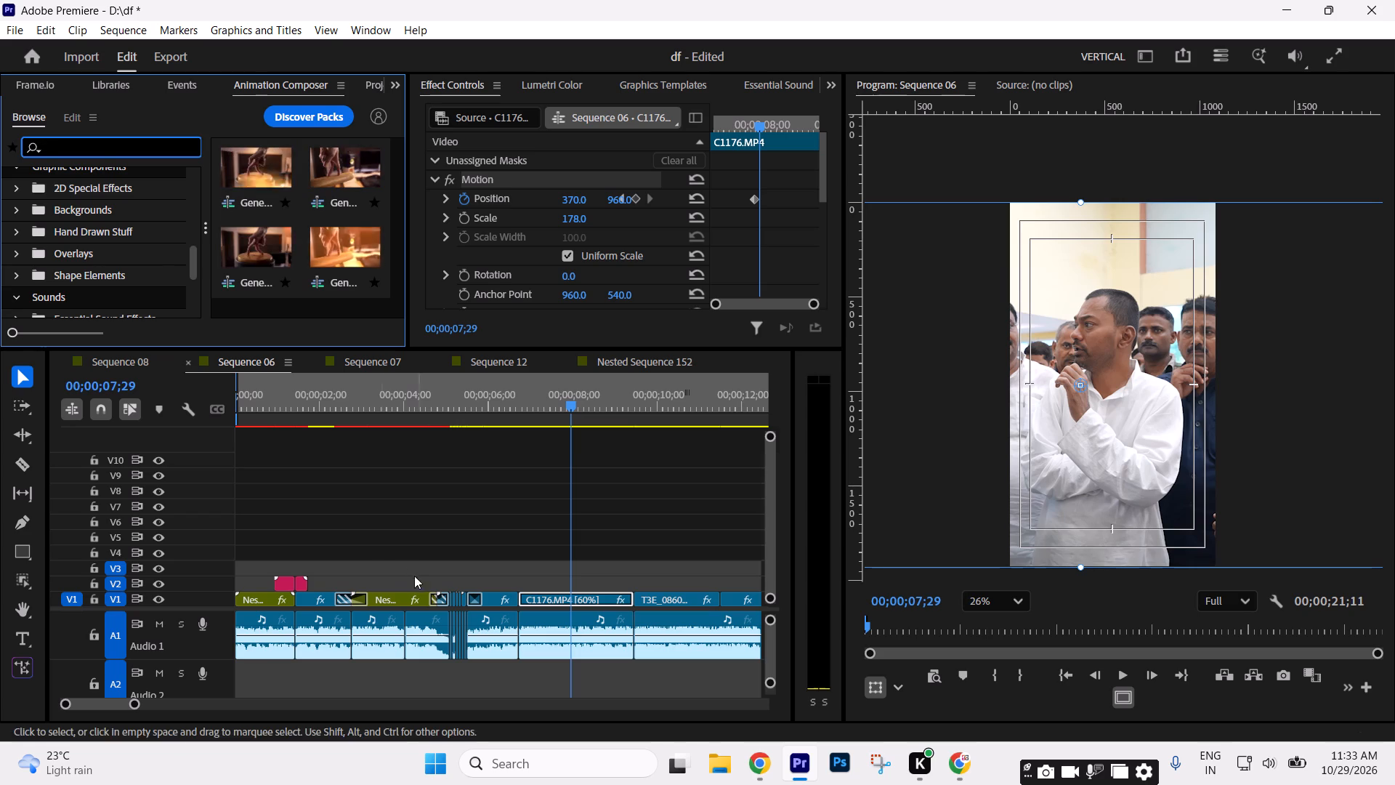
{"action": "left_click_drag", "start_coordinate": [331, 404], "coordinate": [363, 407]}
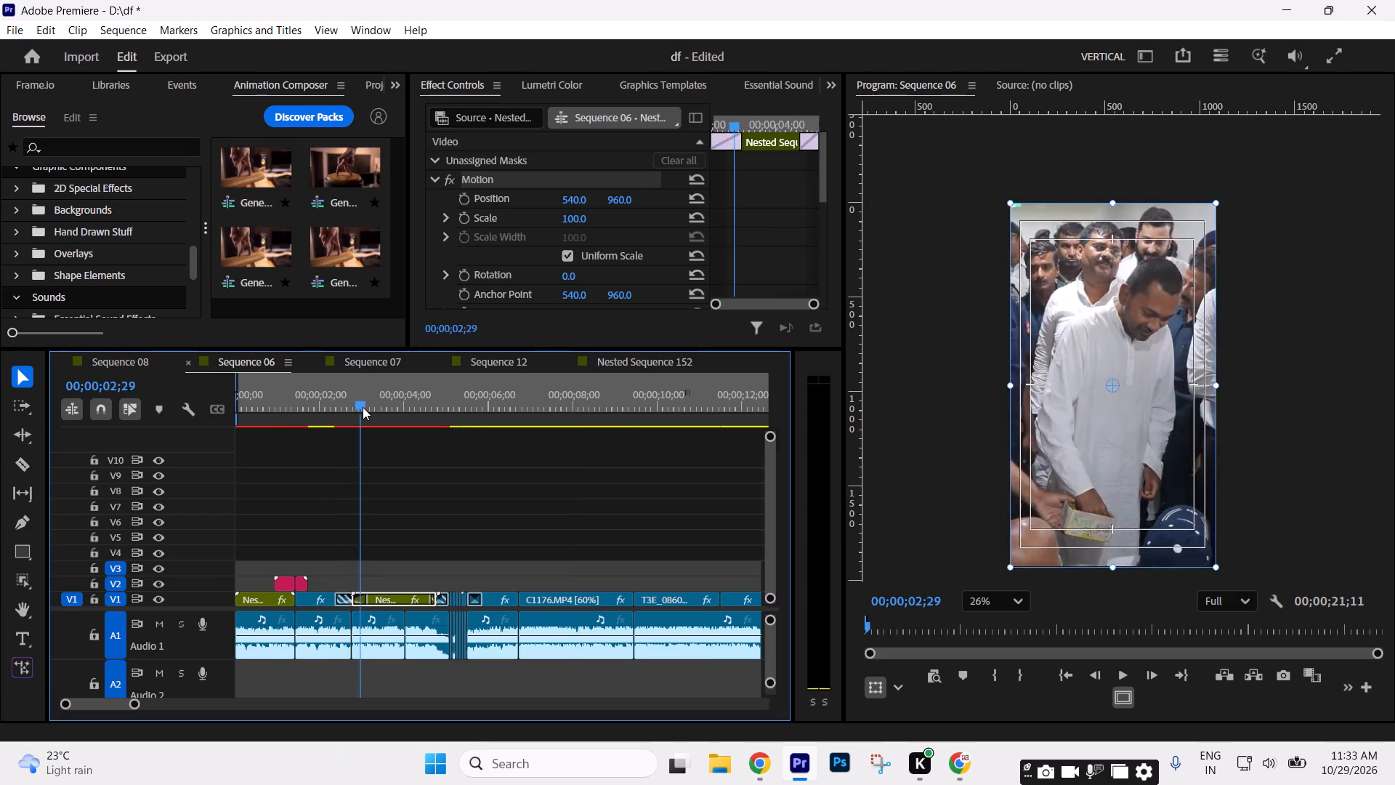
{"action": "left_click_drag", "start_coordinate": [363, 407], "coordinate": [386, 404]}
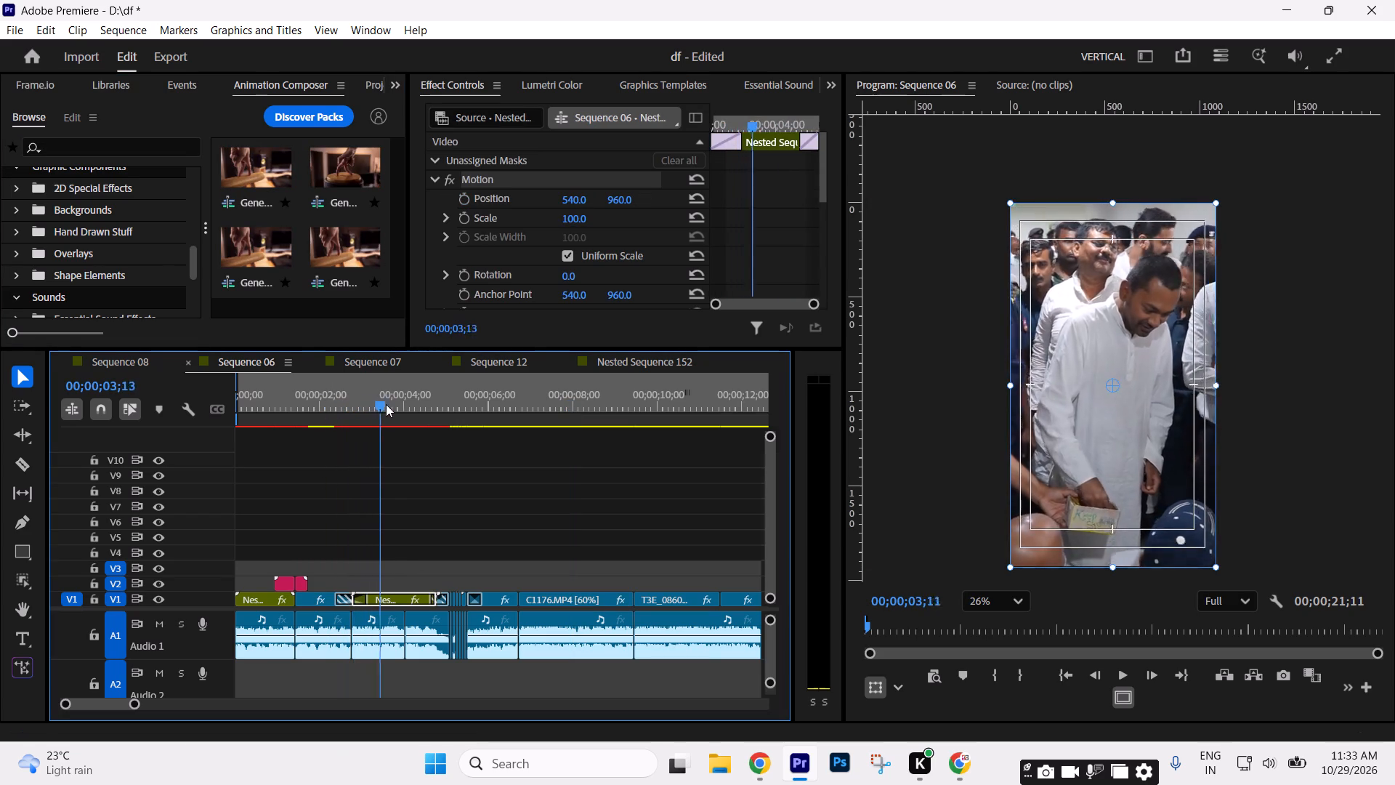
{"action": "left_click_drag", "start_coordinate": [386, 404], "coordinate": [449, 411]}
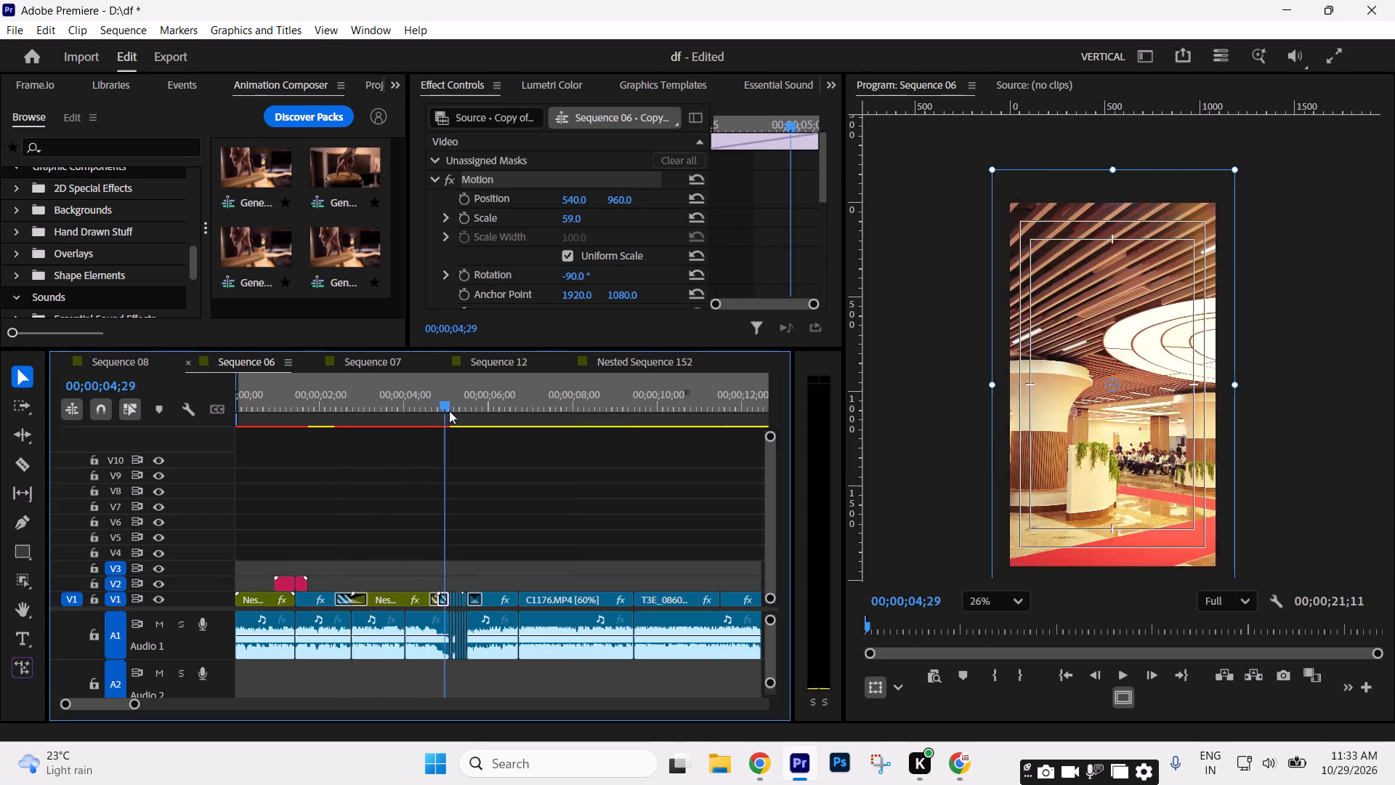
{"action": "left_click_drag", "start_coordinate": [449, 411], "coordinate": [507, 427]}
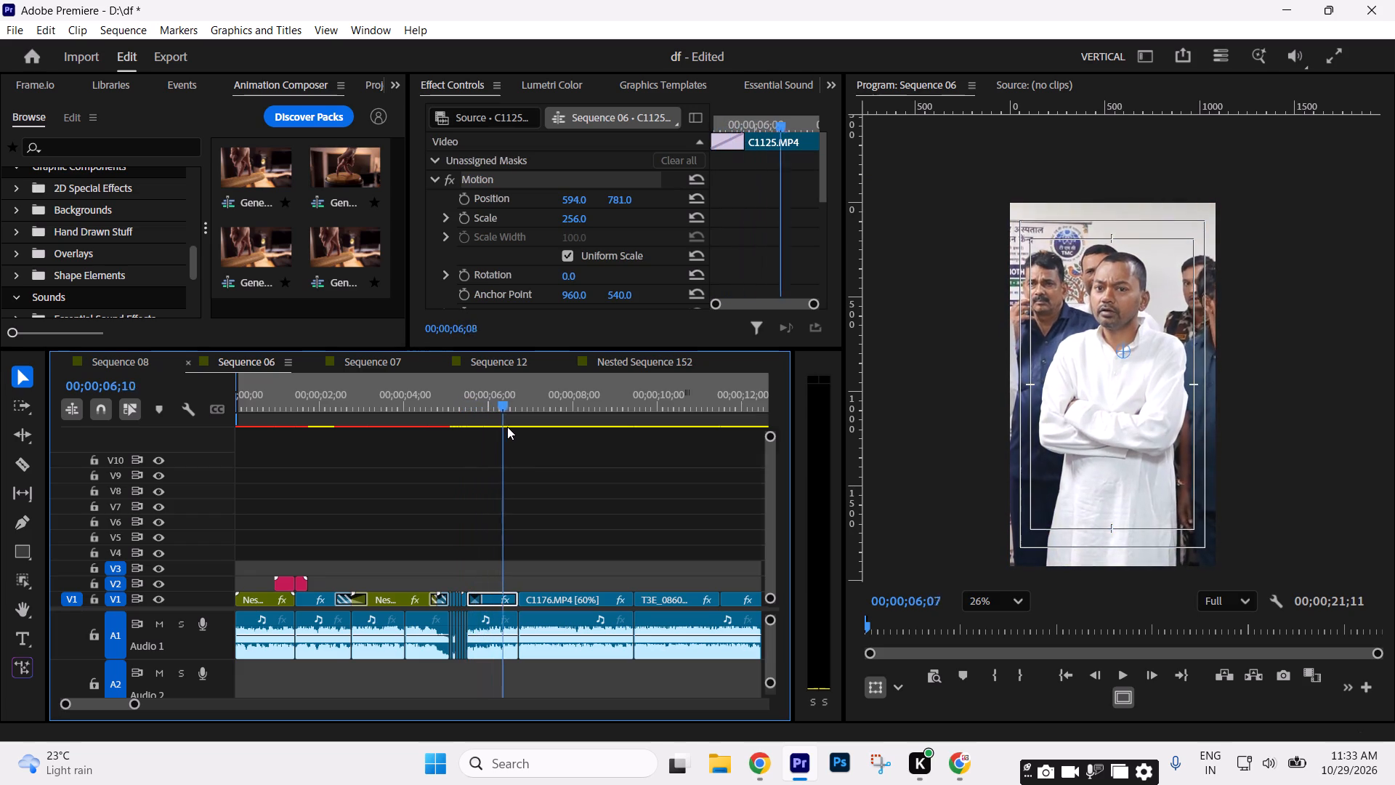
{"action": "left_click_drag", "start_coordinate": [507, 427], "coordinate": [516, 429]}
{"action": "left_click", "coordinate": [70, 145]}
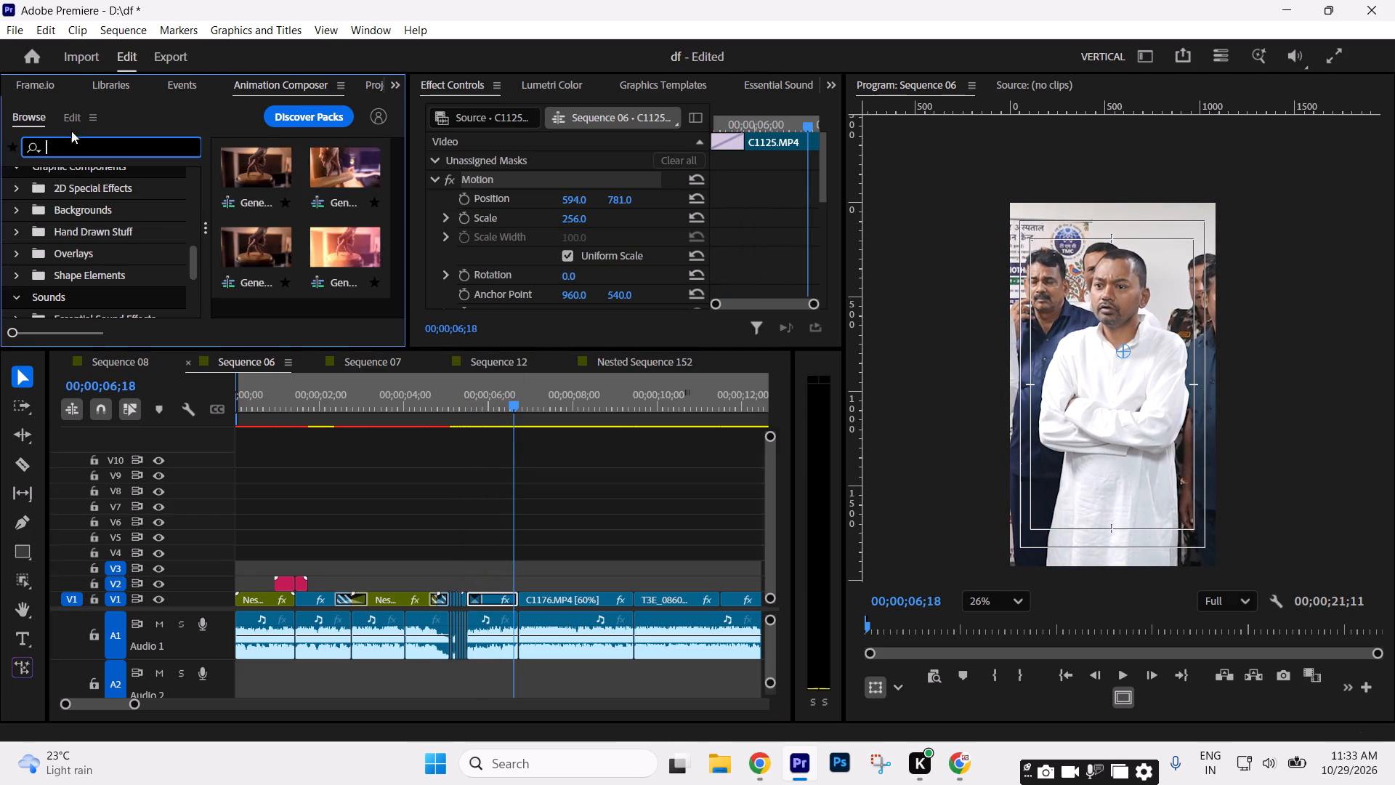
Add the Glow video transition at the cut between C1125.MP4 and C1176.MP4 and set its duration to 15 frames.
{"action": "left_click_drag", "start_coordinate": [390, 85], "coordinate": [403, 109]}
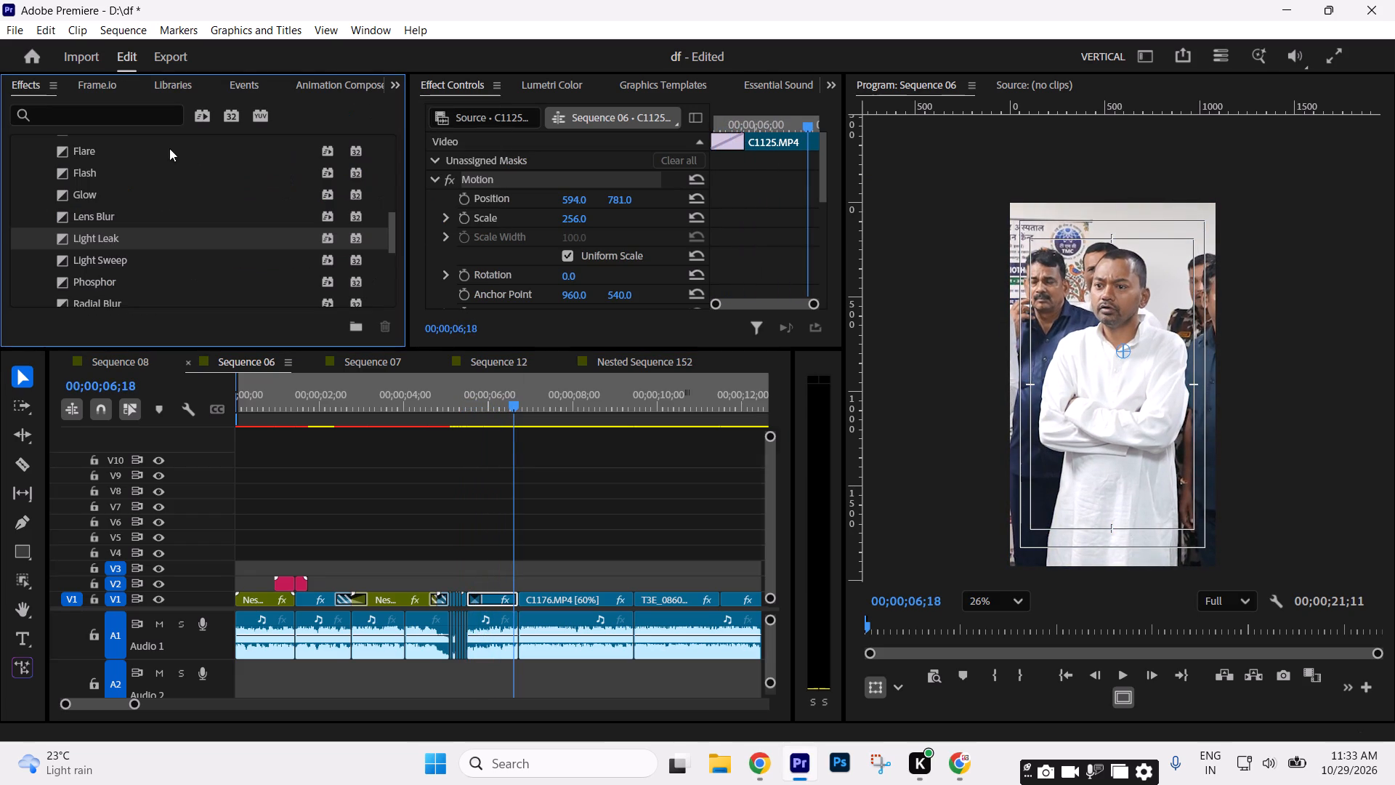
{"action": "left_click", "coordinate": [69, 119]}
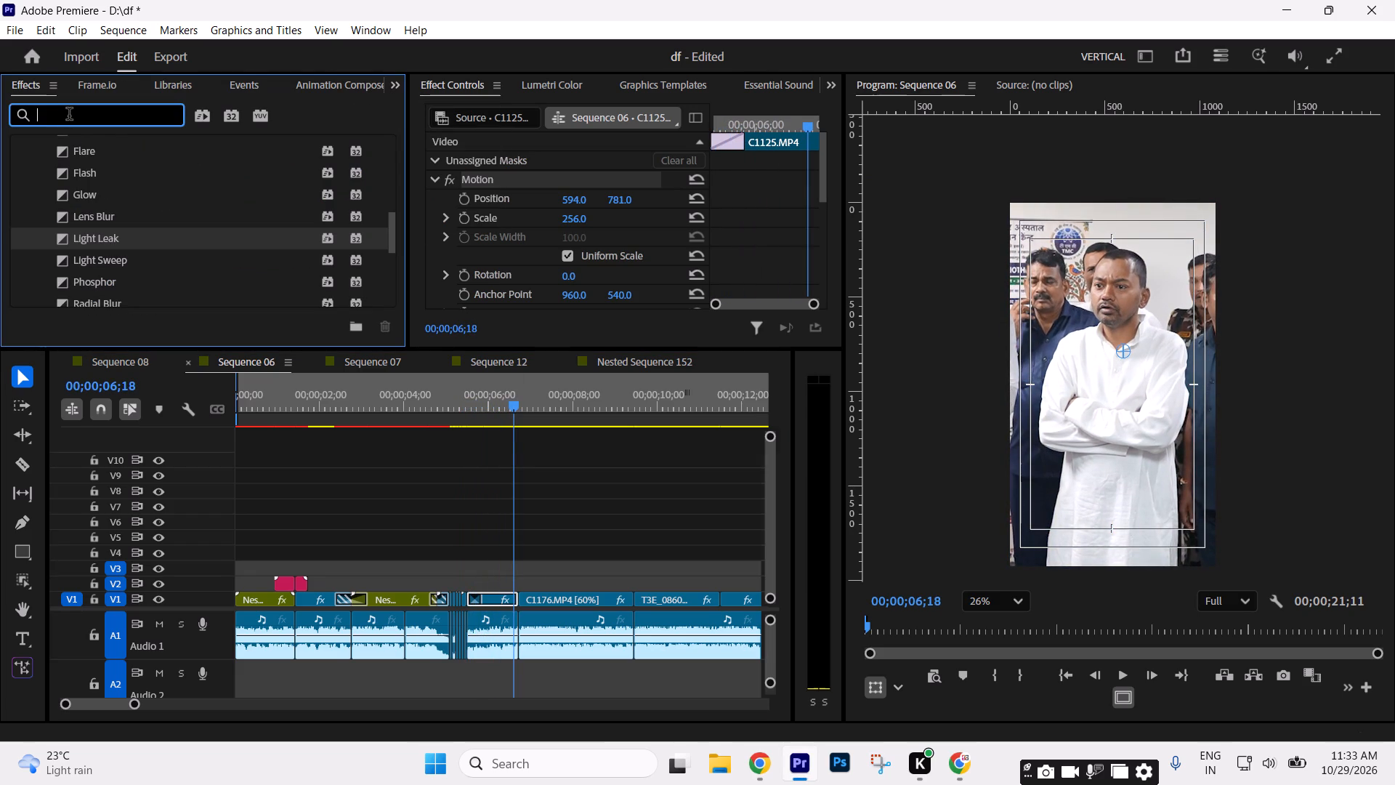
{"action": "key", "text": "d"}
{"action": "key", "text": "BackSpace"}
{"action": "type", "text": "GLOW"}
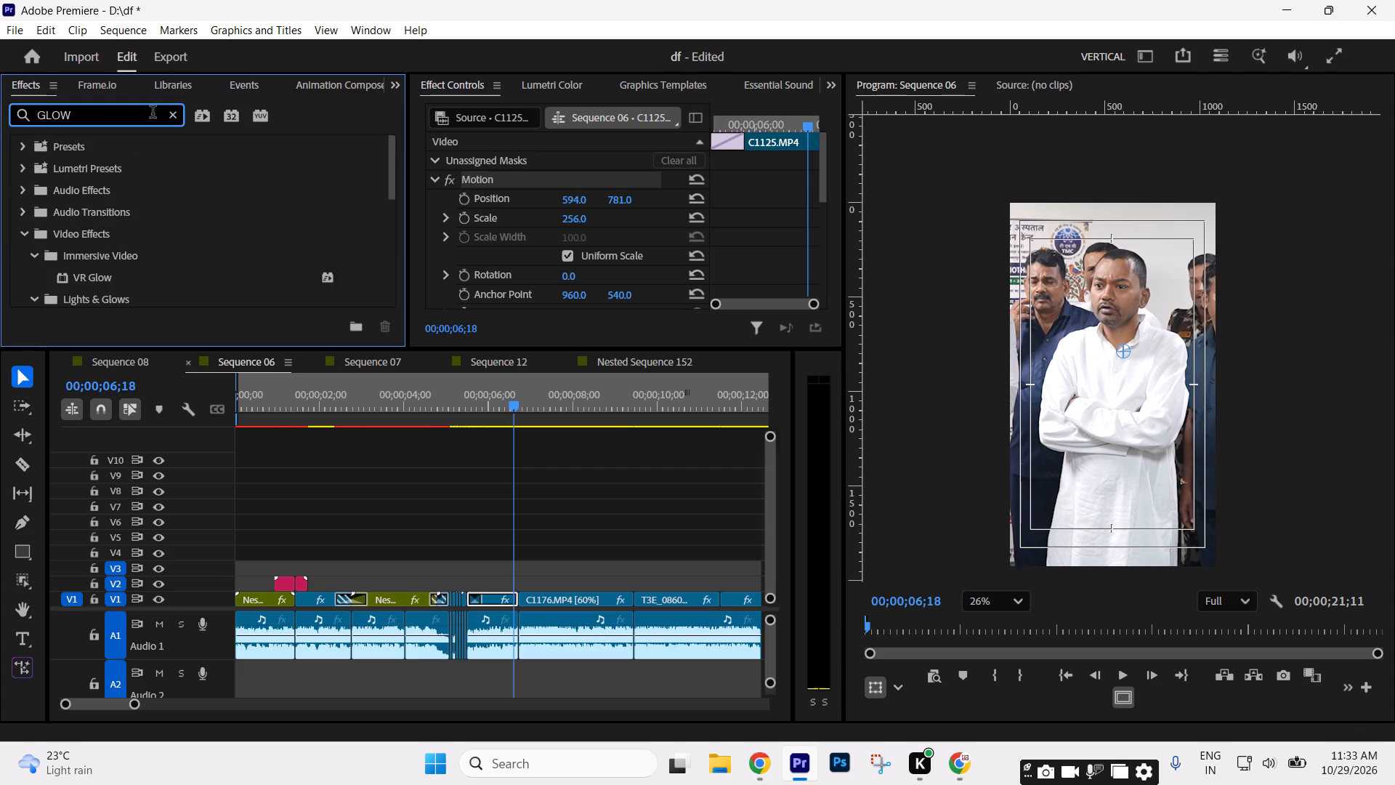
{"action": "scroll", "coordinate": [185, 183], "scroll_direction": "down", "scroll_amount": 9}
{"action": "scroll", "coordinate": [132, 265], "scroll_direction": "down", "scroll_amount": 10}
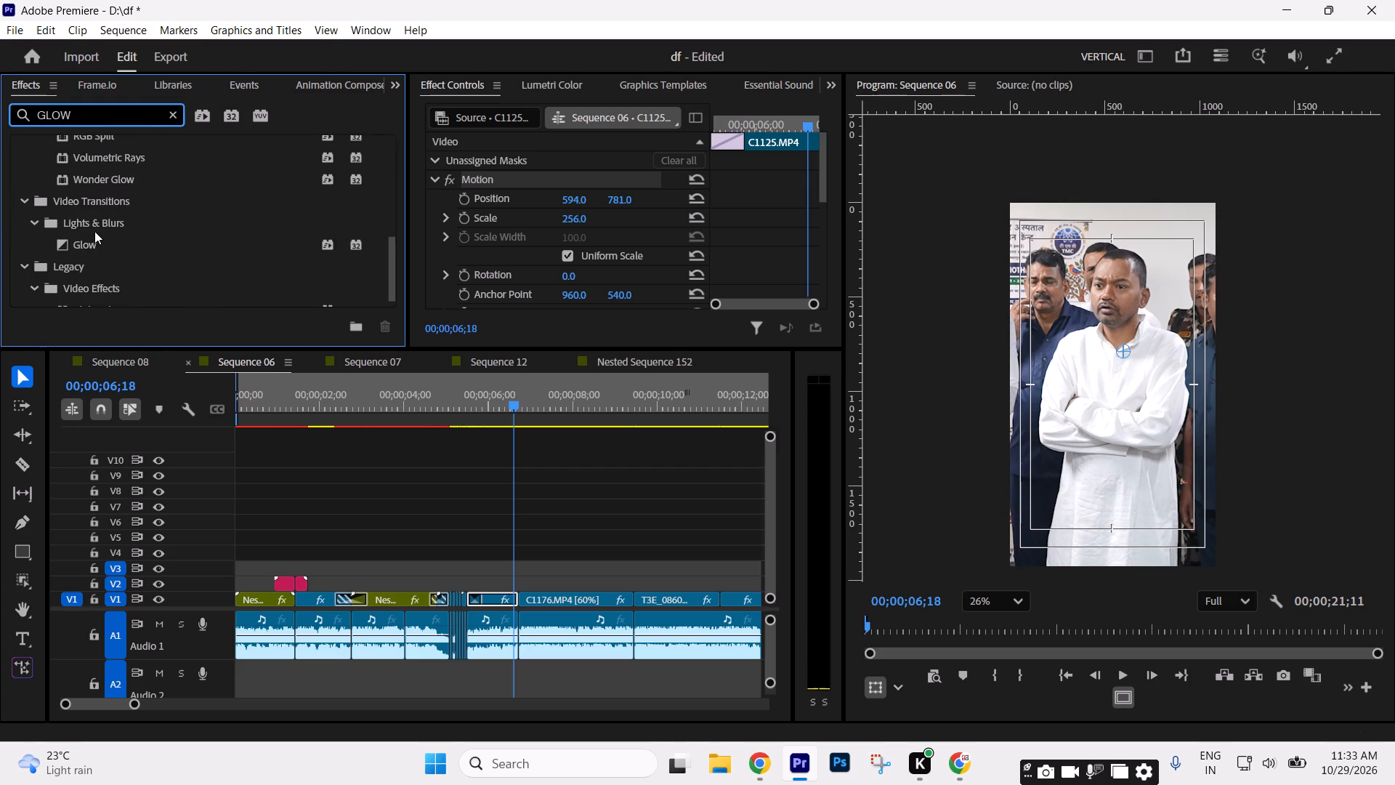
{"action": "left_click", "coordinate": [94, 231]}
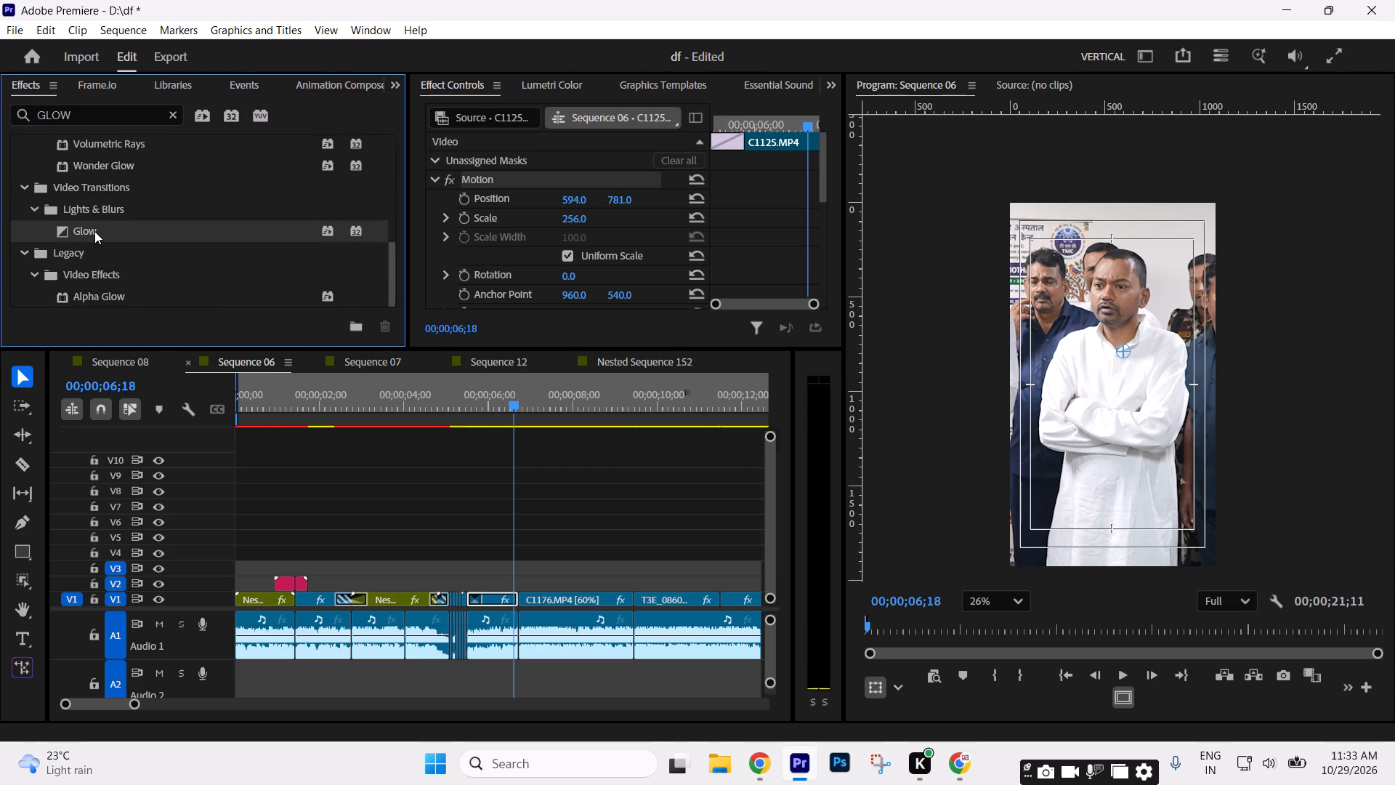
{"action": "left_click_drag", "start_coordinate": [68, 232], "coordinate": [517, 592]}
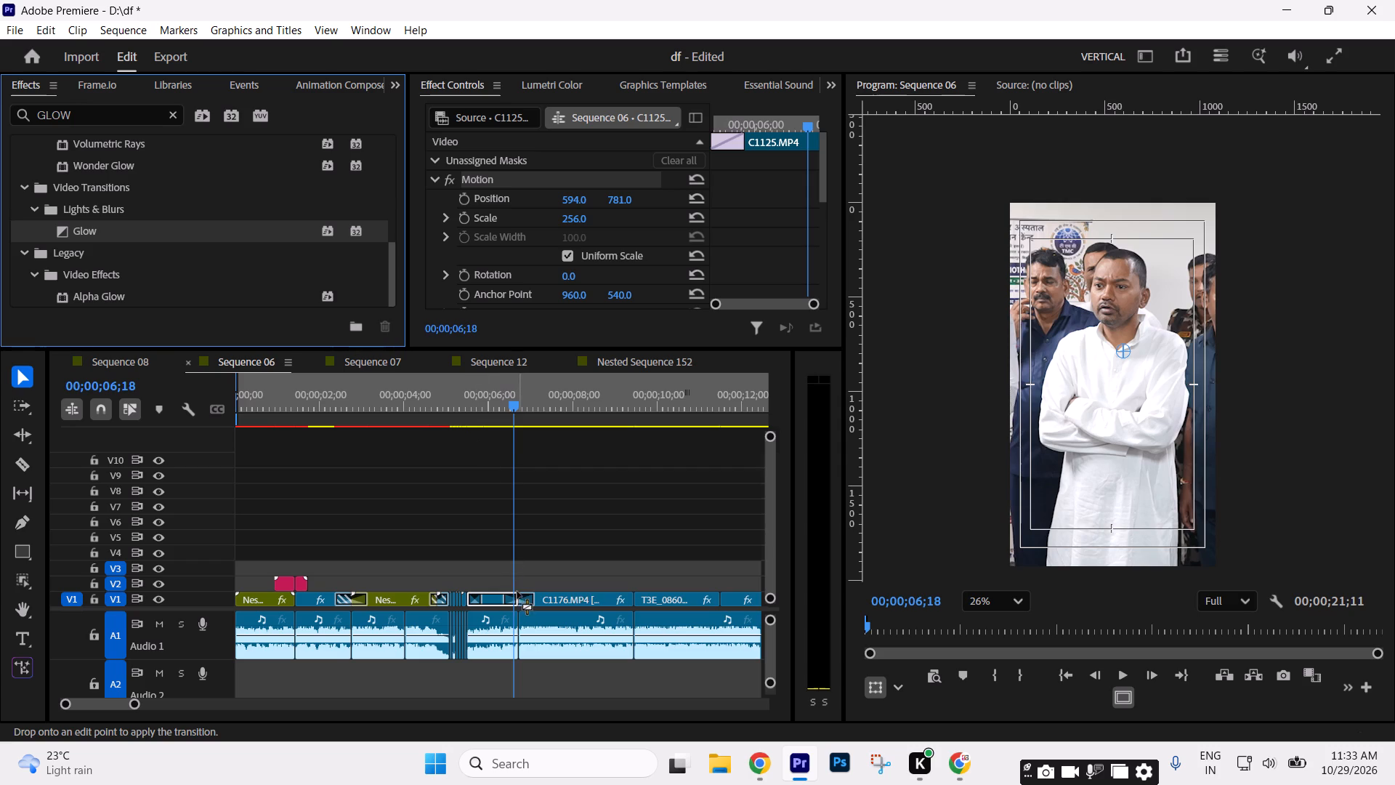
{"action": "left_click_drag", "start_coordinate": [517, 592], "coordinate": [517, 597]}
{"action": "double_click", "coordinate": [517, 597]}
{"action": "type", "text": "15"}
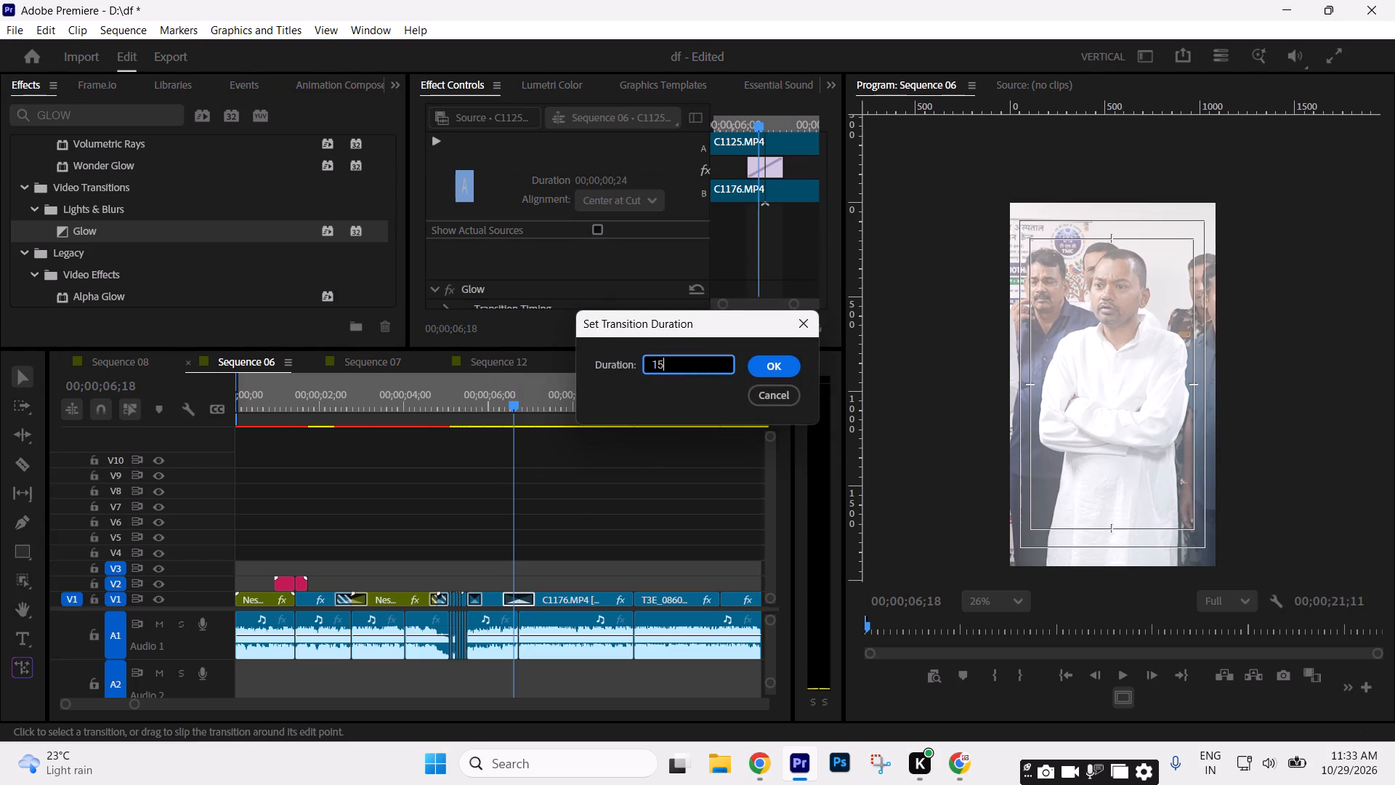
{"action": "key", "text": "Return"}
Set a 15-frame duration on the Light Leak transitions around the fast cuts and on the Glow between C0247.MP4 and the second nested sequence.
{"action": "double_click", "coordinate": [436, 599]}
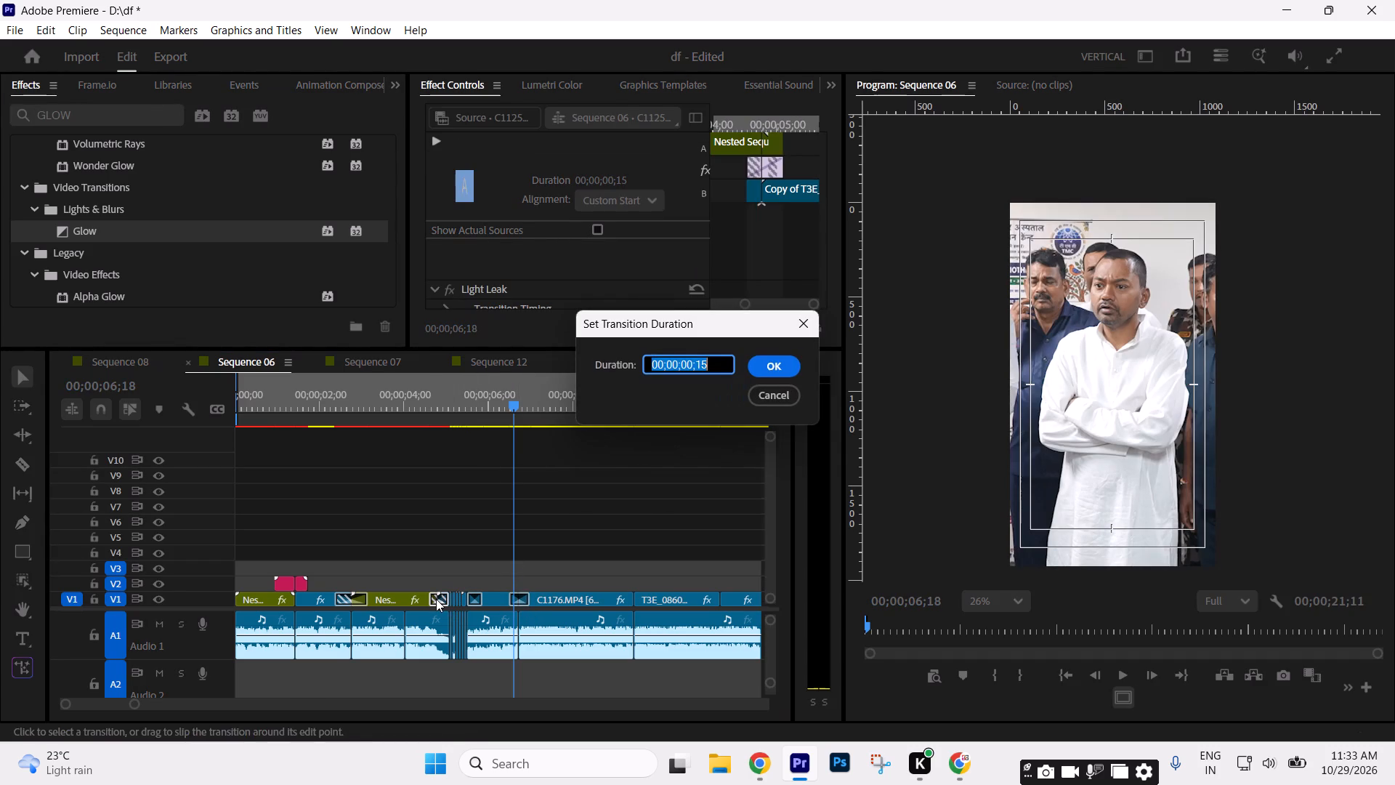
{"action": "type", "text": "15"}
{"action": "key", "text": "Return"}
{"action": "double_click", "coordinate": [474, 600]}
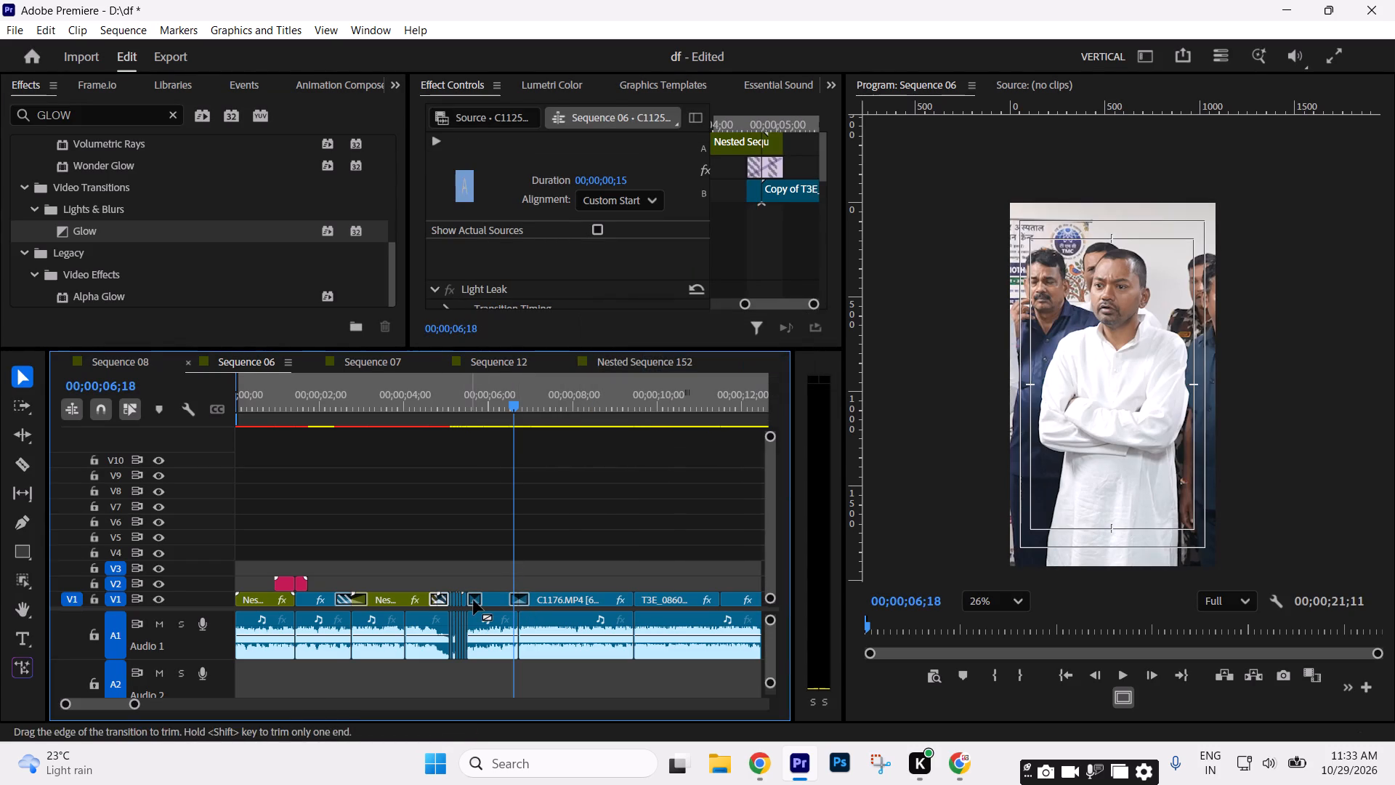
{"action": "type", "text": "15"}
{"action": "key", "text": "Return"}
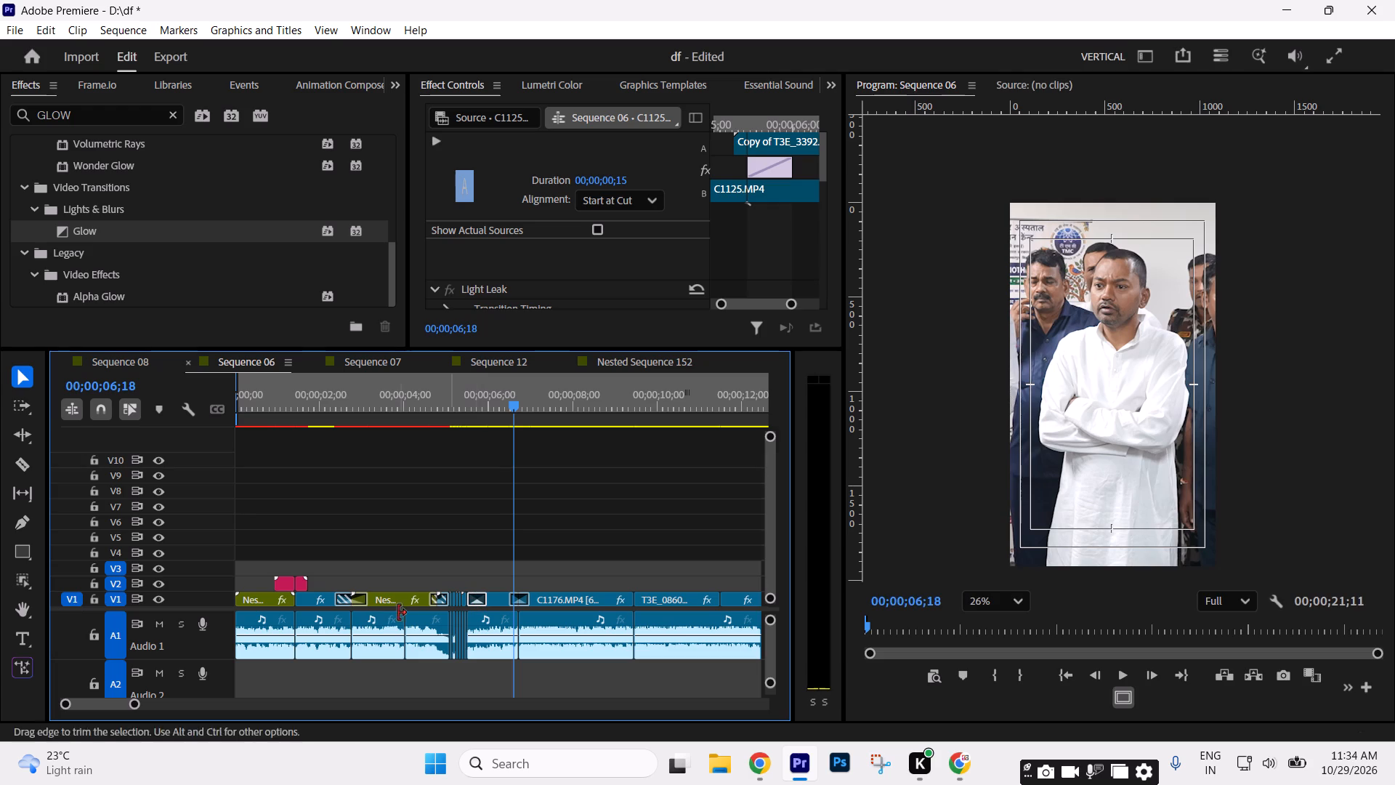
{"action": "double_click", "coordinate": [355, 596]}
{"action": "type", "text": "15"}
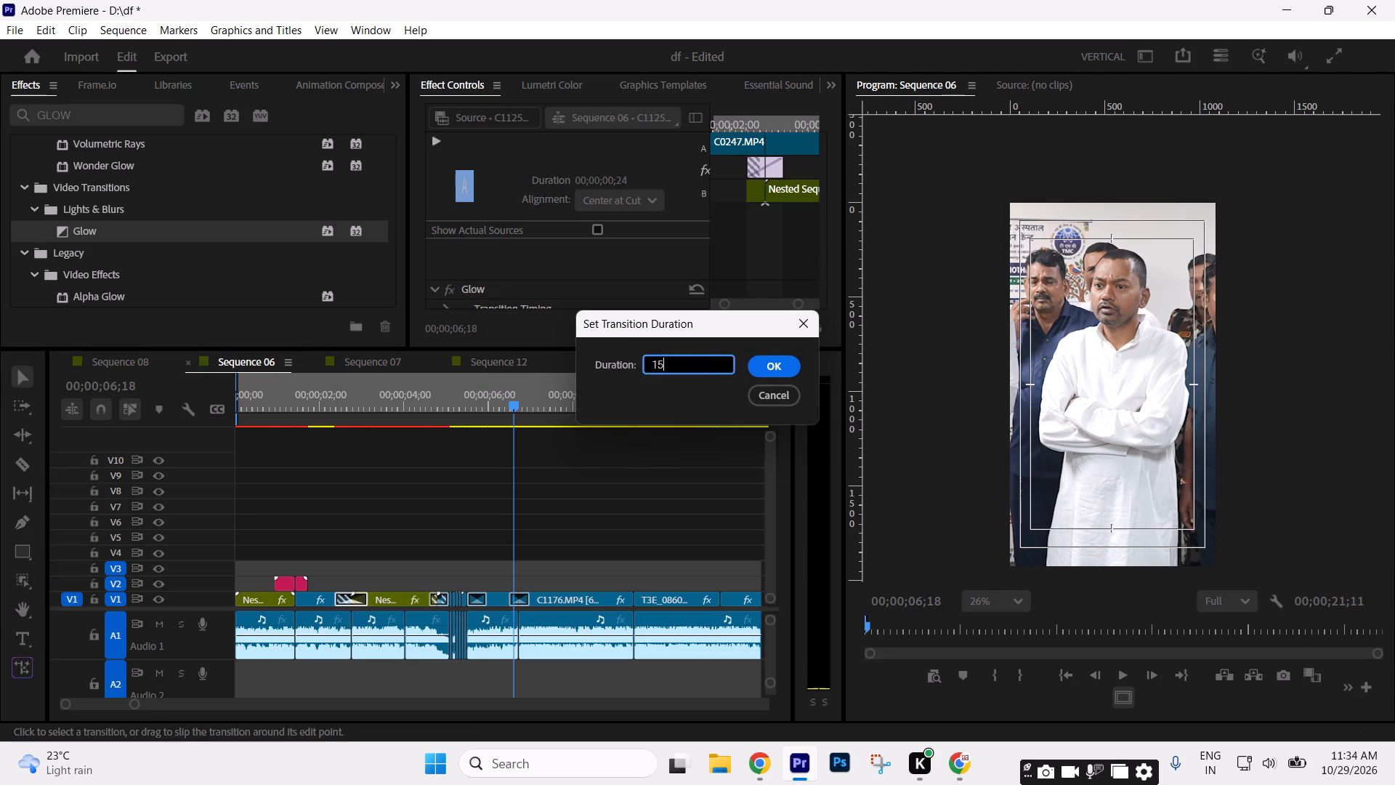
{"action": "key", "text": "Return"}
Play from the end of C1125.MP4 through C1176.MP4 into T3E_0860.MOV to review the Glow transition.
{"action": "key", "text": "space"}
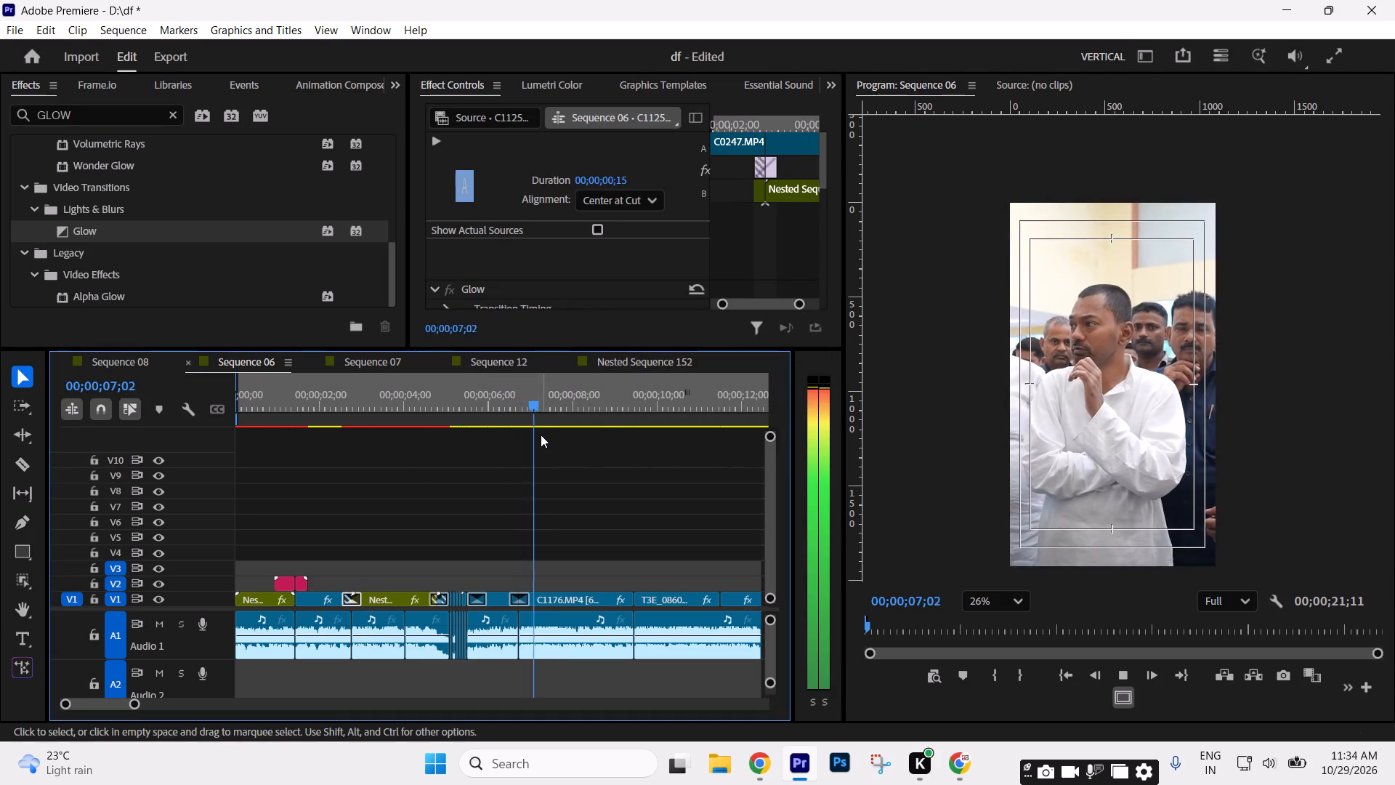
{"action": "left_click_drag", "start_coordinate": [132, 702], "coordinate": [150, 706]}
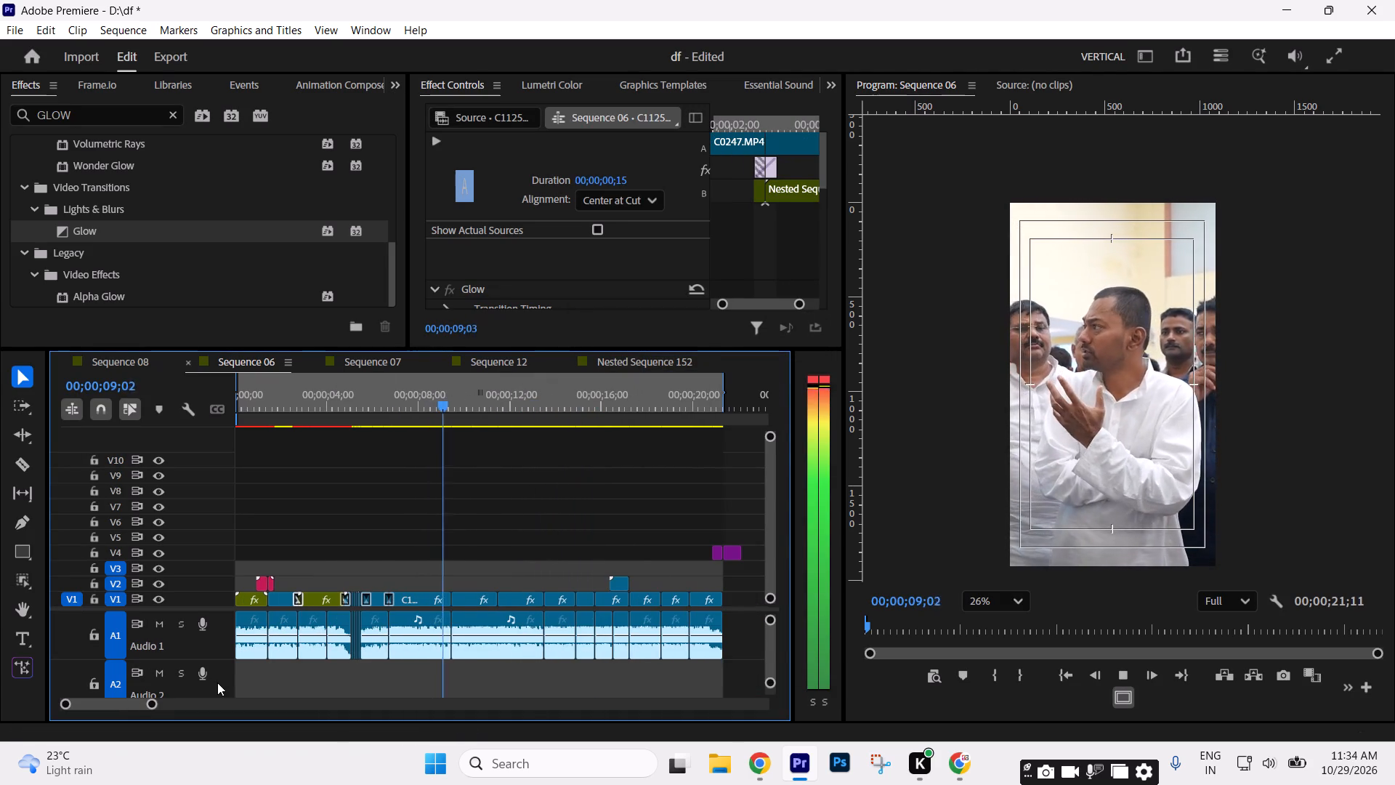
{"action": "key", "text": "space"}
{"action": "left_click", "coordinate": [570, 552]}
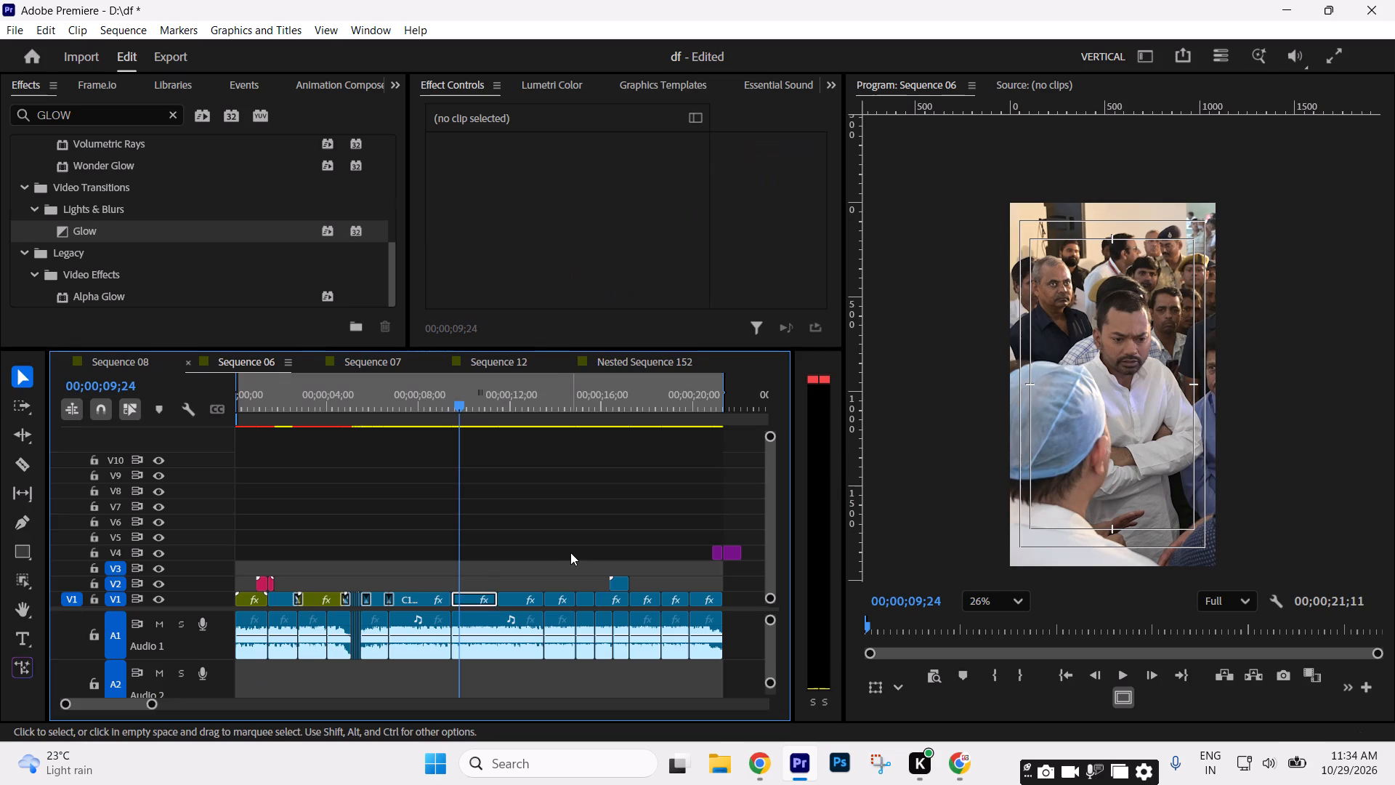
Save the project.
{"action": "key", "text": "ctrl+s"}
{"action": "left_click", "coordinate": [571, 552]}
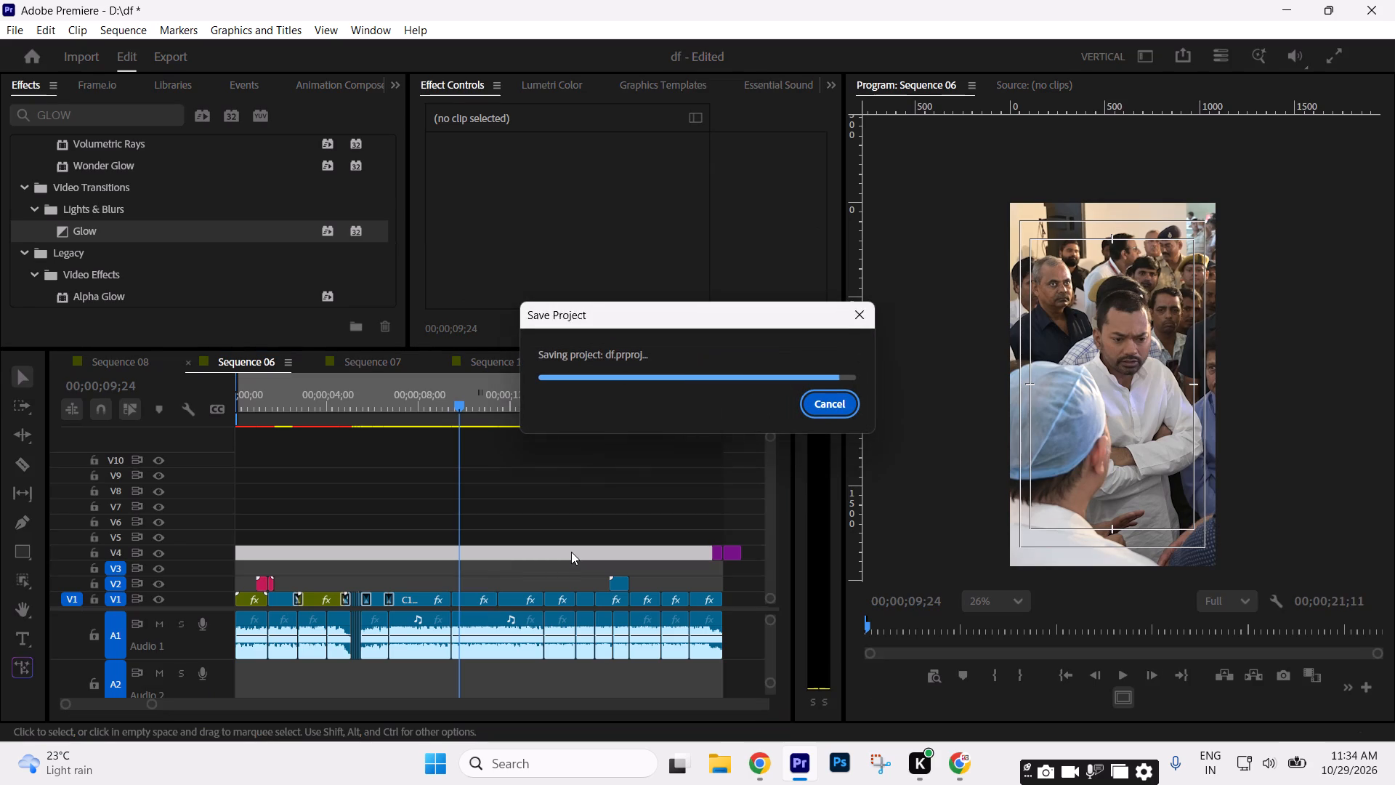
{"action": "left_click", "coordinate": [521, 552]}
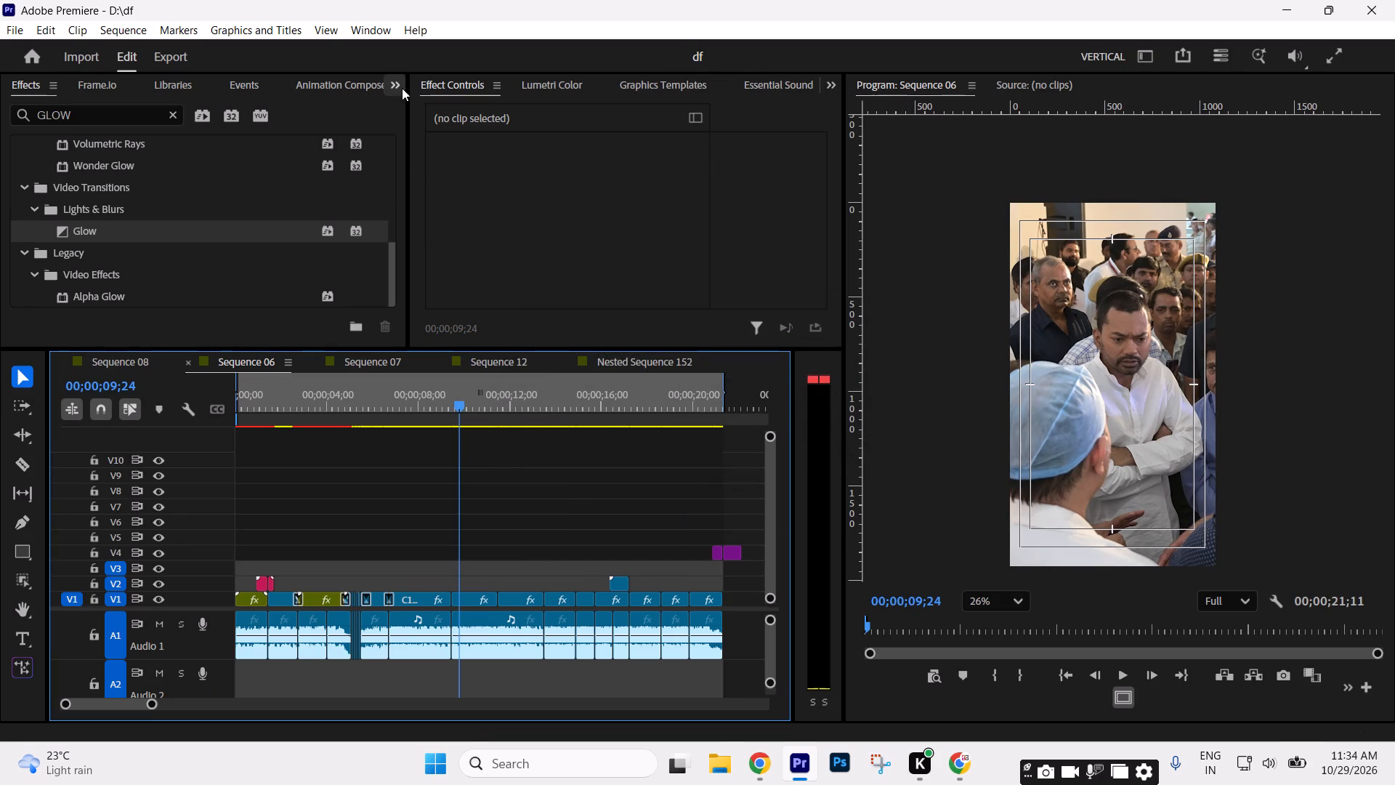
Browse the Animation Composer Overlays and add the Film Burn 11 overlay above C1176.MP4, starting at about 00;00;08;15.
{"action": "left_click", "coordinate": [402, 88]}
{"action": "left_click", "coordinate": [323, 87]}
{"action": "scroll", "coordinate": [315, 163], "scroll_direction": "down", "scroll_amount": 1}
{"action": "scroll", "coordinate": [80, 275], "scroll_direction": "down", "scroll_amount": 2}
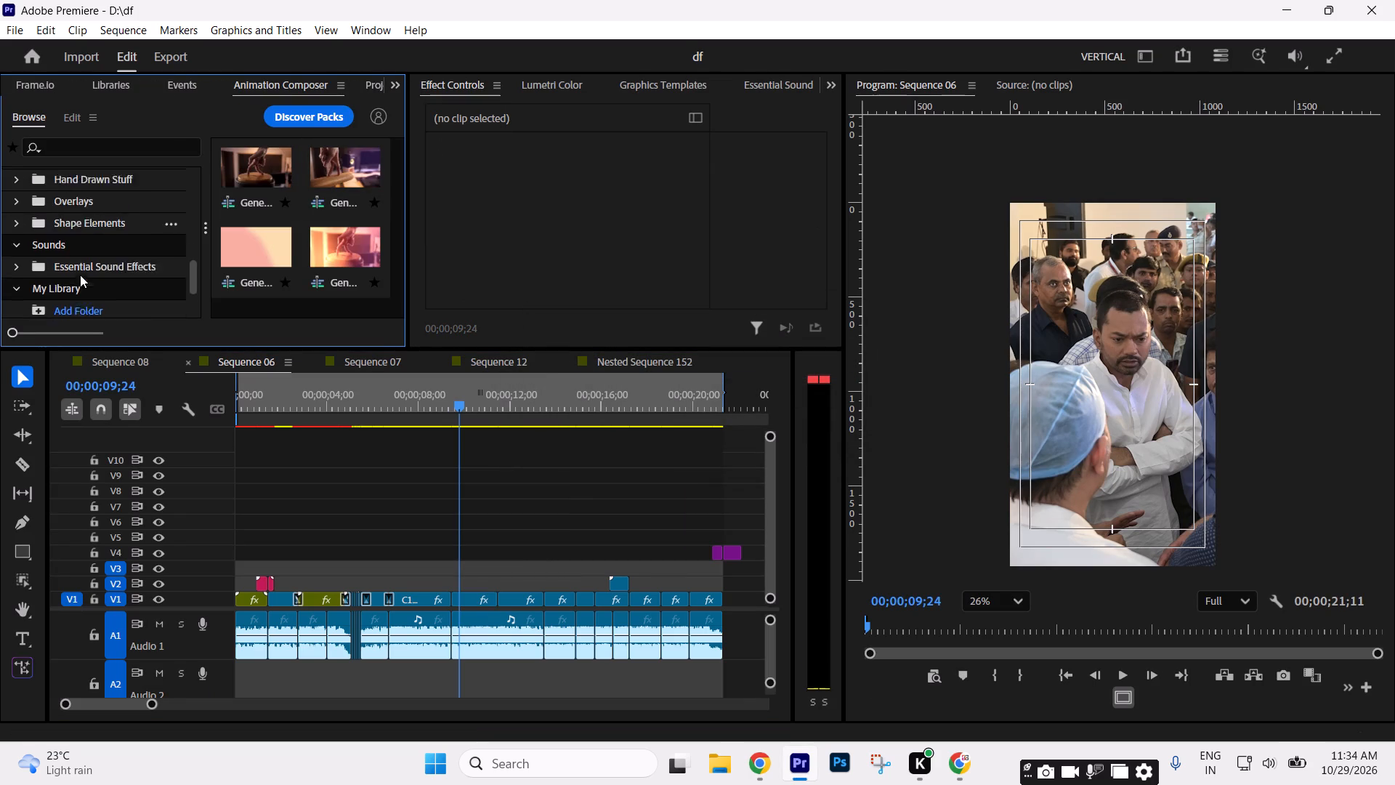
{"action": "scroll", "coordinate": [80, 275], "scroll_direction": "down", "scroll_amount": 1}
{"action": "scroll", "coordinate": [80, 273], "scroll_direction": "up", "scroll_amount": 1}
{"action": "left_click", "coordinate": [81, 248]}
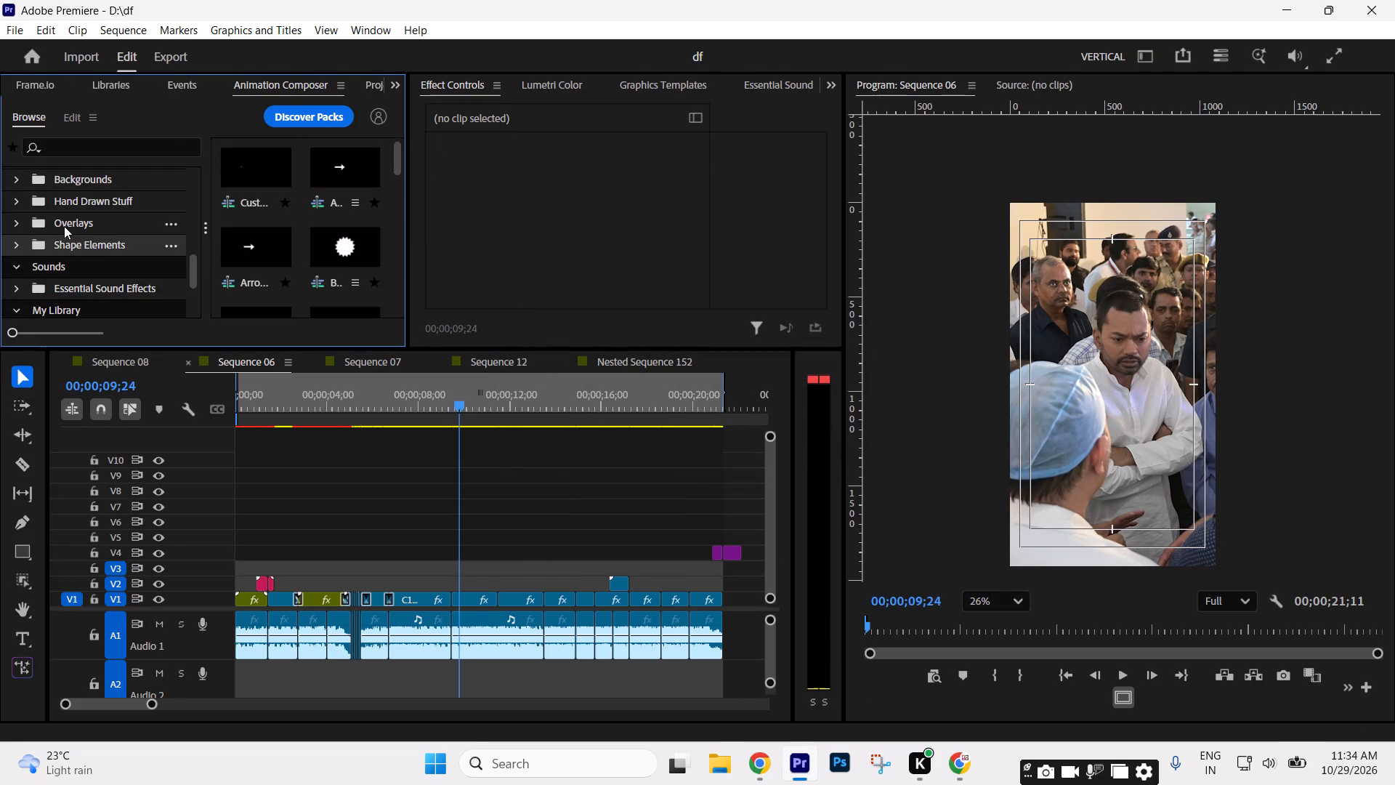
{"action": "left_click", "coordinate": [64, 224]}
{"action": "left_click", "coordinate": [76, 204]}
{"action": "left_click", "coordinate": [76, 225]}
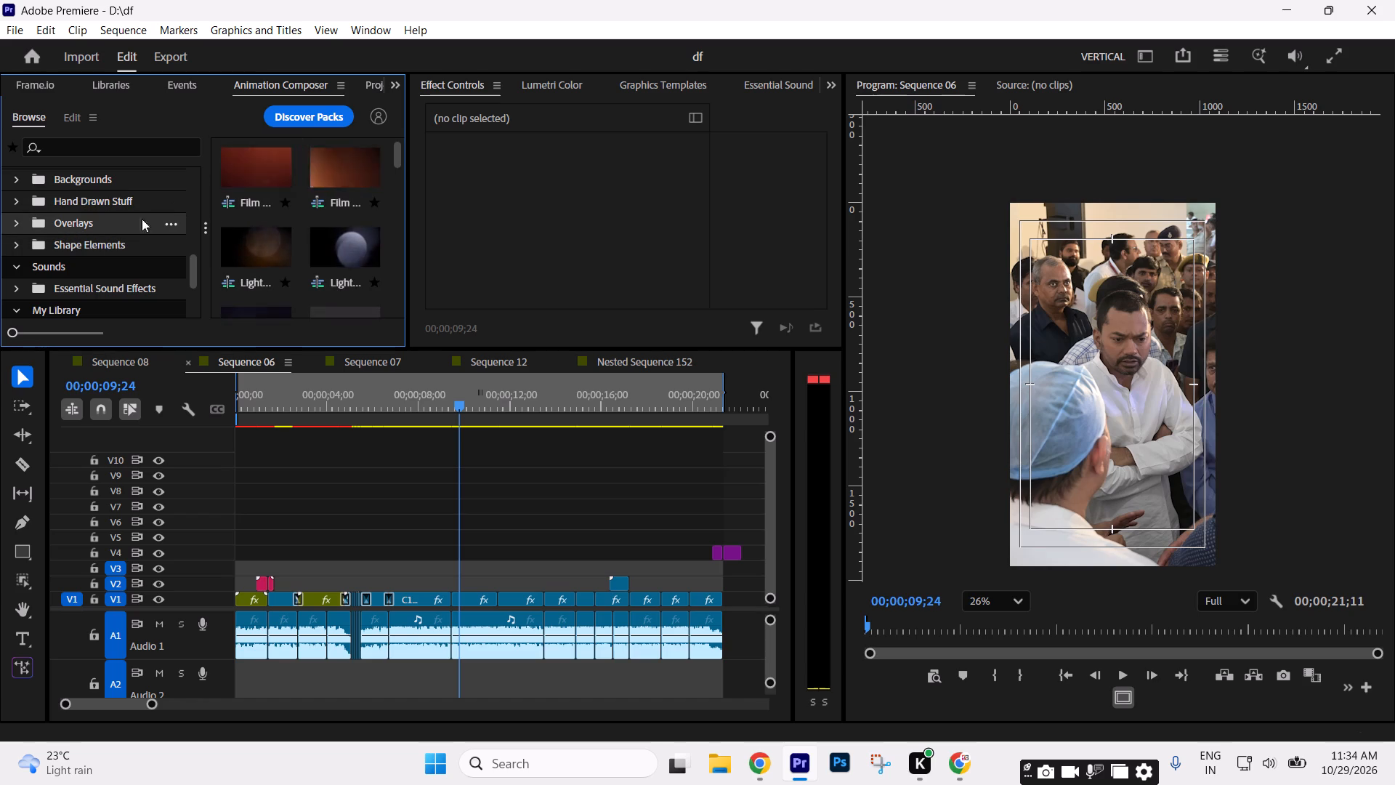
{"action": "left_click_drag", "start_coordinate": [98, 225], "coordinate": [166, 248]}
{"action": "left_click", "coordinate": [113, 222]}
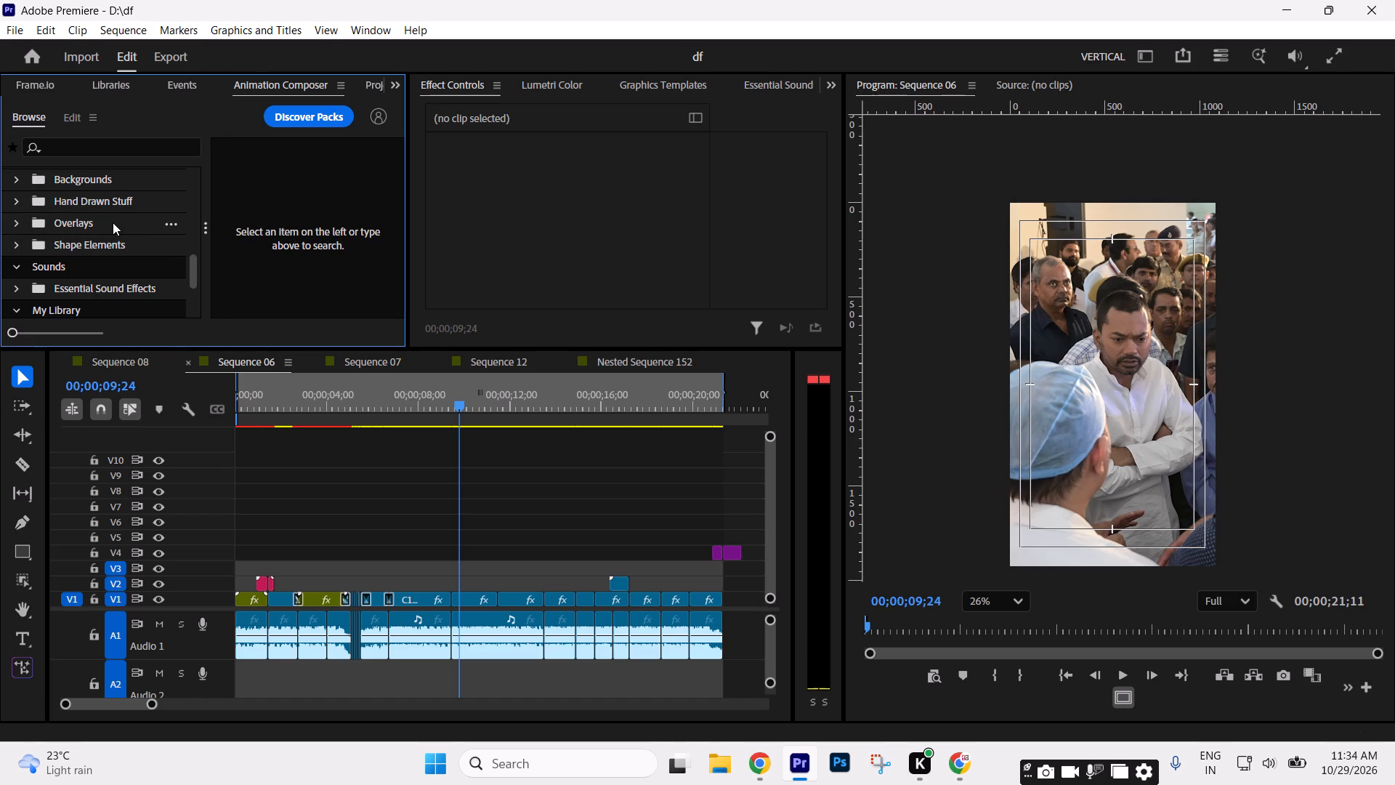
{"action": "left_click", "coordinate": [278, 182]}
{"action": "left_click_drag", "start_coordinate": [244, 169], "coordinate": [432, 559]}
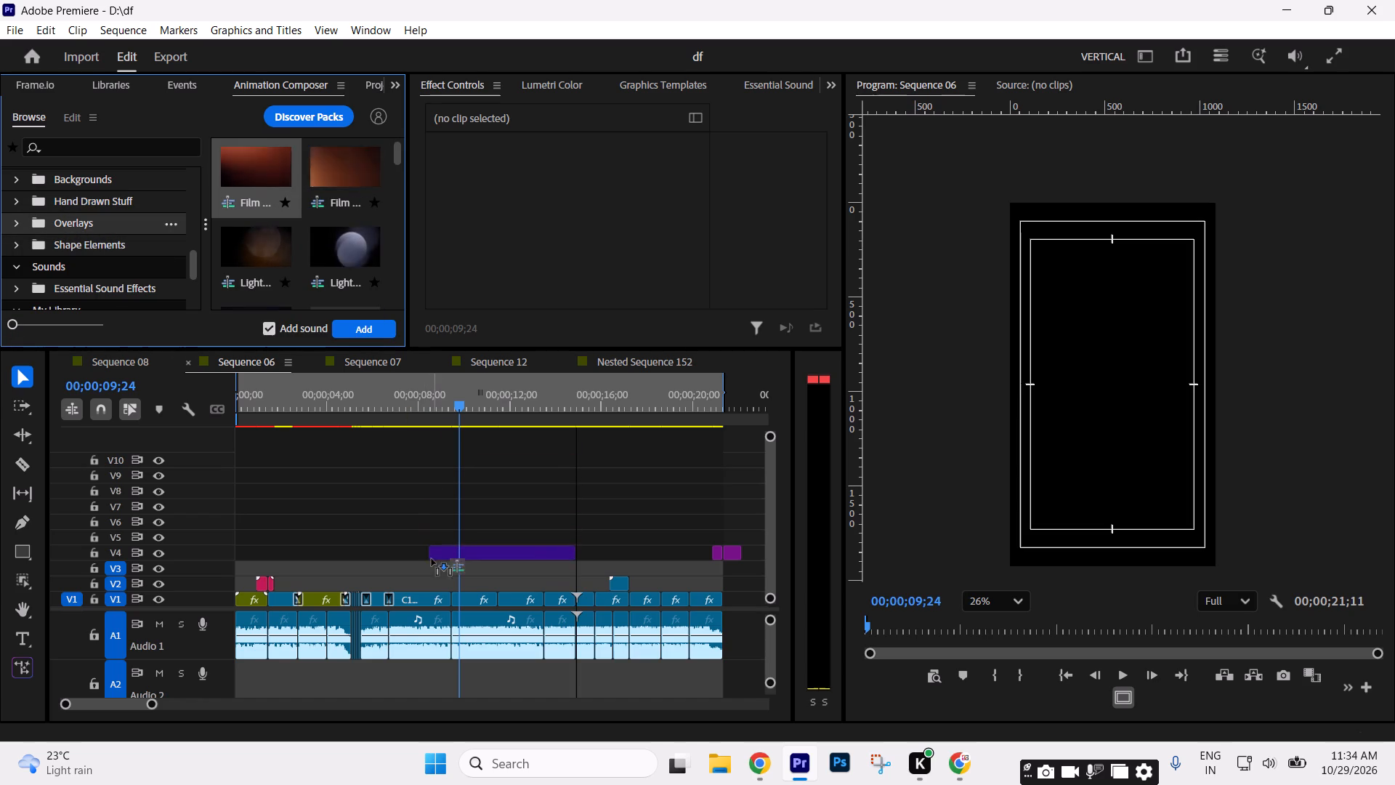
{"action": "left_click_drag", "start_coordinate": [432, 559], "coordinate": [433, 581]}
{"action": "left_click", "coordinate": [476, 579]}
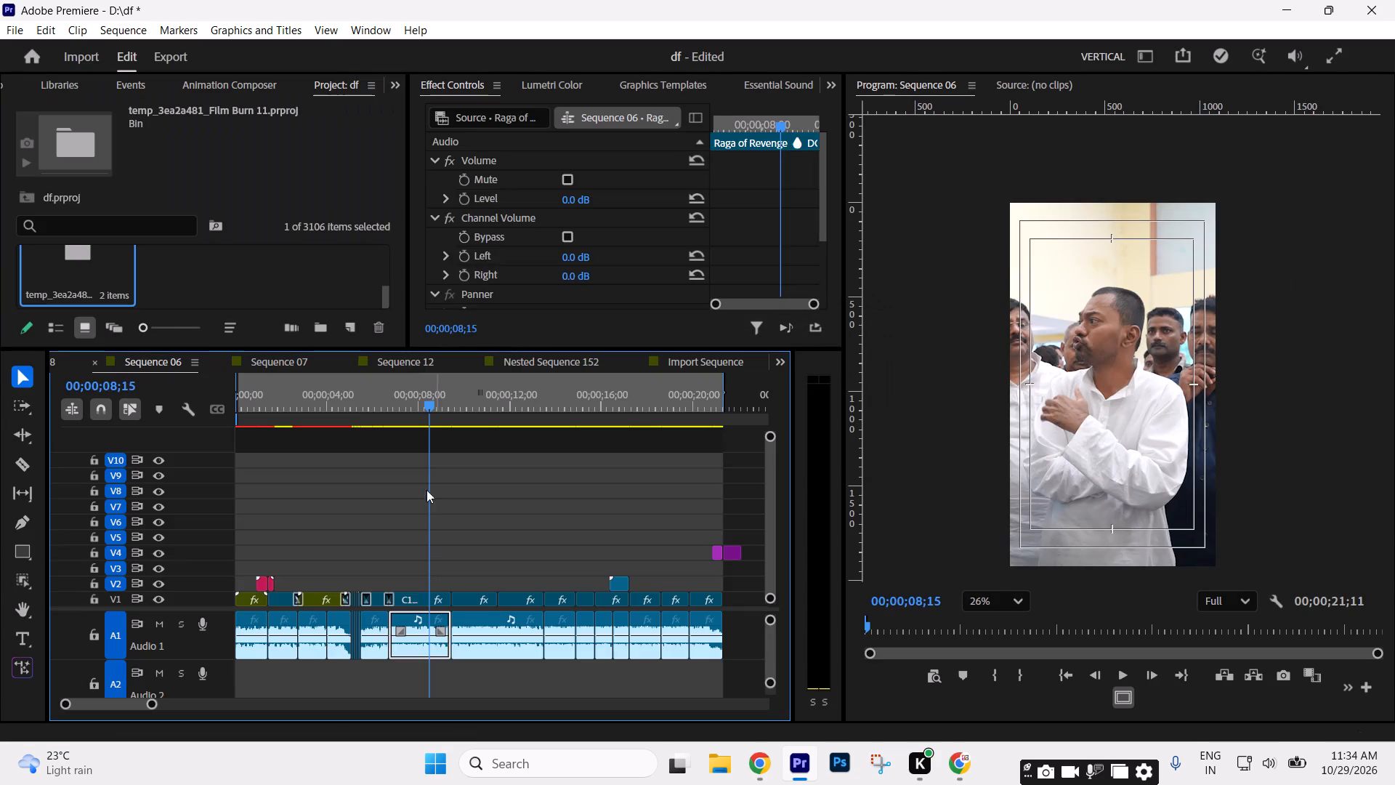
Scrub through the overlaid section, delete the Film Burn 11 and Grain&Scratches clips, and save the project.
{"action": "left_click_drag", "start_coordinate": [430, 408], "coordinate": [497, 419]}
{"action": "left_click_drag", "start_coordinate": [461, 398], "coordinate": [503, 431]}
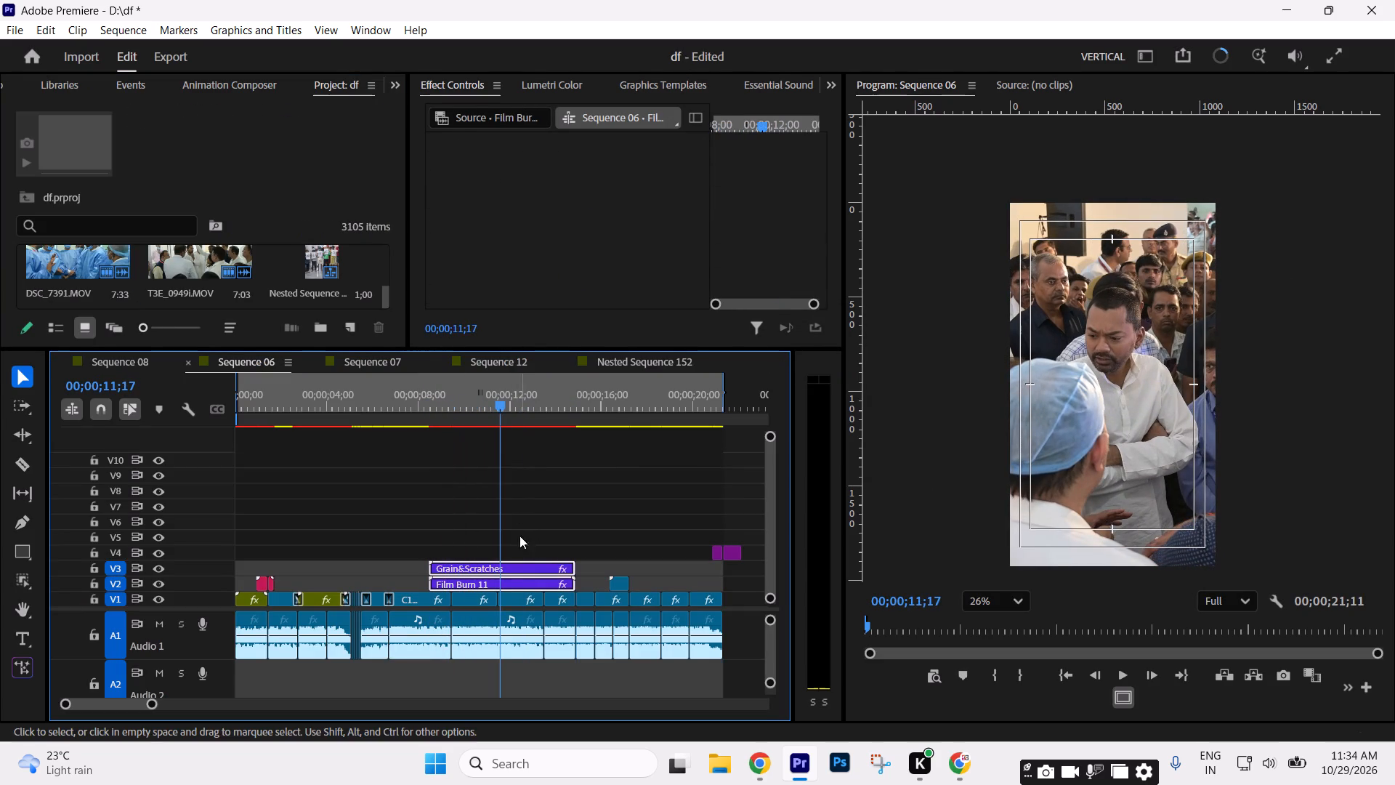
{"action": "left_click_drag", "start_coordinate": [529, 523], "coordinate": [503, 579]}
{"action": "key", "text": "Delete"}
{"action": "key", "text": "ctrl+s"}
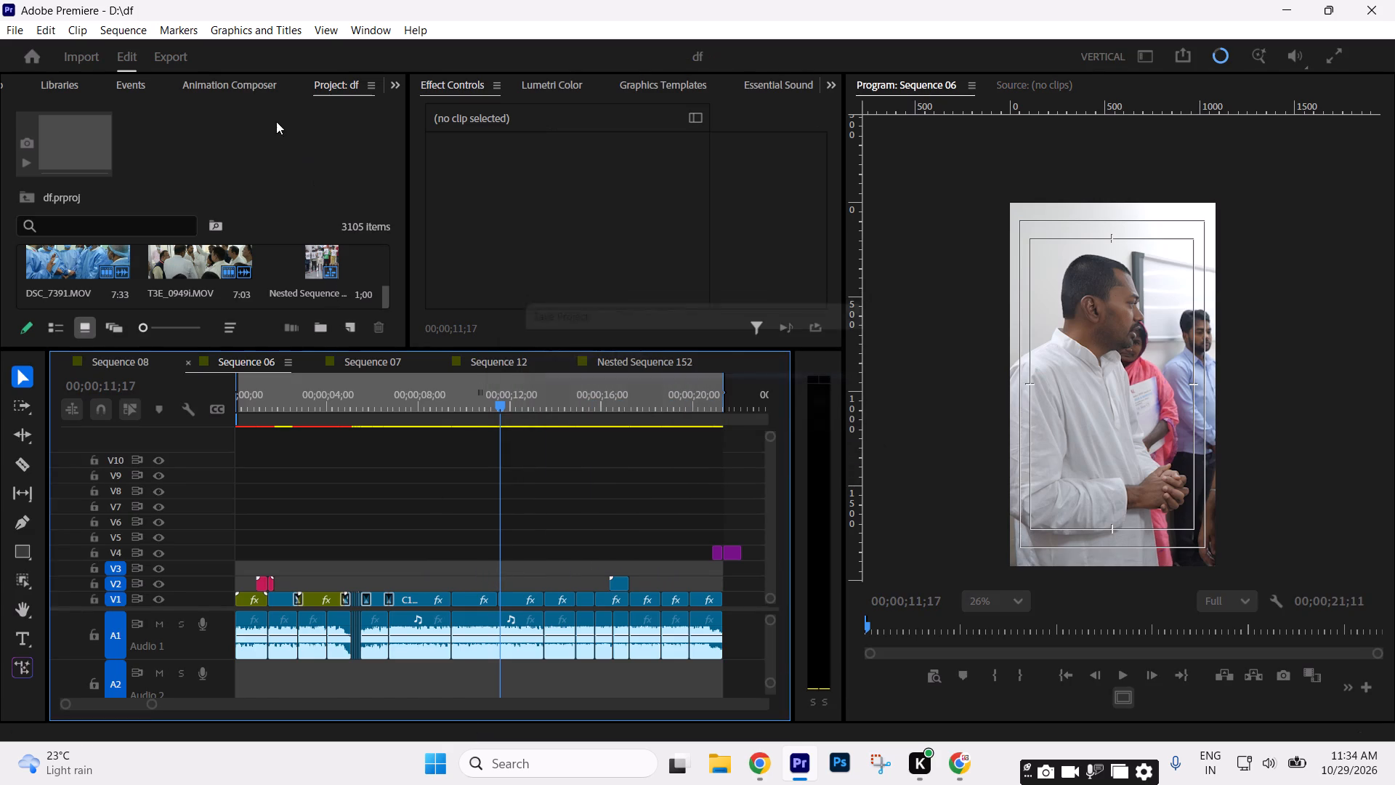
Place the first Light Leaks transition from Animation Composer on V2 over the cut between T3E_0860.MOV and a.MP4.
{"action": "left_click", "coordinate": [249, 83]}
{"action": "scroll", "coordinate": [329, 259], "scroll_direction": "down", "scroll_amount": 1}
{"action": "left_click", "coordinate": [341, 191]}
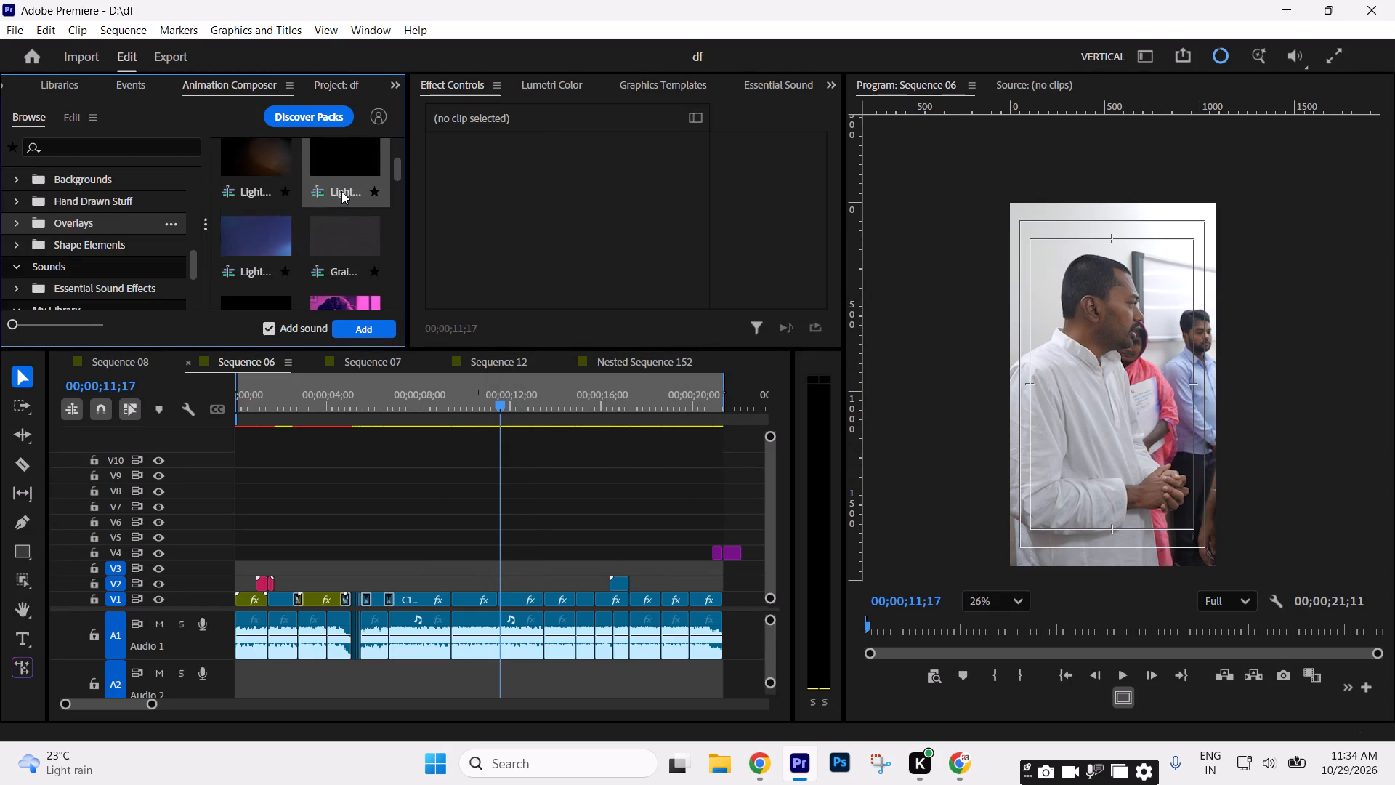
{"action": "scroll", "coordinate": [107, 217], "scroll_direction": "up", "scroll_amount": 1}
{"action": "left_click", "coordinate": [78, 268]}
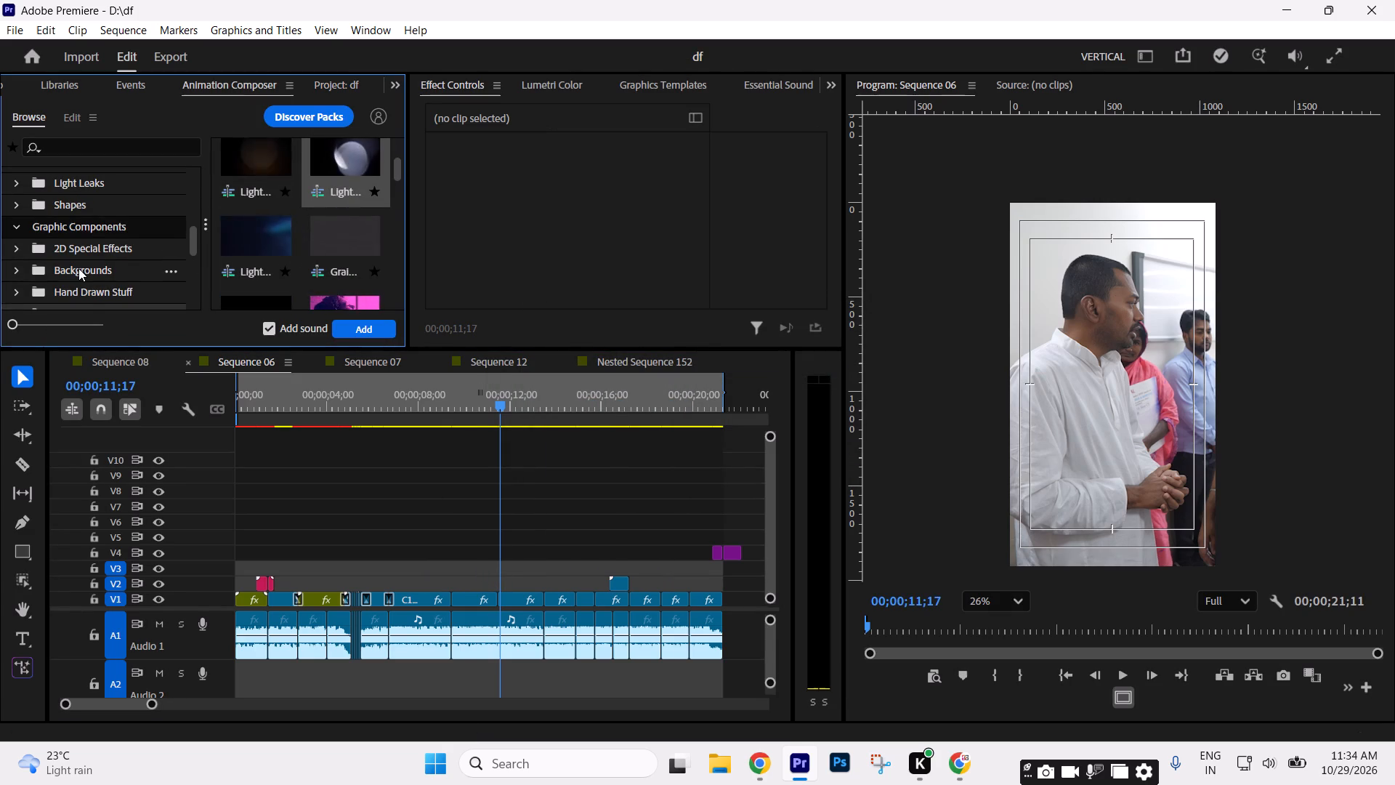
{"action": "left_click", "coordinate": [77, 251]}
{"action": "scroll", "coordinate": [77, 251], "scroll_direction": "up", "scroll_amount": 1}
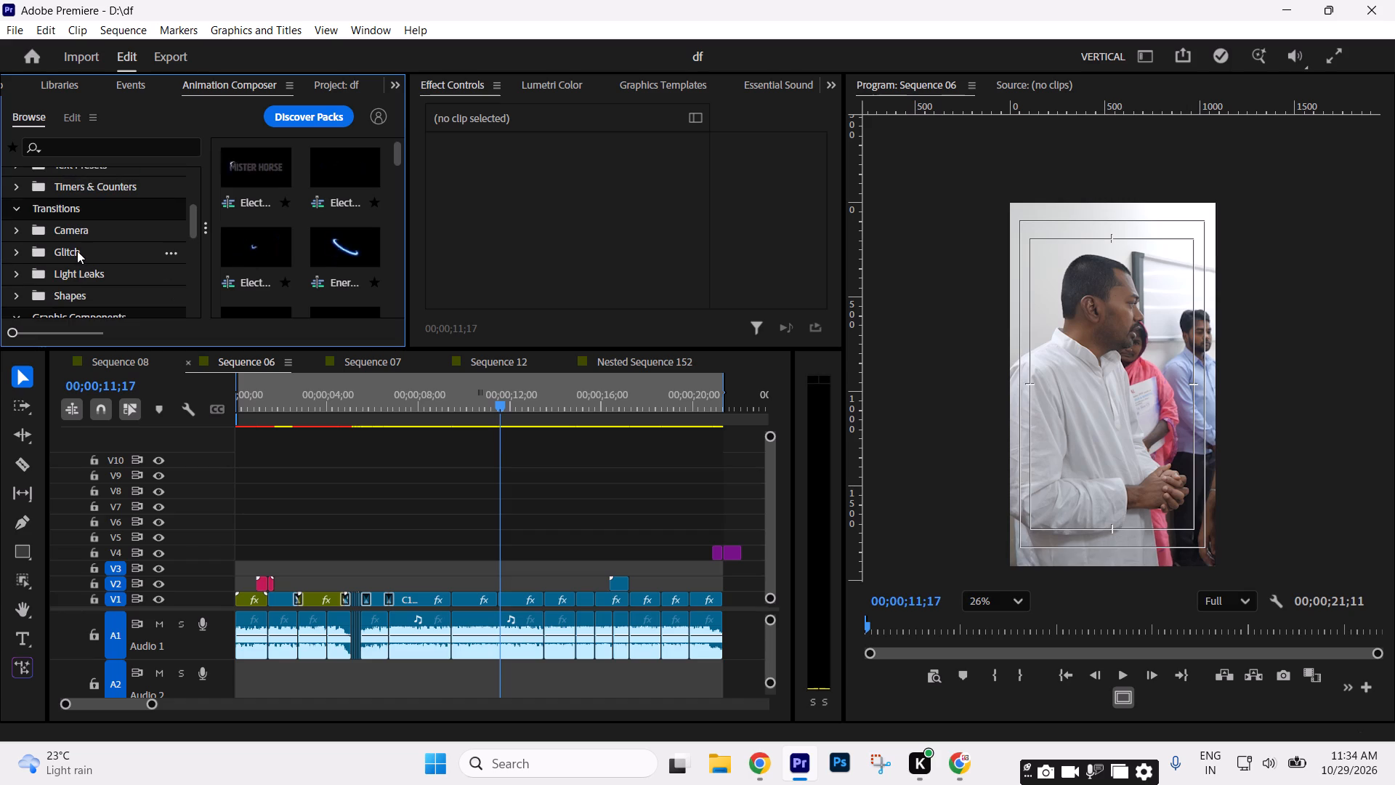
{"action": "left_click", "coordinate": [77, 251]}
{"action": "left_click", "coordinate": [89, 280]}
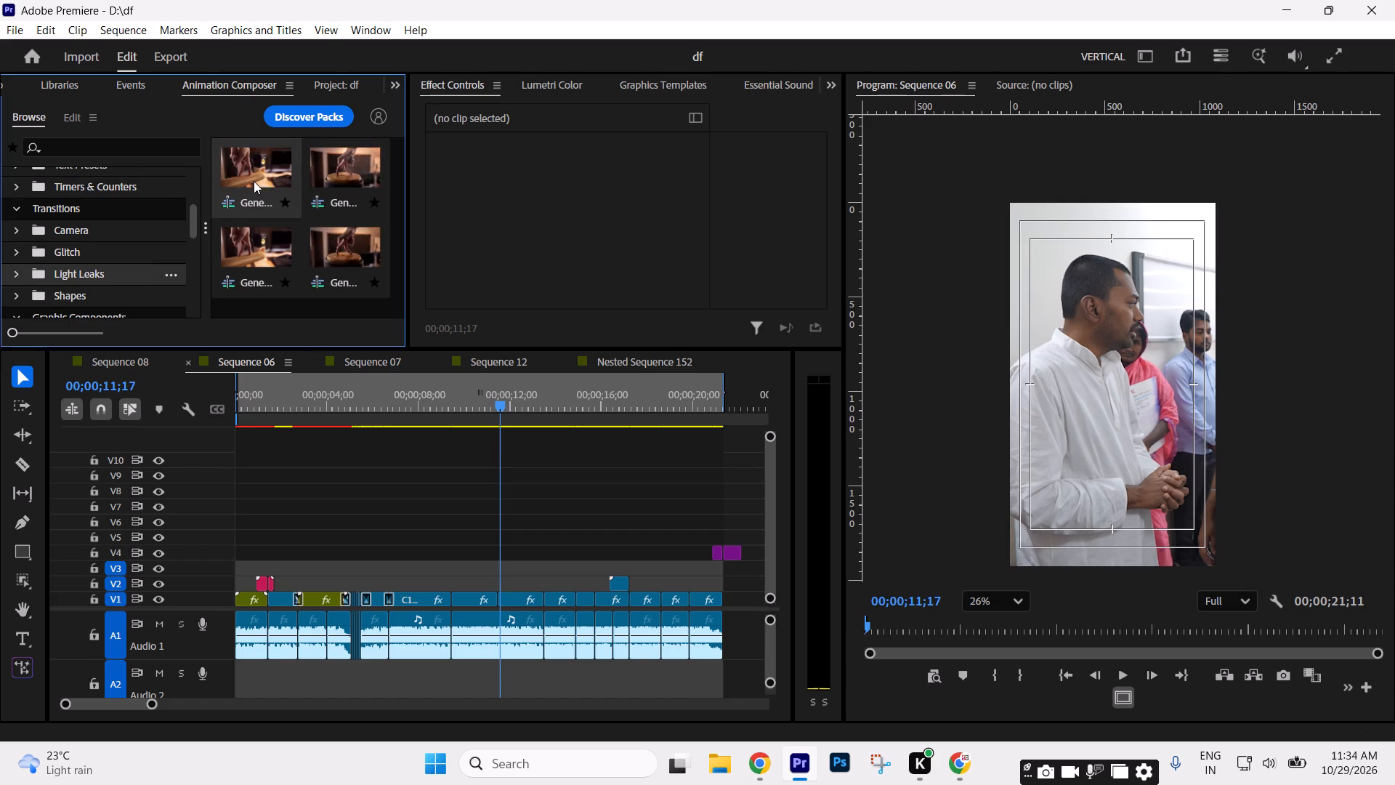
{"action": "left_click_drag", "start_coordinate": [254, 181], "coordinate": [499, 572]}
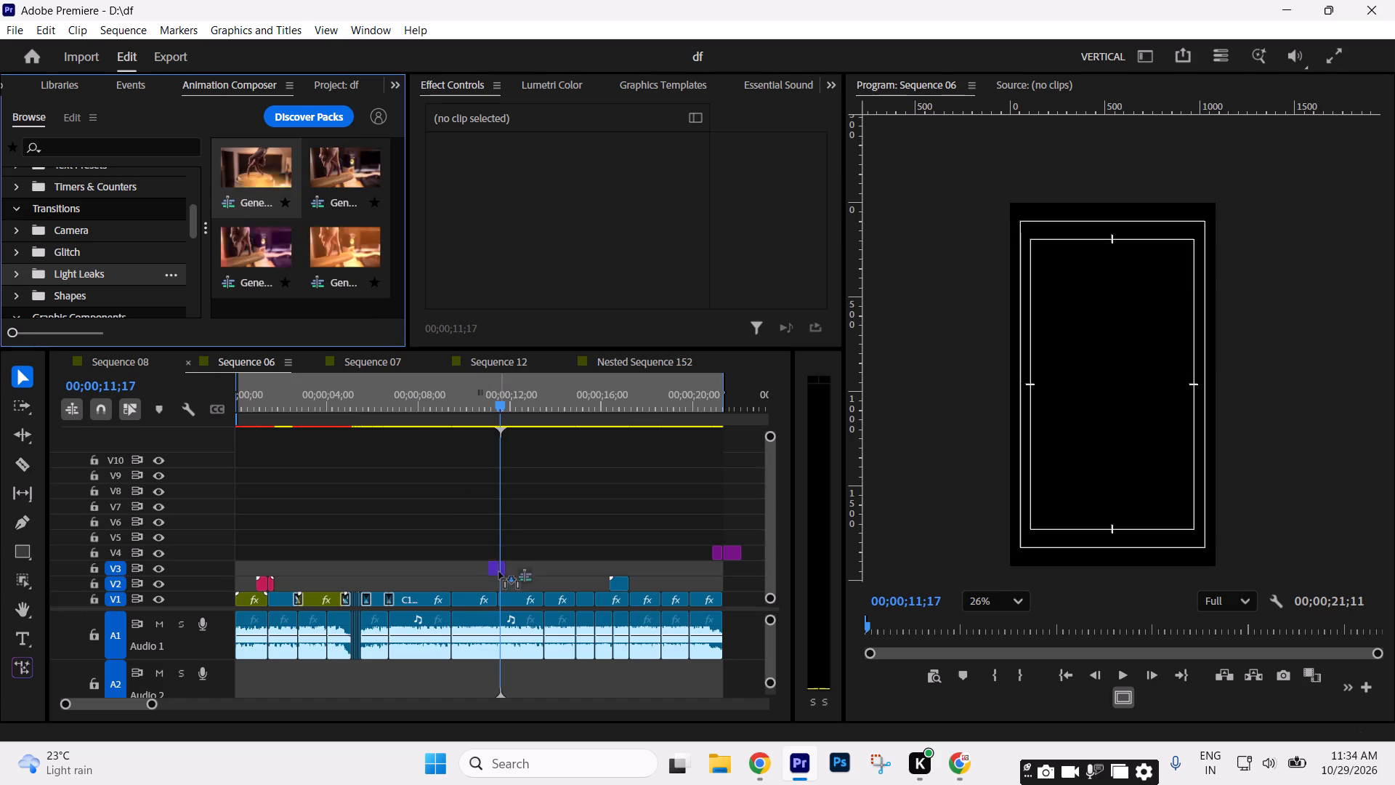
{"action": "left_click_drag", "start_coordinate": [499, 572], "coordinate": [495, 586]}
{"action": "left_click", "coordinate": [539, 519]}
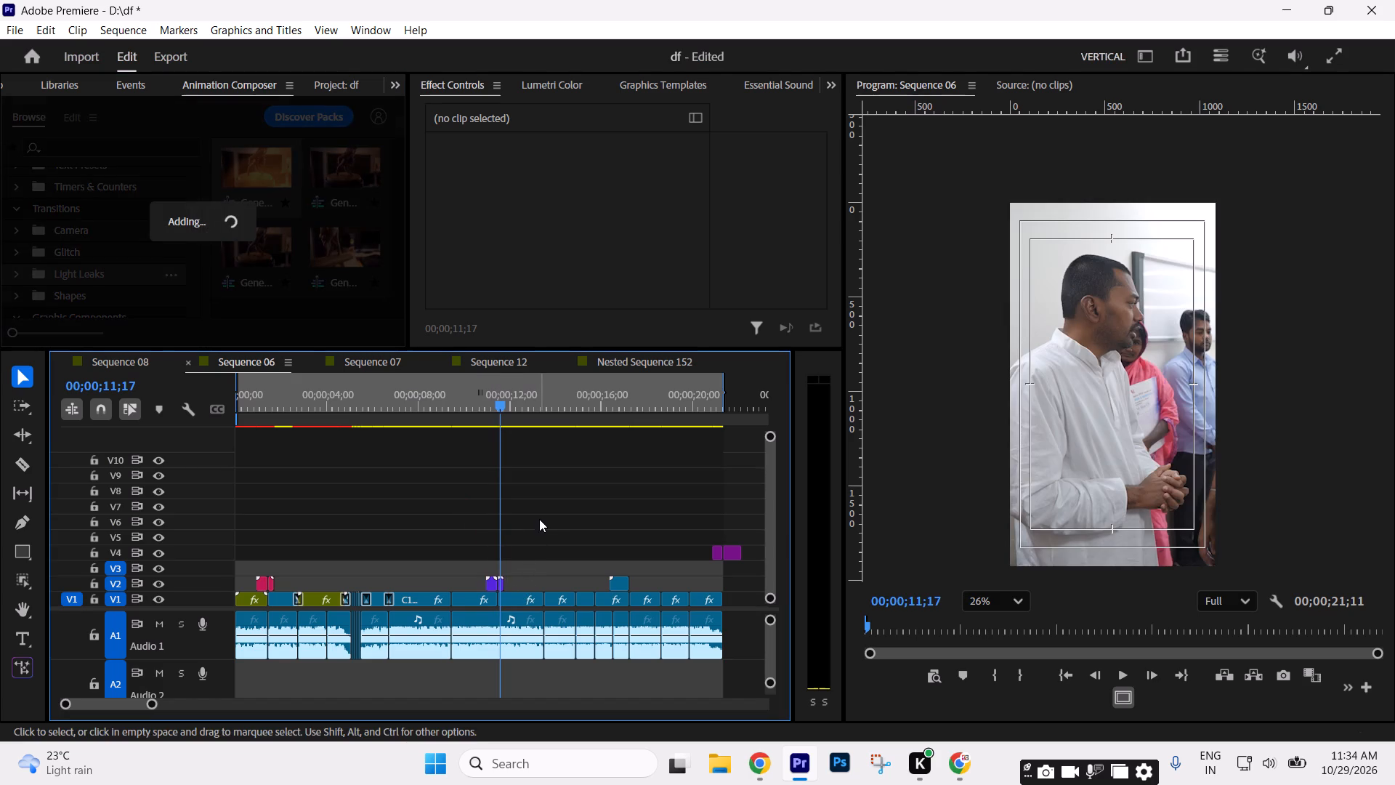
Play from T3E_0860.MOV across the cut into a.MP4 to check the new light leak transition.
{"action": "left_click", "coordinate": [482, 408]}
{"action": "key", "text": "space"}
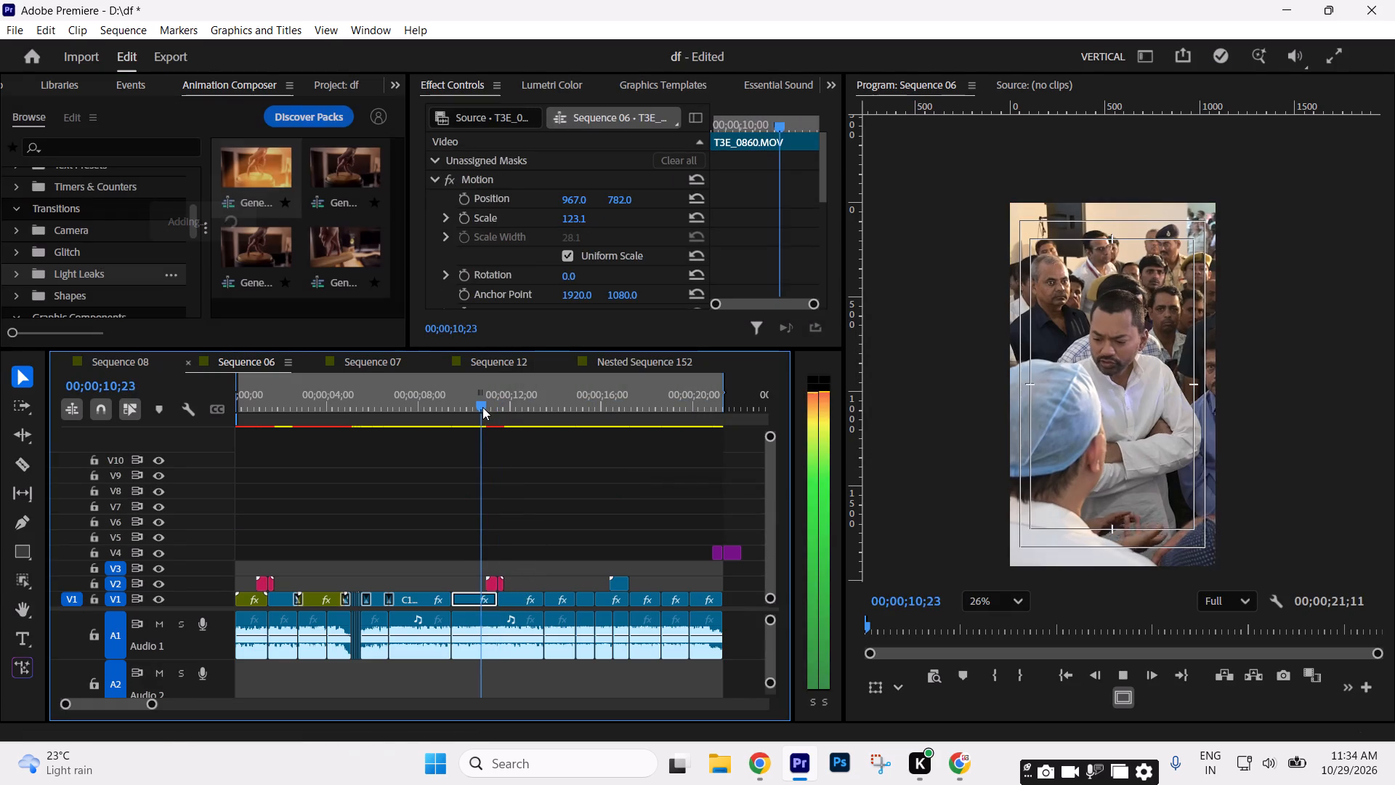
{"action": "key", "text": "space"}
{"action": "key", "text": "space"}
{"action": "key", "text": "space"}
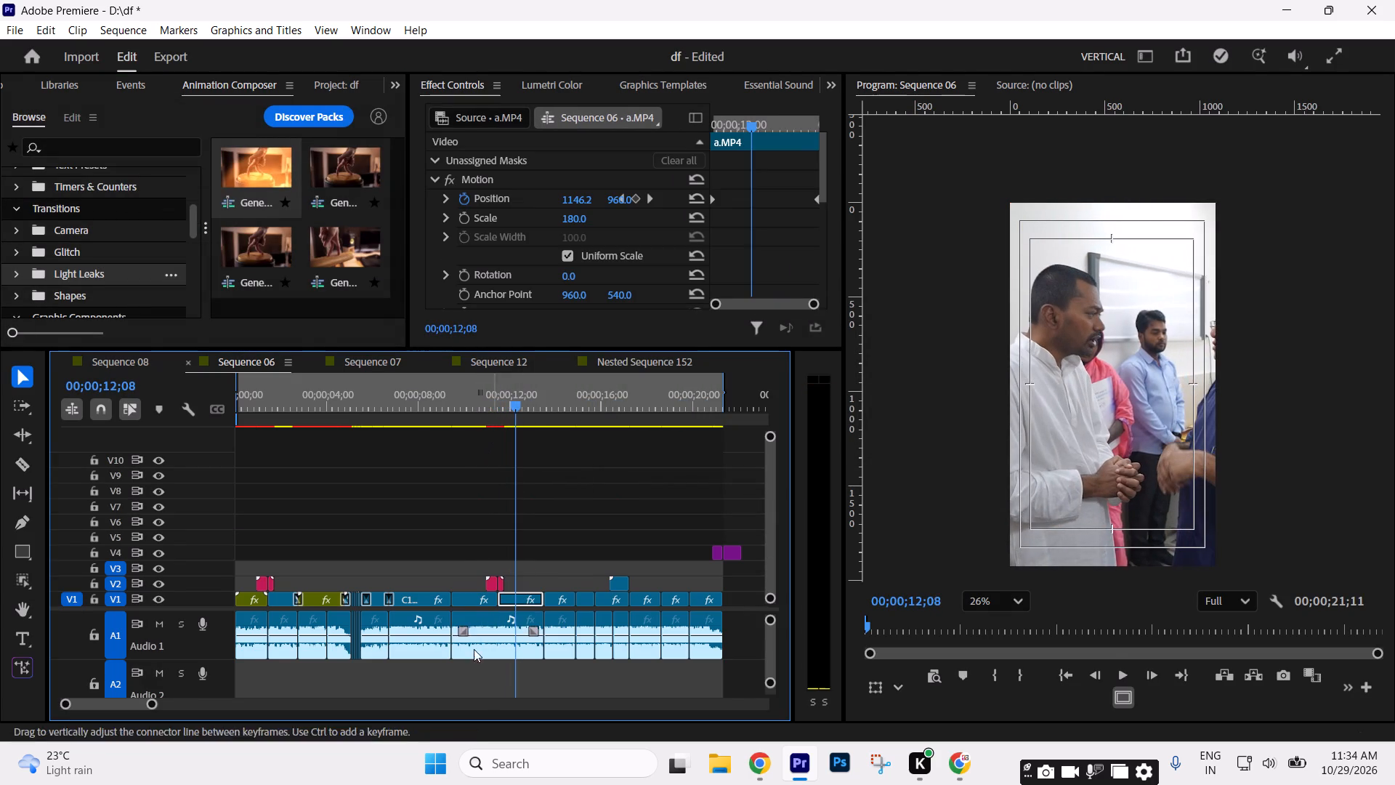
Scrub from C1176.MP4 through T3E_0860.MOV and a.MP4 to T3E_0959.MOV to review the cuts.
{"action": "left_click_drag", "start_coordinate": [153, 701], "coordinate": [124, 705]}
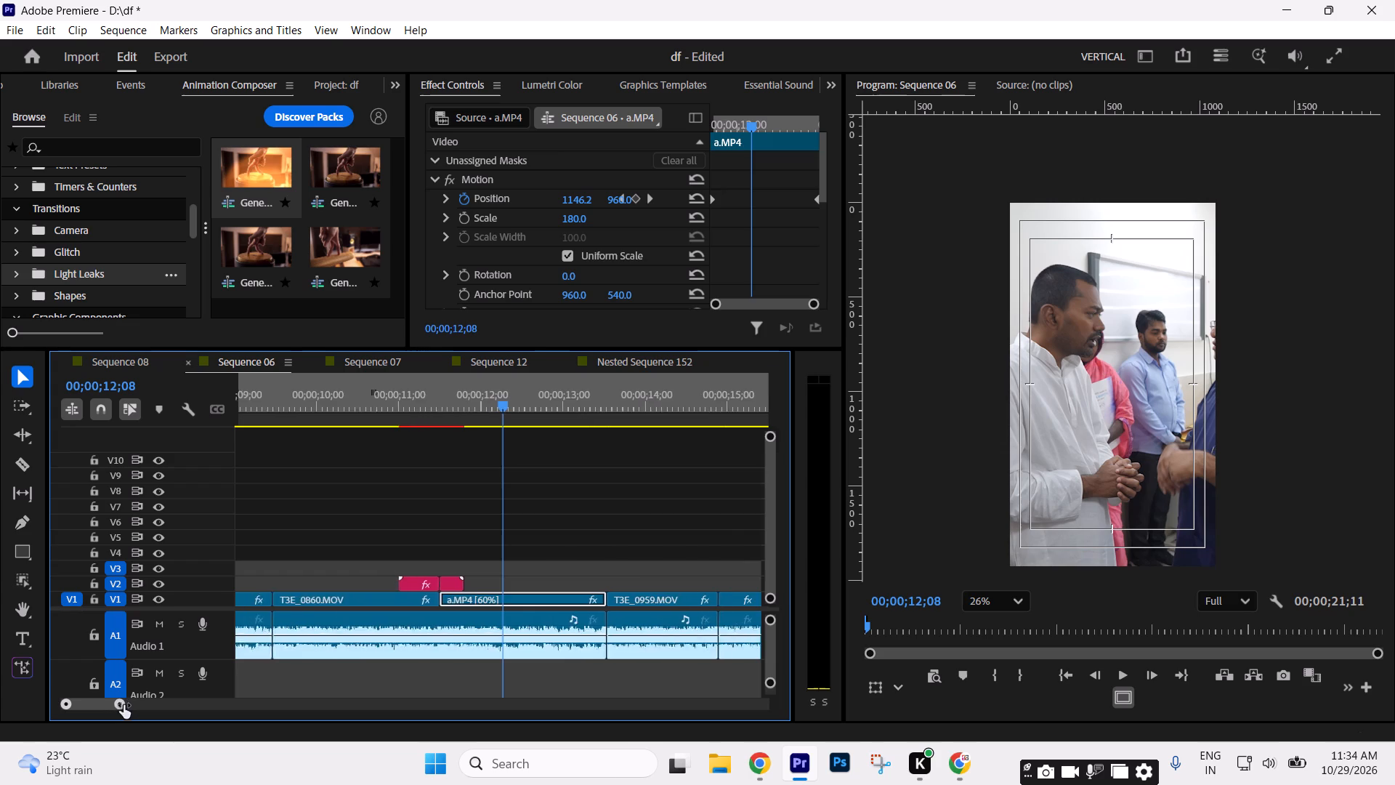
{"action": "left_click_drag", "start_coordinate": [124, 705], "coordinate": [132, 706]}
{"action": "left_click", "coordinate": [411, 542]}
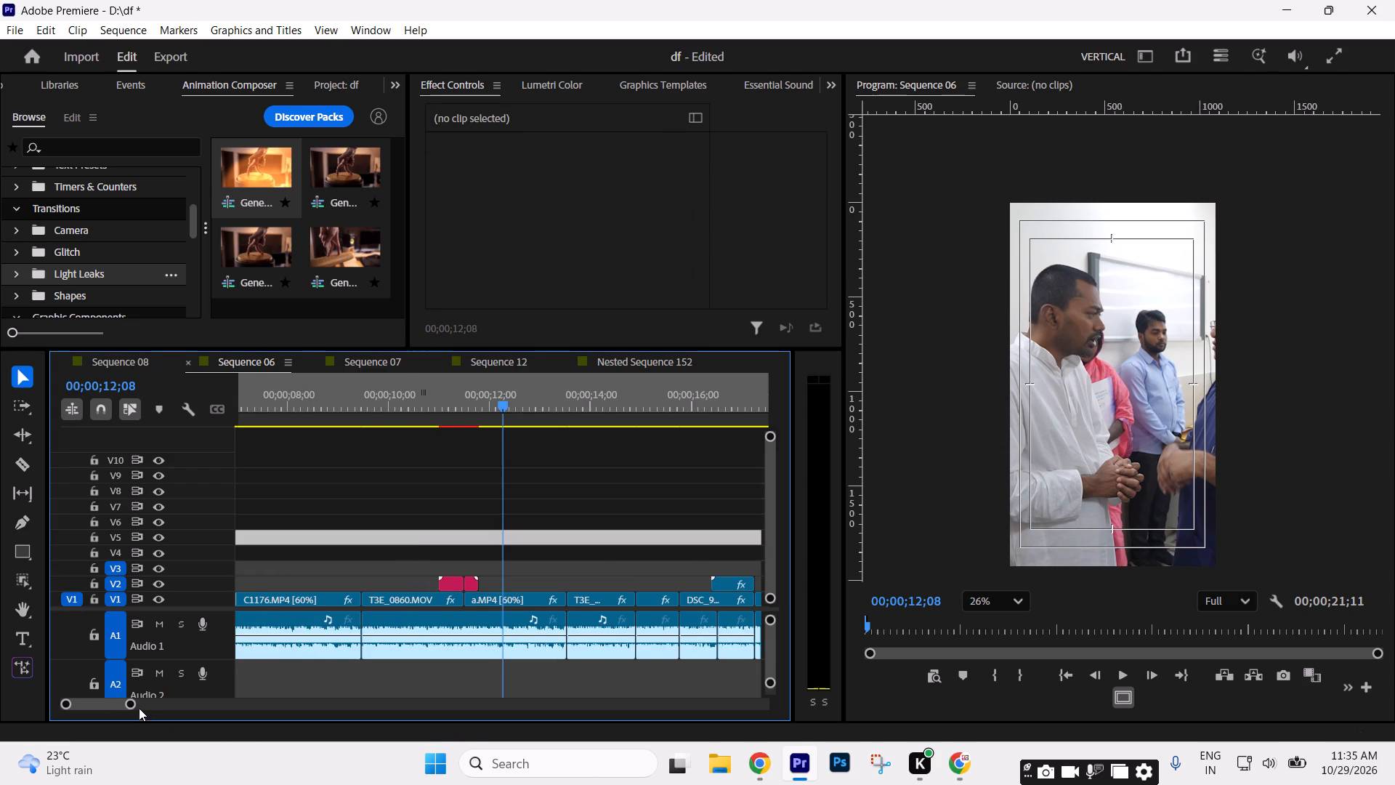
{"action": "left_click_drag", "start_coordinate": [134, 705], "coordinate": [142, 708]}
{"action": "left_click_drag", "start_coordinate": [279, 408], "coordinate": [308, 425]}
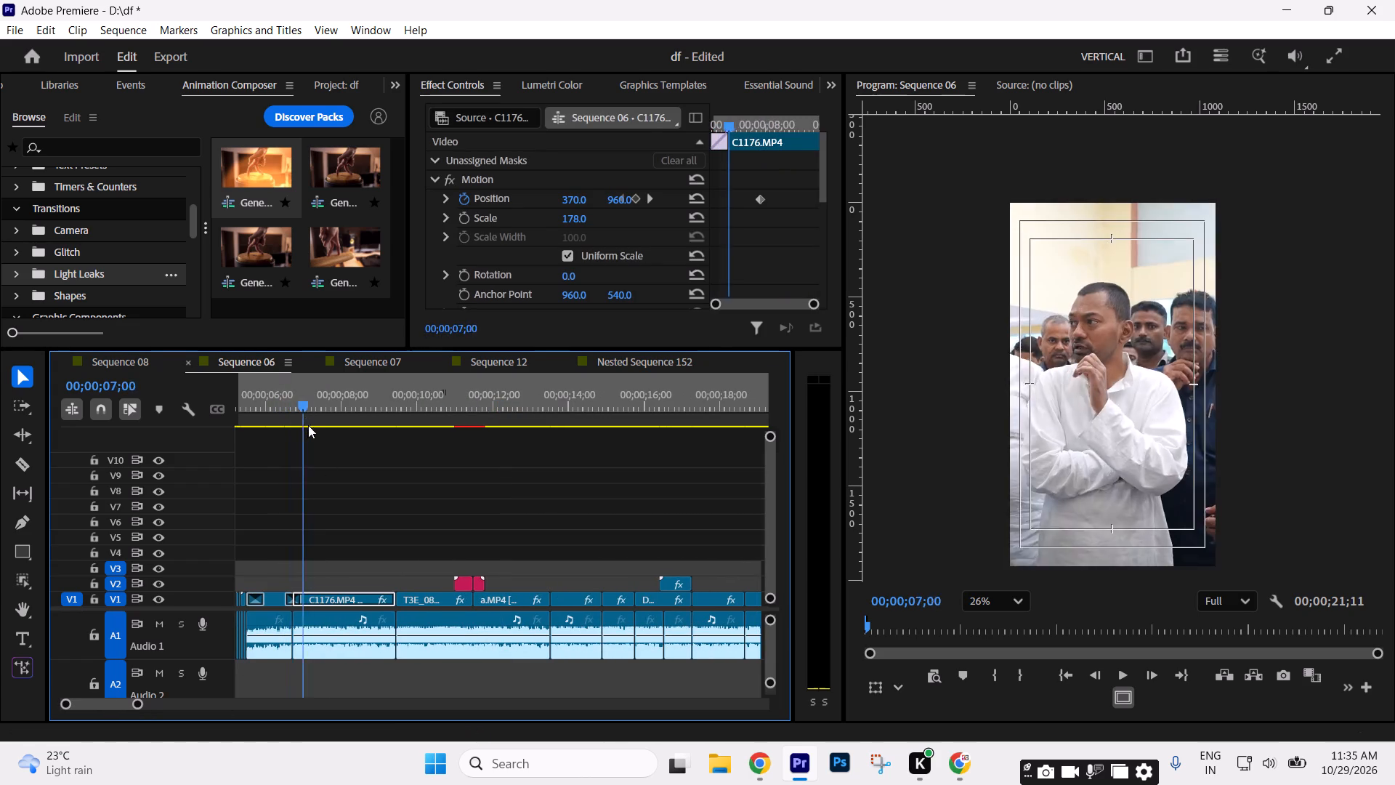
{"action": "left_click_drag", "start_coordinate": [308, 425], "coordinate": [426, 460]}
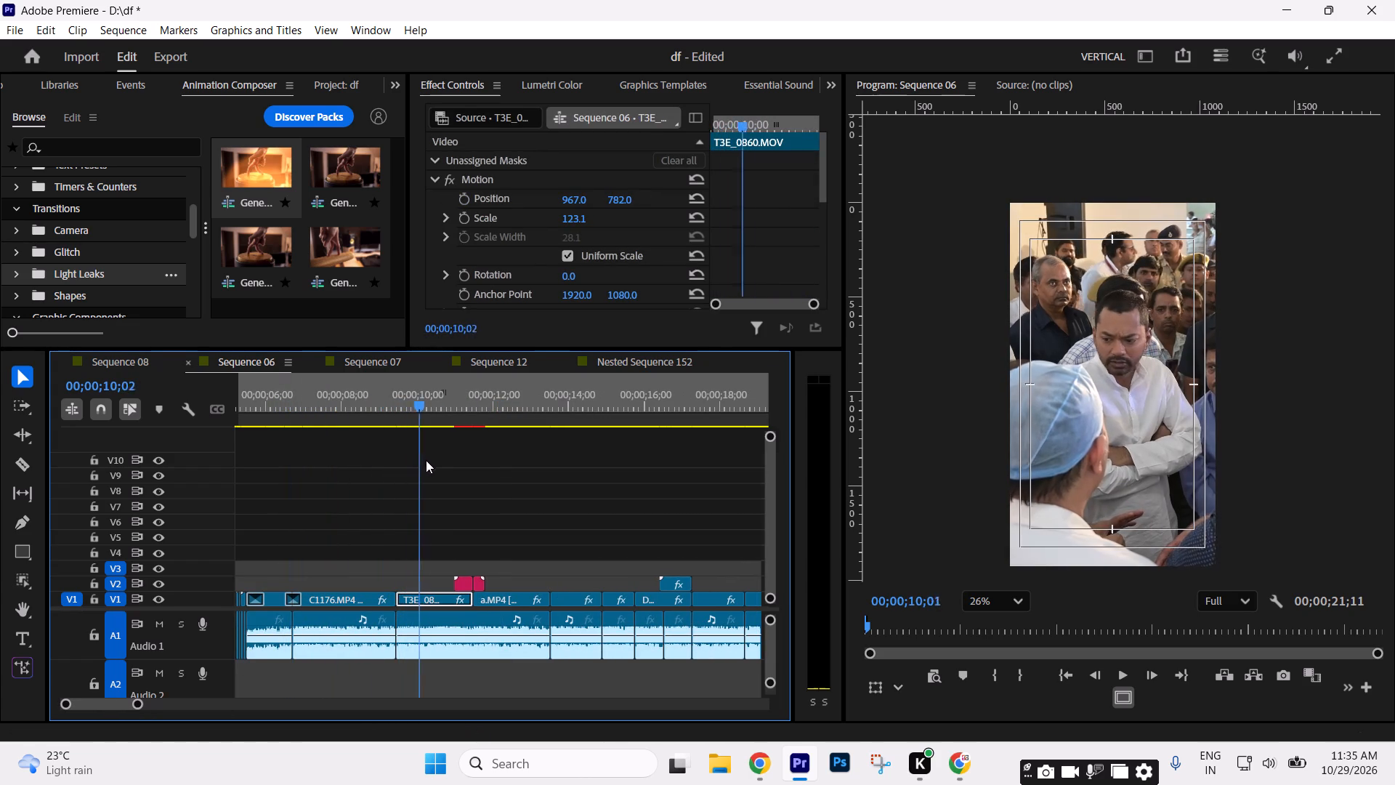
{"action": "left_click_drag", "start_coordinate": [426, 460], "coordinate": [437, 463]}
{"action": "left_click_drag", "start_coordinate": [442, 432], "coordinate": [528, 438]}
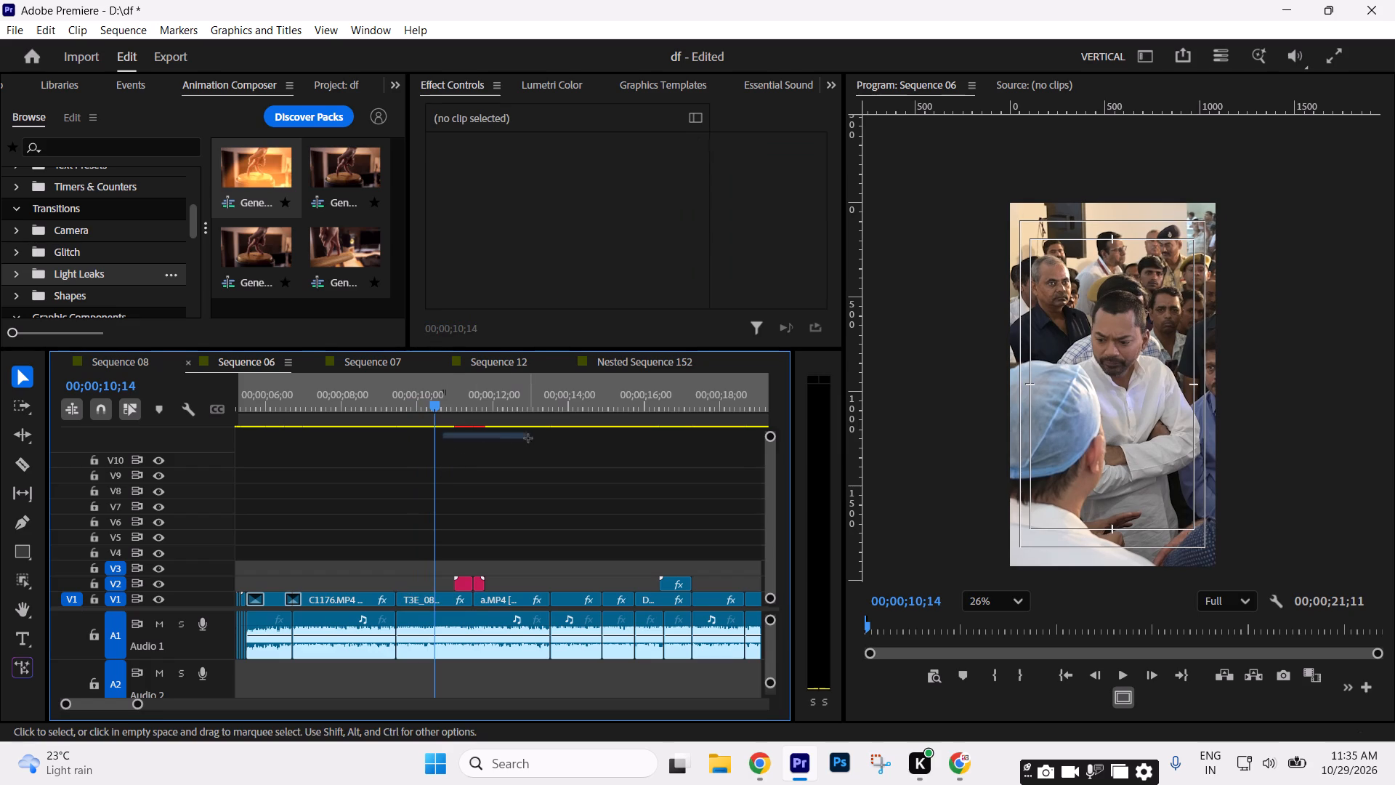
{"action": "left_click_drag", "start_coordinate": [528, 438], "coordinate": [529, 438]}
{"action": "left_click_drag", "start_coordinate": [442, 398], "coordinate": [577, 425]}
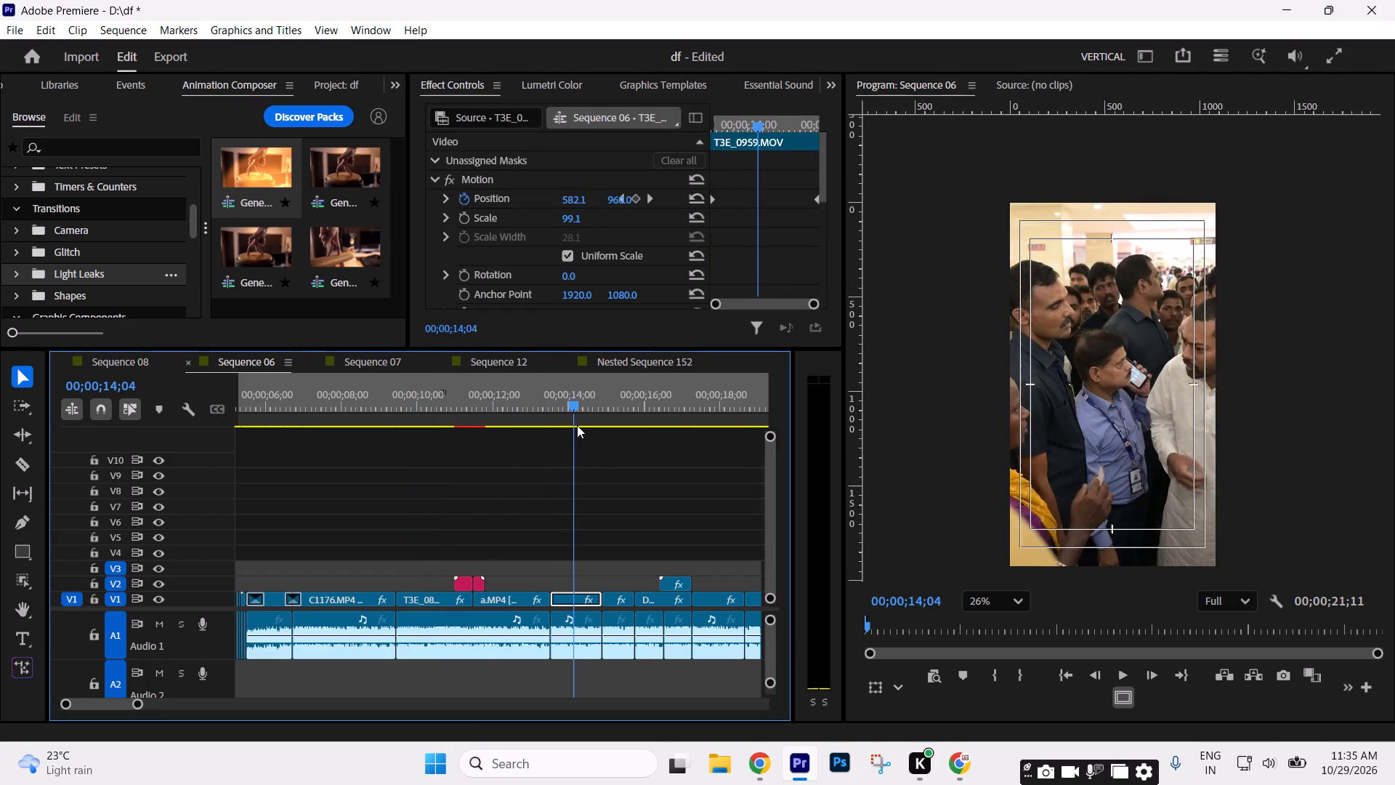
{"action": "left_click_drag", "start_coordinate": [577, 425], "coordinate": [546, 425]}
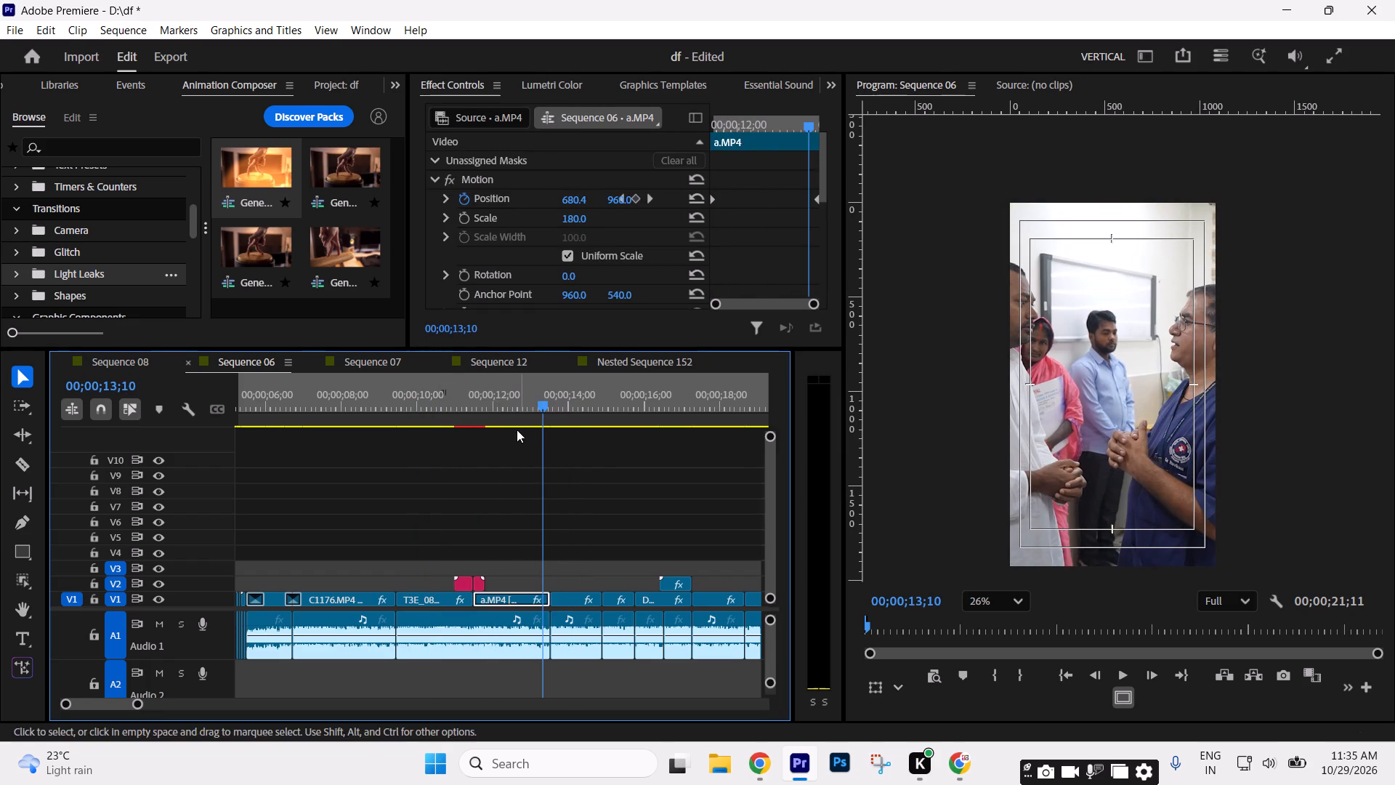
Look through the Camera transitions in Animation Composer and search the Effects for "cross".
{"action": "left_click", "coordinate": [91, 233]}
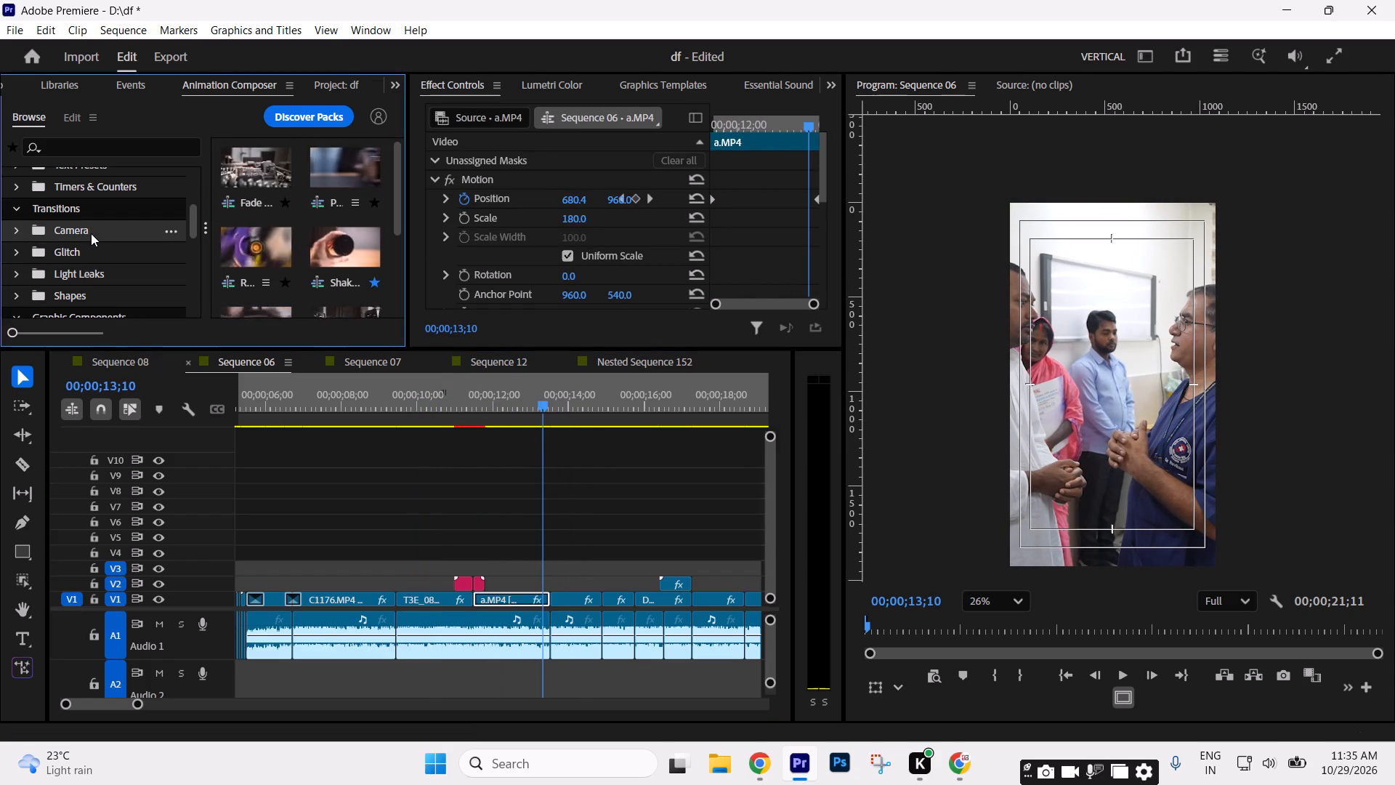
{"action": "scroll", "coordinate": [81, 274], "scroll_direction": "down", "scroll_amount": 1}
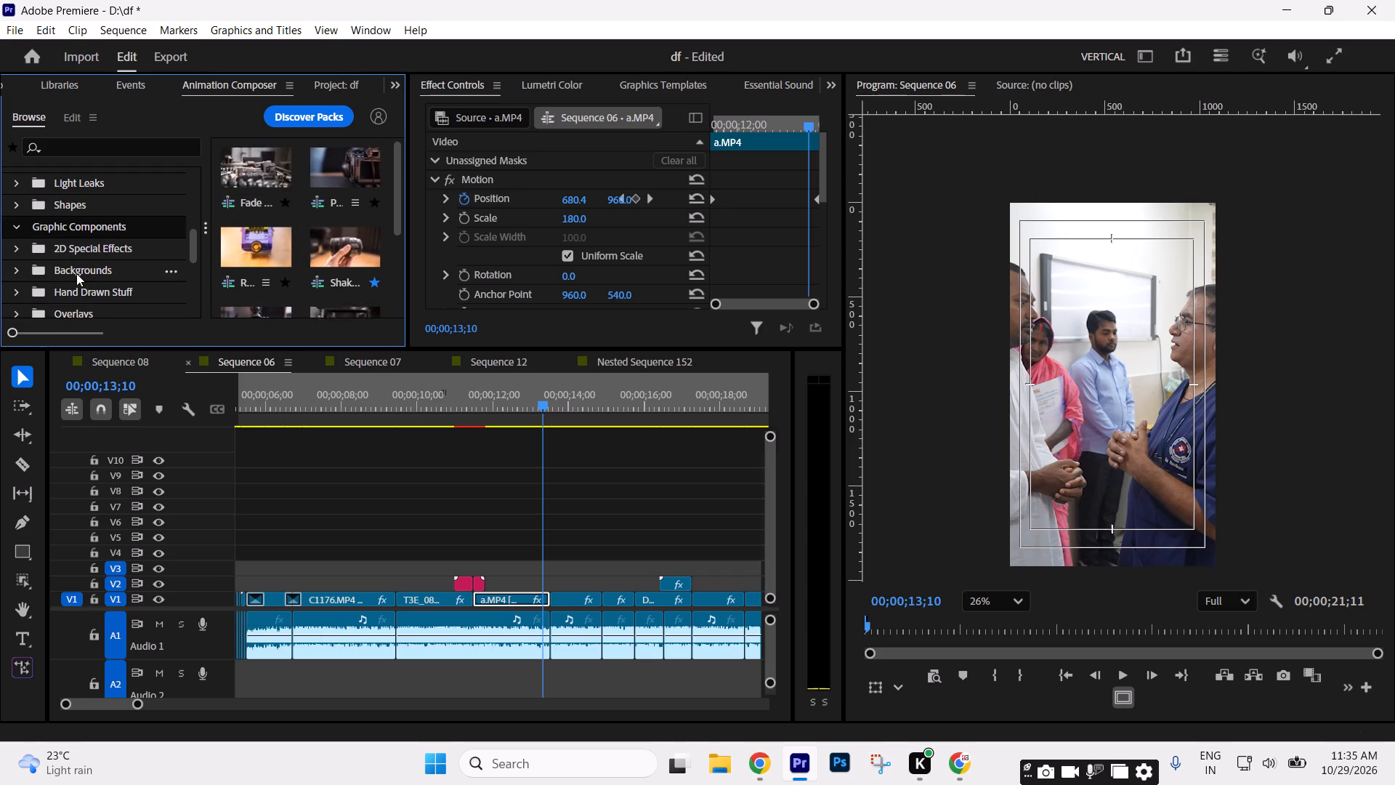
{"action": "left_click_drag", "start_coordinate": [395, 83], "coordinate": [397, 98]}
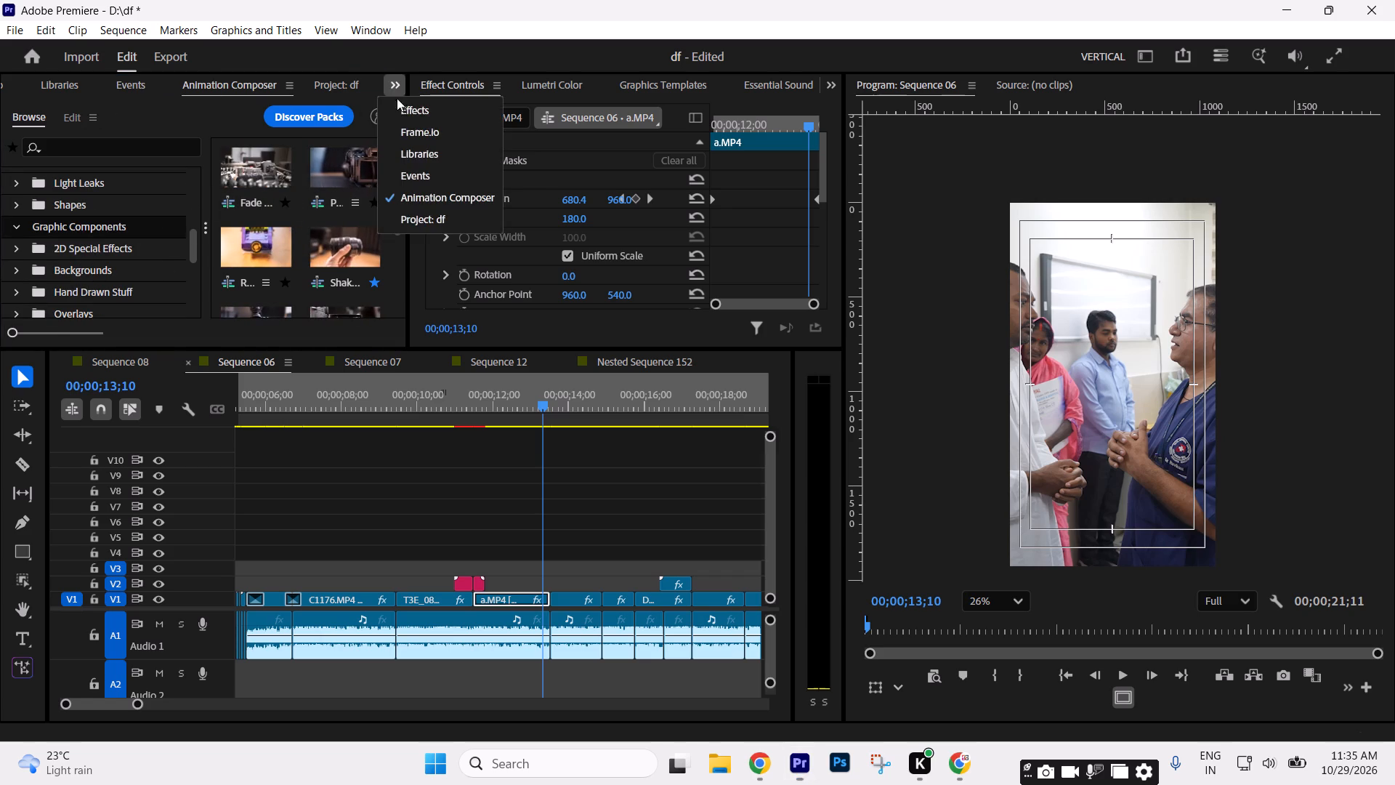
{"action": "left_click_drag", "start_coordinate": [397, 98], "coordinate": [397, 108]}
{"action": "left_click_drag", "start_coordinate": [83, 117], "coordinate": [0, 134]}
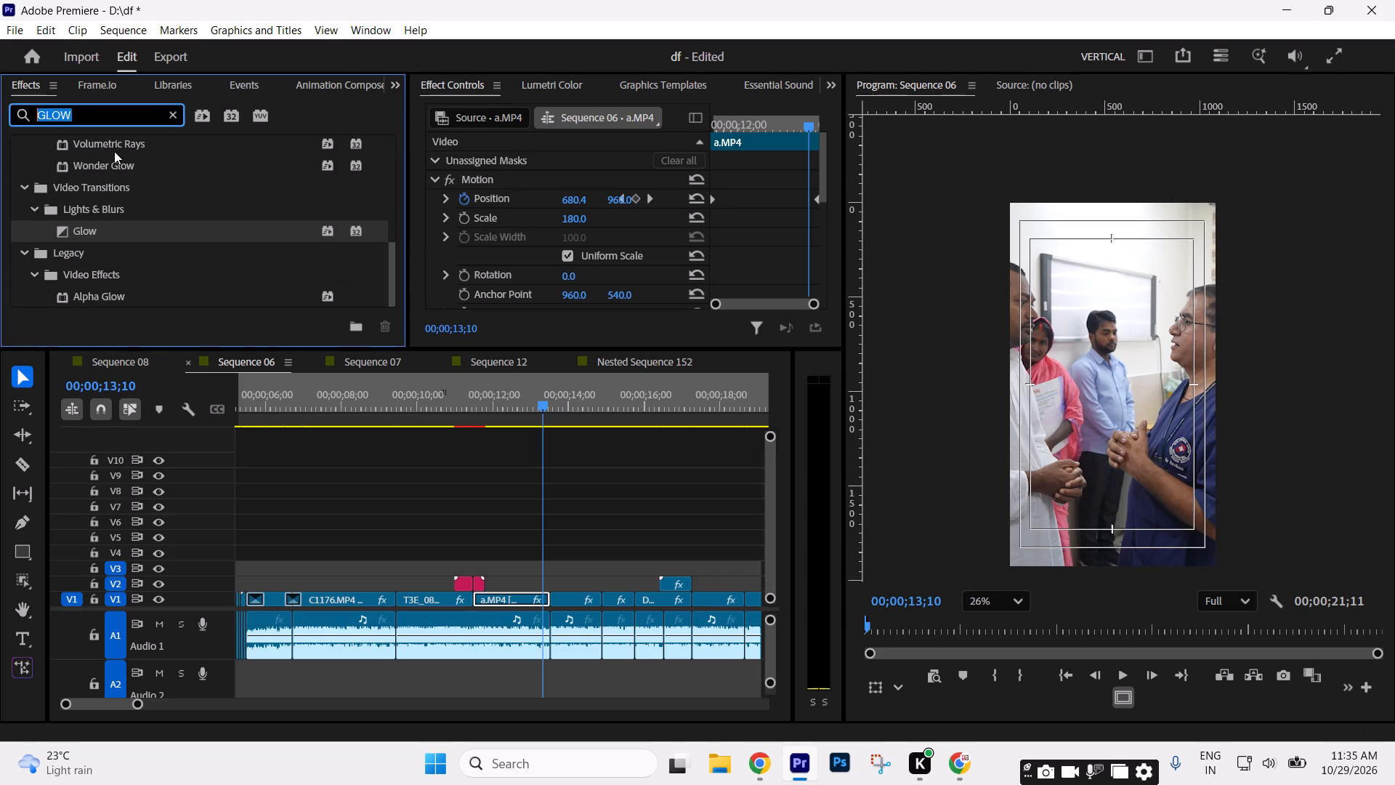
{"action": "key", "text": "c"}
{"action": "key", "text": "r"}
{"action": "key", "text": "o"}
{"action": "key", "text": "s"}
{"action": "key", "text": "s"}
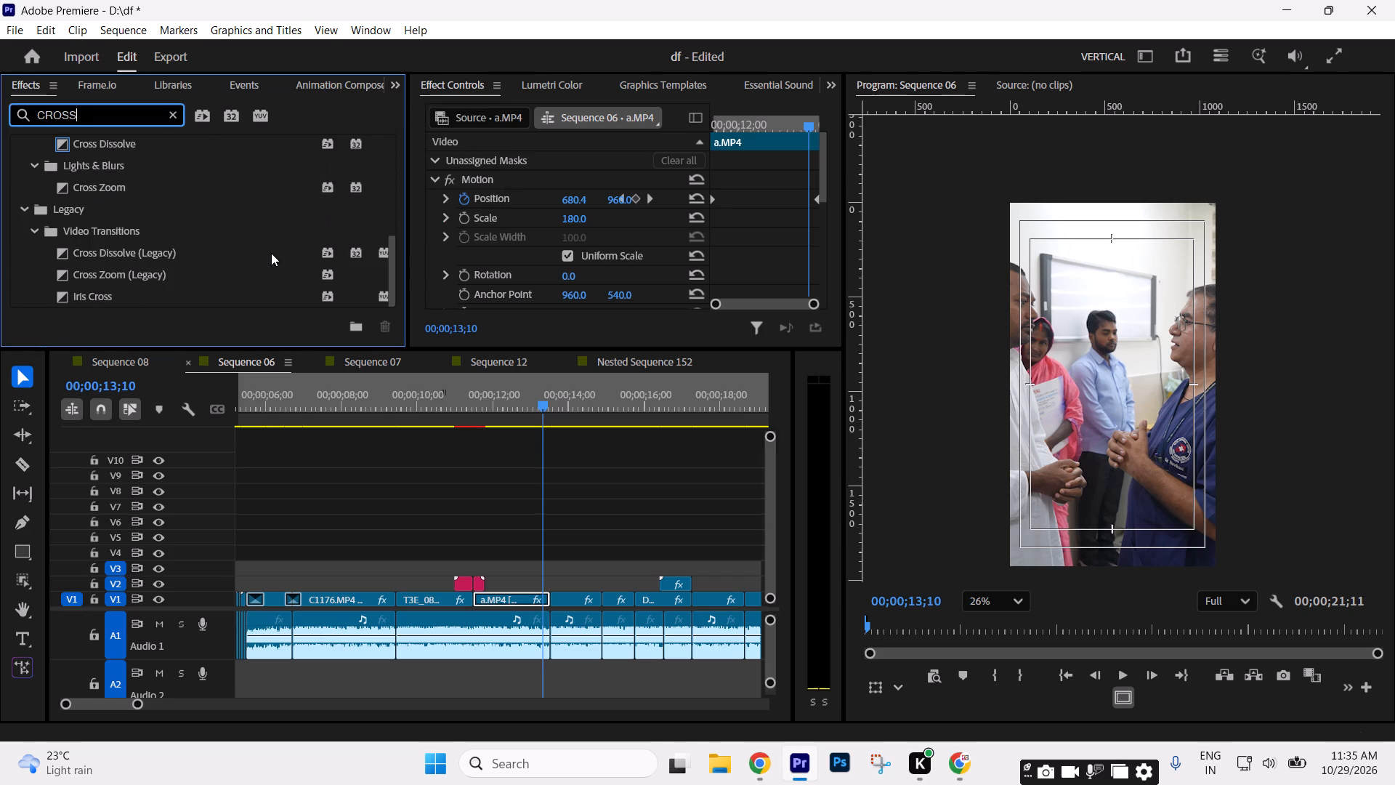
{"action": "scroll", "coordinate": [271, 254], "scroll_direction": "down", "scroll_amount": 3}
{"action": "left_click", "coordinate": [169, 113]}
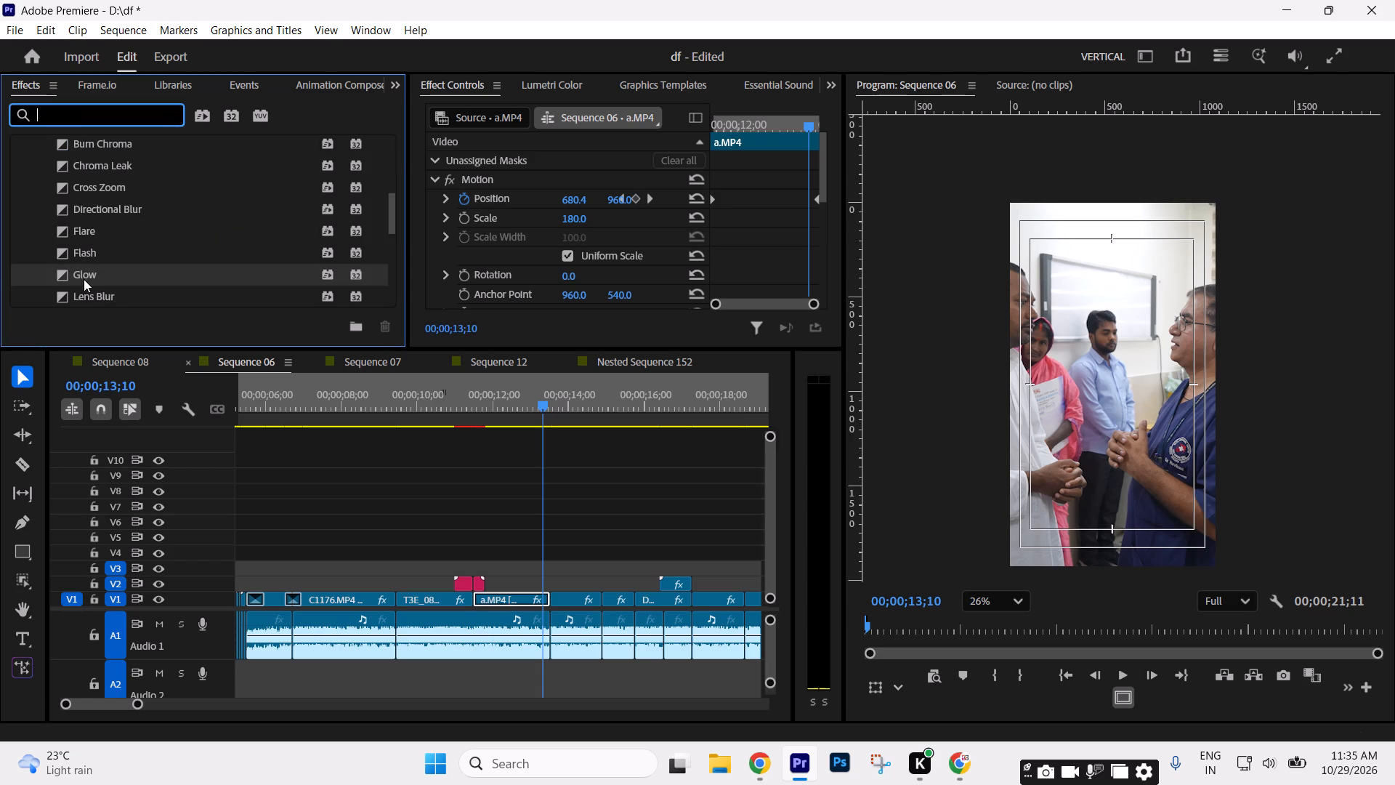
Browse the Video Transitions effects and examine the options in the Dissolve group.
{"action": "scroll", "coordinate": [240, 229], "scroll_direction": "up", "scroll_amount": 5}
{"action": "left_click", "coordinate": [33, 212]}
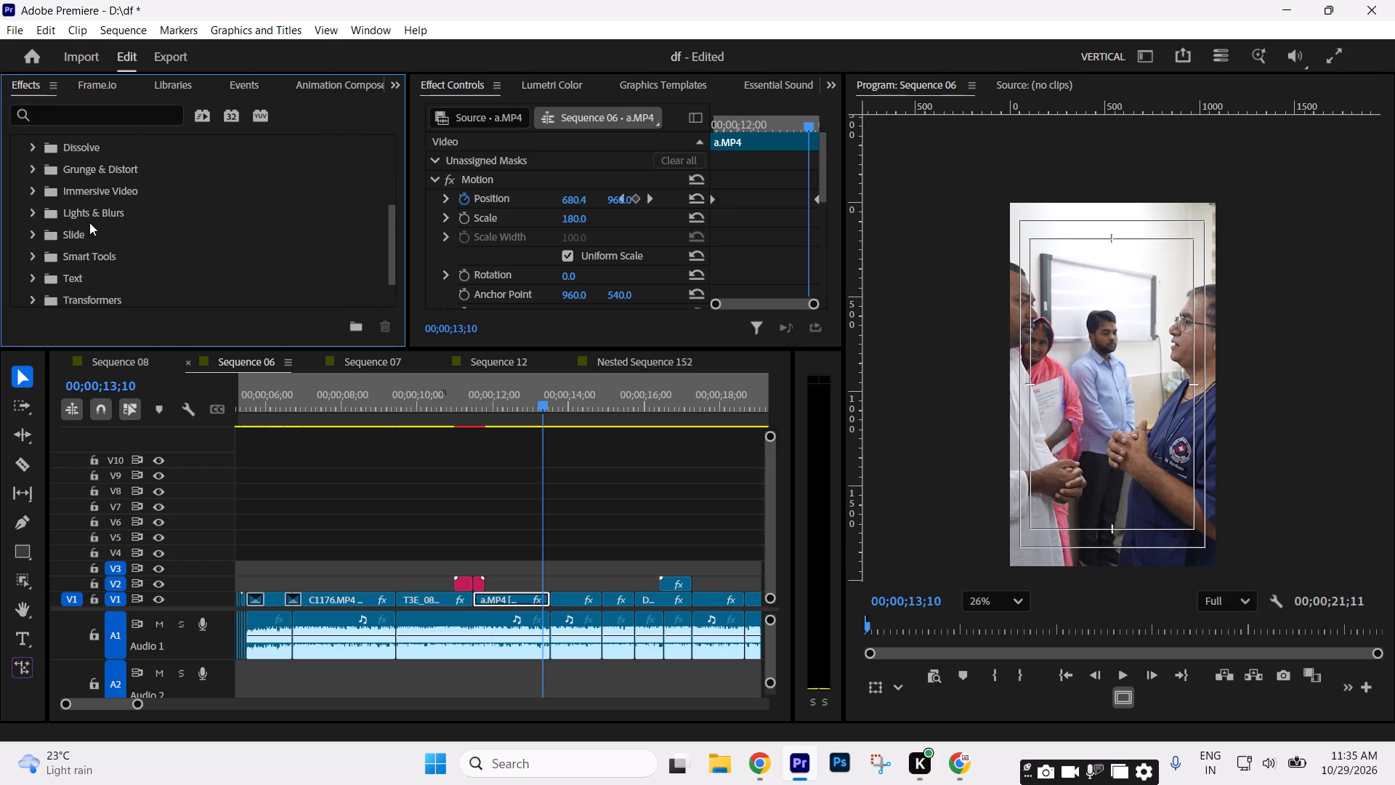
{"action": "scroll", "coordinate": [90, 223], "scroll_direction": "down", "scroll_amount": 7}
{"action": "scroll", "coordinate": [74, 286], "scroll_direction": "up", "scroll_amount": 7}
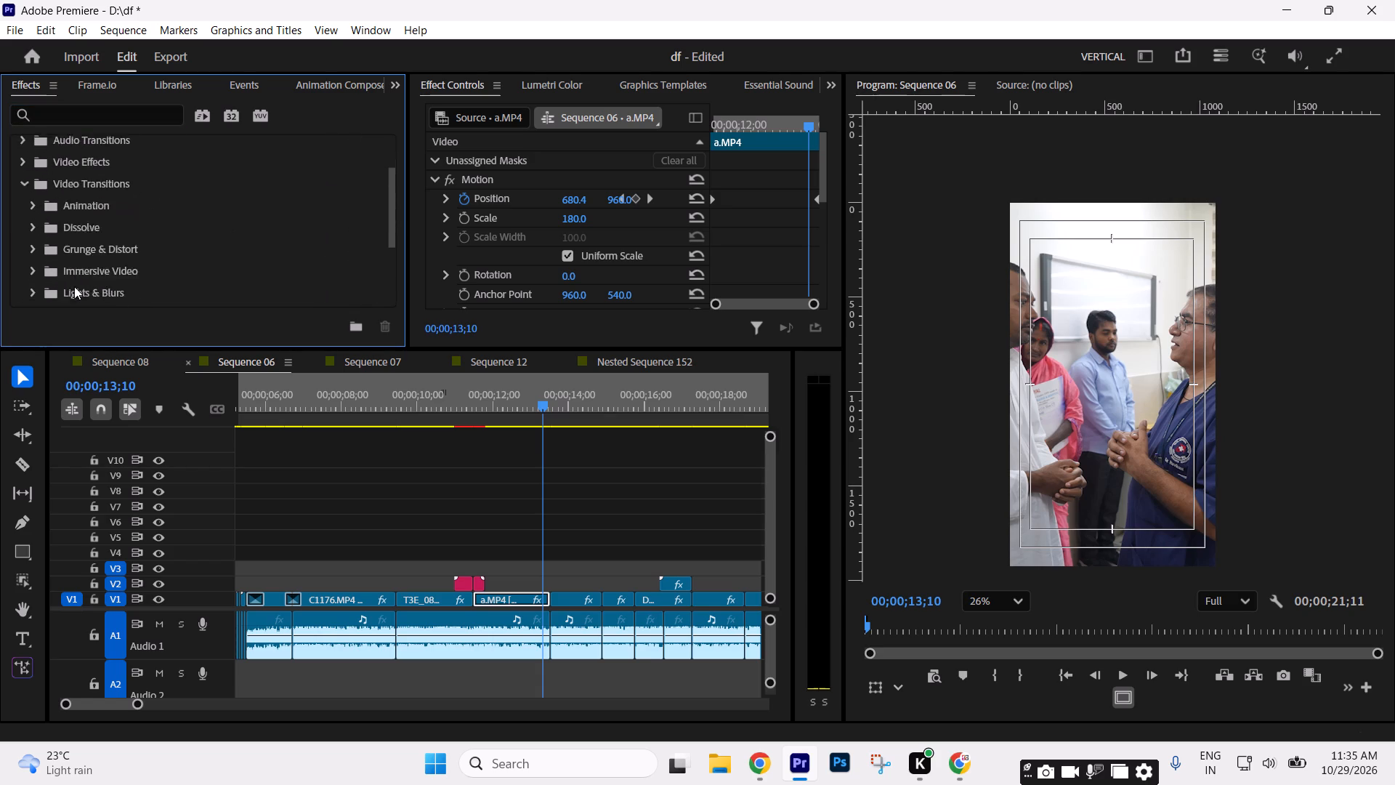
{"action": "scroll", "coordinate": [74, 286], "scroll_direction": "up", "scroll_amount": 2}
{"action": "left_click", "coordinate": [23, 220]}
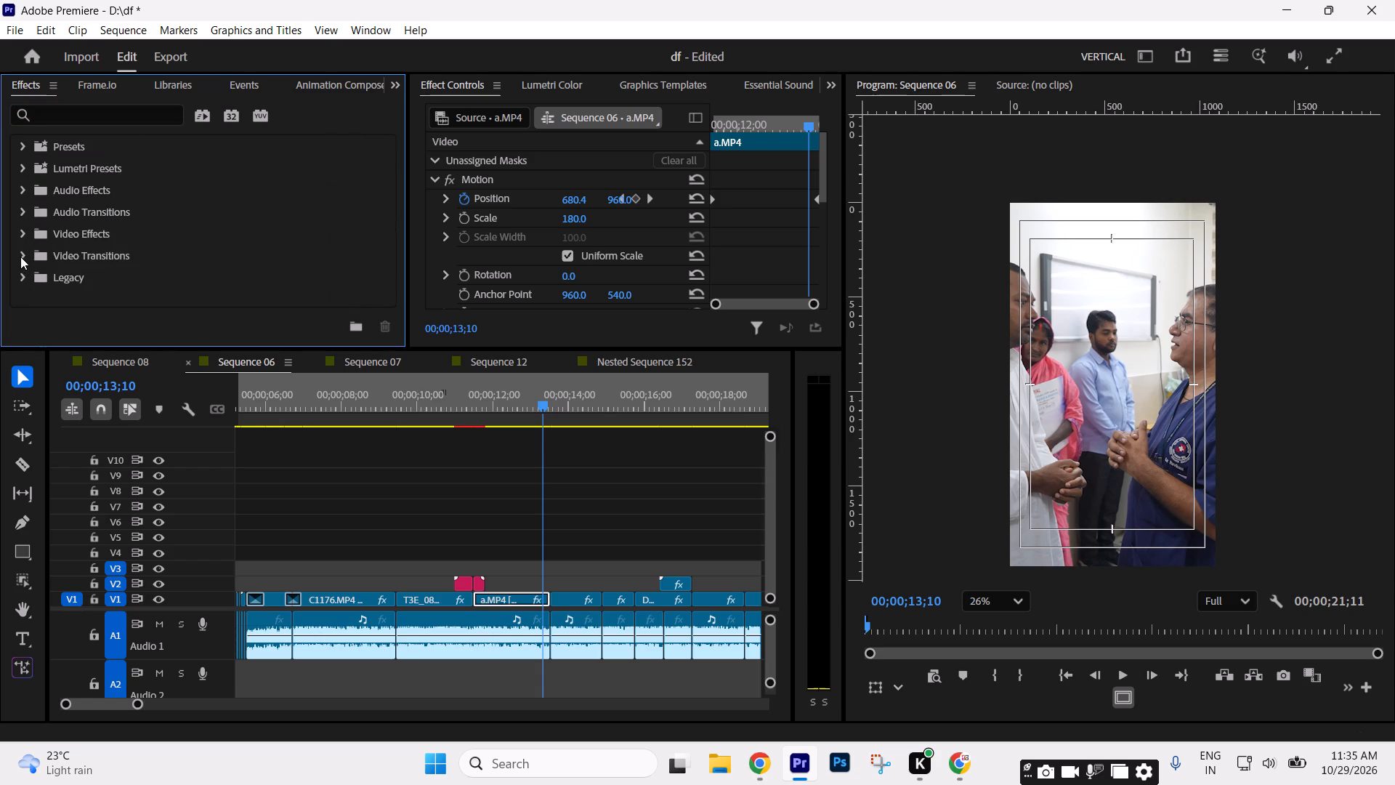
{"action": "left_click", "coordinate": [20, 257]}
{"action": "scroll", "coordinate": [189, 225], "scroll_direction": "down", "scroll_amount": 5}
{"action": "left_click", "coordinate": [30, 204]}
{"action": "scroll", "coordinate": [198, 220], "scroll_direction": "down", "scroll_amount": 4}
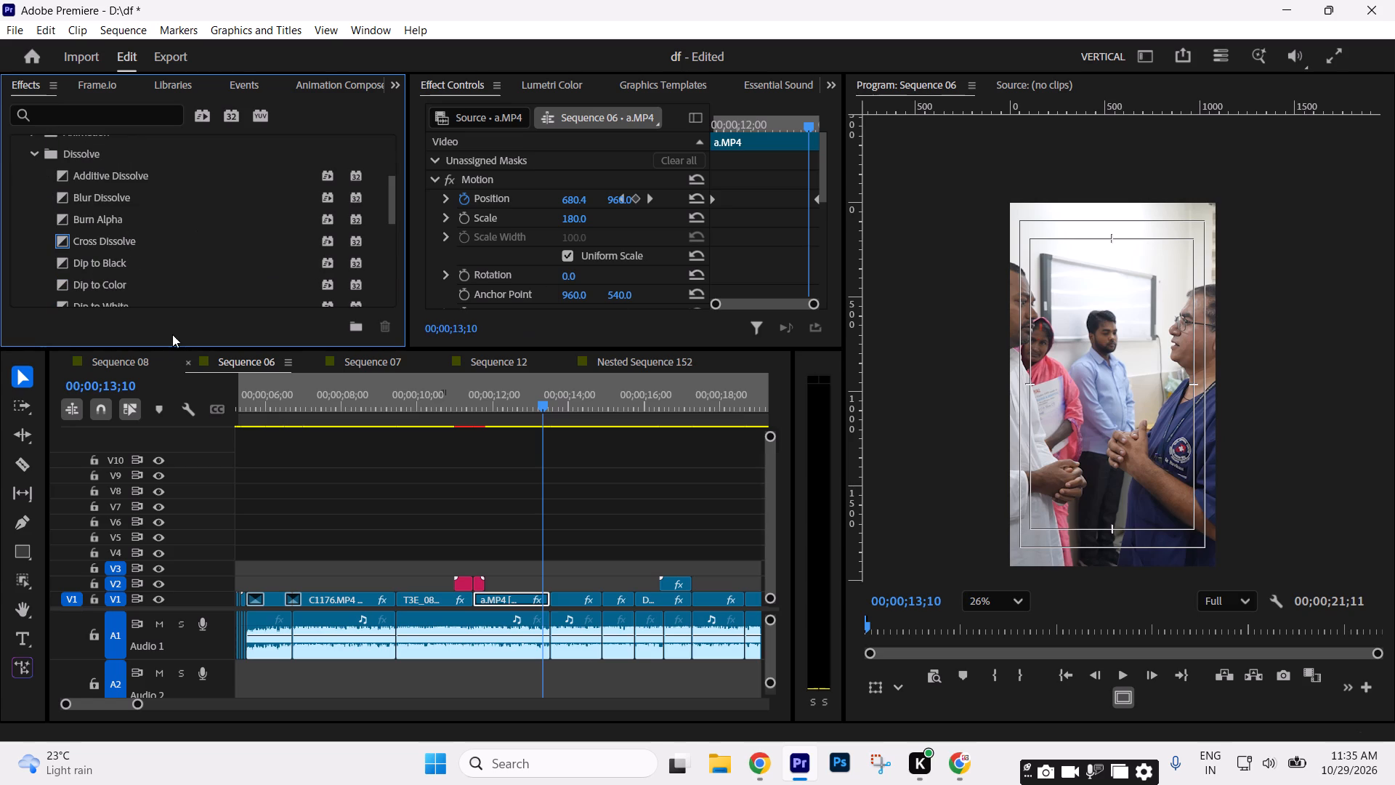
{"action": "scroll", "coordinate": [129, 267], "scroll_direction": "down", "scroll_amount": 2}
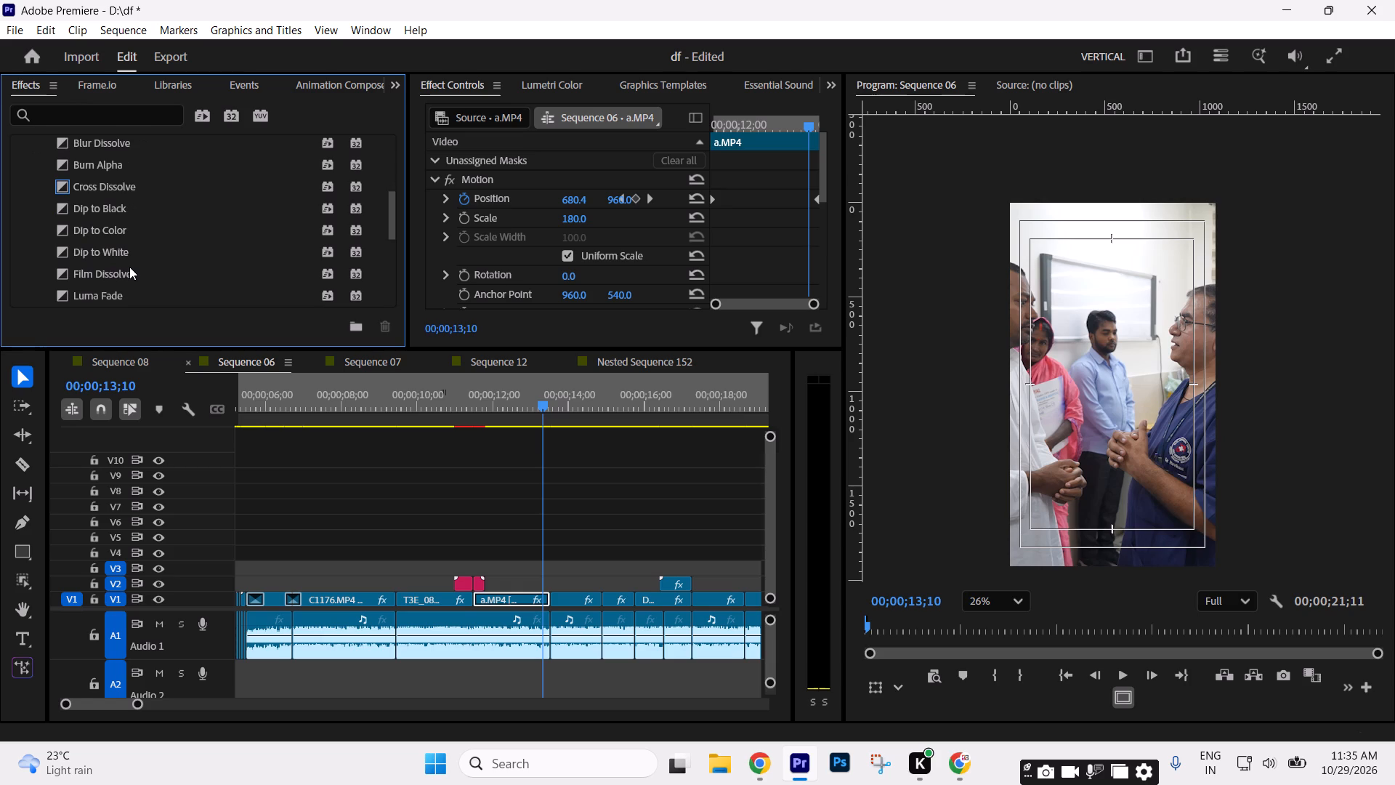
{"action": "scroll", "coordinate": [129, 267], "scroll_direction": "down", "scroll_amount": 1}
{"action": "left_click", "coordinate": [78, 265]}
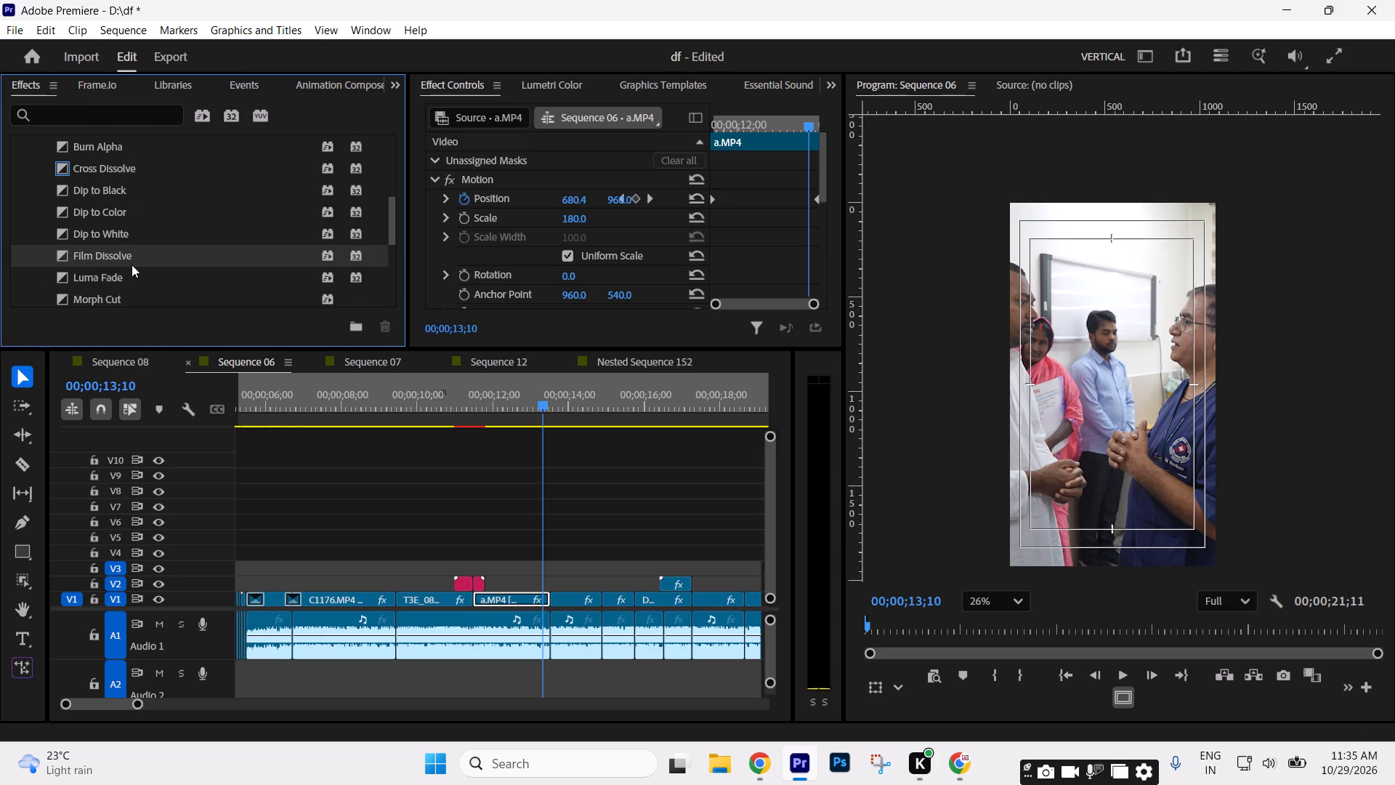
{"action": "scroll", "coordinate": [169, 265], "scroll_direction": "up", "scroll_amount": 1}
Add a Cross Dissolve centred on the cut between a.MP4 and T3E_0959.MOV with a duration of 15 frames.
{"action": "left_click", "coordinate": [94, 185]}
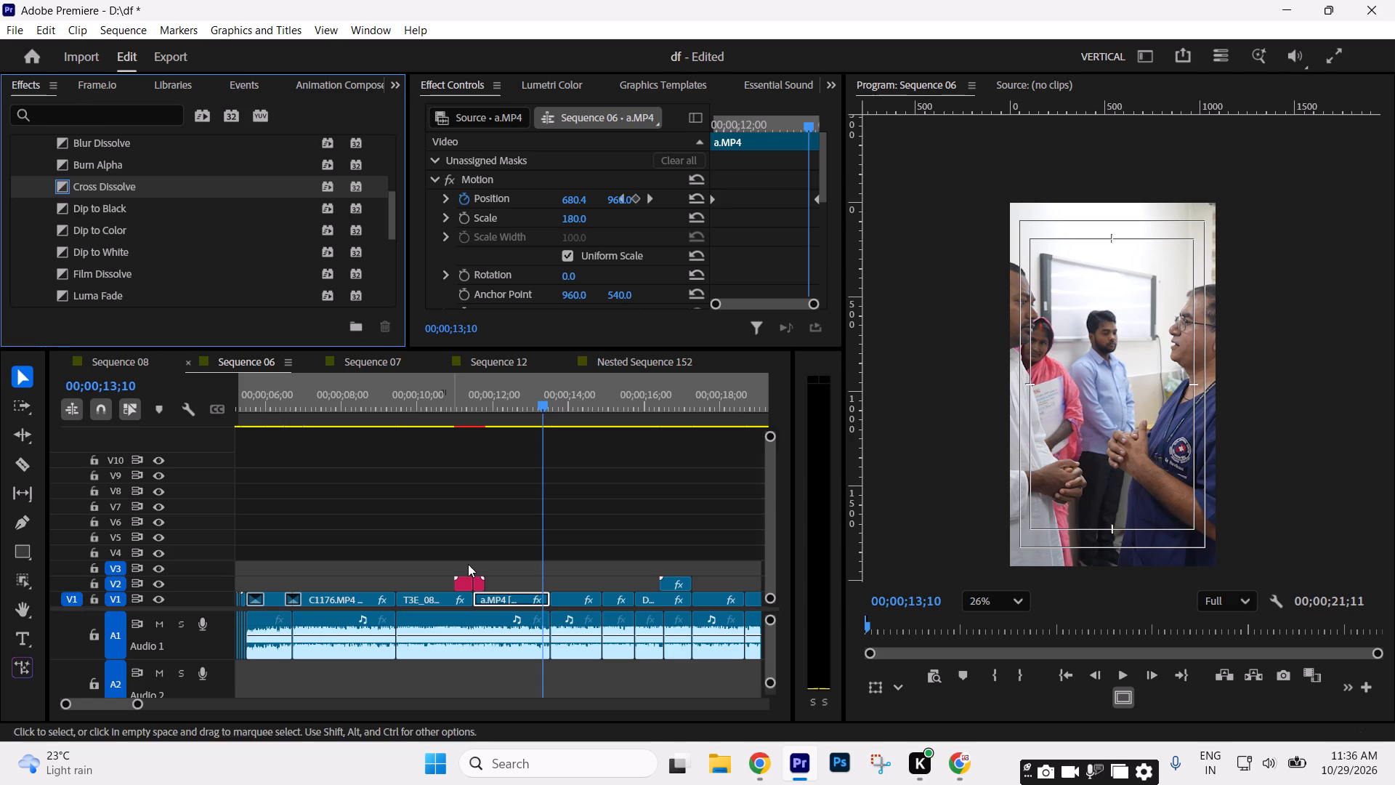
{"action": "left_click", "coordinate": [108, 185]}
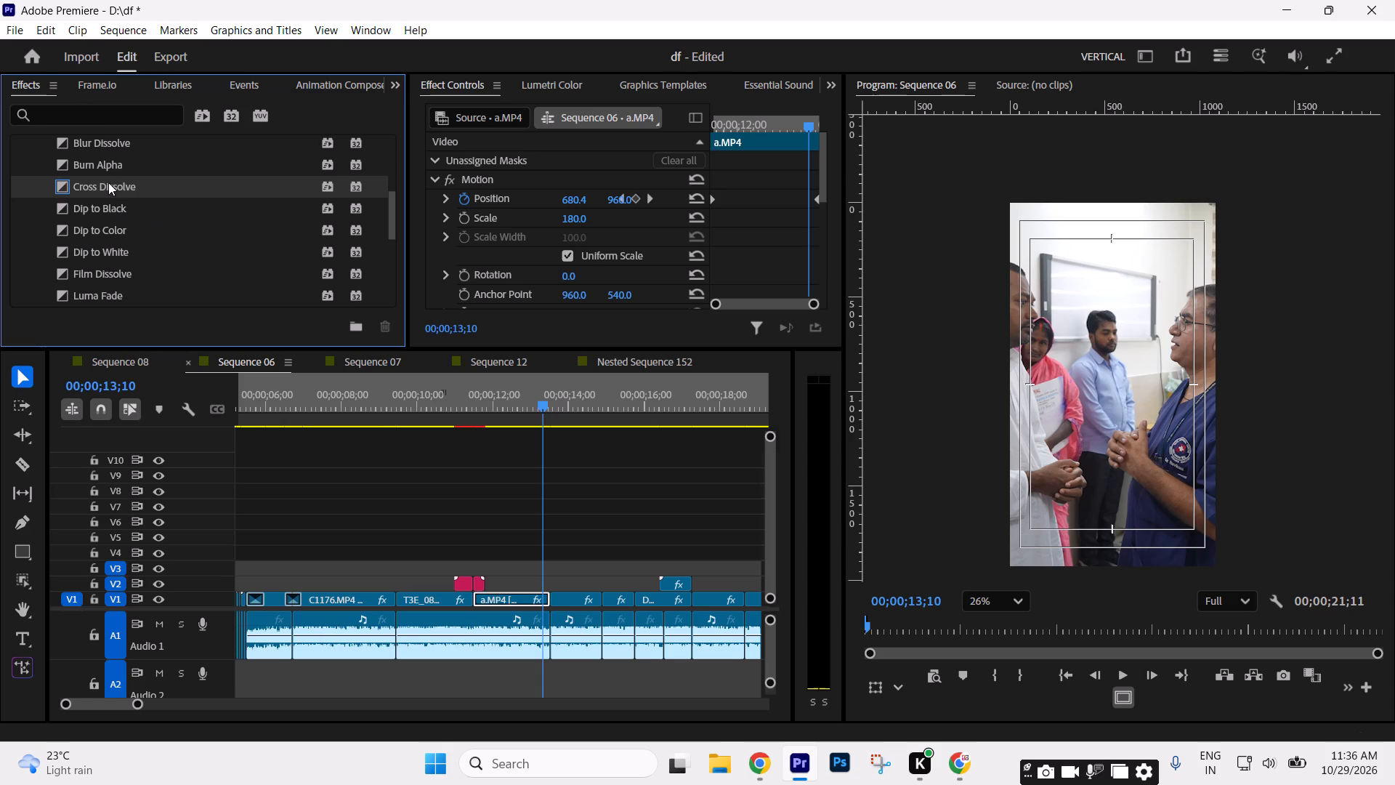
{"action": "left_click_drag", "start_coordinate": [106, 188], "coordinate": [555, 593]}
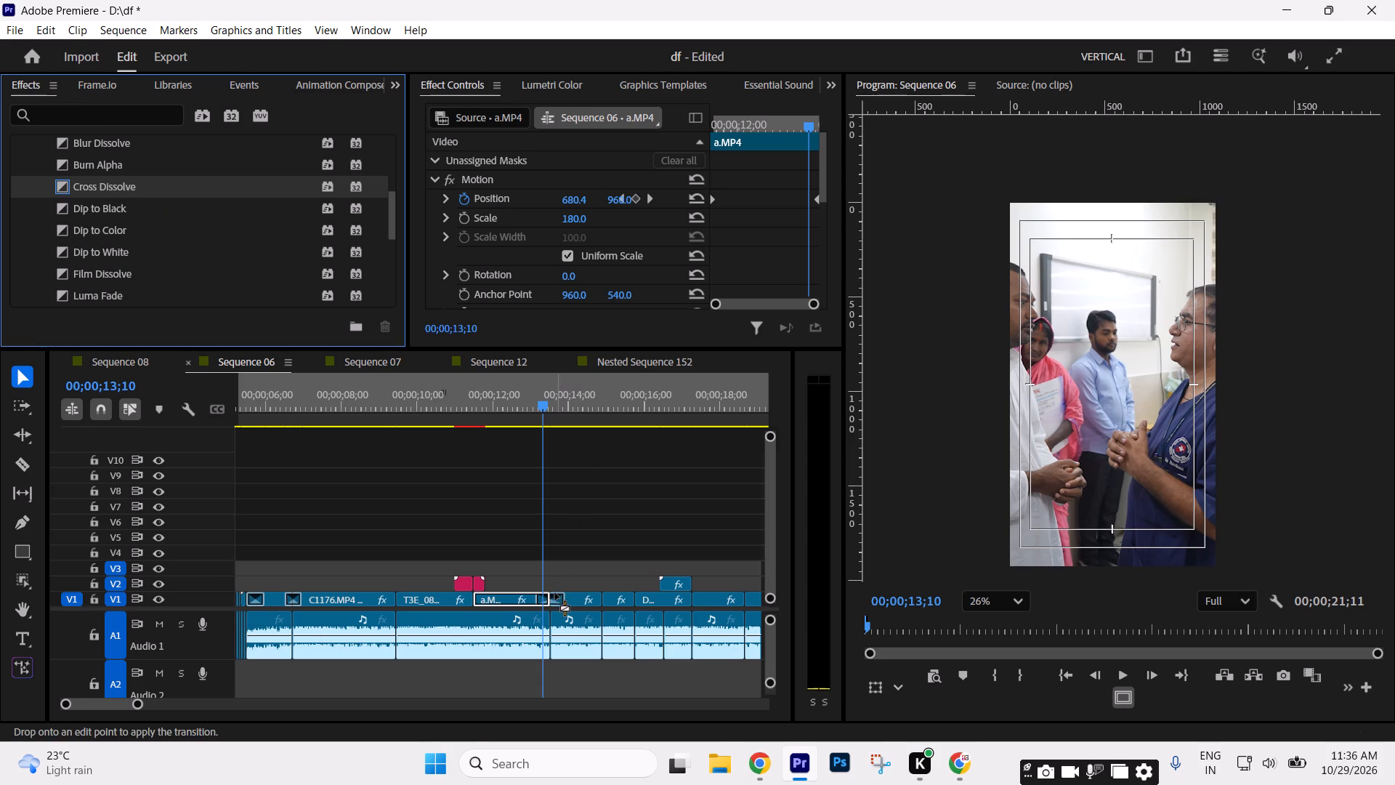
{"action": "left_click_drag", "start_coordinate": [555, 593], "coordinate": [553, 594]}
{"action": "left_click", "coordinate": [575, 550]}
{"action": "double_click", "coordinate": [553, 601]}
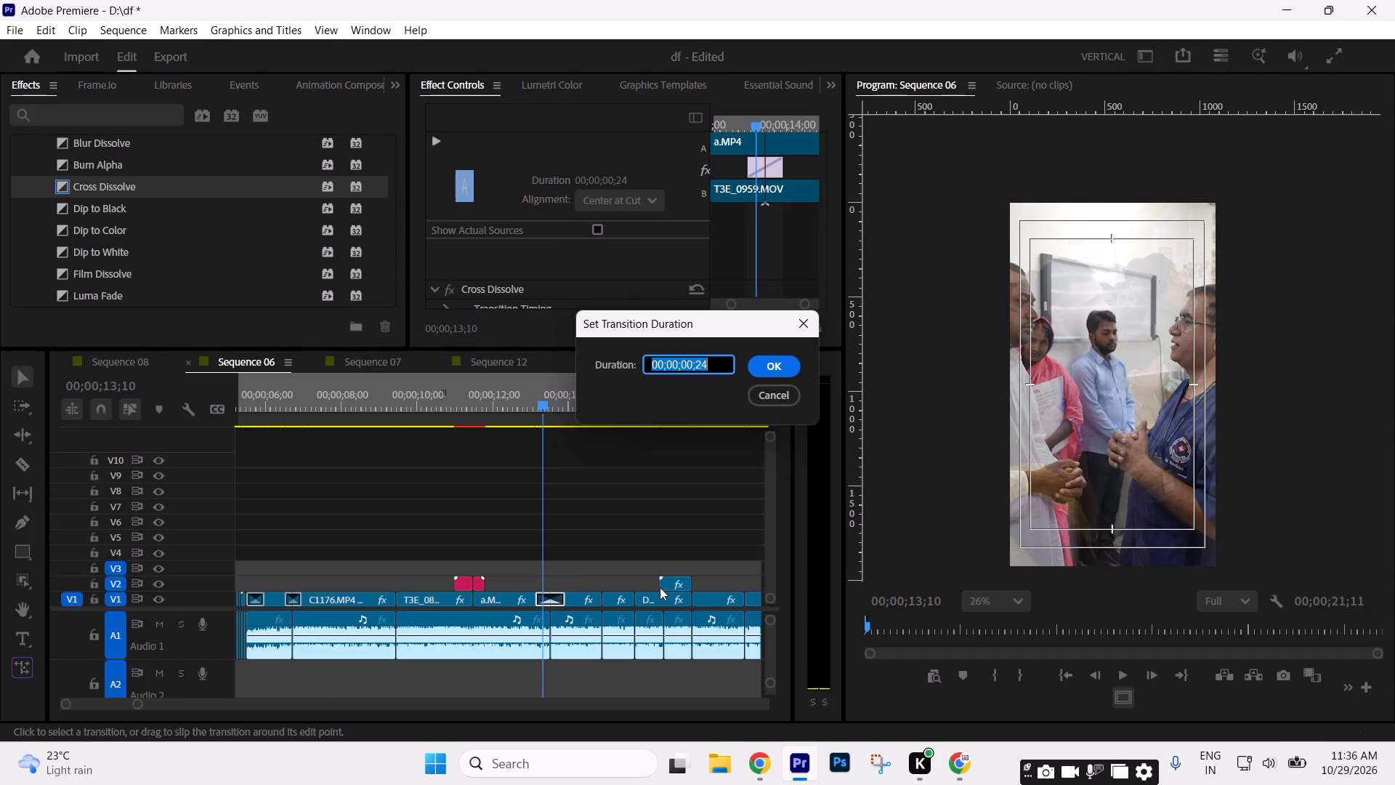
{"action": "key", "text": "5"}
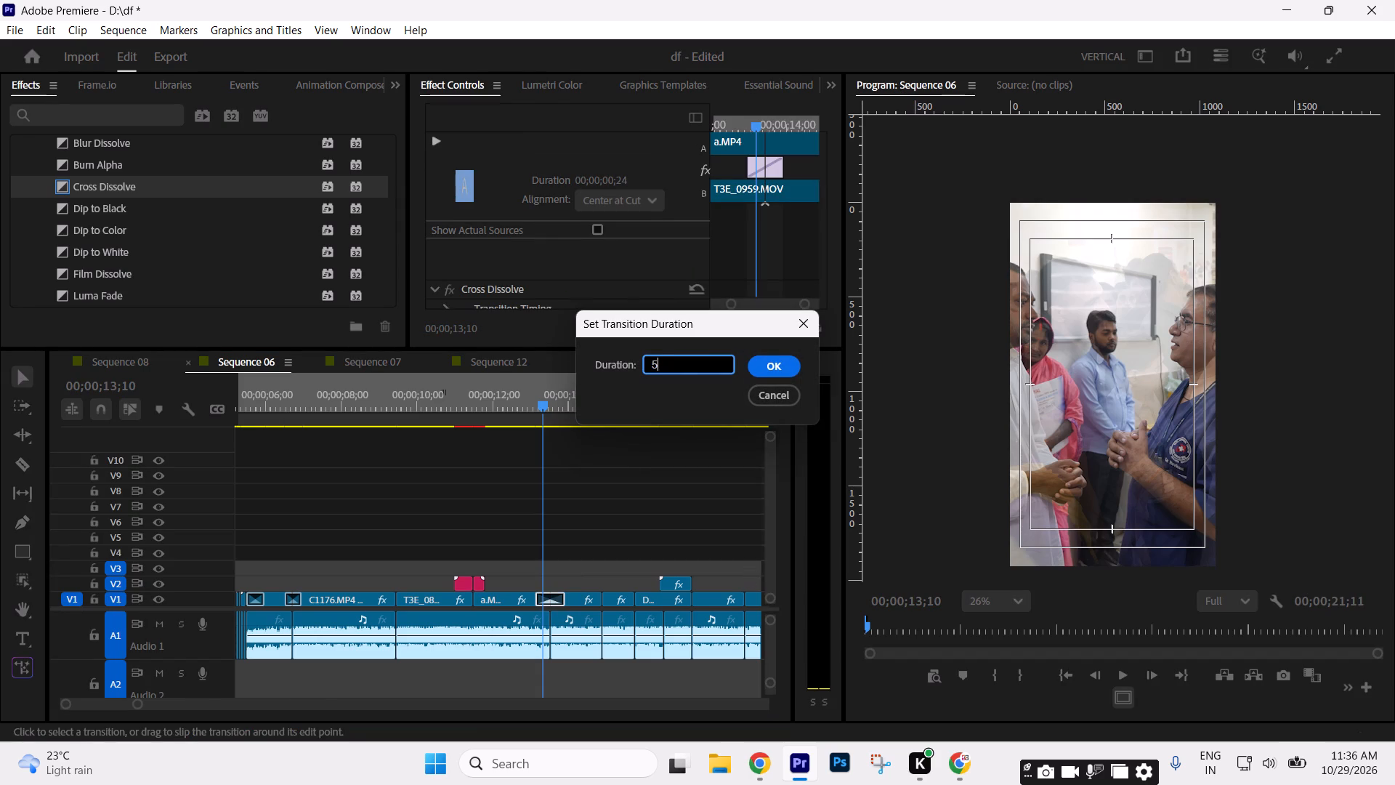
{"action": "key", "text": "BackSpace"}
{"action": "type", "text": "15"}
{"action": "key", "text": "Return"}
Play from the end of a.MP4 into C1120.MP4 to check the new Cross Dissolve.
{"action": "key", "text": "space"}
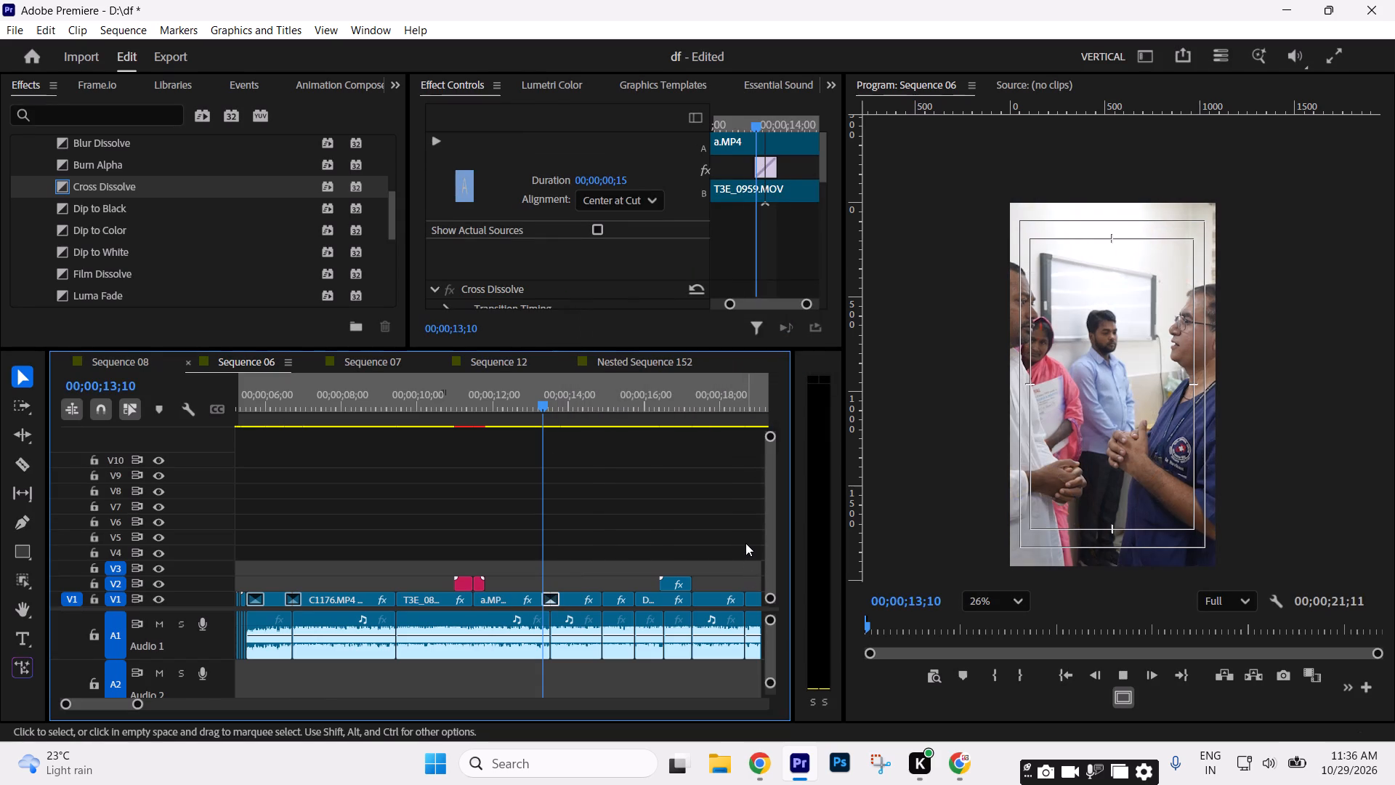
{"action": "key", "text": "space"}
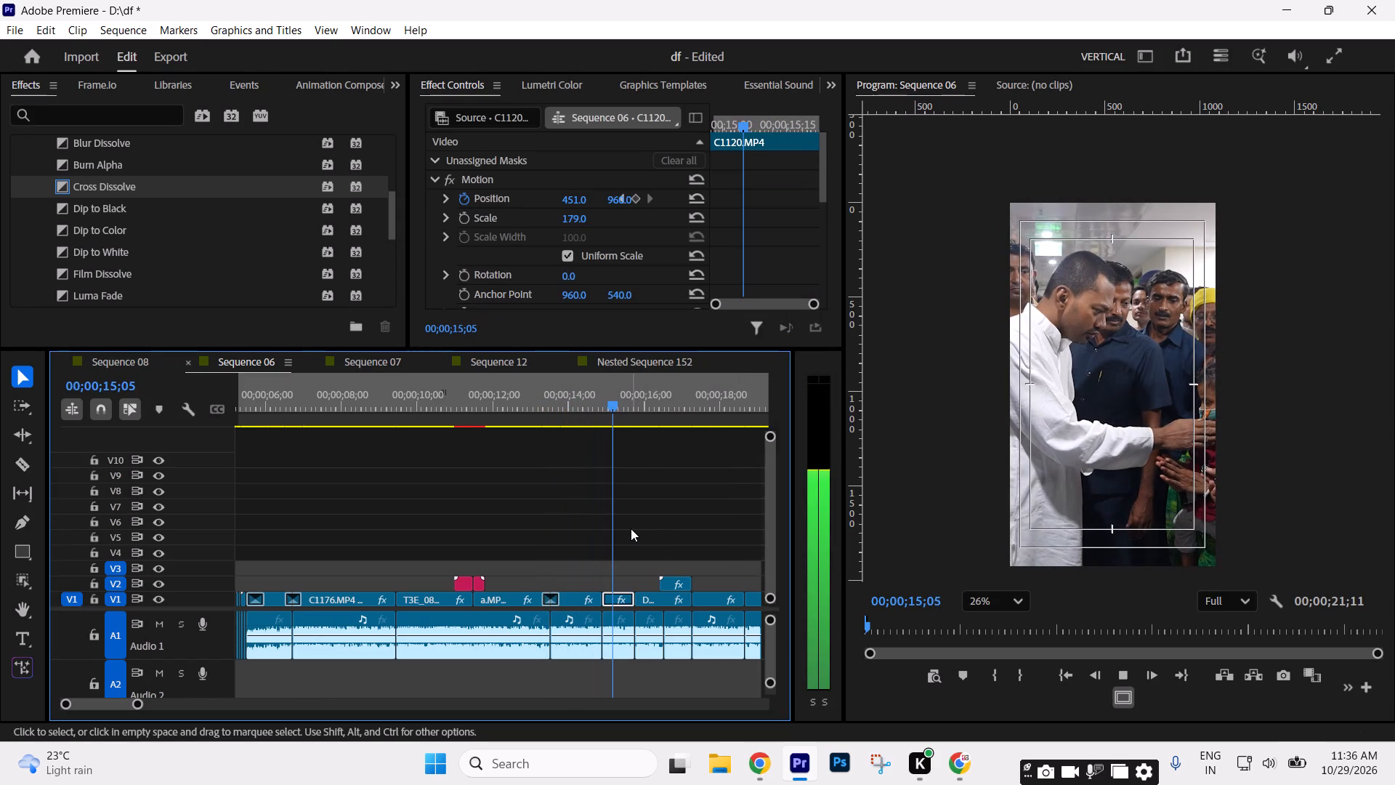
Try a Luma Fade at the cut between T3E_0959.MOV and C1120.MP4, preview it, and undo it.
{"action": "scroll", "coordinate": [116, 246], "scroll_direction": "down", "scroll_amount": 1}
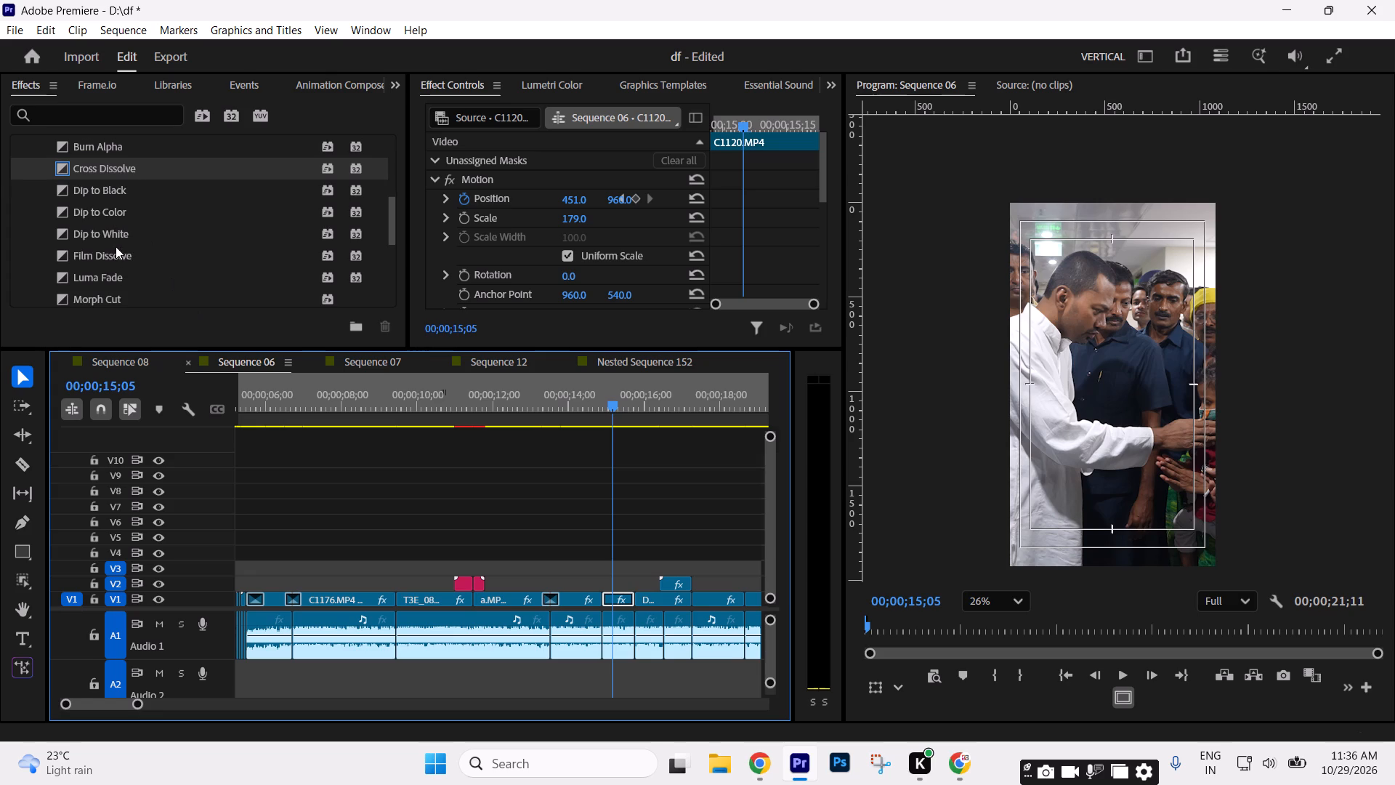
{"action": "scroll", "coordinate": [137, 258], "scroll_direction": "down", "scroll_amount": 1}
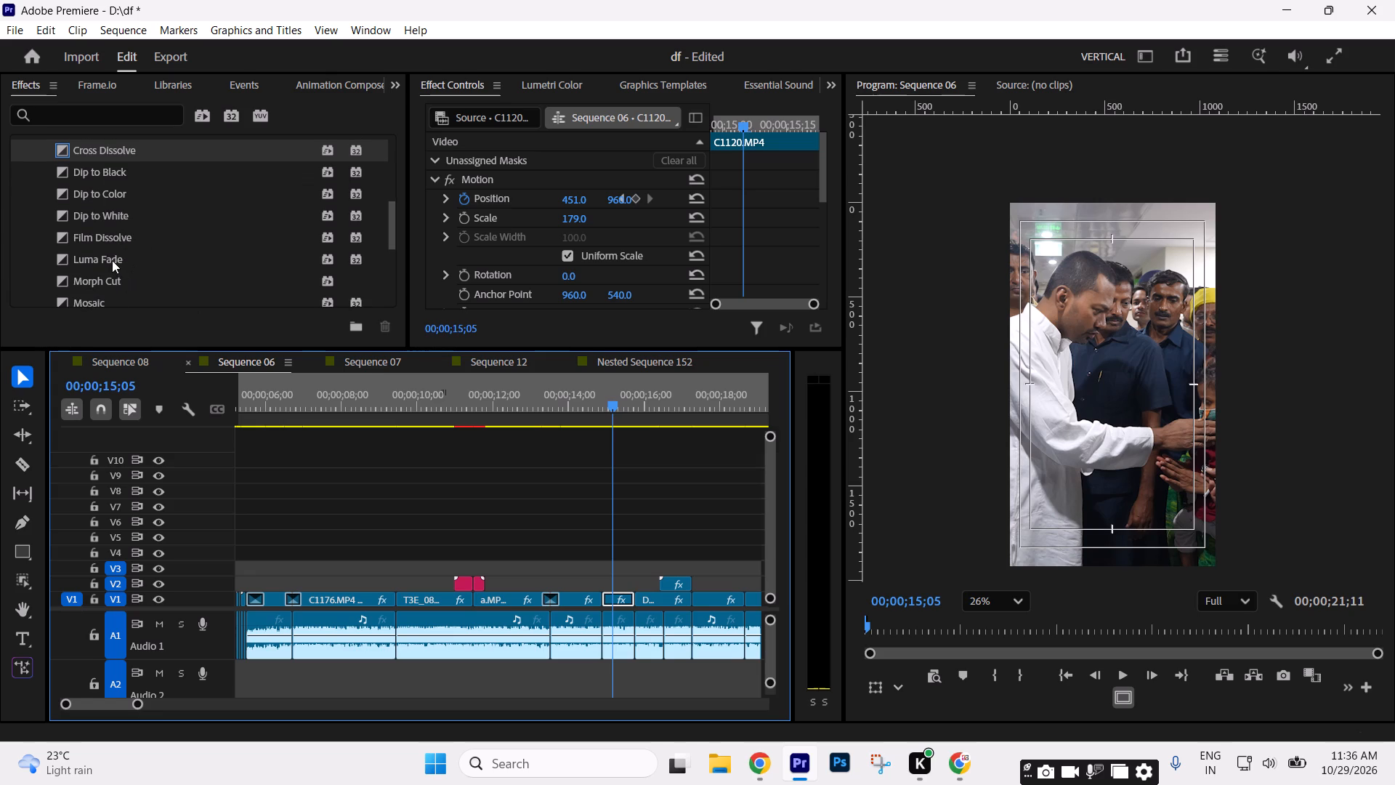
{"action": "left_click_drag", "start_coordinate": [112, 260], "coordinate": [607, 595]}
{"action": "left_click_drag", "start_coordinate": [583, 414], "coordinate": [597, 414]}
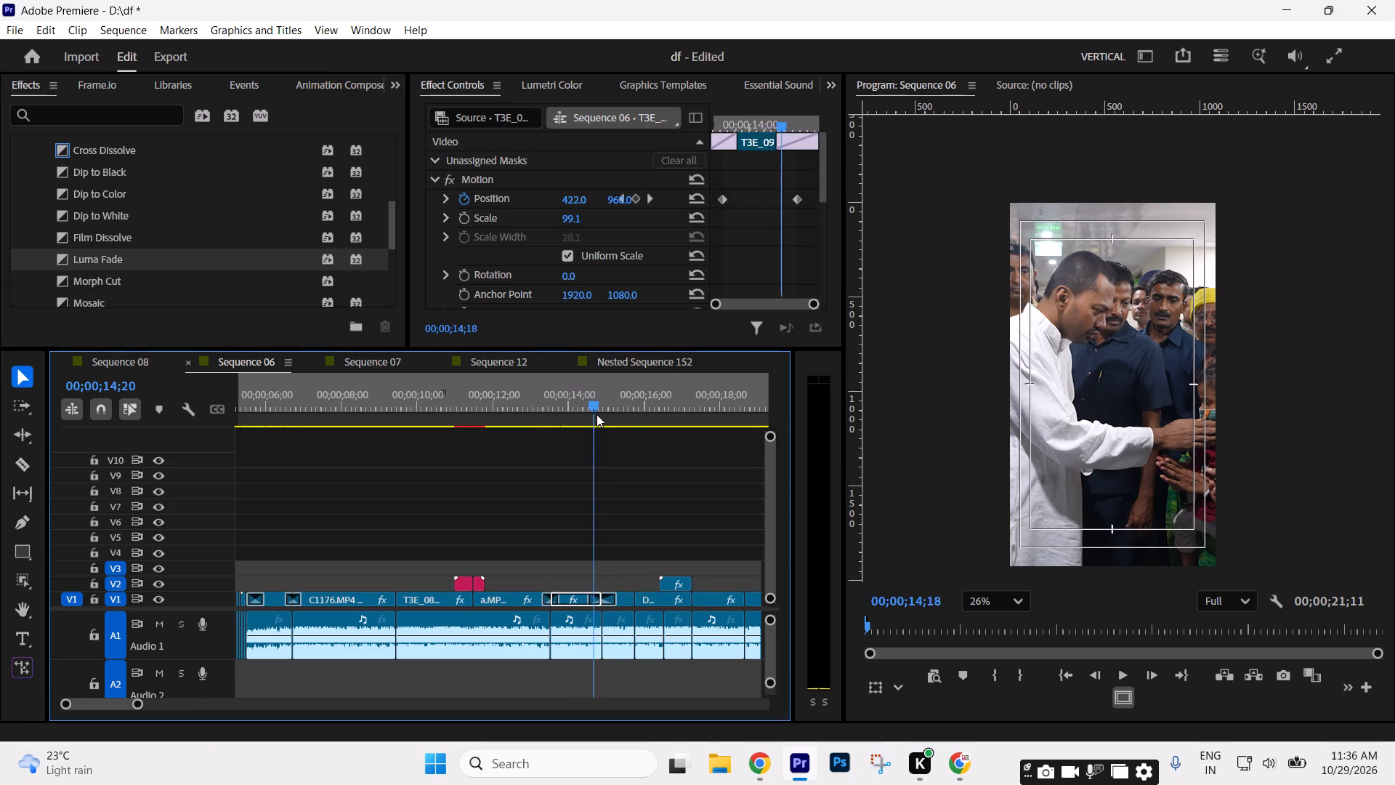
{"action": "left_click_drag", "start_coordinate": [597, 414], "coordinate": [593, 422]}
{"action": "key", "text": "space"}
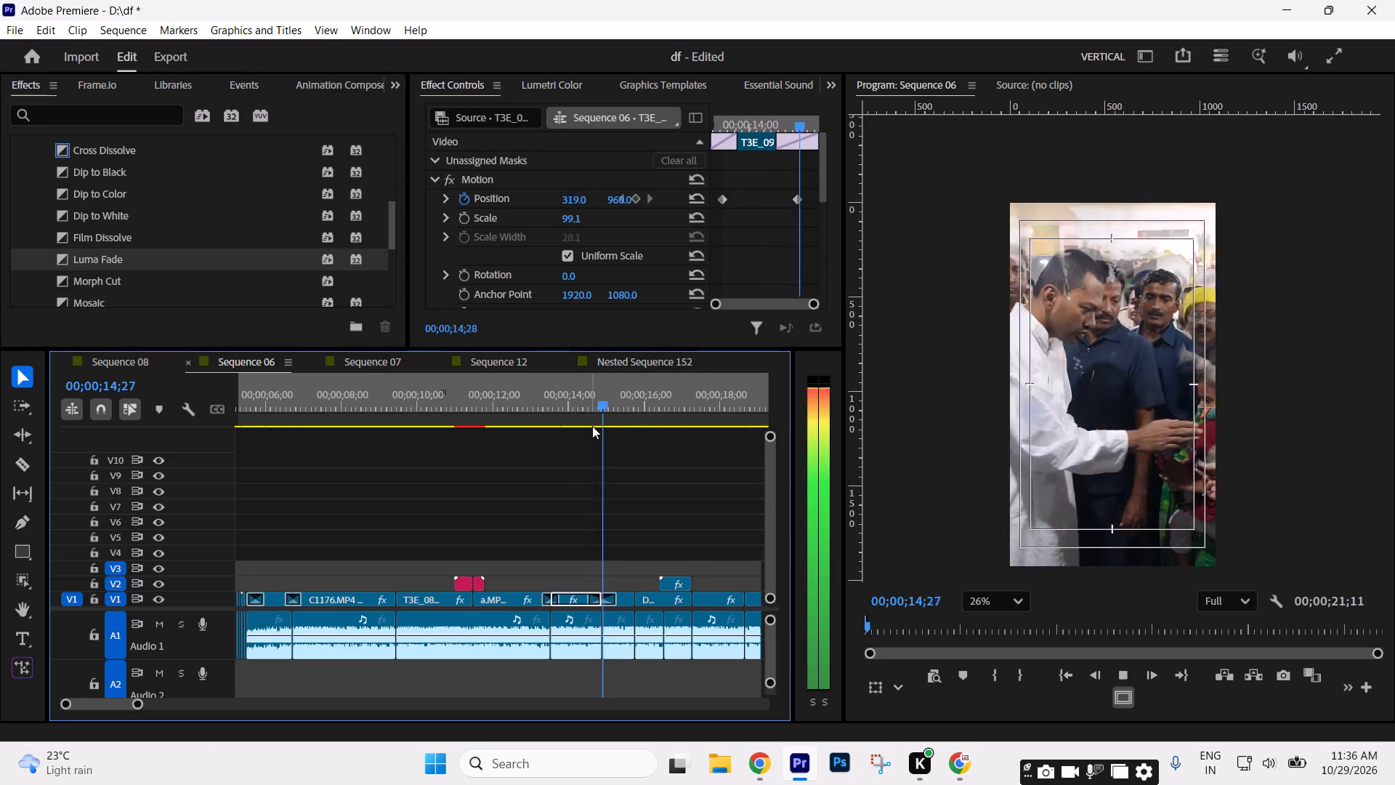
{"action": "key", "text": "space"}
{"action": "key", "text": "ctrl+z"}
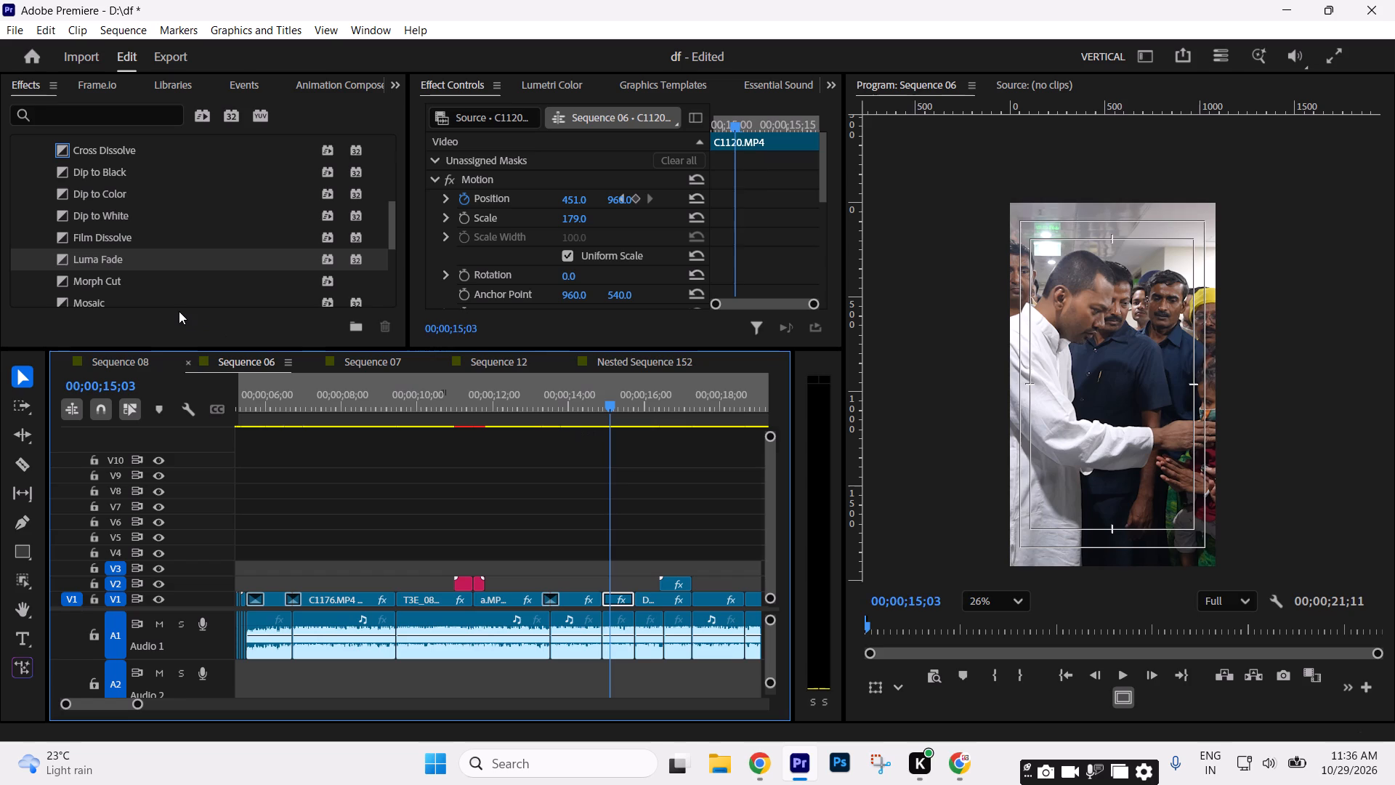
Add a Cross Dissolve at the cut between T3E_0959.MOV and C1120.MP4 with a duration of 15 frames.
{"action": "left_click", "coordinate": [106, 148]}
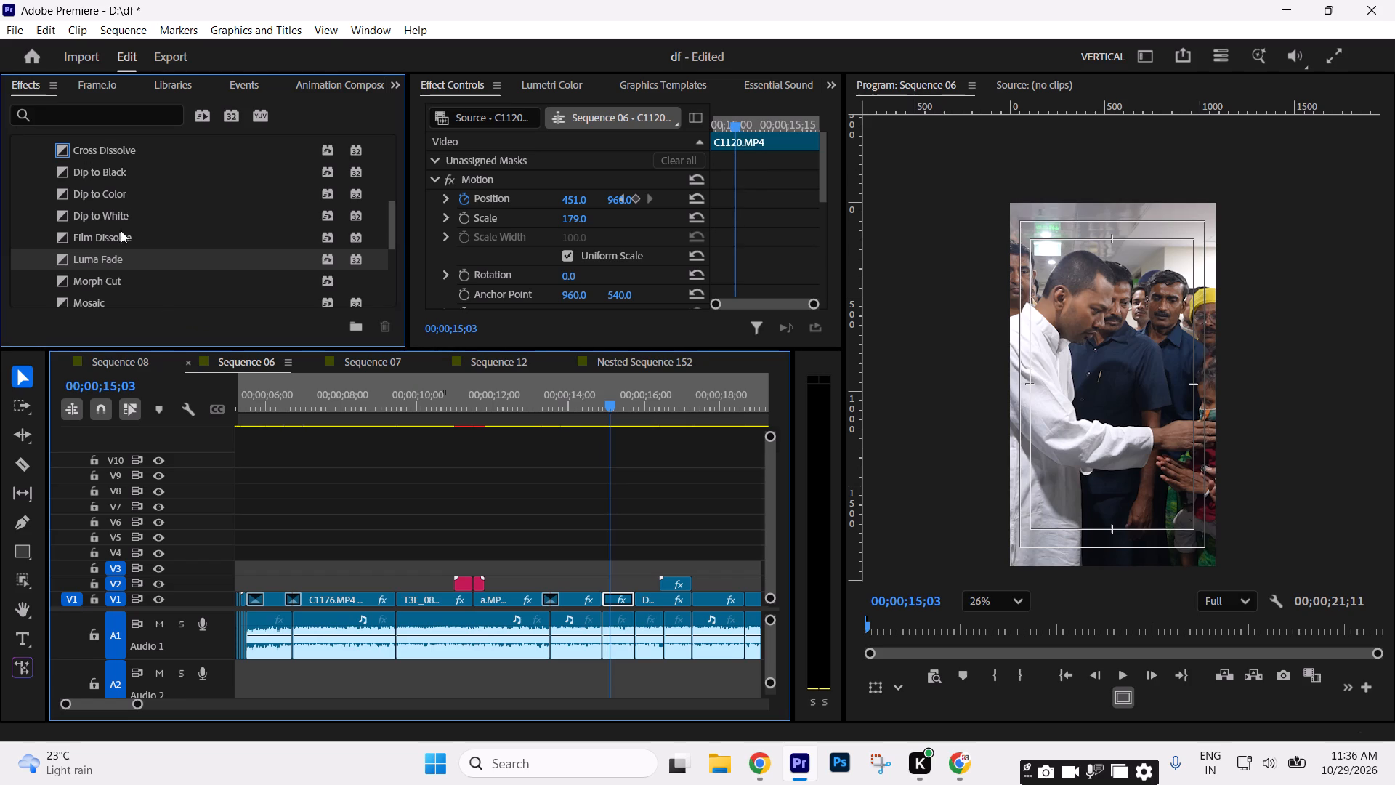
{"action": "left_click_drag", "start_coordinate": [108, 151], "coordinate": [602, 595]}
{"action": "double_click", "coordinate": [602, 601]}
{"action": "key", "text": "1"}
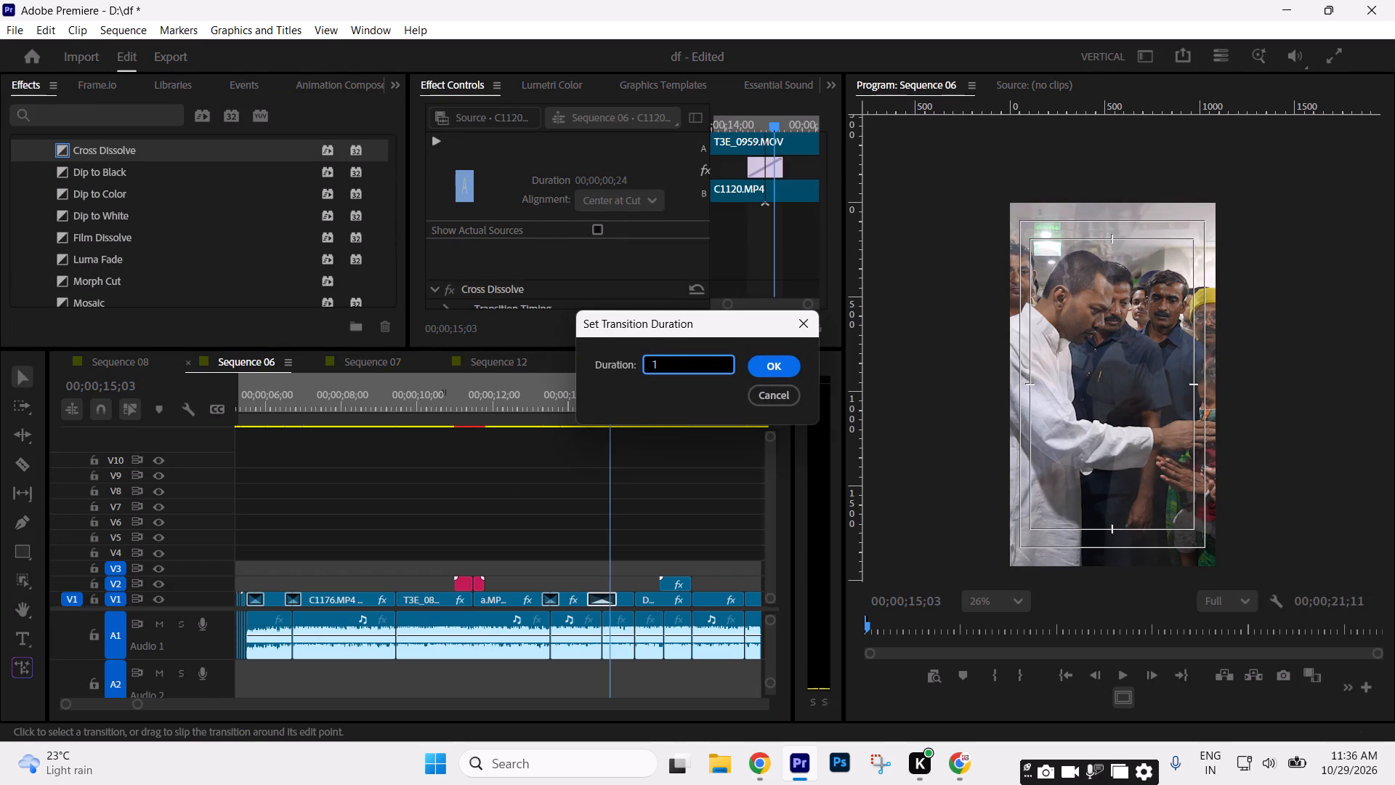
{"action": "key", "text": "5"}
{"action": "key", "text": "Return"}
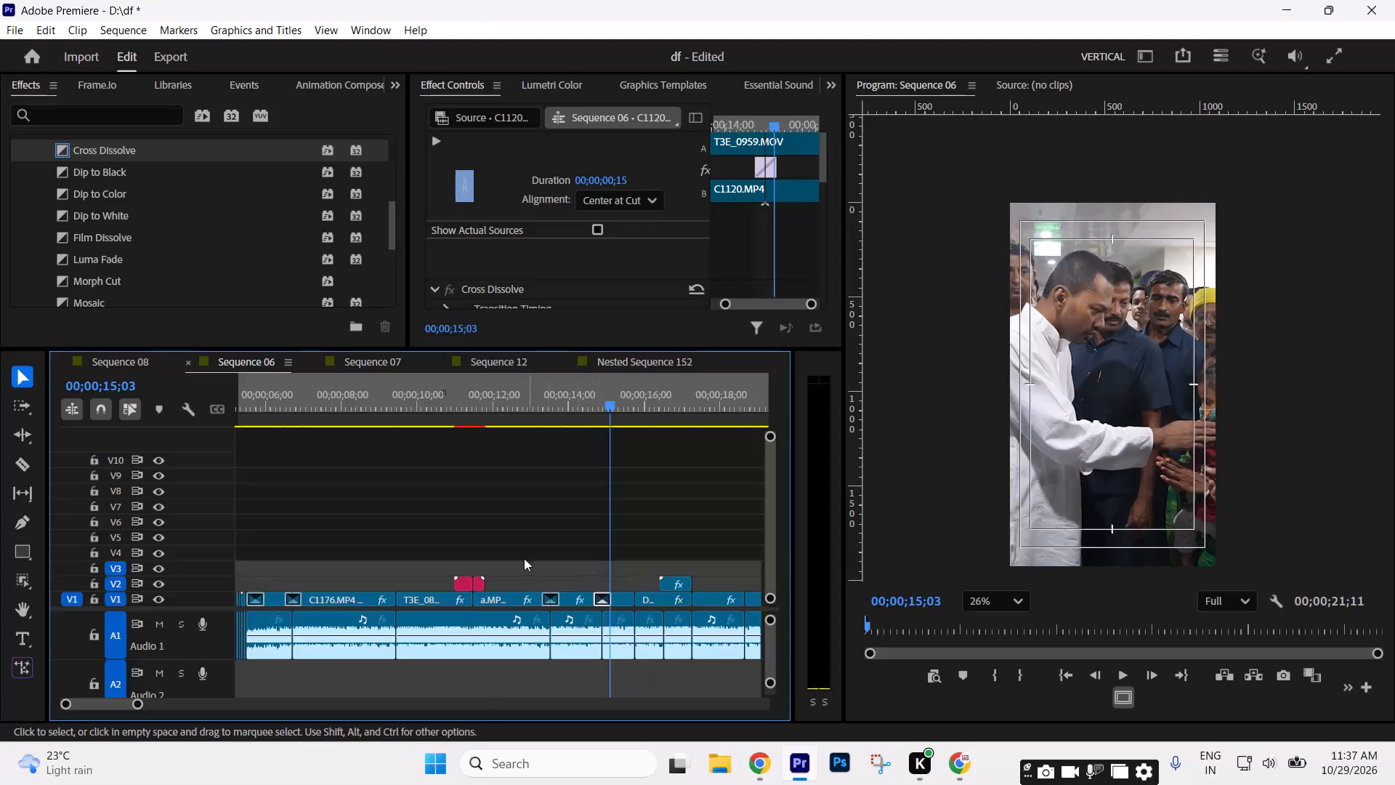
Scrub back to about 00;00;14;27 to inspect the Cross Dissolve between T3E_0959.MOV and C1120.MP4.
{"action": "left_click_drag", "start_coordinate": [604, 414], "coordinate": [597, 414]}
{"action": "left_click", "coordinate": [654, 521]}
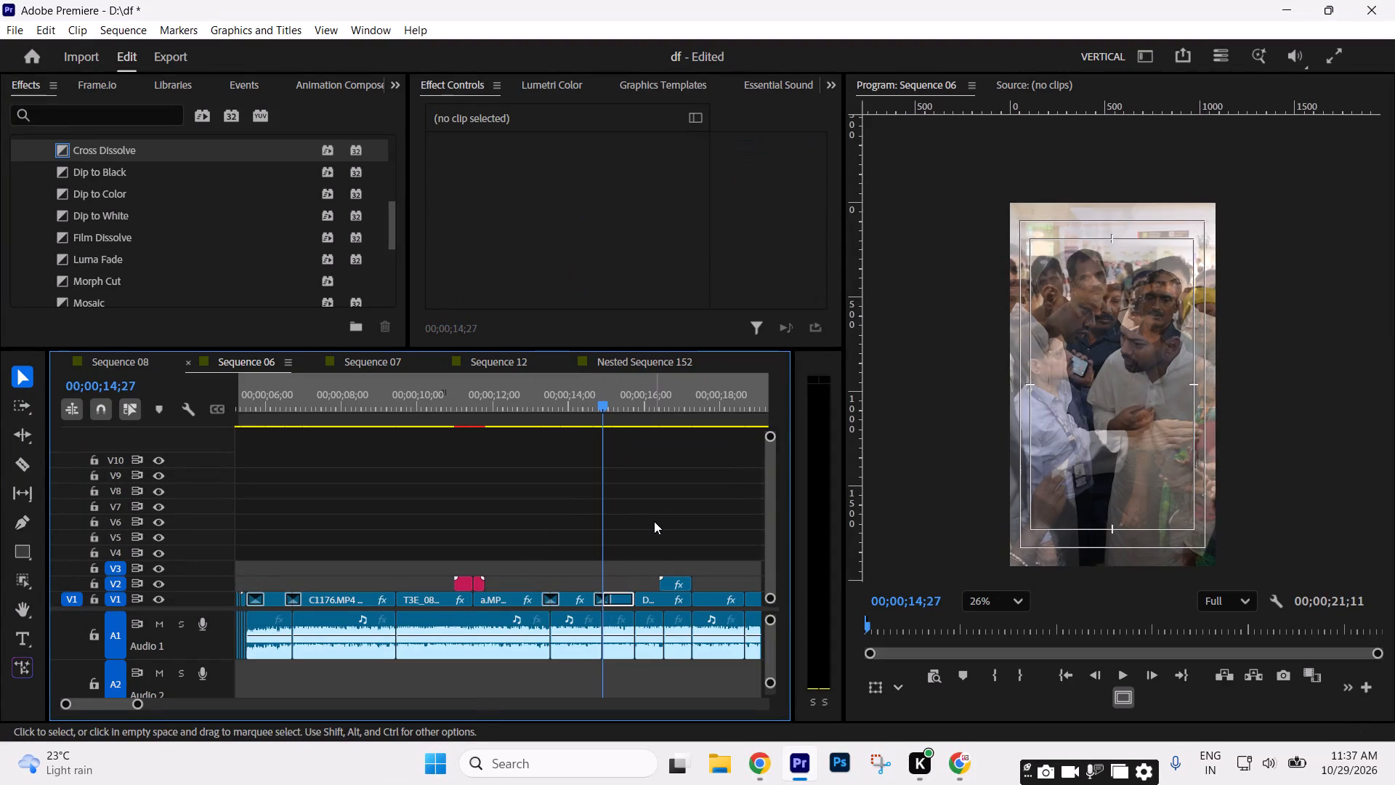
Play from 00;00;14;27 through the split-screen DSC_9790.MOV shot into T3E_1363.MOV to review the remaining cuts.
{"action": "type", "text": "-="}
{"action": "key", "text": "space"}
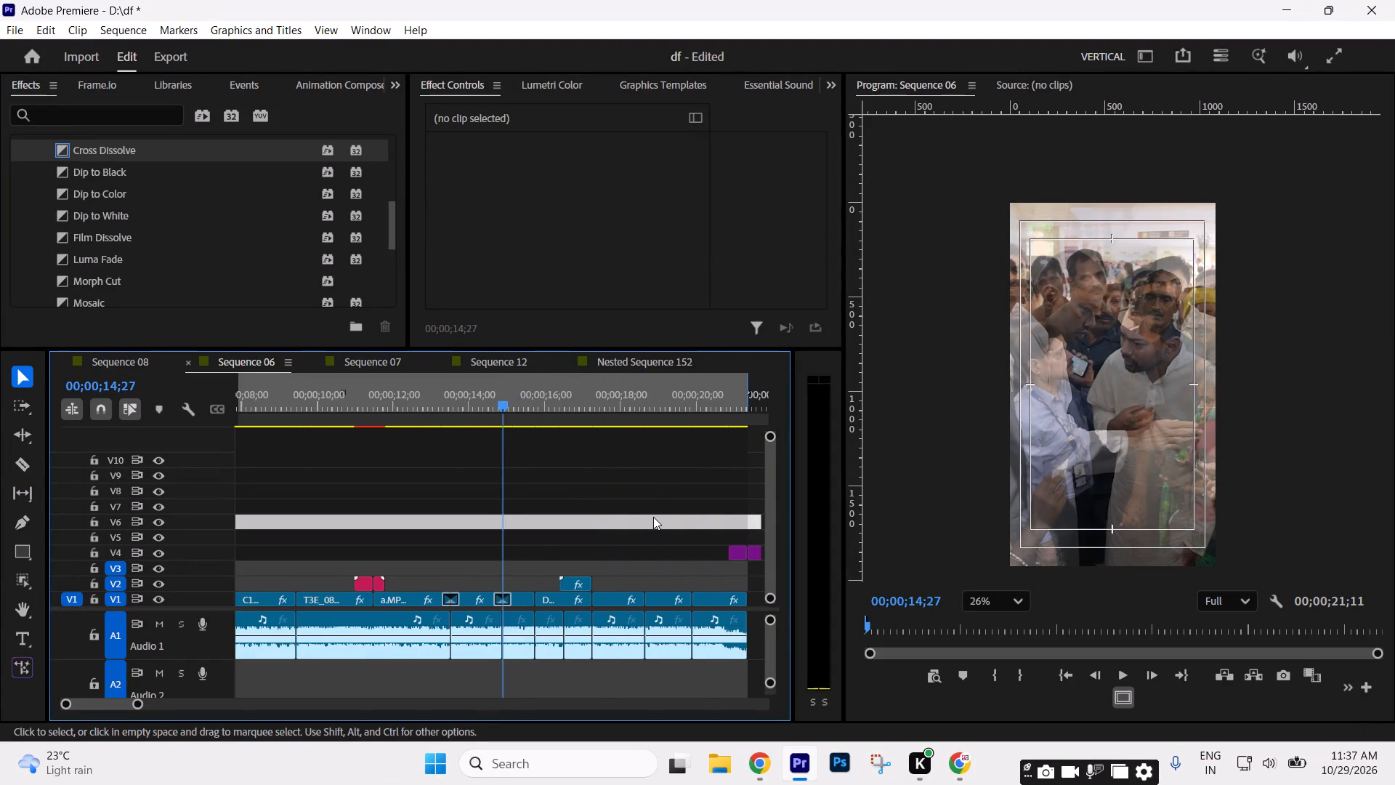
{"action": "key", "text": "space"}
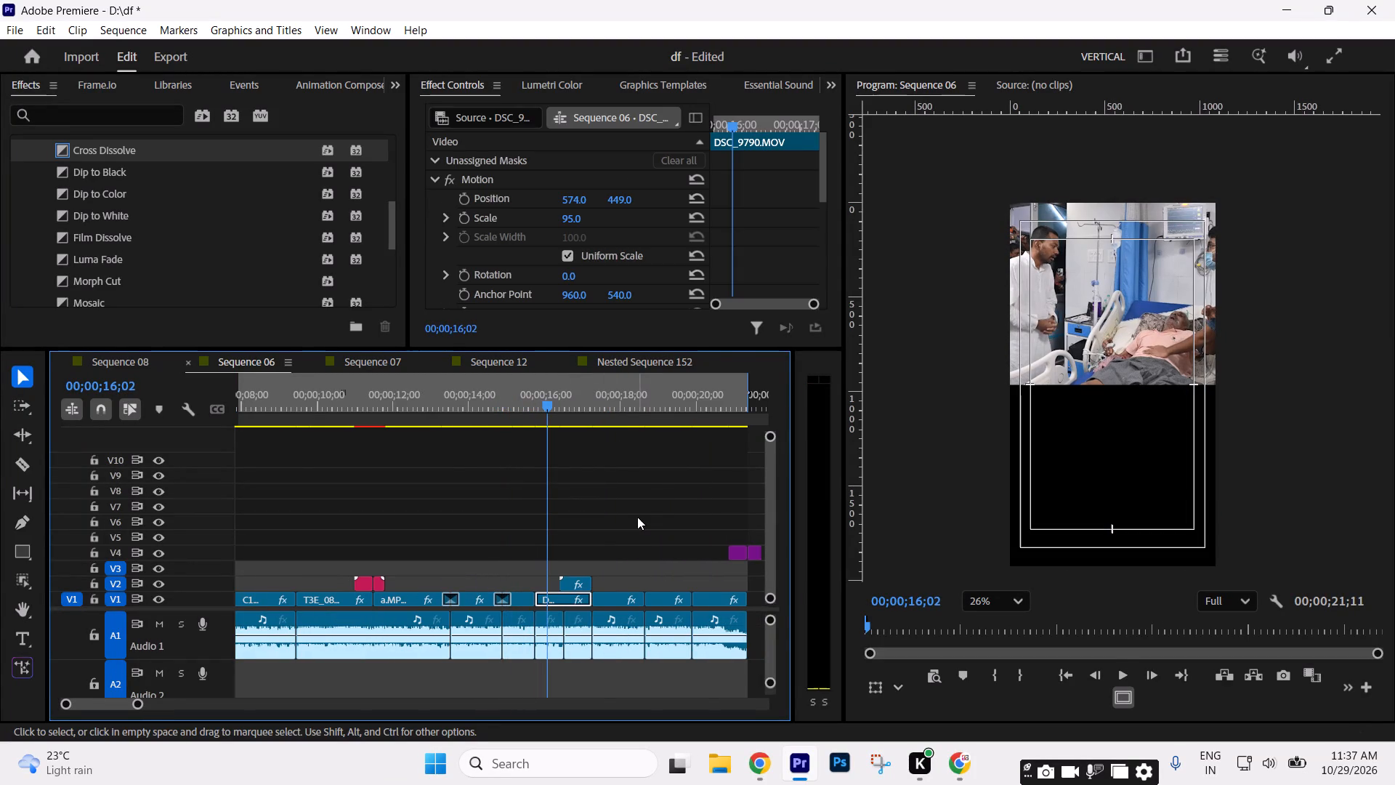
{"action": "key", "text": "space"}
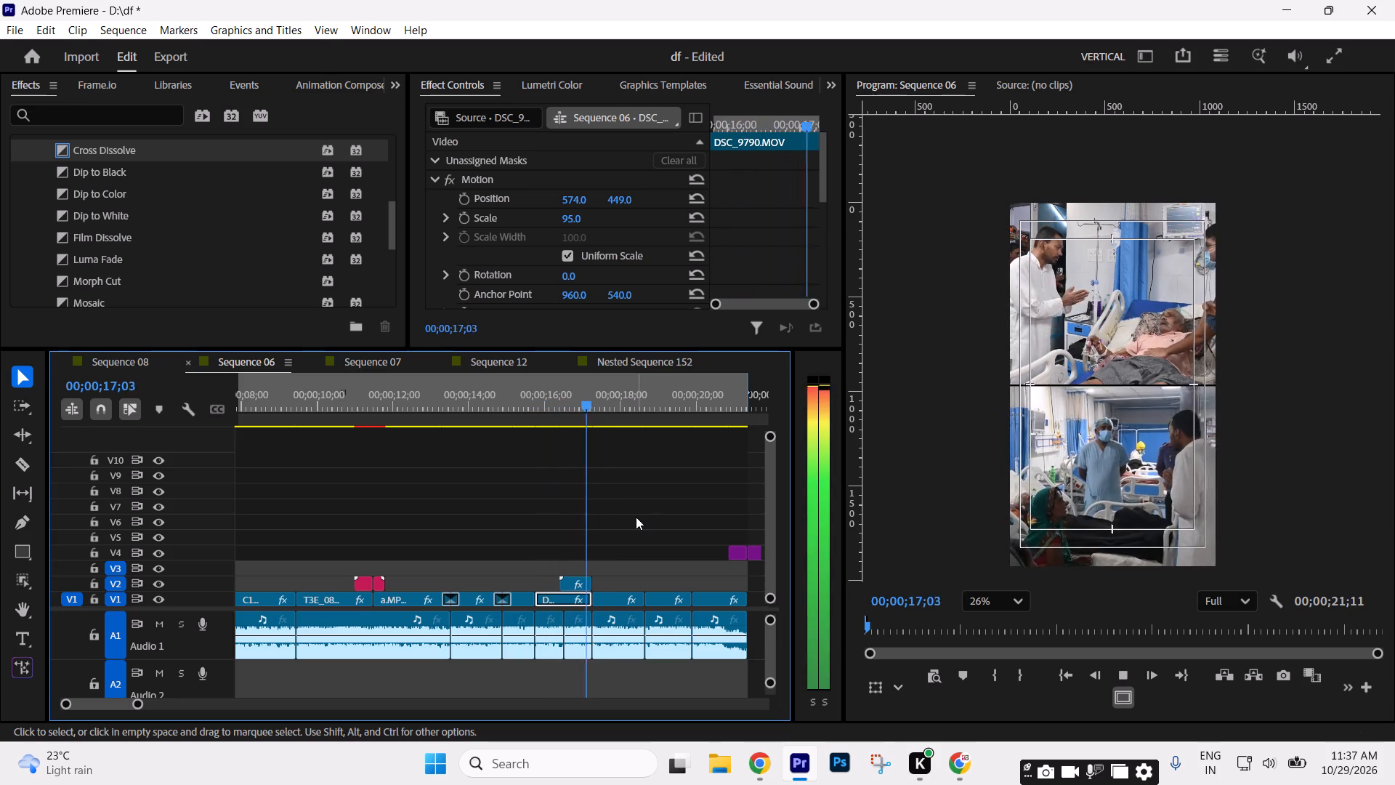
{"action": "key", "text": "space"}
Duplicate the two pink overlay clips near 00;00;11;00 on V2 onto V3 over the cut between DSC_9790.MOV and T3E_1363.MOV.
{"action": "left_click_drag", "start_coordinate": [418, 551], "coordinate": [361, 581]}
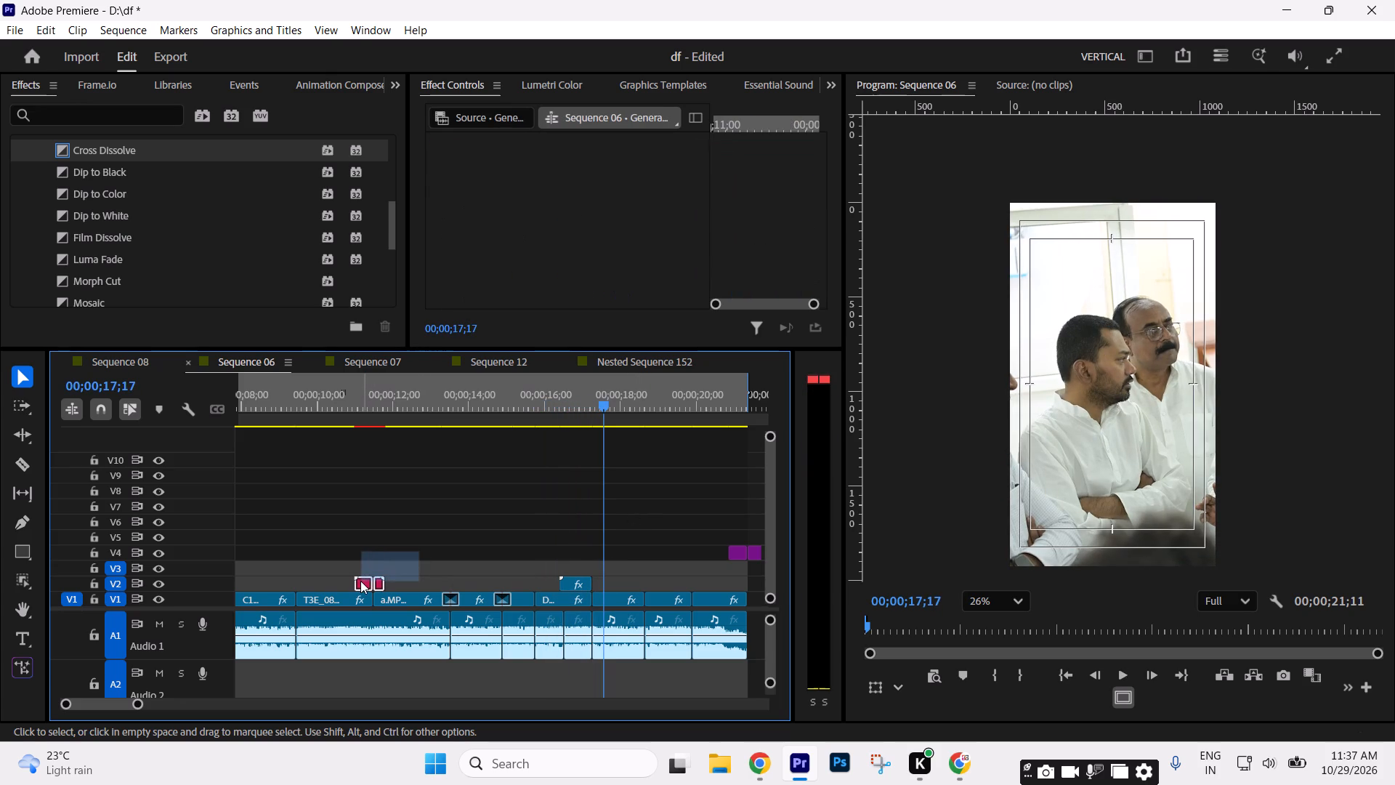
{"action": "left_click_drag", "start_coordinate": [360, 581], "coordinate": [578, 572], "text": "alt"}
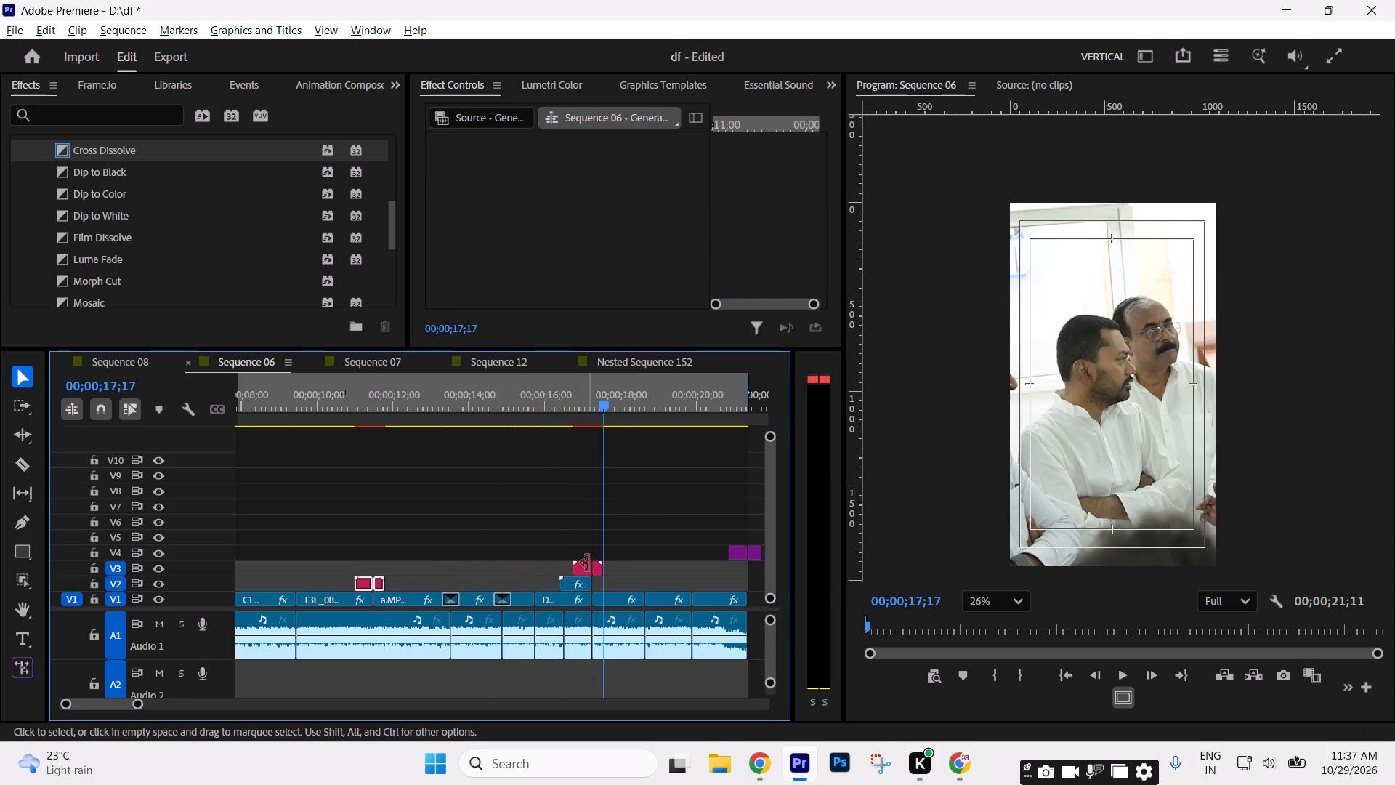
Play across the cut into T3E_1363.MOV and on into T3E_0949I.MOV to check the duplicated overlay clips.
{"action": "left_click", "coordinate": [575, 408]}
{"action": "key", "text": "space"}
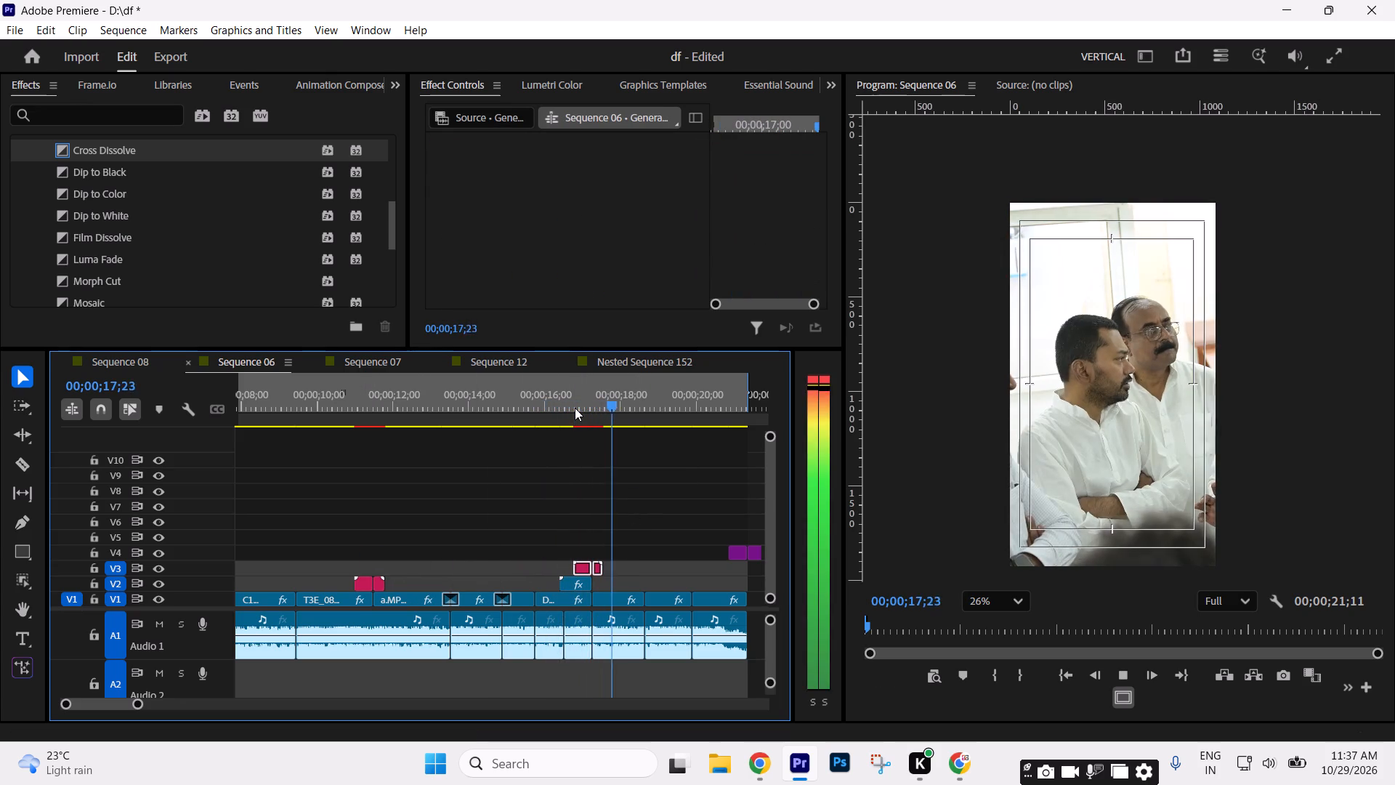
{"action": "key", "text": "space"}
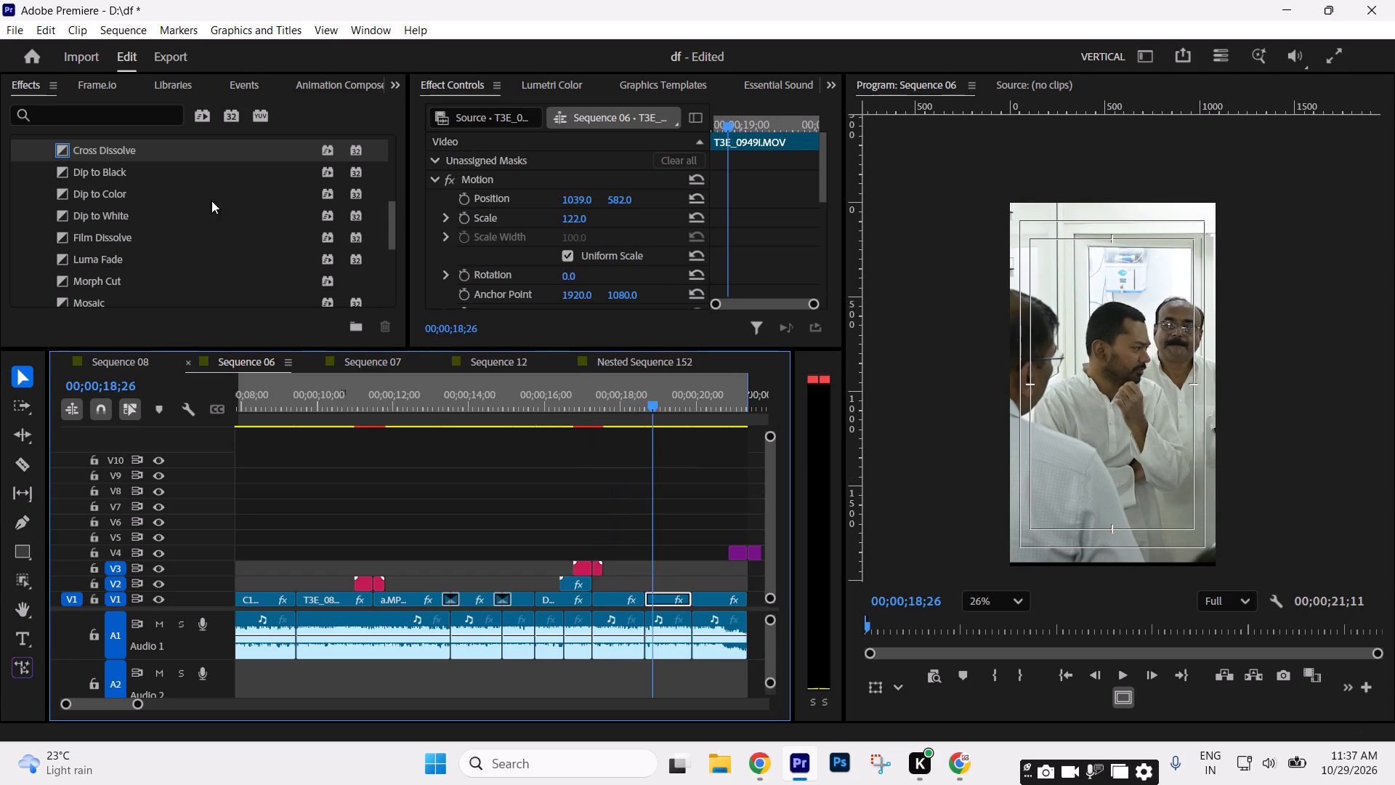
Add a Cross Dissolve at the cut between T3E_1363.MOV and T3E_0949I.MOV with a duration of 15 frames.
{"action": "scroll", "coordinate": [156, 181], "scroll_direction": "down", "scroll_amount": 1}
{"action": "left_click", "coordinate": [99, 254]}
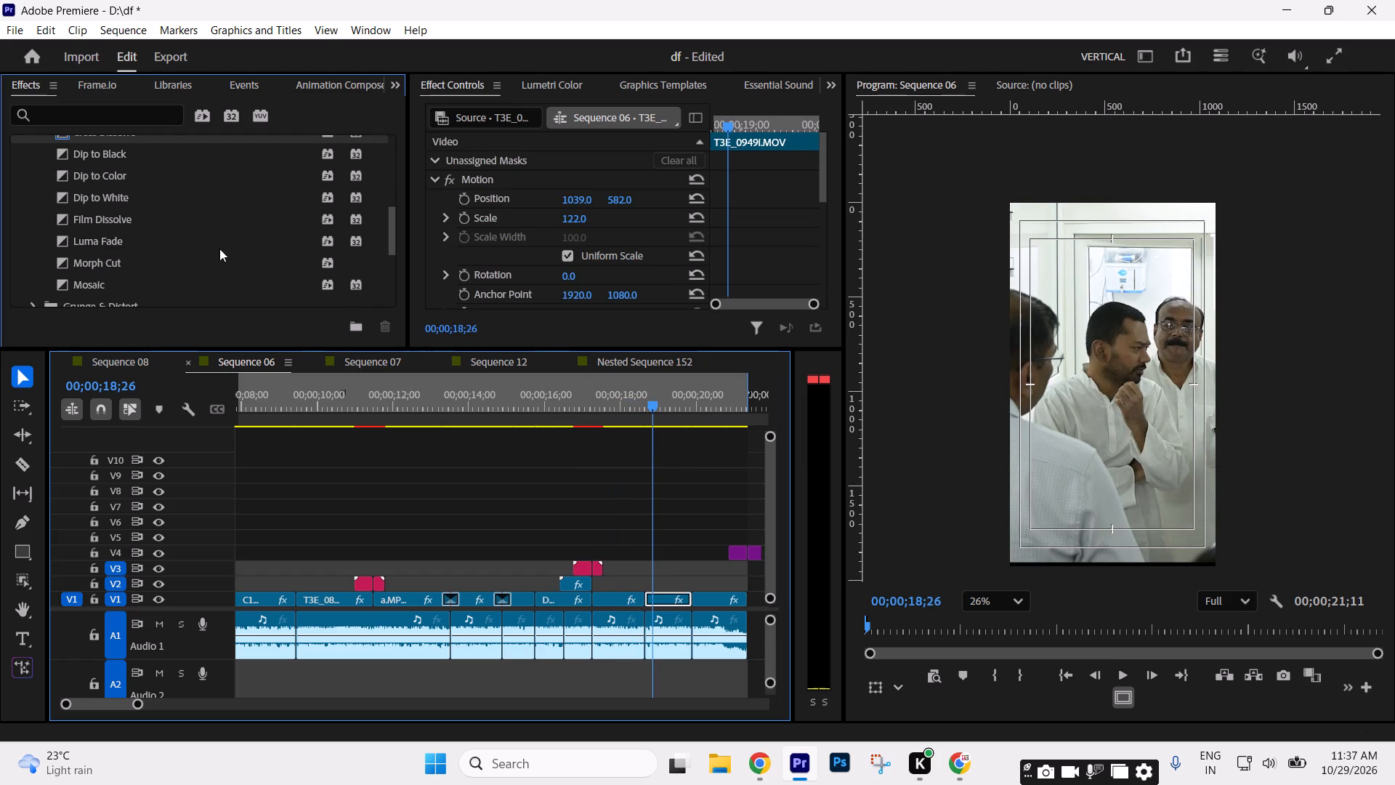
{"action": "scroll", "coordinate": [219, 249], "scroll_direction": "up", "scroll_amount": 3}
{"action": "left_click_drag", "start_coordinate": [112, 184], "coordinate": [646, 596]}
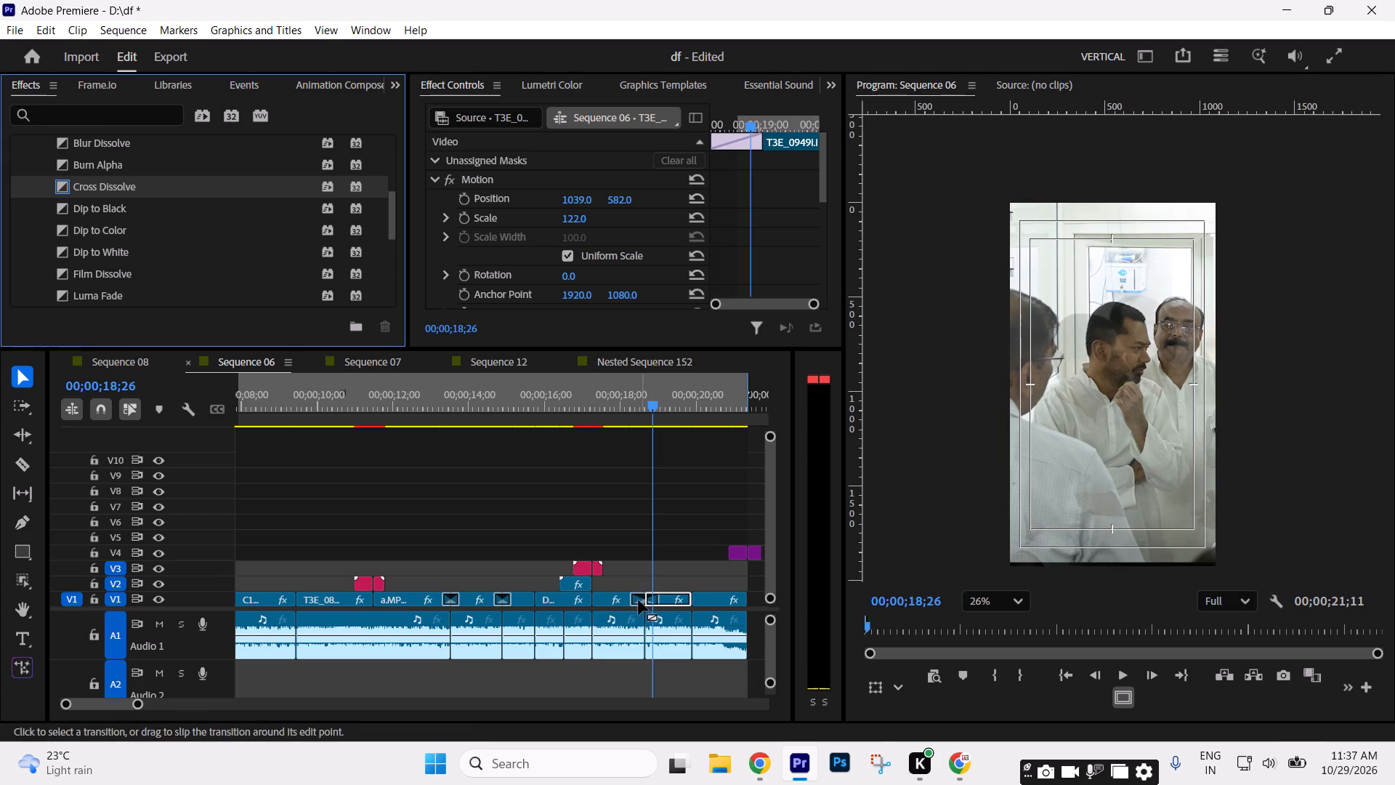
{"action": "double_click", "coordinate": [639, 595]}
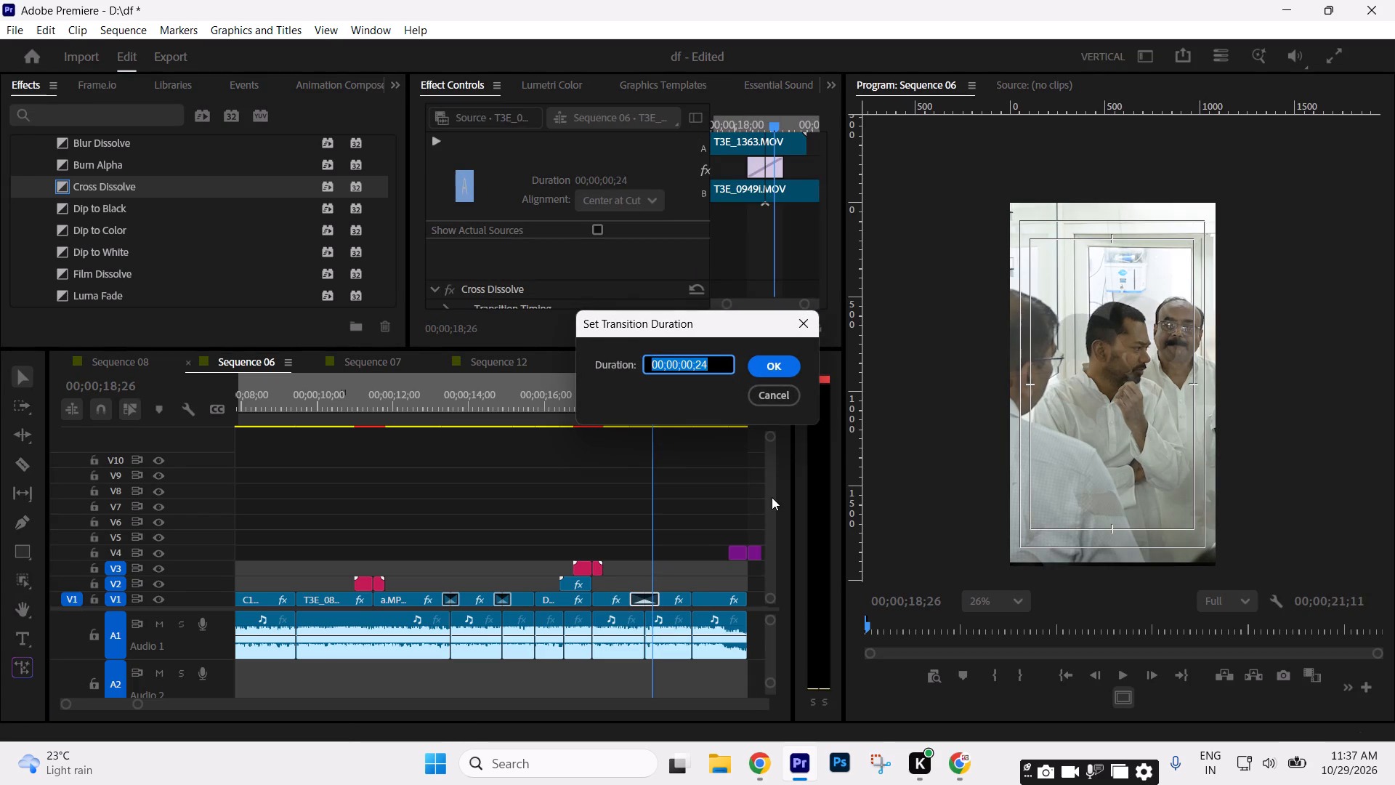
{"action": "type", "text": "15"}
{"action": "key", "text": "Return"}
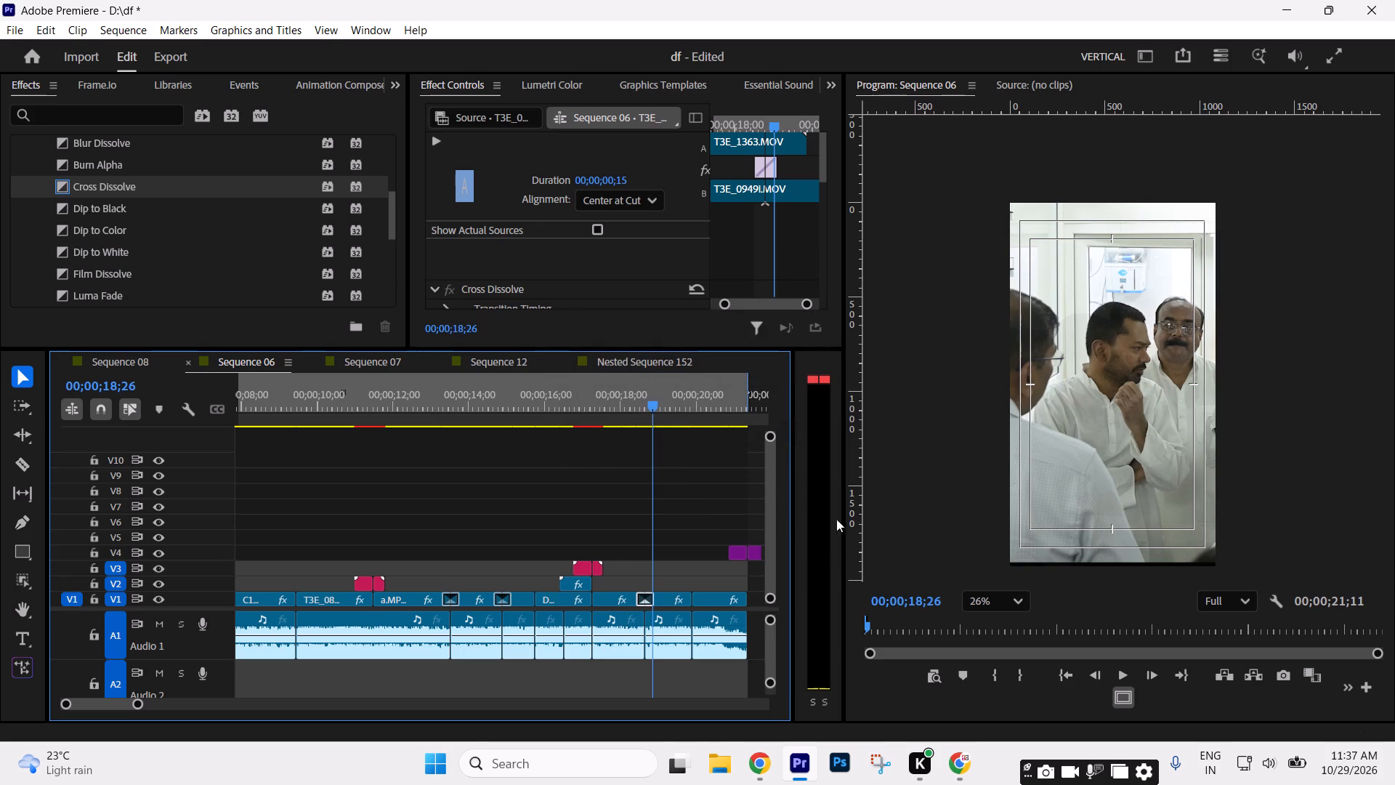
Play from about 00;00;18;10 into C1145.MP4 to check the Cross Dissolve after T3E_1363.MOV.
{"action": "left_click", "coordinate": [636, 409]}
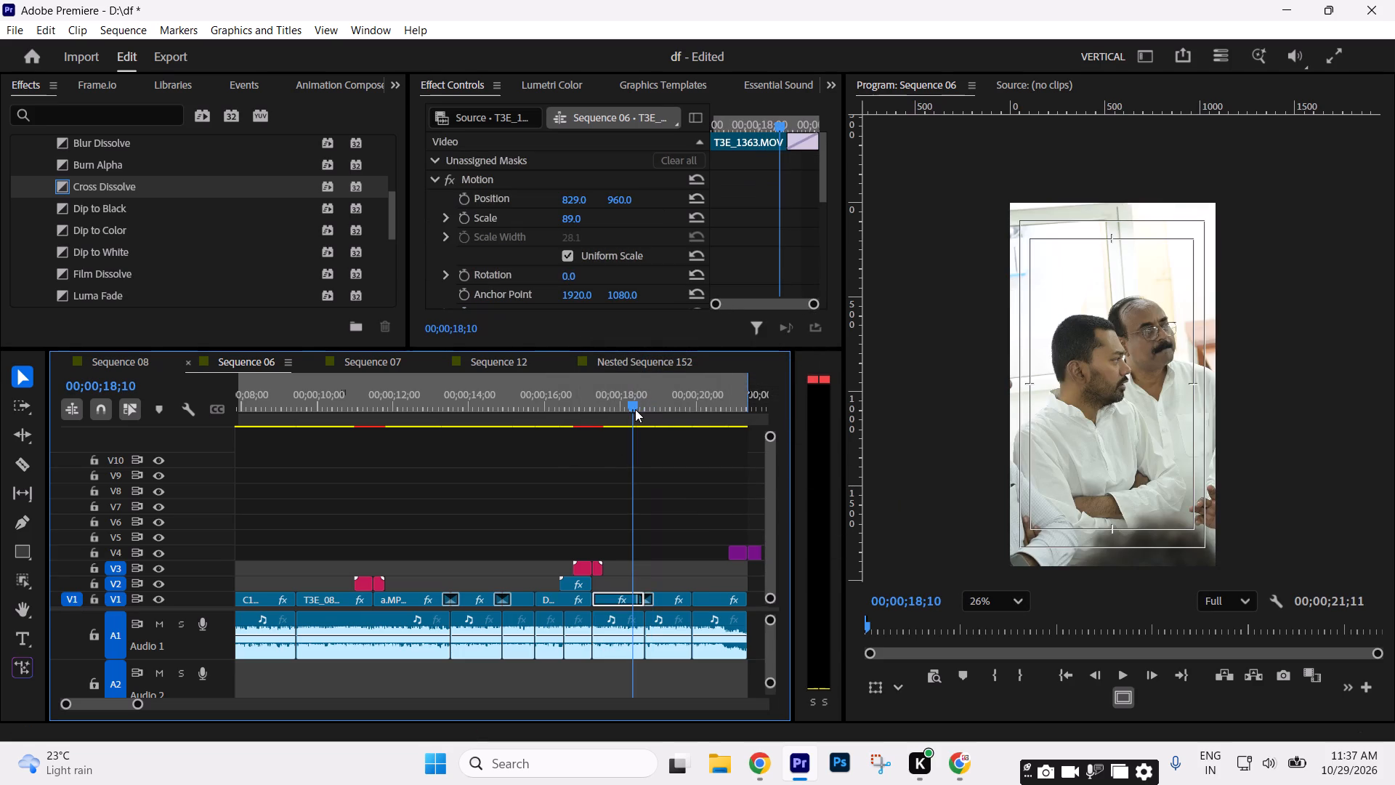
{"action": "left_click", "coordinate": [671, 518]}
{"action": "key", "text": "space"}
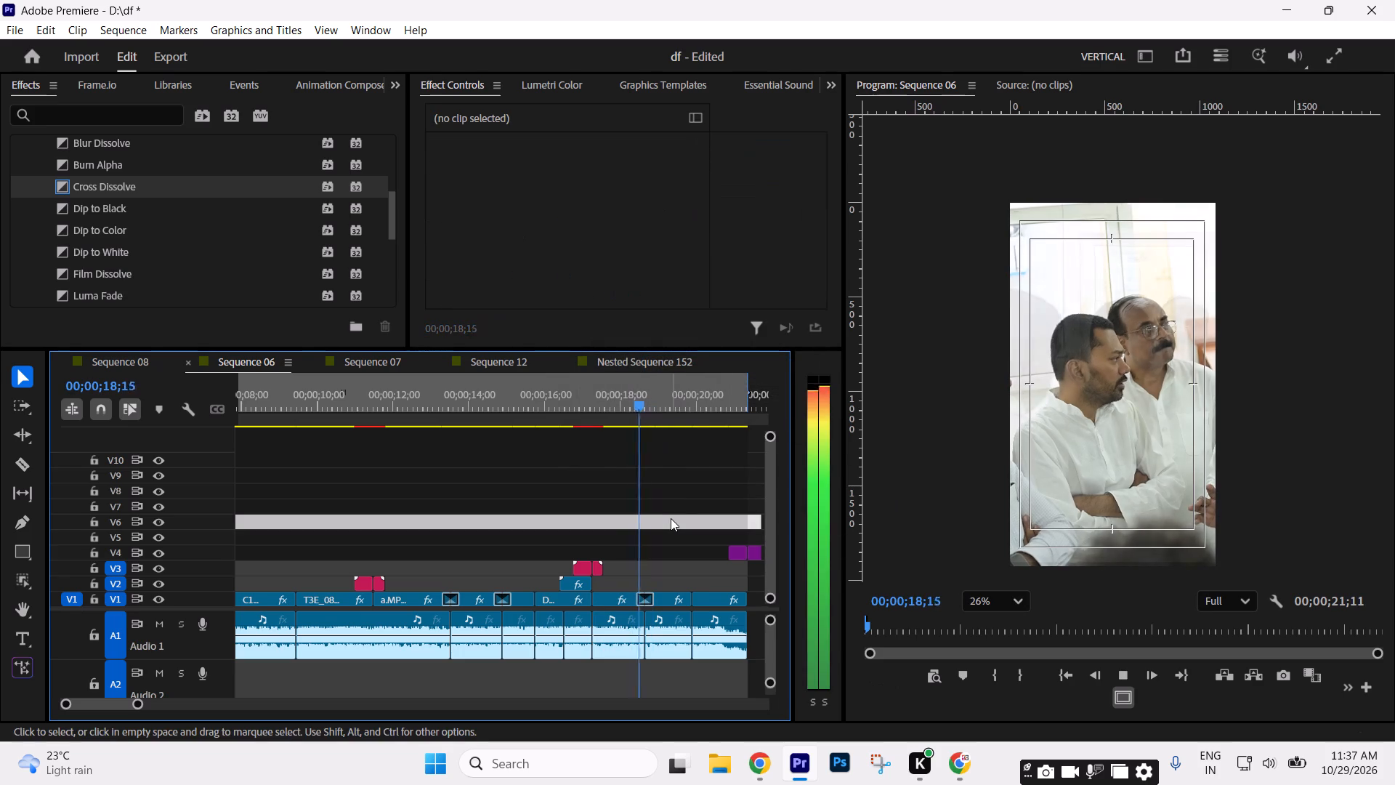
{"action": "key", "text": "space"}
{"action": "key", "text": "space"}
{"action": "key", "text": "space"}
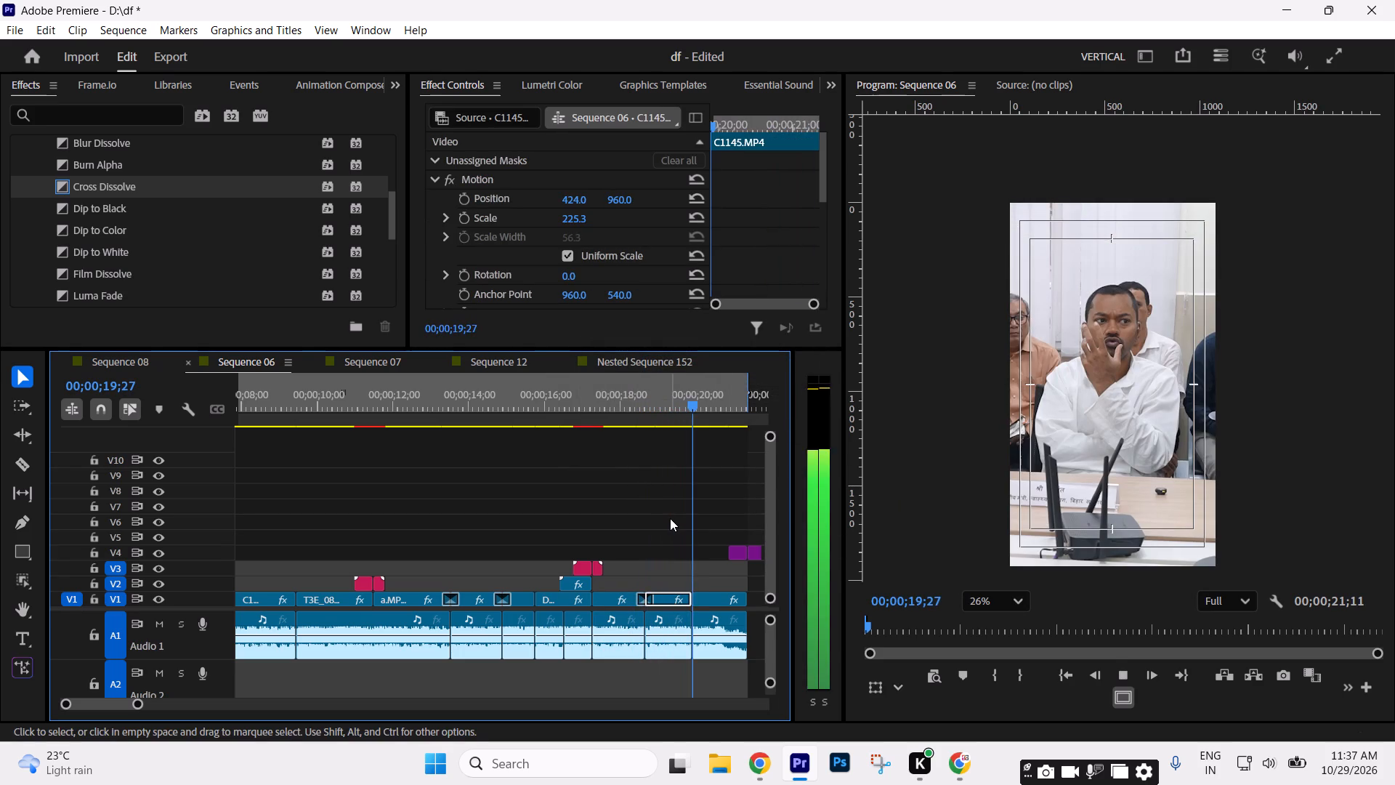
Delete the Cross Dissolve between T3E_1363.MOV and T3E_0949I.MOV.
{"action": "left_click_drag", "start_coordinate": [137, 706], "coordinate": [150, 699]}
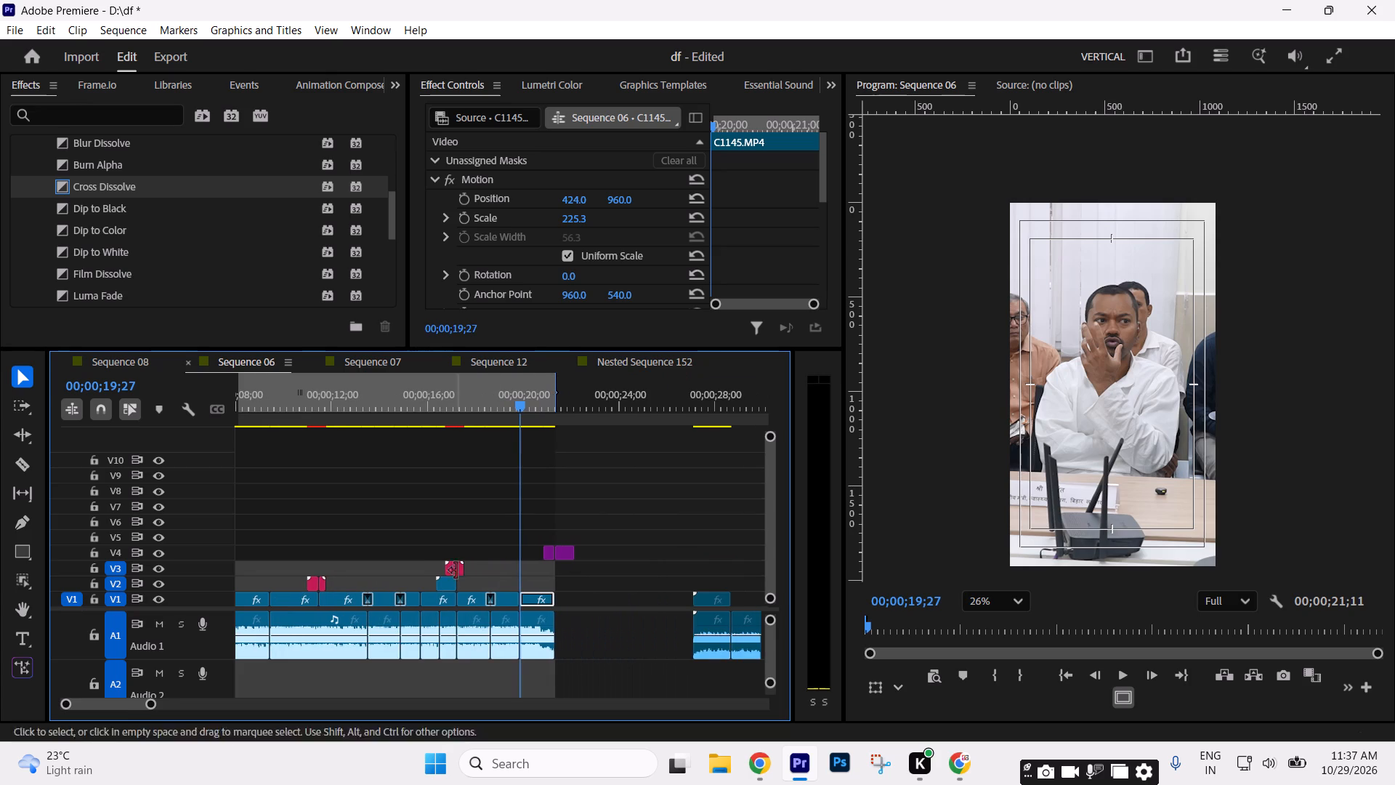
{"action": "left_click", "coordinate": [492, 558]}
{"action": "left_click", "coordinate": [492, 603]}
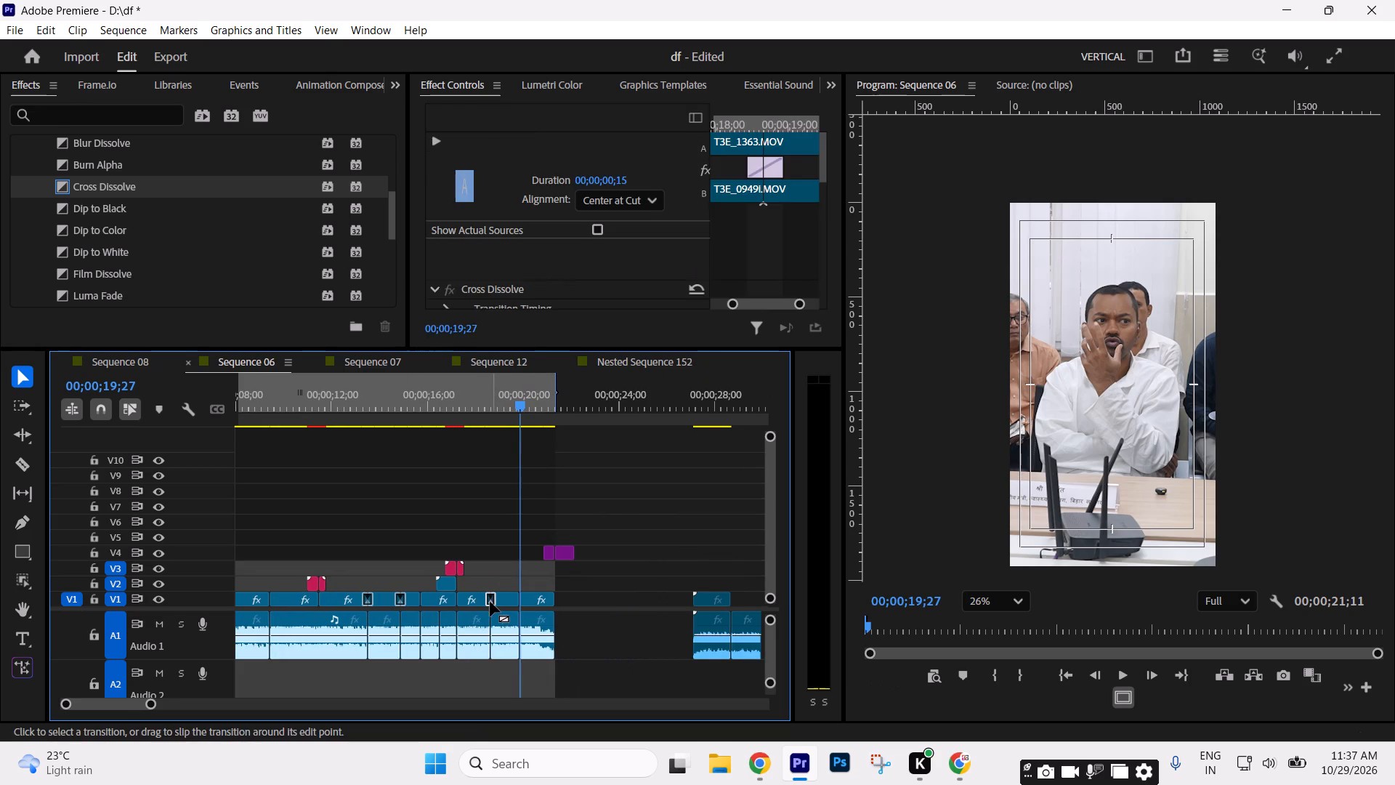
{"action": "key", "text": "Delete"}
Copy the Glow transition at the end of C0247.MP4 and paste it at the cut between T3E_1363.MOV and T3E_0949I.MOV.
{"action": "key", "text": "minus"}
{"action": "left_click", "coordinate": [270, 407]}
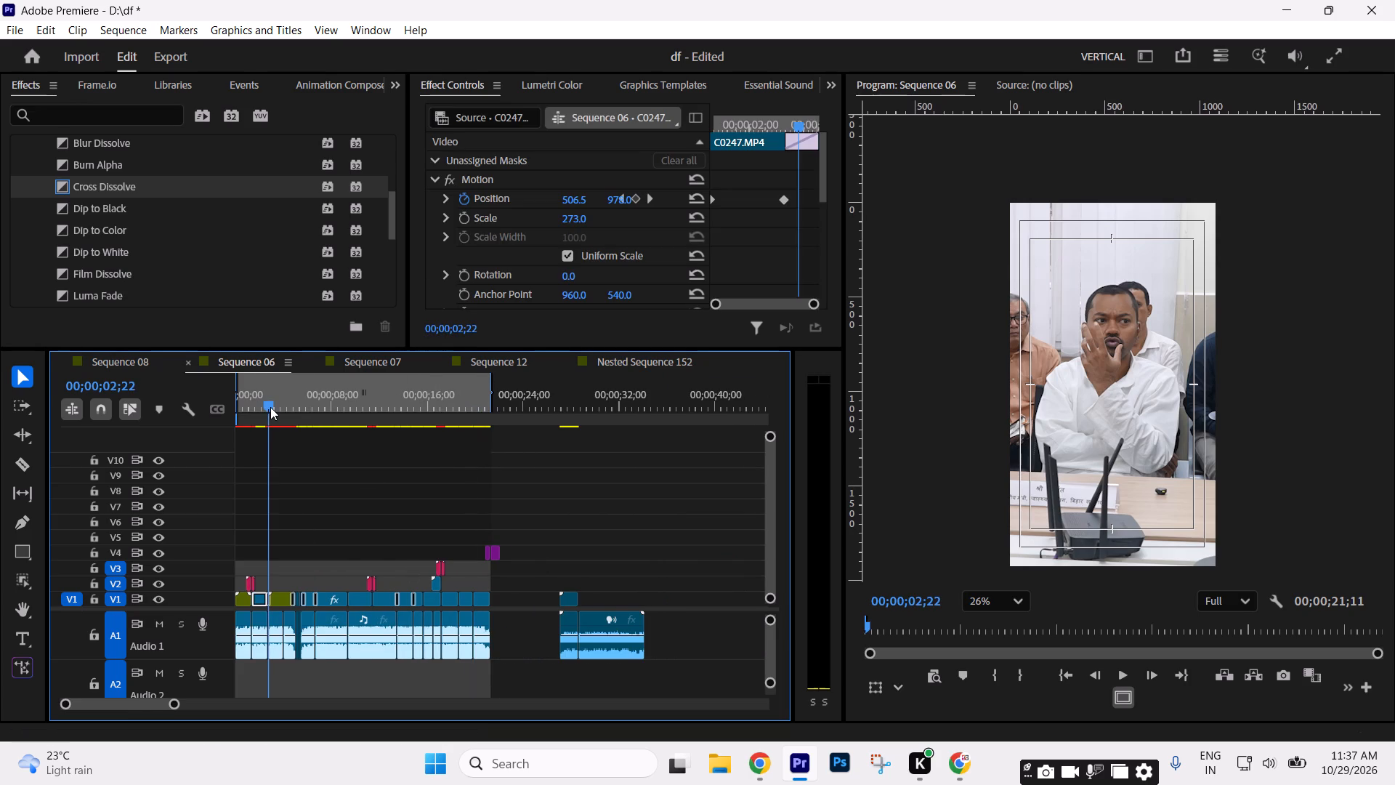
{"action": "key", "text": "equal"}
{"action": "key", "text": "equal"}
{"action": "left_click", "coordinate": [454, 506]}
{"action": "left_click", "coordinate": [371, 599]}
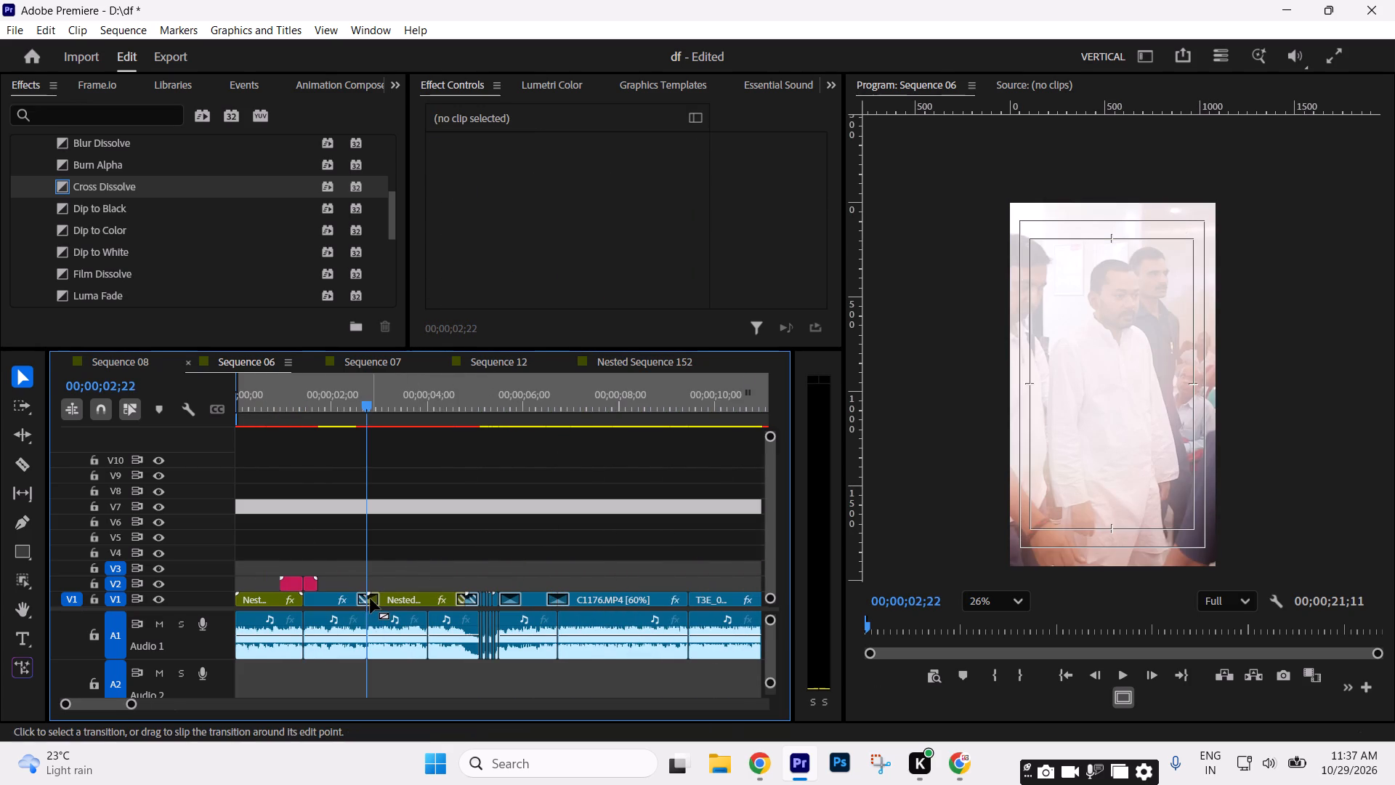
{"action": "key", "text": "ctrl+c"}
{"action": "type", "text": "--"}
{"action": "key", "text": "minus"}
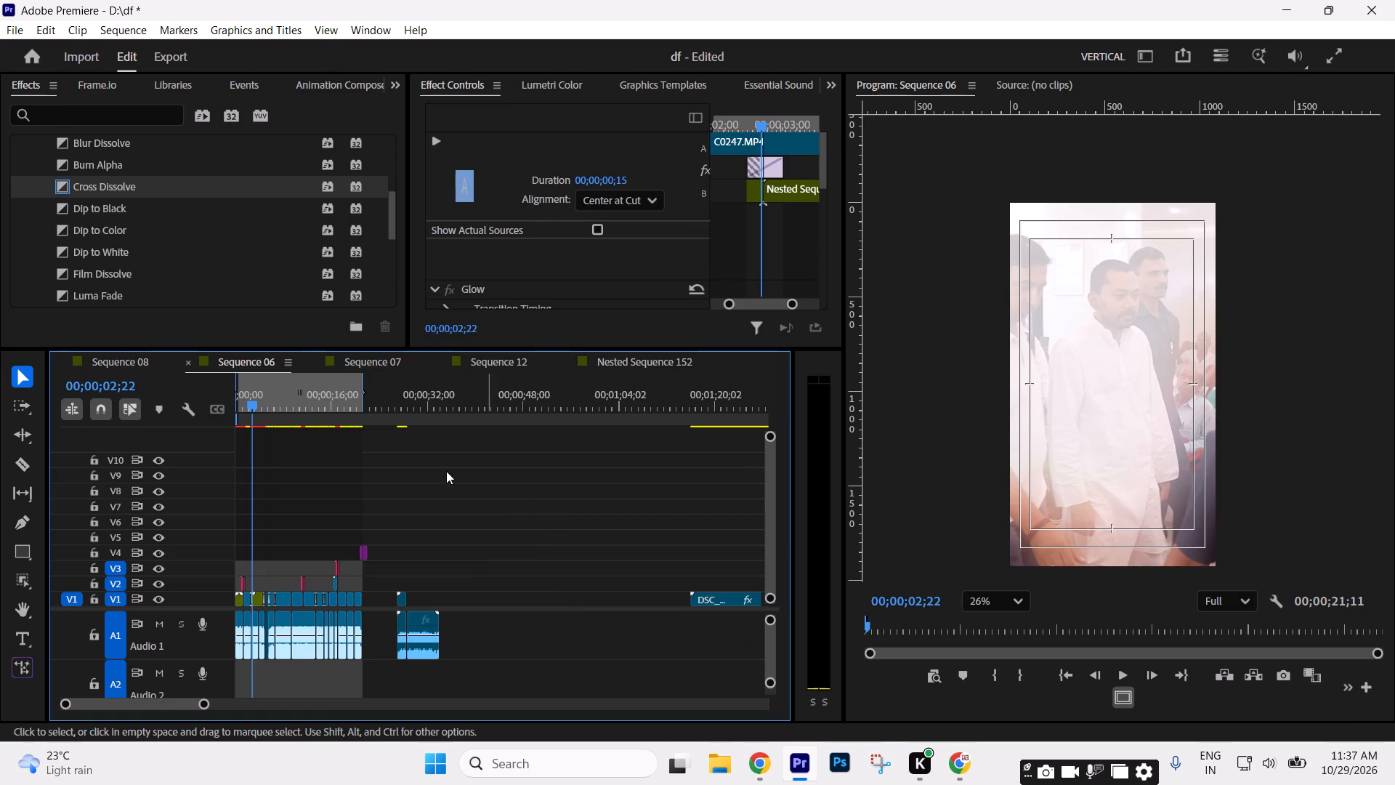
{"action": "left_click", "coordinate": [355, 414]}
{"action": "type", "text": "==="}
{"action": "key", "text": "Up"}
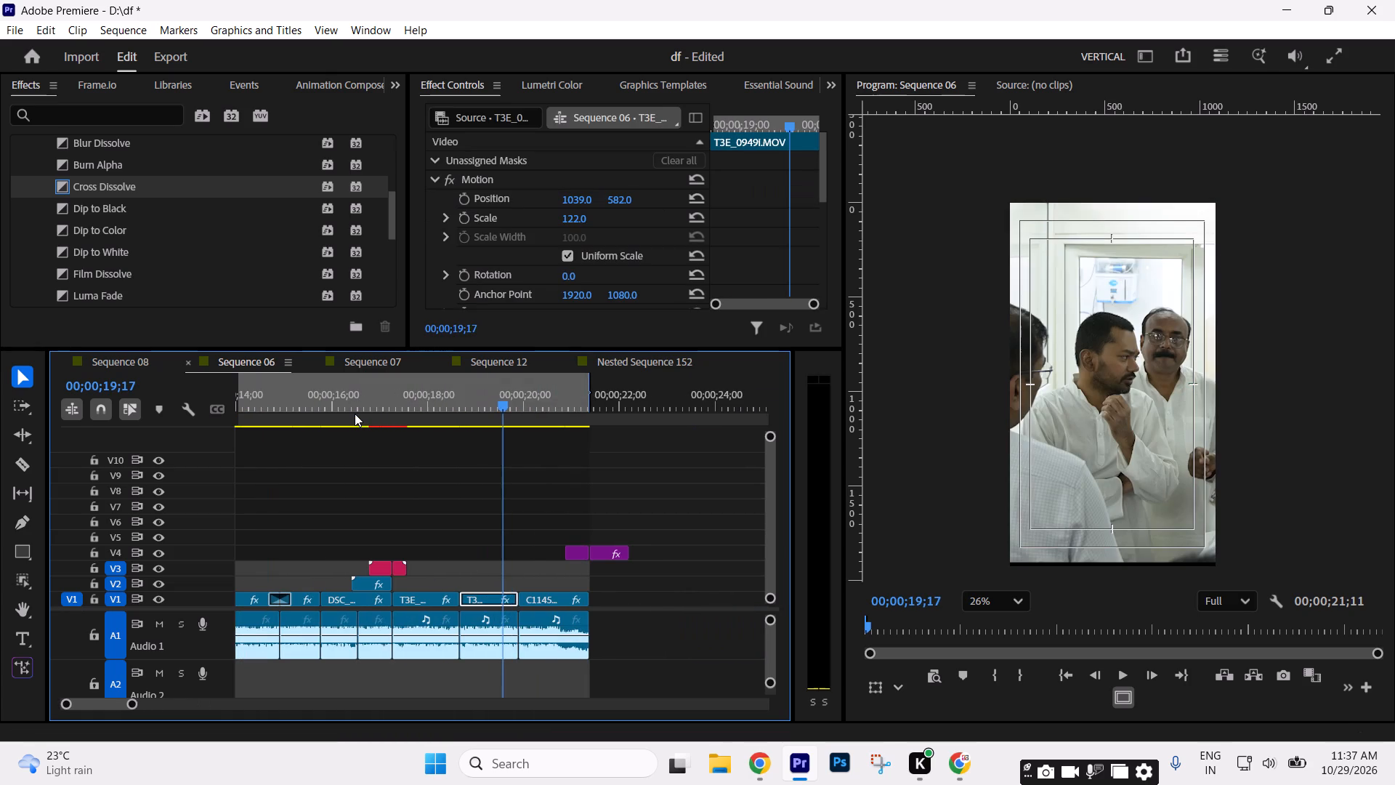
{"action": "key", "text": "ctrl+v"}
{"action": "left_click", "coordinate": [497, 532]}
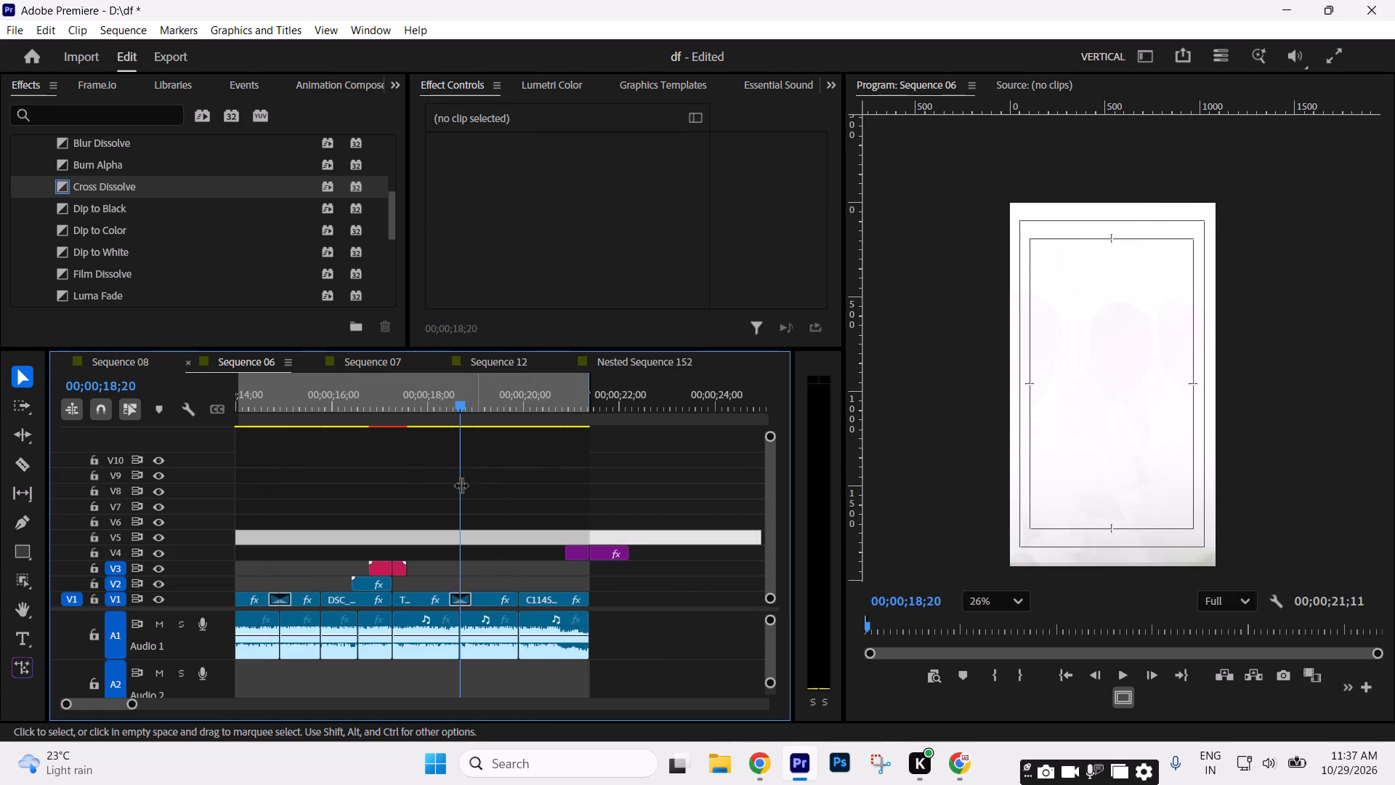
Play from the end of T3E_1363.MOV into T3E_0949I.MOV to check the pasted Glow transition.
{"action": "left_click", "coordinate": [433, 419]}
{"action": "key", "text": "space"}
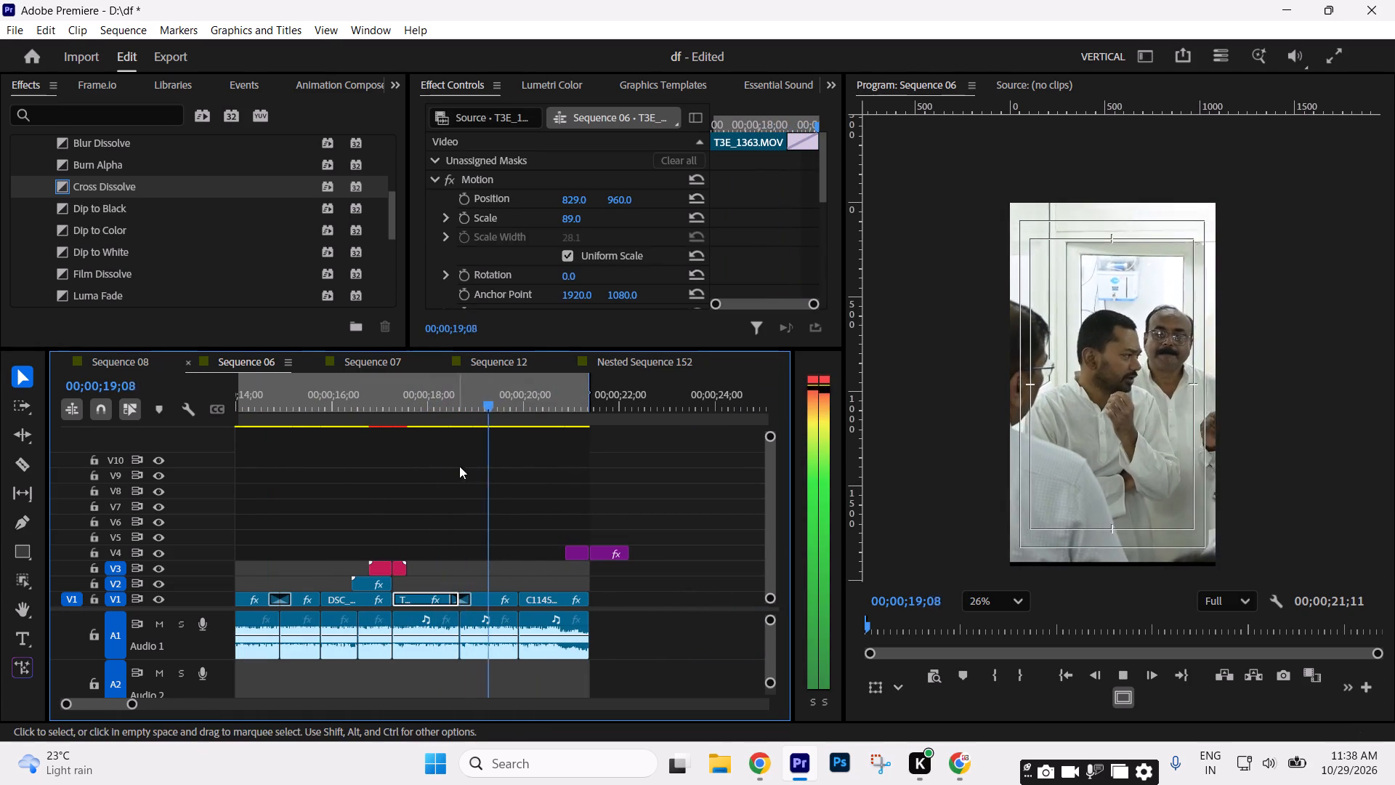
{"action": "key", "text": "space"}
{"action": "left_click", "coordinate": [468, 559]}
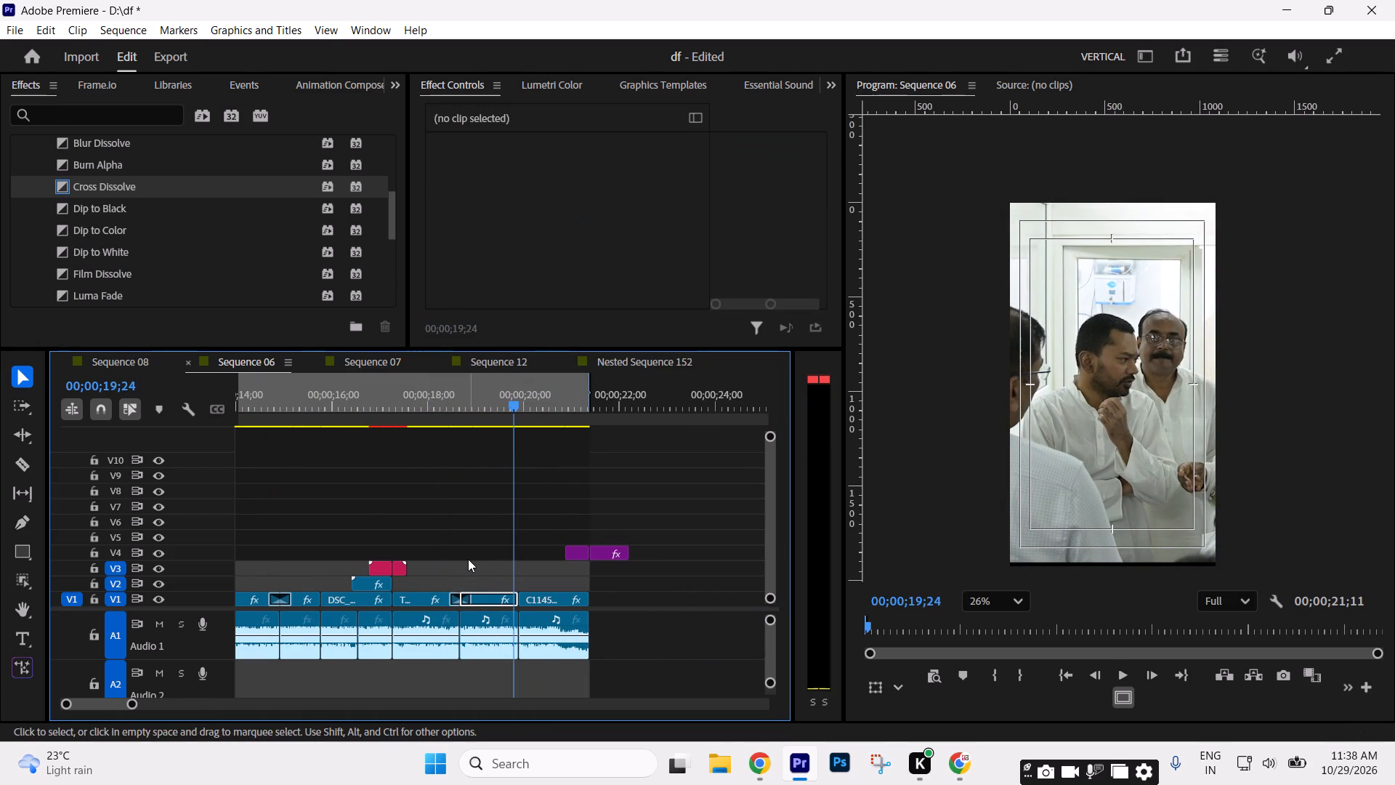
Copy the Light Leak transition near 00;00;04;23 and paste it at the cut between T3E_0949I.MOV and C1145.MP4.
{"action": "type", "text": "--"}
{"action": "key", "text": "minus"}
{"action": "key", "text": "minus"}
{"action": "left_click", "coordinate": [244, 411]}
{"action": "type", "text": "=="}
{"action": "key", "text": "equal"}
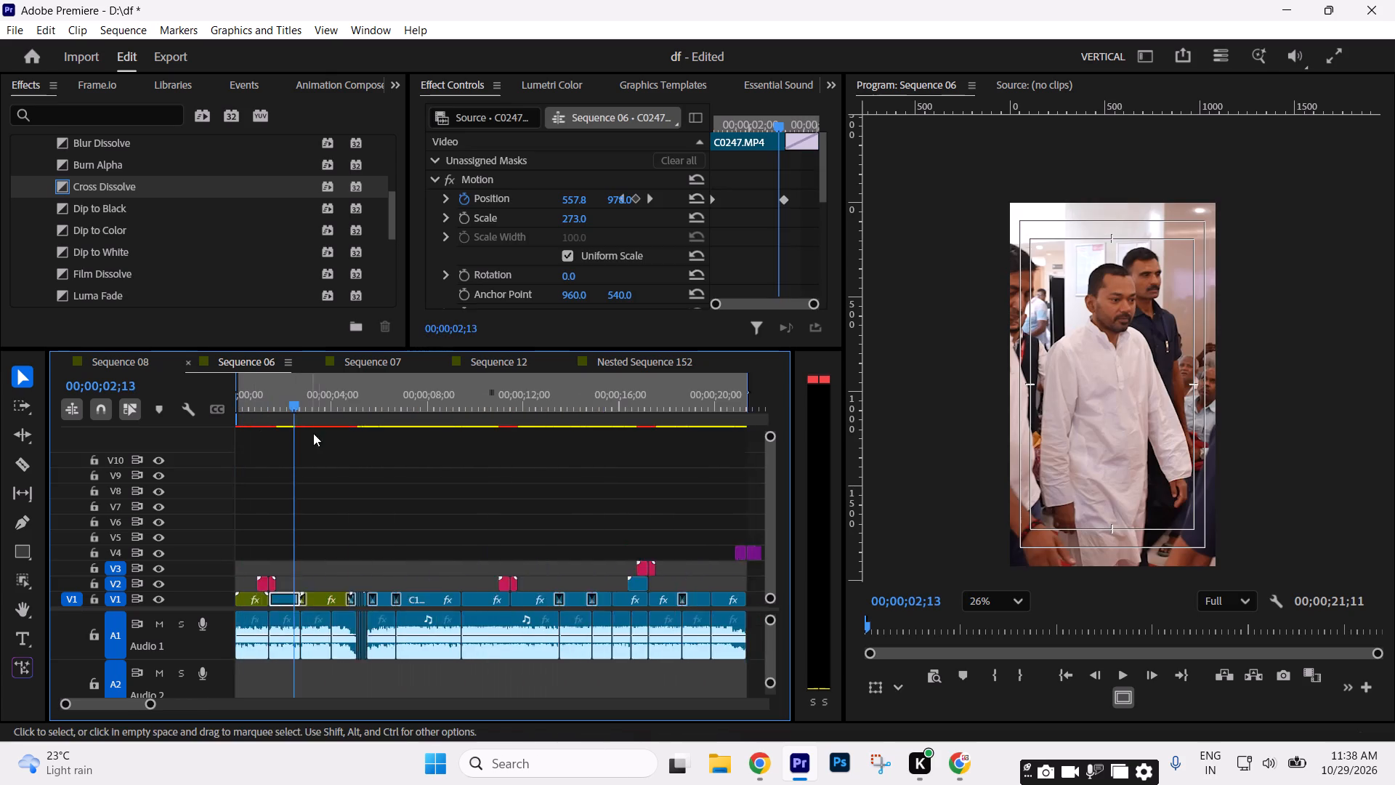
{"action": "key", "text": "equal"}
{"action": "left_click", "coordinate": [464, 408]}
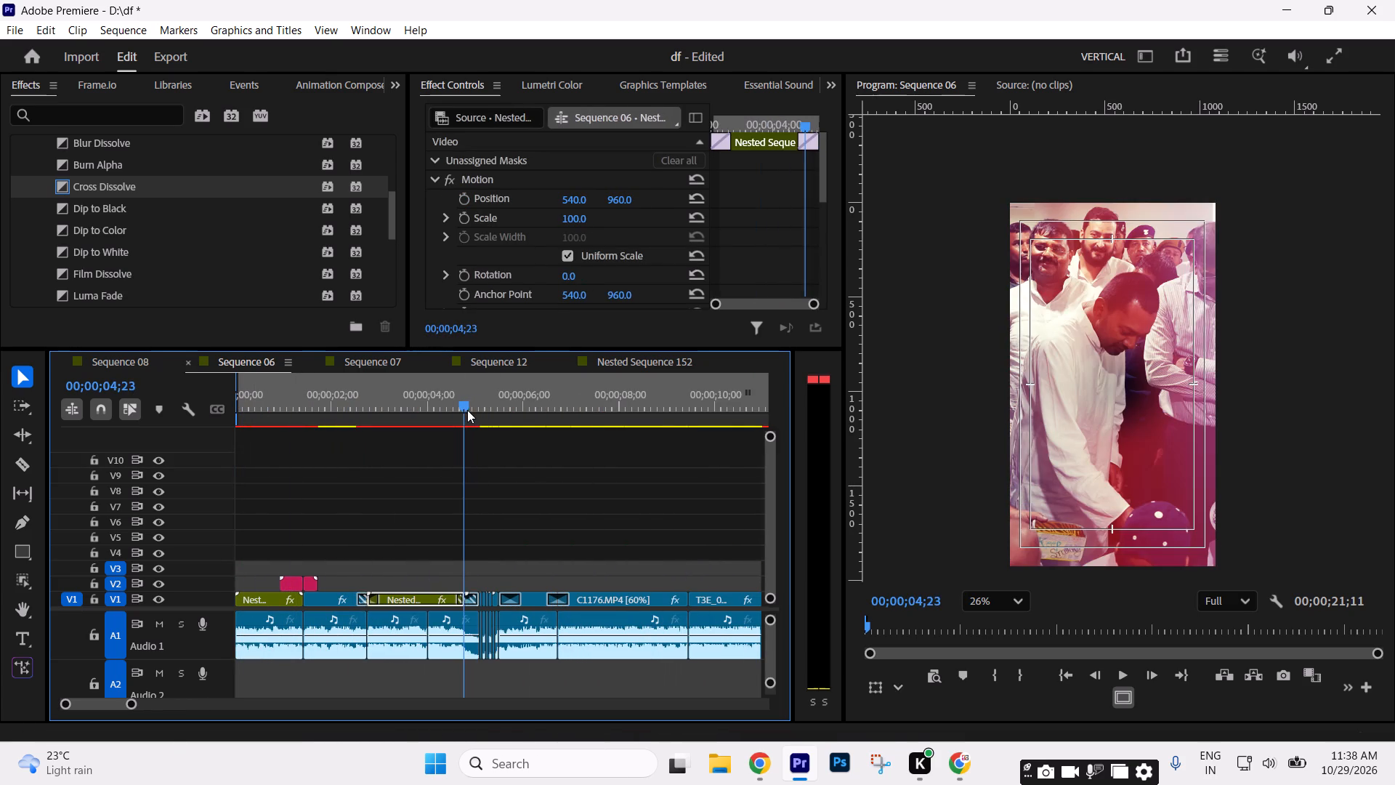
{"action": "left_click", "coordinate": [514, 473]}
{"action": "left_click", "coordinate": [470, 598]}
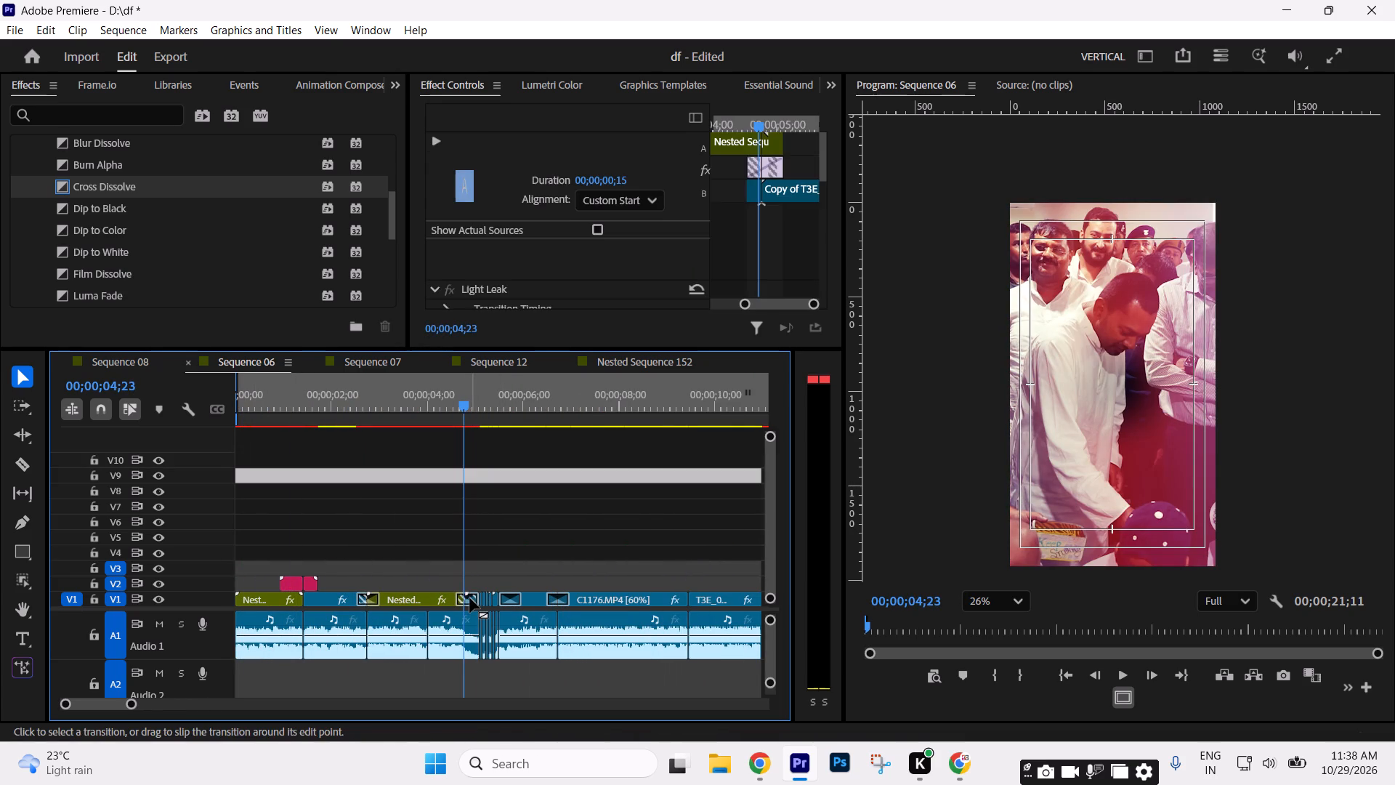
{"action": "key", "text": "ctrl+c"}
{"action": "type", "text": "--"}
{"action": "key", "text": "minus"}
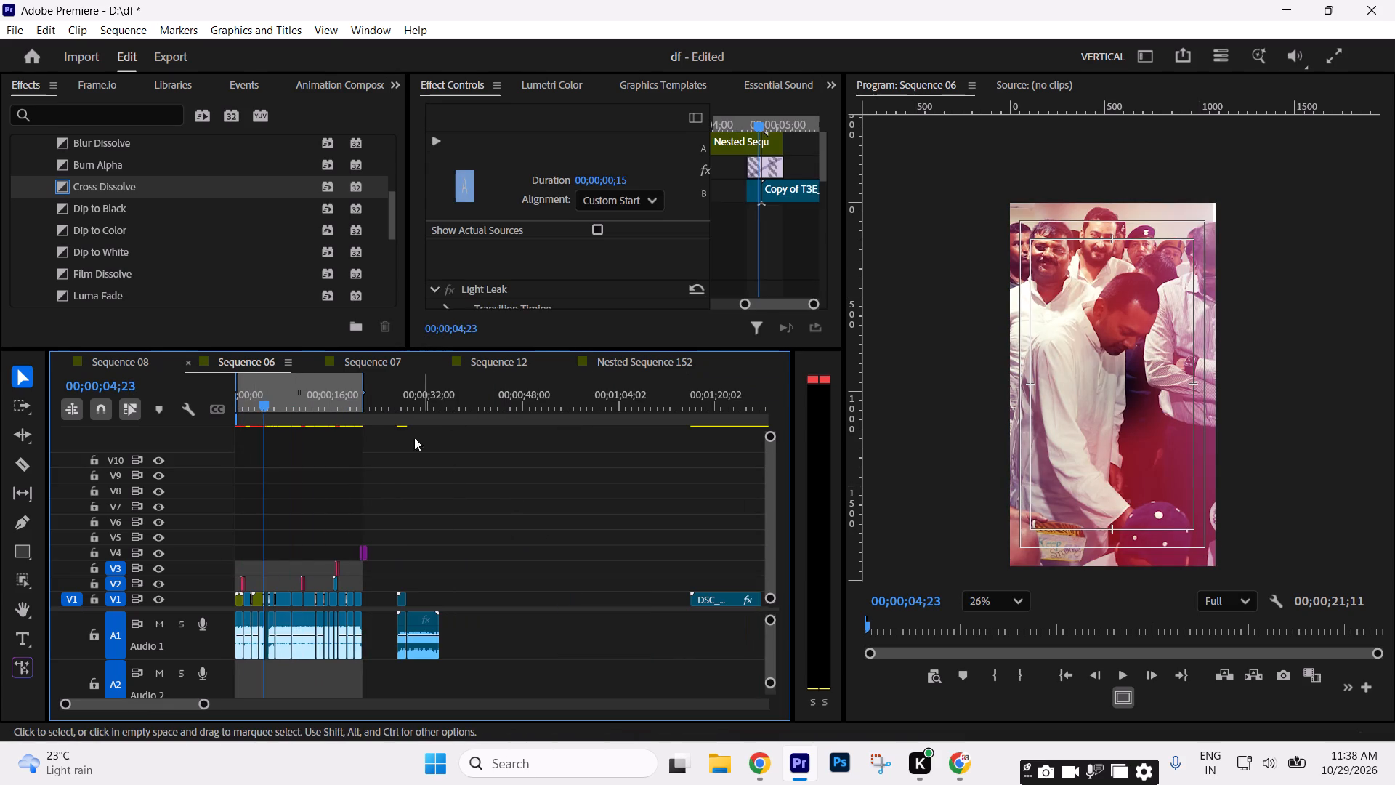
{"action": "left_click", "coordinate": [360, 422]}
{"action": "type", "text": "==="}
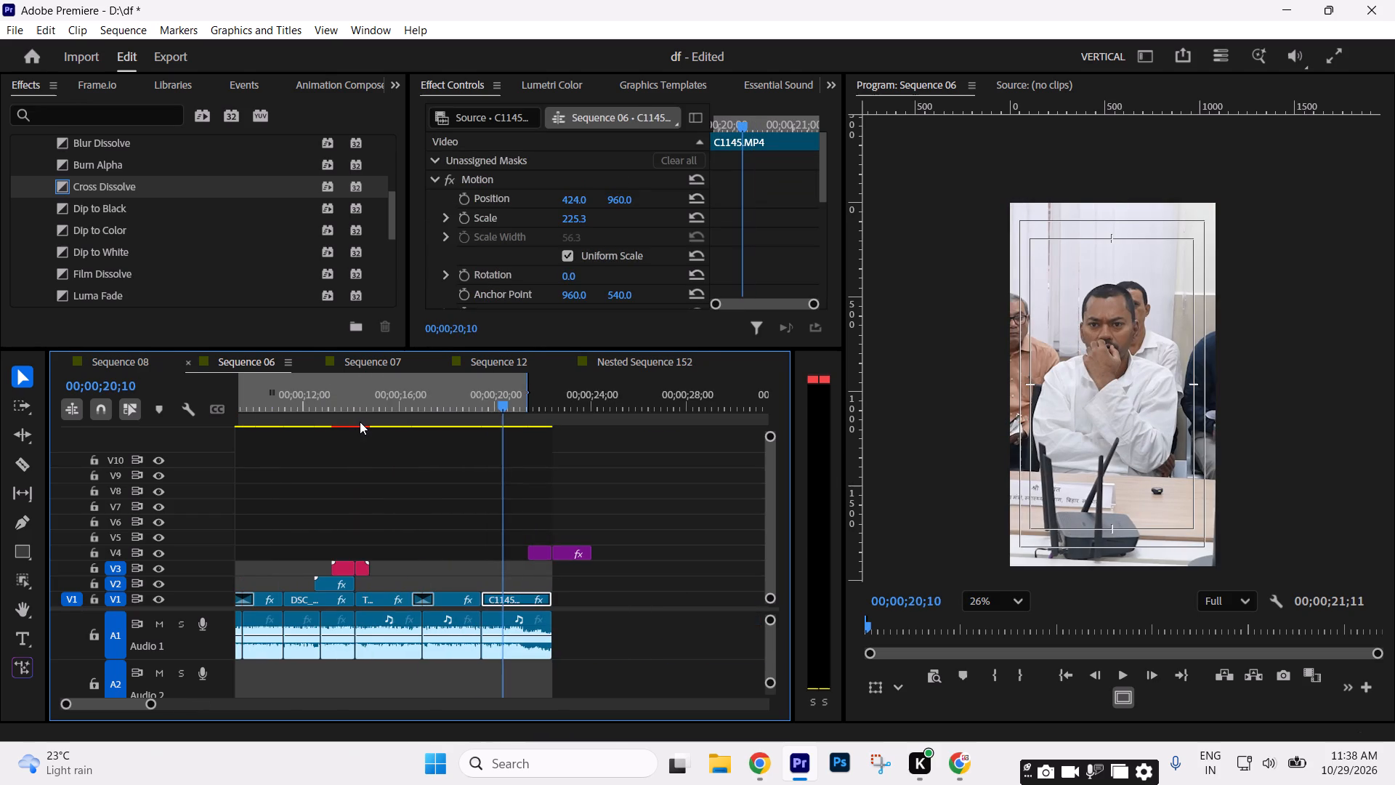
{"action": "key", "text": "Up"}
{"action": "key", "text": "ctrl+v"}
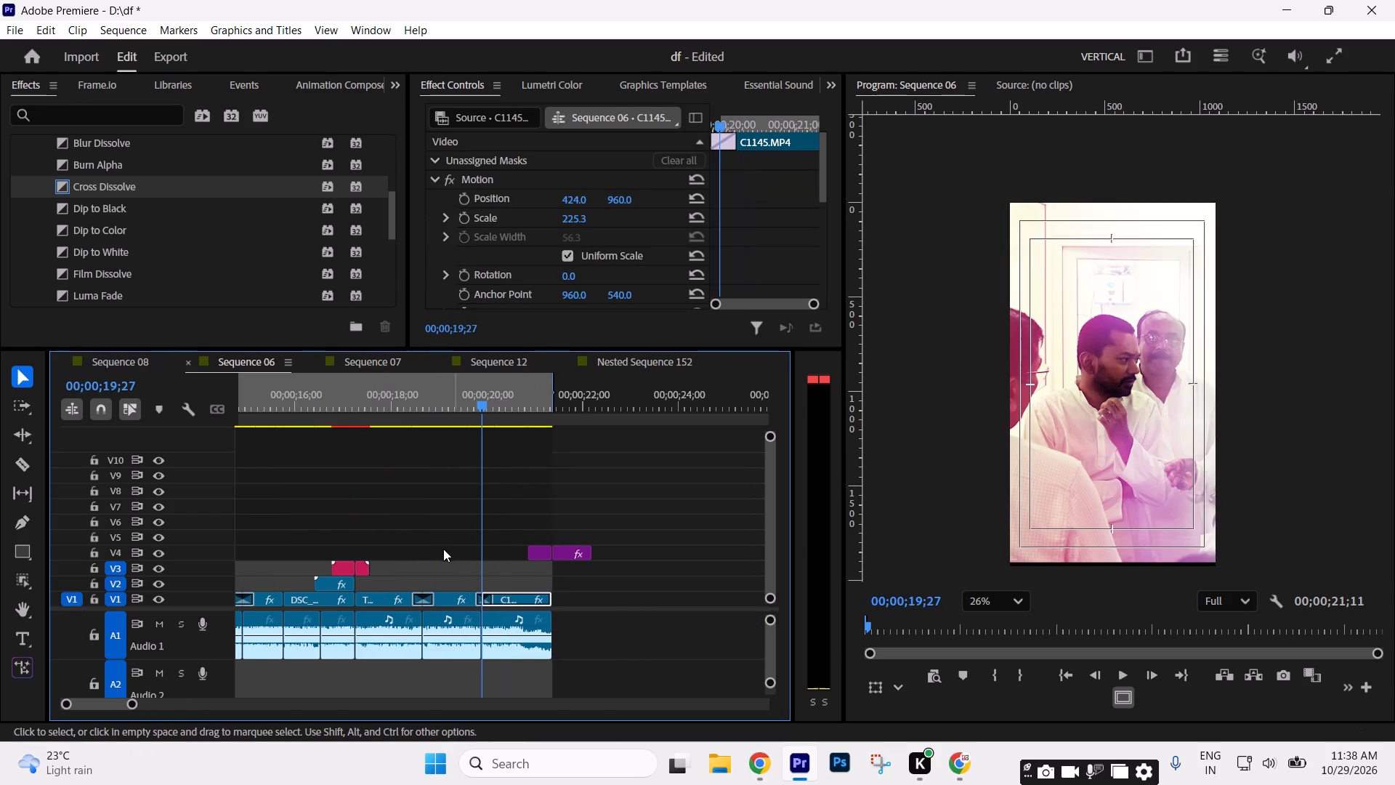
{"action": "left_click", "coordinate": [443, 548]}
{"action": "left_click", "coordinate": [489, 549]}
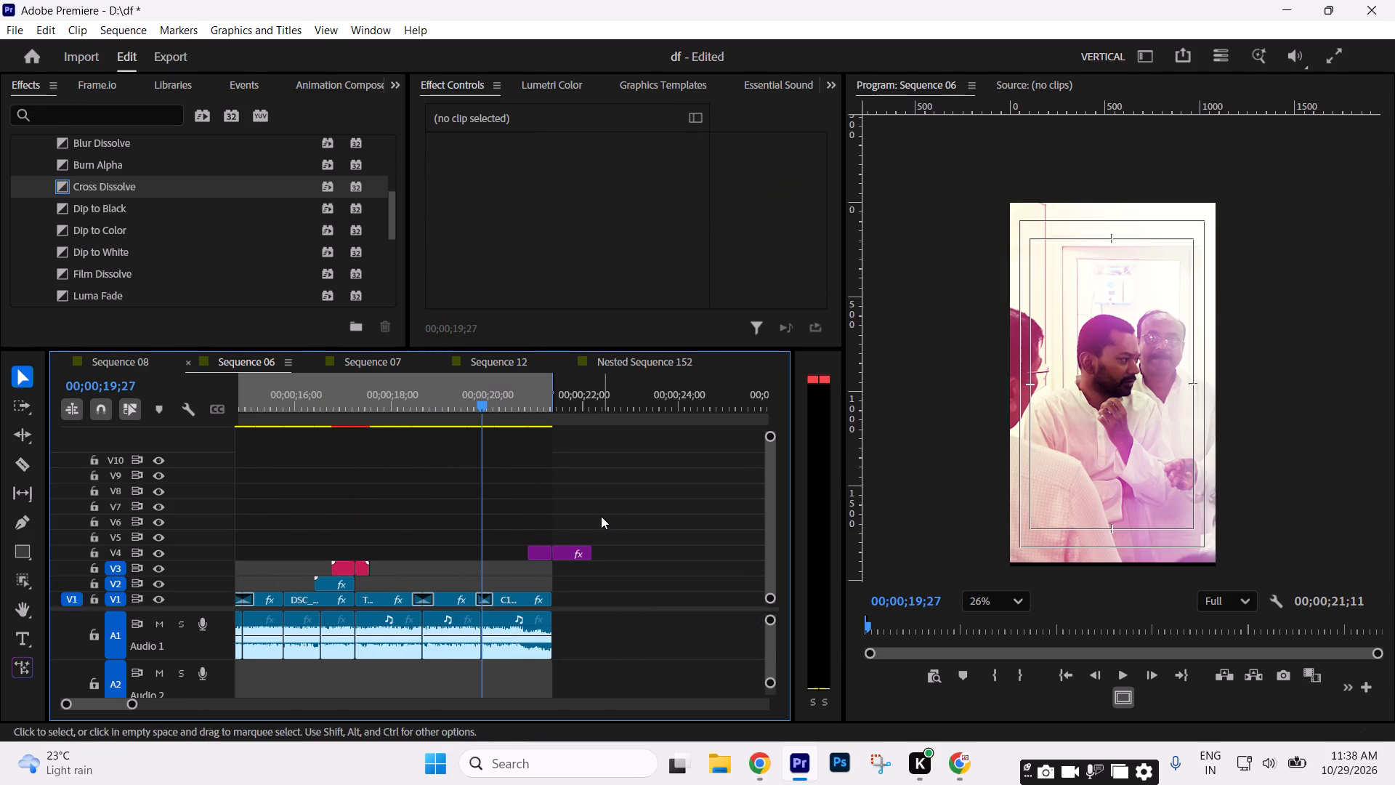
Mark the sequence's out point at 00;00;21;11, the end of C1145.MP4, and its in point at 00;00;00;00.
{"action": "key", "text": "Down"}
{"action": "type", "text": "O--"}
{"action": "key", "text": "minus"}
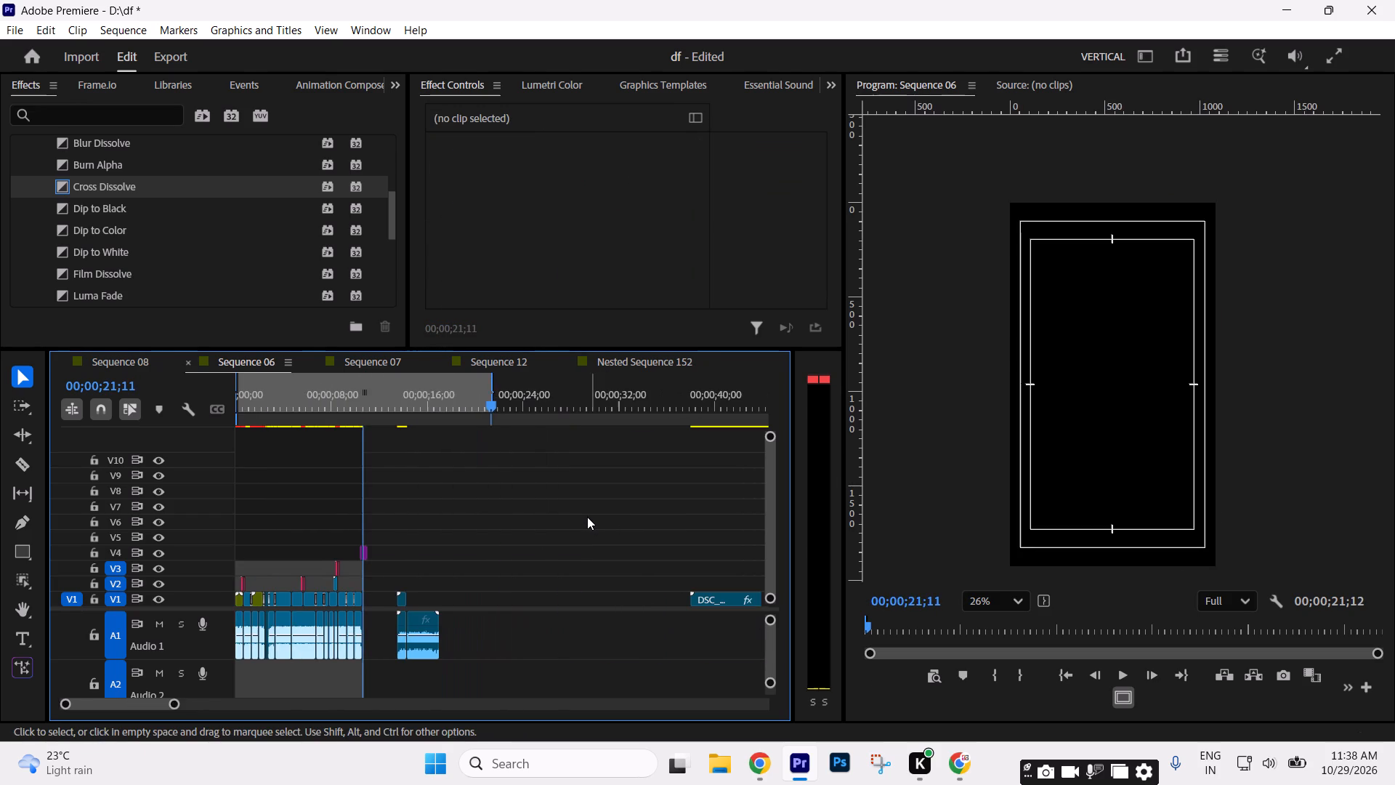
{"action": "key", "text": "Home"}
{"action": "key", "text": "i"}
Save the df project.
{"action": "type", "text": "==-"}
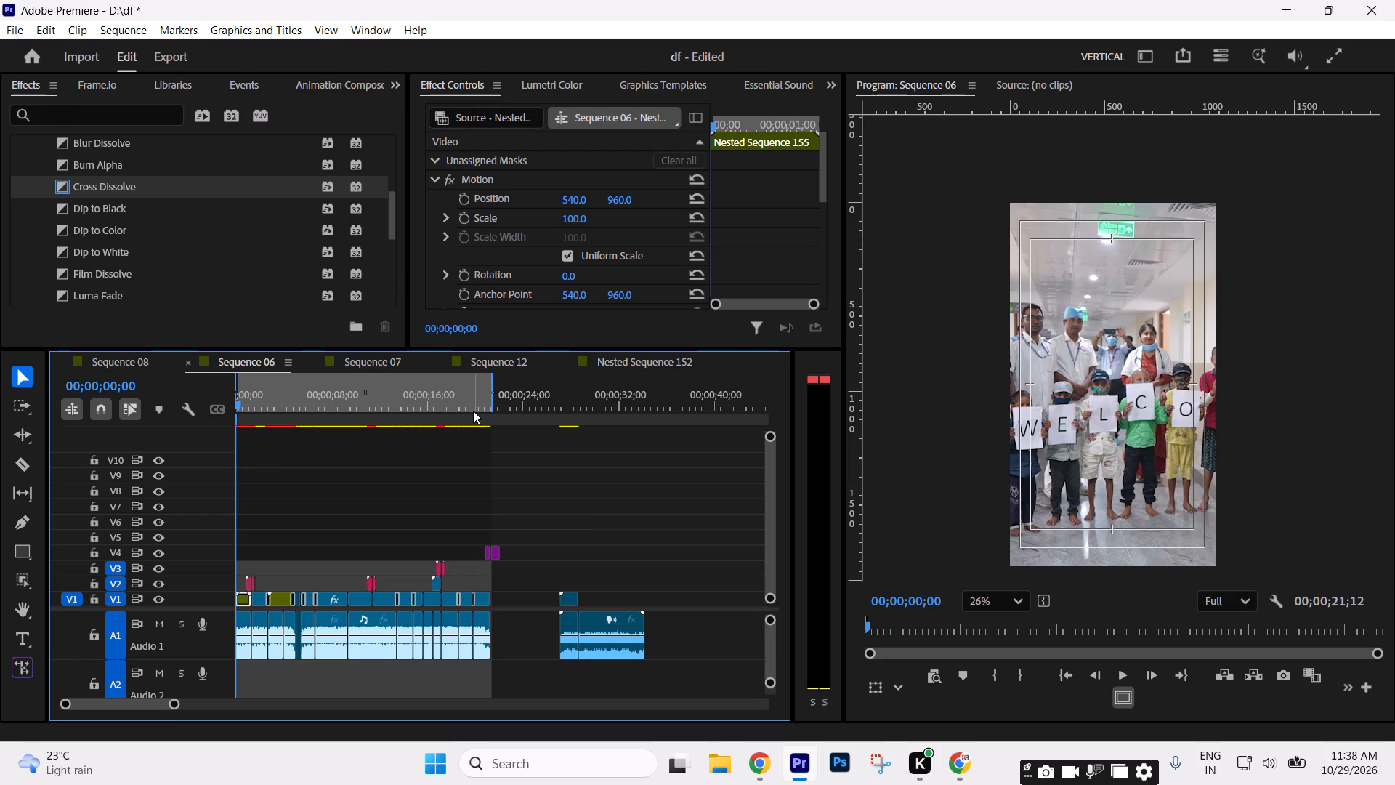
{"action": "type", "text": "==="}
{"action": "type", "text": "---"}
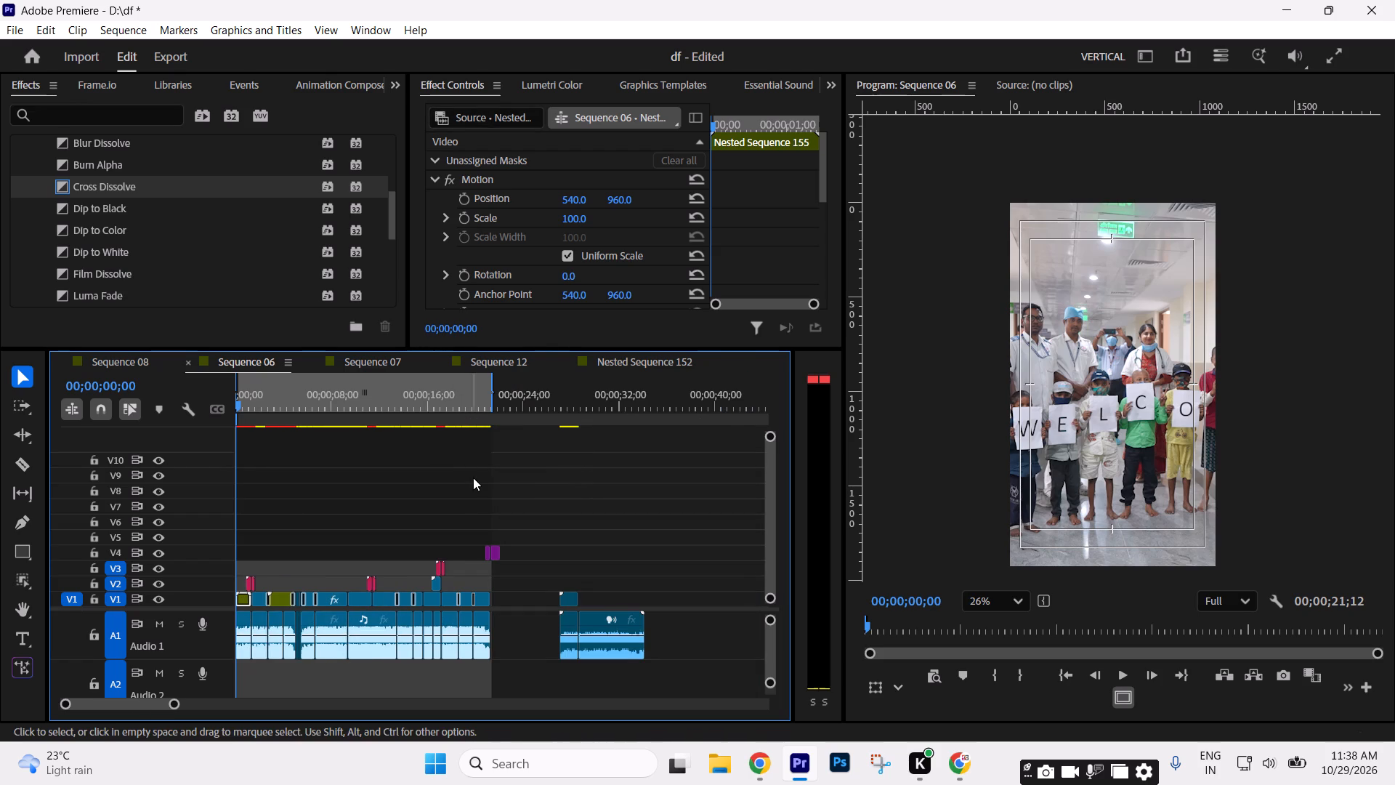
{"action": "left_click", "coordinate": [474, 478]}
{"action": "key", "text": "ctrl+s"}
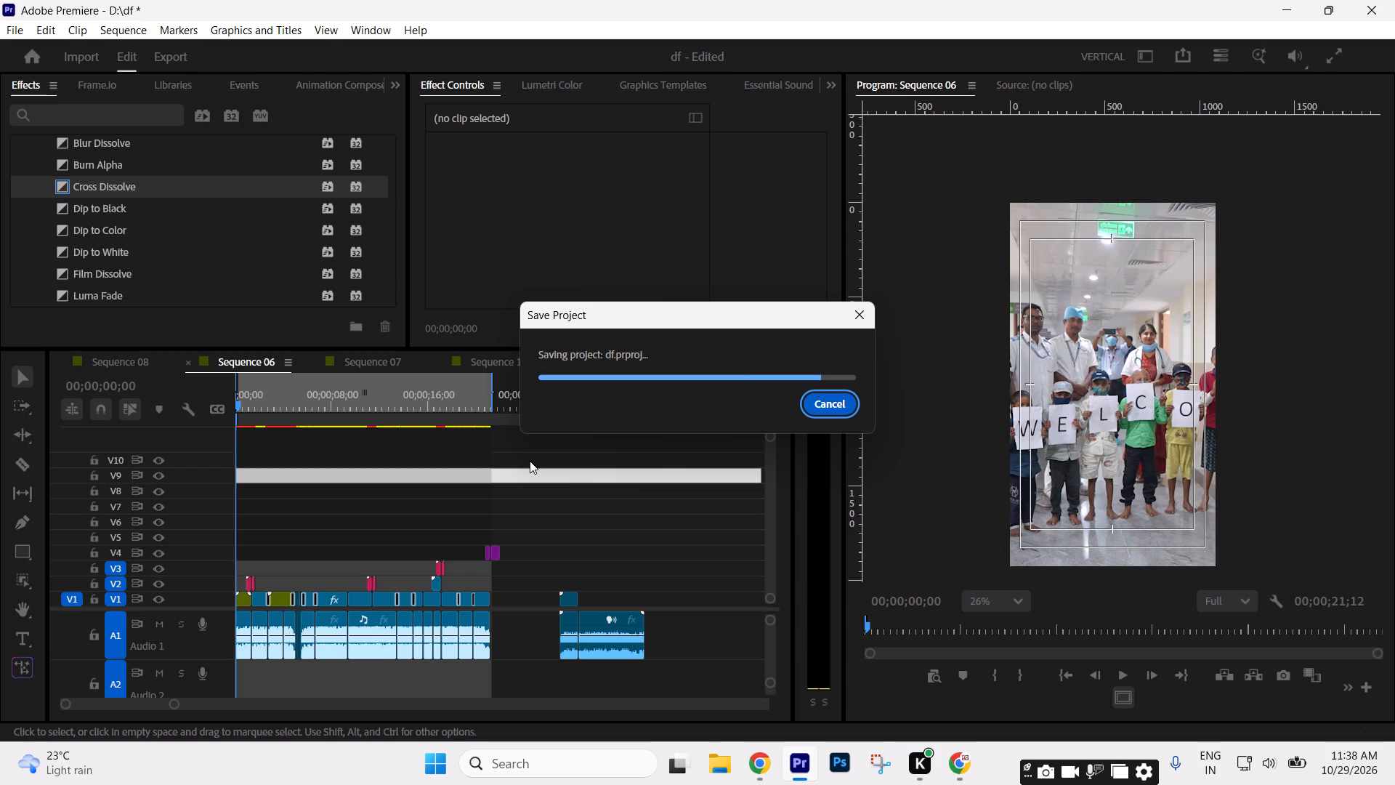
Play Sequence 06 from the start to about 00;00;11;16 to review the transitions.
{"action": "key", "text": "space"}
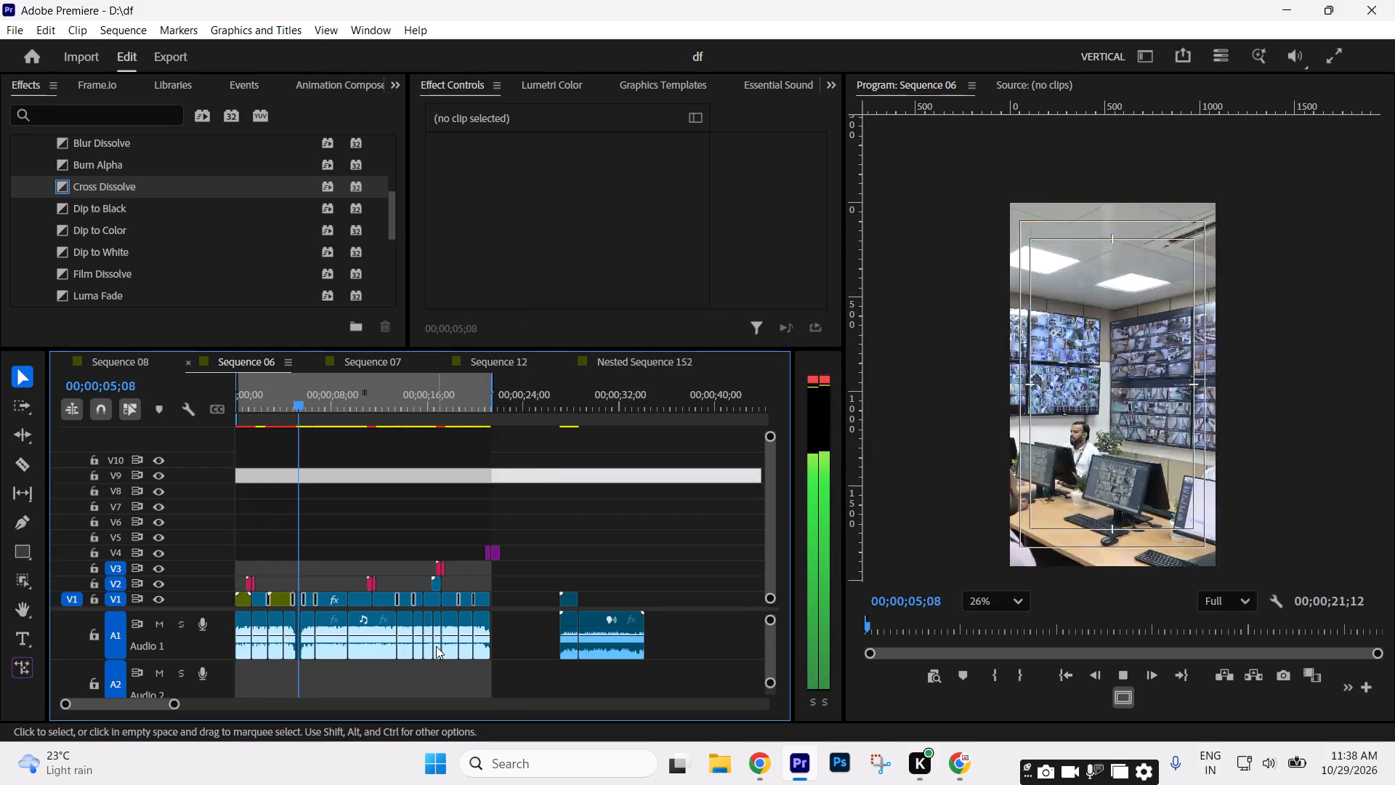
{"action": "key", "text": "space"}
{"action": "left_click_drag", "start_coordinate": [174, 704], "coordinate": [139, 706]}
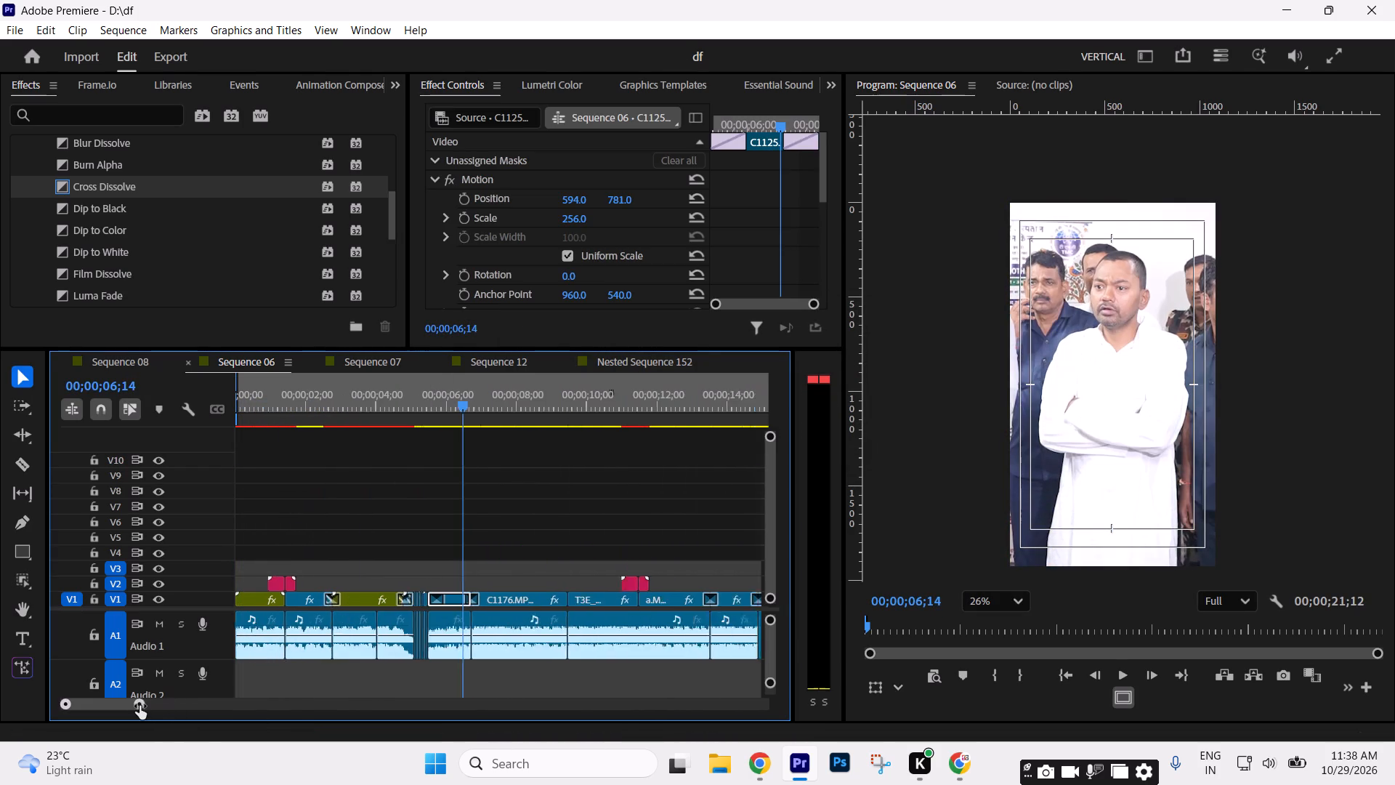
{"action": "left_click_drag", "start_coordinate": [139, 706], "coordinate": [137, 706]}
{"action": "key", "text": "space"}
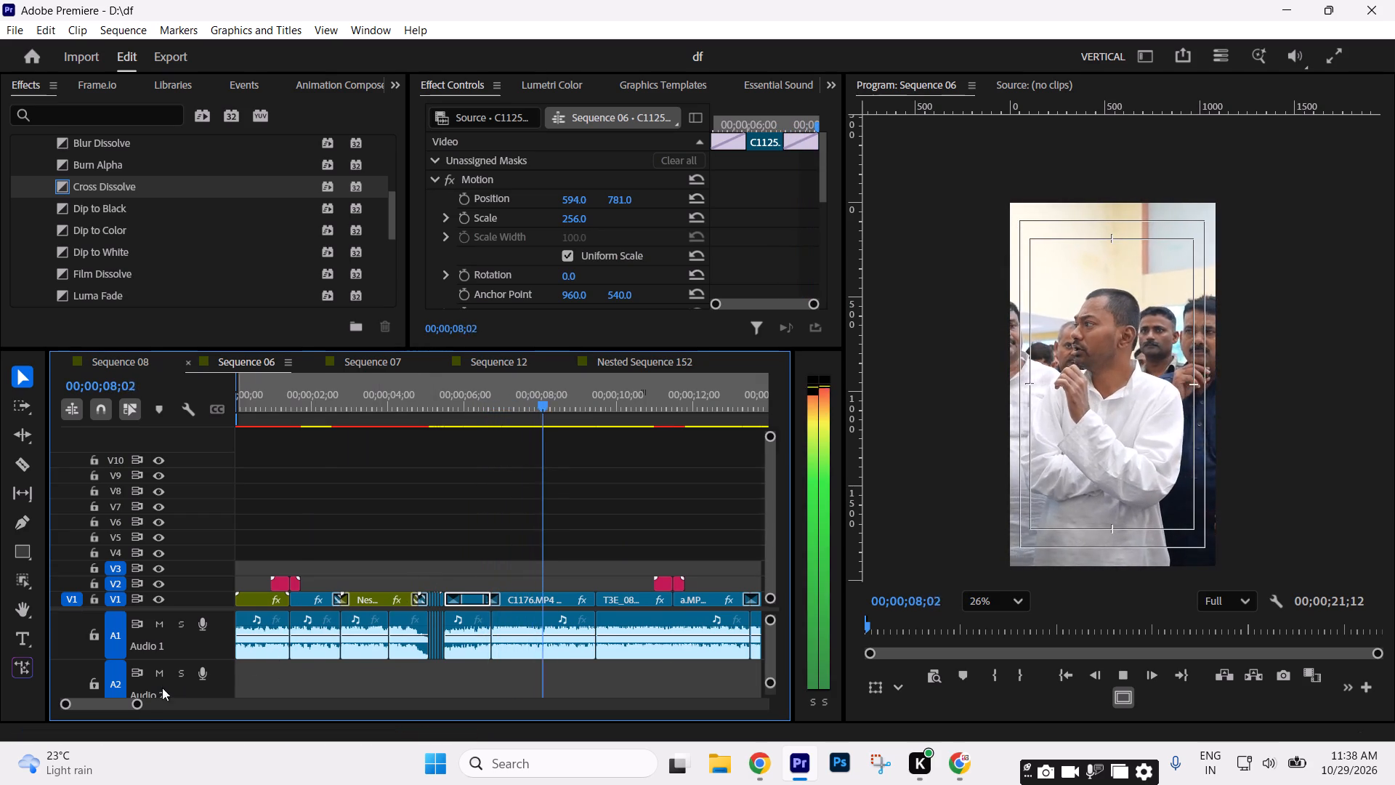
{"action": "left_click_drag", "start_coordinate": [138, 701], "coordinate": [146, 701]}
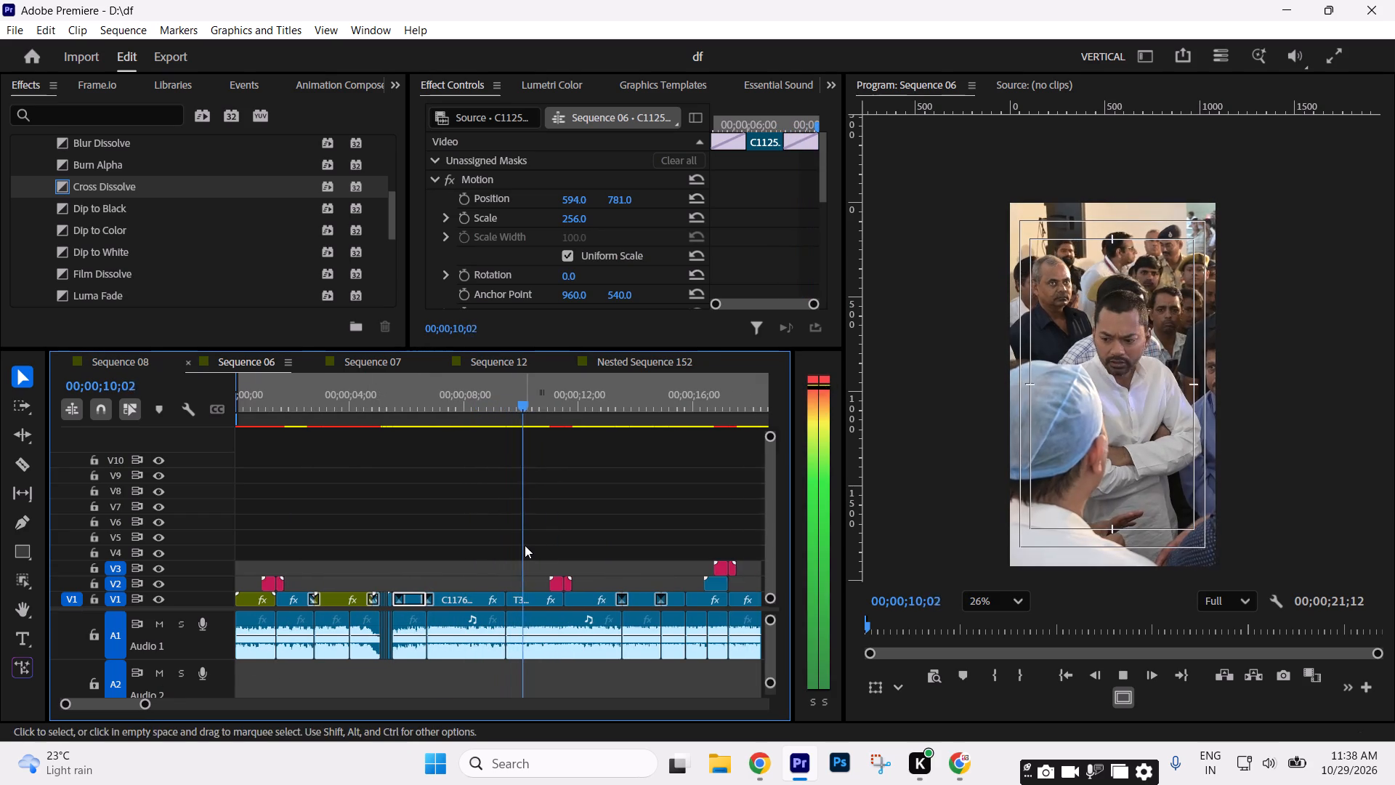
{"action": "key", "text": "space"}
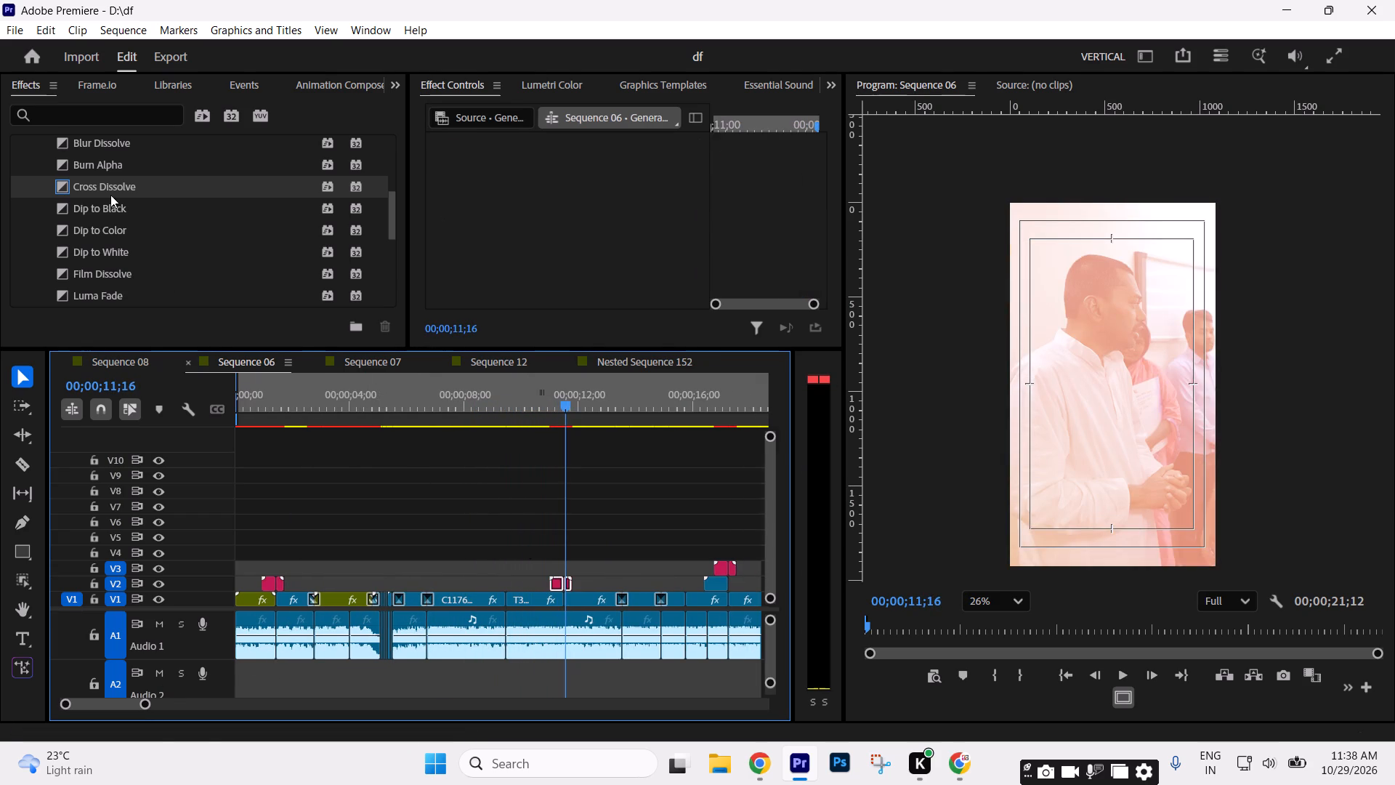
Add a Cross Dissolve at the cut after C1176.MP4 on V1, with a duration of 15 frames.
{"action": "left_click_drag", "start_coordinate": [109, 188], "coordinate": [510, 595]}
{"action": "double_click", "coordinate": [508, 603]}
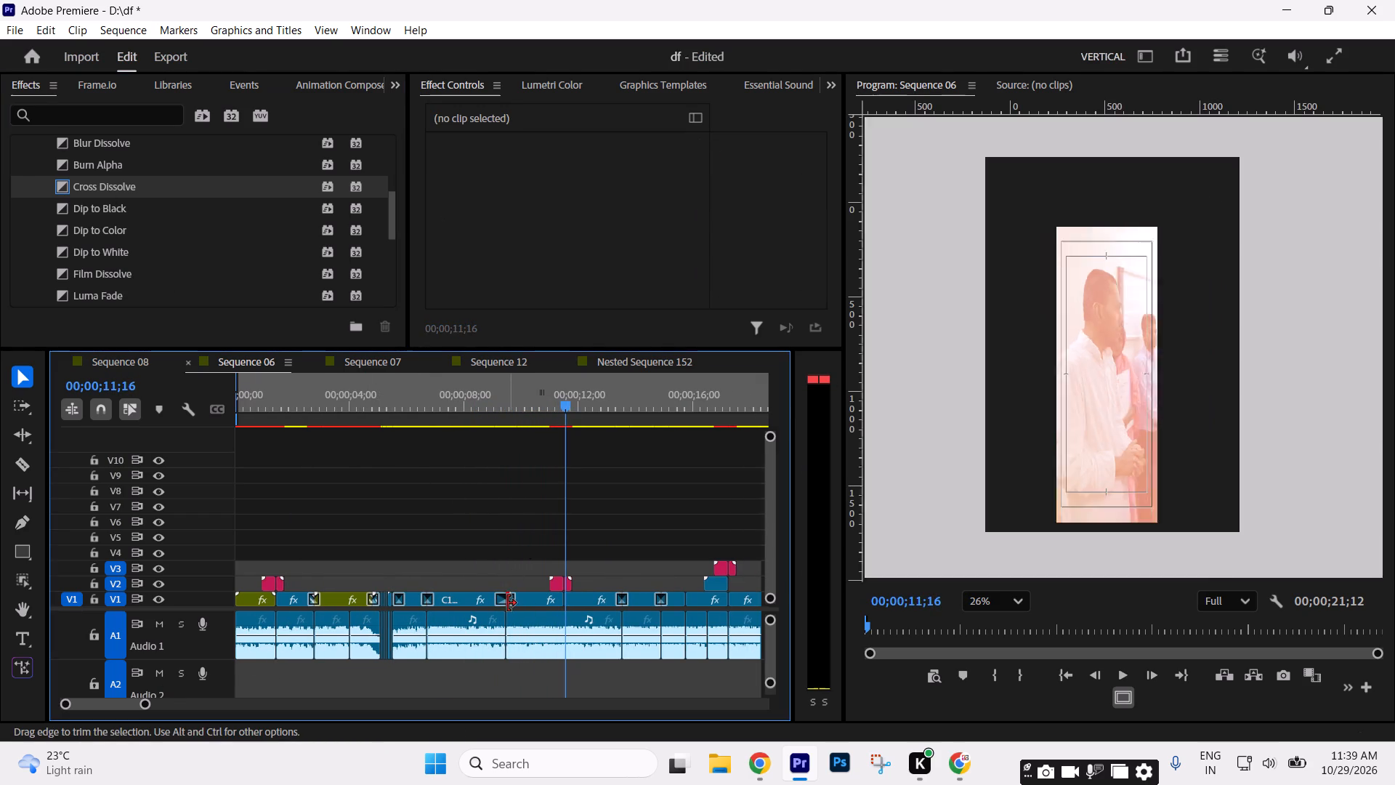
{"action": "double_click", "coordinate": [502, 597]}
{"action": "type", "text": "15"}
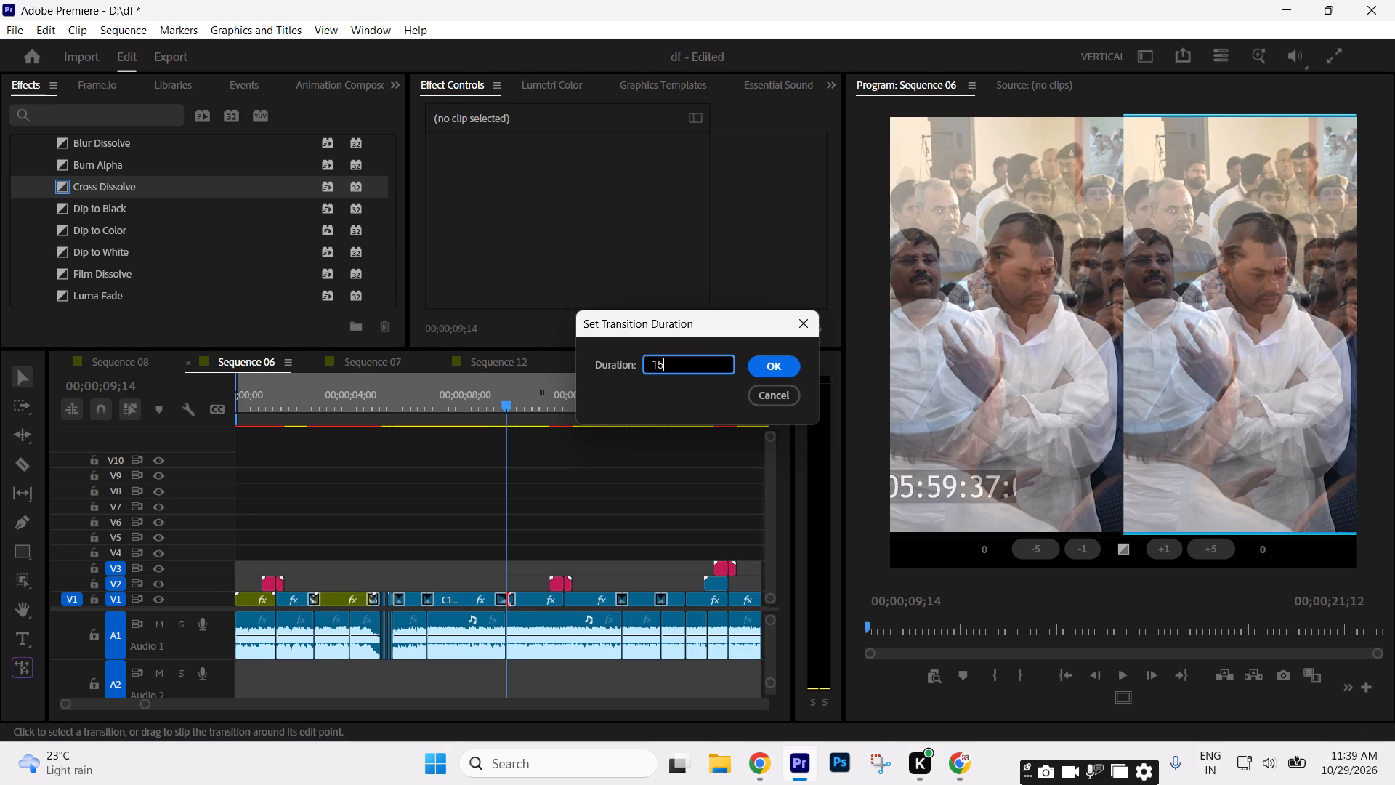
{"action": "key", "text": "Return"}
{"action": "left_click", "coordinate": [583, 493]}
Play from the Cross Dissolve after C1176.MP4 into the following clip to check it.
{"action": "key", "text": "space"}
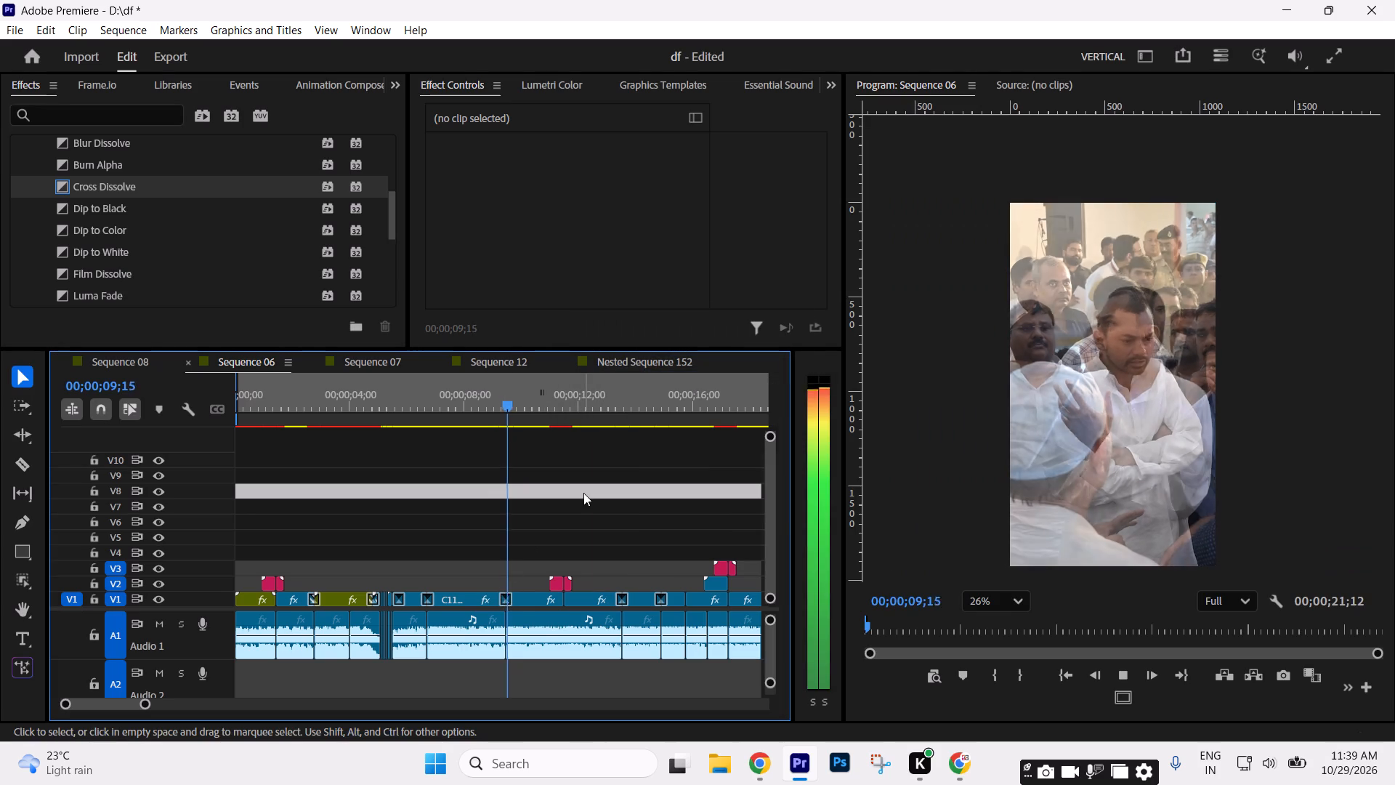
{"action": "left_click_drag", "start_coordinate": [147, 709], "coordinate": [166, 704]}
{"action": "key", "text": "space"}
Return the playhead to 00;00;00;00 and save the df project.
{"action": "left_click_drag", "start_coordinate": [437, 413], "coordinate": [0, 475]}
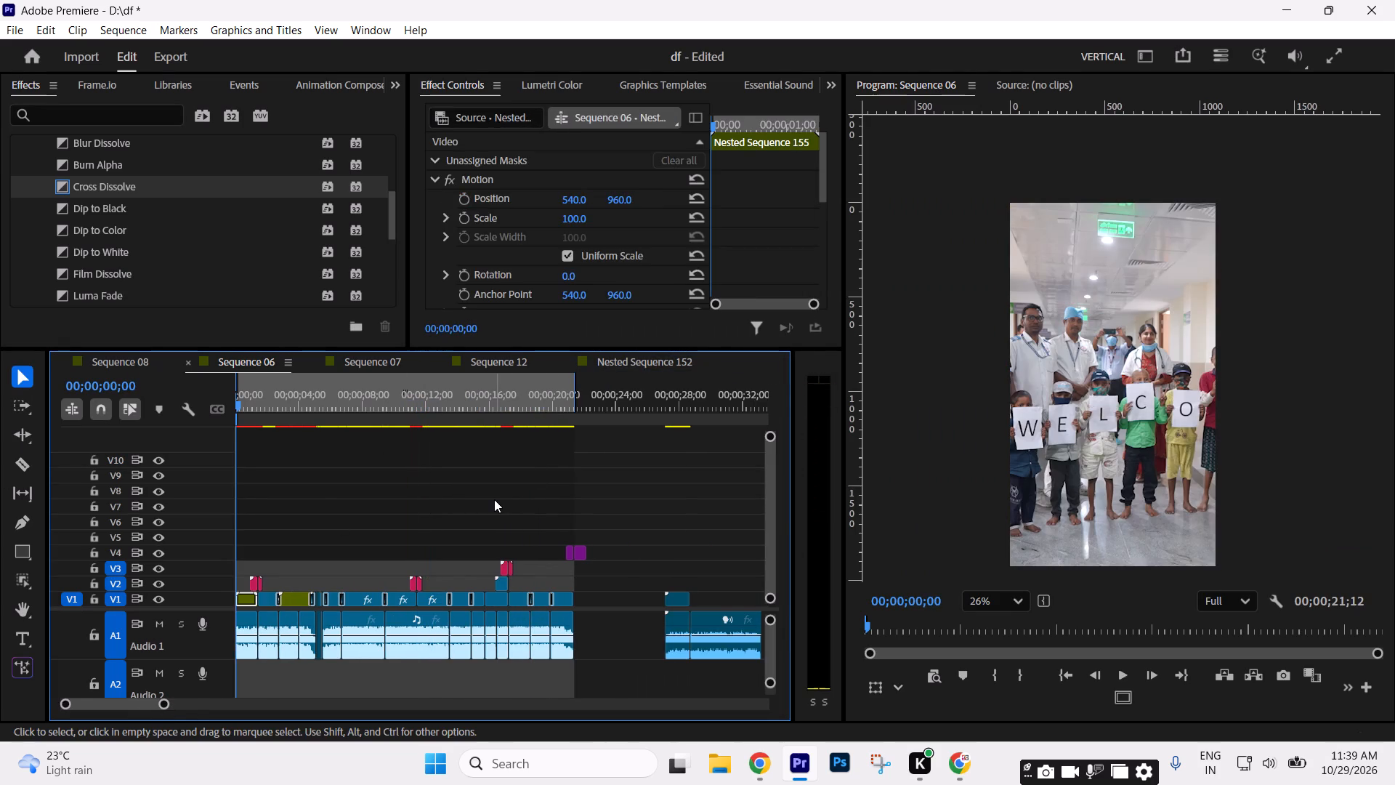
{"action": "left_click", "coordinate": [494, 499]}
{"action": "key", "text": "ctrl+s"}
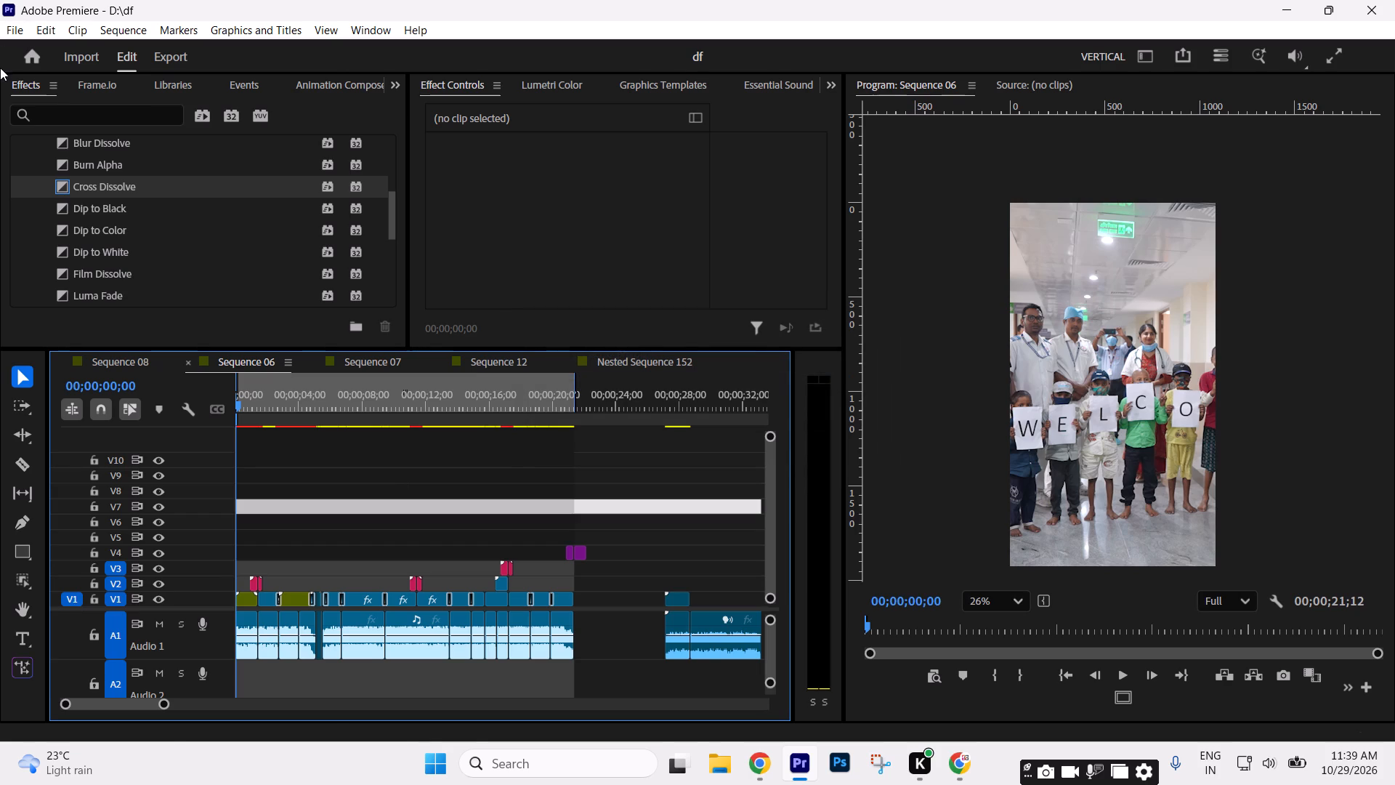
{"action": "left_click", "coordinate": [397, 510]}
{"action": "key", "text": "ctrl+s"}
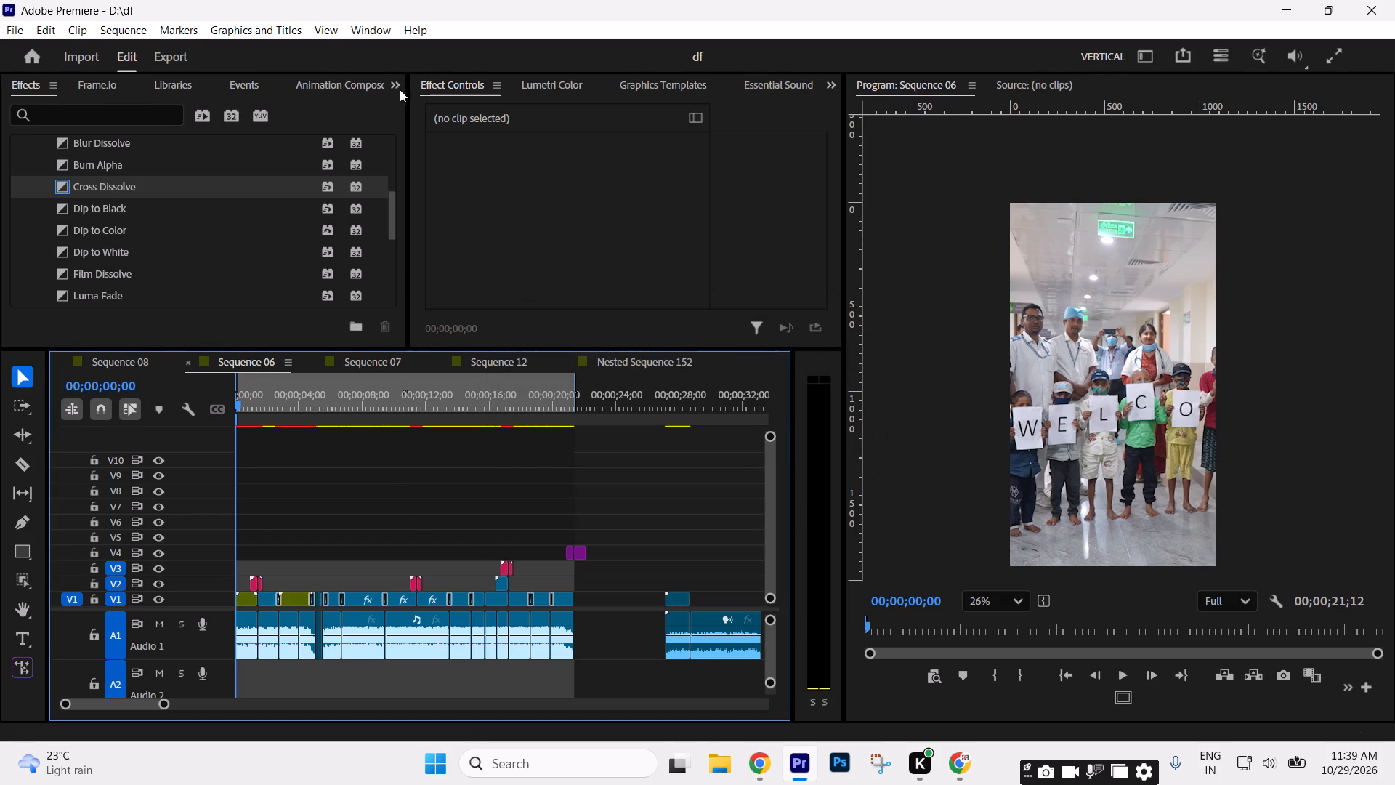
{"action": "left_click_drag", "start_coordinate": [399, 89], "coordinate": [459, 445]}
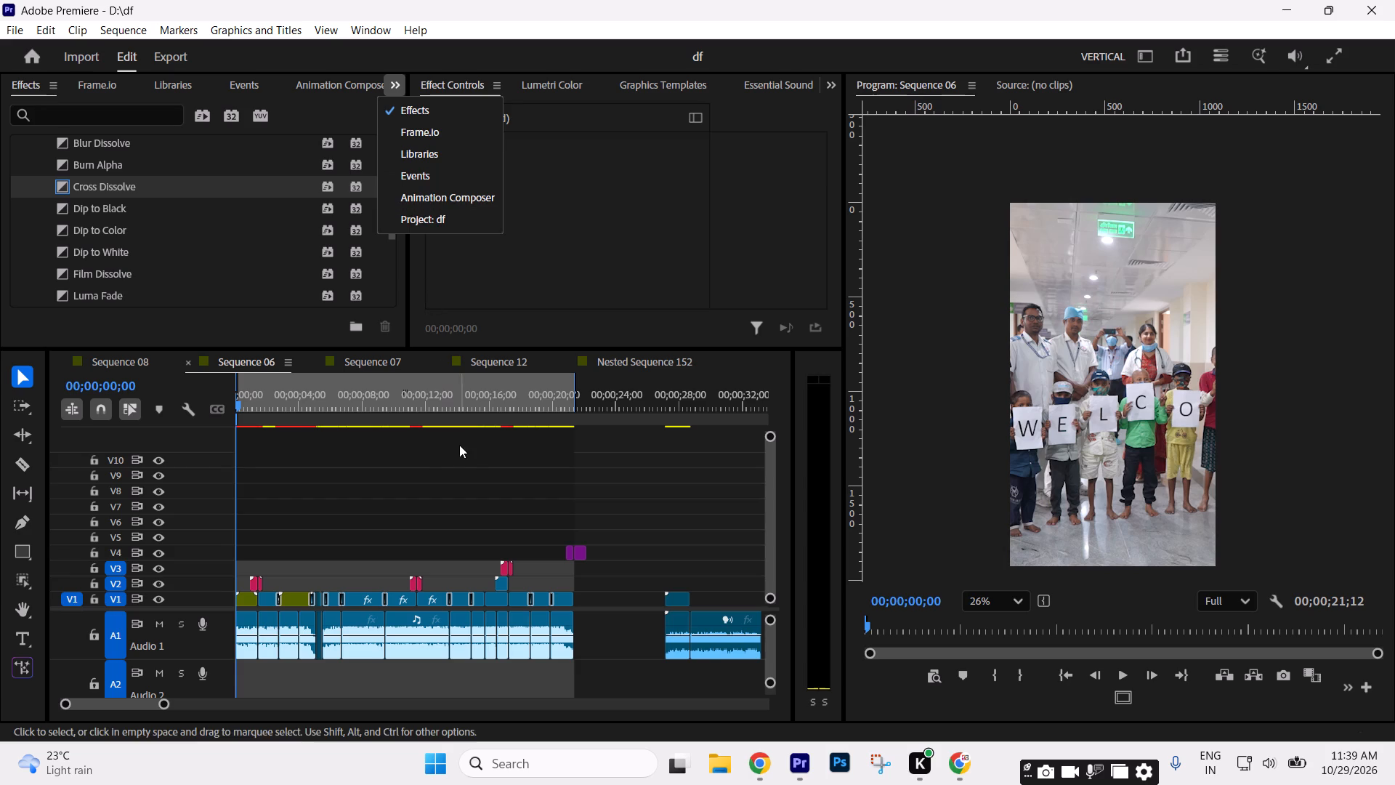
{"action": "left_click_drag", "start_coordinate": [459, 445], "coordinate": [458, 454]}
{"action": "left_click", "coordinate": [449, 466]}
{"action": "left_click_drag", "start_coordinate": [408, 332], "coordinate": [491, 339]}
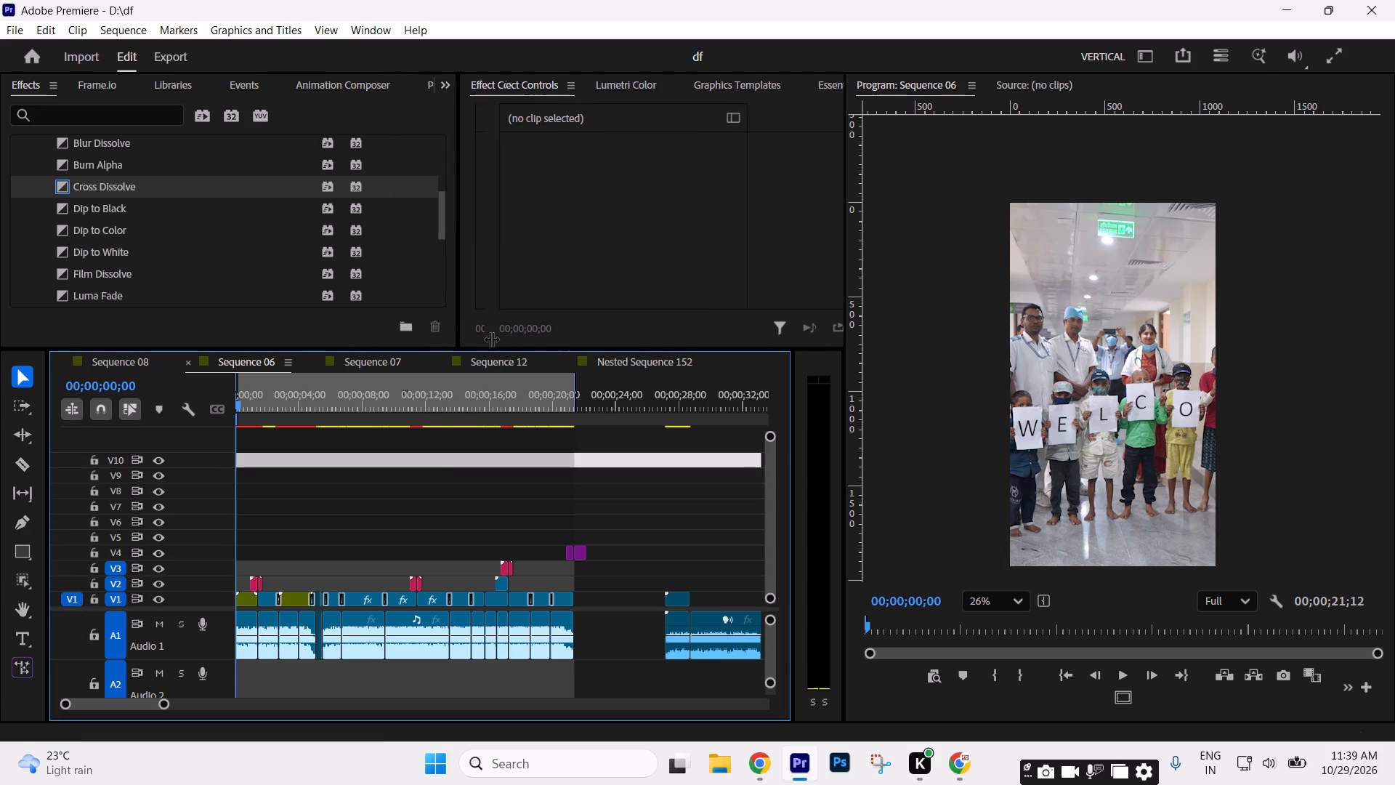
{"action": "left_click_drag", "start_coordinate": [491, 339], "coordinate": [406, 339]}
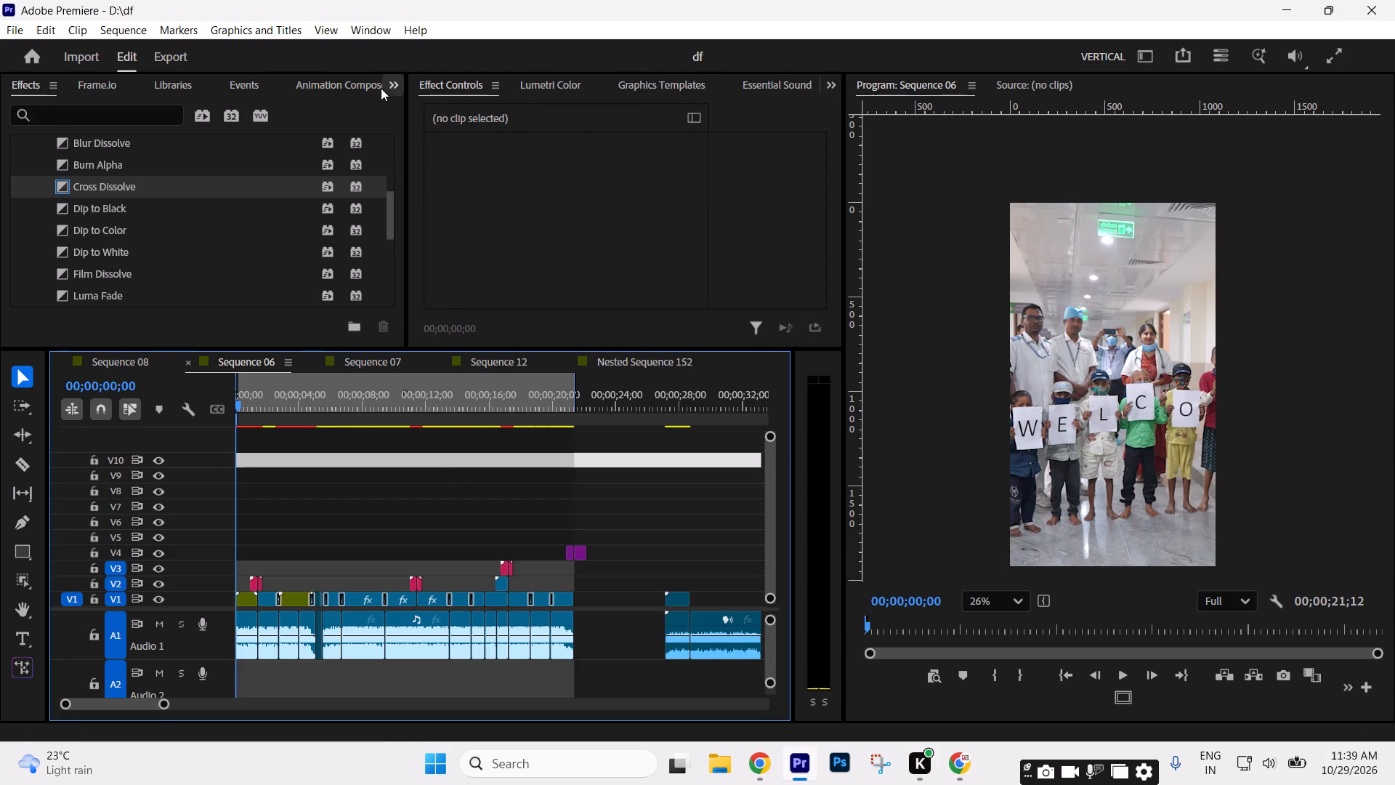
Create a new 1080 x 1920 adjustment layer at 29.97 fps Drop-Frame with square pixels in the df project.
{"action": "left_click_drag", "start_coordinate": [390, 84], "coordinate": [407, 222]}
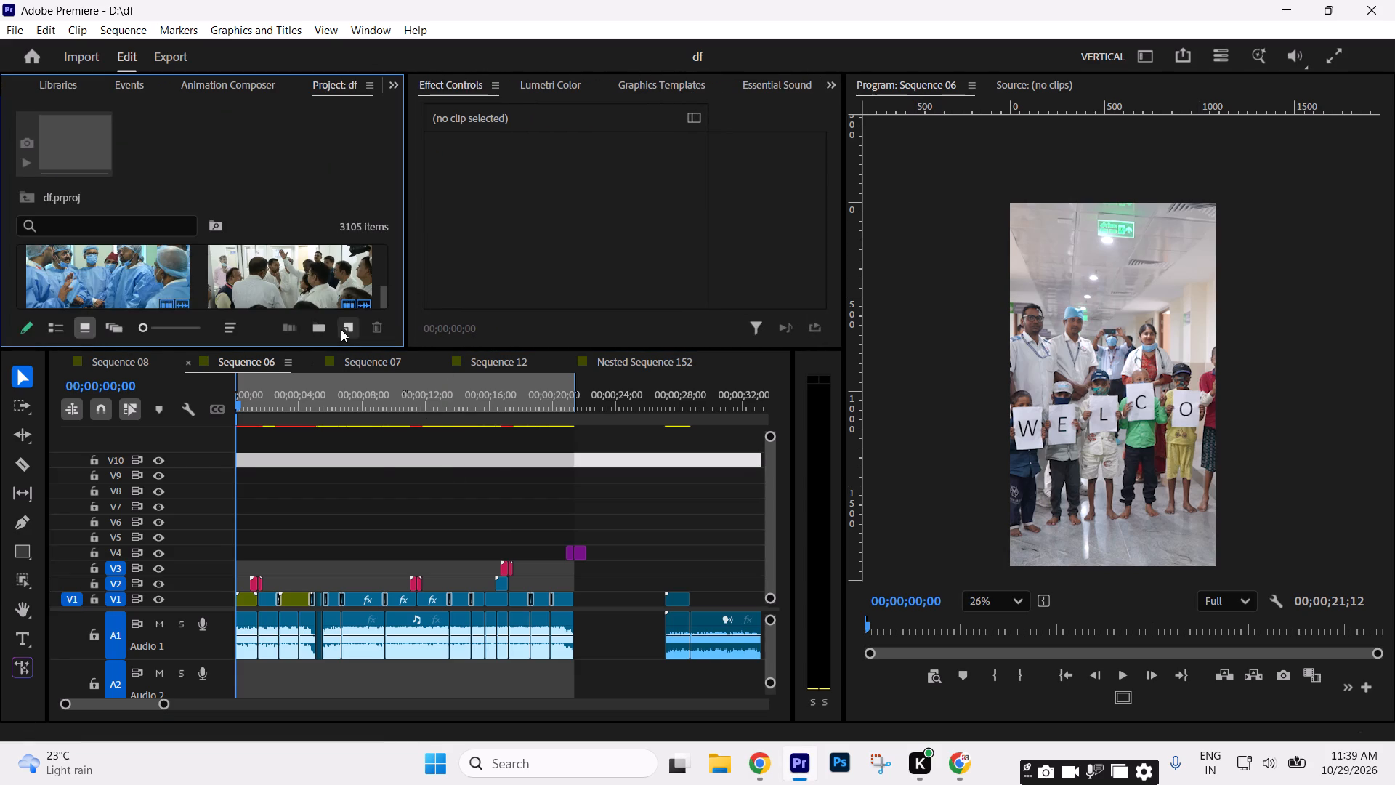
{"action": "left_click", "coordinate": [341, 329]}
{"action": "left_click", "coordinate": [403, 423]}
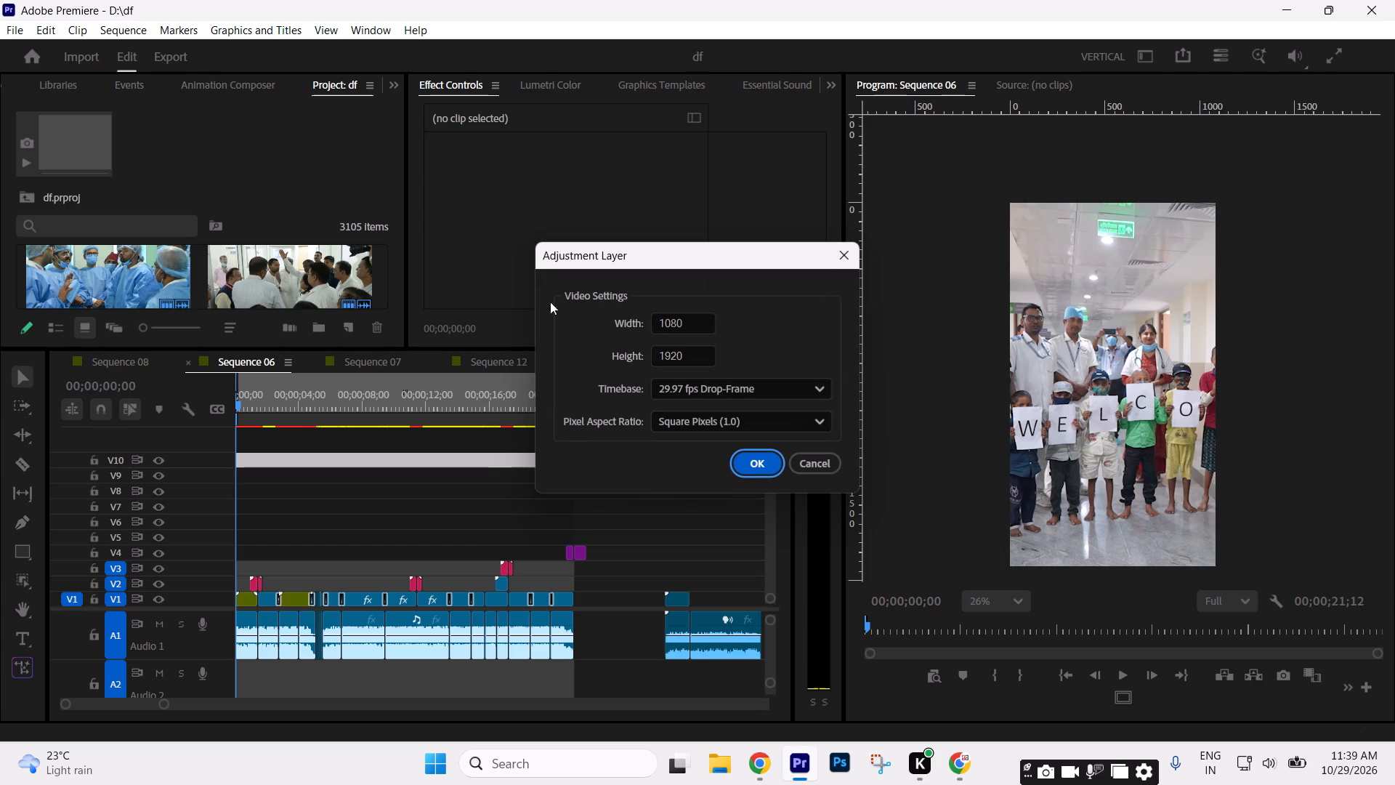
{"action": "left_click", "coordinate": [751, 466]}
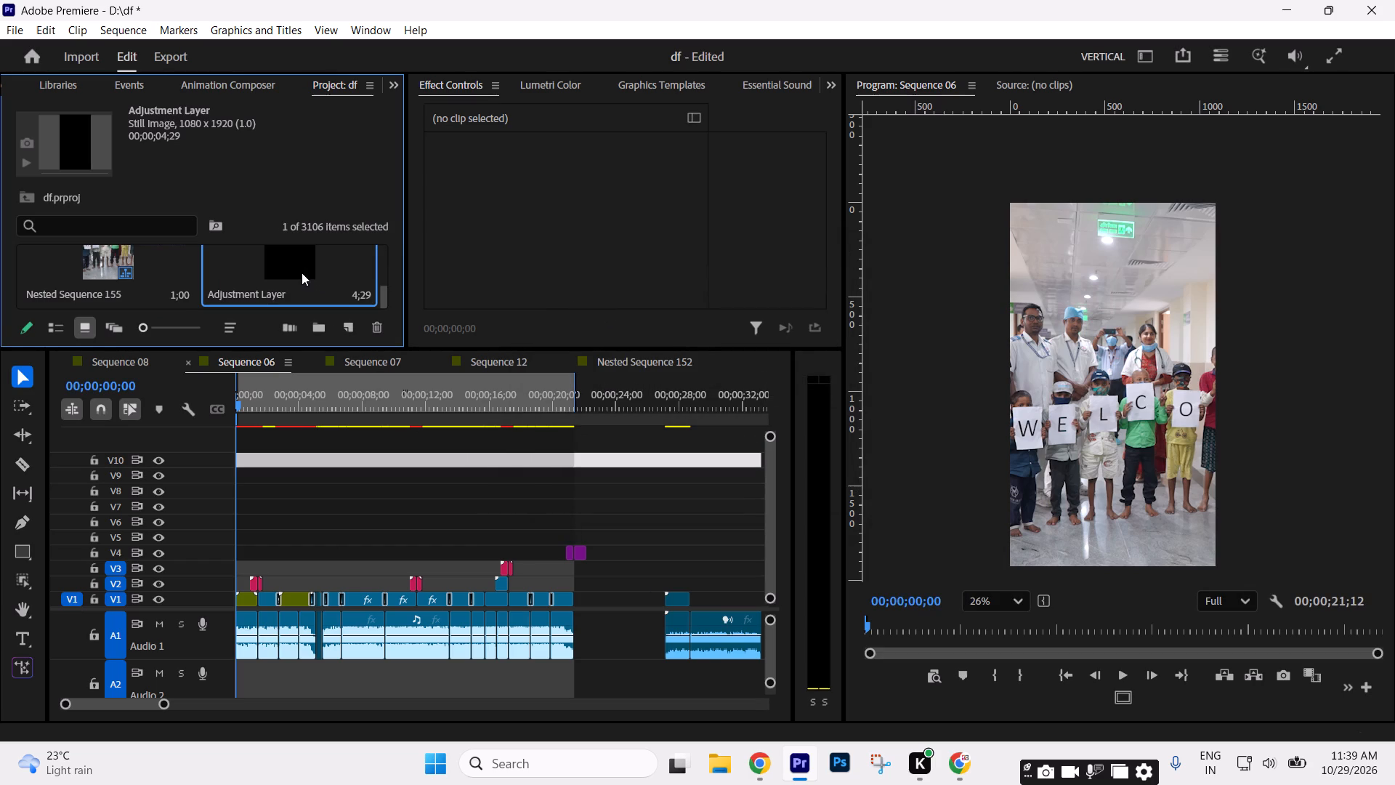
Place the adjustment layer on V5 at the sequence start and extend it to the end of the marked range.
{"action": "left_click_drag", "start_coordinate": [302, 273], "coordinate": [209, 534]}
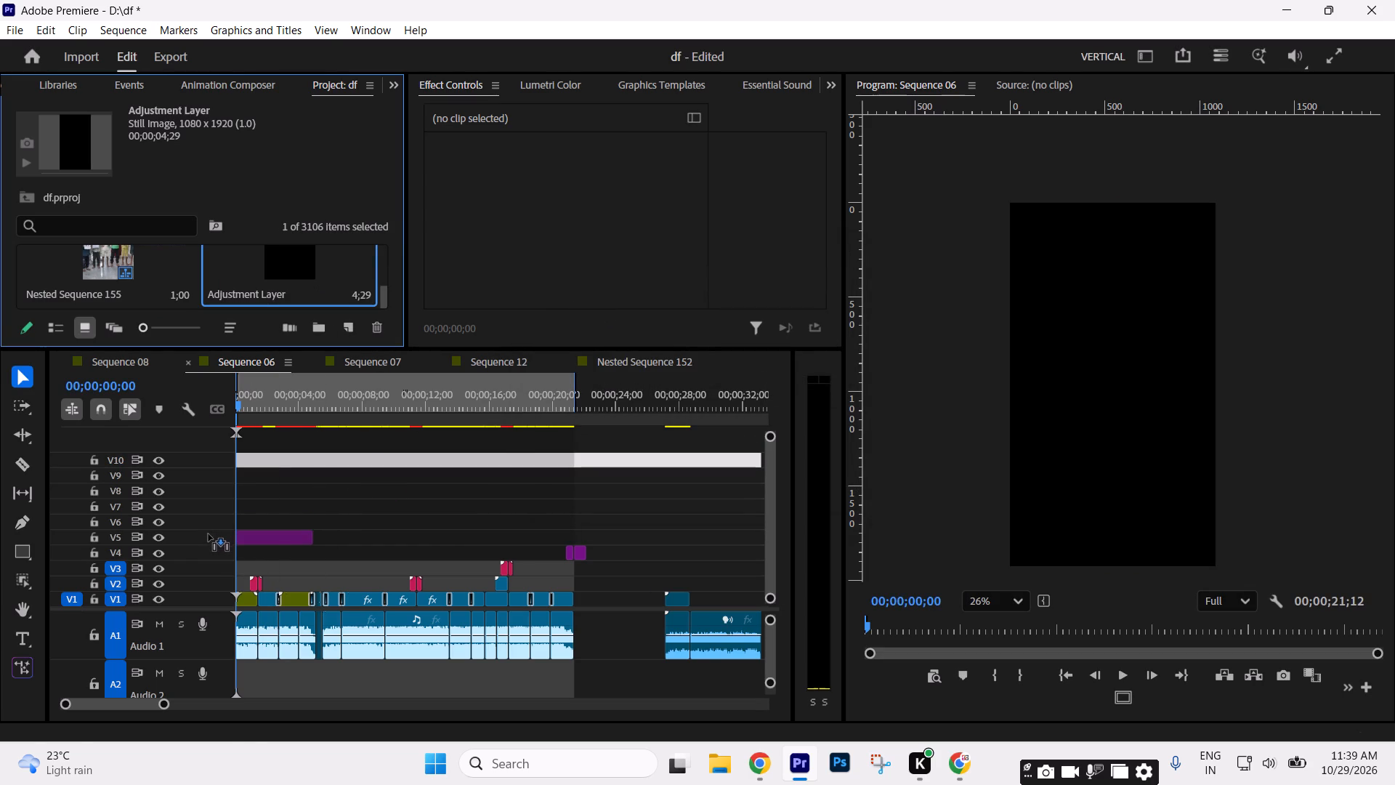
{"action": "left_click_drag", "start_coordinate": [209, 534], "coordinate": [209, 535]}
{"action": "left_click_drag", "start_coordinate": [313, 539], "coordinate": [576, 542]}
{"action": "left_click", "coordinate": [611, 510]}
Search the effects for FOCUS BLUR and apply Focus Blur to the adjustment layer on V5.
{"action": "left_click", "coordinate": [456, 539]}
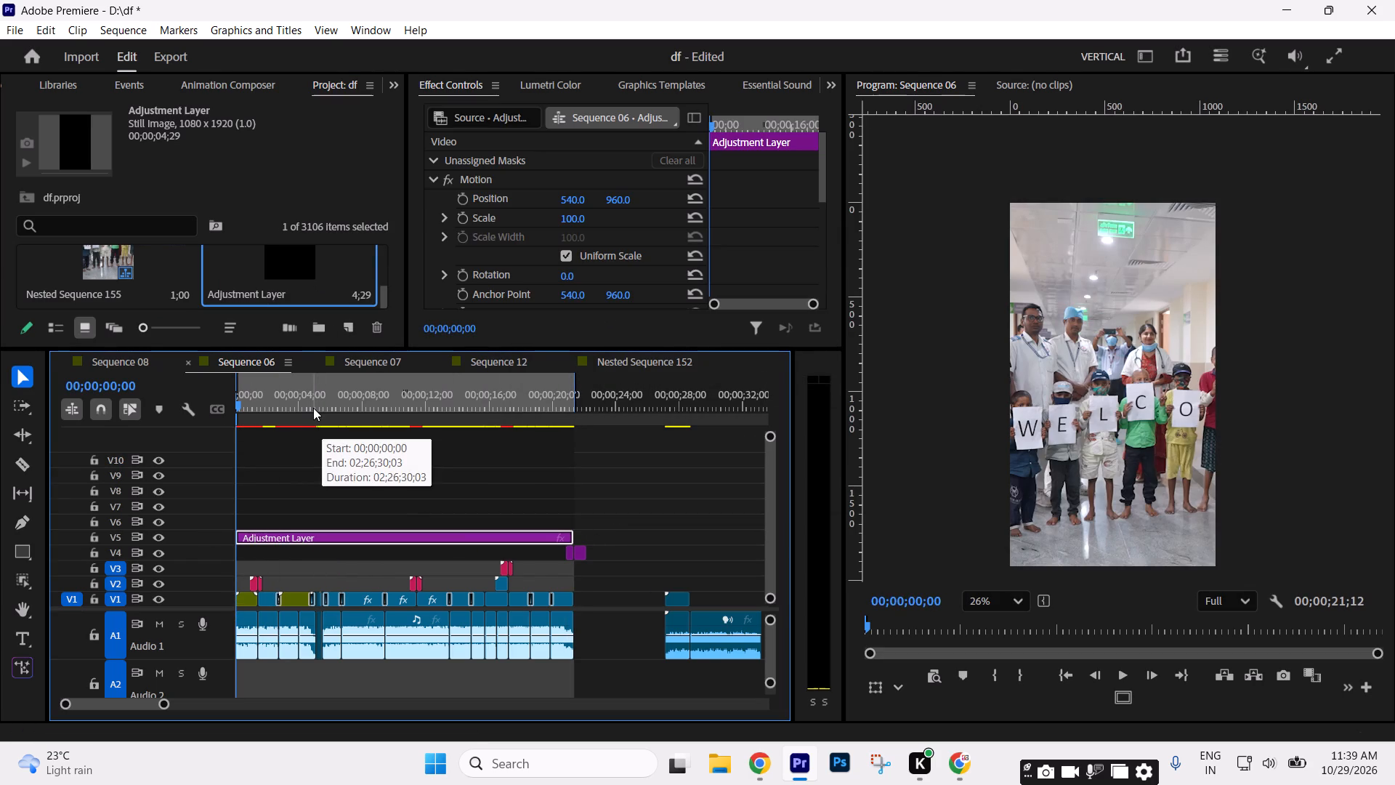
{"action": "left_click_drag", "start_coordinate": [394, 88], "coordinate": [399, 107]}
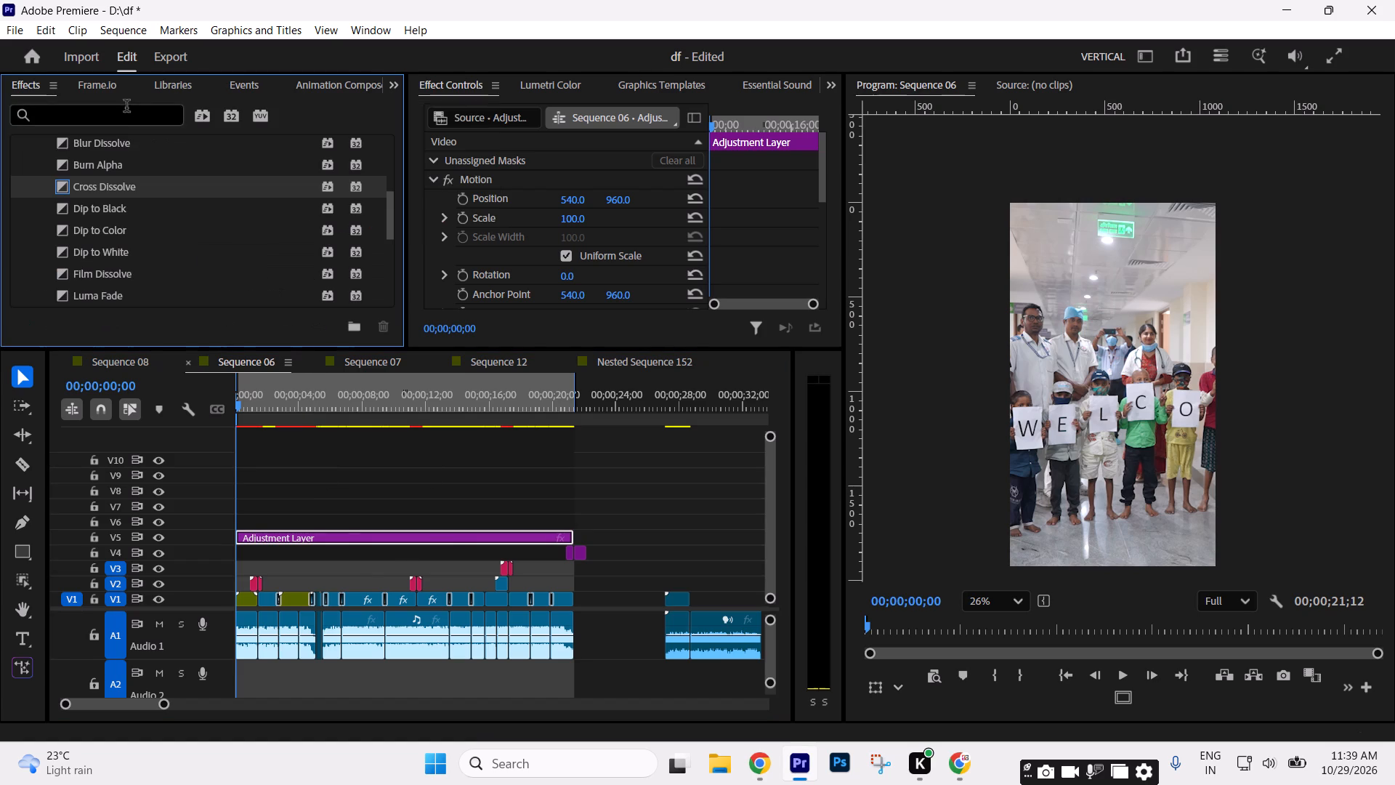
{"action": "left_click", "coordinate": [97, 110]}
{"action": "type", "text": "FOCUS BLUR"}
{"action": "key", "text": "space"}
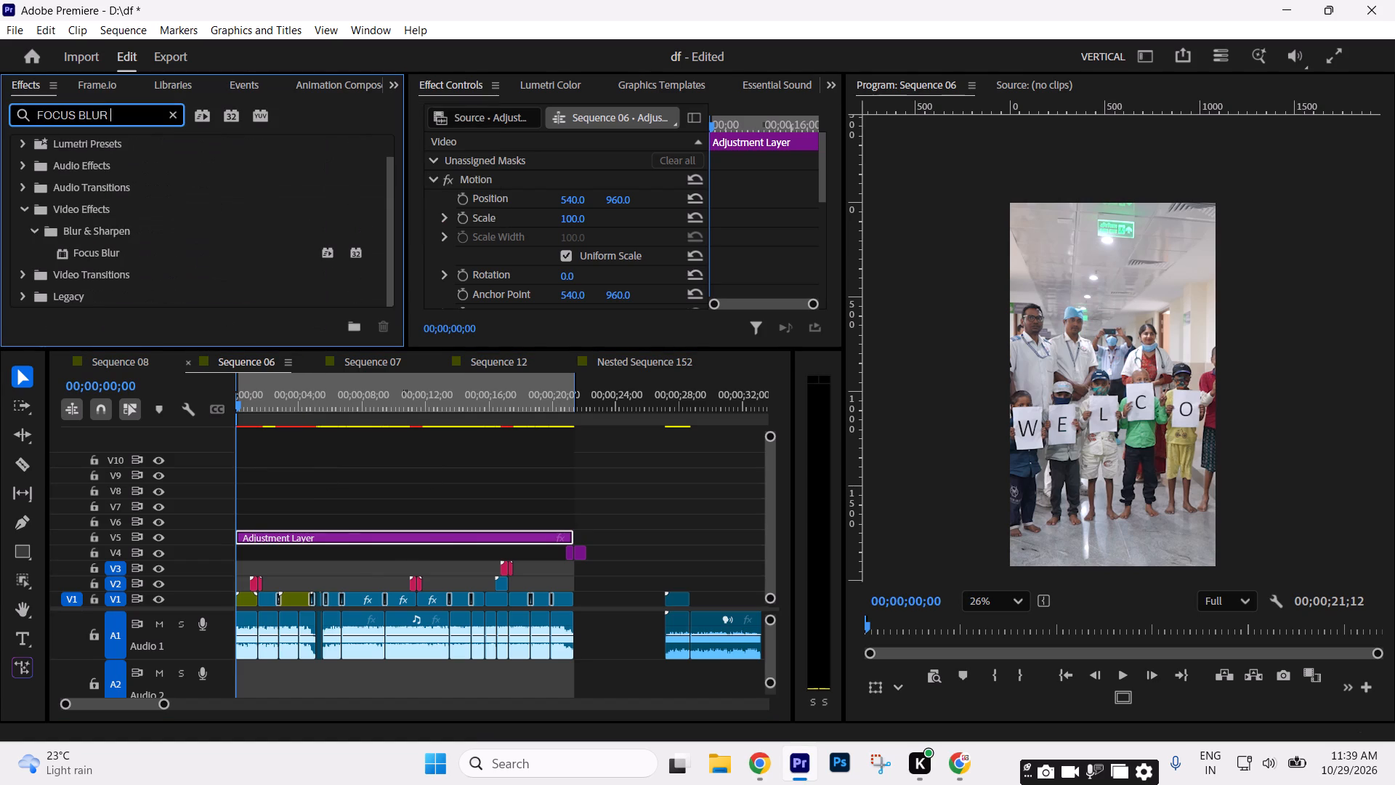
{"action": "key", "text": "Return"}
{"action": "left_click_drag", "start_coordinate": [89, 257], "coordinate": [210, 304]}
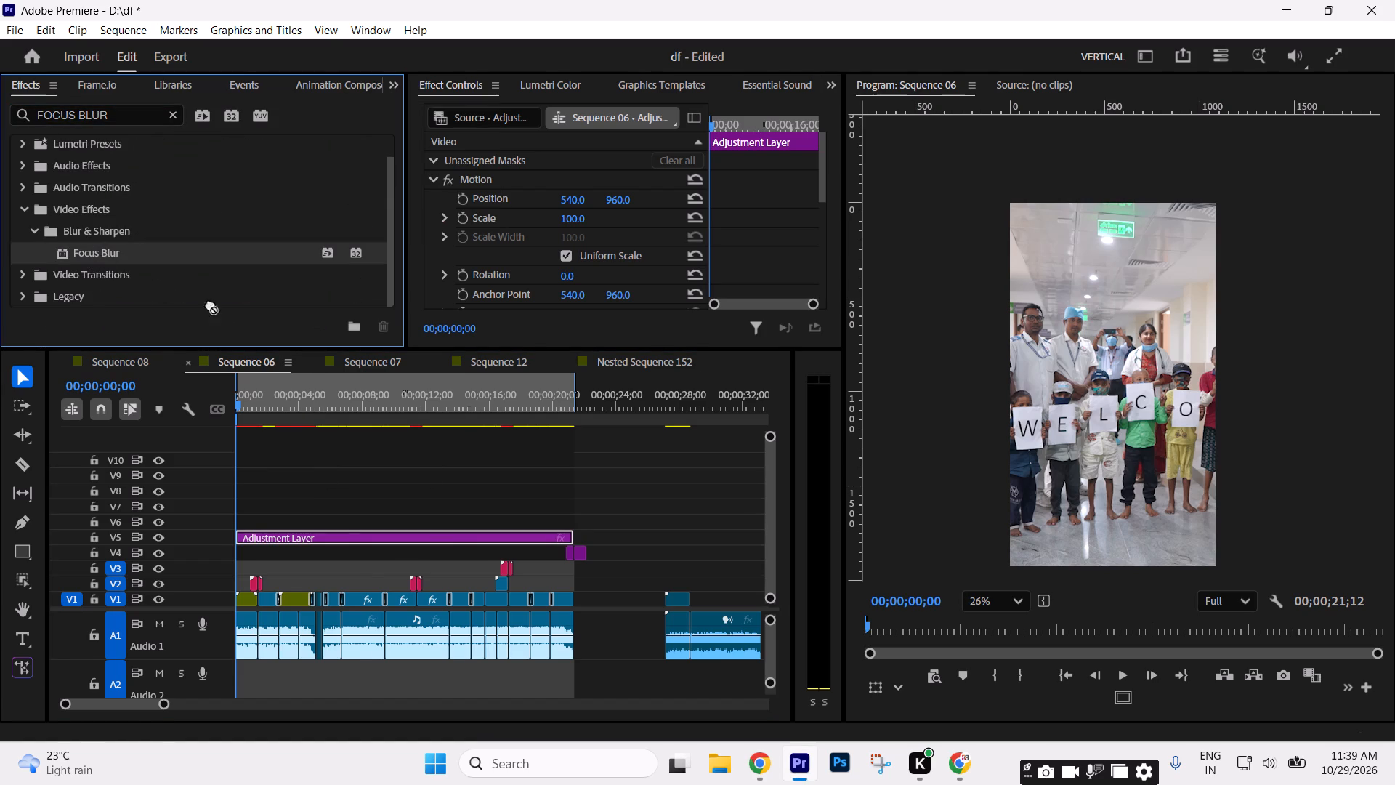
{"action": "left_click_drag", "start_coordinate": [210, 304], "coordinate": [365, 537]}
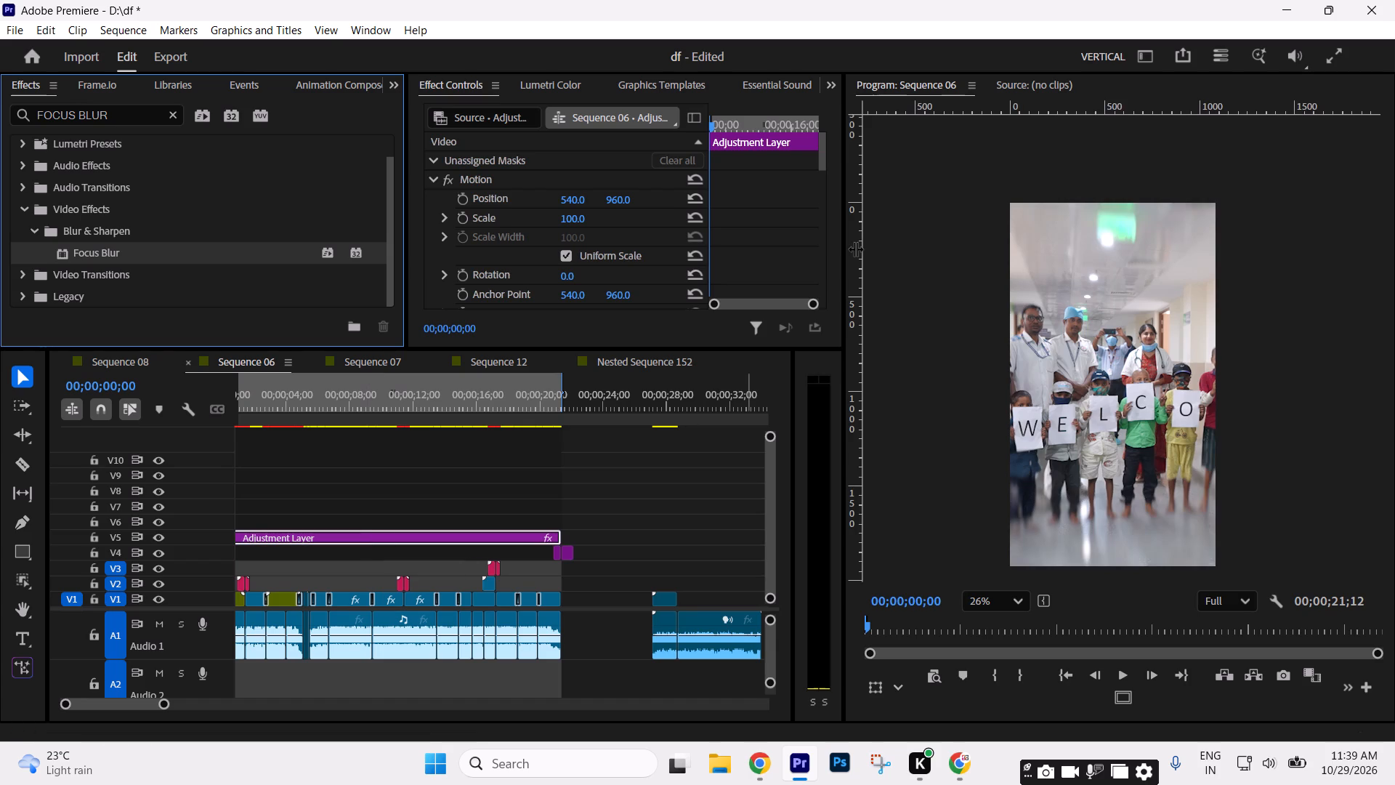
Set the adjustment layer's Focus Blur height to 100% and width to 54%.
{"action": "scroll", "coordinate": [820, 242], "scroll_direction": "down", "scroll_amount": 9}
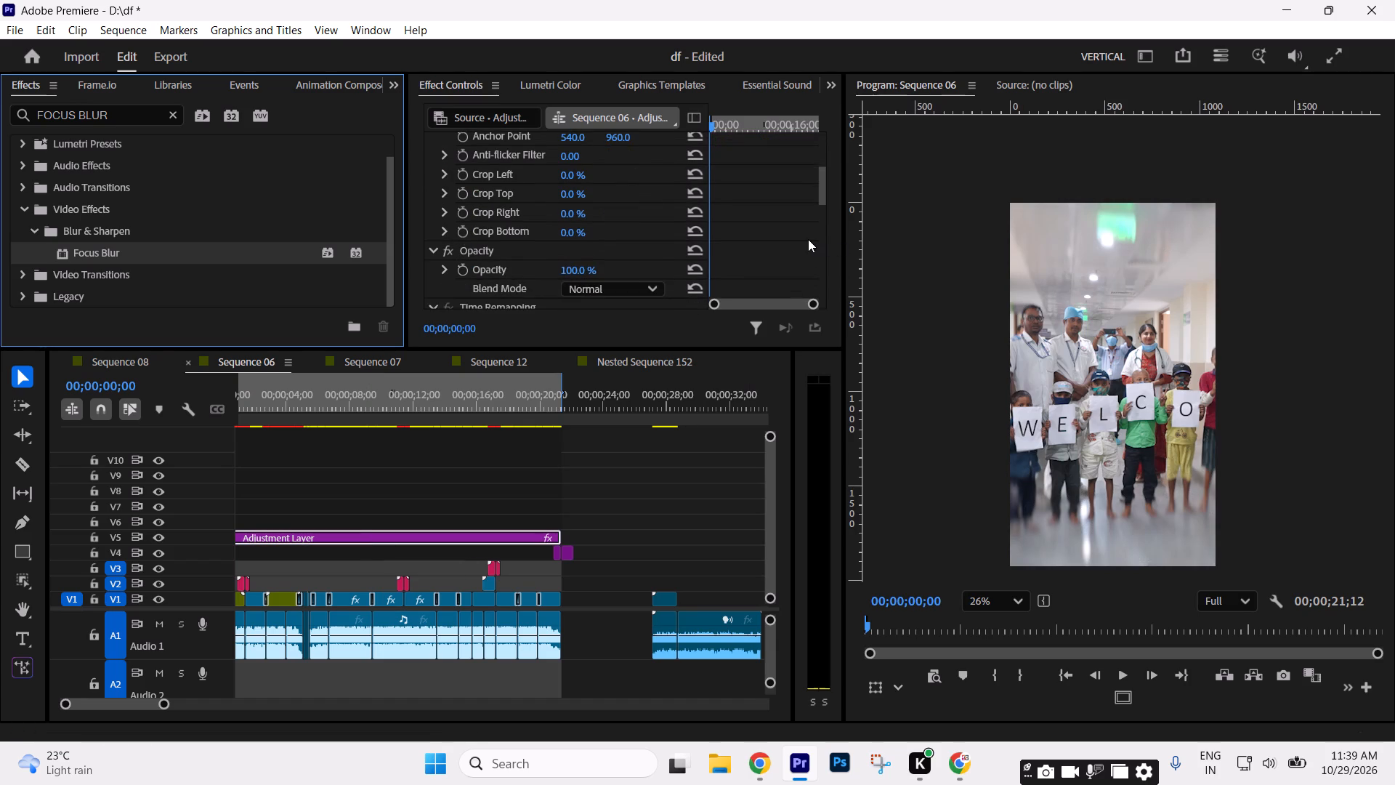
{"action": "scroll", "coordinate": [807, 239], "scroll_direction": "up", "scroll_amount": 6}
{"action": "scroll", "coordinate": [807, 238], "scroll_direction": "down", "scroll_amount": 13}
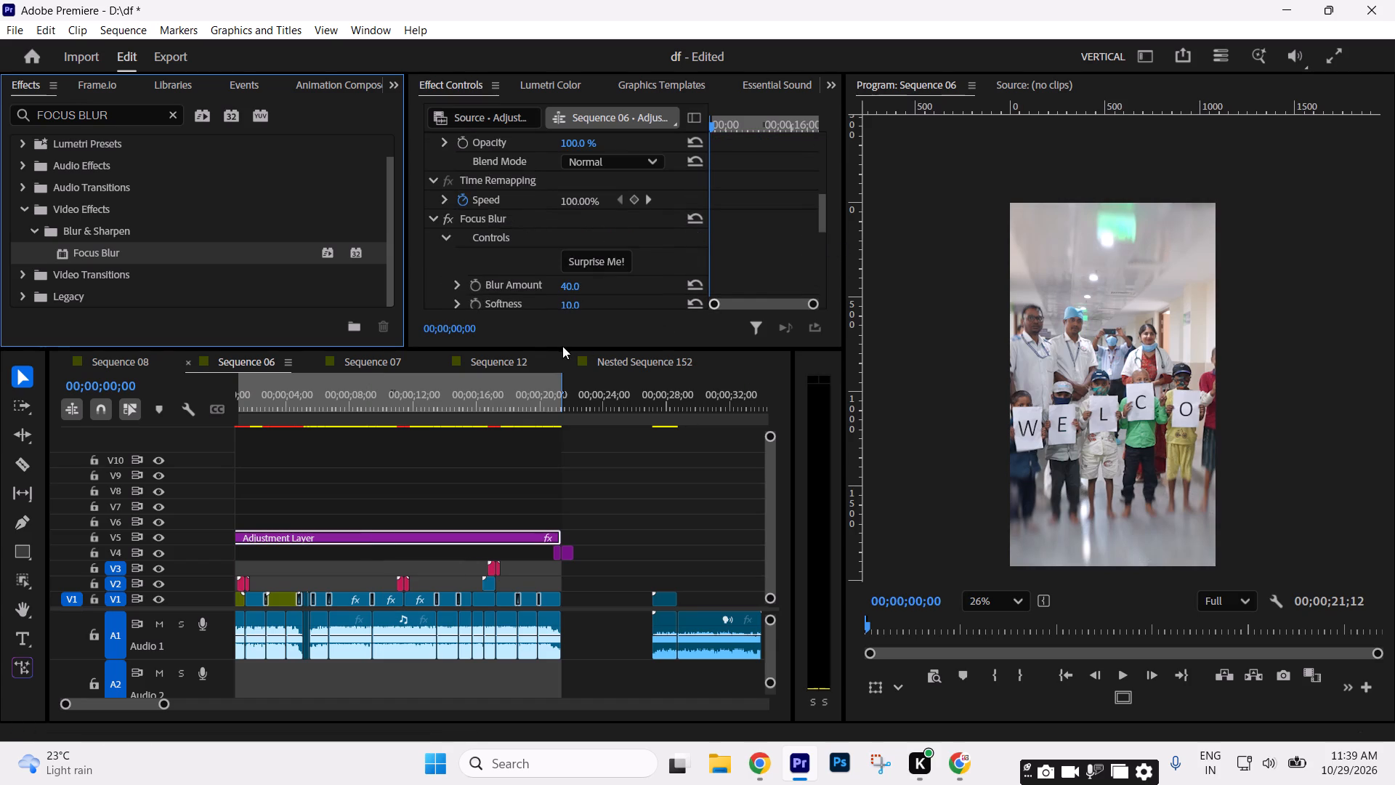
{"action": "left_click_drag", "start_coordinate": [545, 348], "coordinate": [554, 475]}
{"action": "scroll", "coordinate": [771, 340], "scroll_direction": "down", "scroll_amount": 4}
{"action": "scroll", "coordinate": [771, 340], "scroll_direction": "up", "scroll_amount": 2}
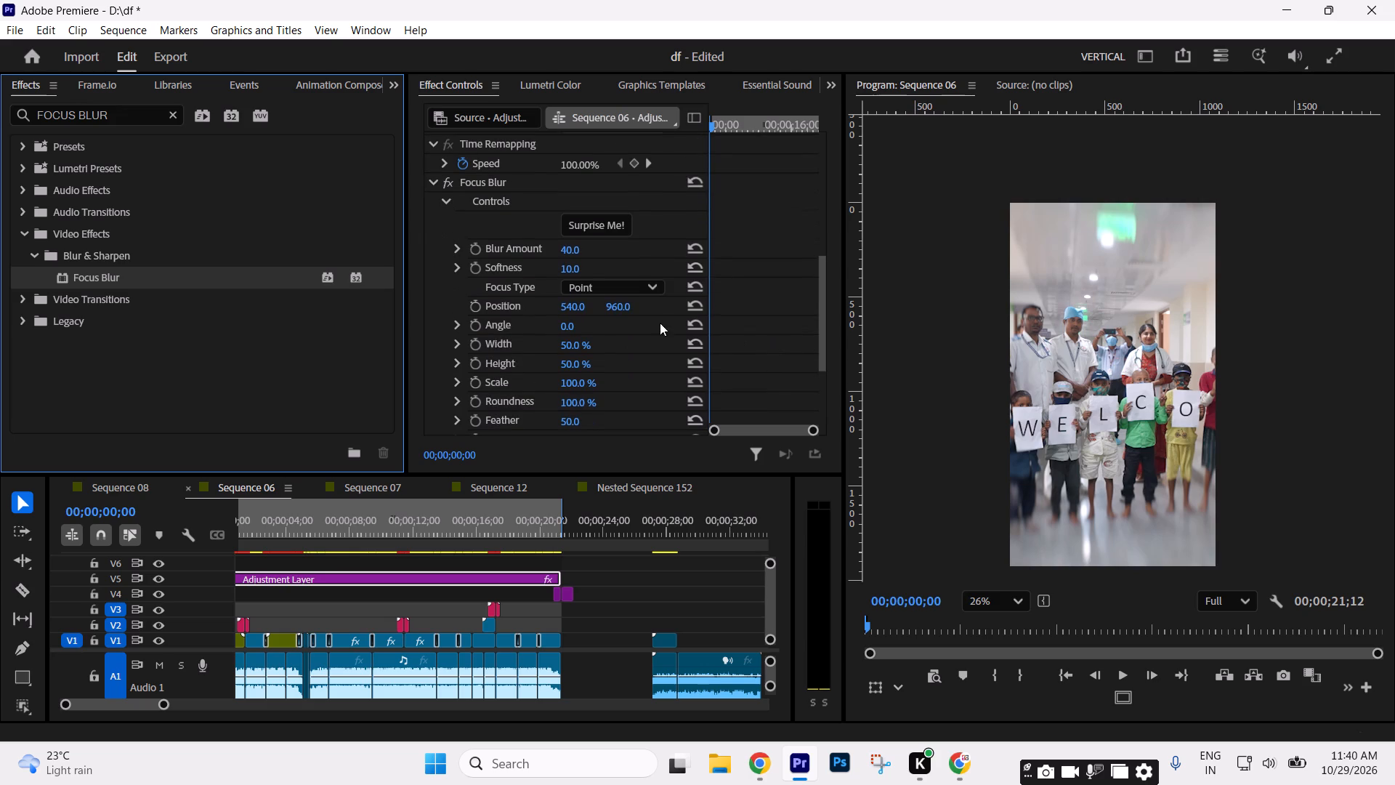
{"action": "scroll", "coordinate": [616, 348], "scroll_direction": "down", "scroll_amount": 3}
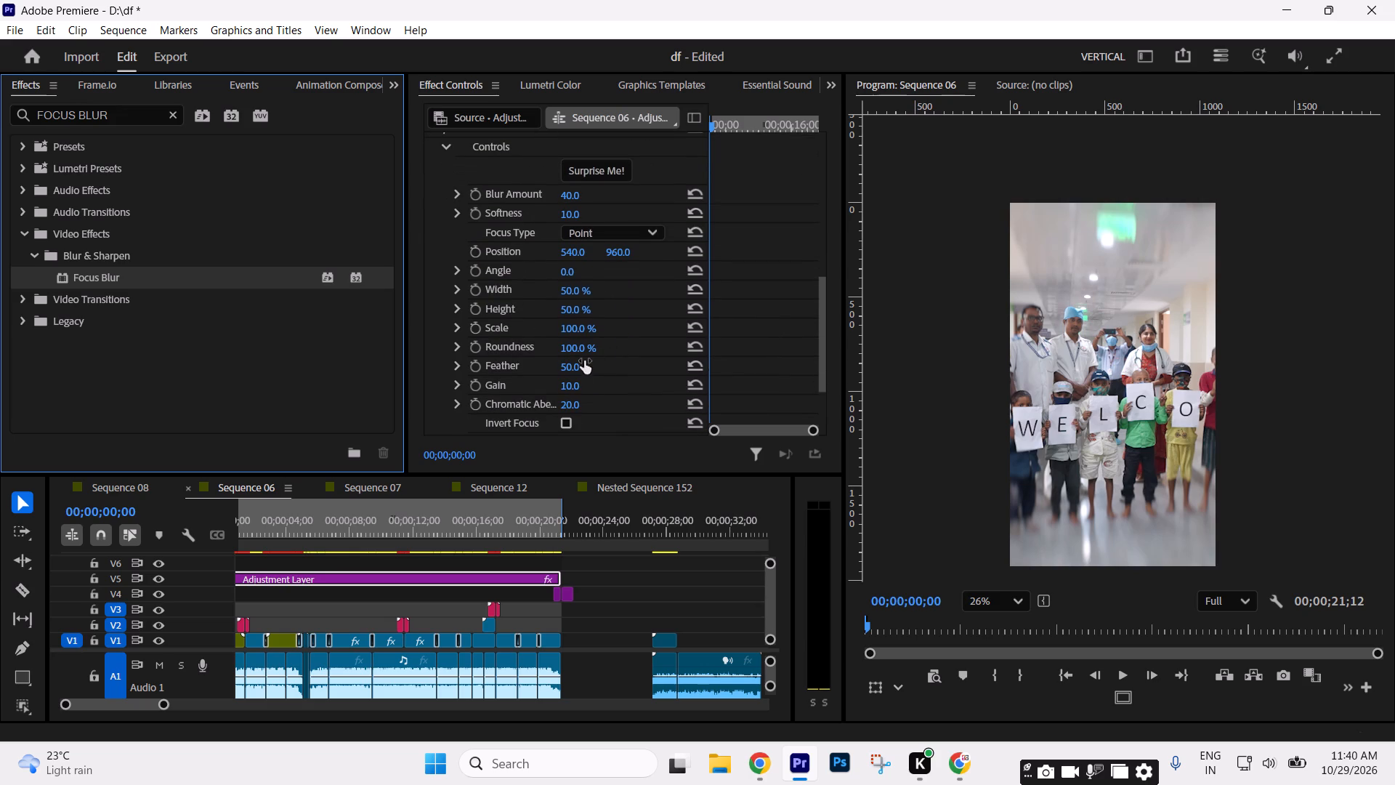
{"action": "left_click_drag", "start_coordinate": [572, 307], "coordinate": [604, 309]}
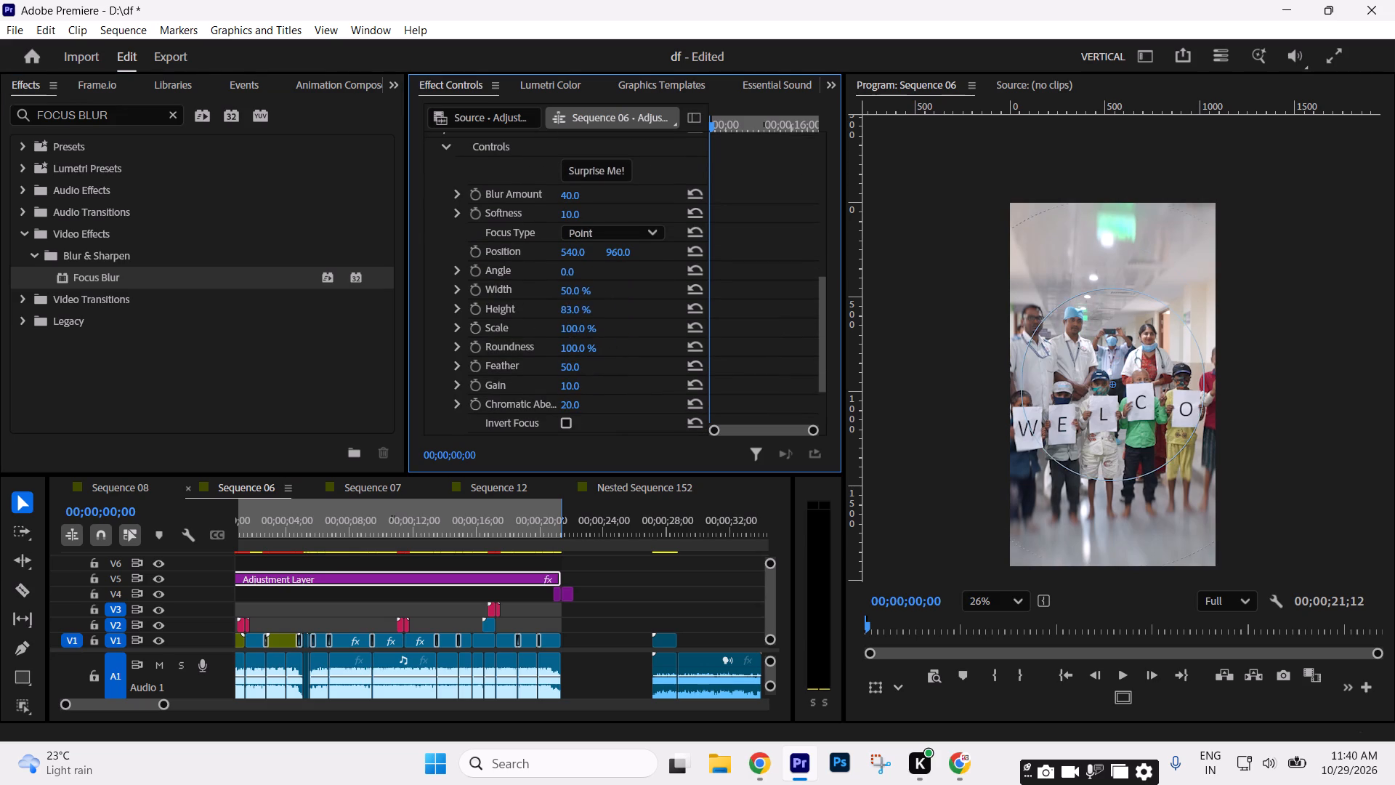
{"action": "left_click_drag", "start_coordinate": [604, 309], "coordinate": [604, 313]}
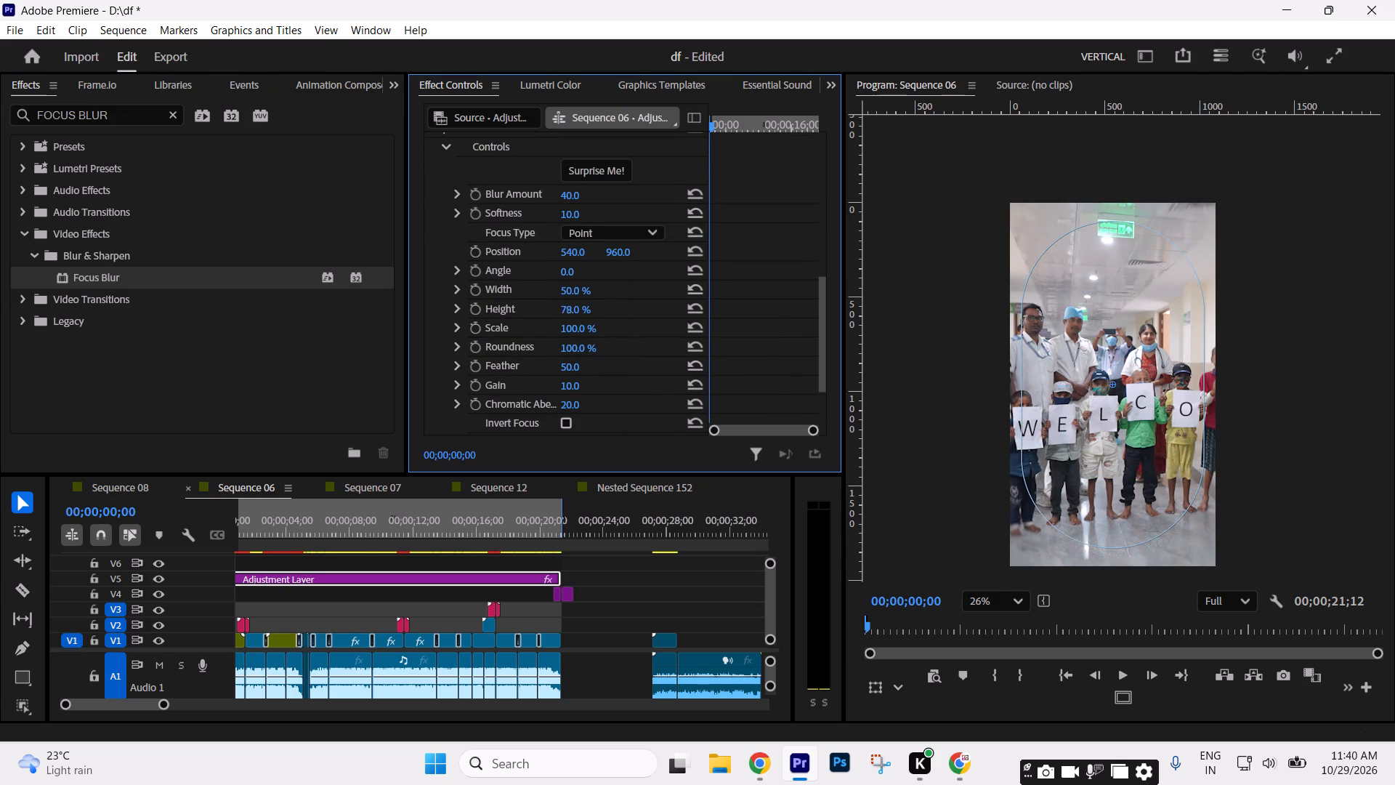
{"action": "left_click_drag", "start_coordinate": [604, 313], "coordinate": [707, 323]}
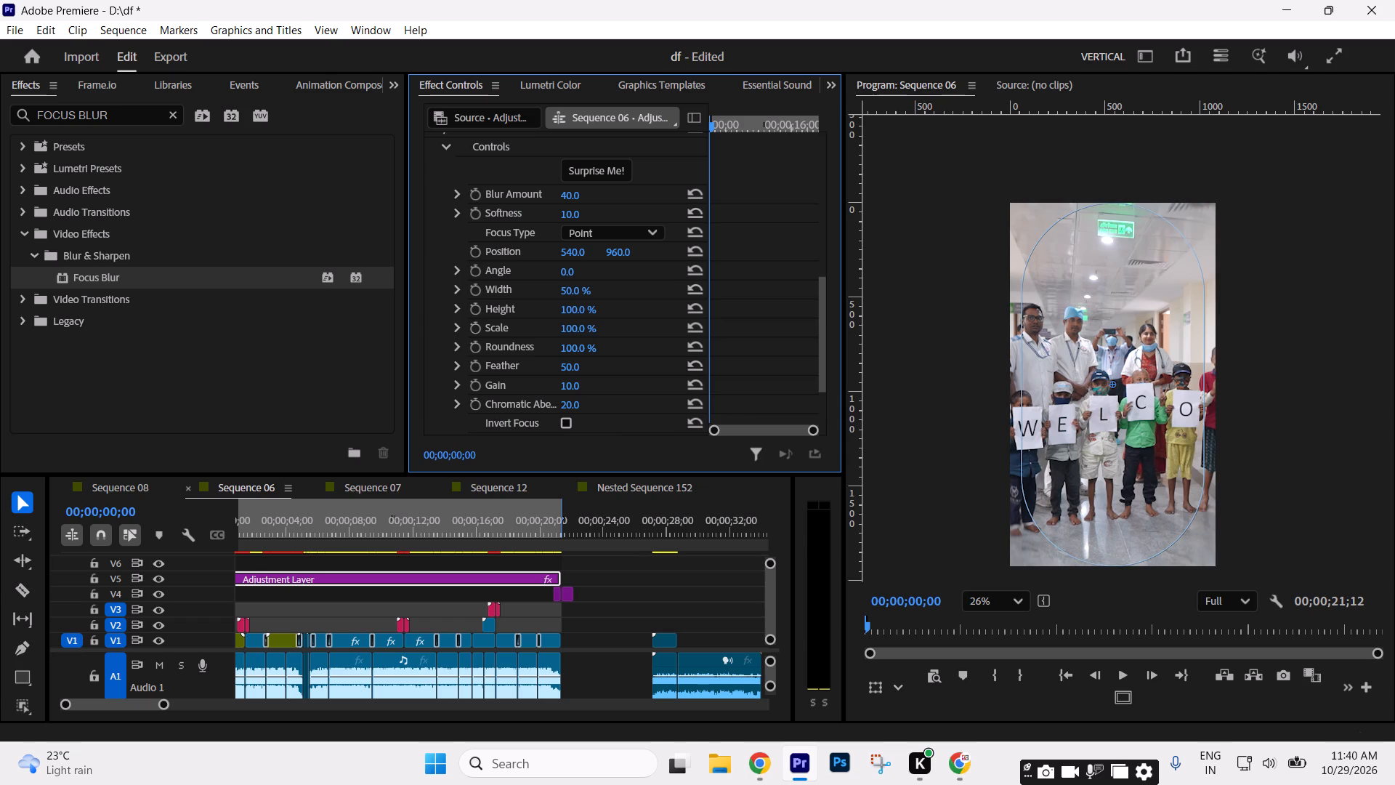
{"action": "left_click_drag", "start_coordinate": [707, 323], "coordinate": [793, 313]}
{"action": "left_click_drag", "start_coordinate": [793, 313], "coordinate": [825, 315]}
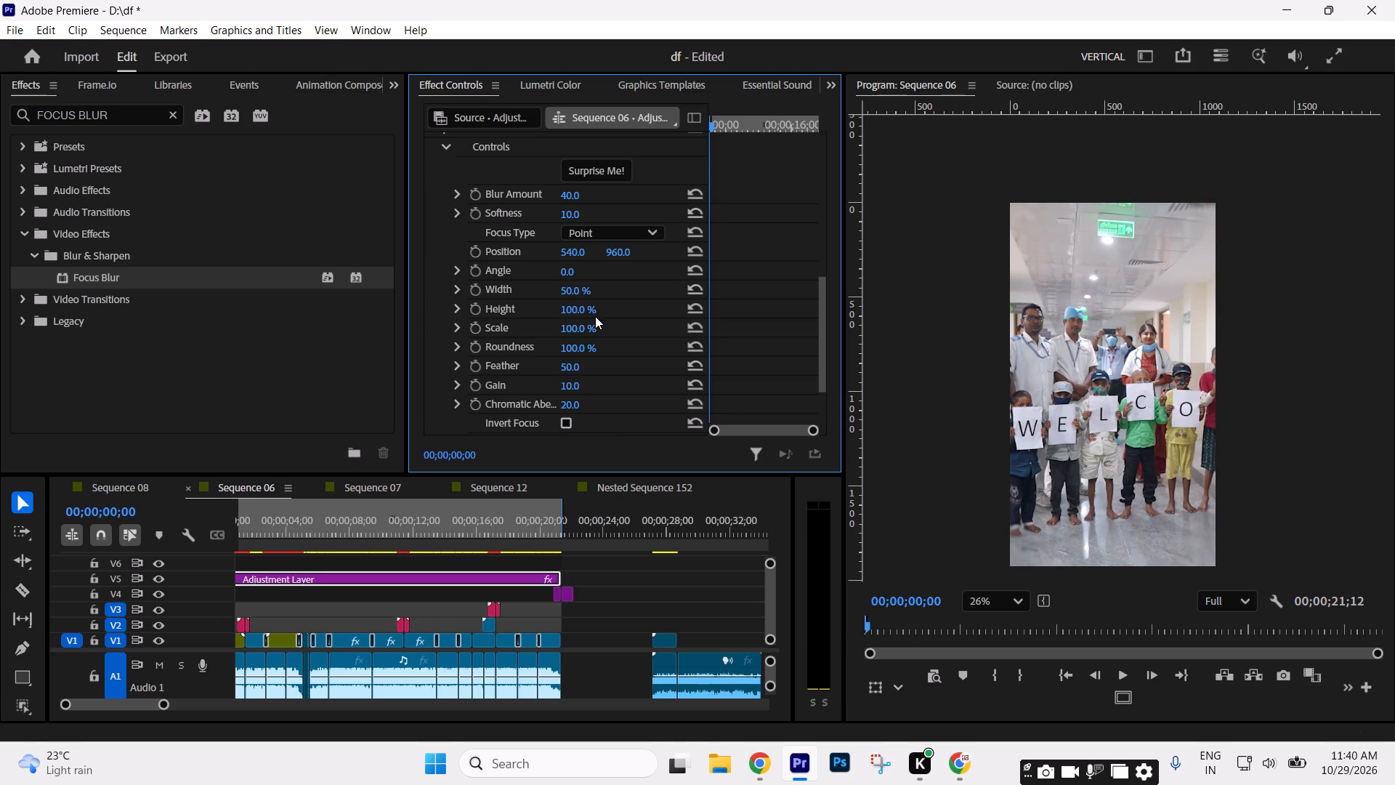
{"action": "left_click", "coordinate": [571, 293]}
Reduce the scale of the adjustment layer's Focus Blur to 90%.
{"action": "left_click_drag", "start_coordinate": [572, 331], "coordinate": [556, 329]}
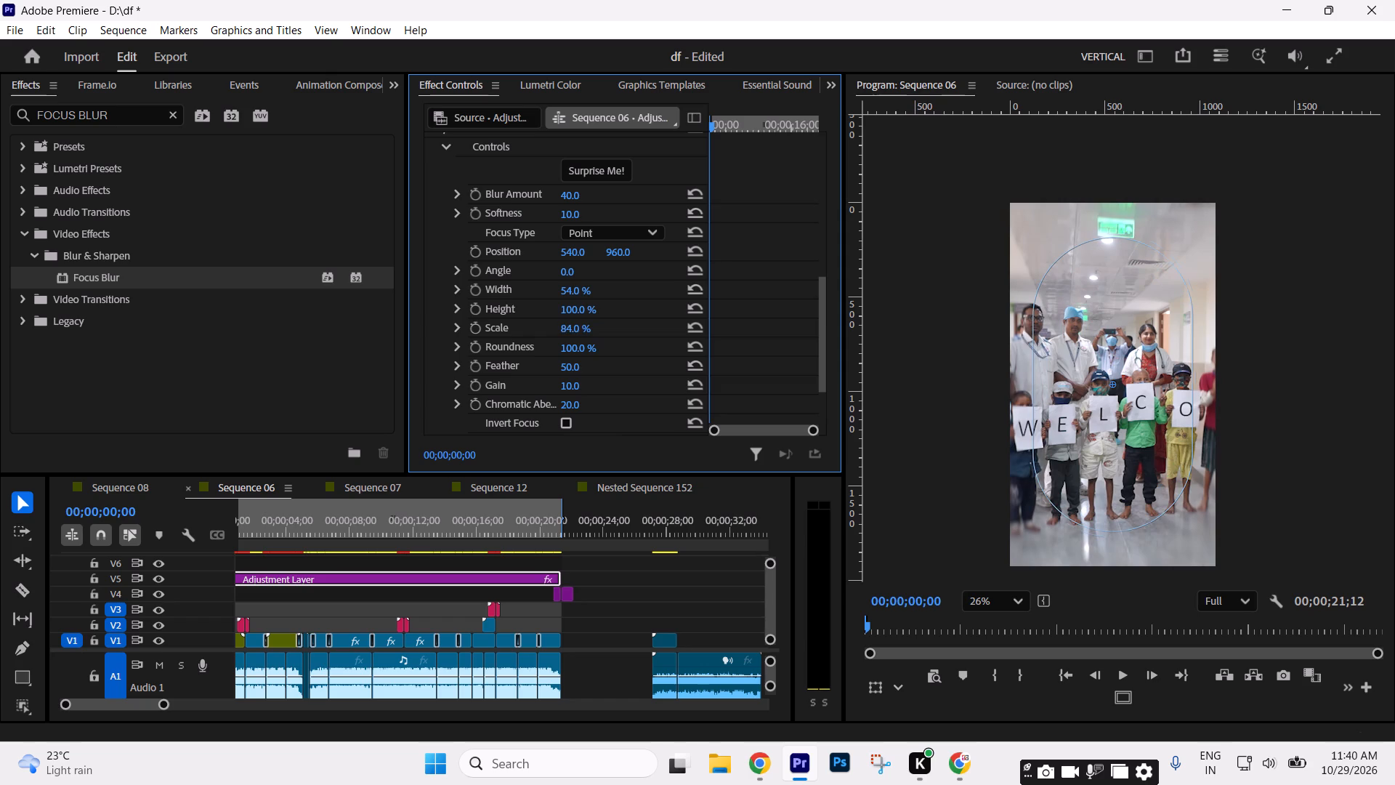
{"action": "left_click_drag", "start_coordinate": [556, 329], "coordinate": [567, 329]}
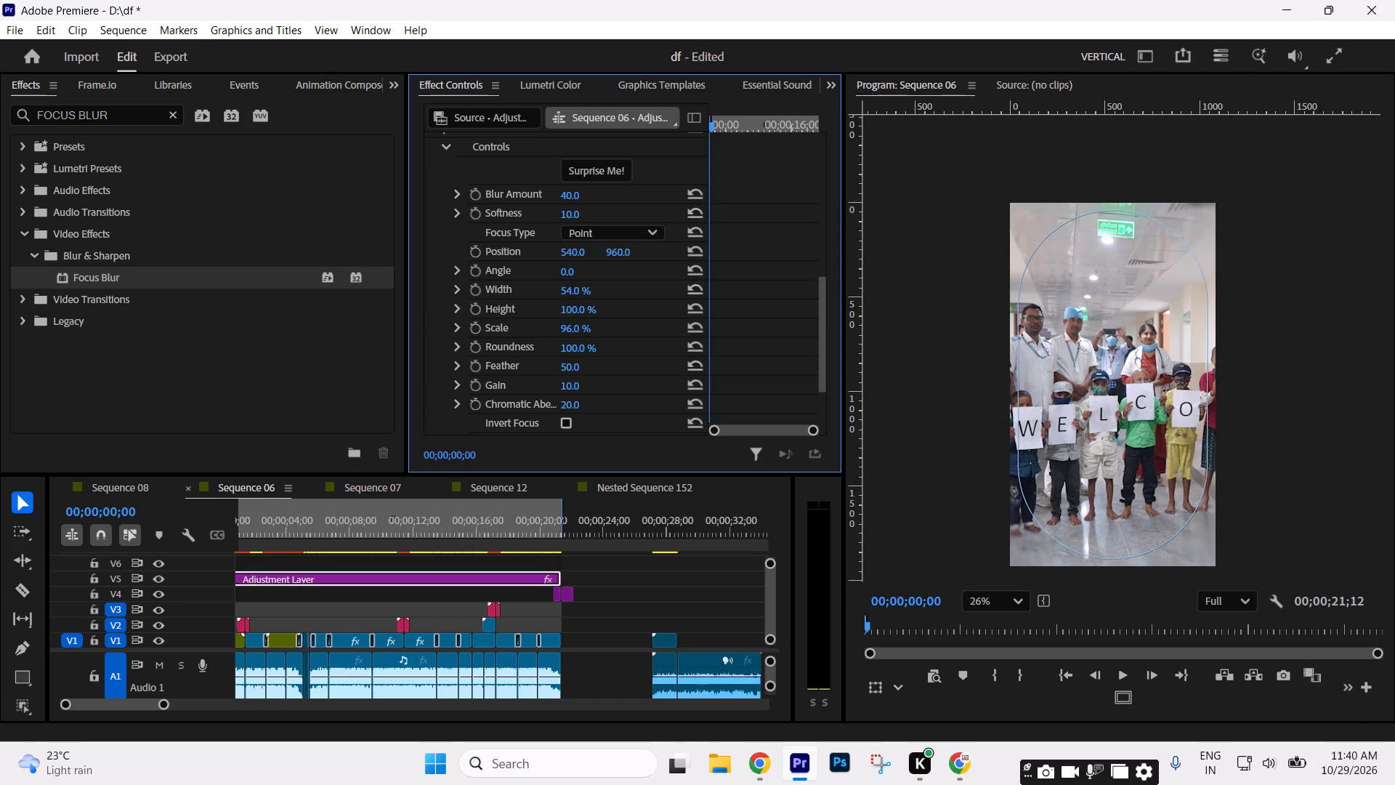
{"action": "left_click_drag", "start_coordinate": [567, 329], "coordinate": [565, 329]}
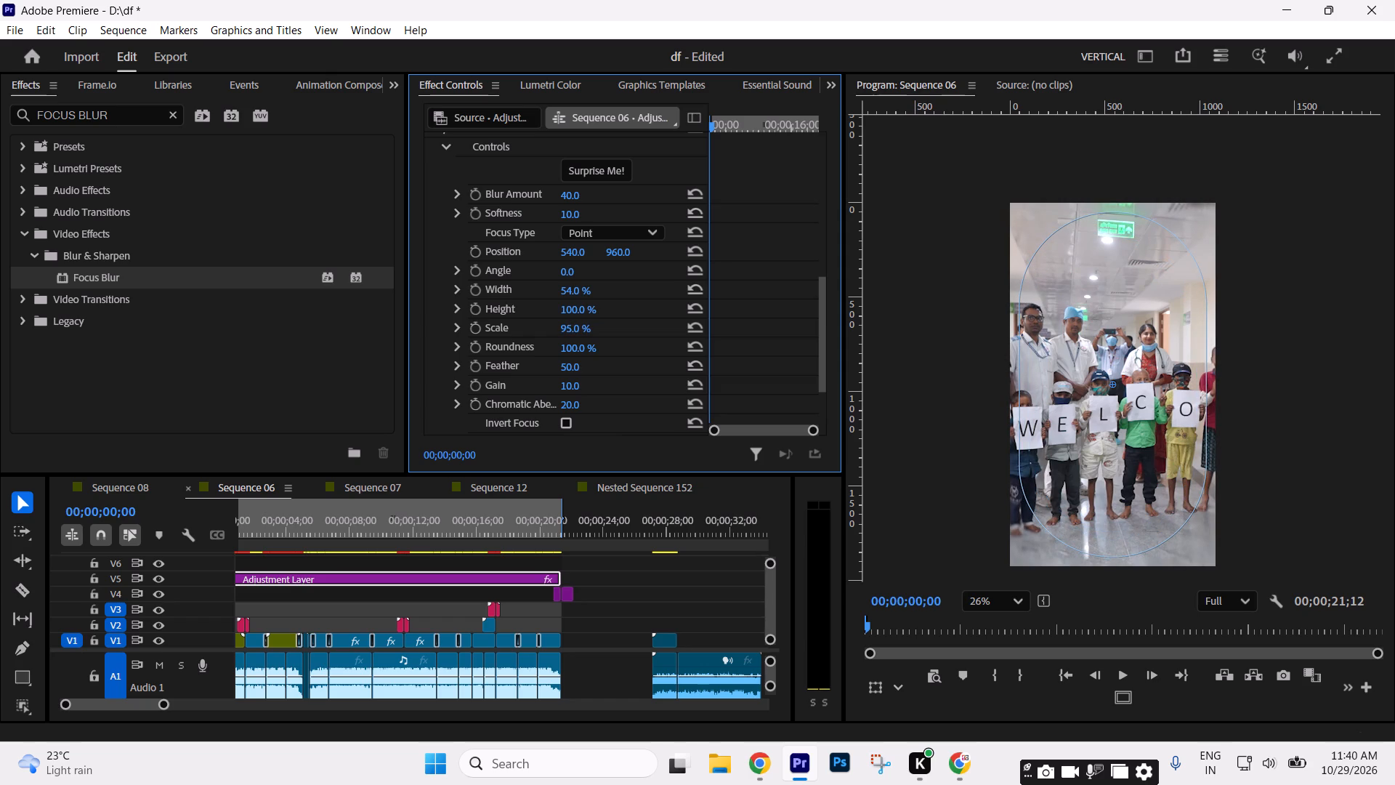
{"action": "left_click_drag", "start_coordinate": [565, 329], "coordinate": [565, 329]}
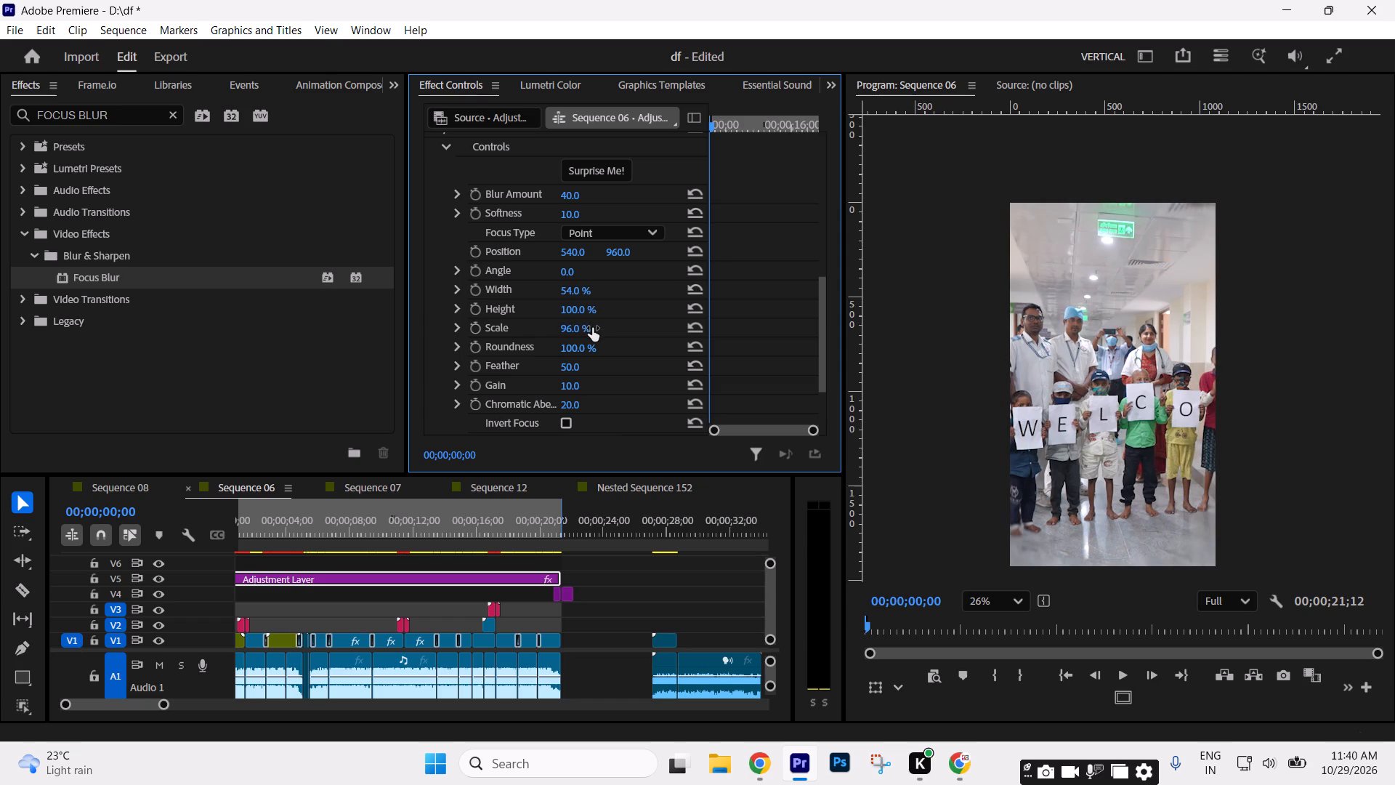
{"action": "left_click", "coordinate": [564, 326]}
{"action": "type", "text": "95"}
{"action": "key", "text": "BackSpace"}
{"action": "key", "text": "0"}
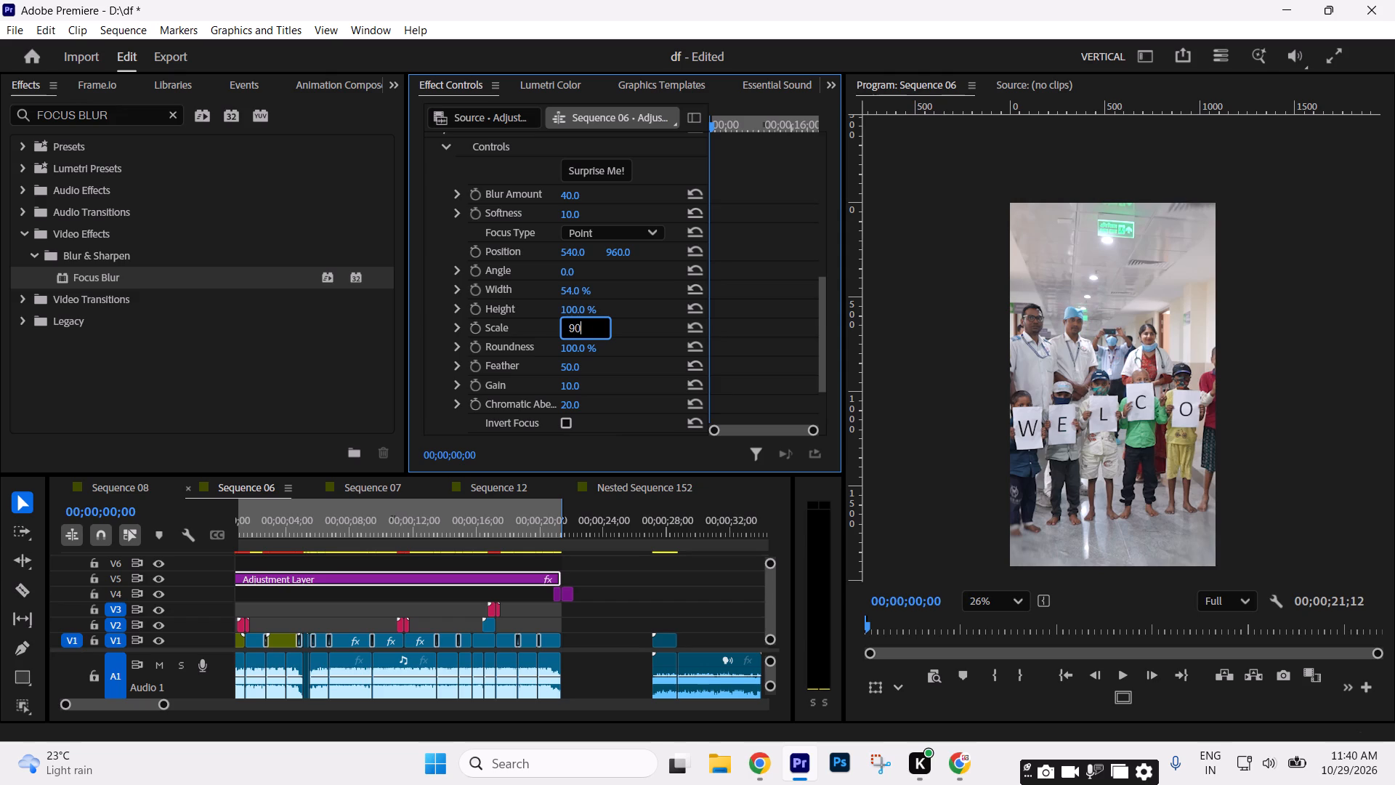
{"action": "key", "text": "Return"}
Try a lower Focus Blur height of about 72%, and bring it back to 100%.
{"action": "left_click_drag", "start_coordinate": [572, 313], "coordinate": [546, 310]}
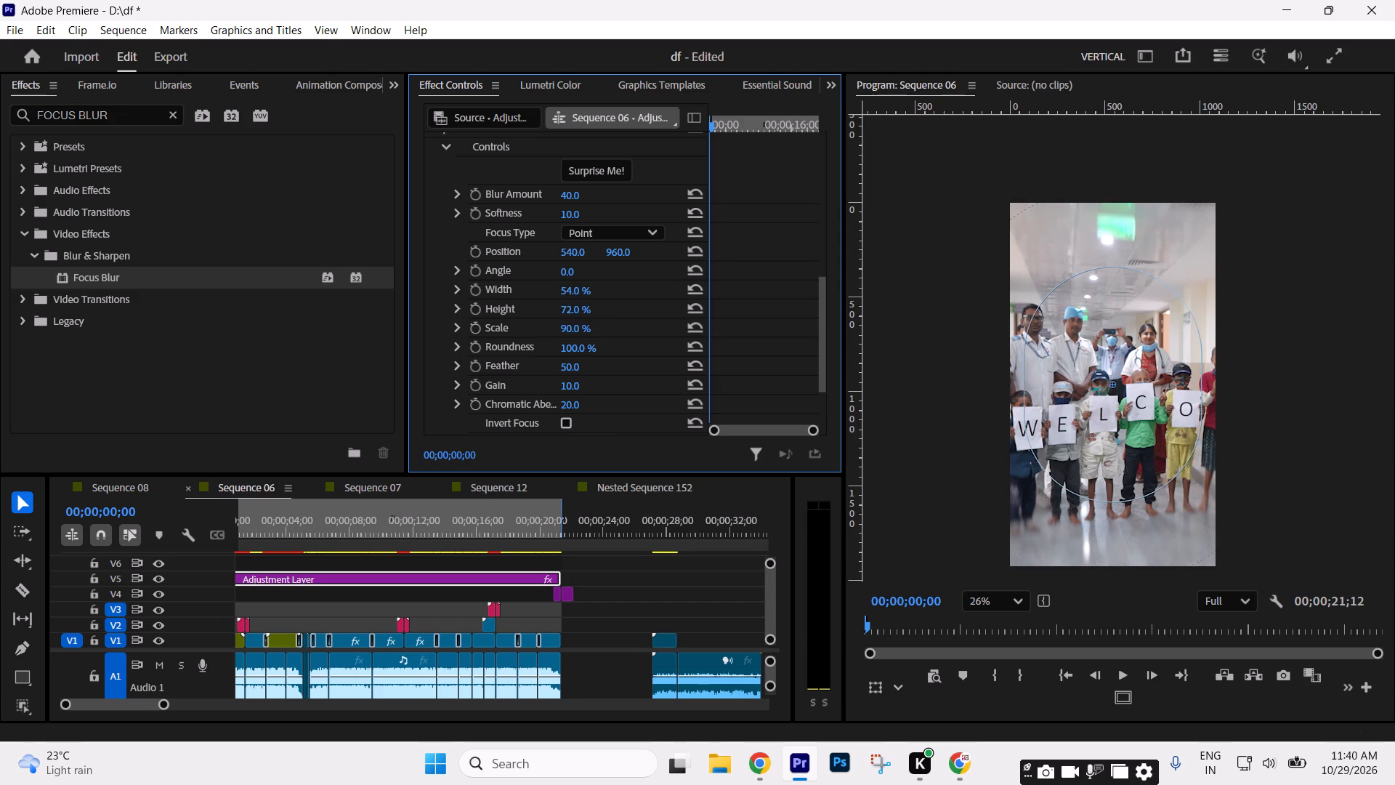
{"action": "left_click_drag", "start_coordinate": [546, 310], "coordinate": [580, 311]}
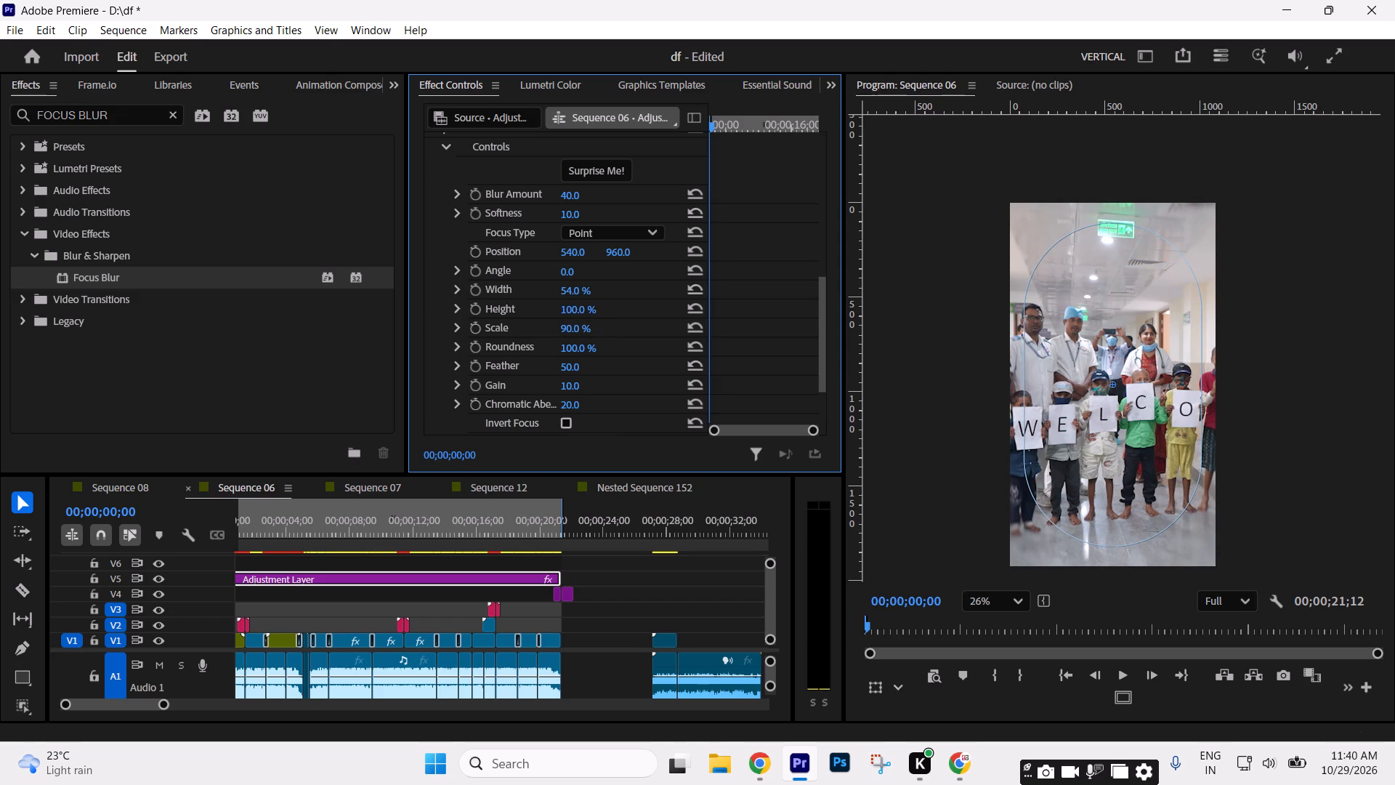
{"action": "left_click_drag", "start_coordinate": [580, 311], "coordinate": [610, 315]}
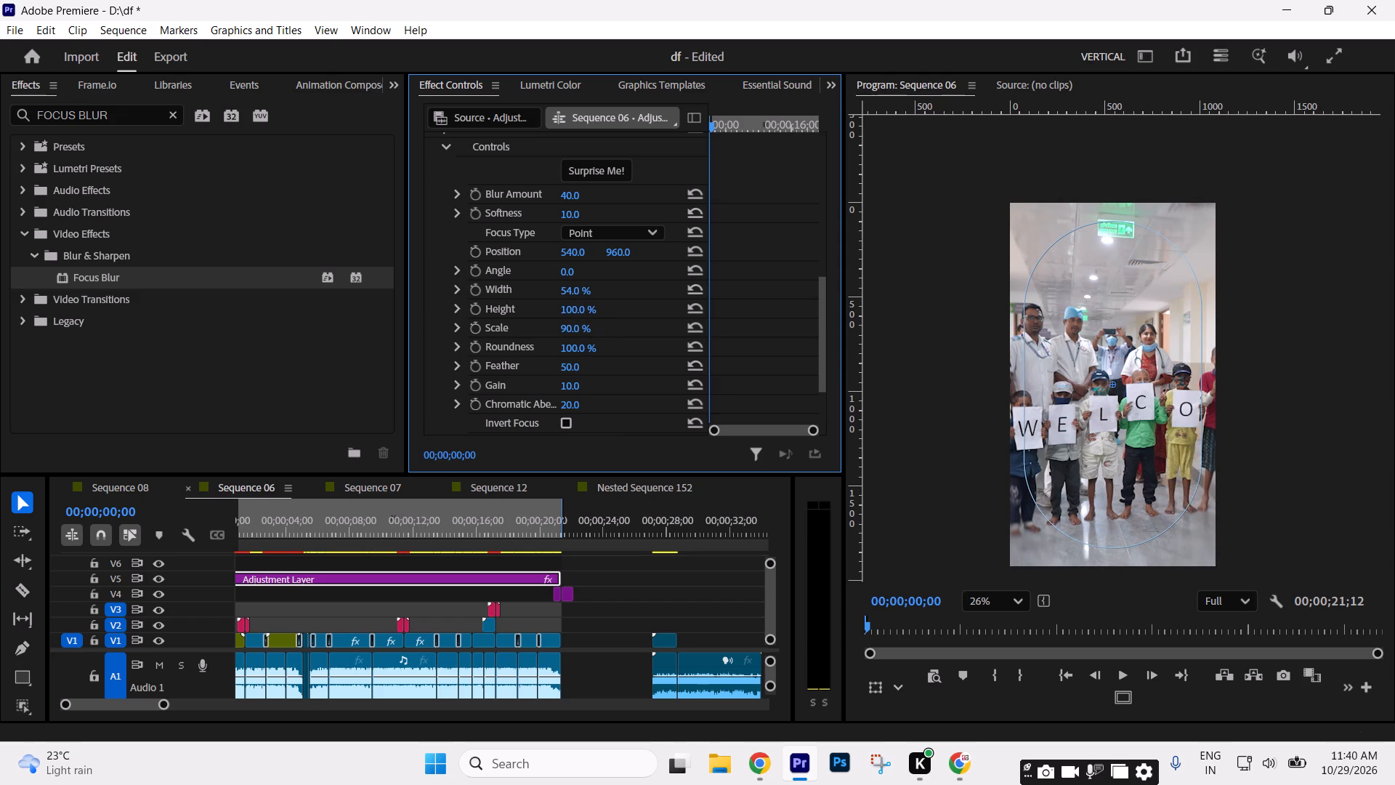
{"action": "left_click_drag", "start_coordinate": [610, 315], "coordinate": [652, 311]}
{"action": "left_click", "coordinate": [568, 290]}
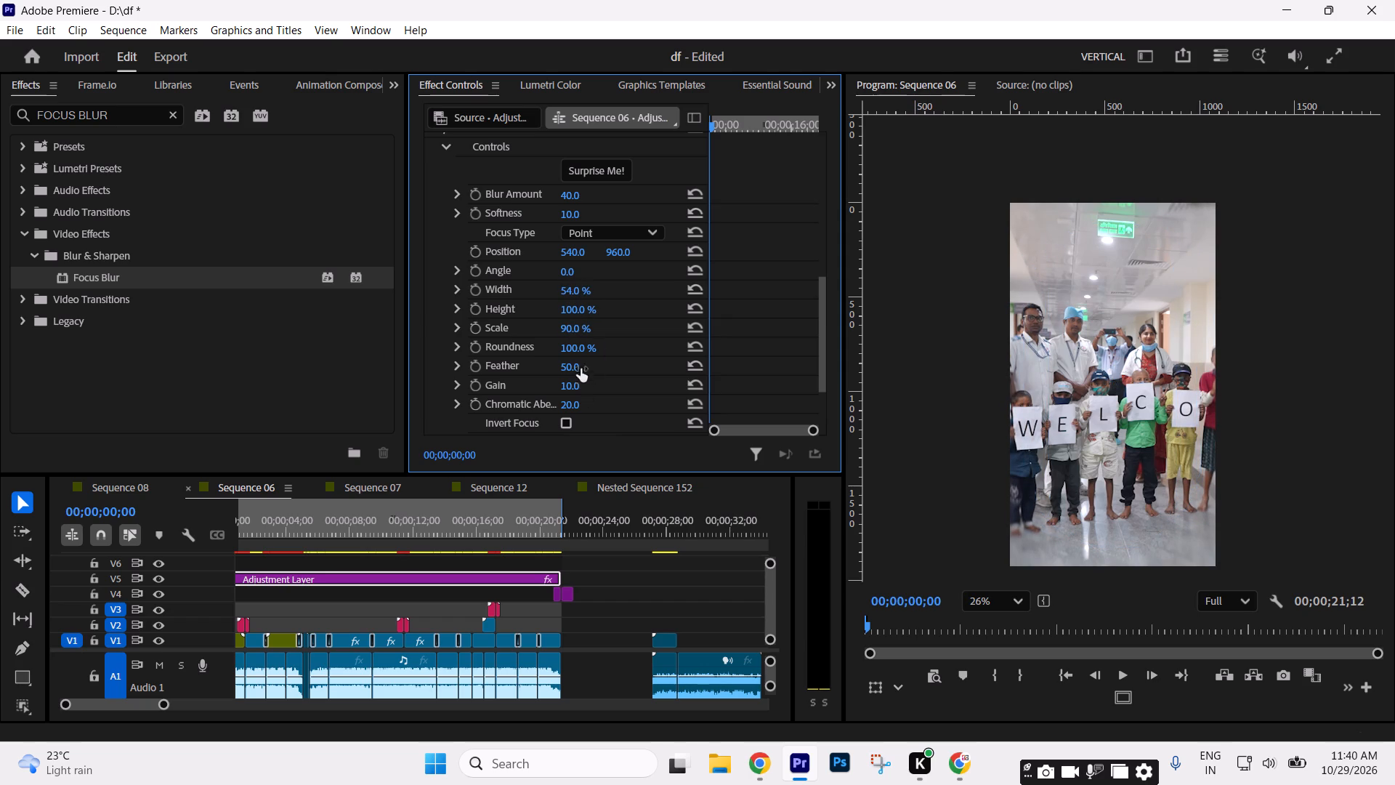
Test lower feather amounts on the Focus Blur and set the feather to 20.
{"action": "left_click_drag", "start_coordinate": [570, 367], "coordinate": [540, 364]}
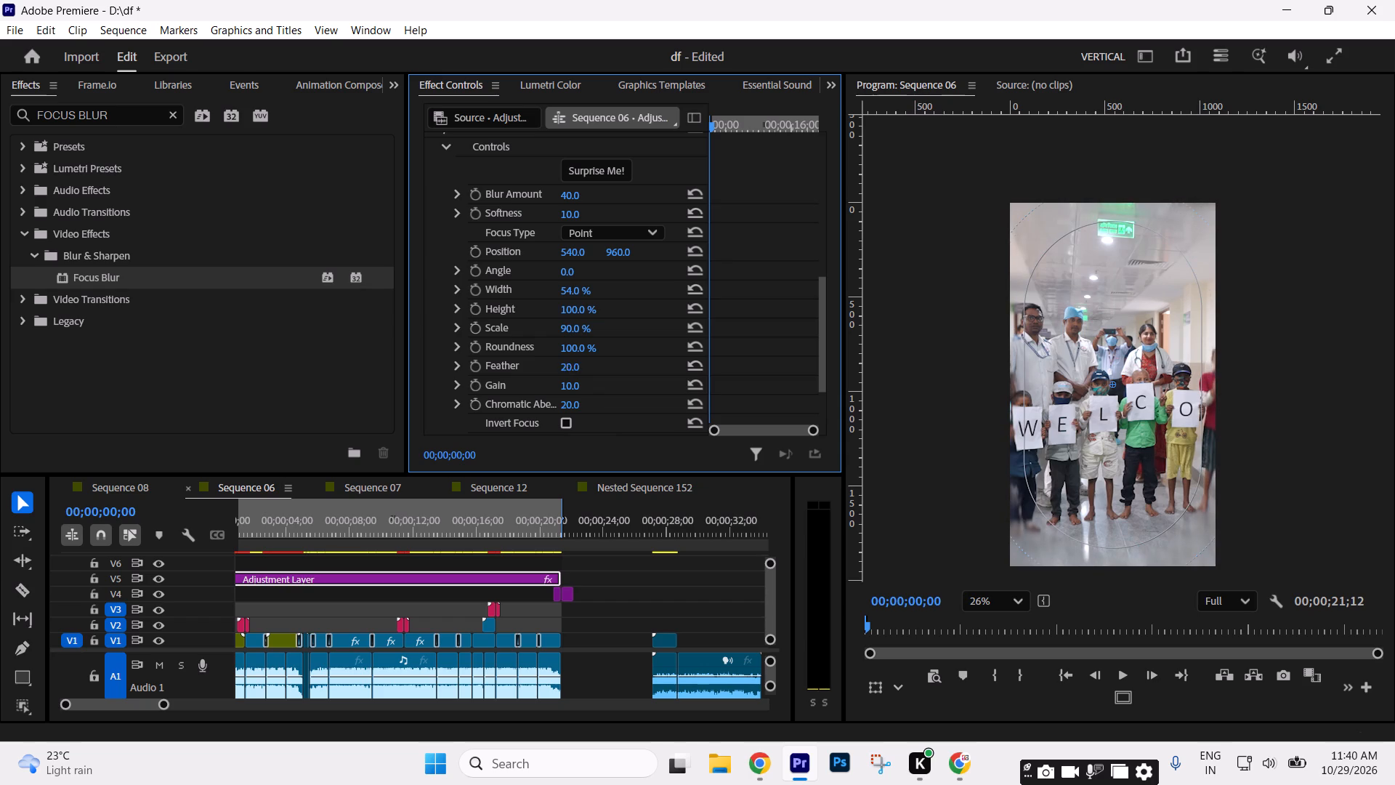
{"action": "left_click_drag", "start_coordinate": [540, 364], "coordinate": [530, 364]}
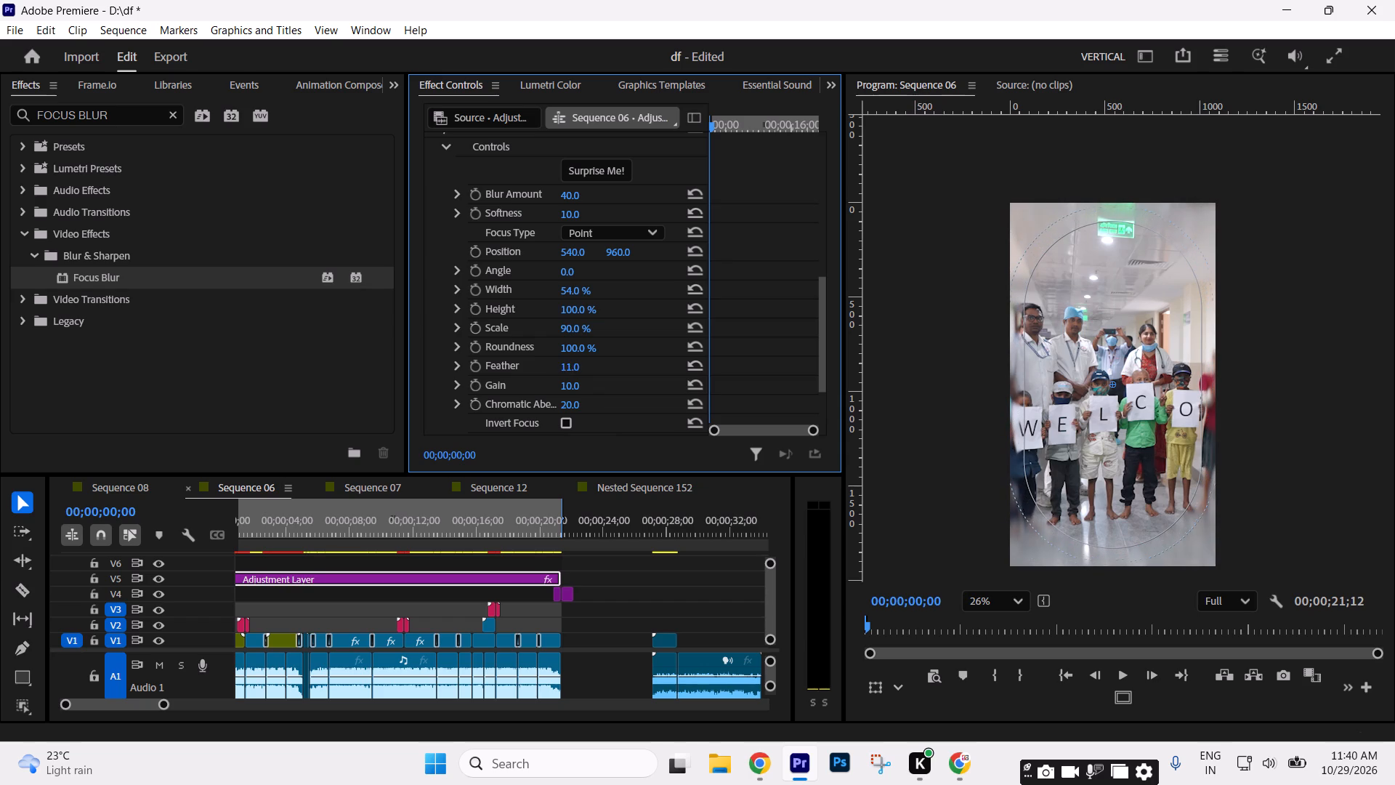
{"action": "left_click_drag", "start_coordinate": [530, 364], "coordinate": [514, 369]}
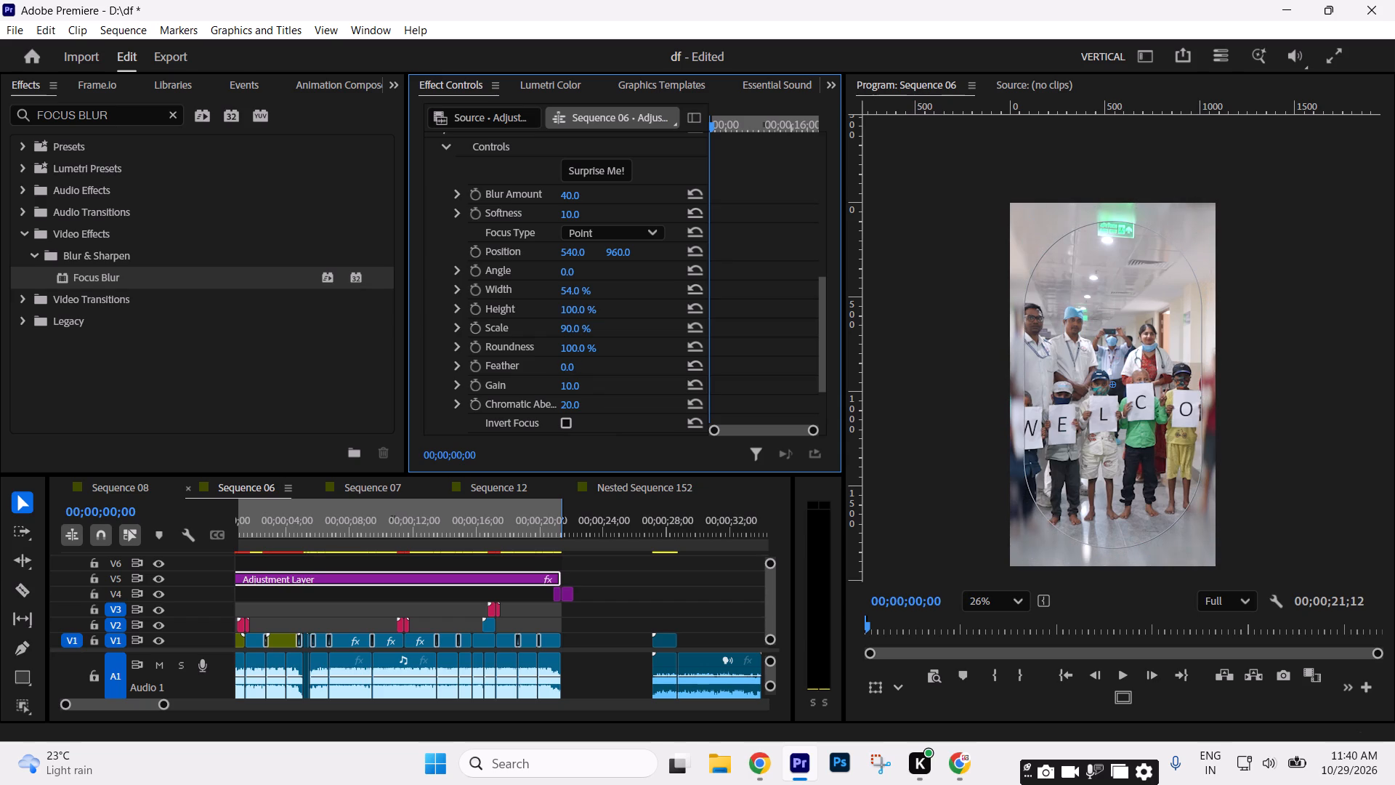
{"action": "left_click_drag", "start_coordinate": [514, 369], "coordinate": [541, 365]}
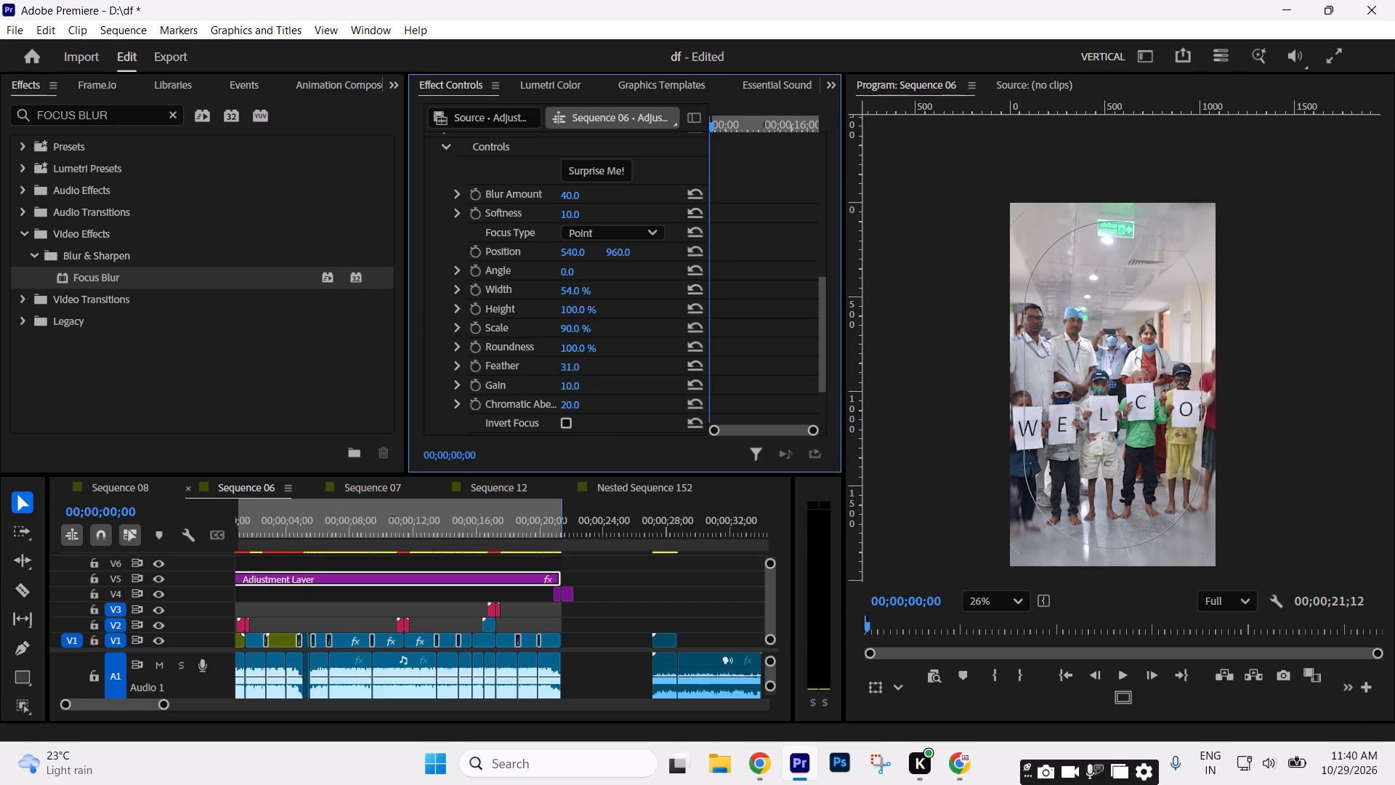
{"action": "left_click_drag", "start_coordinate": [541, 365], "coordinate": [533, 366]}
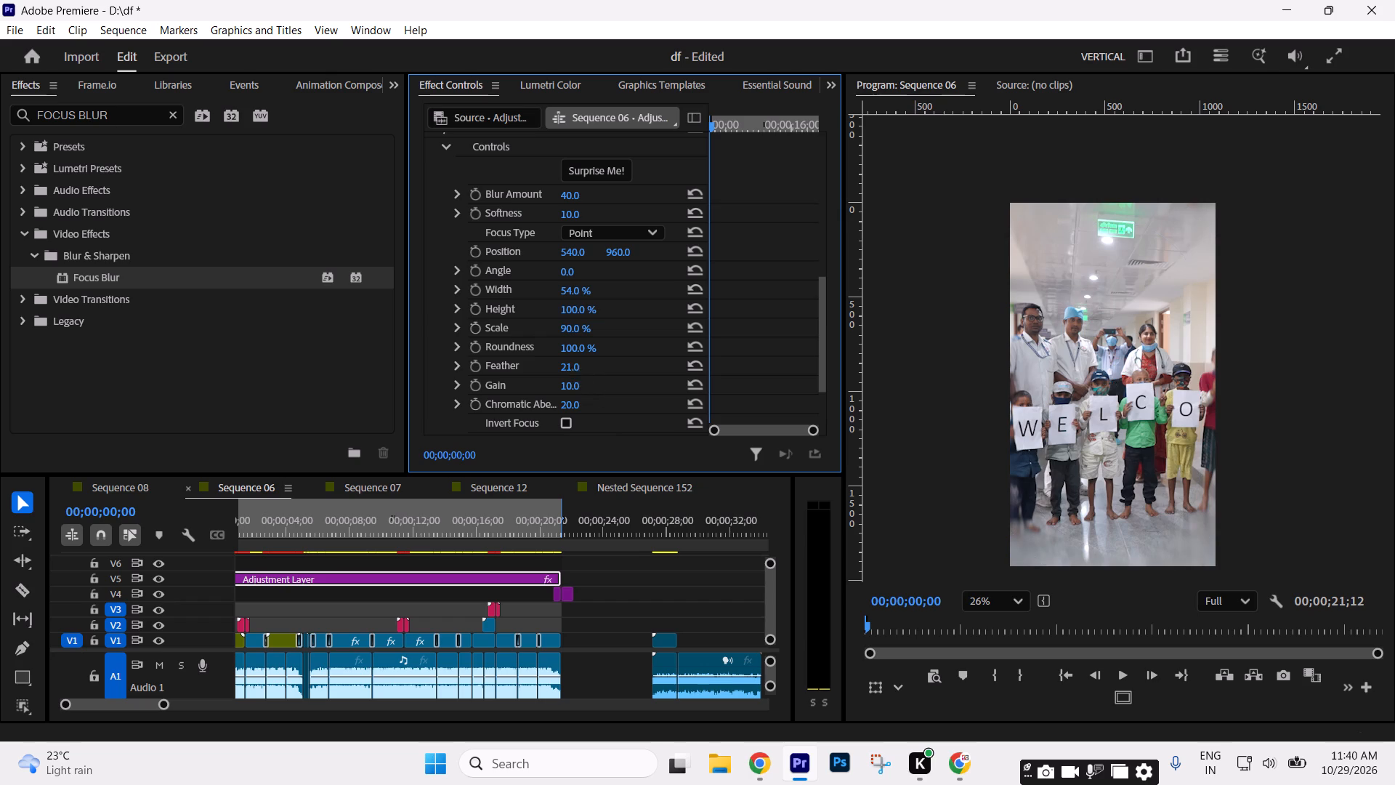
{"action": "left_click", "coordinate": [575, 371]}
{"action": "type", "text": "20"}
{"action": "key", "text": "Return"}
Undo the trial gain change on the Focus Blur and set the gain to 15.
{"action": "left_click", "coordinate": [574, 384]}
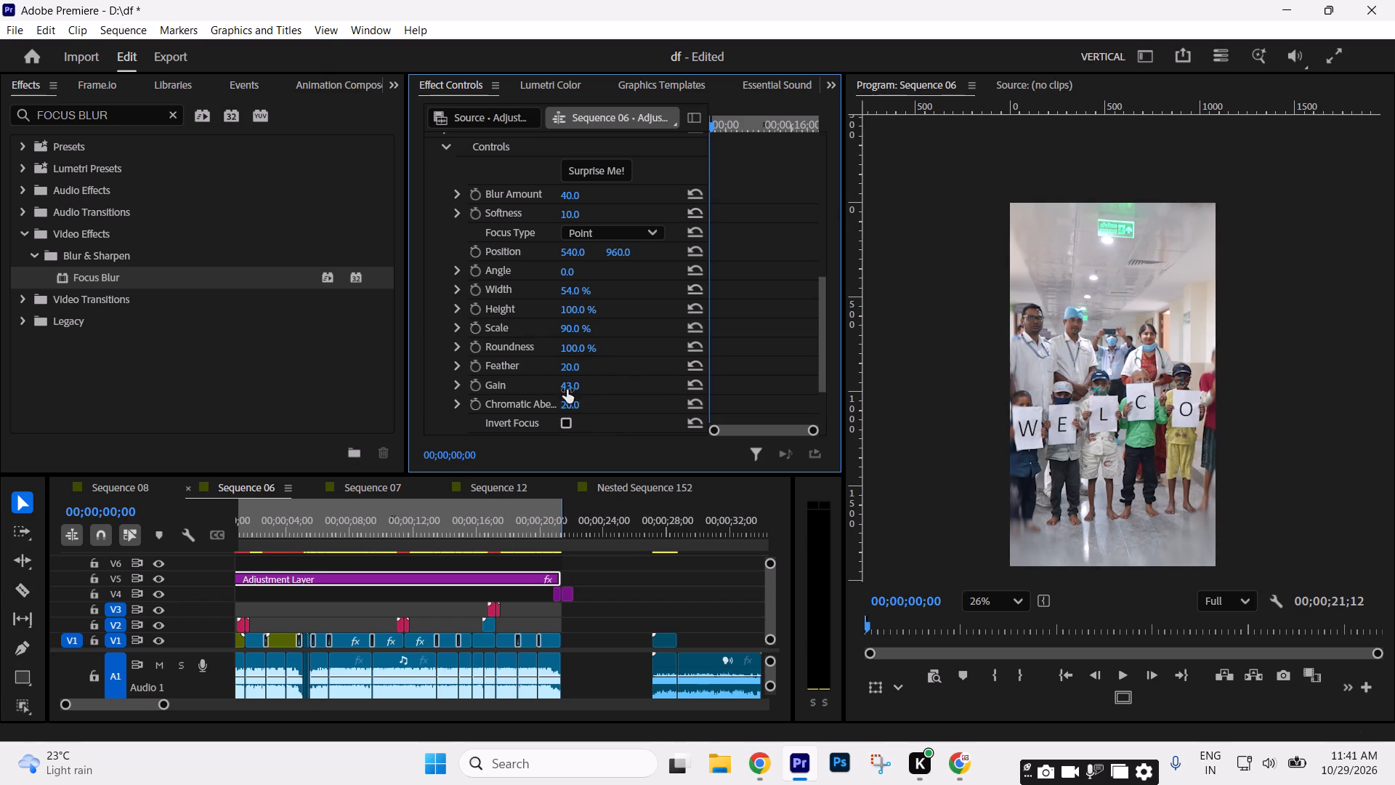
{"action": "left_click", "coordinate": [567, 387]}
{"action": "key", "text": "ctrl+z"}
{"action": "key", "text": "ctrl+z"}
{"action": "left_click", "coordinate": [767, 380]}
{"action": "key", "text": "ctrl+z"}
{"action": "left_click", "coordinate": [567, 385]}
{"action": "type", "text": "15"}
{"action": "key", "text": "Return"}
Test very low blur amounts on the Focus Blur and set the blur amount to 10.
{"action": "scroll", "coordinate": [791, 334], "scroll_direction": "up", "scroll_amount": 1}
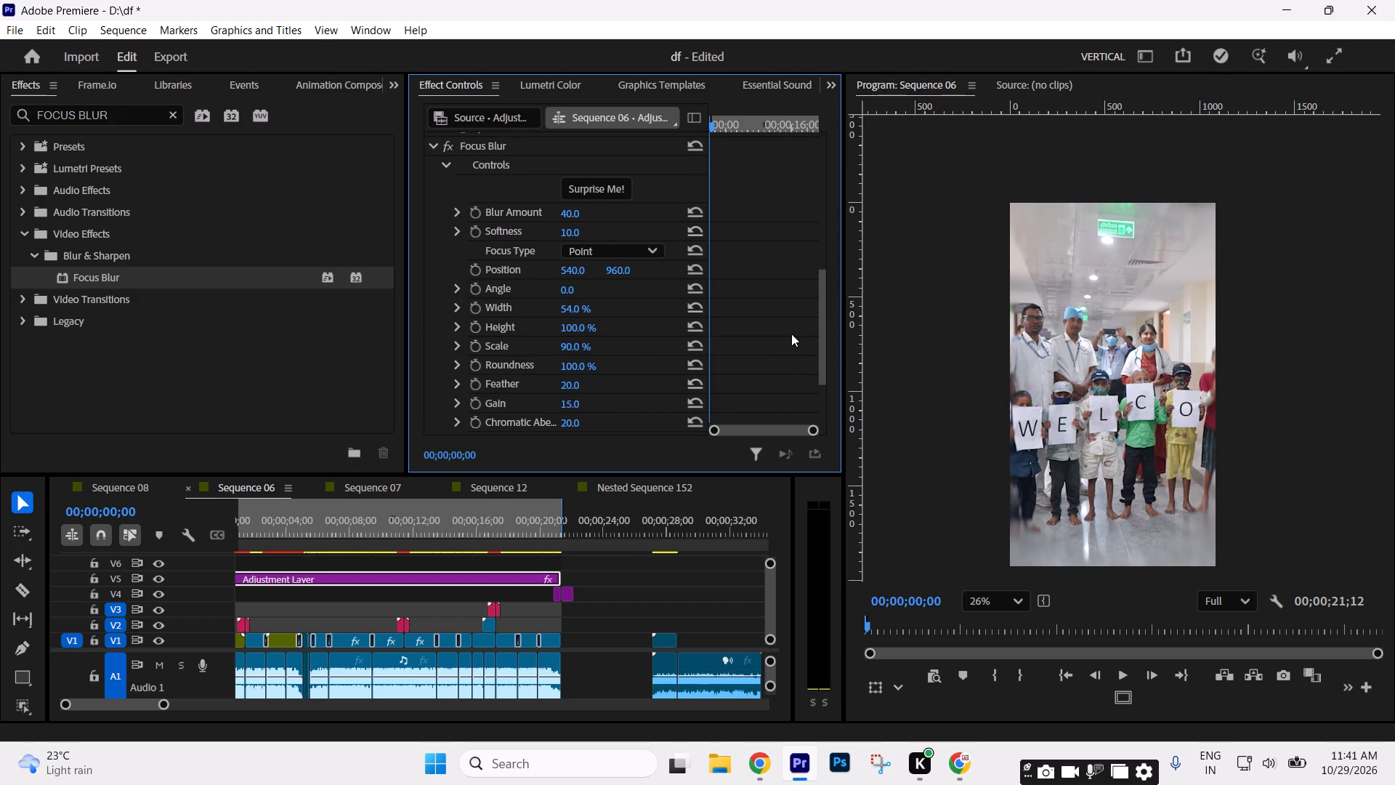
{"action": "left_click_drag", "start_coordinate": [571, 215], "coordinate": [466, 221]}
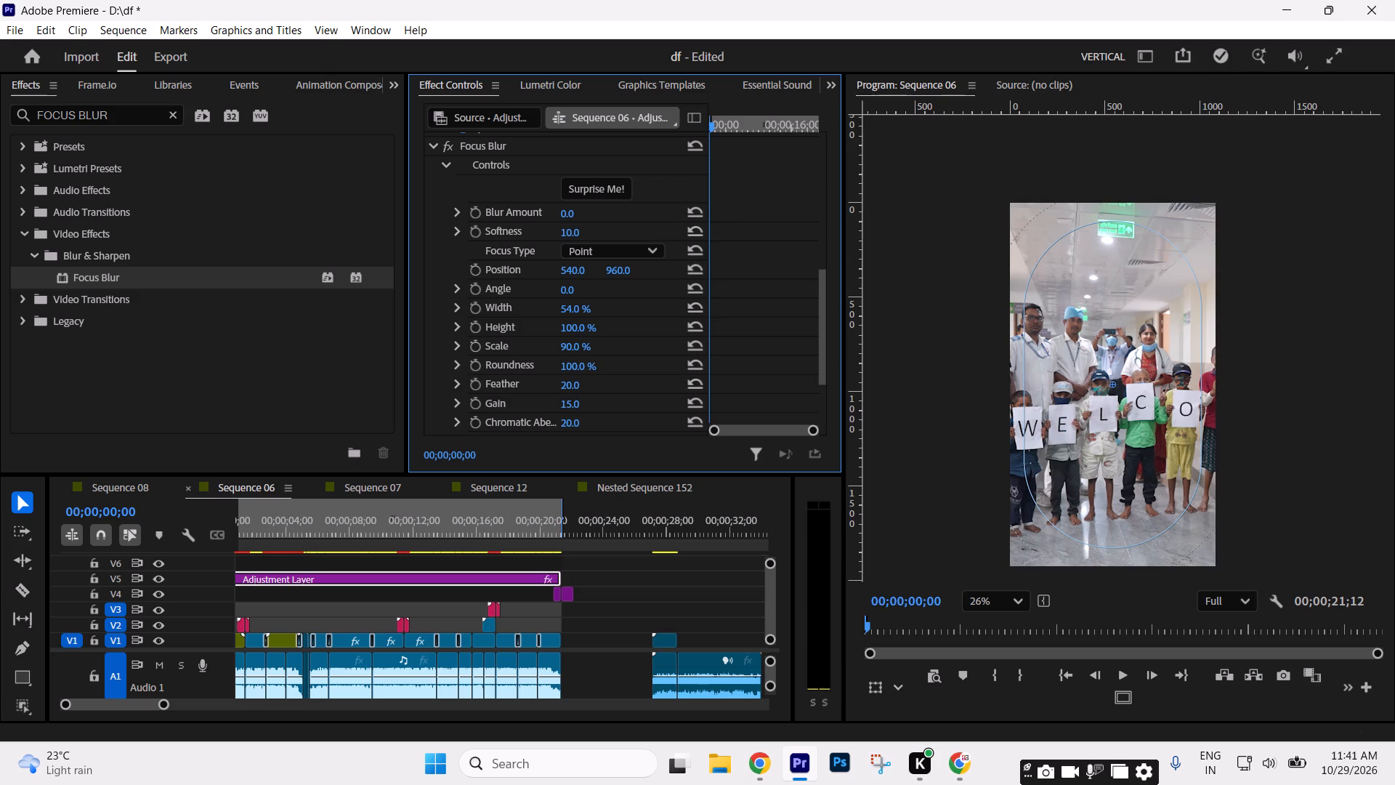
{"action": "left_click_drag", "start_coordinate": [466, 221], "coordinate": [471, 220]}
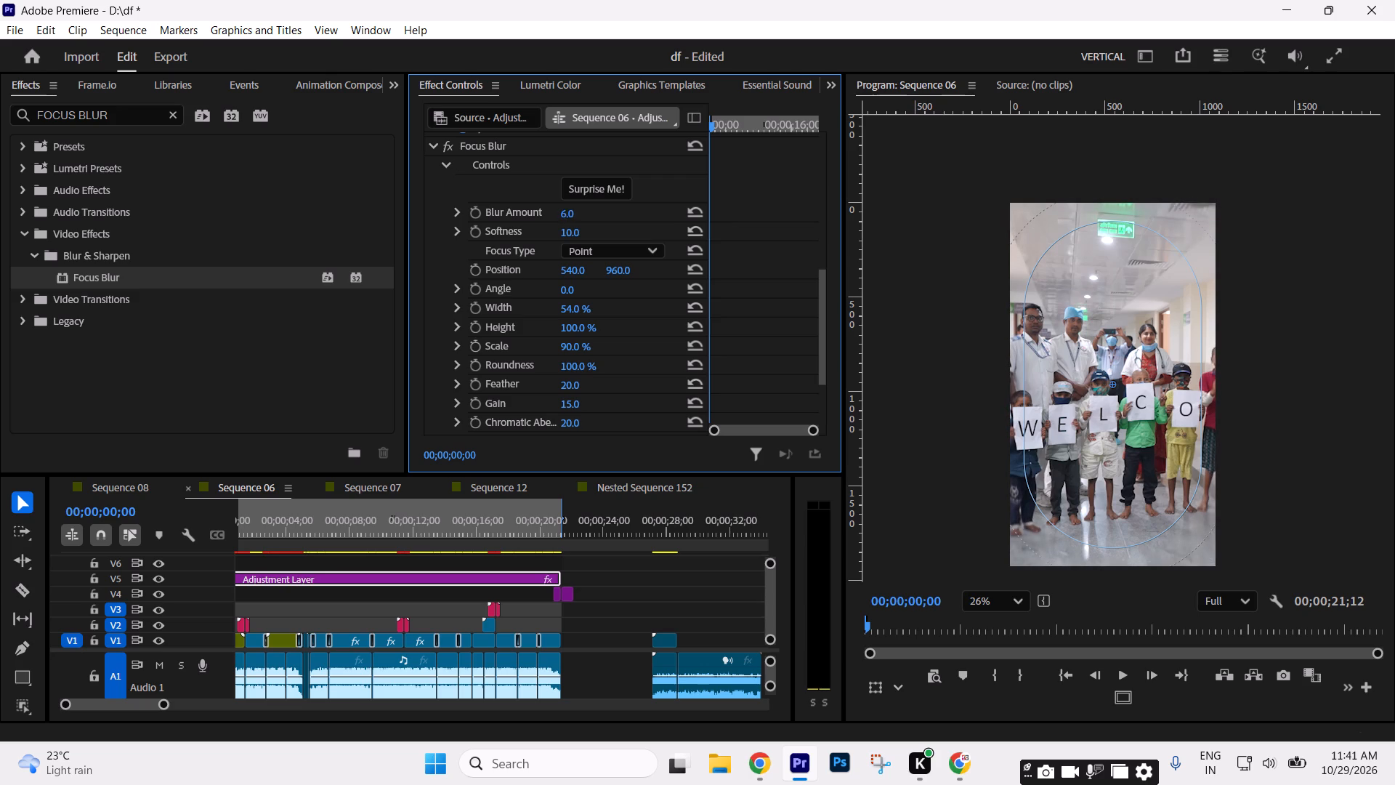
{"action": "left_click_drag", "start_coordinate": [471, 220], "coordinate": [467, 220]}
{"action": "left_click_drag", "start_coordinate": [467, 220], "coordinate": [458, 220]}
{"action": "left_click_drag", "start_coordinate": [458, 220], "coordinate": [461, 219]}
{"action": "left_click", "coordinate": [570, 215]}
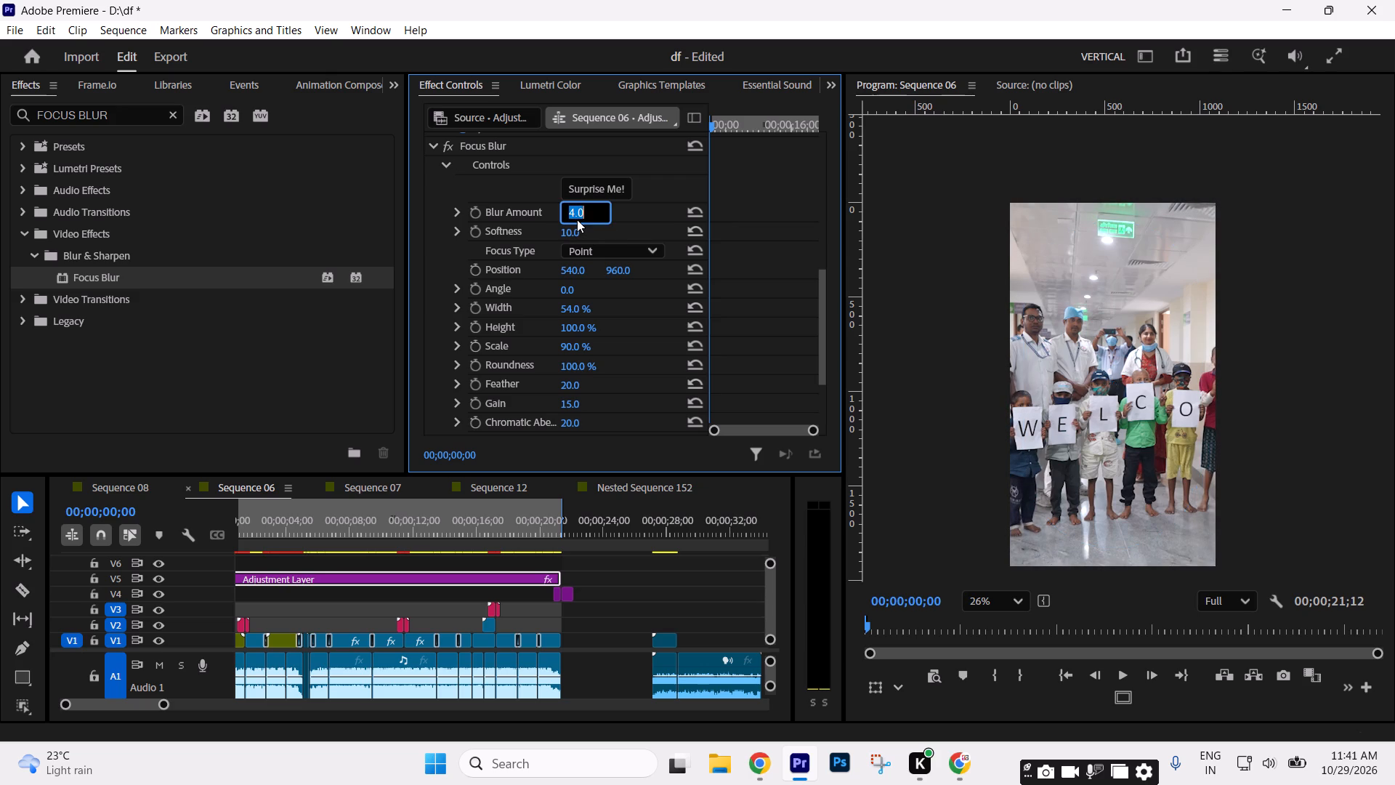
{"action": "type", "text": "10"}
{"action": "key", "text": "Return"}
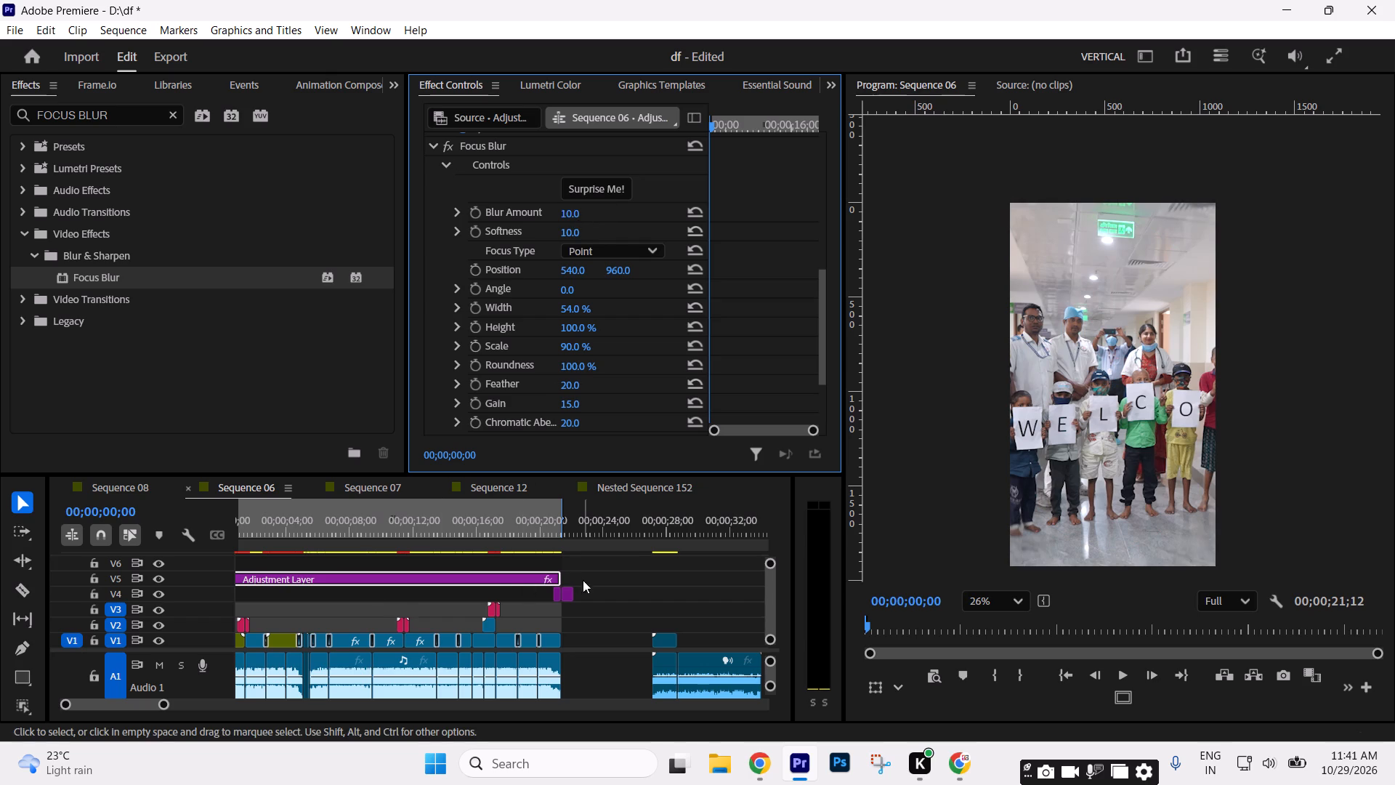
Play the opening seconds of Sequence 06 to check the Focus Blur, and park the playhead near 00;00;02;21.
{"action": "key", "text": "space"}
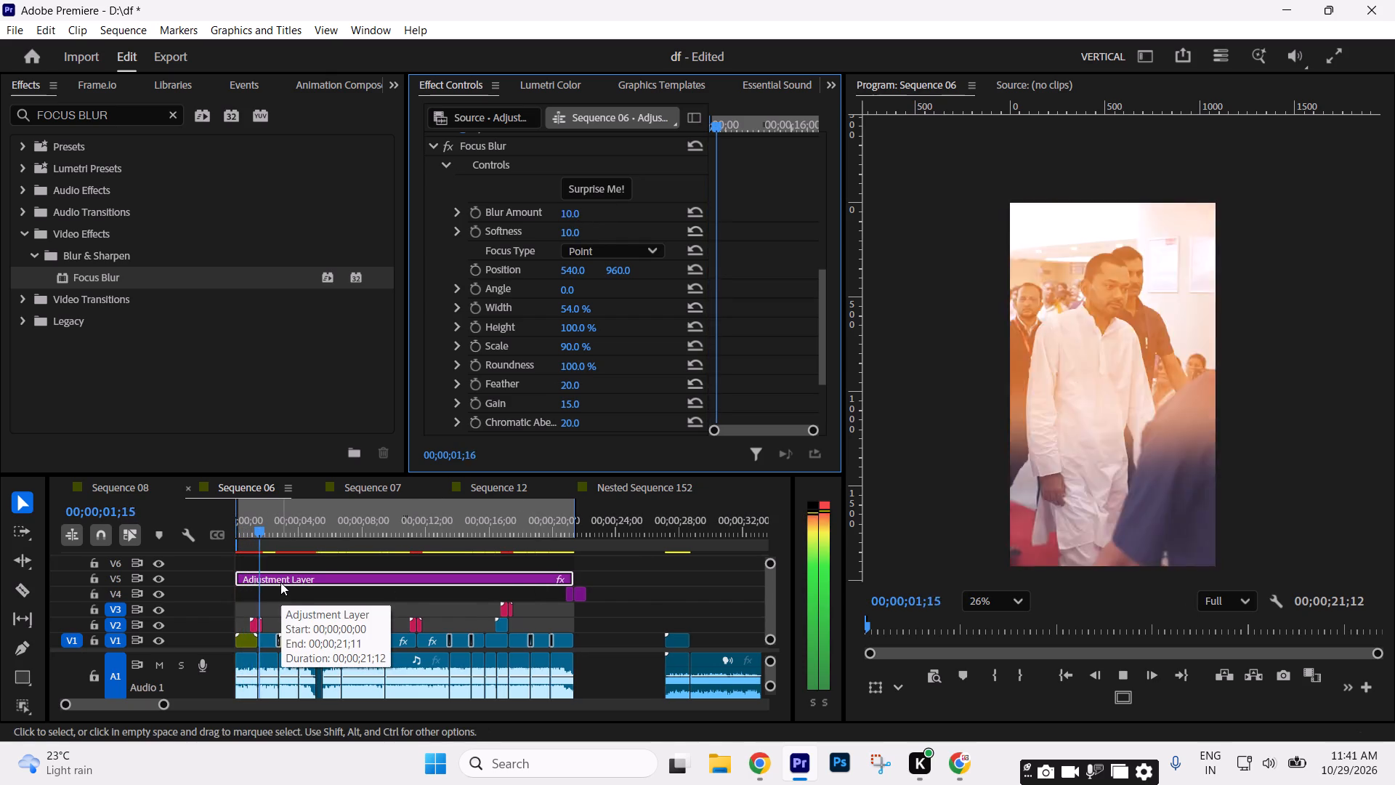
{"action": "key", "text": "space"}
{"action": "key", "text": "space"}
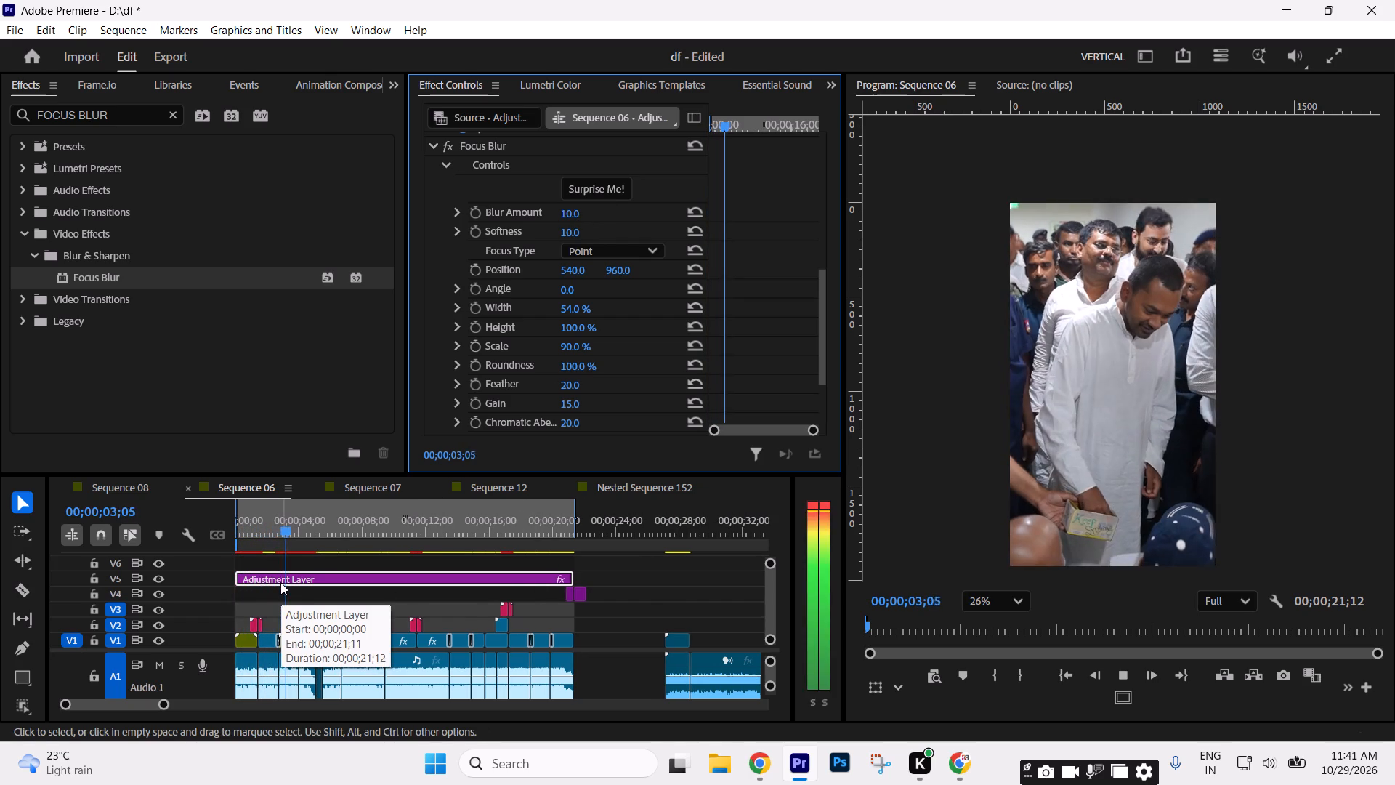
{"action": "key", "text": "space"}
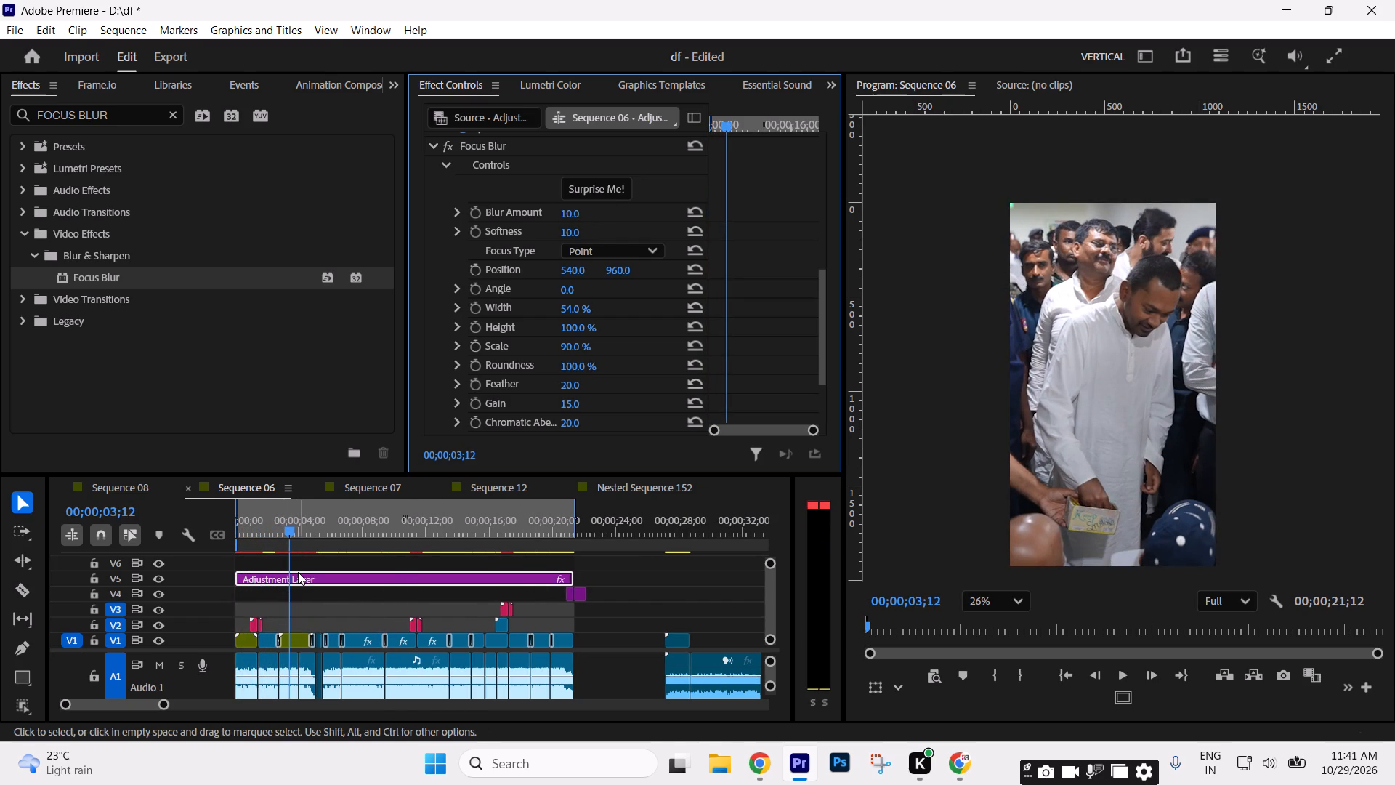
{"action": "left_click", "coordinate": [280, 533]}
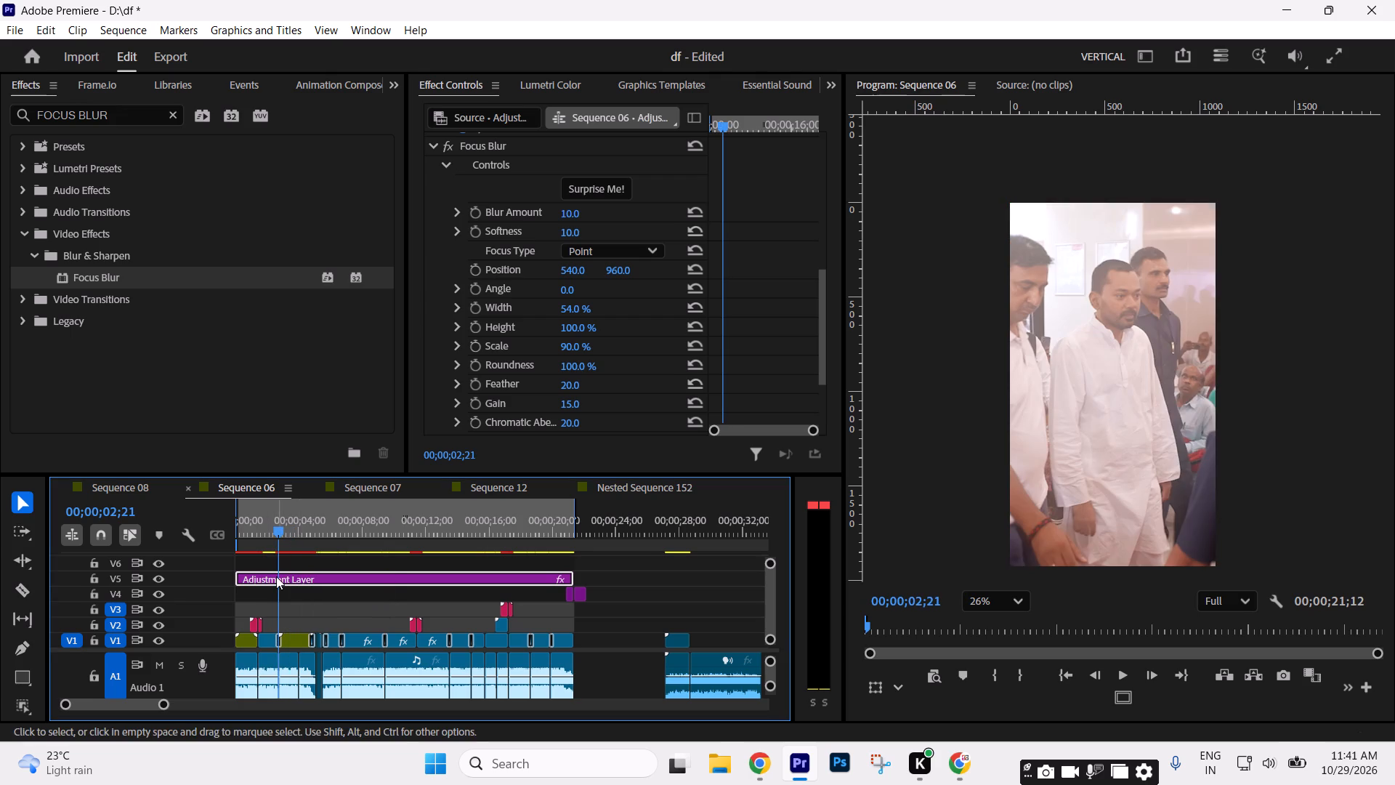
Try narrower Focus Blur widths down to about 23% on the adjustment layer, and set the width to 53%.
{"action": "left_click", "coordinate": [278, 579]}
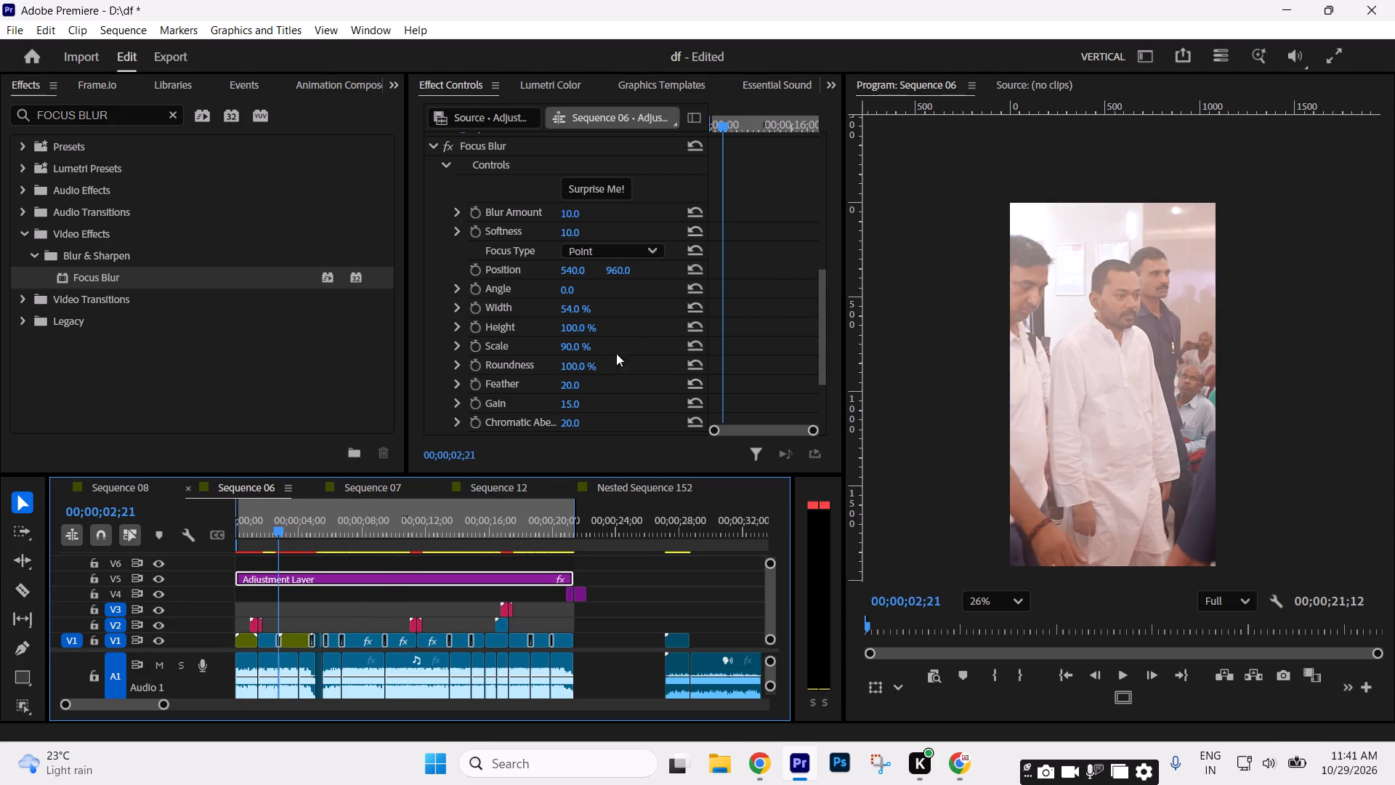
{"action": "scroll", "coordinate": [809, 329], "scroll_direction": "up", "scroll_amount": 3}
{"action": "scroll", "coordinate": [809, 329], "scroll_direction": "down", "scroll_amount": 7}
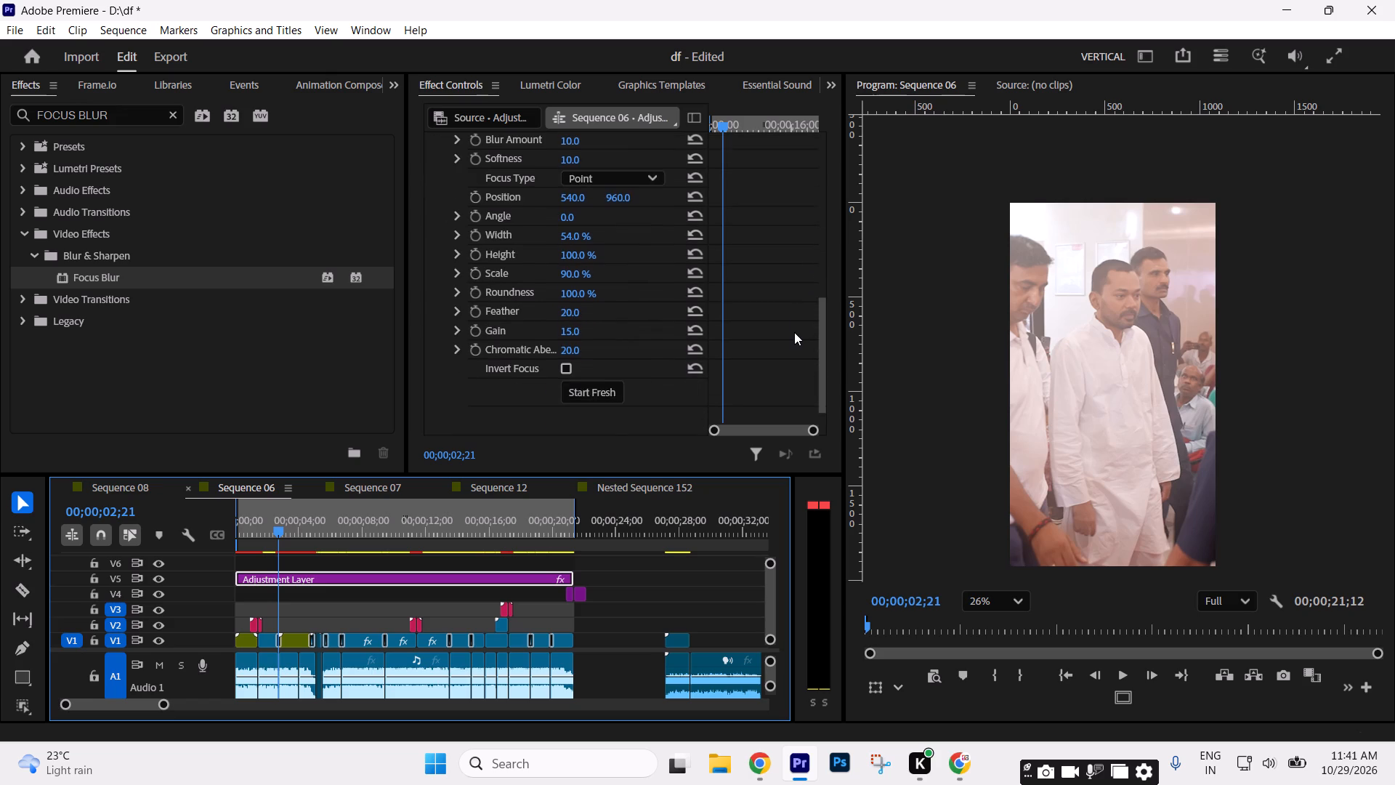
{"action": "scroll", "coordinate": [794, 332], "scroll_direction": "up", "scroll_amount": 3}
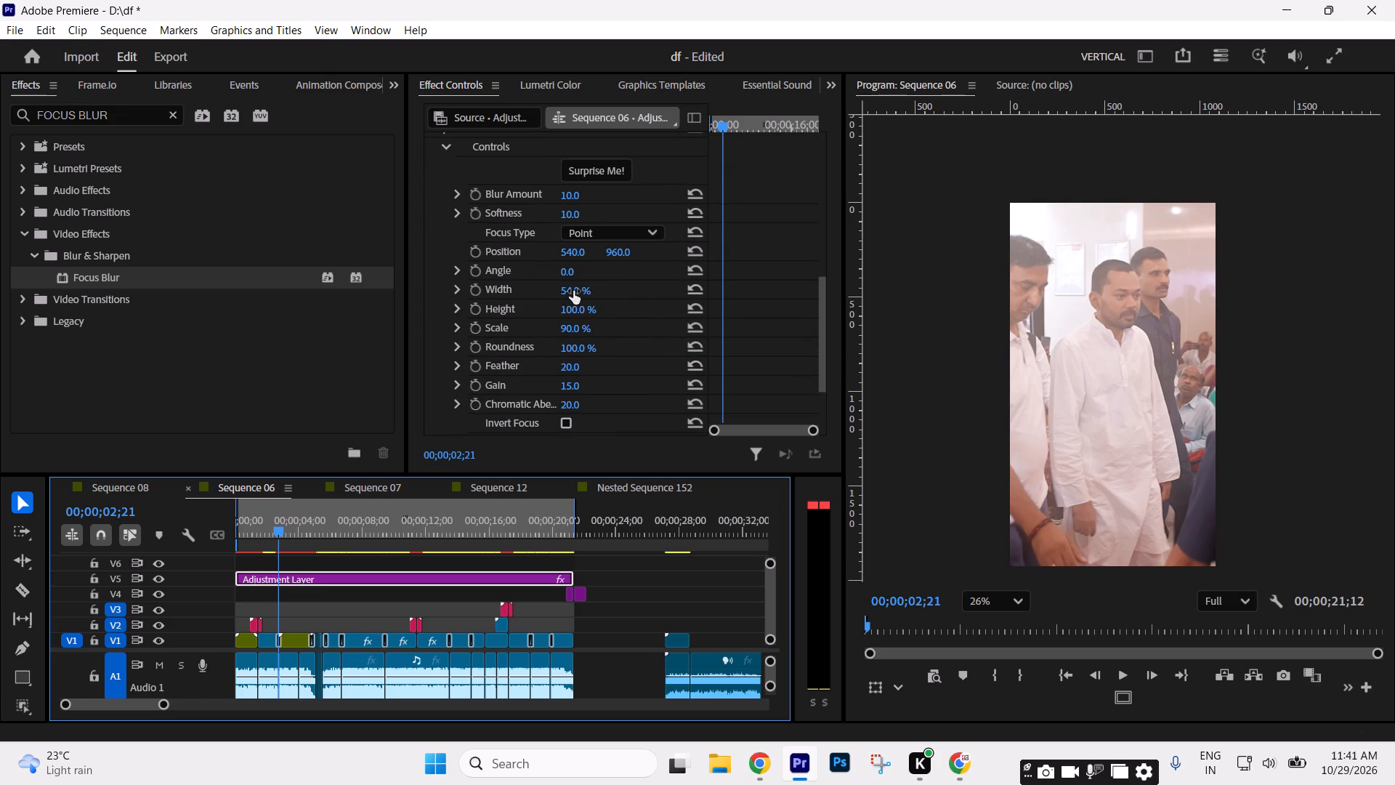
{"action": "left_click_drag", "start_coordinate": [573, 291], "coordinate": [561, 293]}
{"action": "left_click_drag", "start_coordinate": [290, 533], "coordinate": [270, 534]}
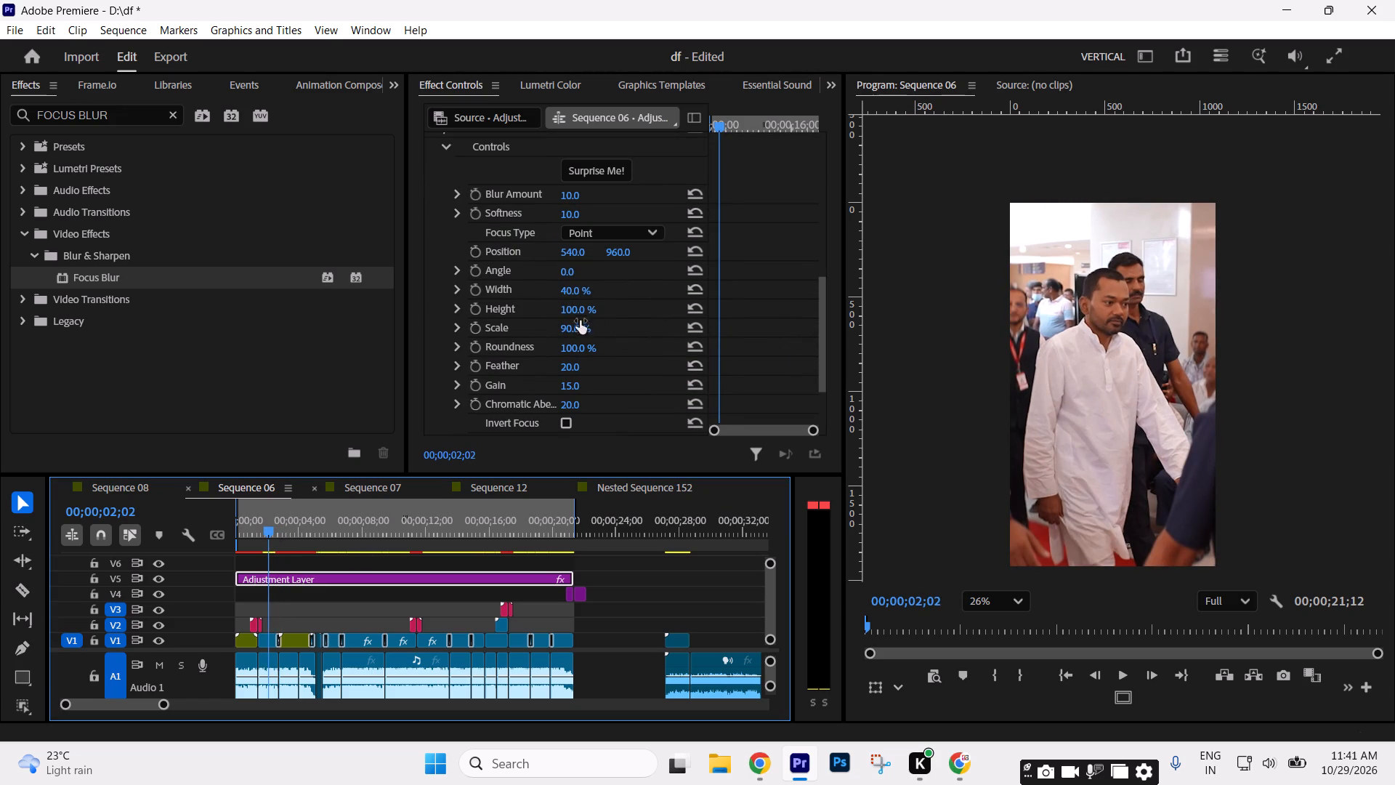
{"action": "left_click_drag", "start_coordinate": [573, 286], "coordinate": [560, 289]}
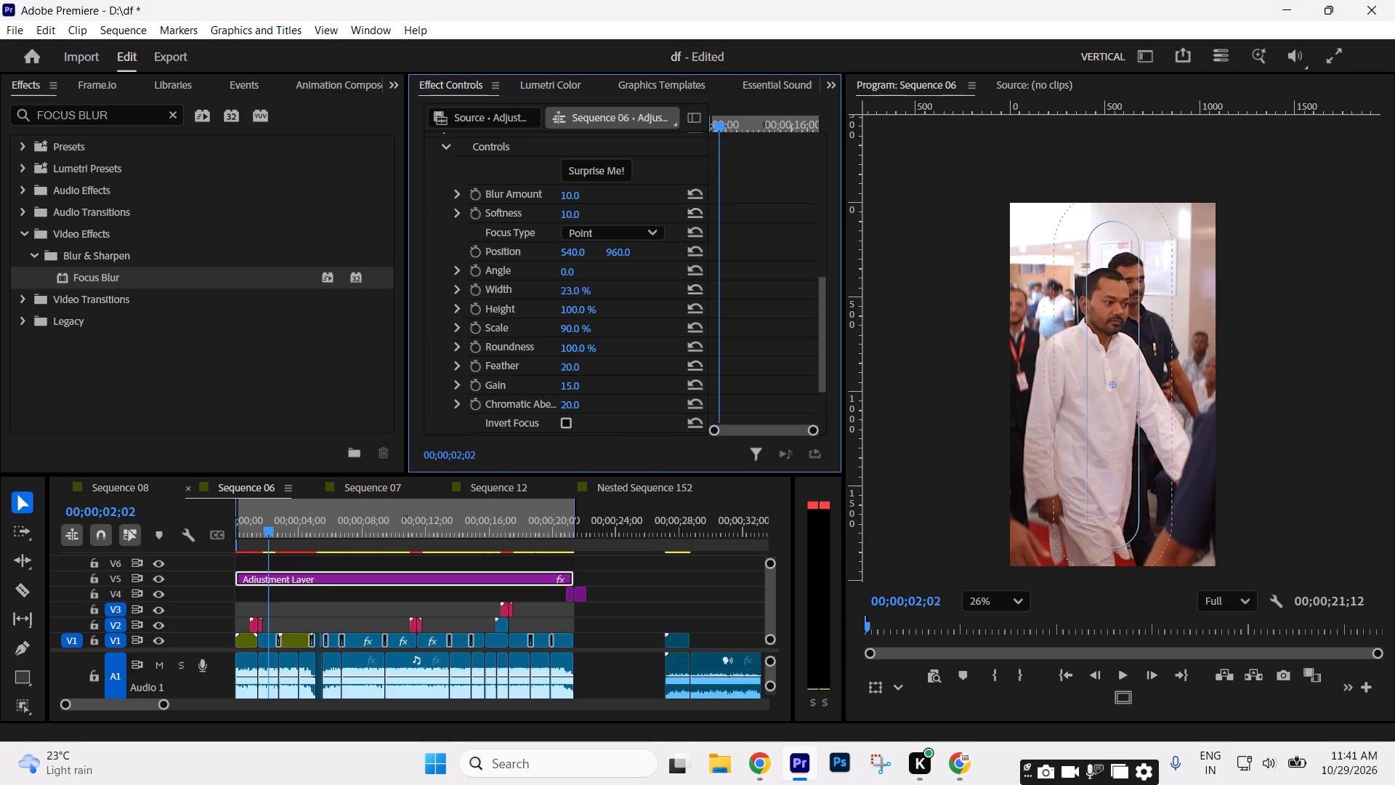
{"action": "left_click_drag", "start_coordinate": [560, 289], "coordinate": [572, 293]}
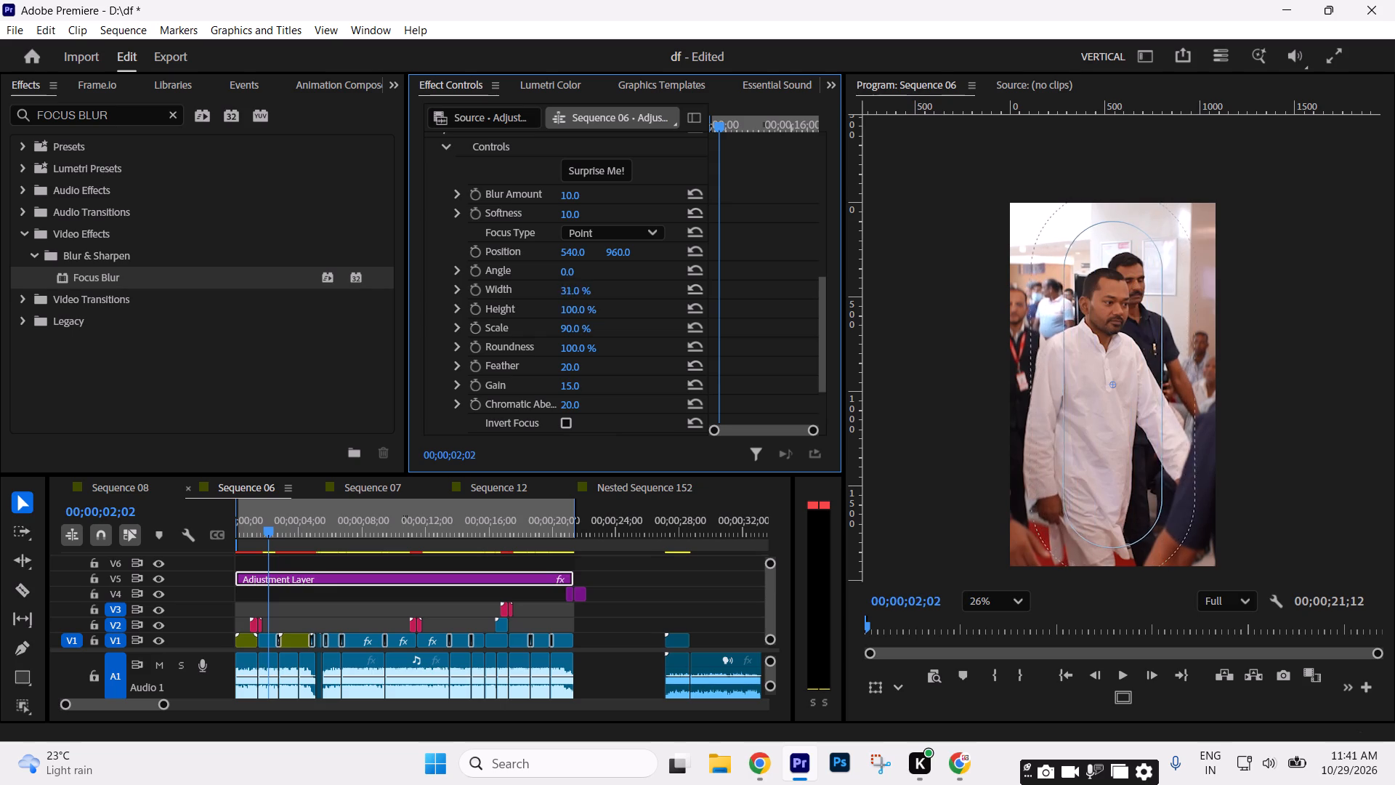
{"action": "left_click_drag", "start_coordinate": [572, 293], "coordinate": [599, 299]}
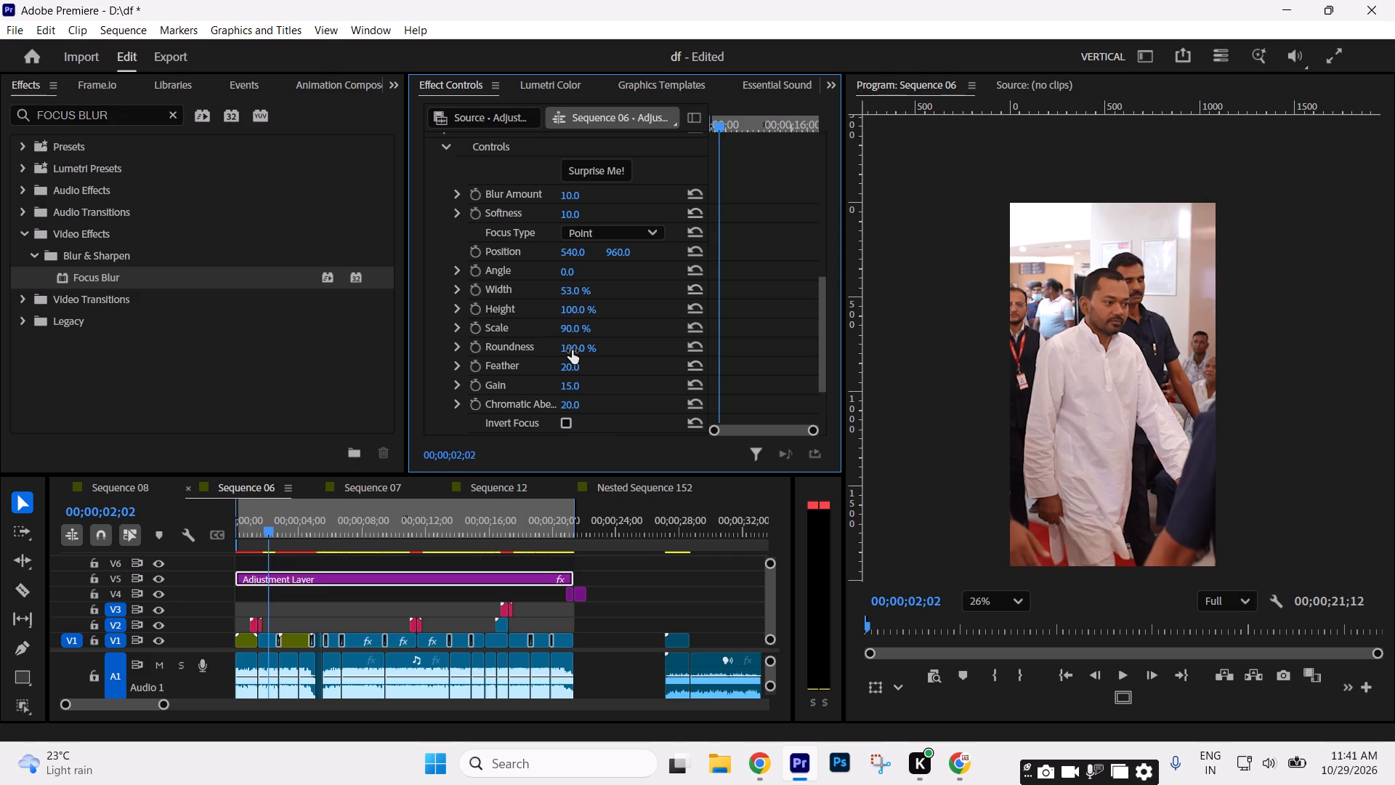
Lower the Focus Blur roundness on the adjustment layer and set it to 75%.
{"action": "left_click_drag", "start_coordinate": [573, 349], "coordinate": [549, 350]}
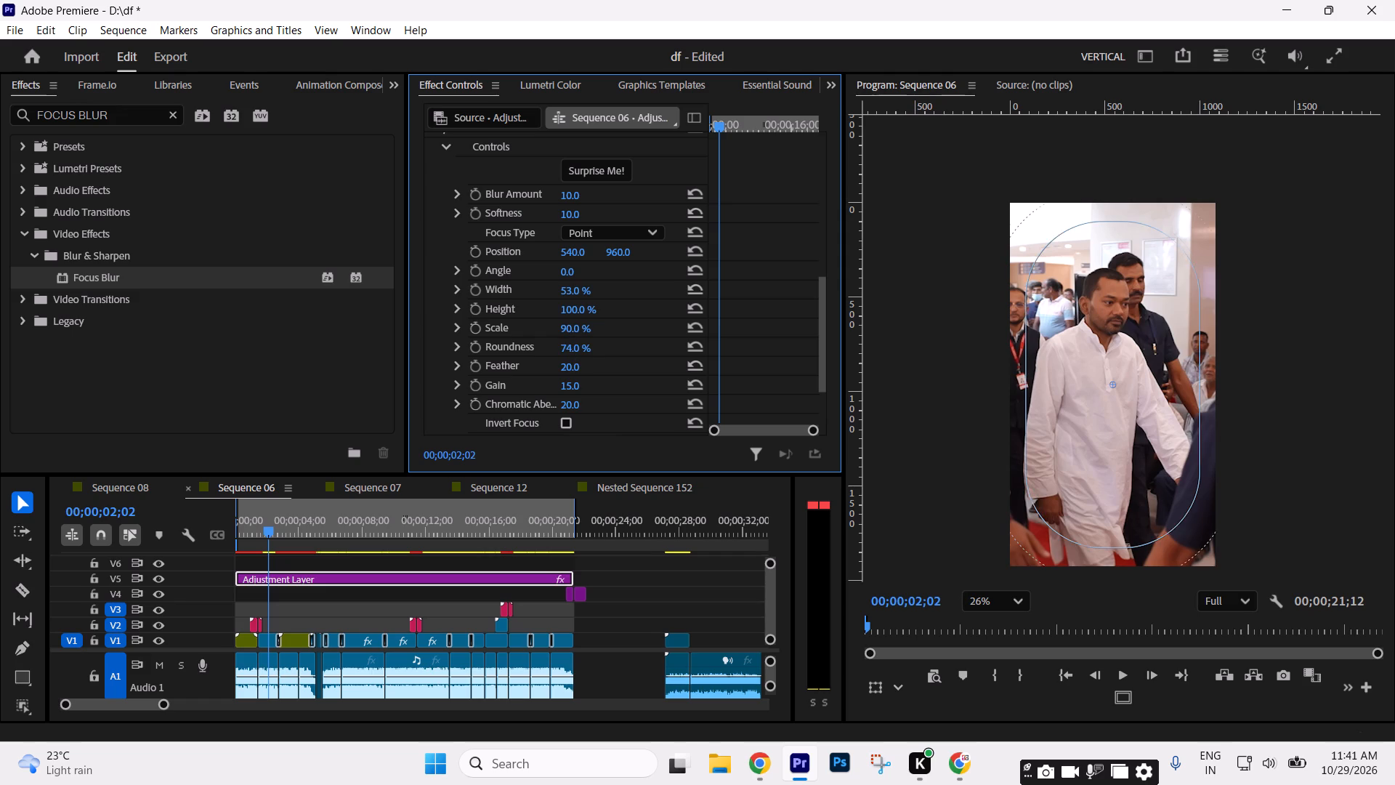
{"action": "left_click_drag", "start_coordinate": [549, 350], "coordinate": [545, 349]}
{"action": "left_click", "coordinate": [580, 348]}
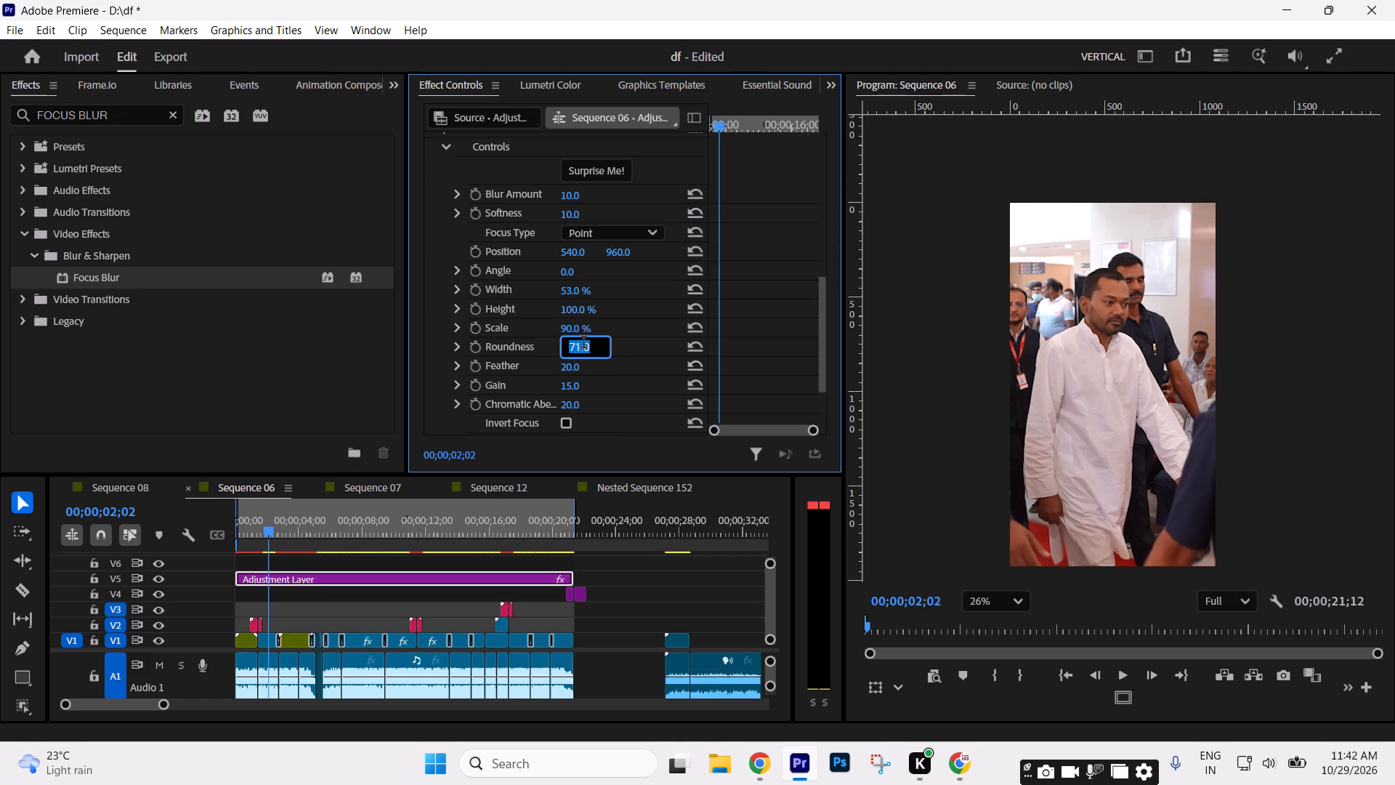
{"action": "type", "text": "75"}
{"action": "key", "text": "Return"}
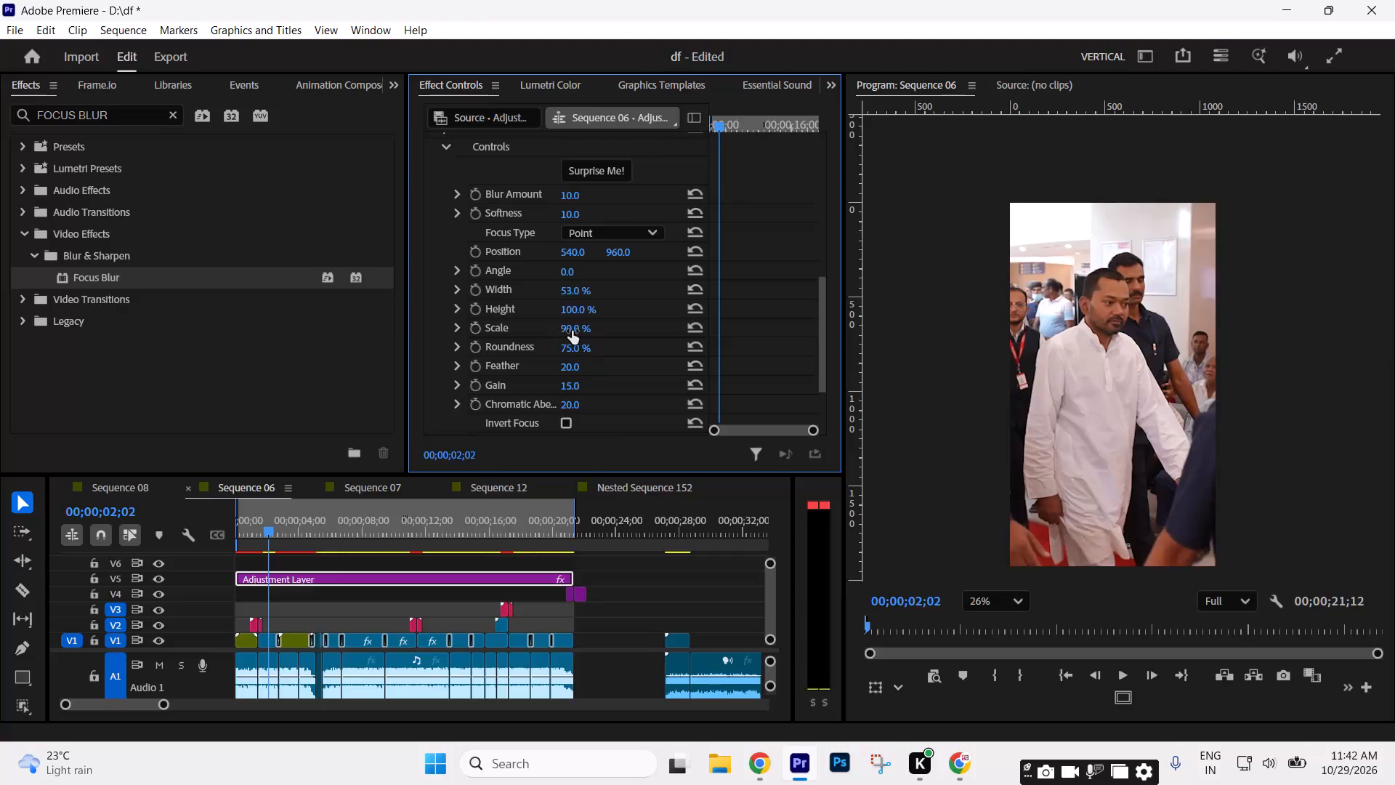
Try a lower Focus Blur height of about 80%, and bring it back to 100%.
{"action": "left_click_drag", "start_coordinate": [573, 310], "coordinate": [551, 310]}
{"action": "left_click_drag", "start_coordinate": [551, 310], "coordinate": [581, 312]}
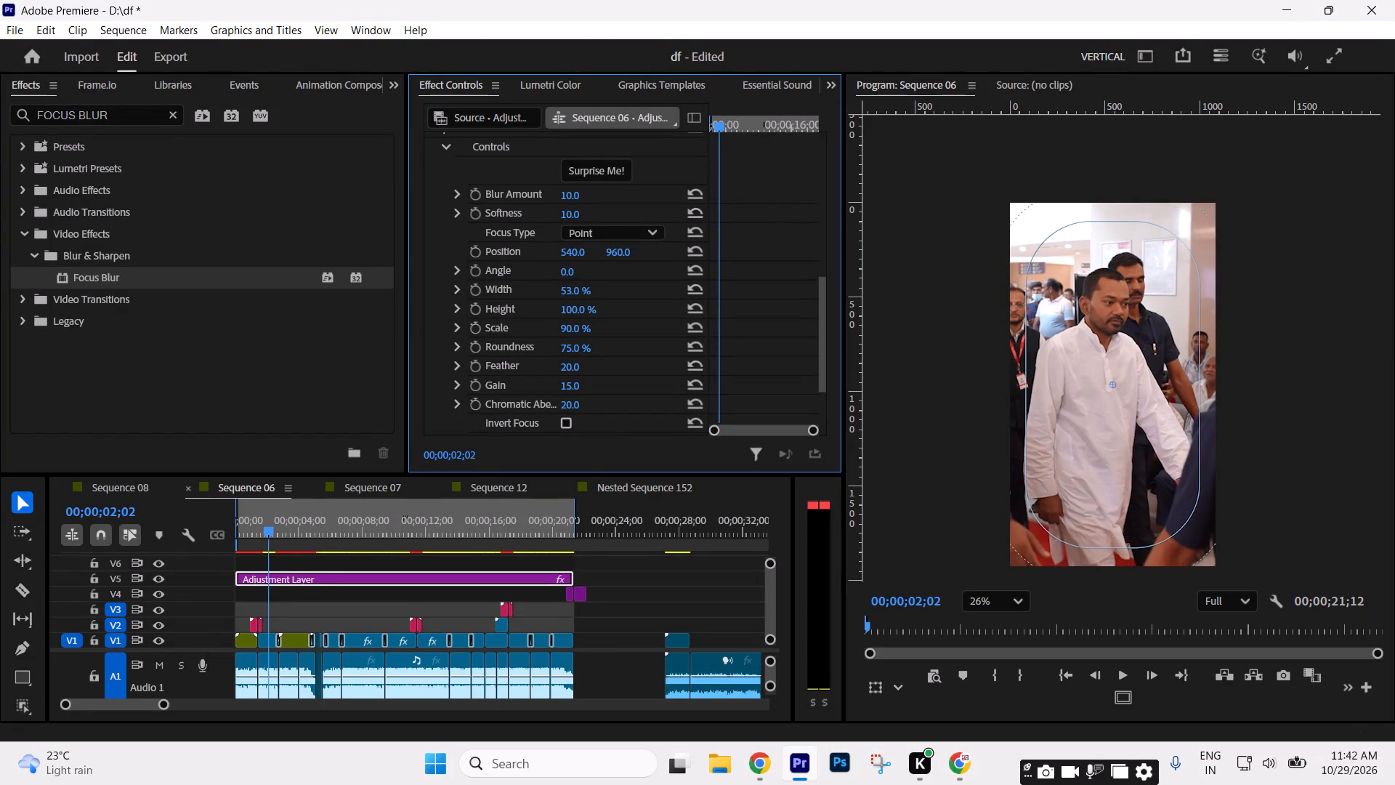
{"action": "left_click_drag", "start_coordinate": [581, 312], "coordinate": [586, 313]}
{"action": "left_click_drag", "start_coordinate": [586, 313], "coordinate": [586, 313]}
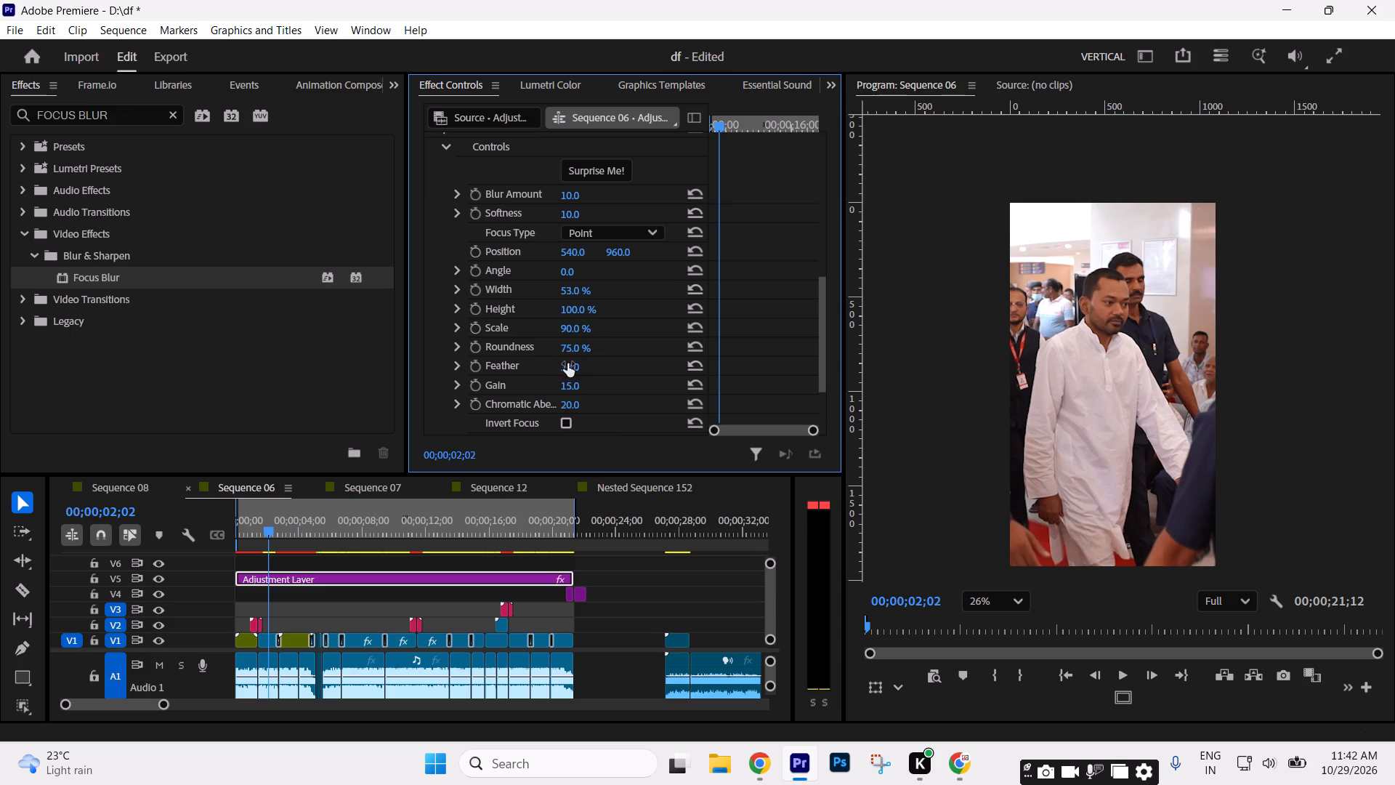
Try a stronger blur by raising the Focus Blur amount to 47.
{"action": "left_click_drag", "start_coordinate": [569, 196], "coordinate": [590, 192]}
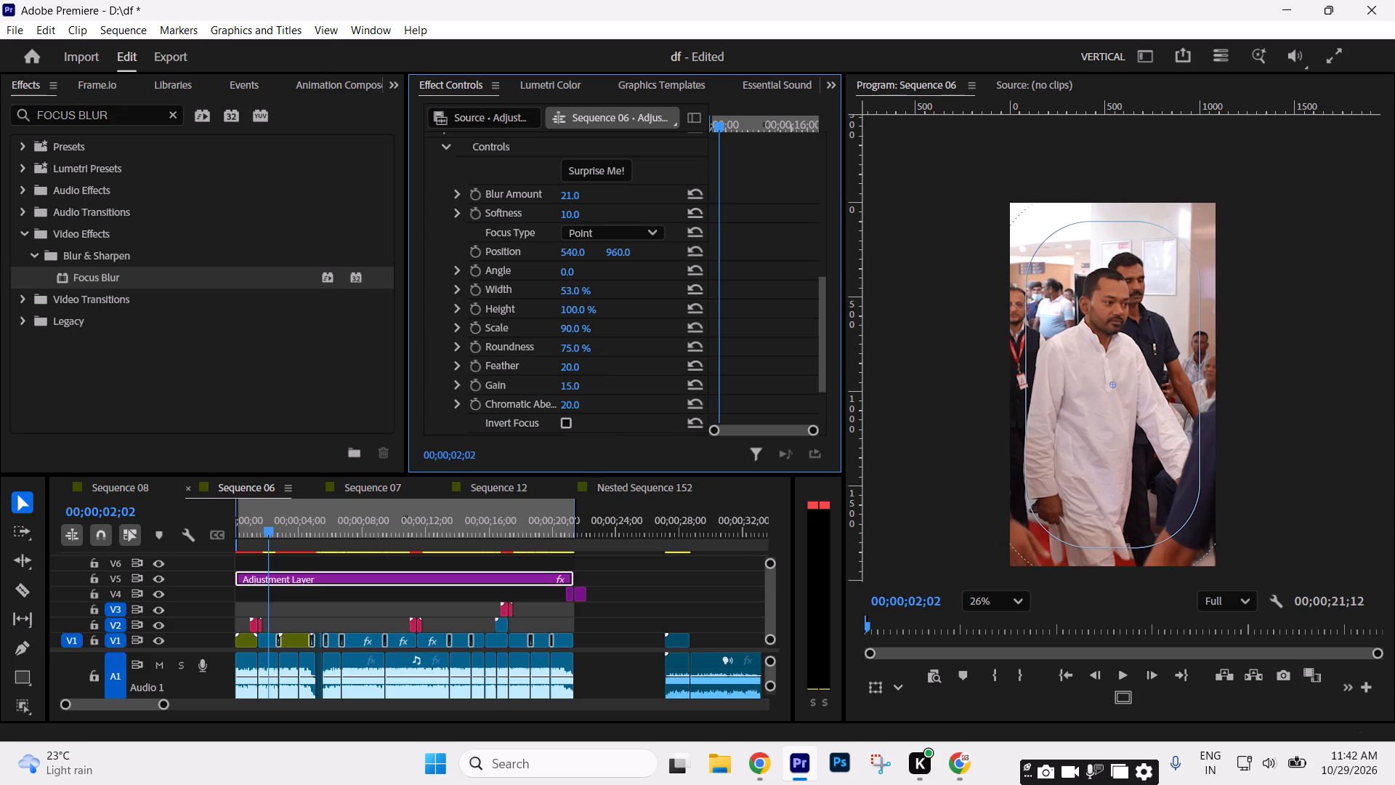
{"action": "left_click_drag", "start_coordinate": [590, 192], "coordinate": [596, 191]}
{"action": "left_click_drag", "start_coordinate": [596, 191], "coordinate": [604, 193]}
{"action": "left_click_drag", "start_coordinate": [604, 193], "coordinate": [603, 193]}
Deselect the adjustment layer and play from about 2 seconds to 00;00;04;18 to check the stronger blur.
{"action": "left_click", "coordinate": [665, 570]}
{"action": "key", "text": "space"}
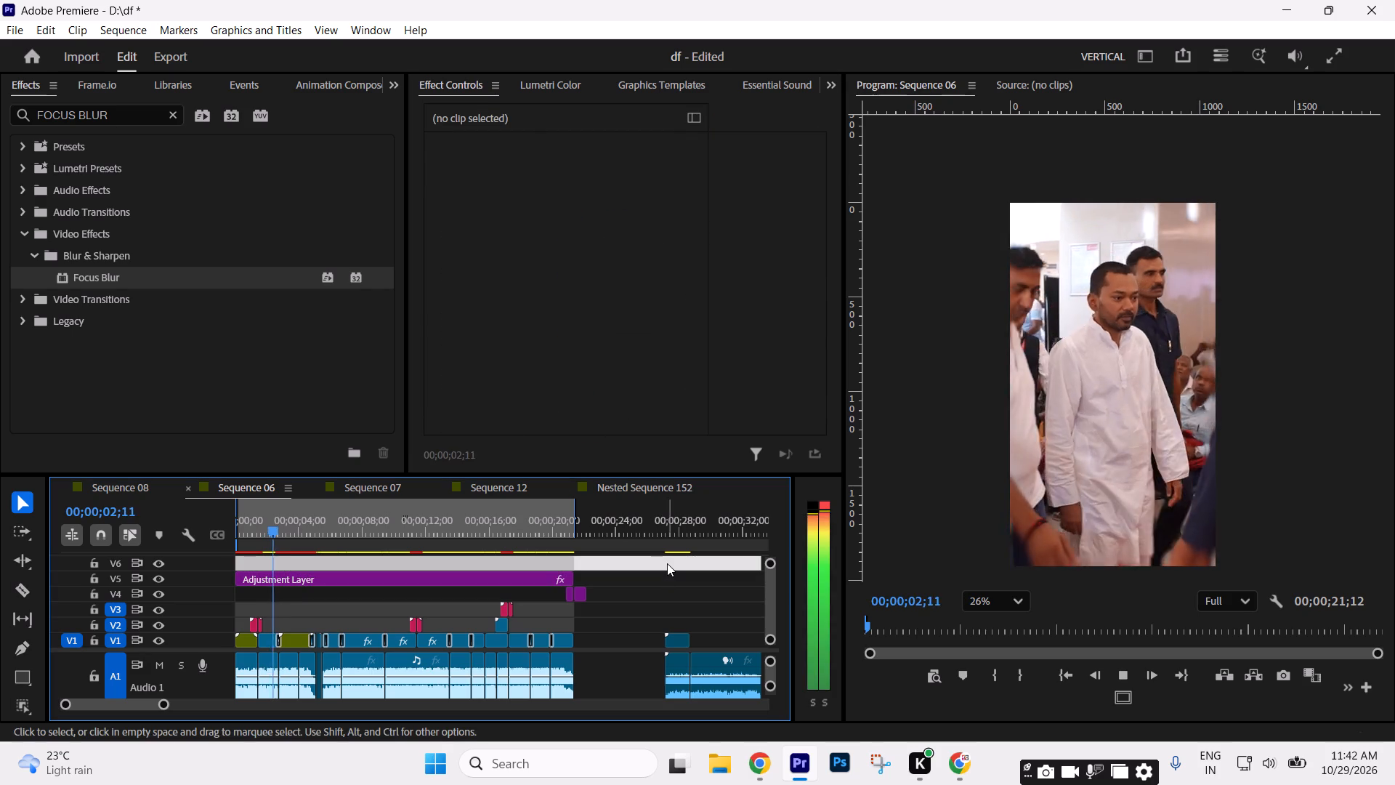
{"action": "key", "text": "space"}
{"action": "key", "text": "space"}
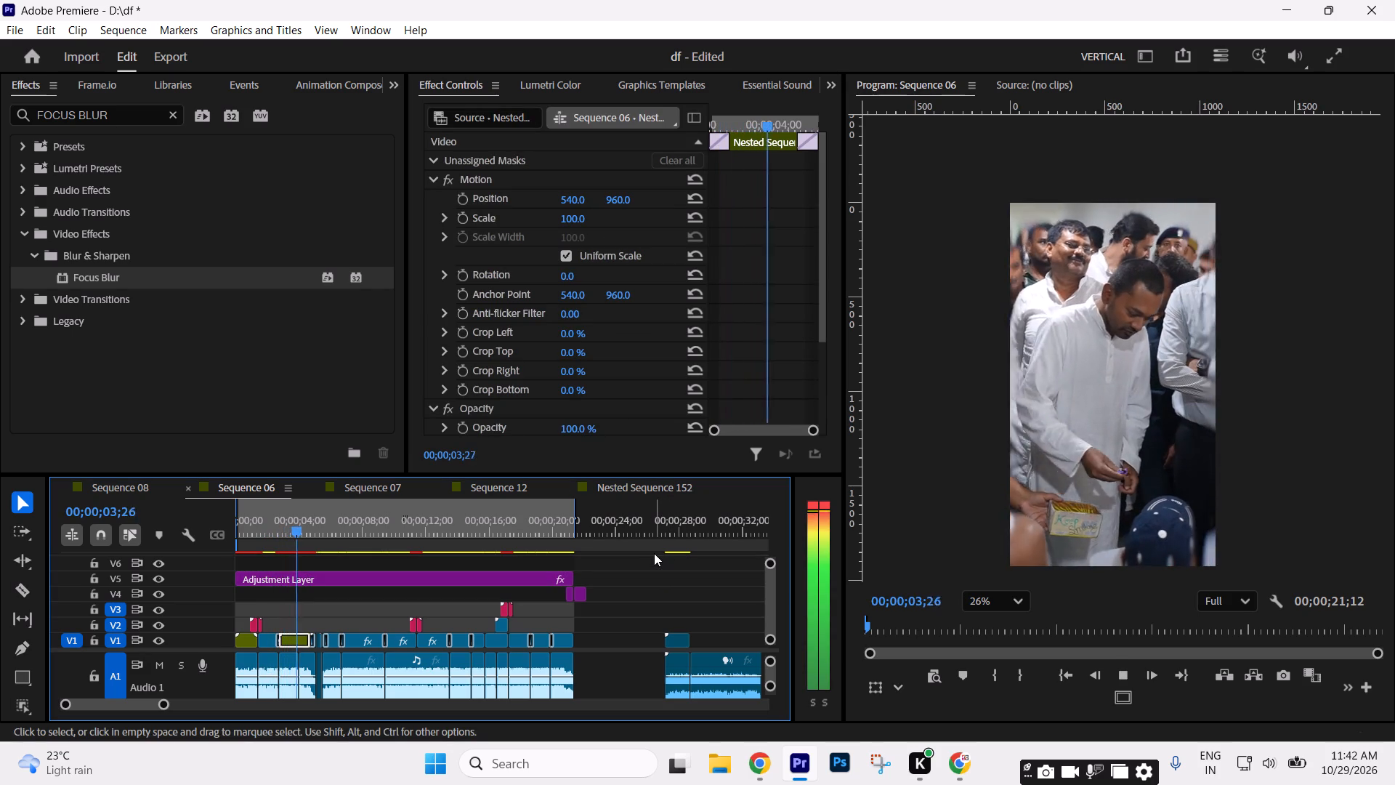
{"action": "key", "text": "space"}
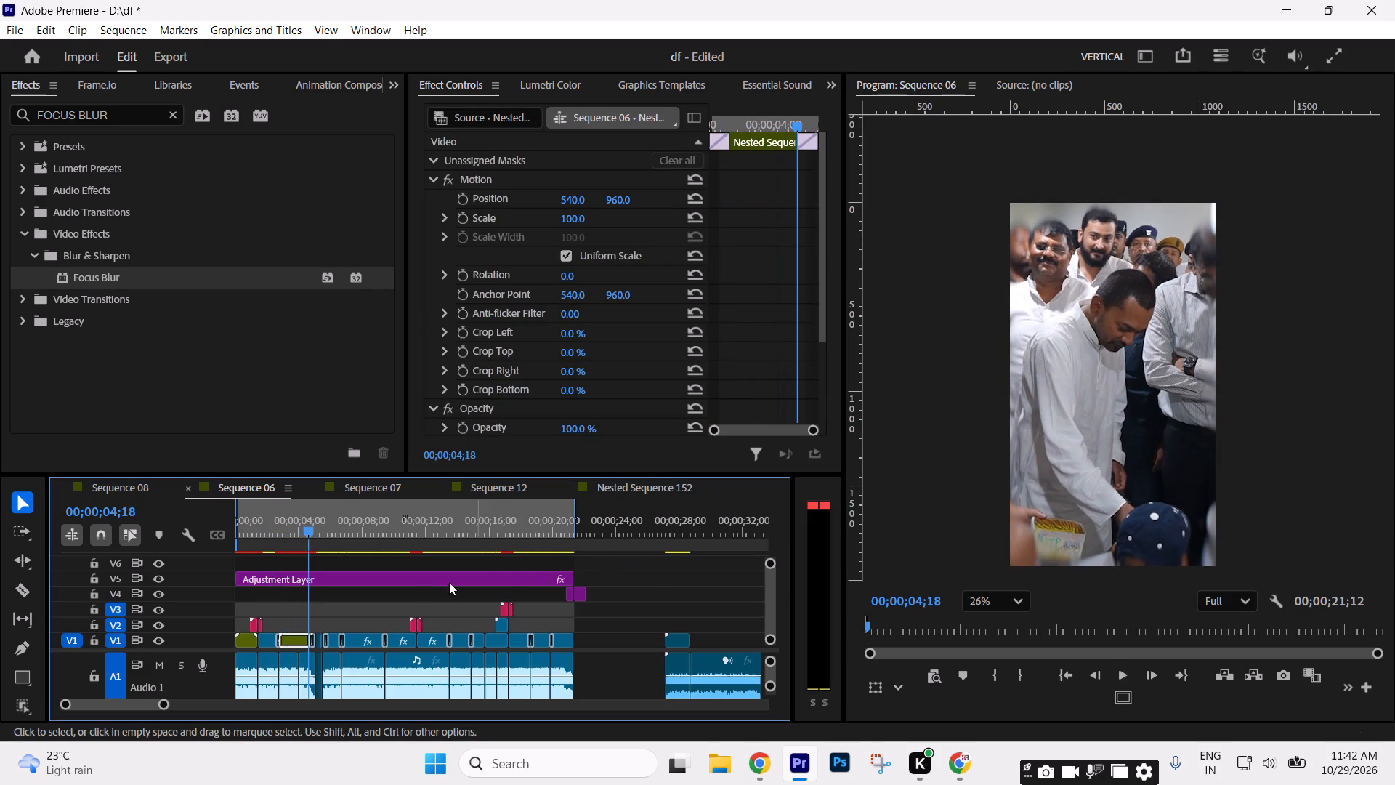
Reselect the adjustment layer on V5 and lower its Focus Blur amount to 8.
{"action": "left_click", "coordinate": [411, 577]}
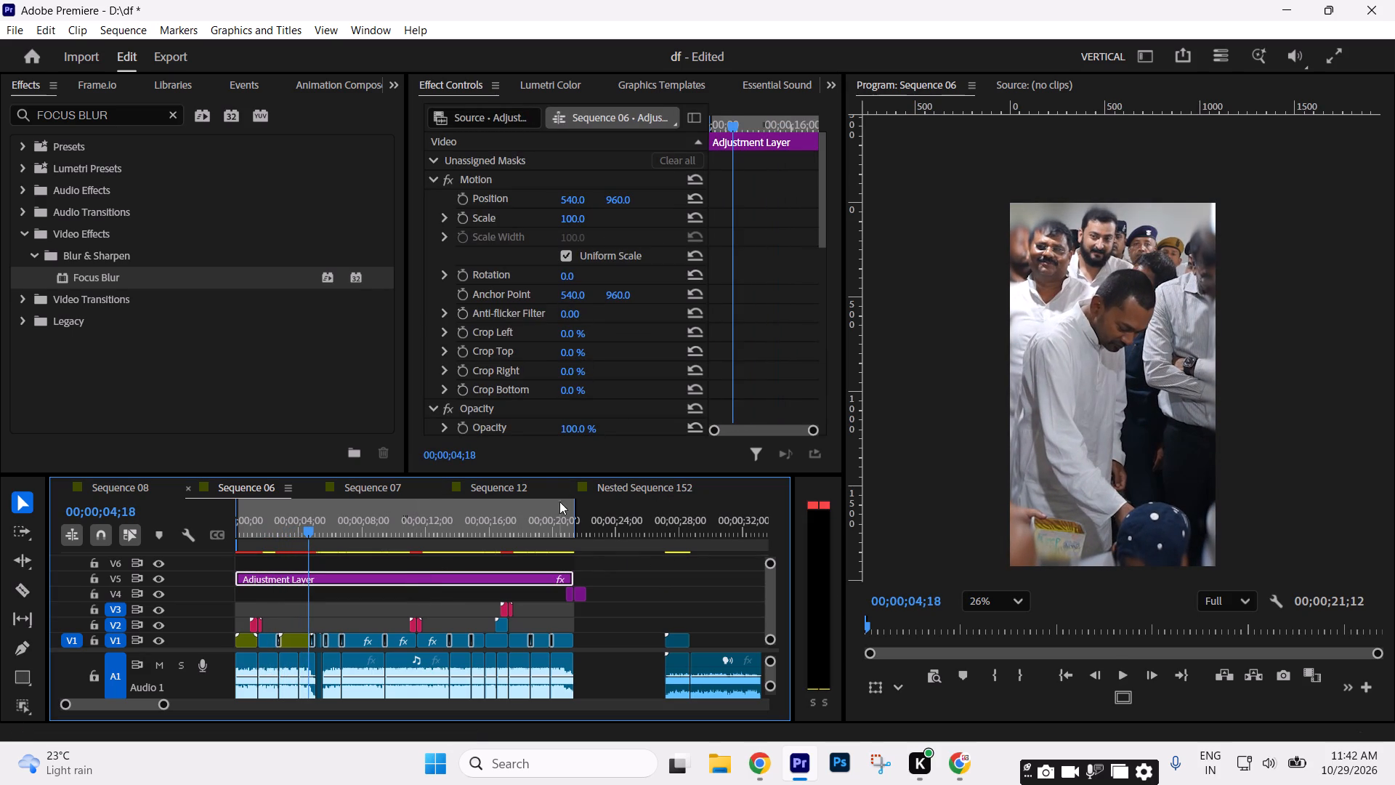
{"action": "left_click_drag", "start_coordinate": [820, 215], "coordinate": [828, 351]}
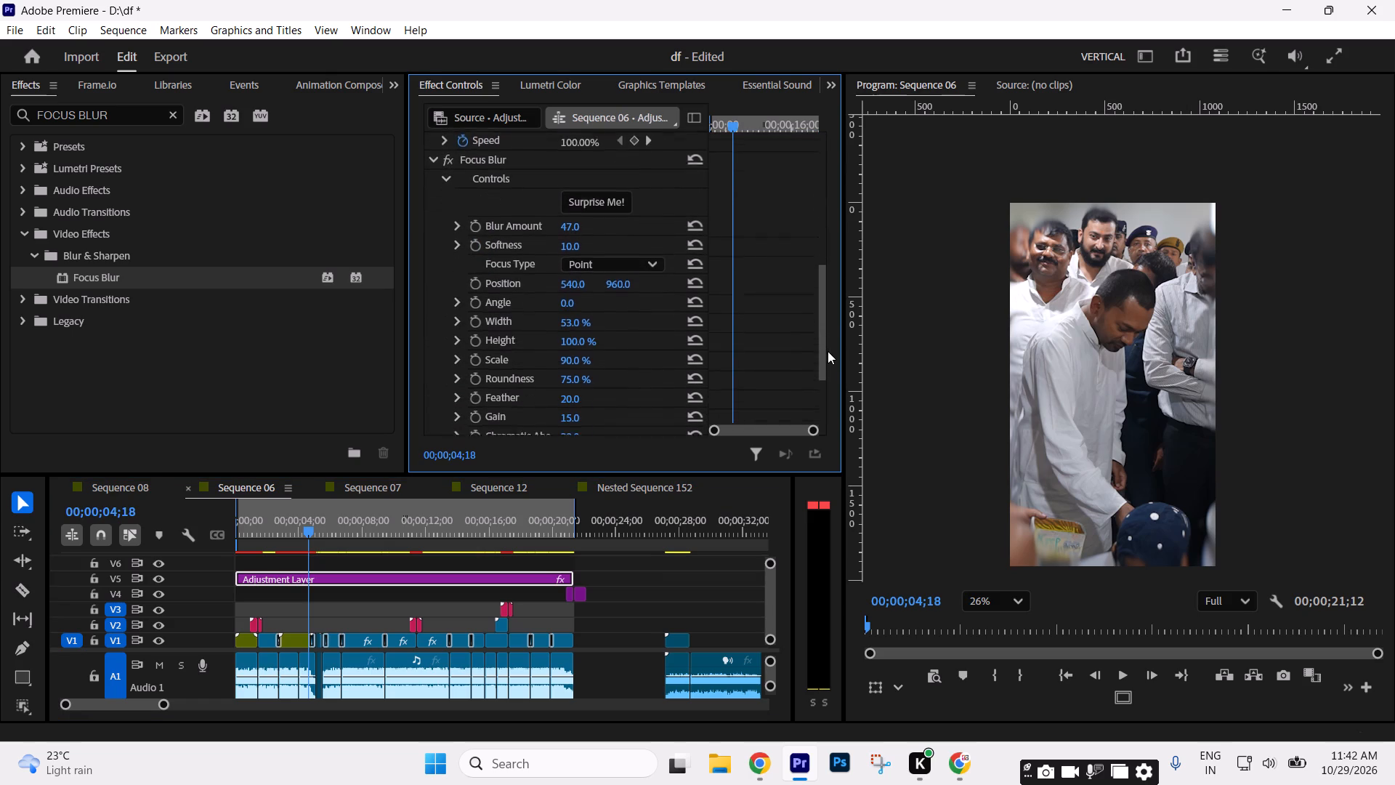
{"action": "left_click_drag", "start_coordinate": [828, 351], "coordinate": [830, 360]}
{"action": "left_click_drag", "start_coordinate": [565, 195], "coordinate": [535, 201]}
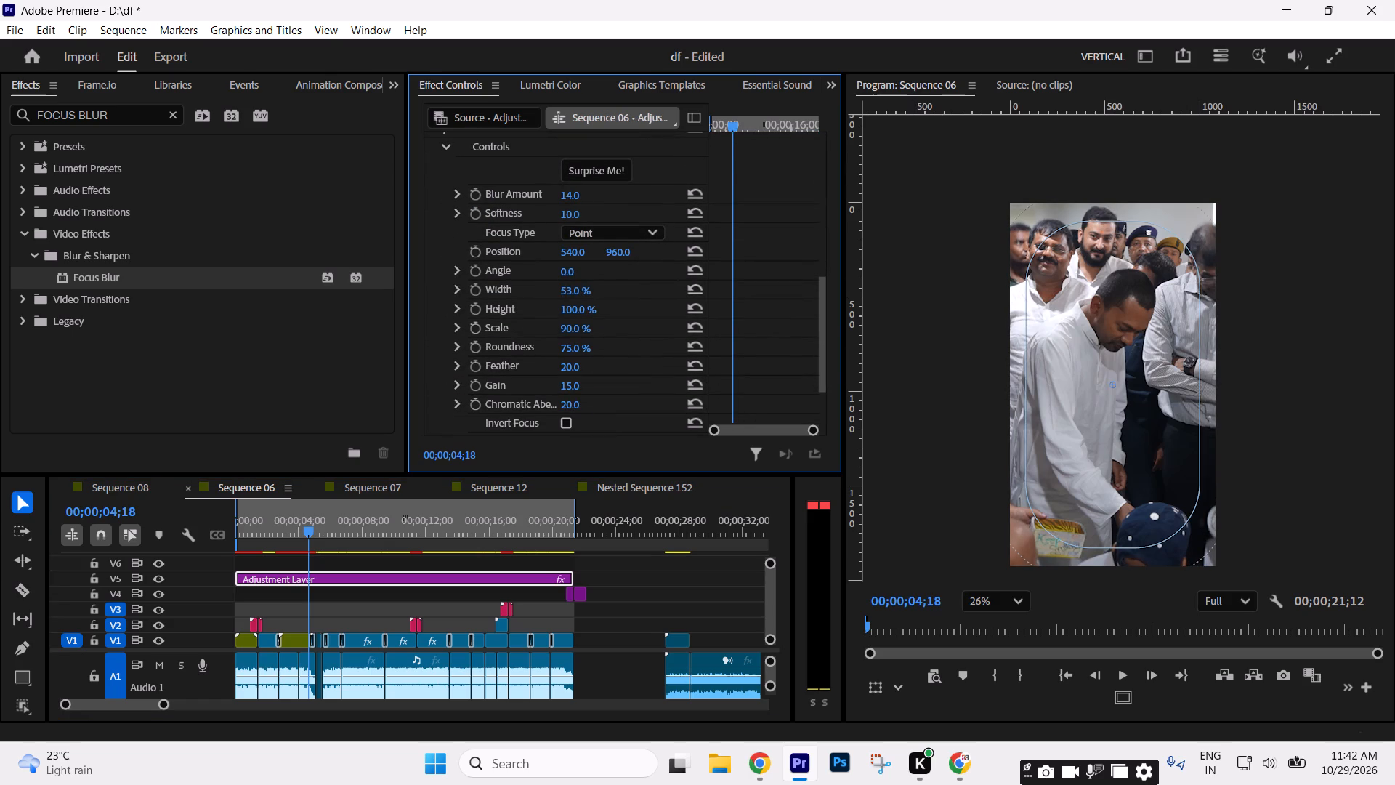
{"action": "left_click_drag", "start_coordinate": [535, 201], "coordinate": [527, 198]}
Try Focus Blur feather values up to about 123, and set the feather to 61.
{"action": "left_click_drag", "start_coordinate": [567, 365], "coordinate": [642, 359]}
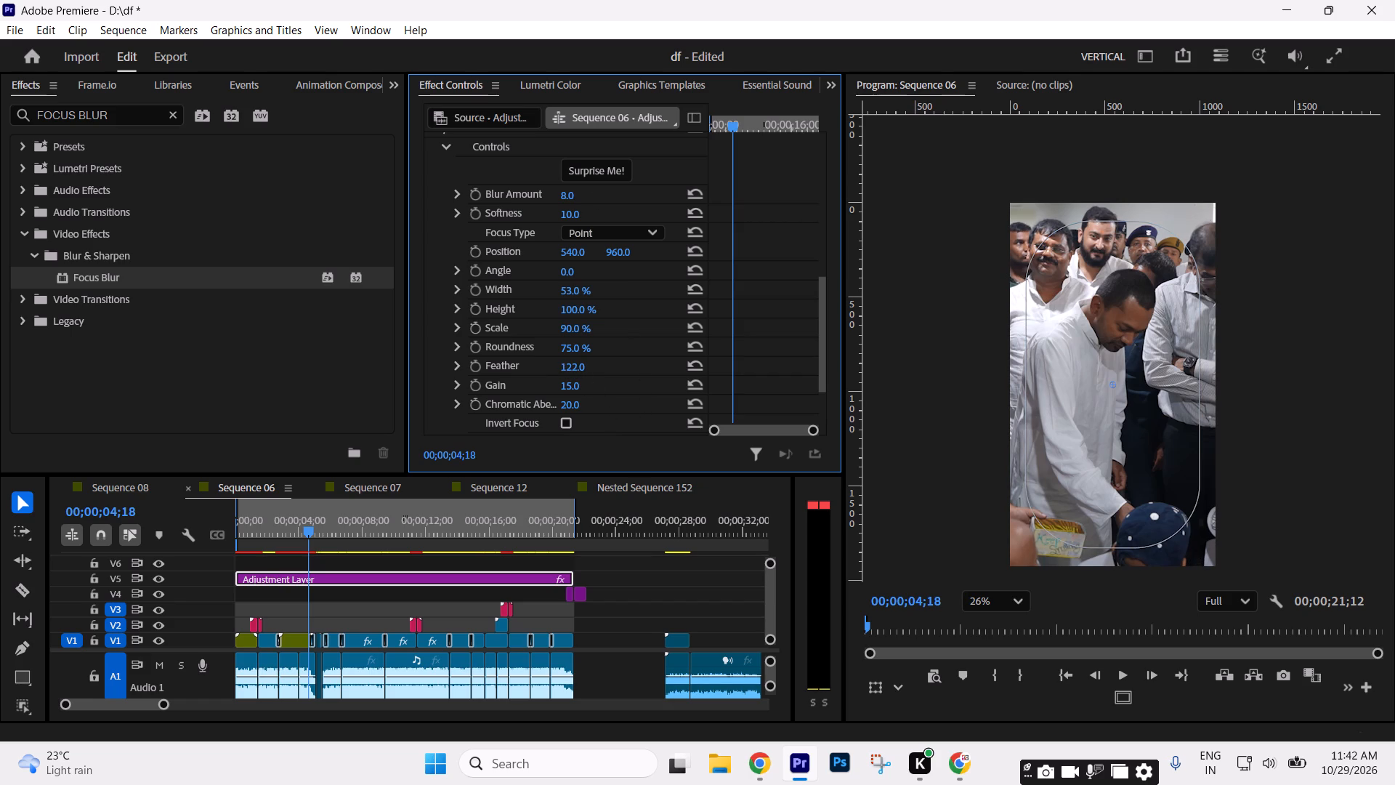
{"action": "left_click_drag", "start_coordinate": [642, 359], "coordinate": [650, 371]}
{"action": "left_click_drag", "start_coordinate": [650, 371], "coordinate": [623, 372]}
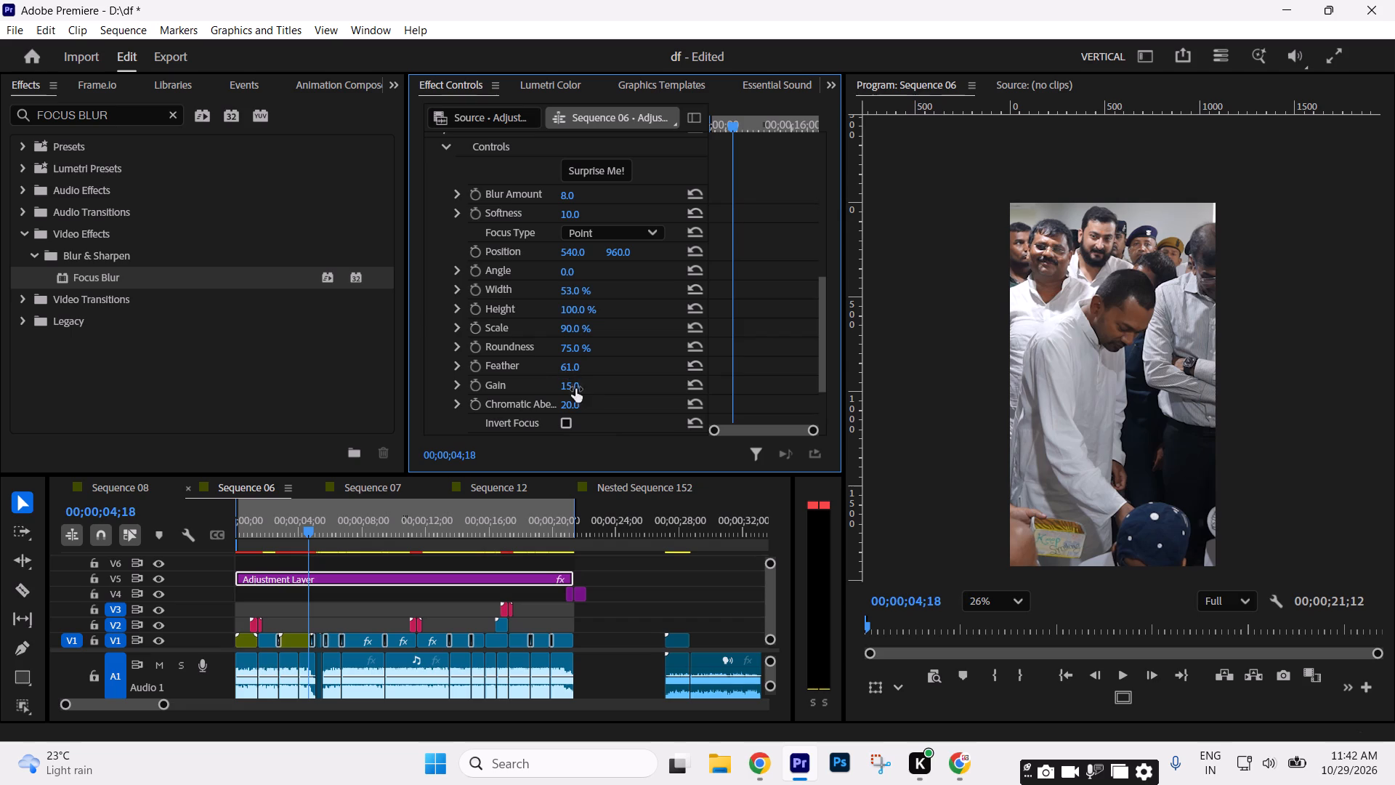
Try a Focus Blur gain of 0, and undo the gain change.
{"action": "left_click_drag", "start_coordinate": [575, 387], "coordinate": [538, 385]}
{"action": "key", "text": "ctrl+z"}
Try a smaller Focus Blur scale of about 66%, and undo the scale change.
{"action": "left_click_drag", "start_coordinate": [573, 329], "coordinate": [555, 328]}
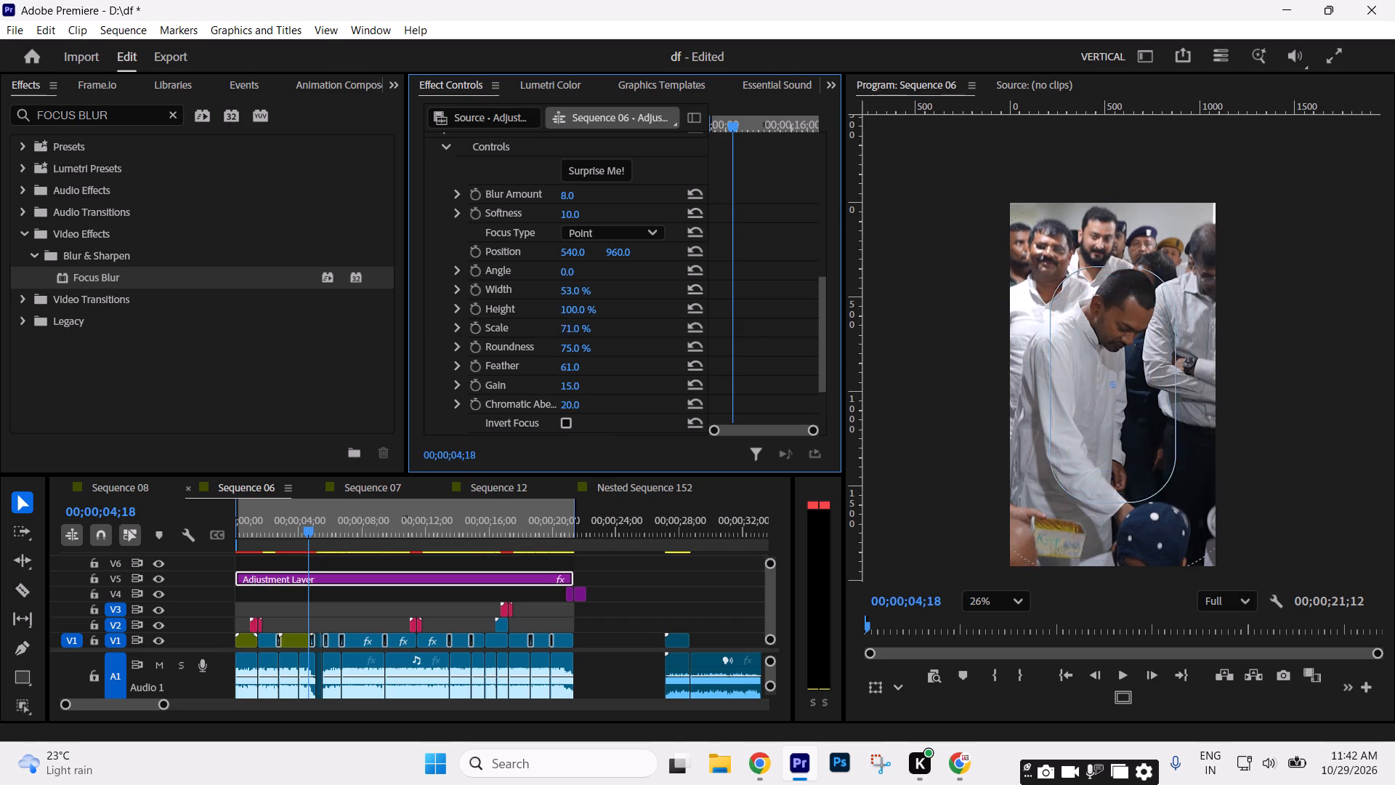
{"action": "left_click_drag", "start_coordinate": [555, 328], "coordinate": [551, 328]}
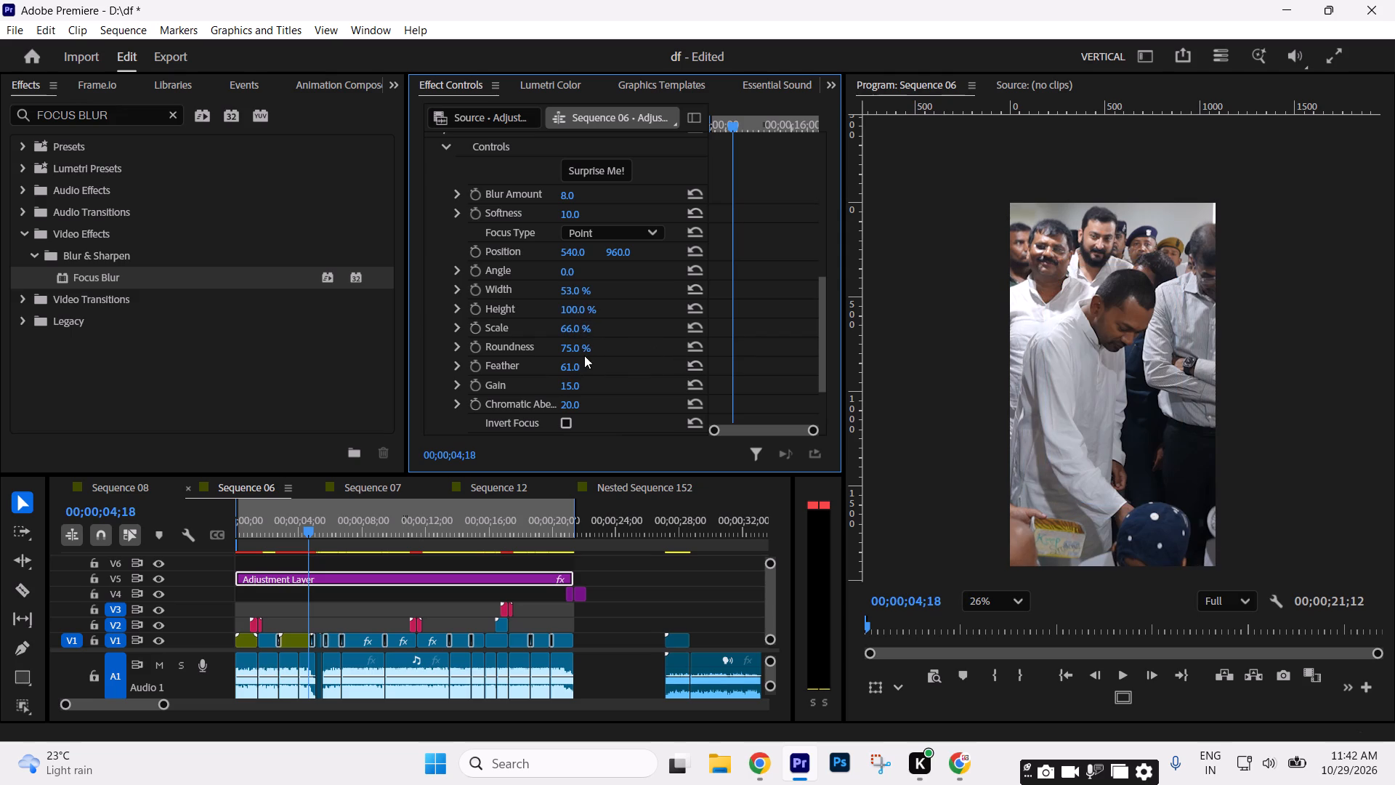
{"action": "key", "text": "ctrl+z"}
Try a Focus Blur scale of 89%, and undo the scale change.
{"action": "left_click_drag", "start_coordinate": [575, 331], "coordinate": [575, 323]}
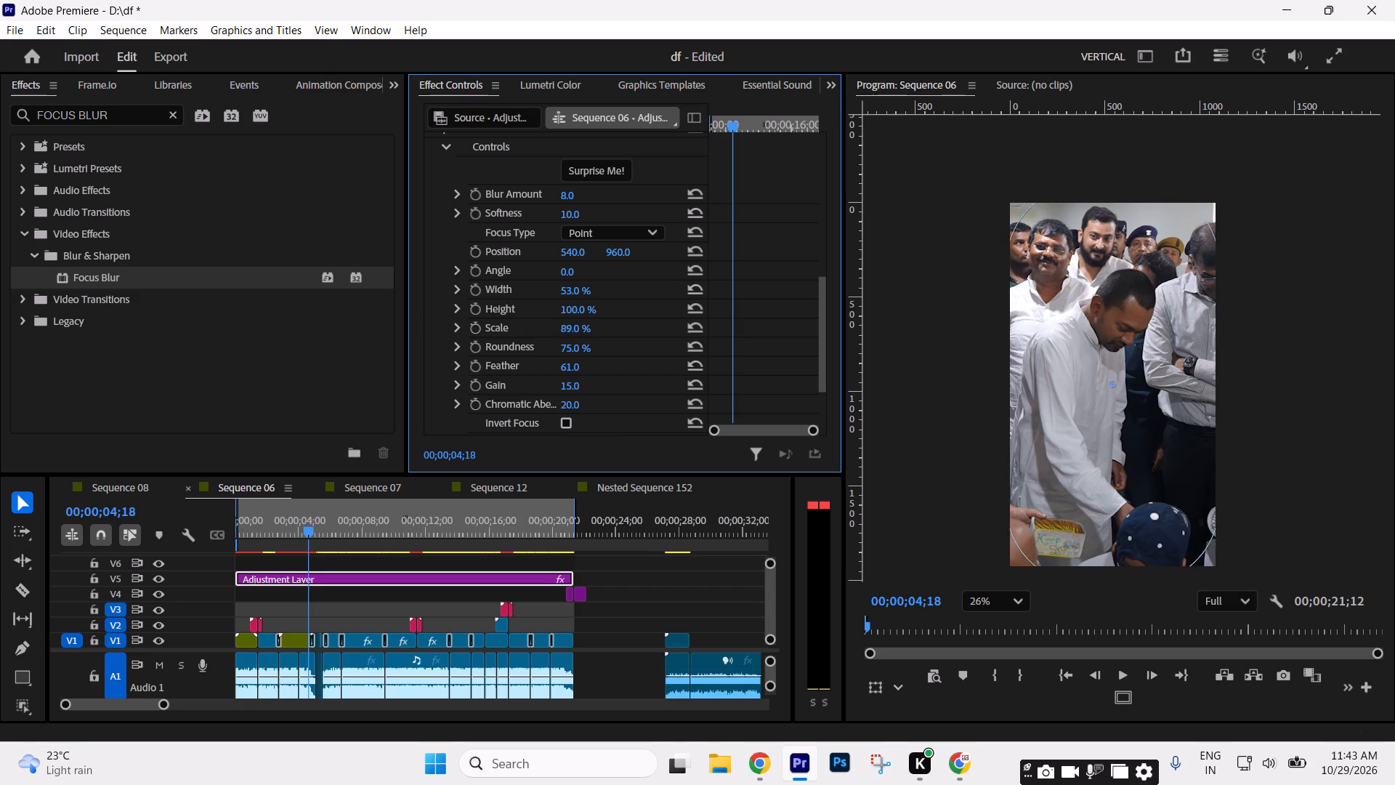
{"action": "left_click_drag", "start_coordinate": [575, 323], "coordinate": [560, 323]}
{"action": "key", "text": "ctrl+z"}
Play Sequence 06 from about 00;00;04;18 to 00;00;10;13 to review the Focus Blur across the clips.
{"action": "key", "text": "space"}
{"action": "key", "text": "space"}
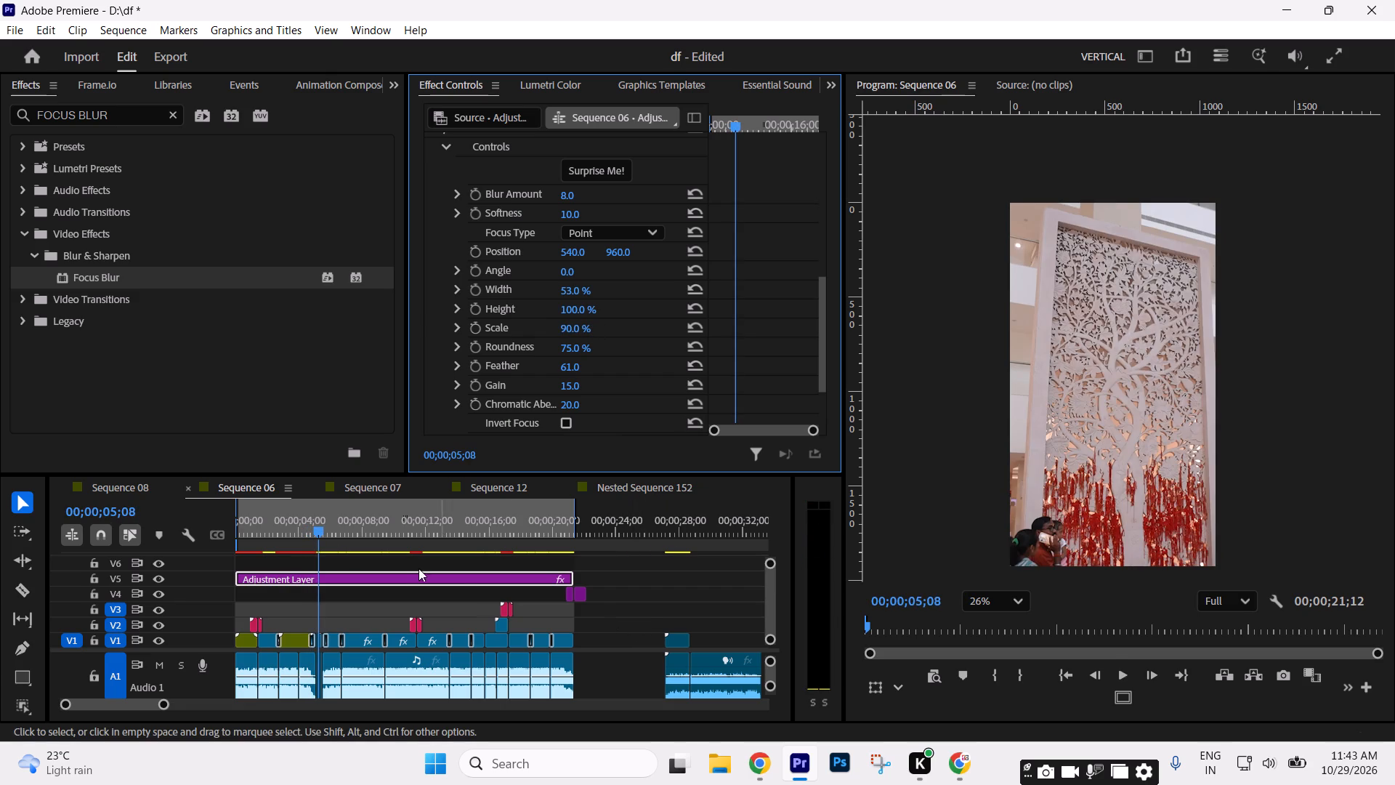
{"action": "key", "text": "space"}
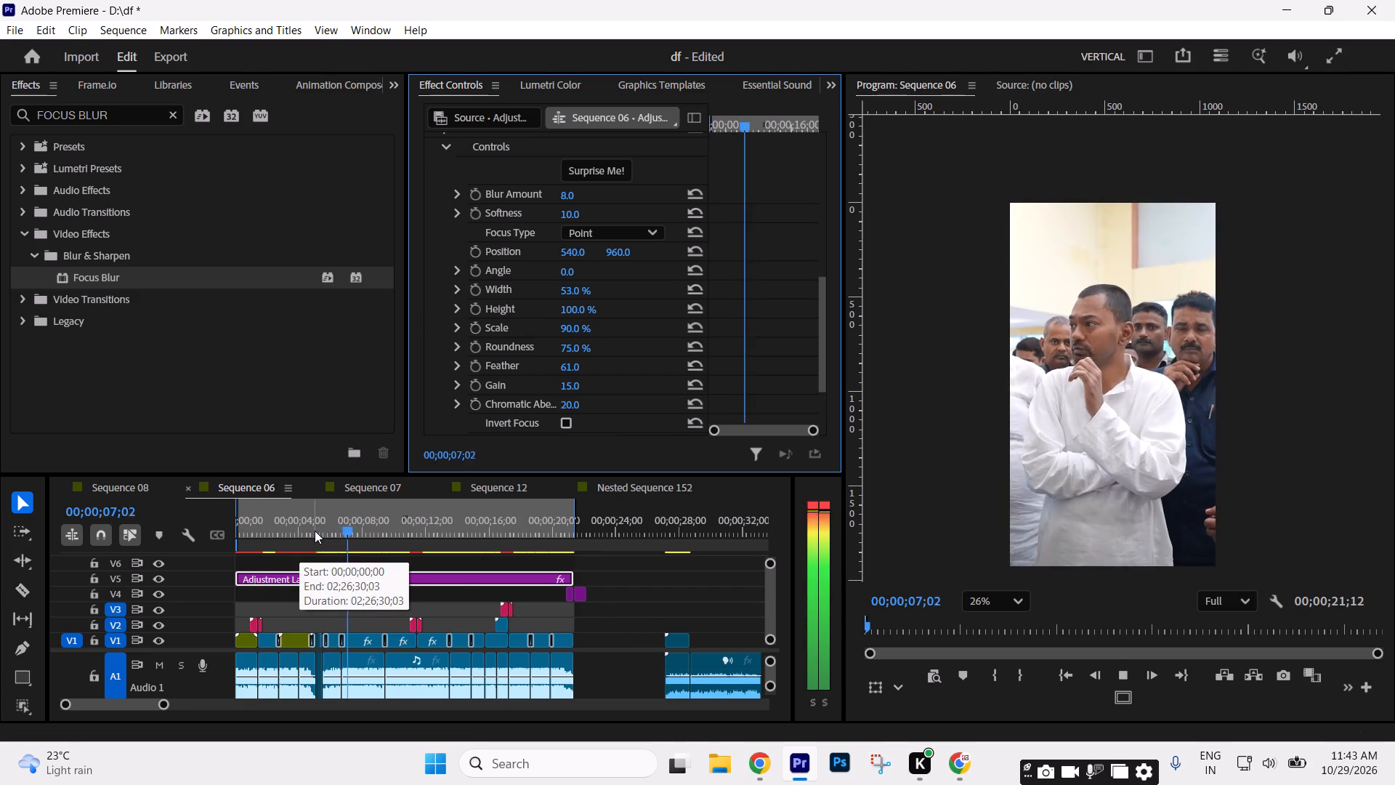
{"action": "key", "text": "space"}
{"action": "key", "text": "space"}
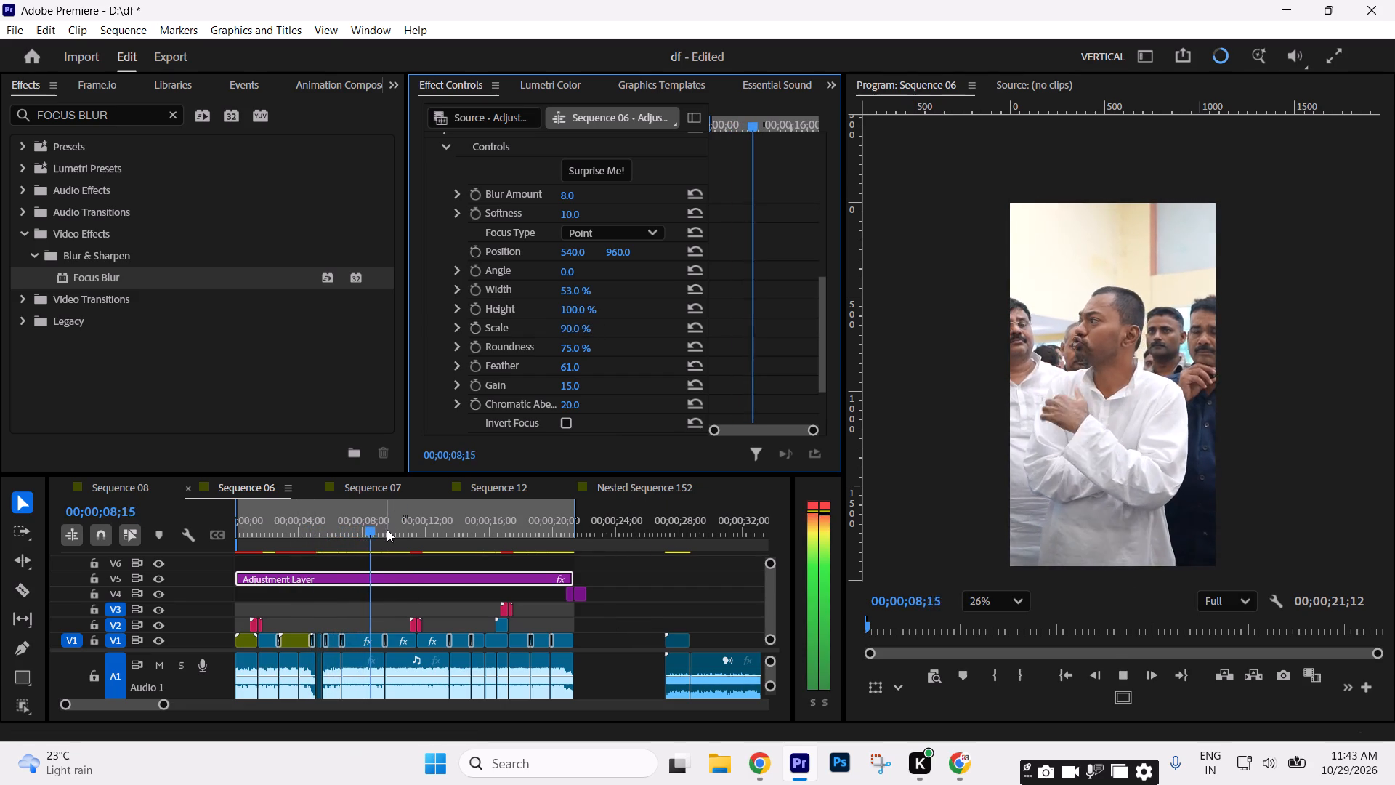
{"action": "key", "text": "space"}
{"action": "key", "text": "space"}
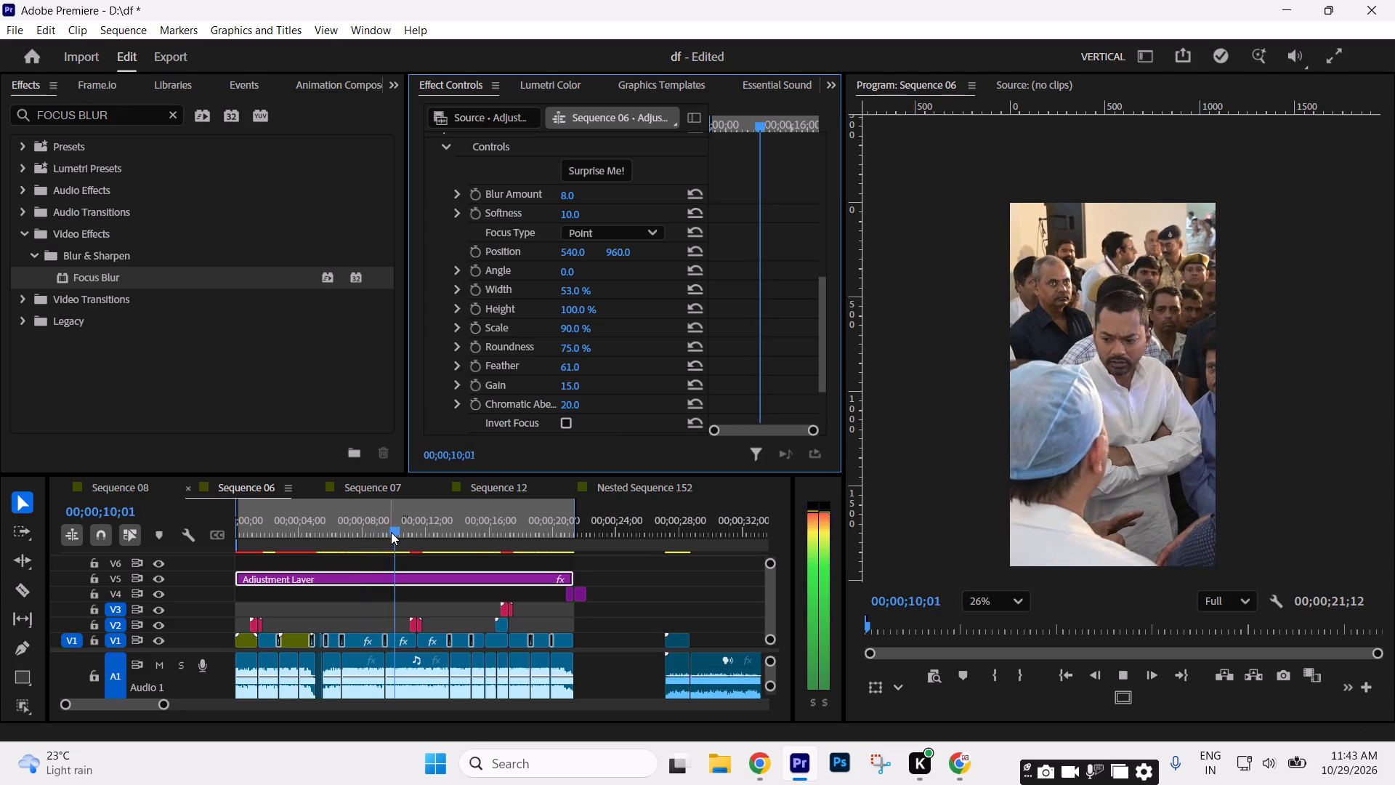
{"action": "key", "text": "space"}
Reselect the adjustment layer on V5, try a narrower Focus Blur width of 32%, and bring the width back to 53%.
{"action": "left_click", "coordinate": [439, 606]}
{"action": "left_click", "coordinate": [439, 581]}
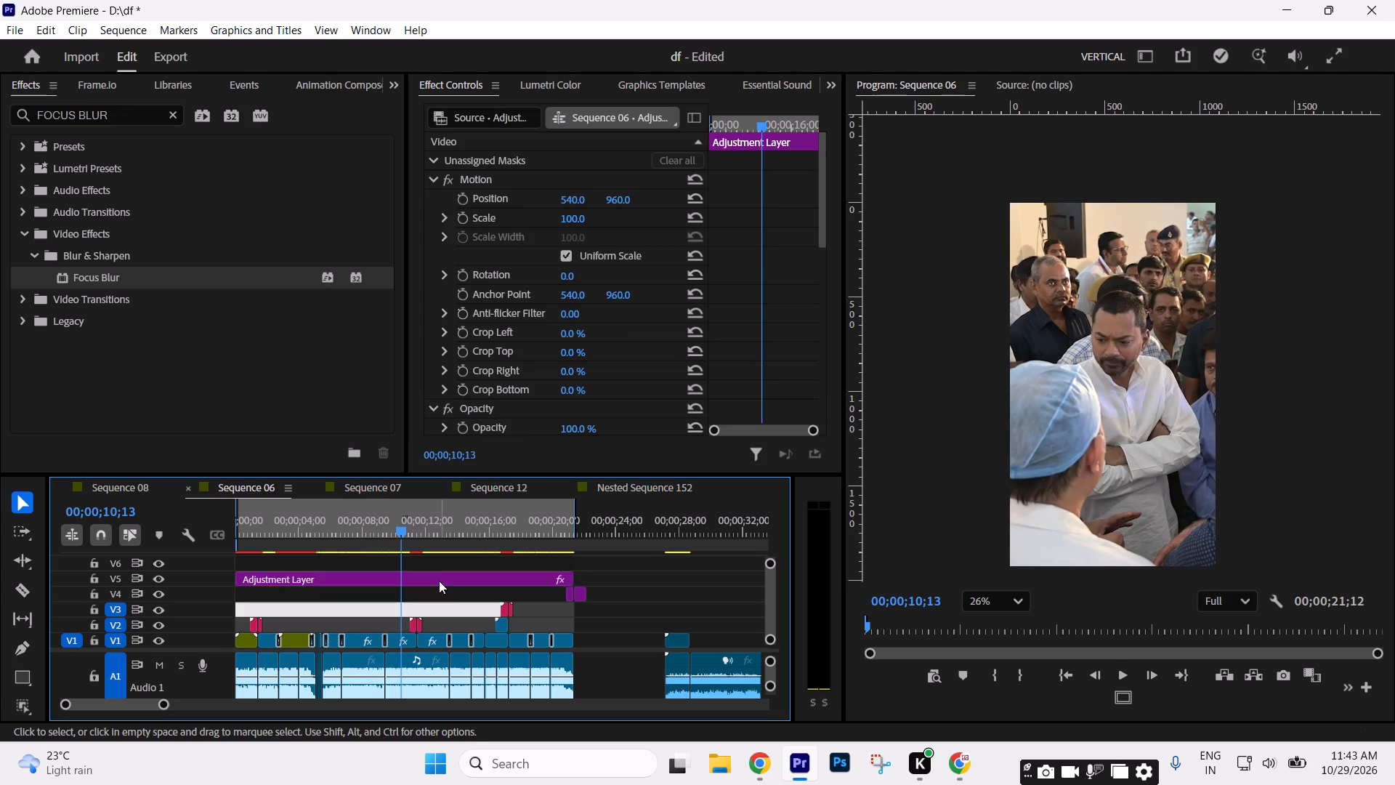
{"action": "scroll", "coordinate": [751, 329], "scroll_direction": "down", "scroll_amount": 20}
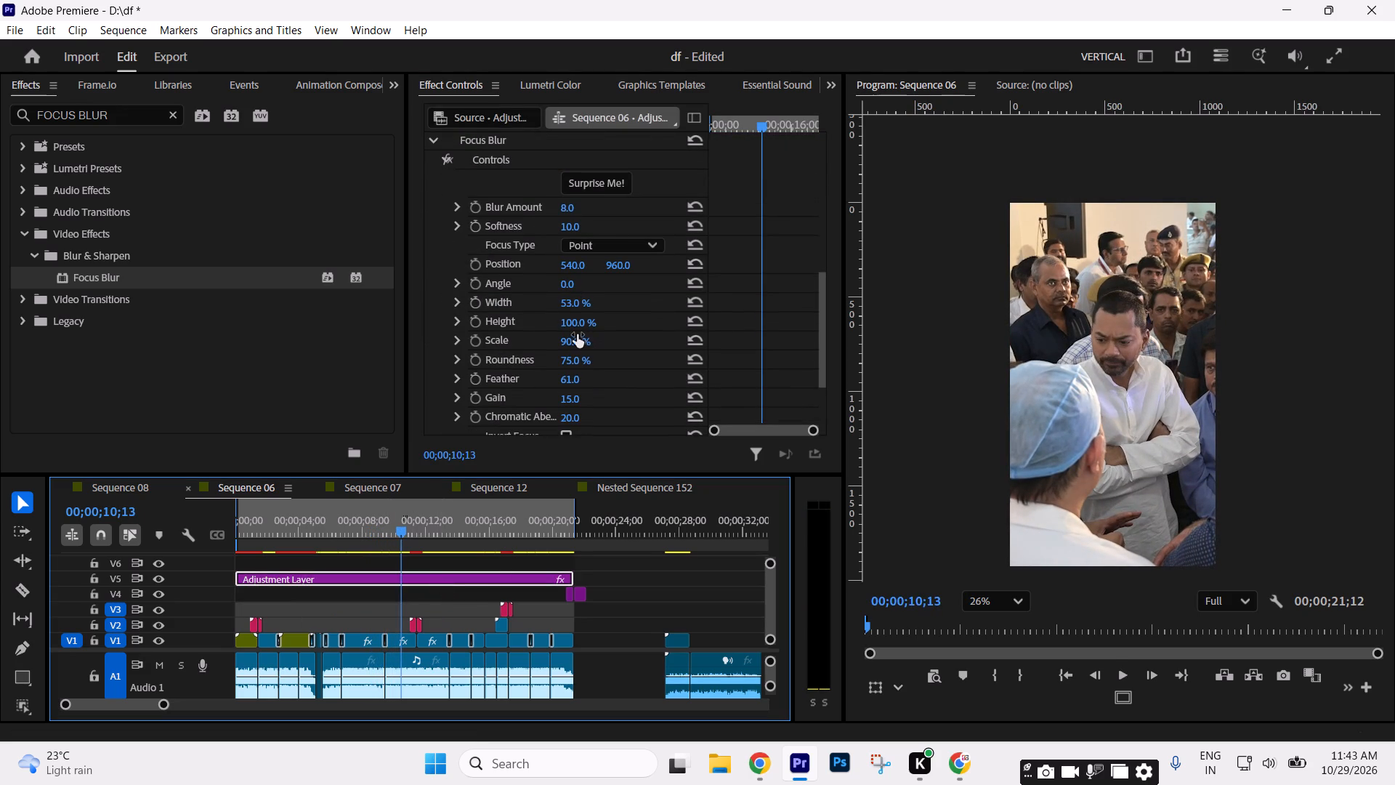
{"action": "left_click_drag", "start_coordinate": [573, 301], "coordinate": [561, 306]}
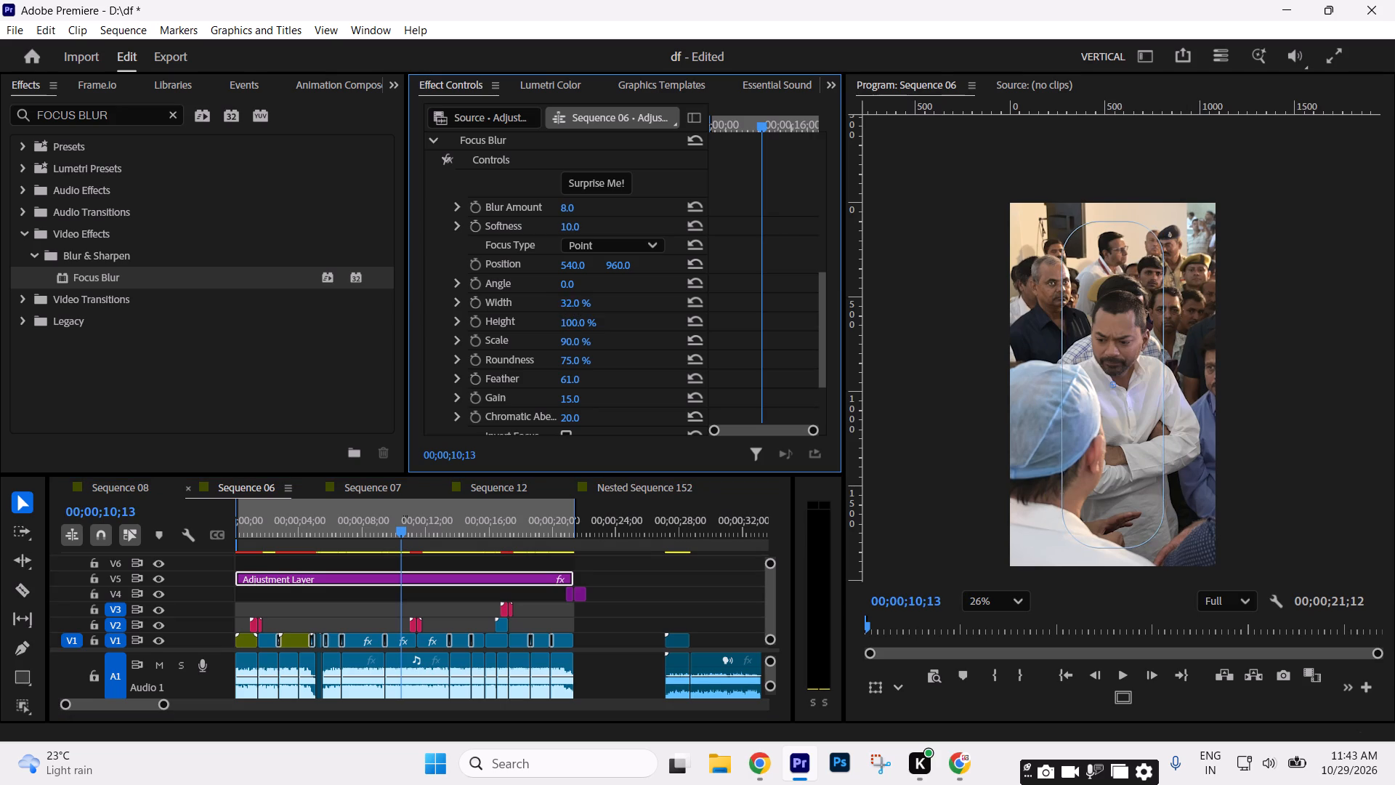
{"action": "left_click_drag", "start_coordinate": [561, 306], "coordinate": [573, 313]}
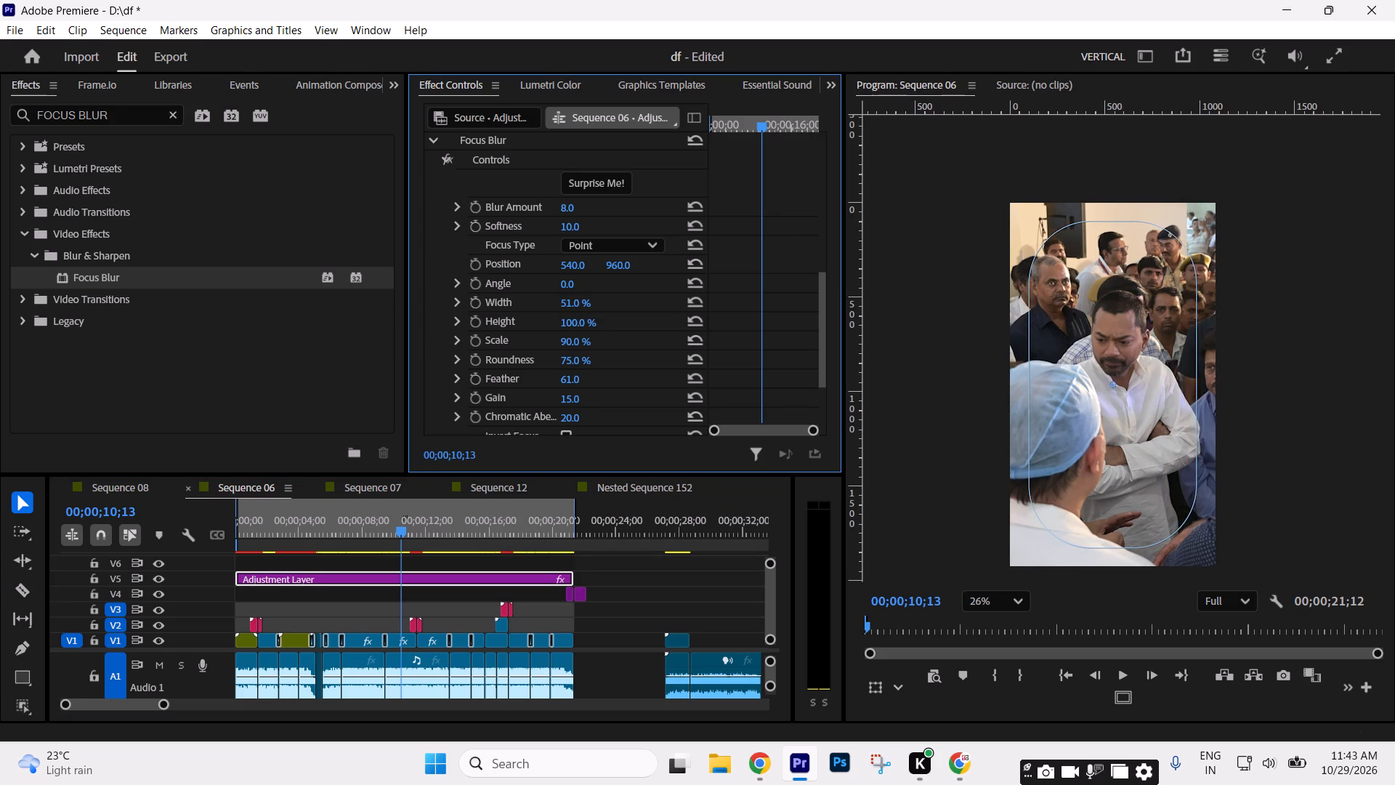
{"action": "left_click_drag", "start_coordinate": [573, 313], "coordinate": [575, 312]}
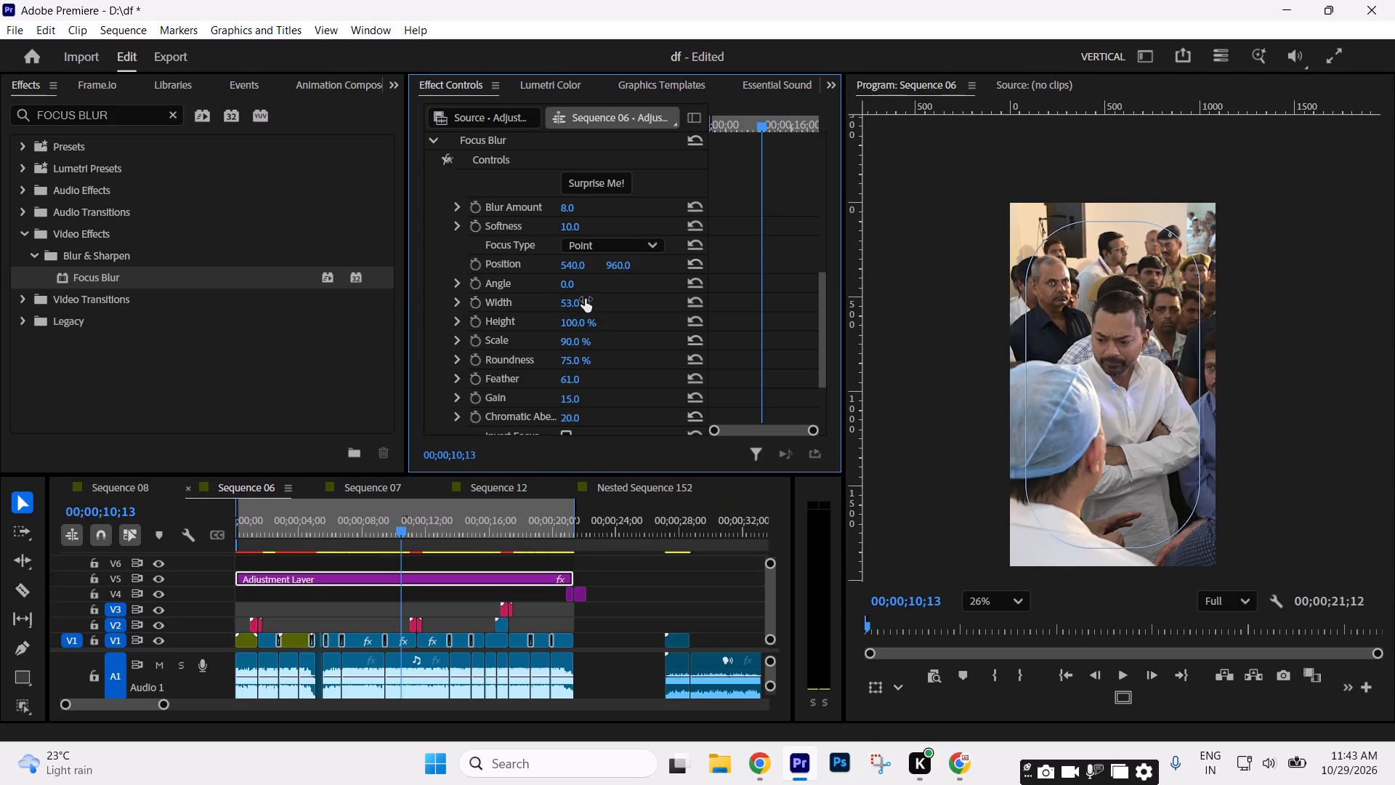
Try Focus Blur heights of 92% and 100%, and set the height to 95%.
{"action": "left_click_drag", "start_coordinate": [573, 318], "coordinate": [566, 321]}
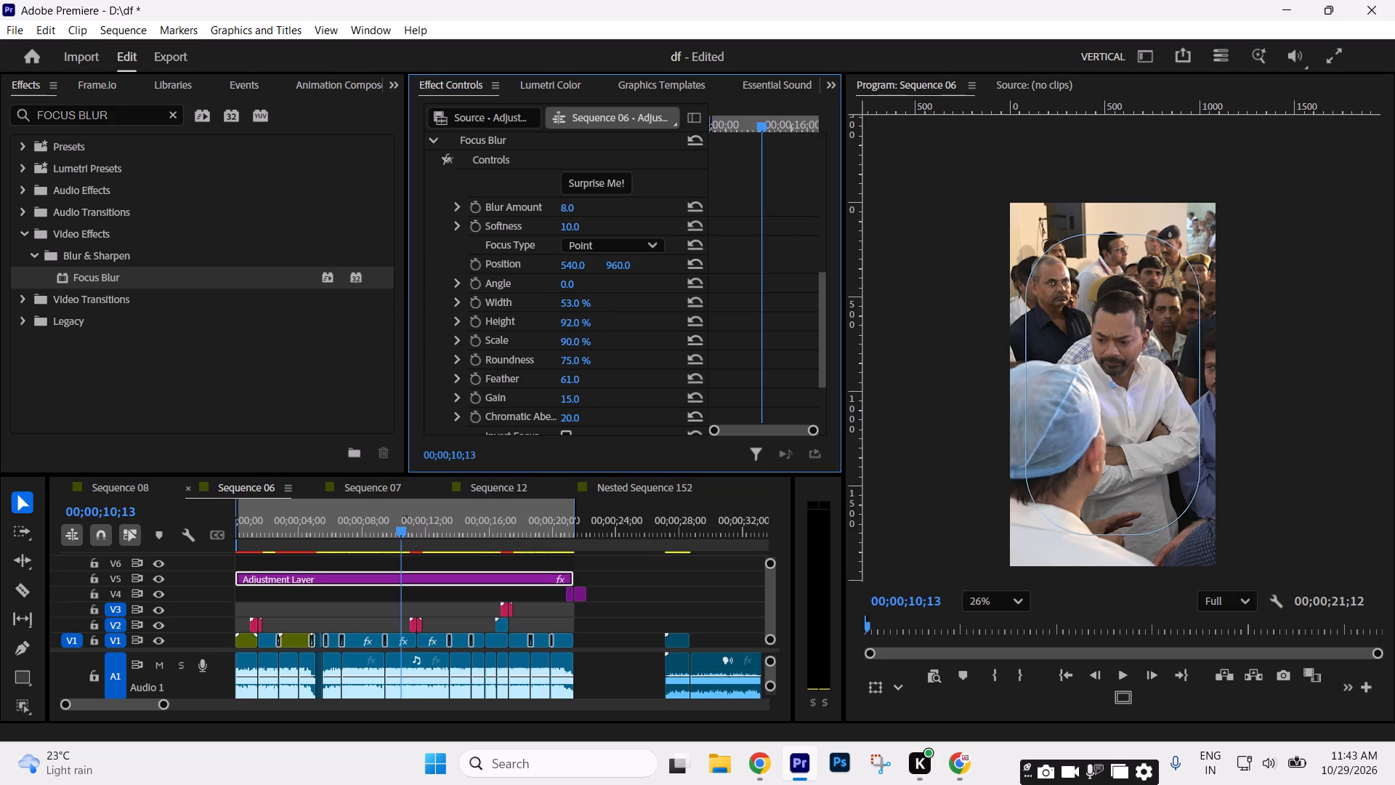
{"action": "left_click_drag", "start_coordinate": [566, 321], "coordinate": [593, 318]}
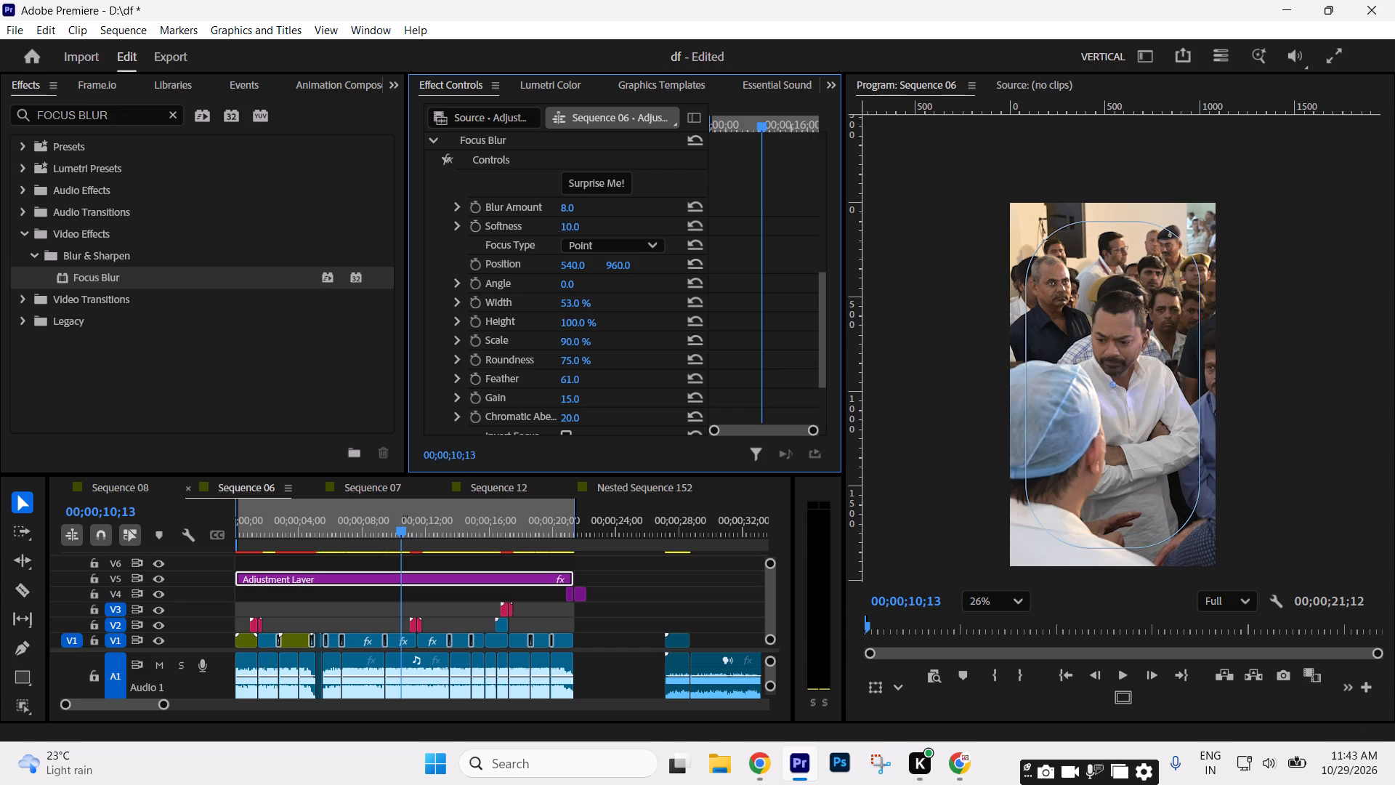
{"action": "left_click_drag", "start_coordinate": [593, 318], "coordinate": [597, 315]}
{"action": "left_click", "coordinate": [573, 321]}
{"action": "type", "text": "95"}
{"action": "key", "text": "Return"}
Try Focus Blur scale values between about 70% and 109%, and set the scale to 95%.
{"action": "left_click_drag", "start_coordinate": [571, 342], "coordinate": [592, 339]}
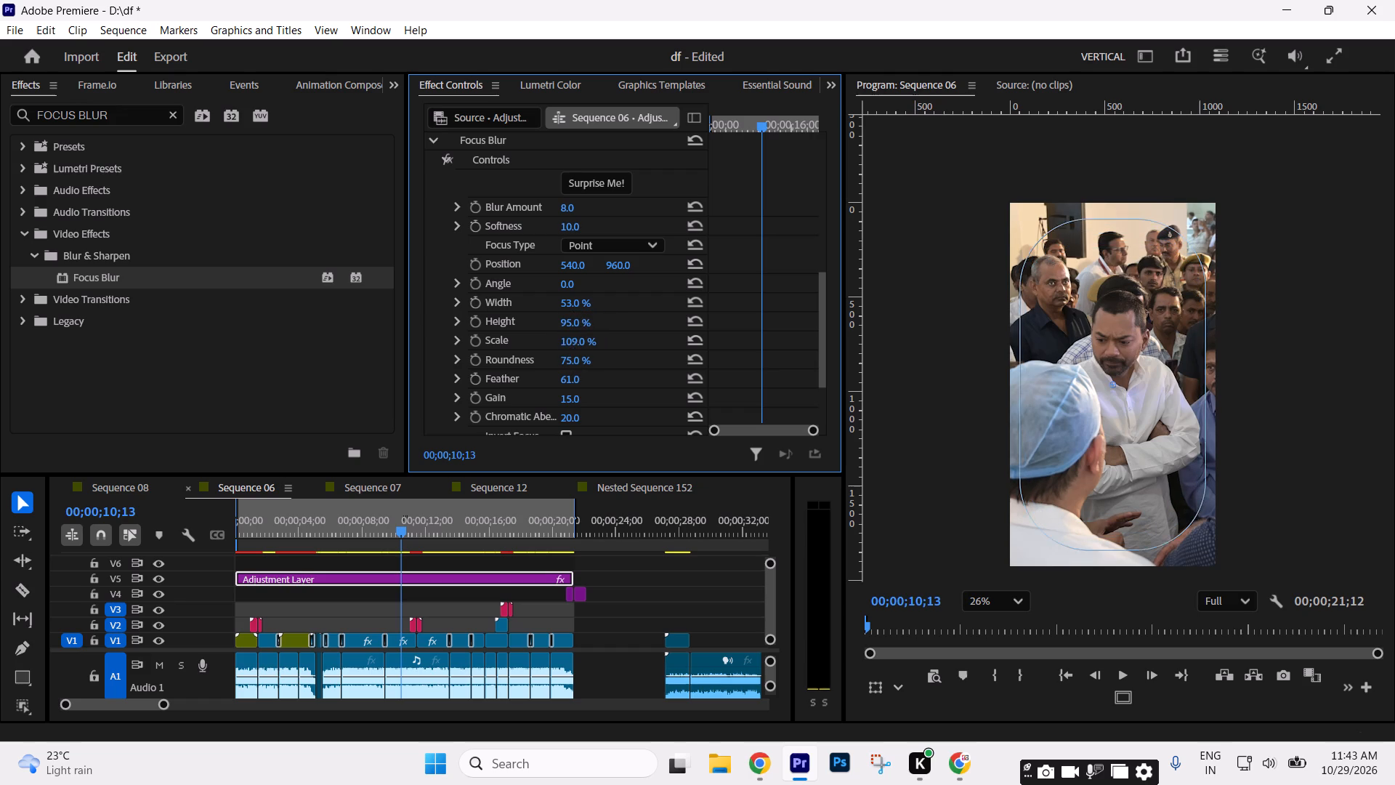
{"action": "left_click_drag", "start_coordinate": [592, 339], "coordinate": [552, 339]}
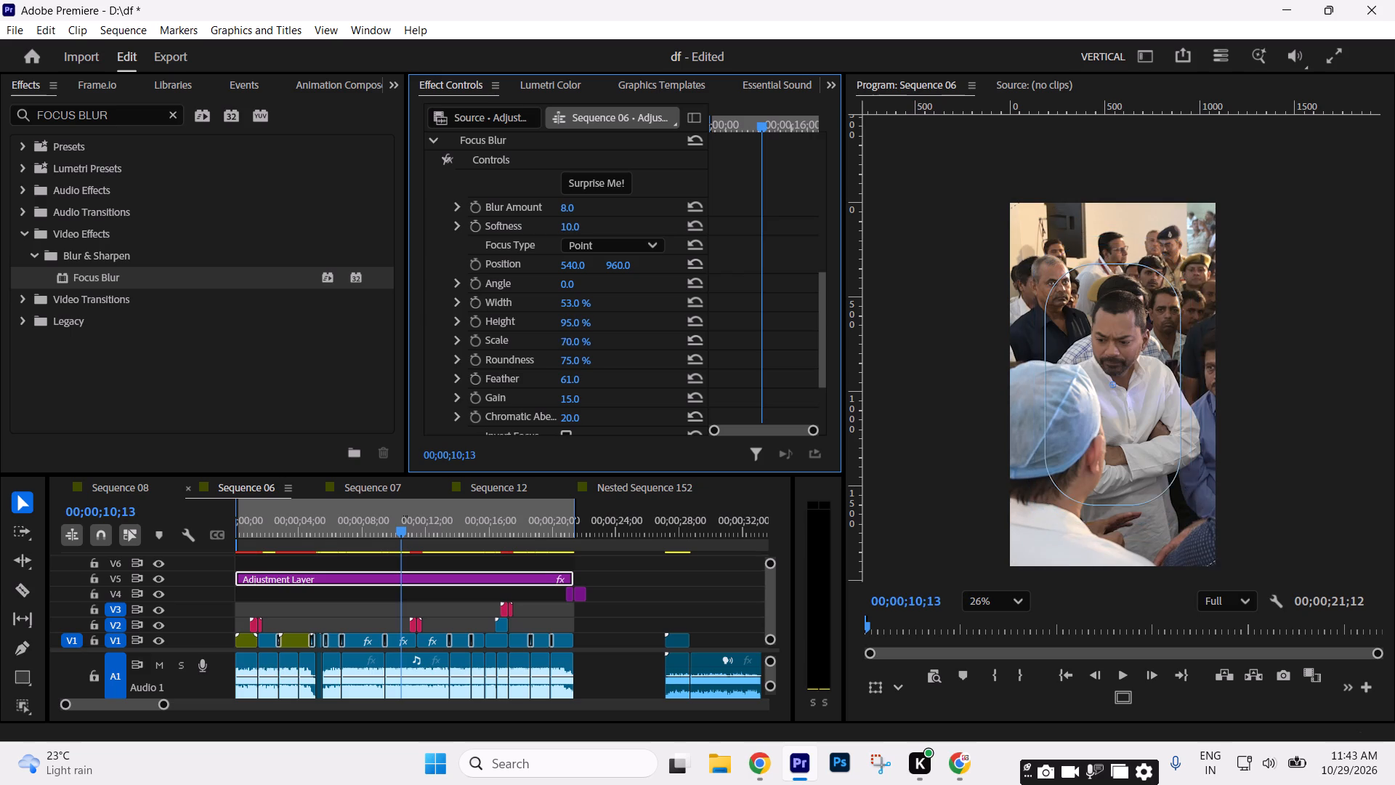
{"action": "left_click_drag", "start_coordinate": [552, 339], "coordinate": [575, 331]}
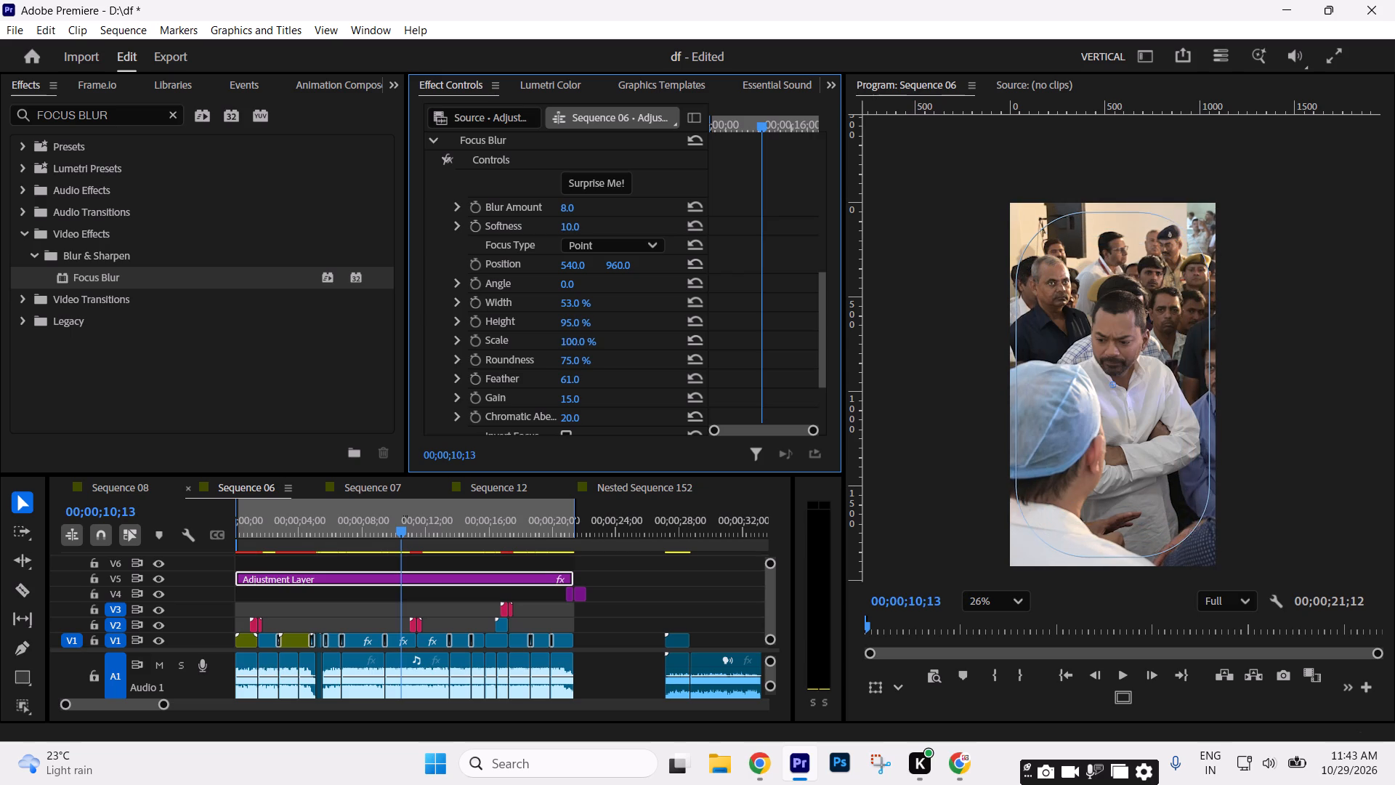
{"action": "left_click_drag", "start_coordinate": [575, 331], "coordinate": [573, 331]}
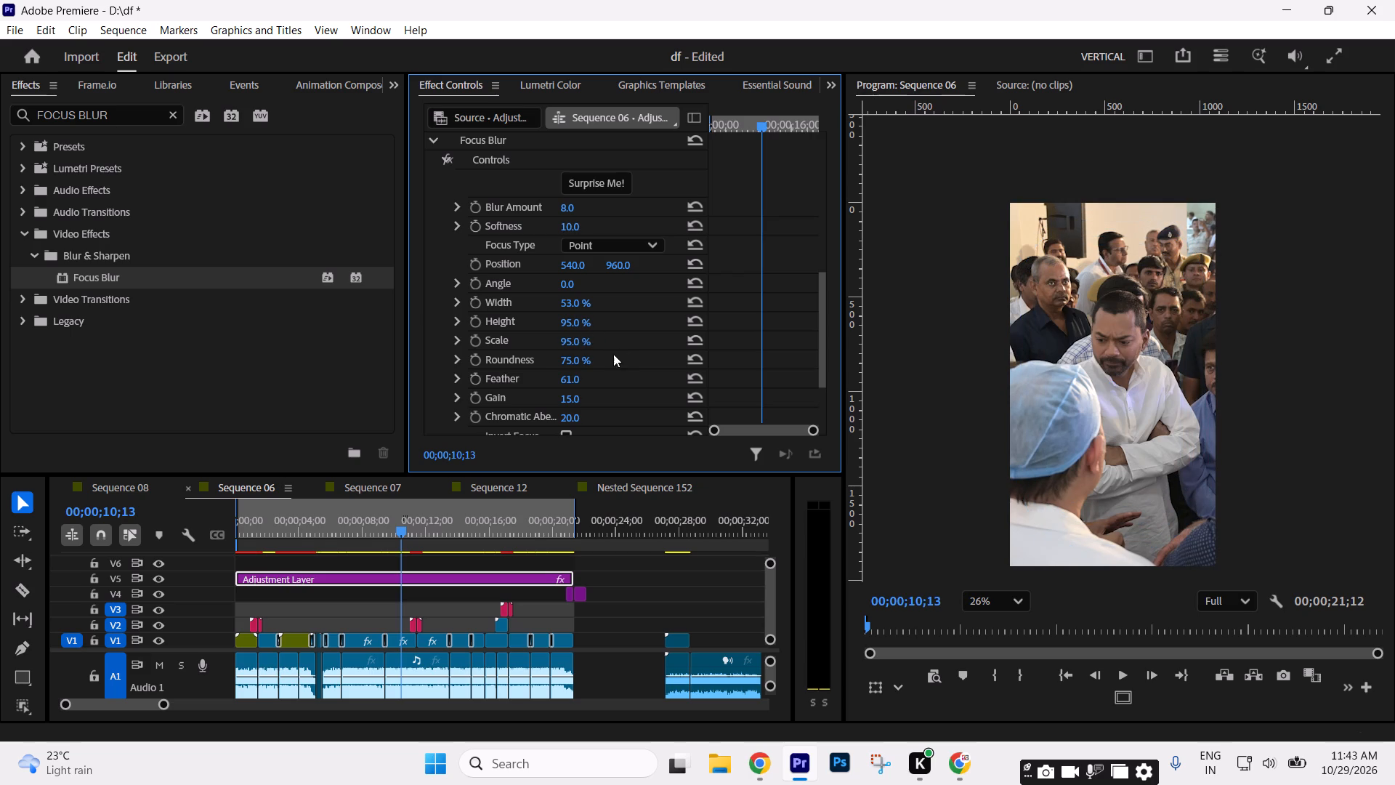
Set the Focus Blur feather to 50.
{"action": "left_click", "coordinate": [567, 380]}
{"action": "type", "text": "50"}
{"action": "key", "text": "Return"}
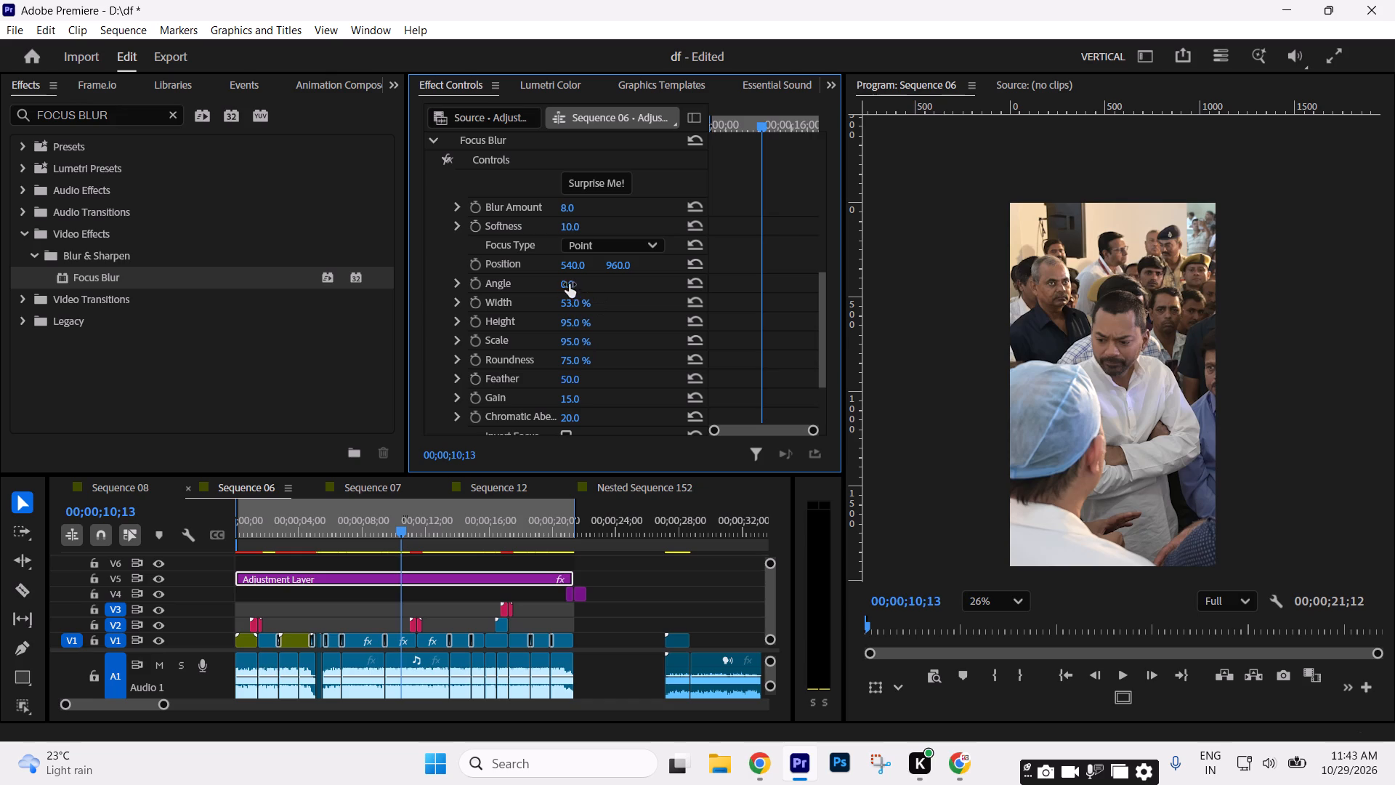
Try Focus Blur amounts up to about 49, and set the blur amount to 15.
{"action": "left_click_drag", "start_coordinate": [567, 206], "coordinate": [578, 206]}
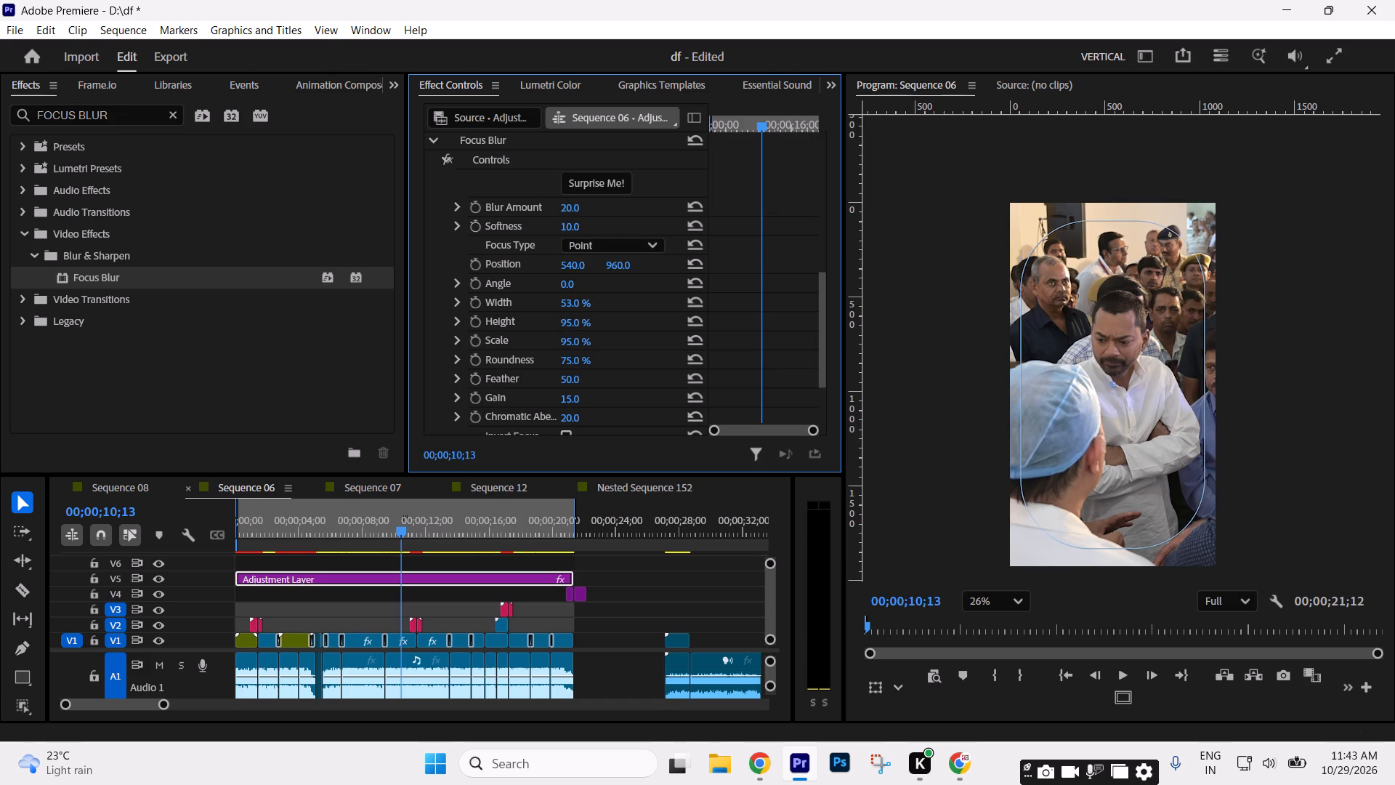
{"action": "left_click_drag", "start_coordinate": [578, 206], "coordinate": [604, 206]}
{"action": "left_click_drag", "start_coordinate": [604, 206], "coordinate": [563, 203]}
{"action": "left_click_drag", "start_coordinate": [563, 203], "coordinate": [541, 200]}
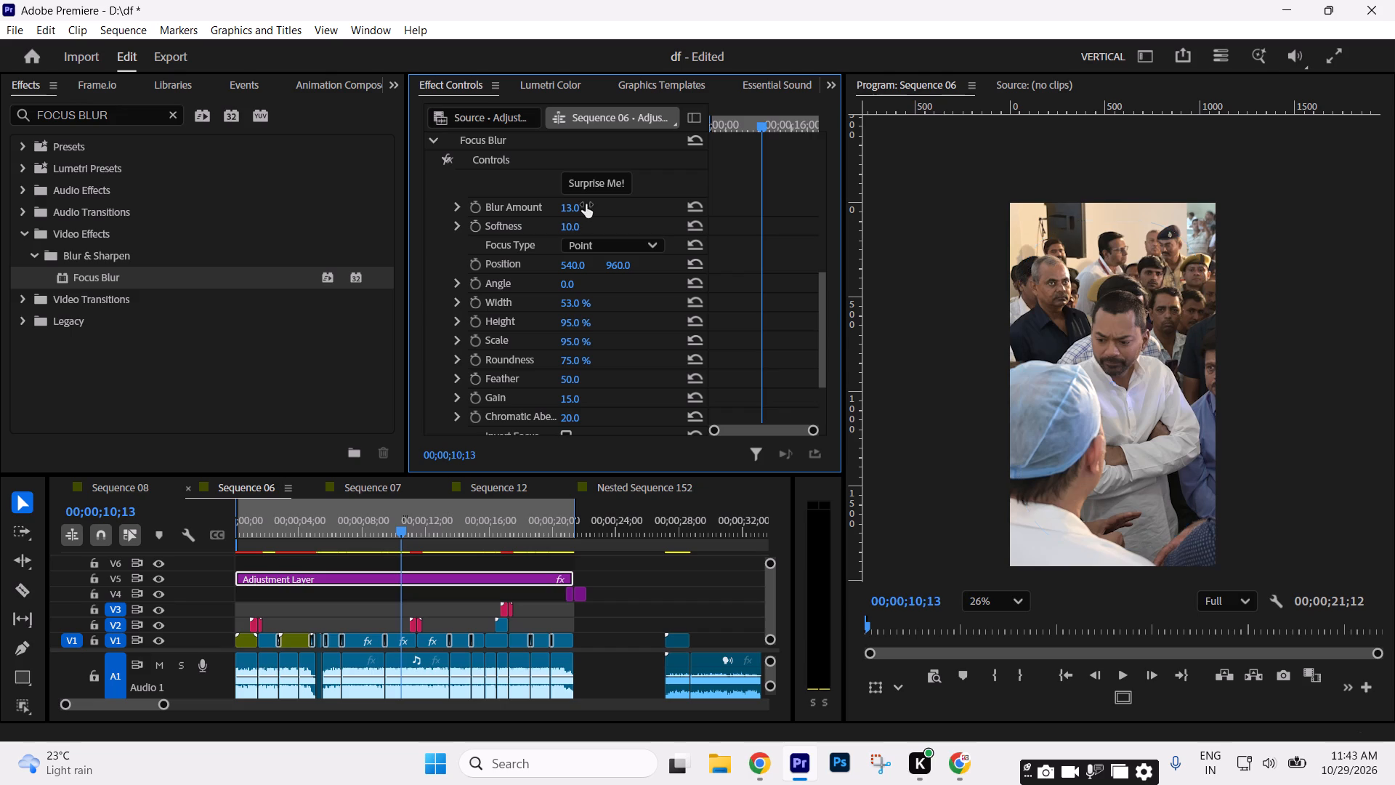
{"action": "left_click", "coordinate": [566, 202]}
{"action": "type", "text": "15"}
{"action": "key", "text": "Return"}
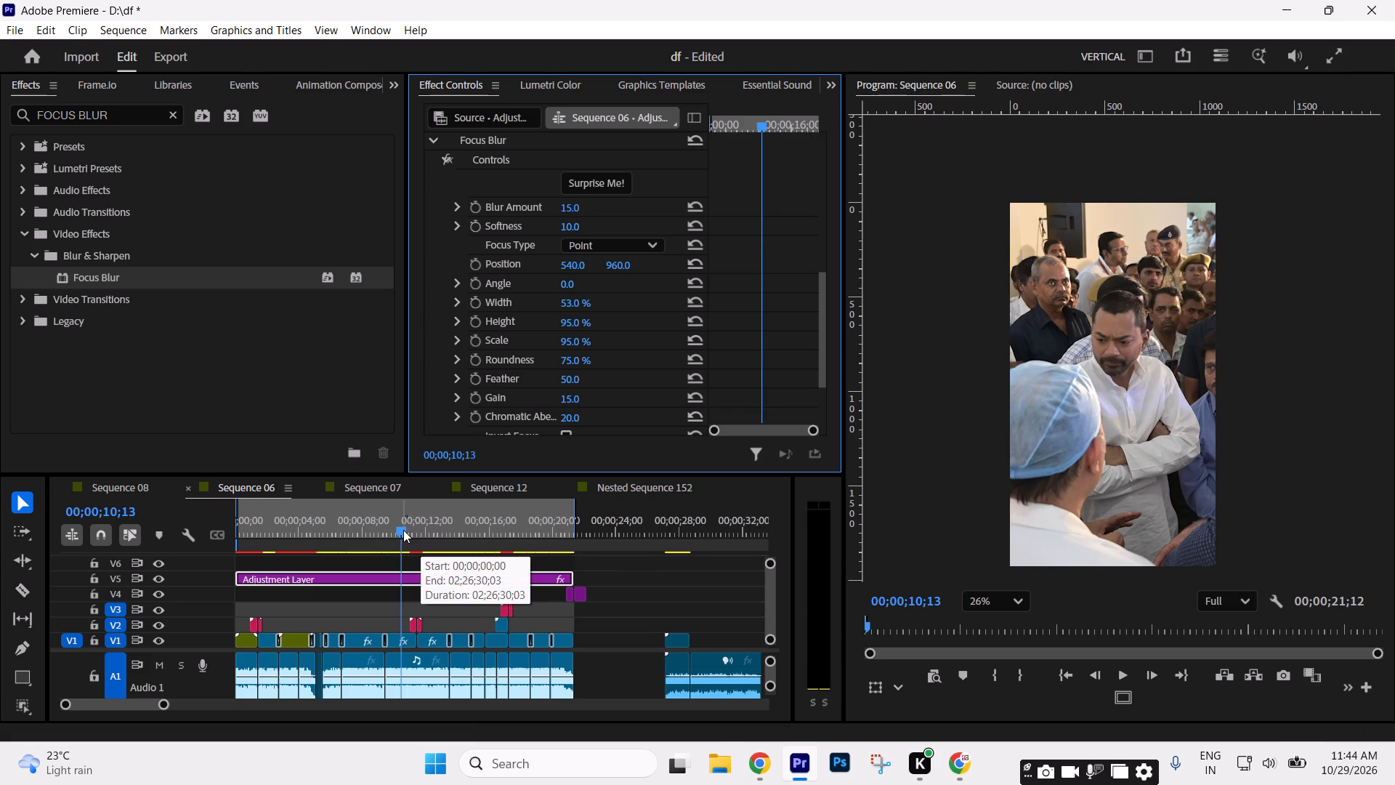
Scrub through the clips from 00;00;10;13 to 00;00;15;17 to examine the Focus Blur at the frame edges.
{"action": "left_click_drag", "start_coordinate": [403, 530], "coordinate": [438, 524]}
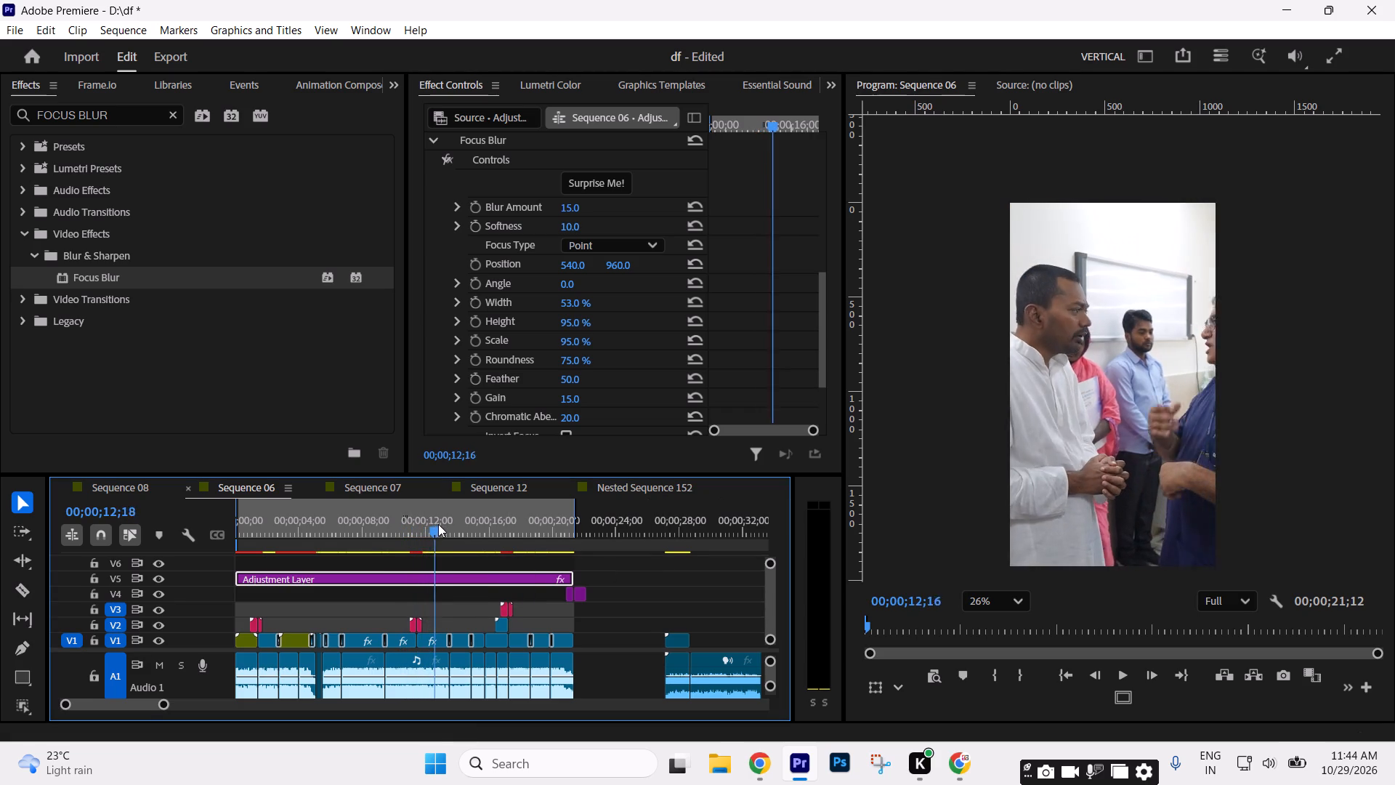
{"action": "left_click_drag", "start_coordinate": [438, 524], "coordinate": [472, 528]}
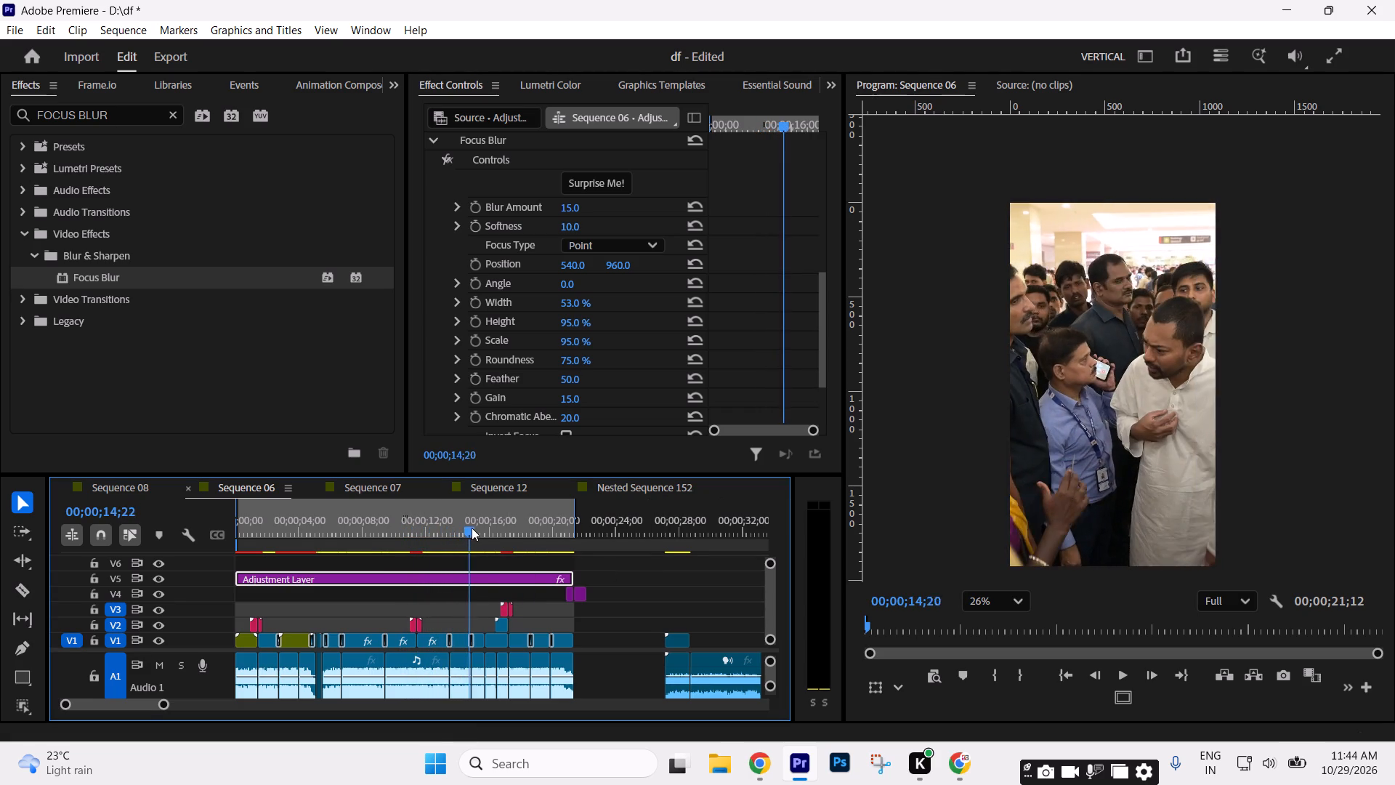
{"action": "left_click_drag", "start_coordinate": [472, 528], "coordinate": [480, 528]}
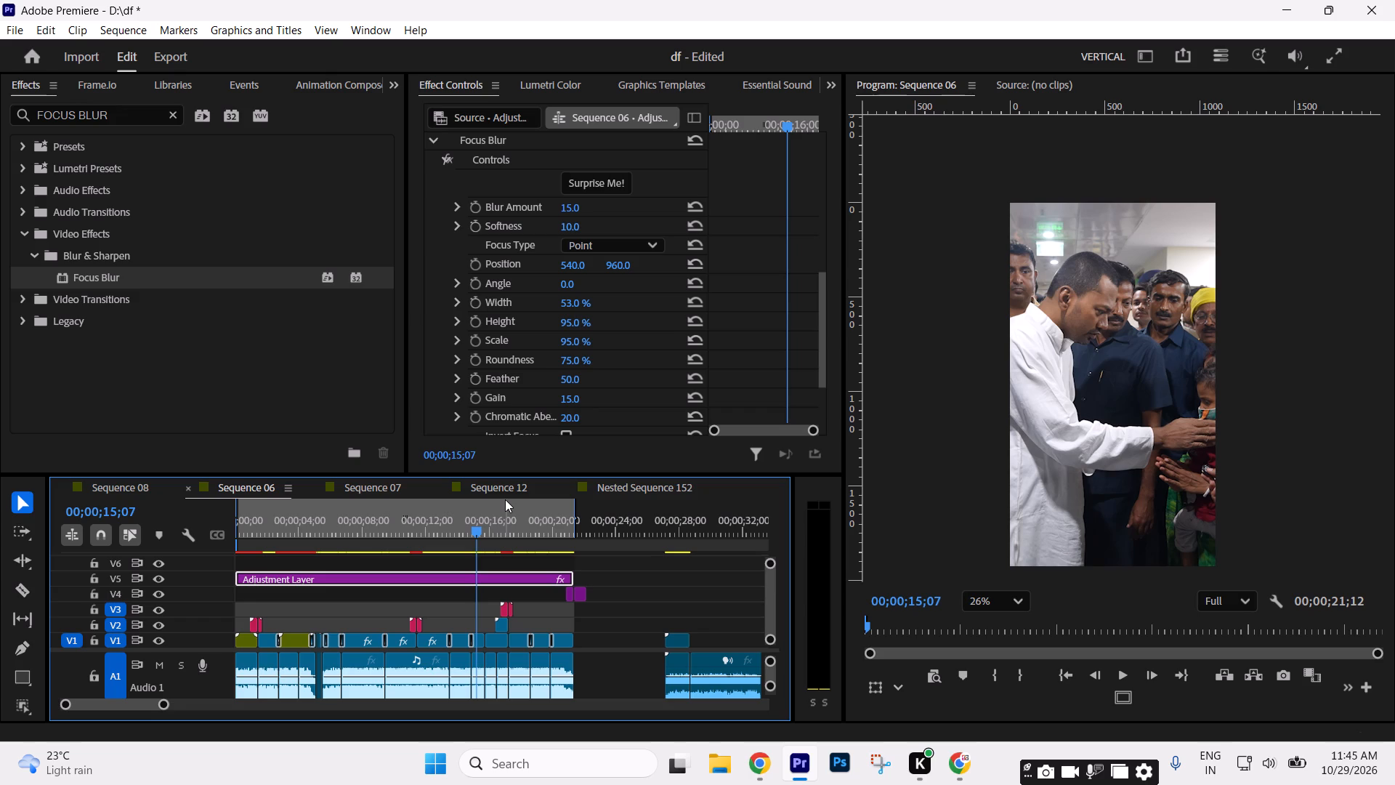
{"action": "scroll", "coordinate": [1394, 0], "scroll_direction": "up", "scroll_amount": 1}
{"action": "left_click_drag", "start_coordinate": [473, 525], "coordinate": [478, 523]}
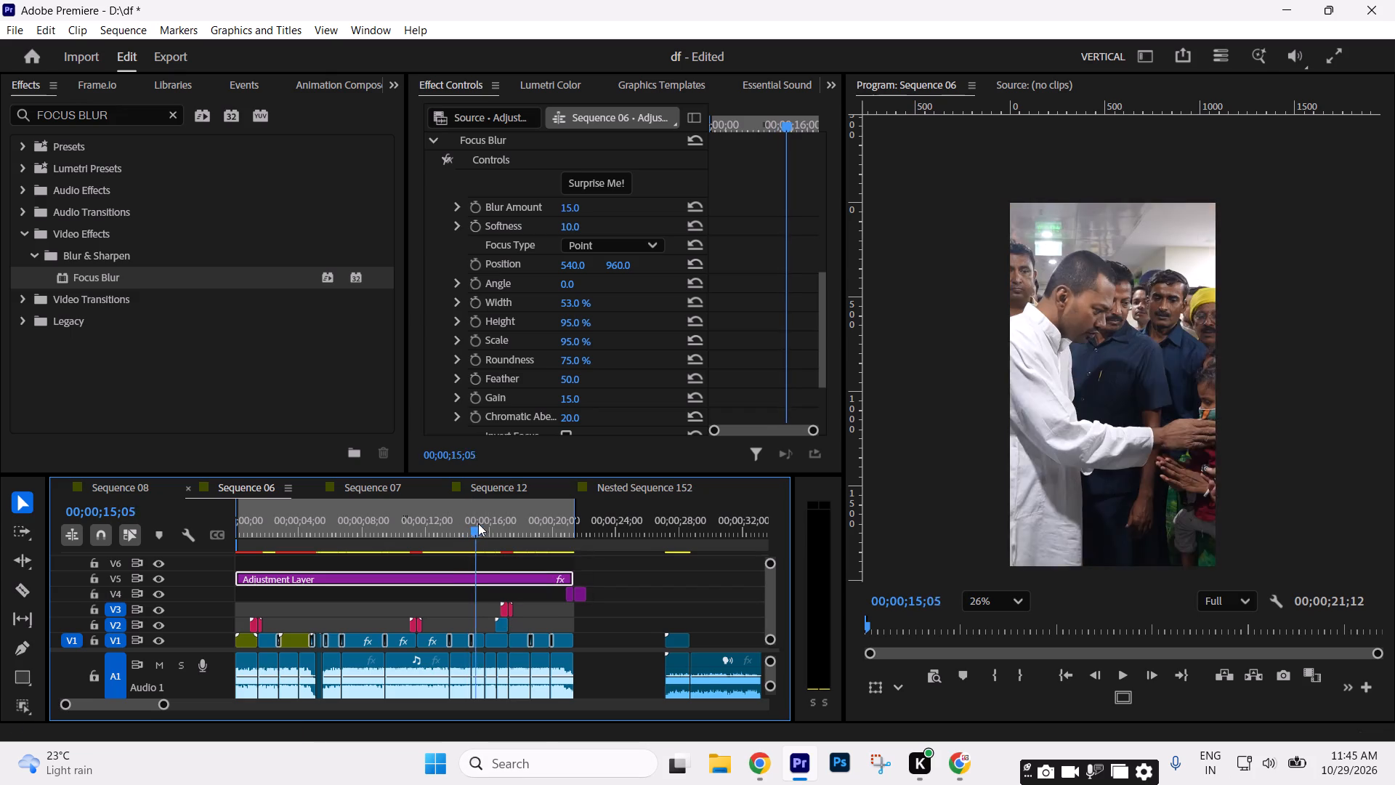
{"action": "left_click_drag", "start_coordinate": [478, 523], "coordinate": [485, 524]}
With the V5 adjustment layer selected, try a Focus Blur roundness of up to 100%, and set it to 90%.
{"action": "left_click", "coordinate": [472, 579]}
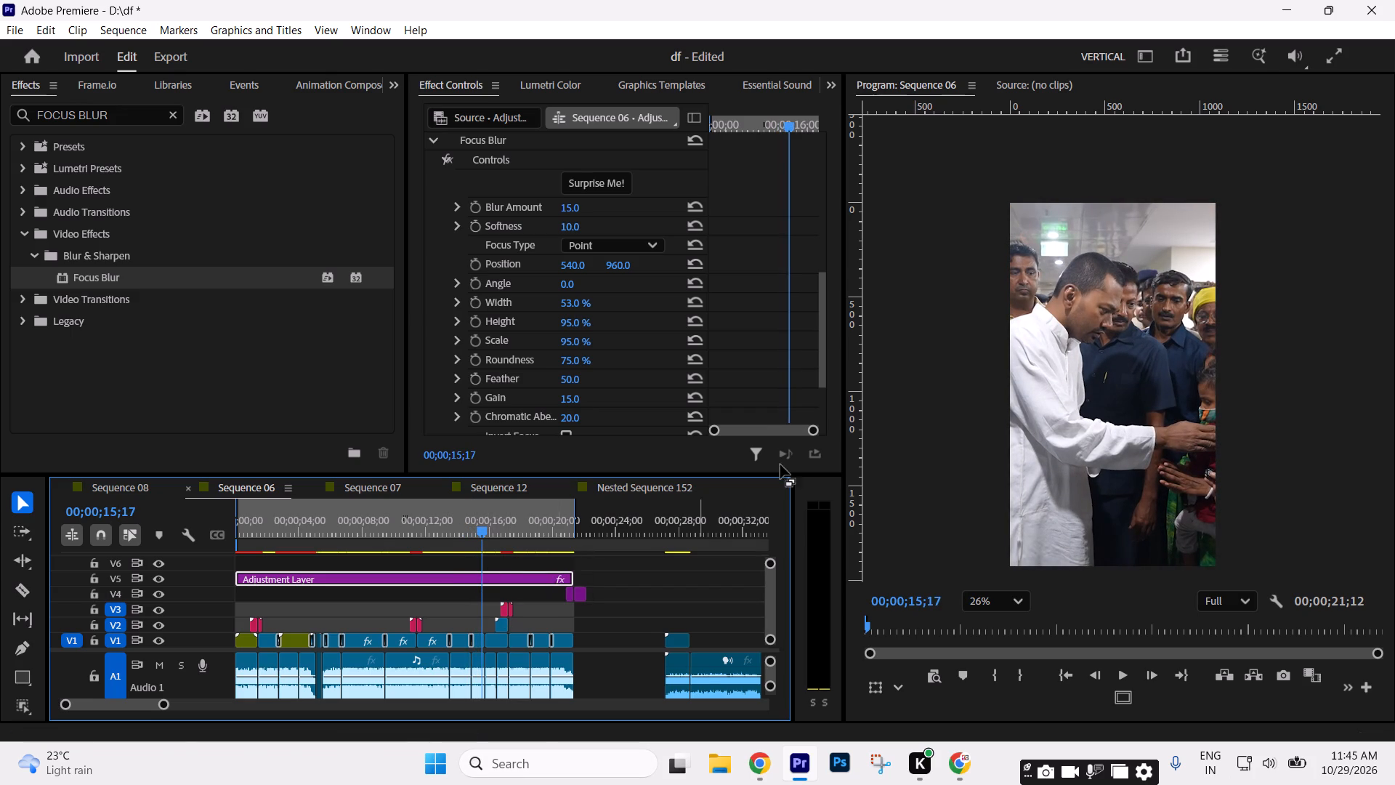
{"action": "scroll", "coordinate": [765, 336], "scroll_direction": "down", "scroll_amount": 4}
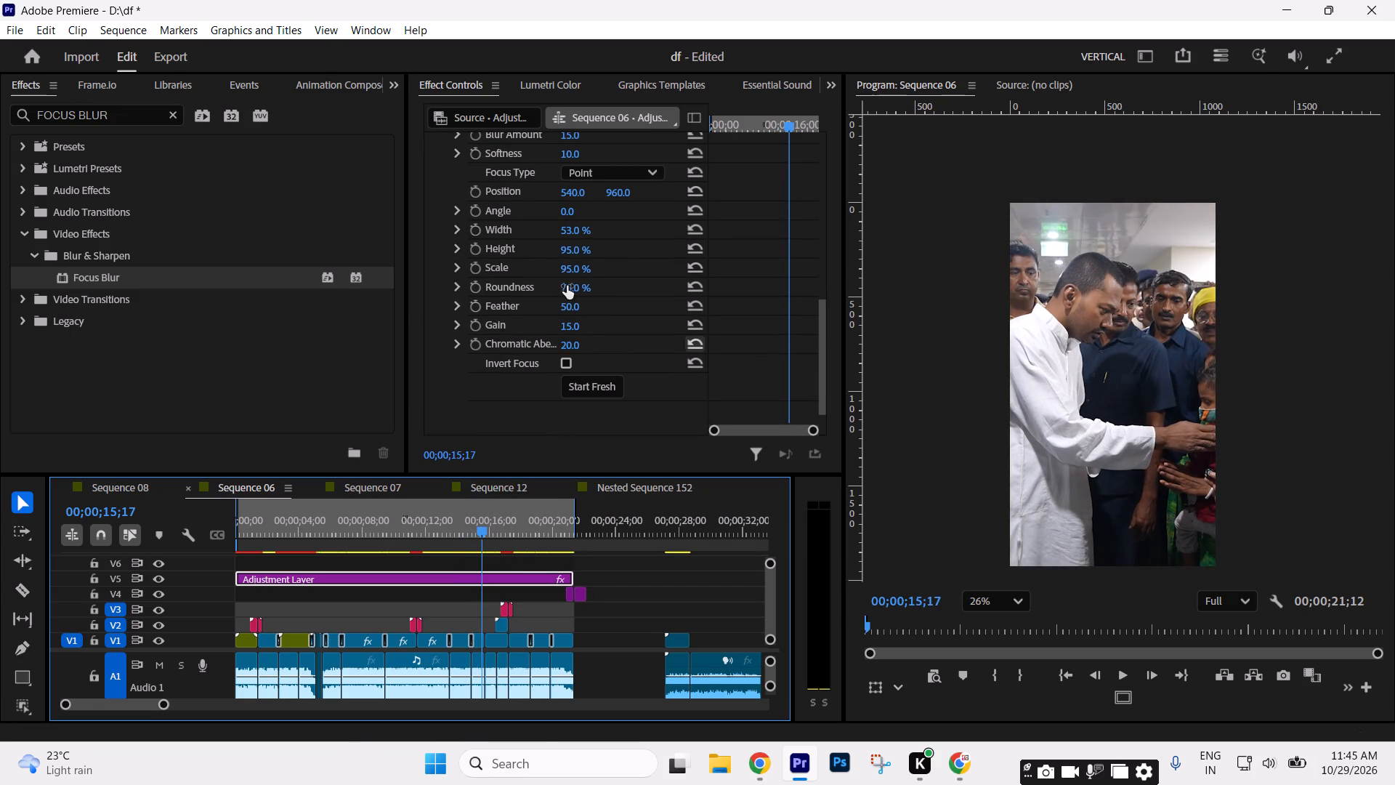
{"action": "left_click_drag", "start_coordinate": [569, 286], "coordinate": [586, 291]}
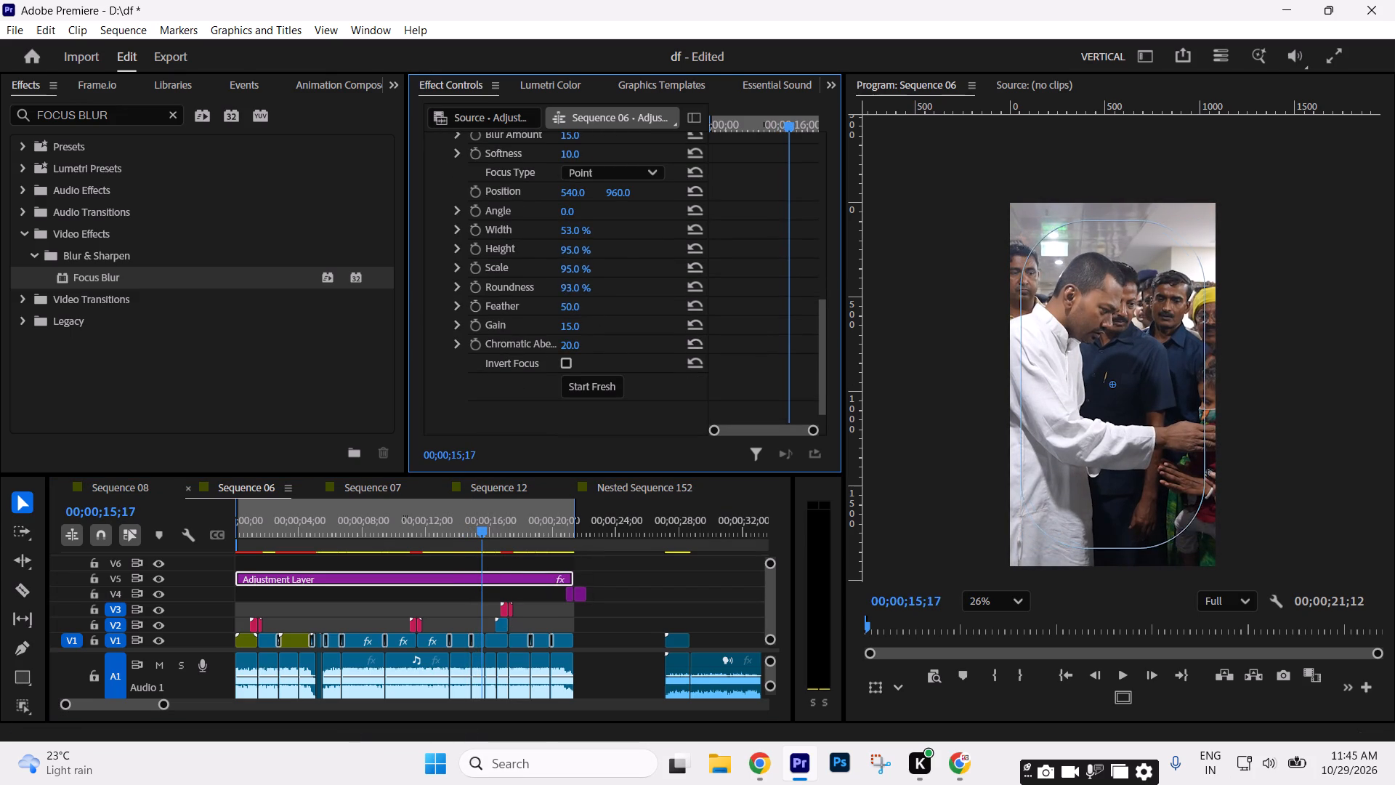
{"action": "left_click_drag", "start_coordinate": [586, 291], "coordinate": [600, 289]}
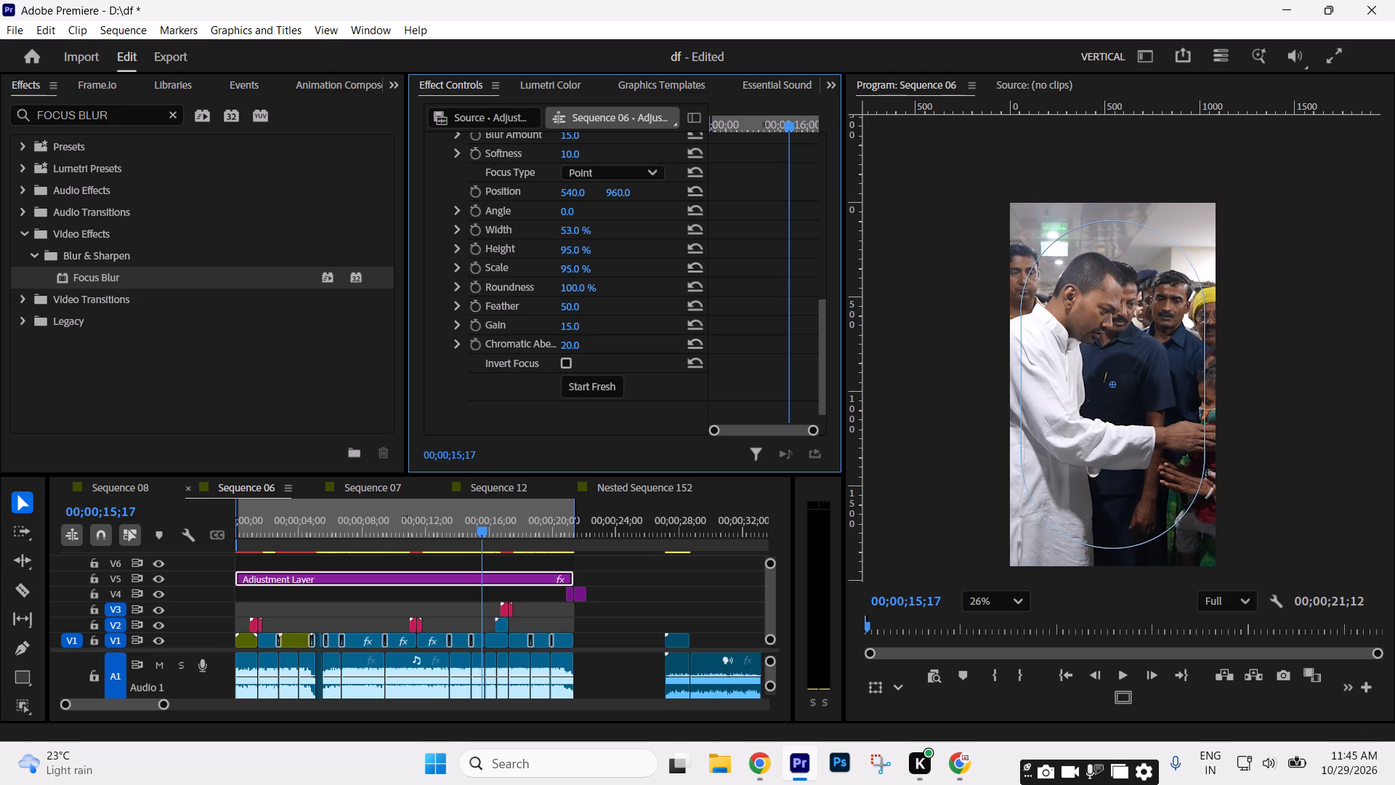
{"action": "left_click_drag", "start_coordinate": [600, 289], "coordinate": [602, 284]}
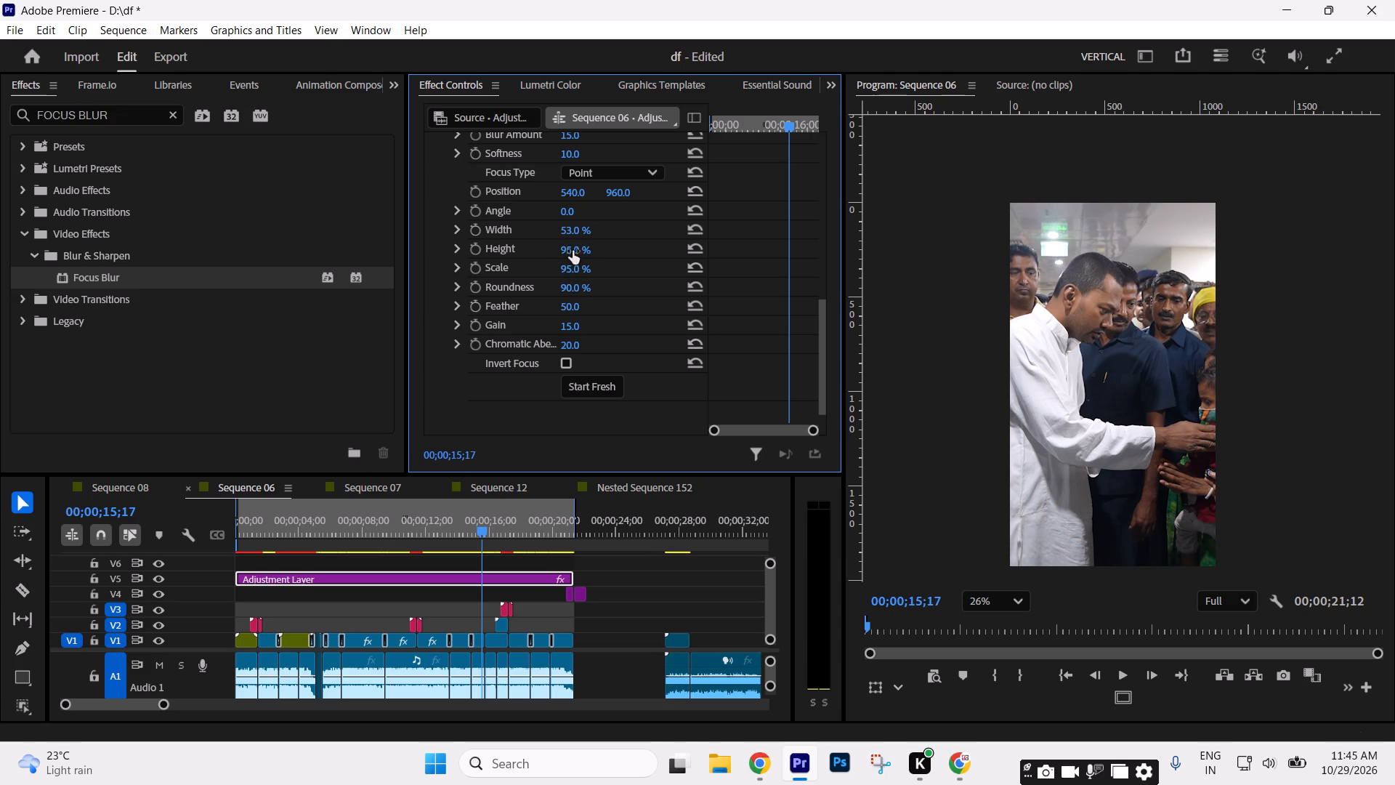
Set the Focus Blur height to 100%.
{"action": "left_click_drag", "start_coordinate": [573, 247], "coordinate": [610, 234]}
Set the adjustment layer's Focus Blur shape to 86% roundness, 90% scale and 50% width.
{"action": "left_click", "coordinate": [572, 288]}
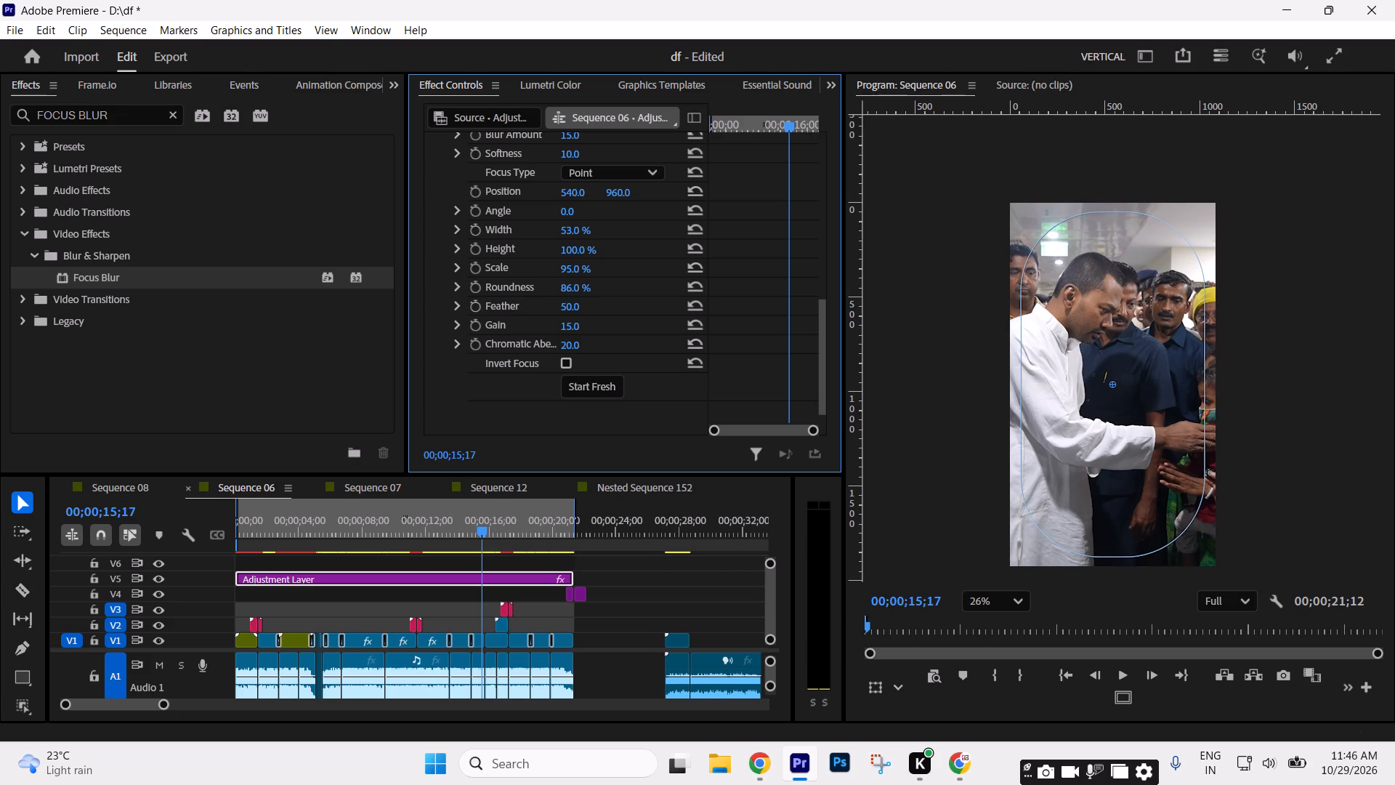
{"action": "left_click", "coordinate": [575, 270]}
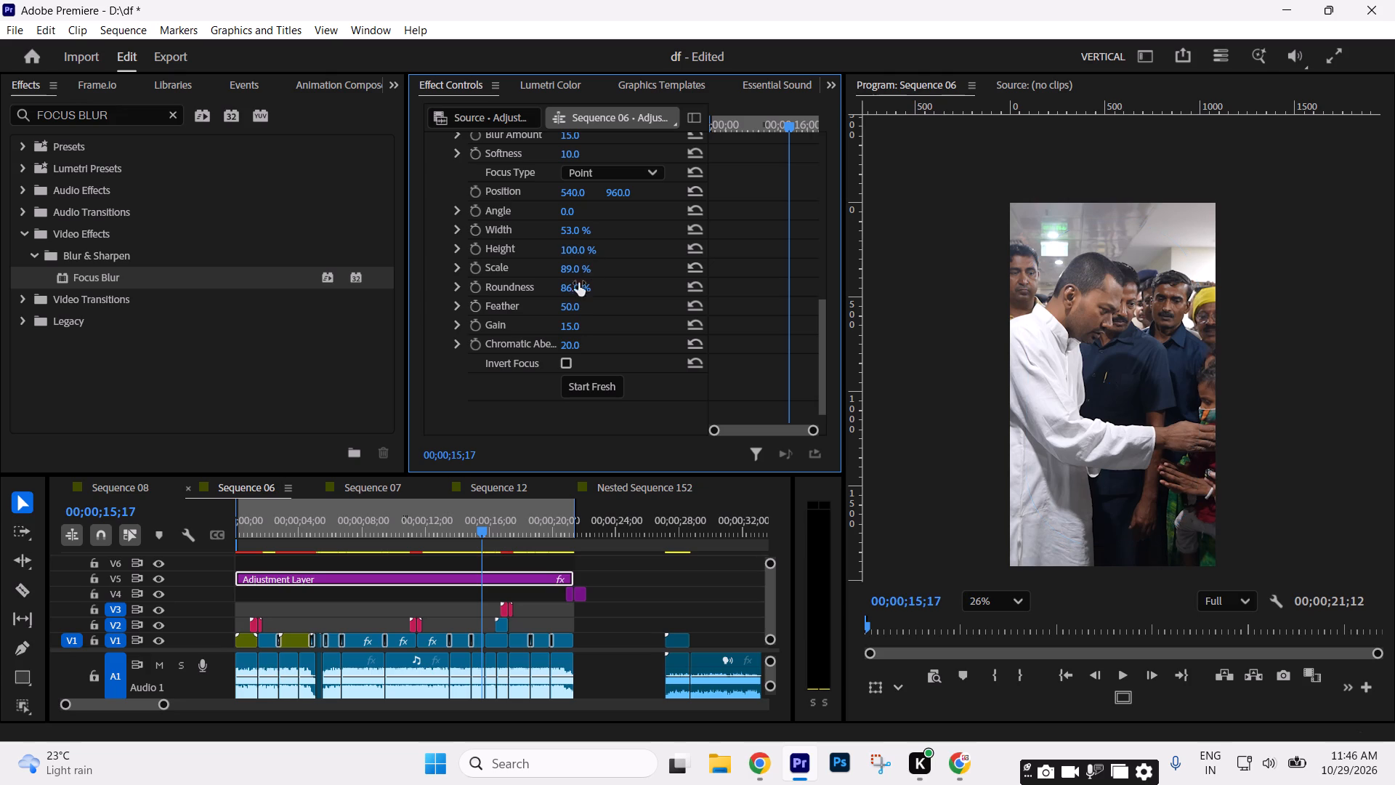
{"action": "left_click", "coordinate": [568, 267]}
{"action": "type", "text": "90"}
{"action": "key", "text": "Return"}
{"action": "scroll", "coordinate": [583, 264], "scroll_direction": "up", "scroll_amount": 1}
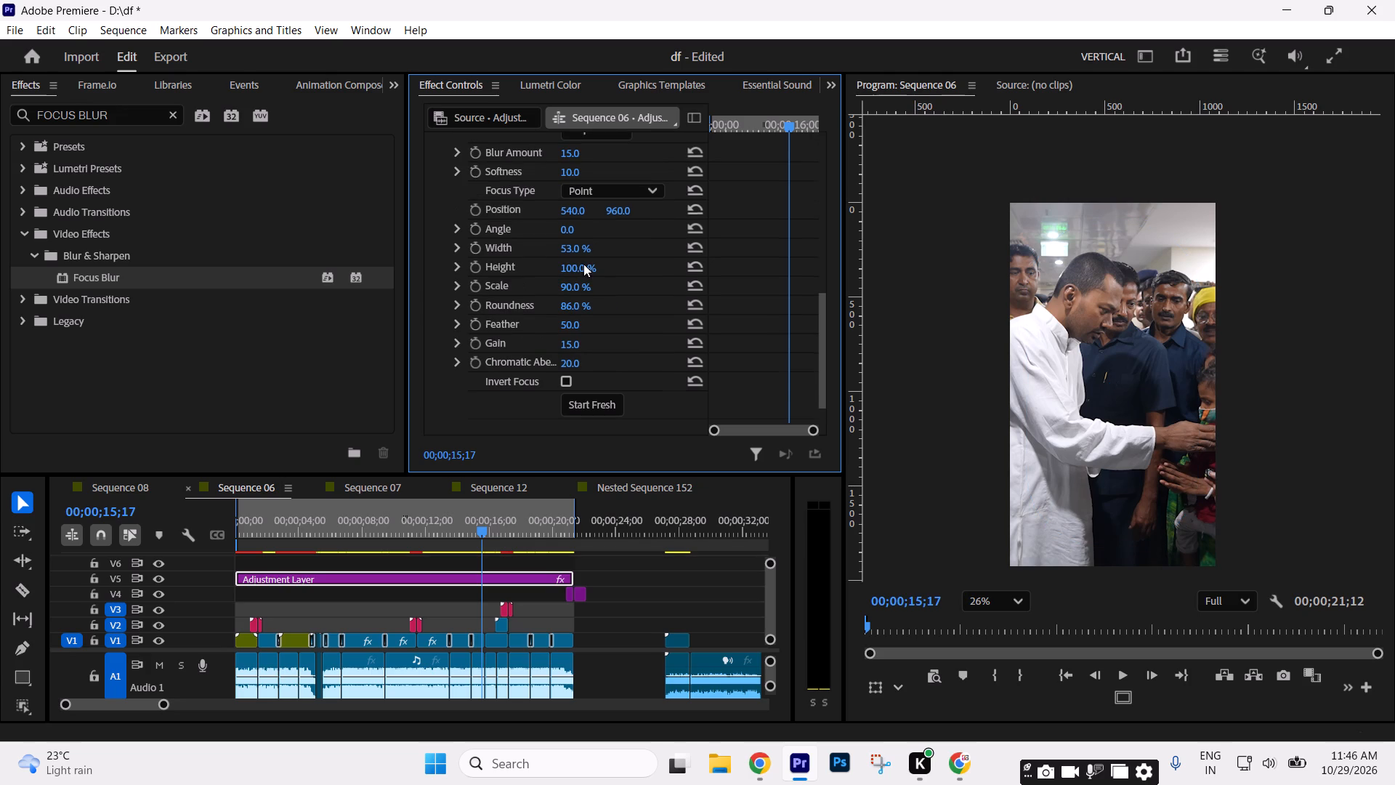
{"action": "left_click", "coordinate": [566, 251]}
{"action": "type", "text": "50"}
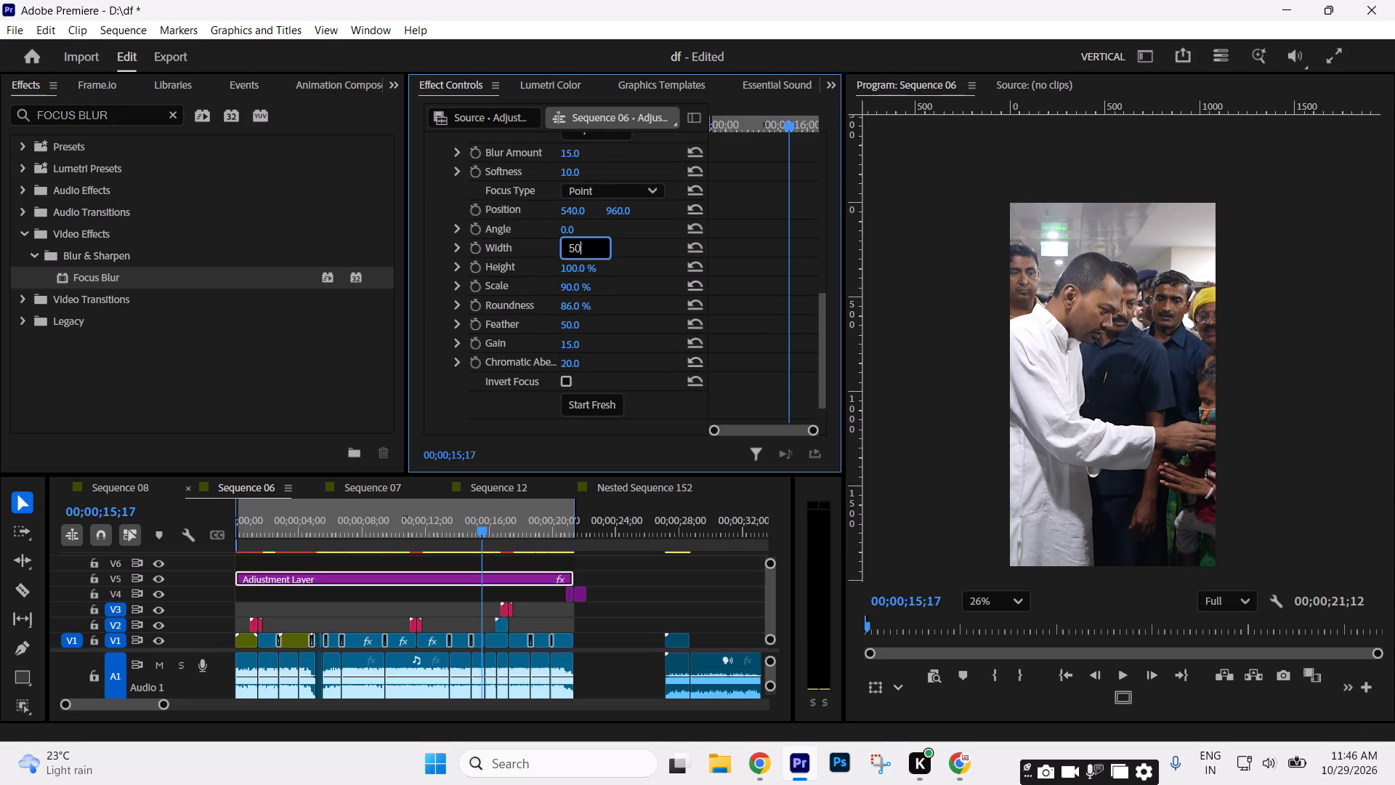
{"action": "key", "text": "Return"}
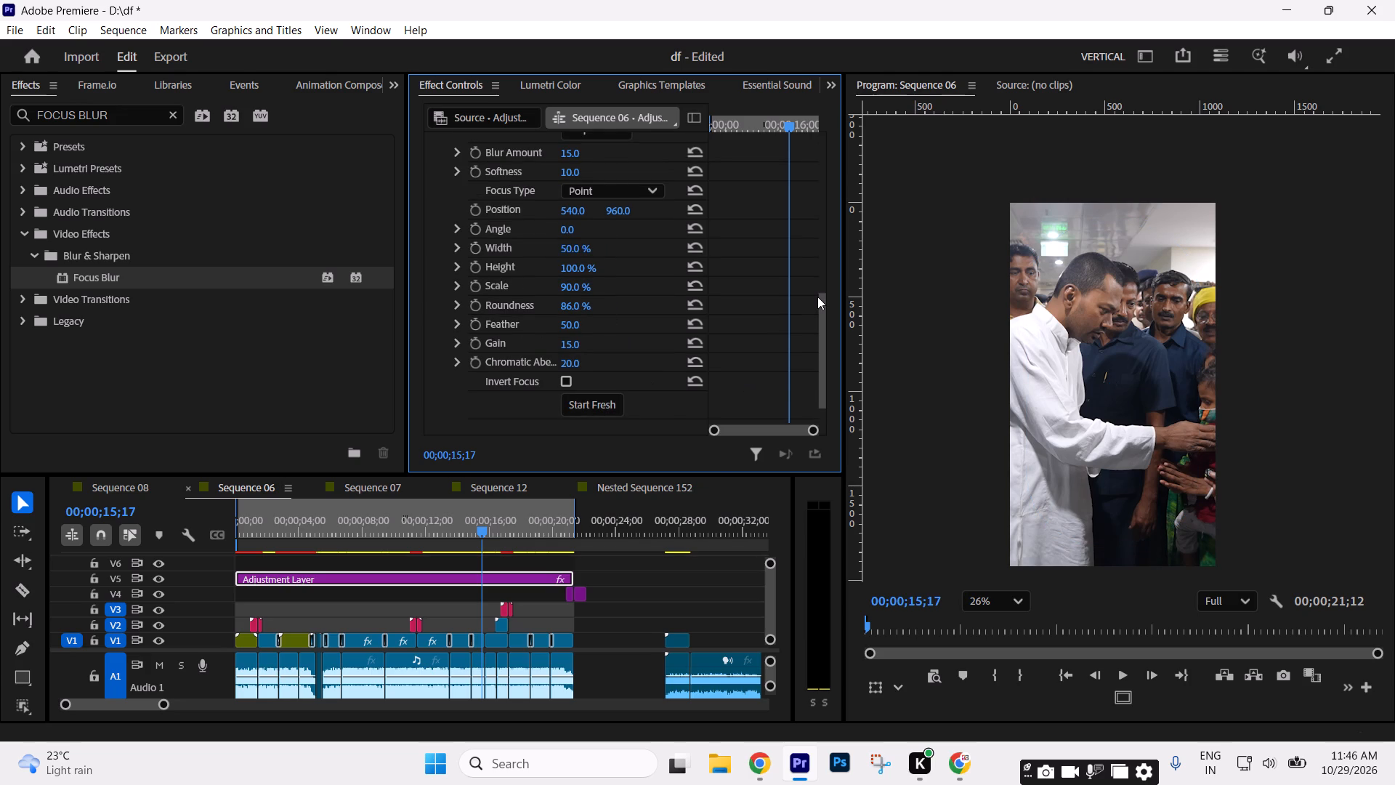
Try Focus Blur gain values between 0 and 100, and set the gain to 10.
{"action": "left_click_drag", "start_coordinate": [567, 339], "coordinate": [659, 338]}
{"action": "left_click_drag", "start_coordinate": [659, 338], "coordinate": [501, 347]}
{"action": "left_click", "coordinate": [569, 341]}
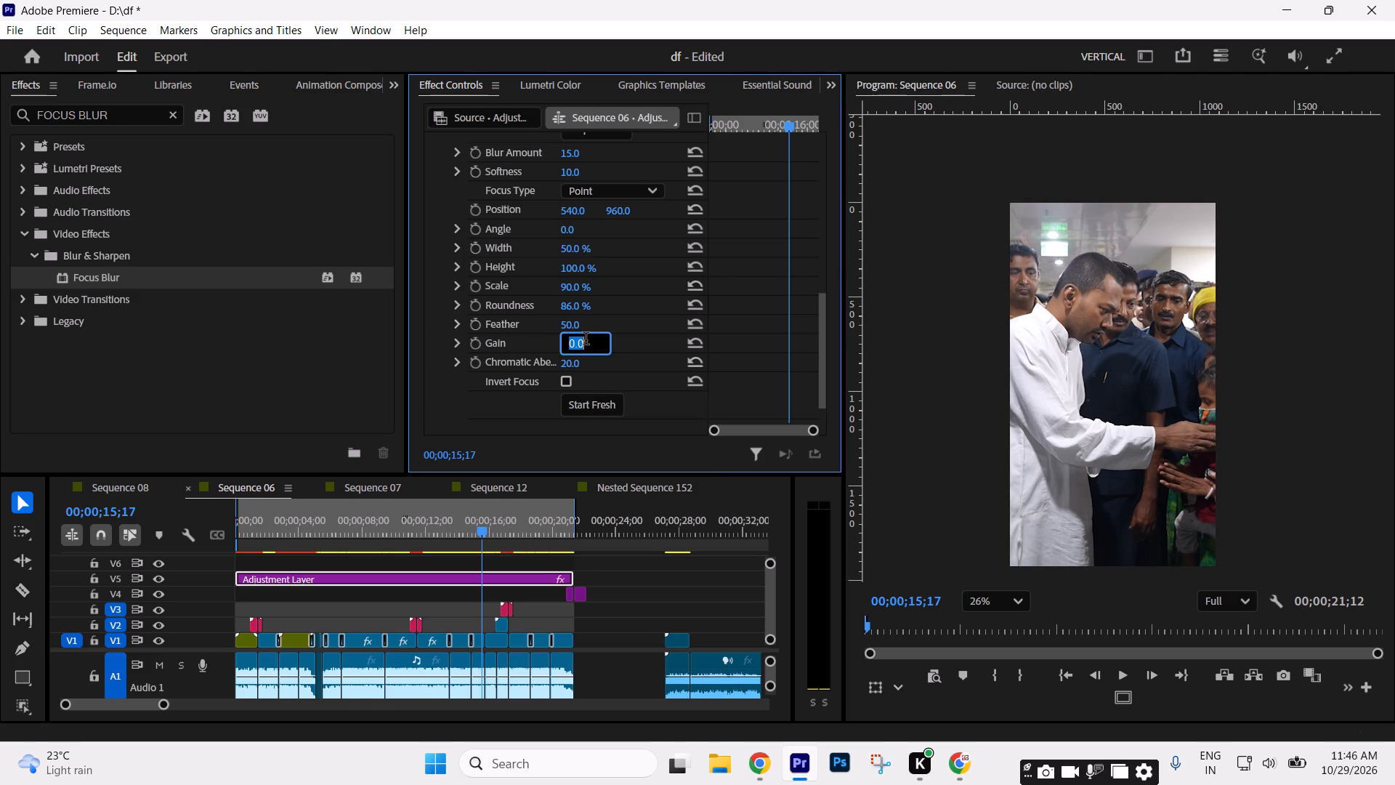
{"action": "type", "text": "10"}
{"action": "key", "text": "Return"}
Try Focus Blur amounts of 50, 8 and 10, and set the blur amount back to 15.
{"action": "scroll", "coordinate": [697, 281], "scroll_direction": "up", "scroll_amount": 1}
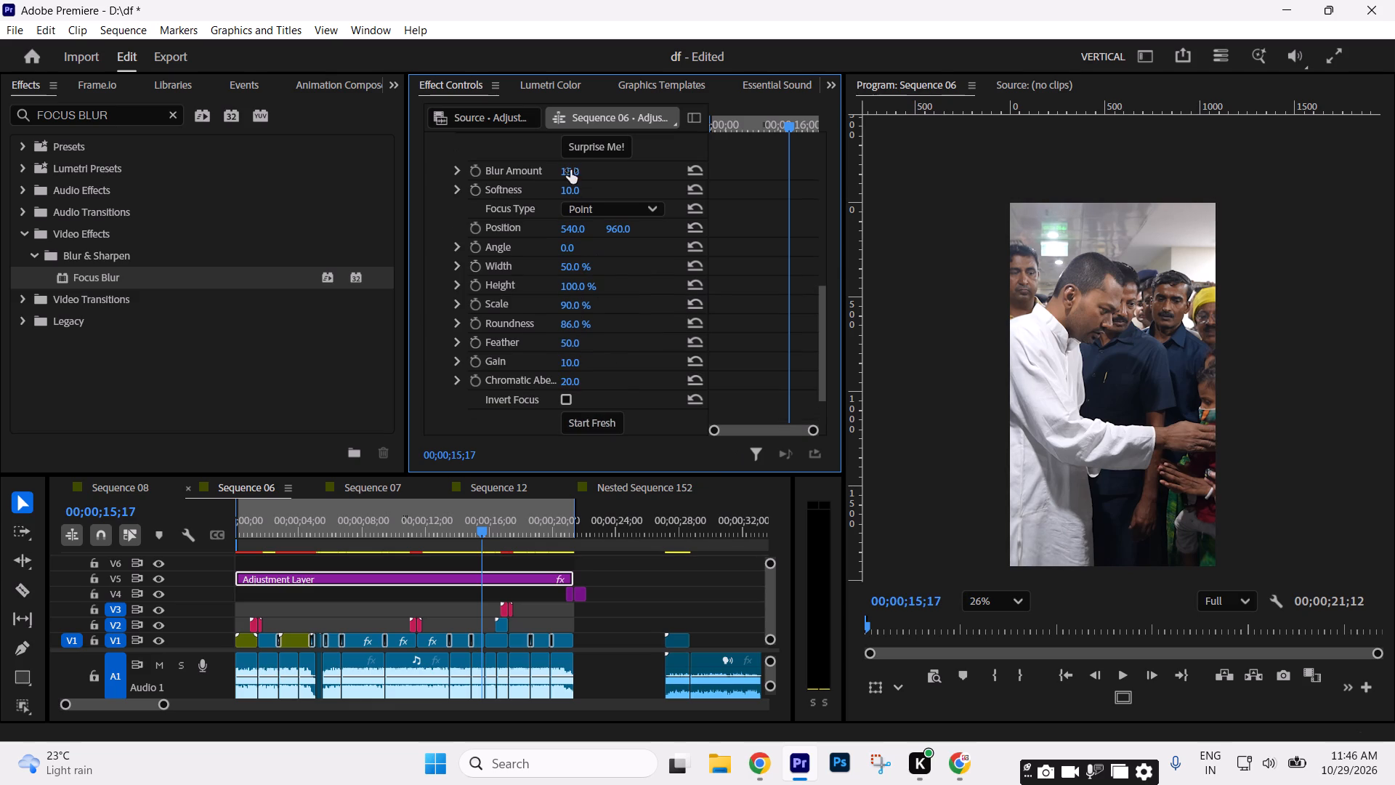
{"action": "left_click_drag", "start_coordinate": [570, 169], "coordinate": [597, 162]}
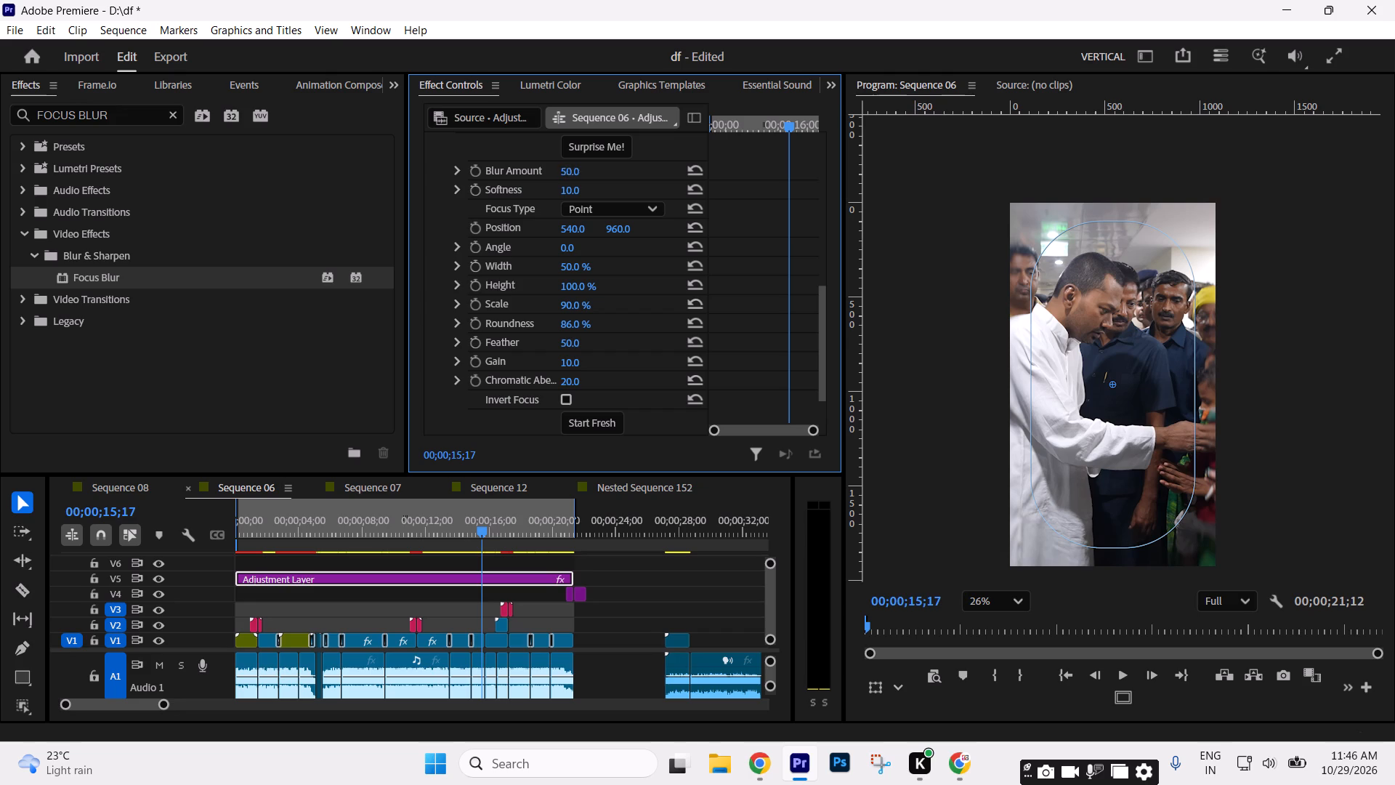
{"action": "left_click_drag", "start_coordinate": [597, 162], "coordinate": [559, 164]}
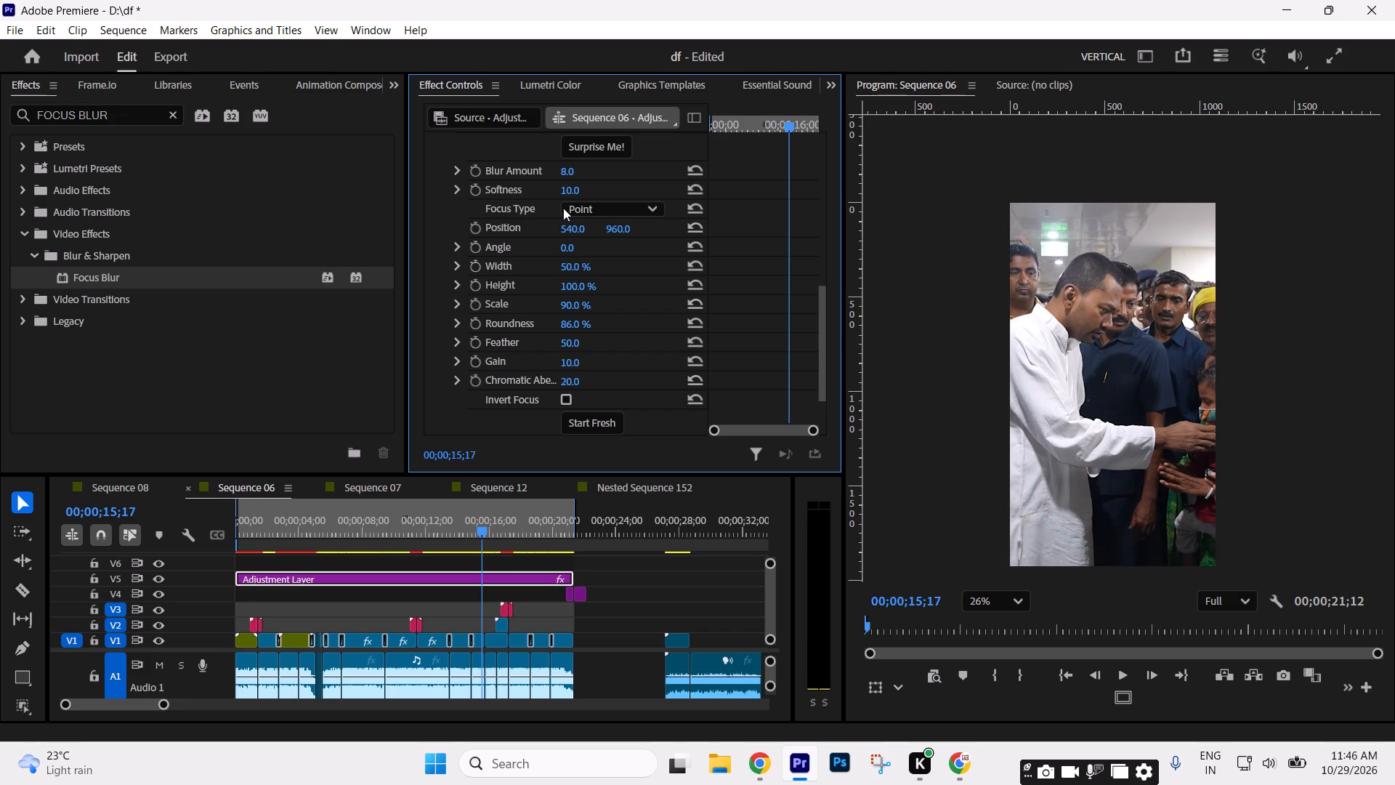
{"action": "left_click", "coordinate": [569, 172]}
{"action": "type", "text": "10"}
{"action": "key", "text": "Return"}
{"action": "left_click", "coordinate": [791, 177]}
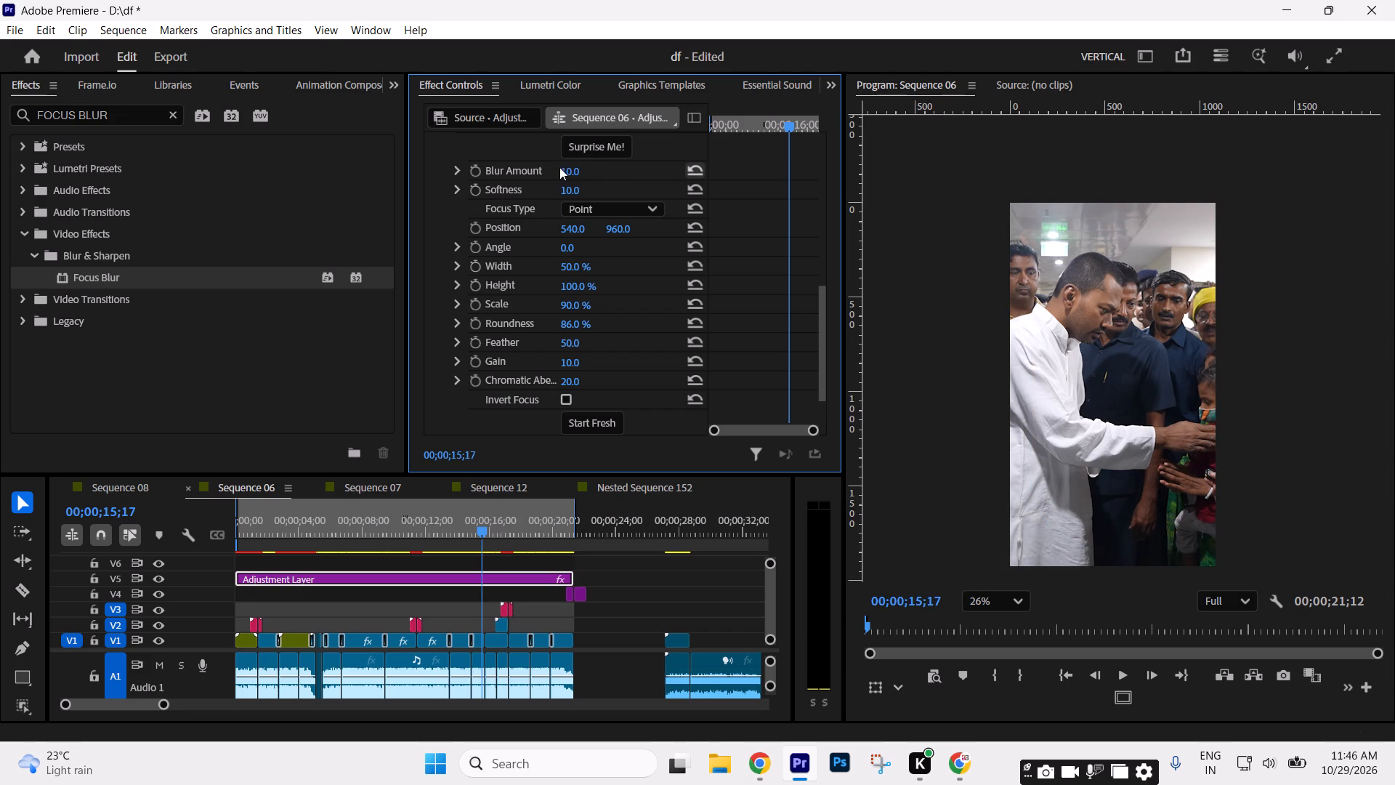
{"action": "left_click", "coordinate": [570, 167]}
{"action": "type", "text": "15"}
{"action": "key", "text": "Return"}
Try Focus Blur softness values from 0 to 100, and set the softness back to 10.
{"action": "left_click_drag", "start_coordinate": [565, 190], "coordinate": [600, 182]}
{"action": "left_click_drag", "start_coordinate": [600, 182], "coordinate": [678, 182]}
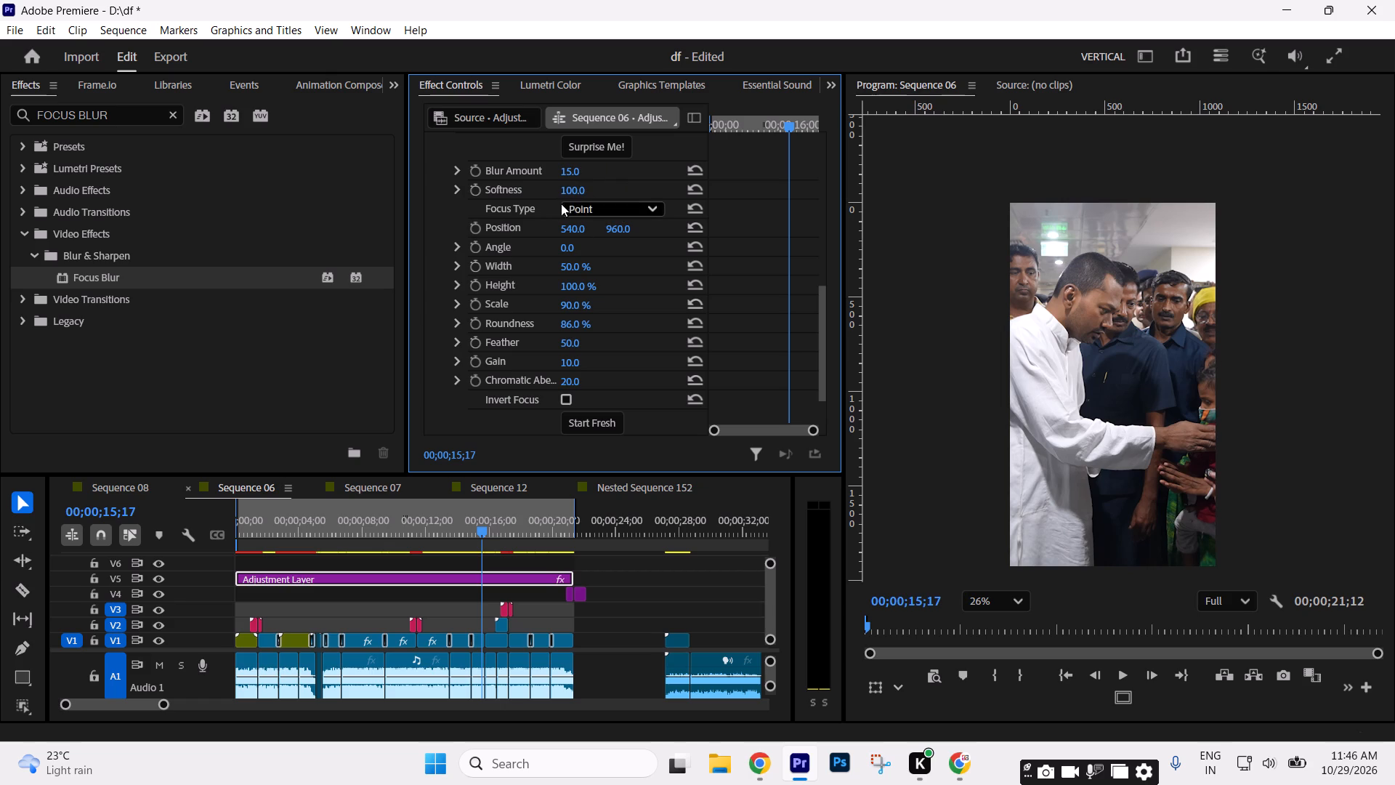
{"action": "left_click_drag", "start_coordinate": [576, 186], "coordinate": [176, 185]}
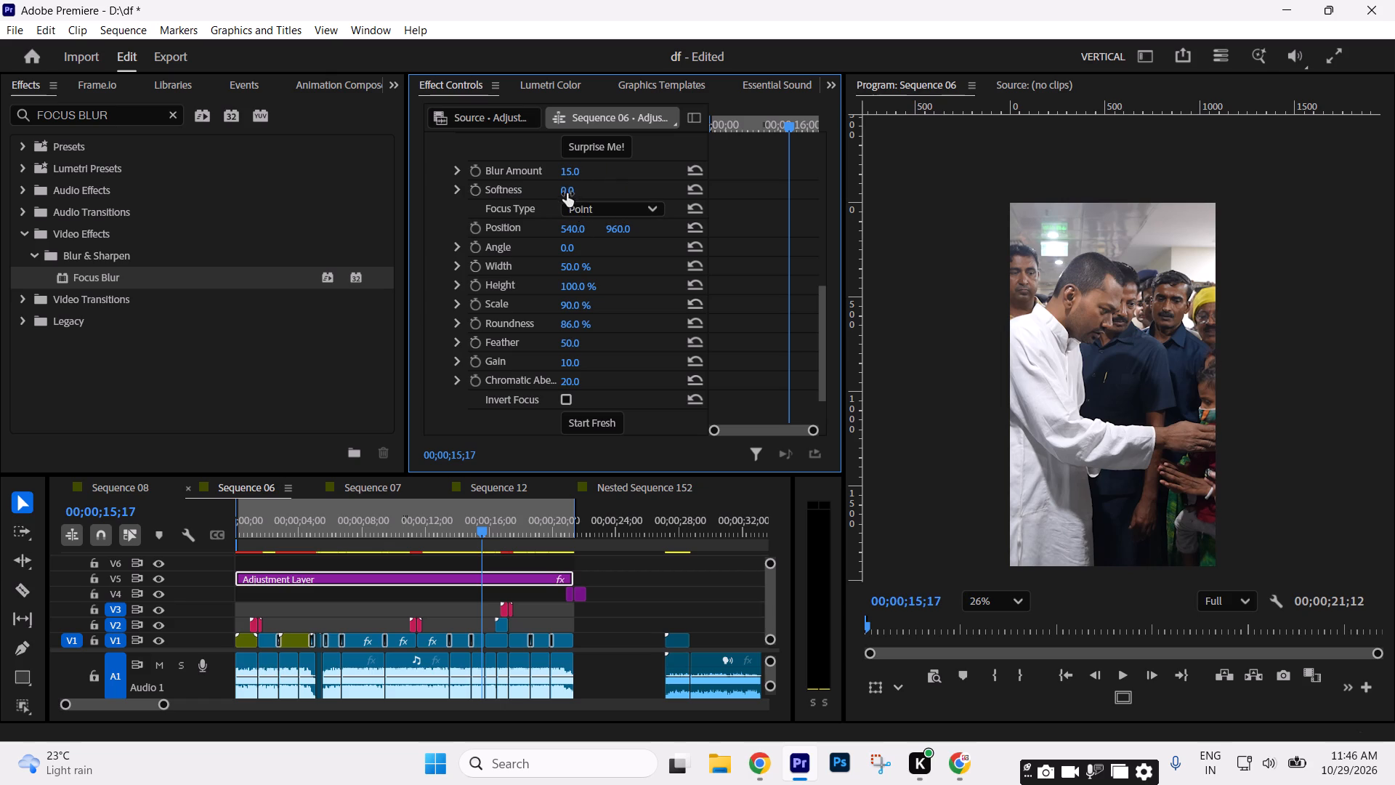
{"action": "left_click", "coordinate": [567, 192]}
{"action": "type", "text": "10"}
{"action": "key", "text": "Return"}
Play the opening of Sequence 06 from 00;00;00;00 to check the blur, and return to 00;00;00;17.
{"action": "key", "text": "space"}
{"action": "left_click_drag", "start_coordinate": [360, 542], "coordinate": [84, 581]}
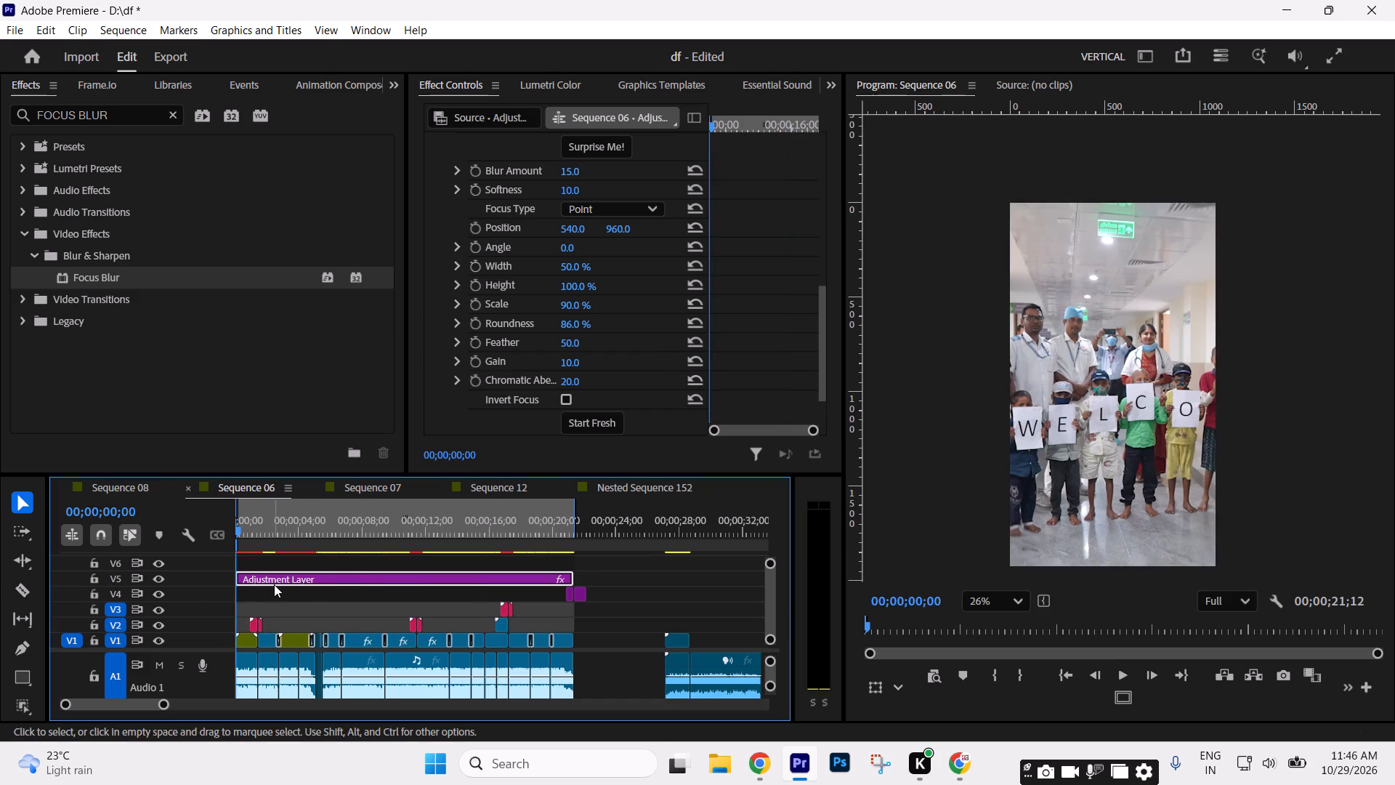
{"action": "key", "text": "space"}
{"action": "key", "text": "space"}
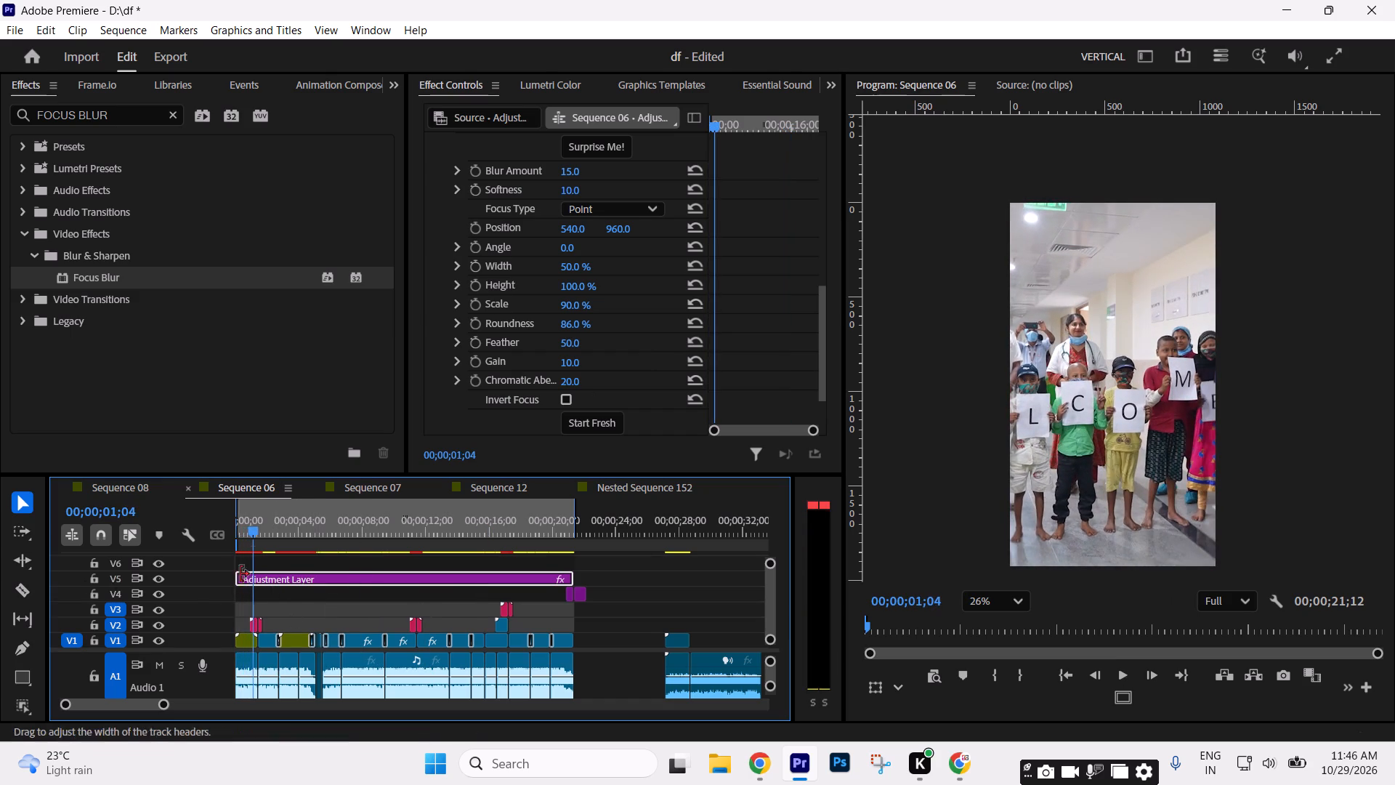
{"action": "left_click_drag", "start_coordinate": [256, 525], "coordinate": [247, 526]}
Apply Lumetri Color auto correction to the opening V1 clips: Nested Sequence 155, C0247.MP4 and Nested Sequence 153.
{"action": "left_click", "coordinate": [247, 637]}
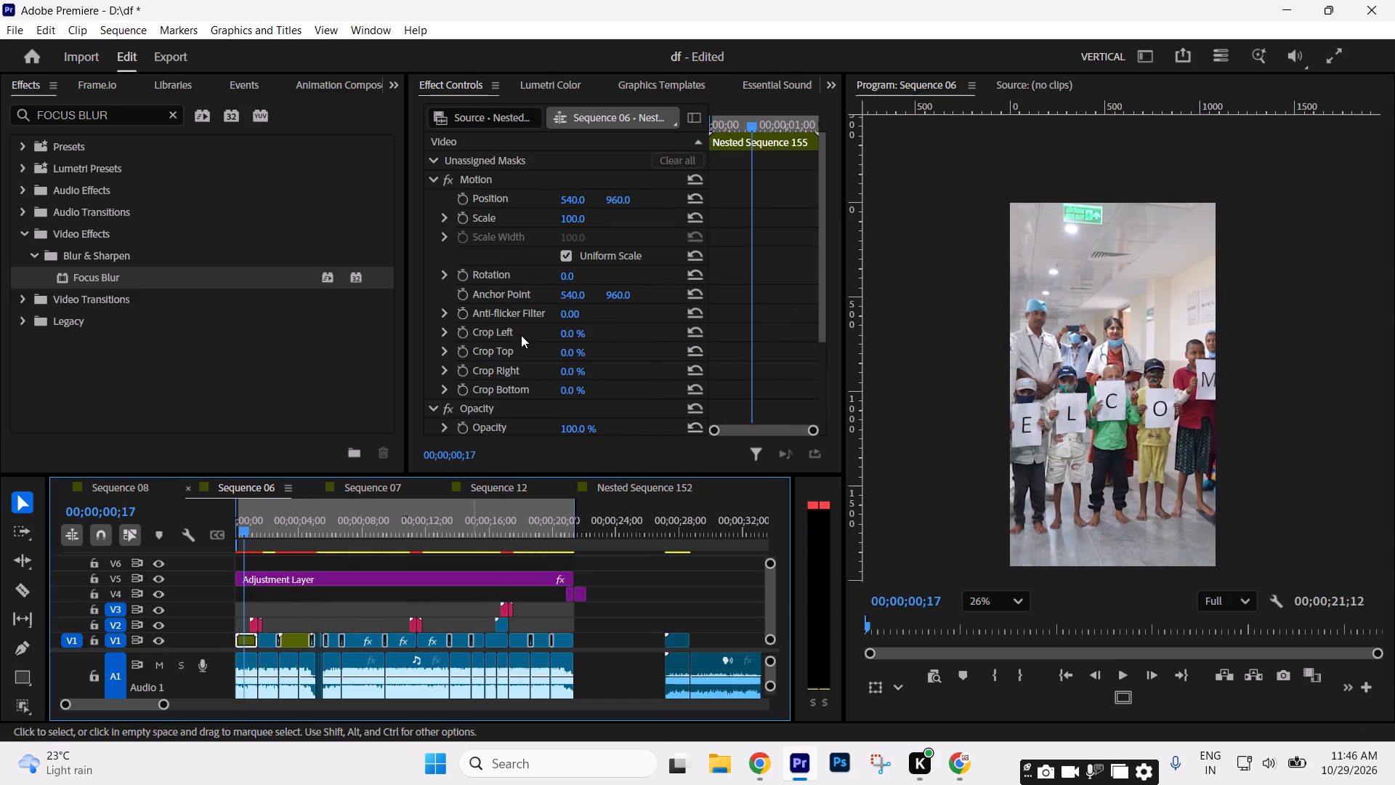
{"action": "left_click", "coordinate": [544, 70]}
{"action": "left_click", "coordinate": [547, 84]}
{"action": "left_click", "coordinate": [724, 298]}
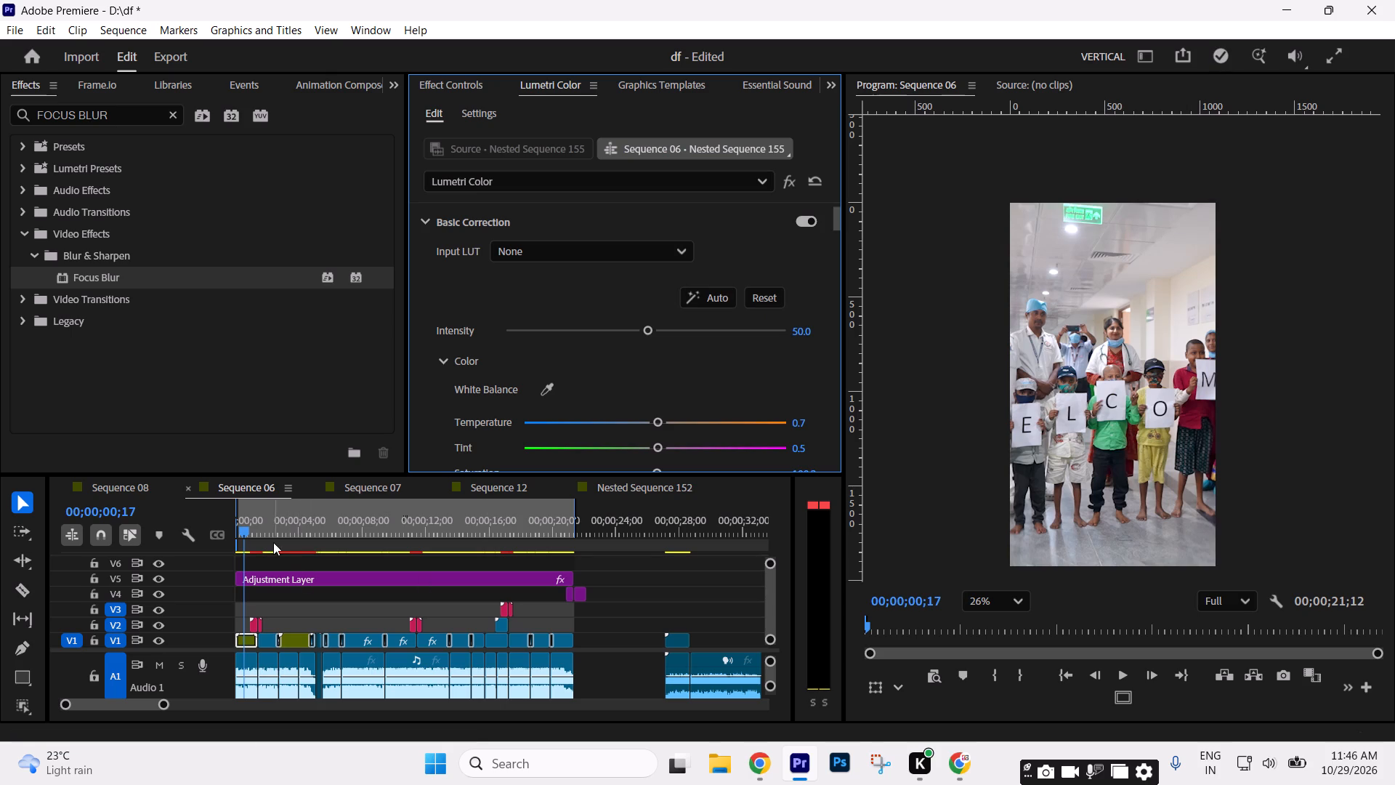
{"action": "left_click", "coordinate": [268, 534]}
{"action": "left_click", "coordinate": [722, 298]}
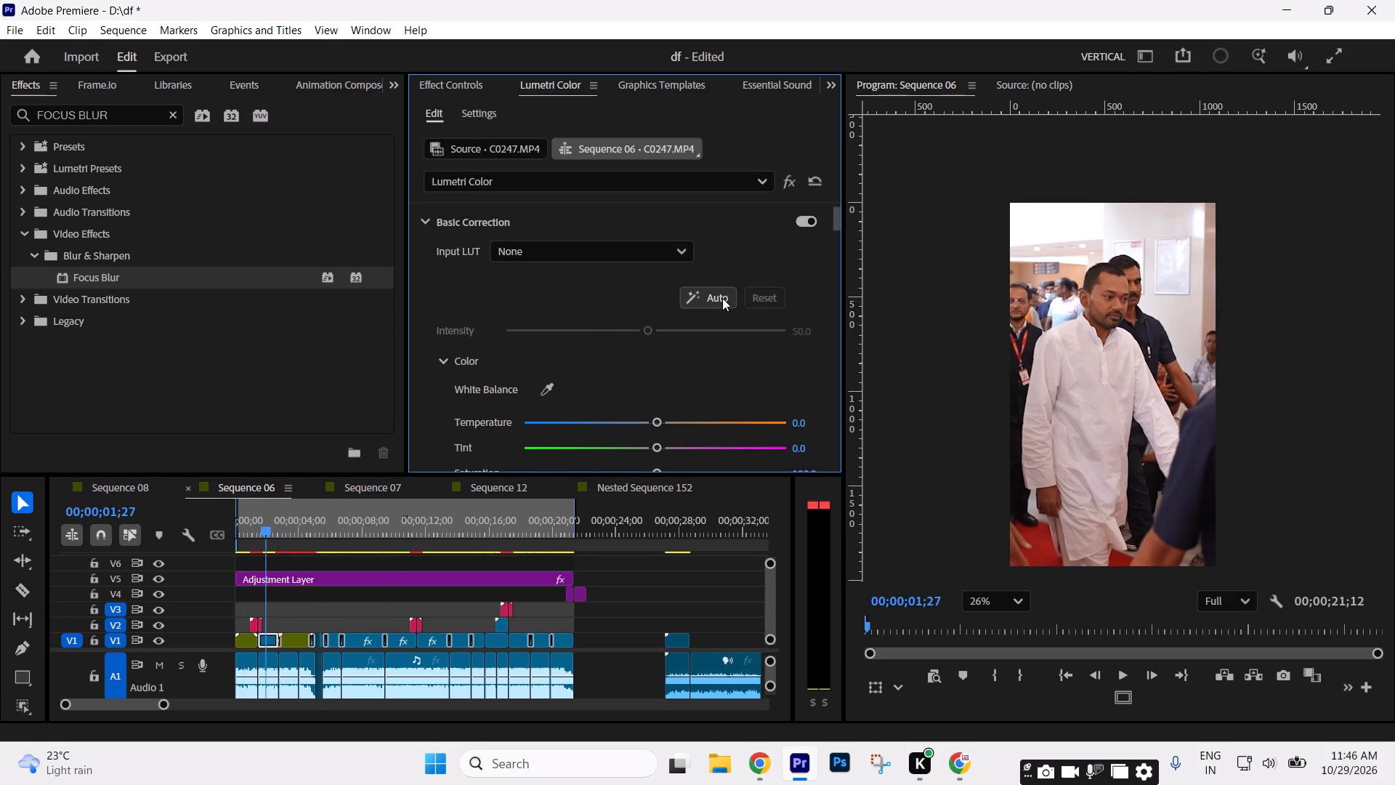
{"action": "left_click", "coordinate": [302, 539]}
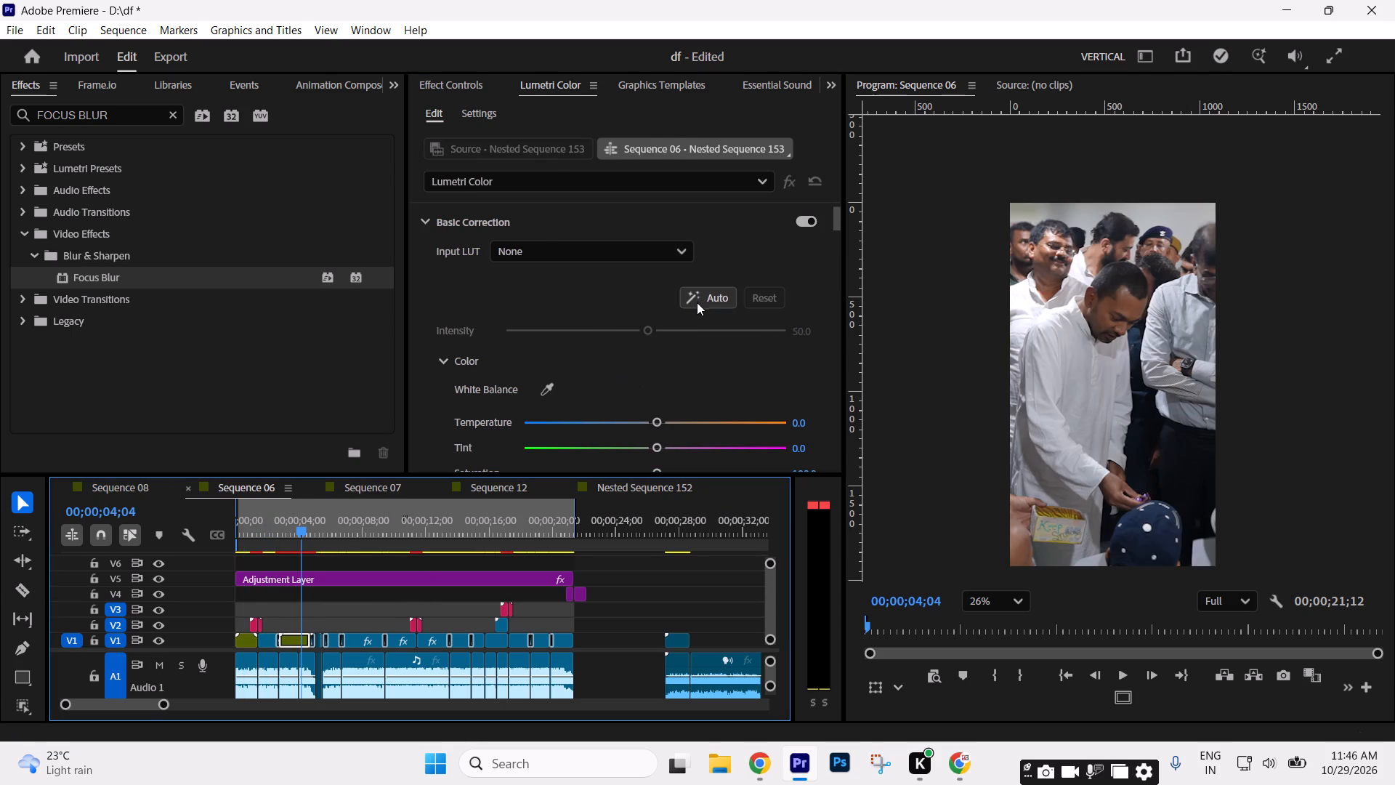
{"action": "left_click", "coordinate": [698, 301]}
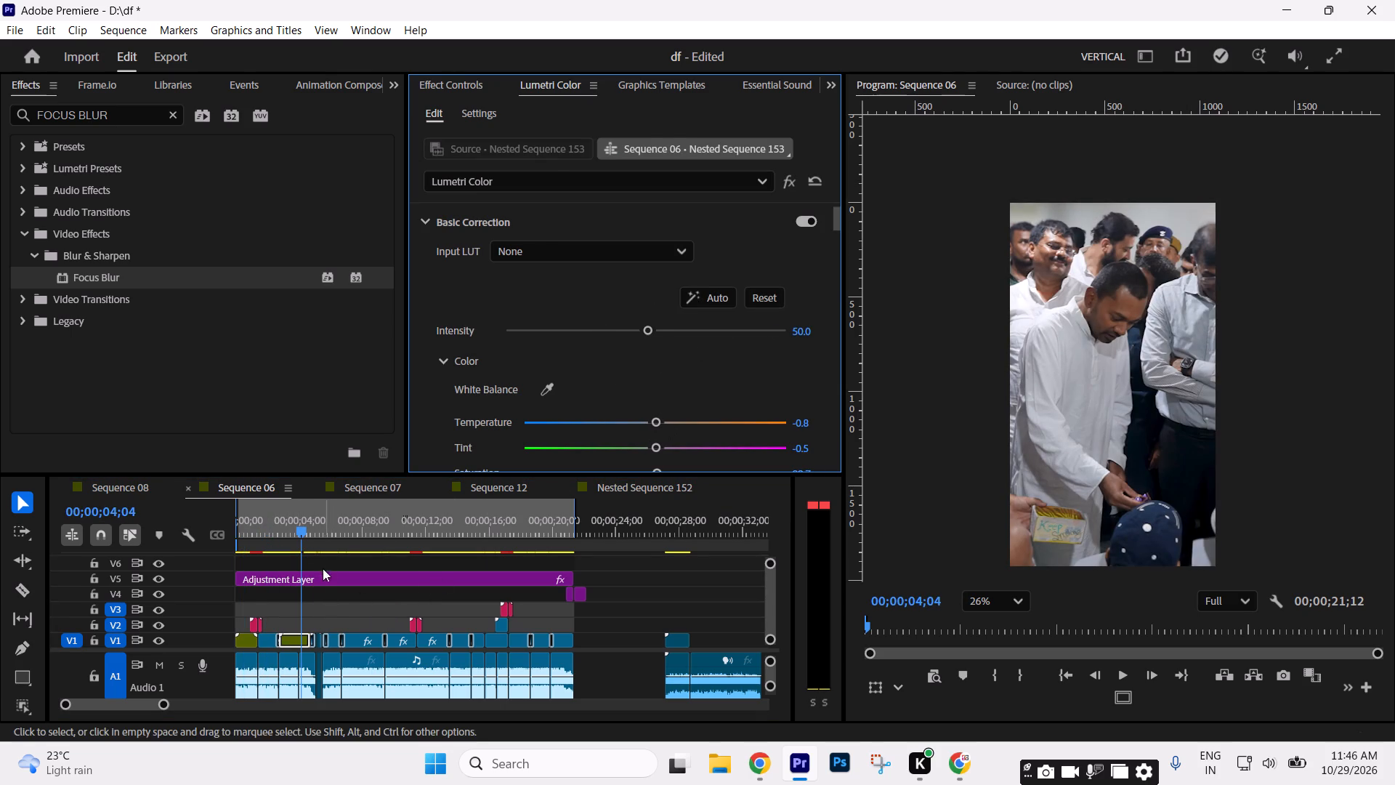
Apply Lumetri Color auto correction to the very short V1 clips between 00;00;05;04 and 00;00;05;11, from T3E_3315 through T3E_3392.
{"action": "left_click", "coordinate": [316, 533]}
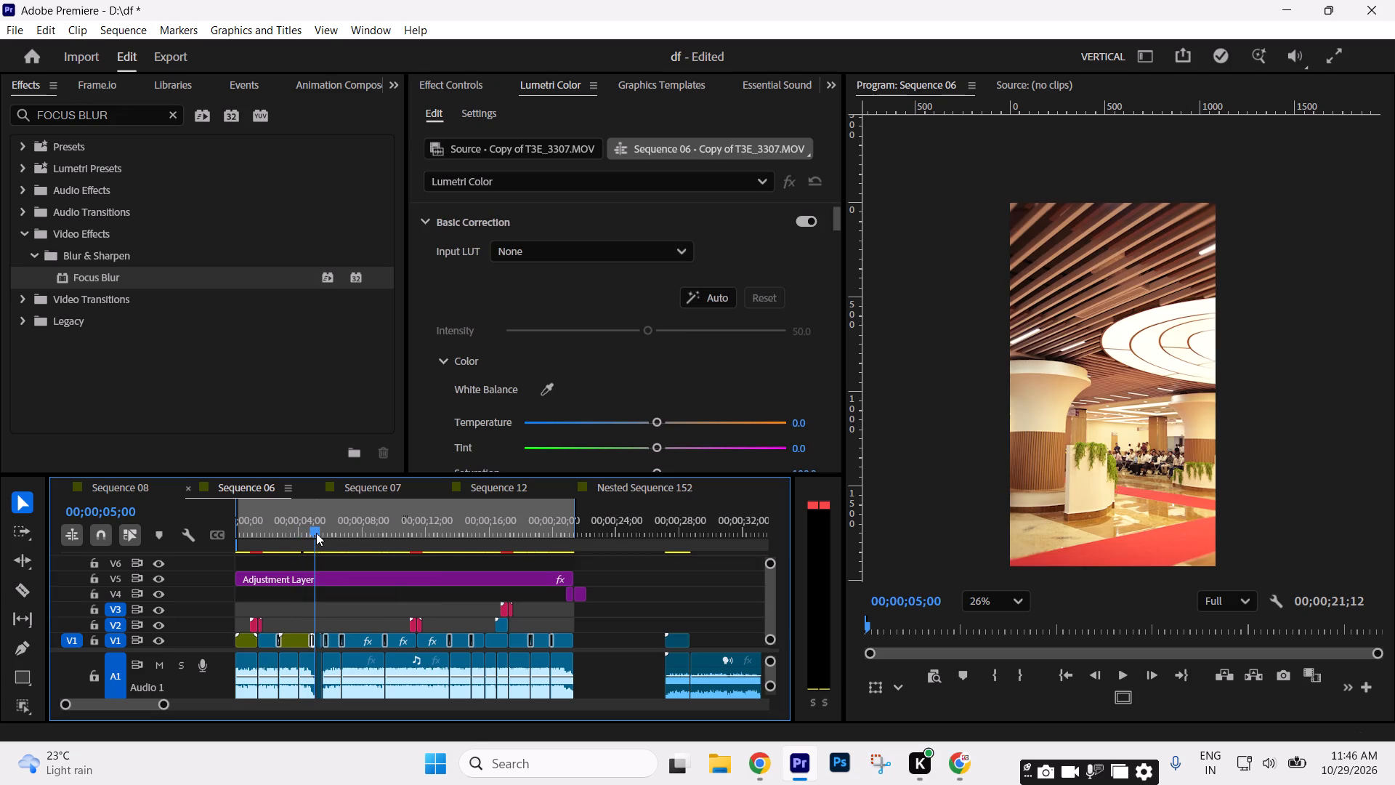
{"action": "type", "text": "=="}
{"action": "key", "text": "equal"}
{"action": "left_click", "coordinate": [517, 539]}
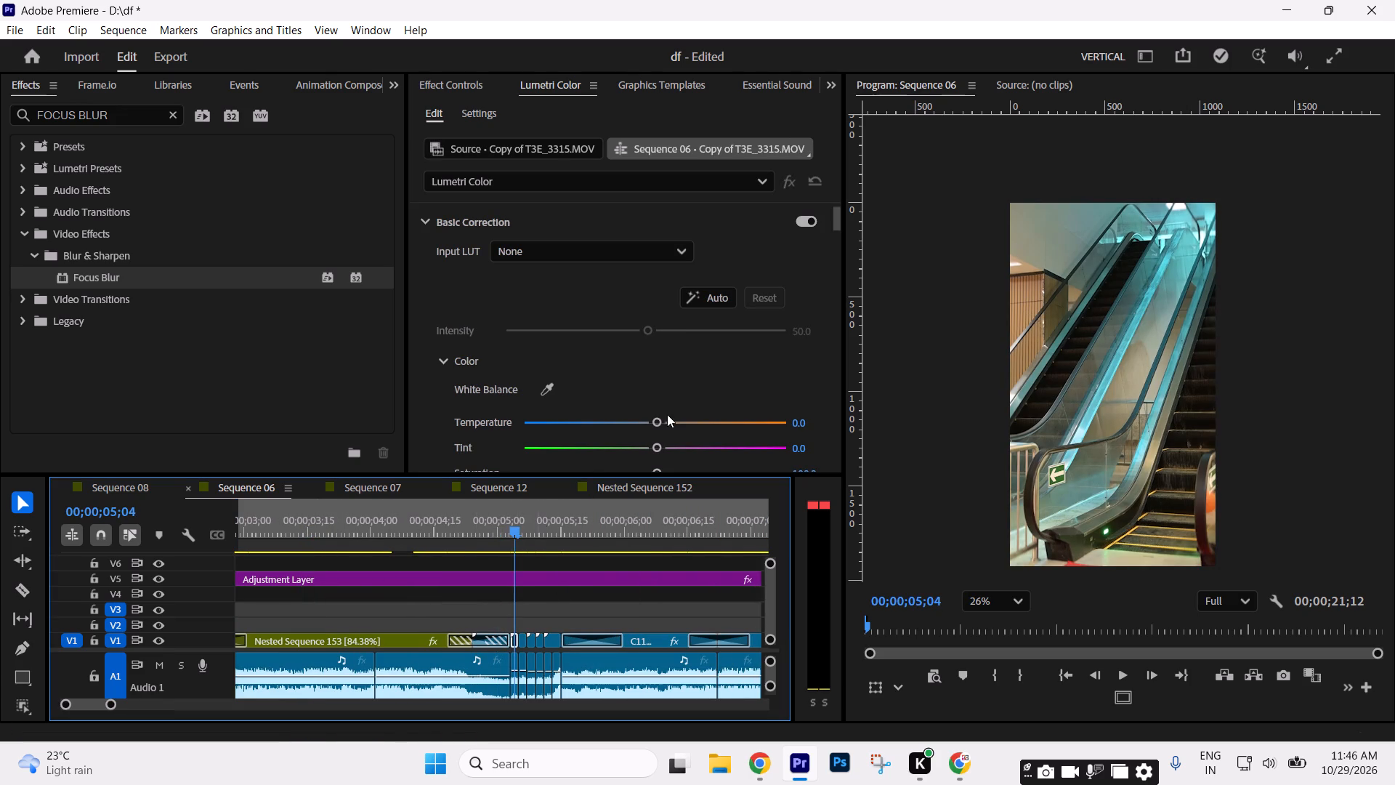
{"action": "left_click", "coordinate": [713, 300]}
{"action": "left_click", "coordinate": [525, 532]}
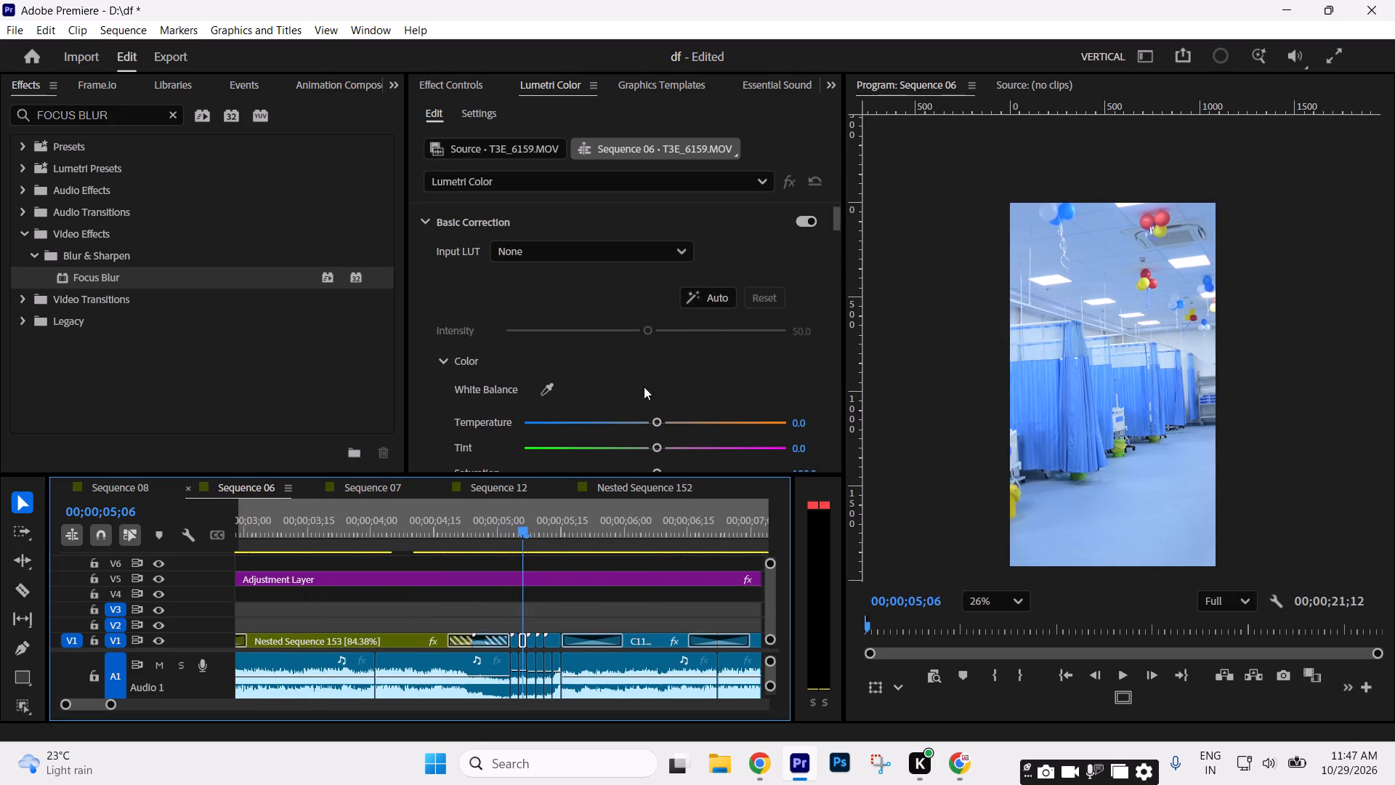
{"action": "left_click", "coordinate": [719, 294]}
{"action": "left_click", "coordinate": [532, 538]}
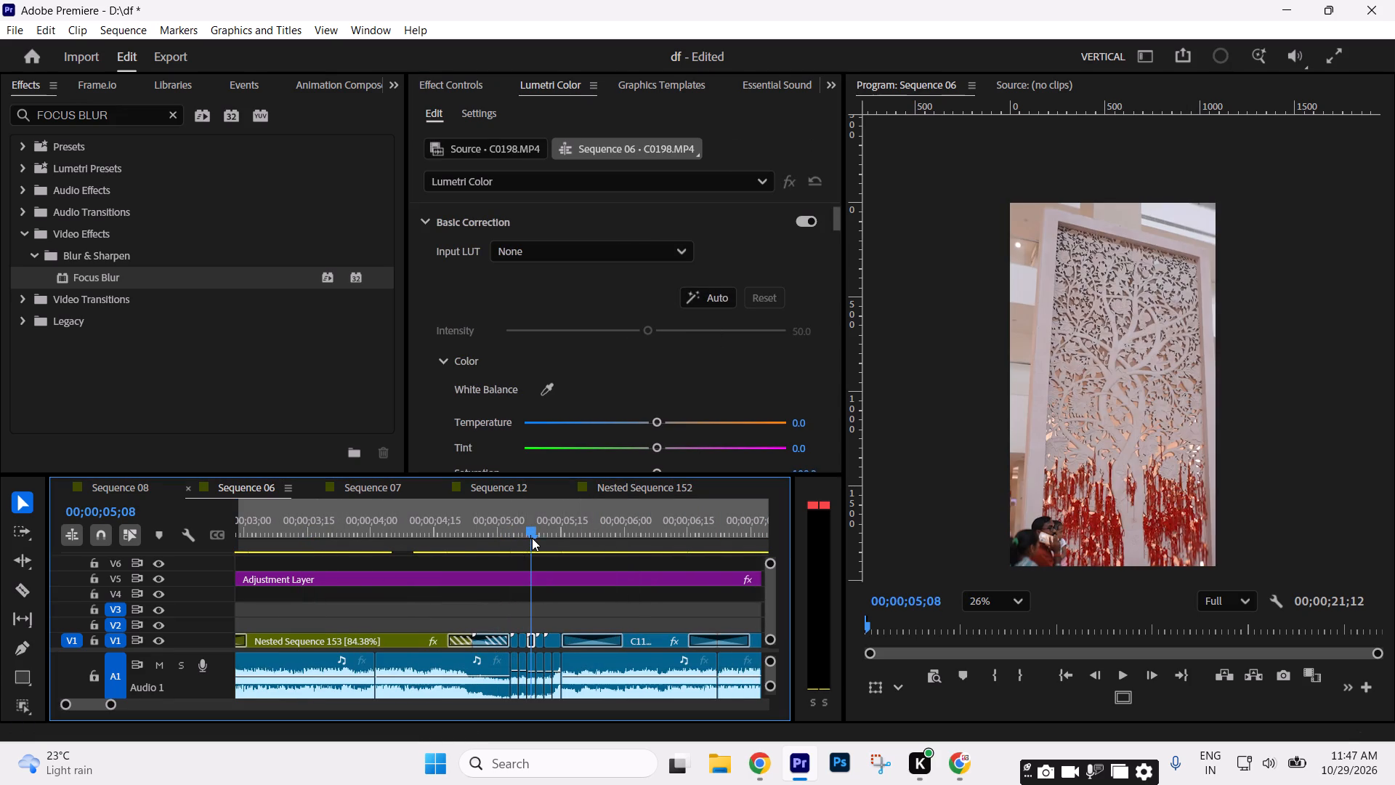
{"action": "left_click", "coordinate": [717, 297]}
{"action": "left_click", "coordinate": [544, 532]}
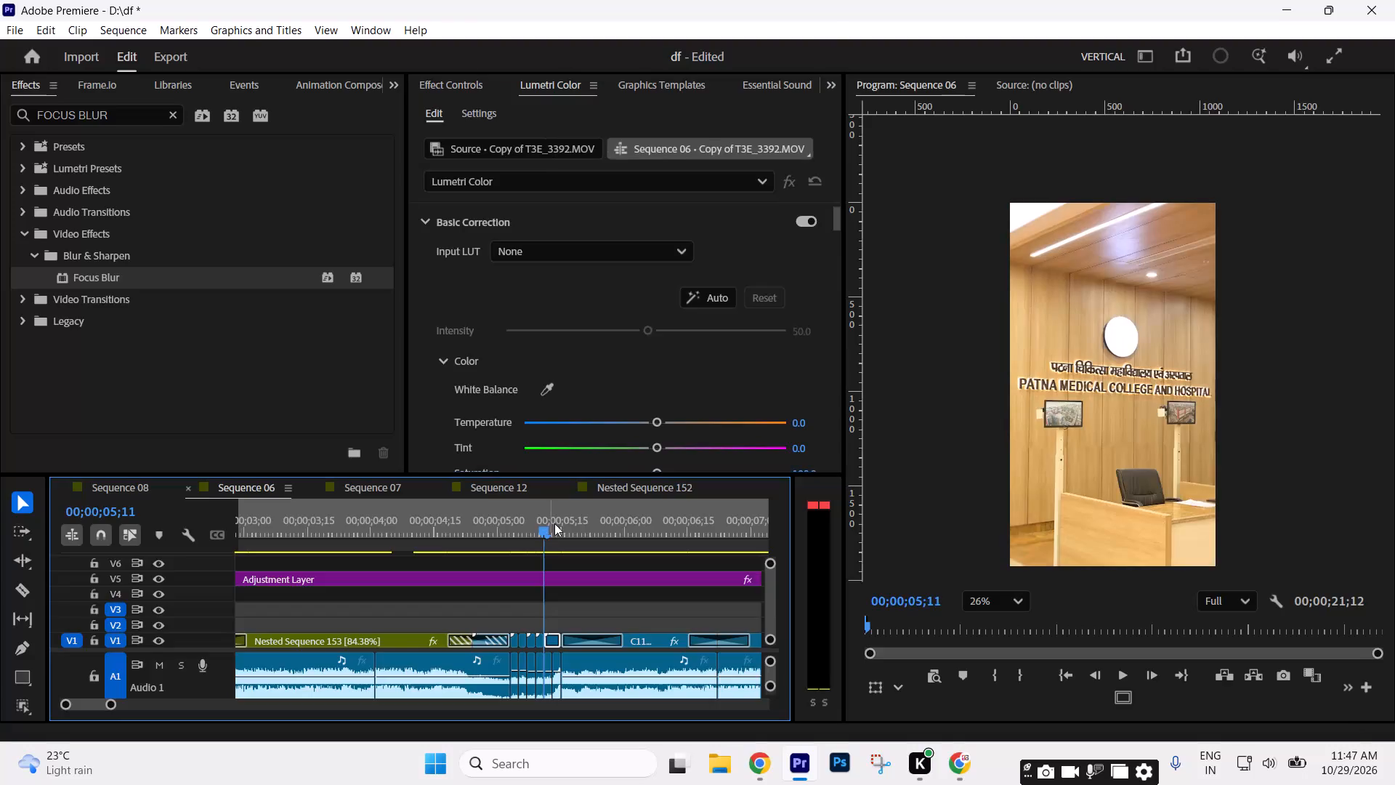
{"action": "left_click", "coordinate": [713, 300]}
{"action": "left_click", "coordinate": [546, 528]}
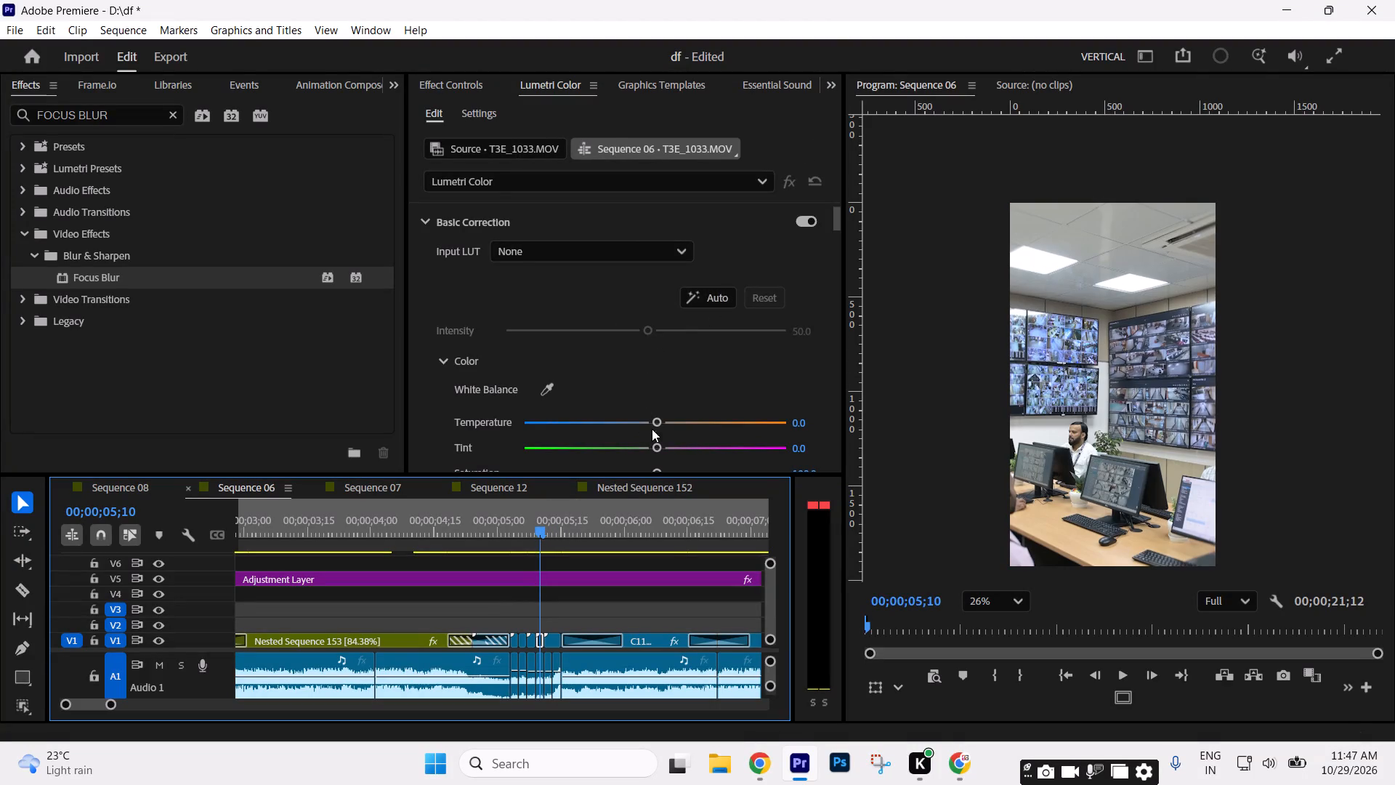
{"action": "left_click", "coordinate": [703, 299]}
Apply Lumetri Color auto correction to C1125.MP4 at 00;00;06;03 and C1176.MP4 at 00;00;07;16.
{"action": "left_click", "coordinate": [578, 539]}
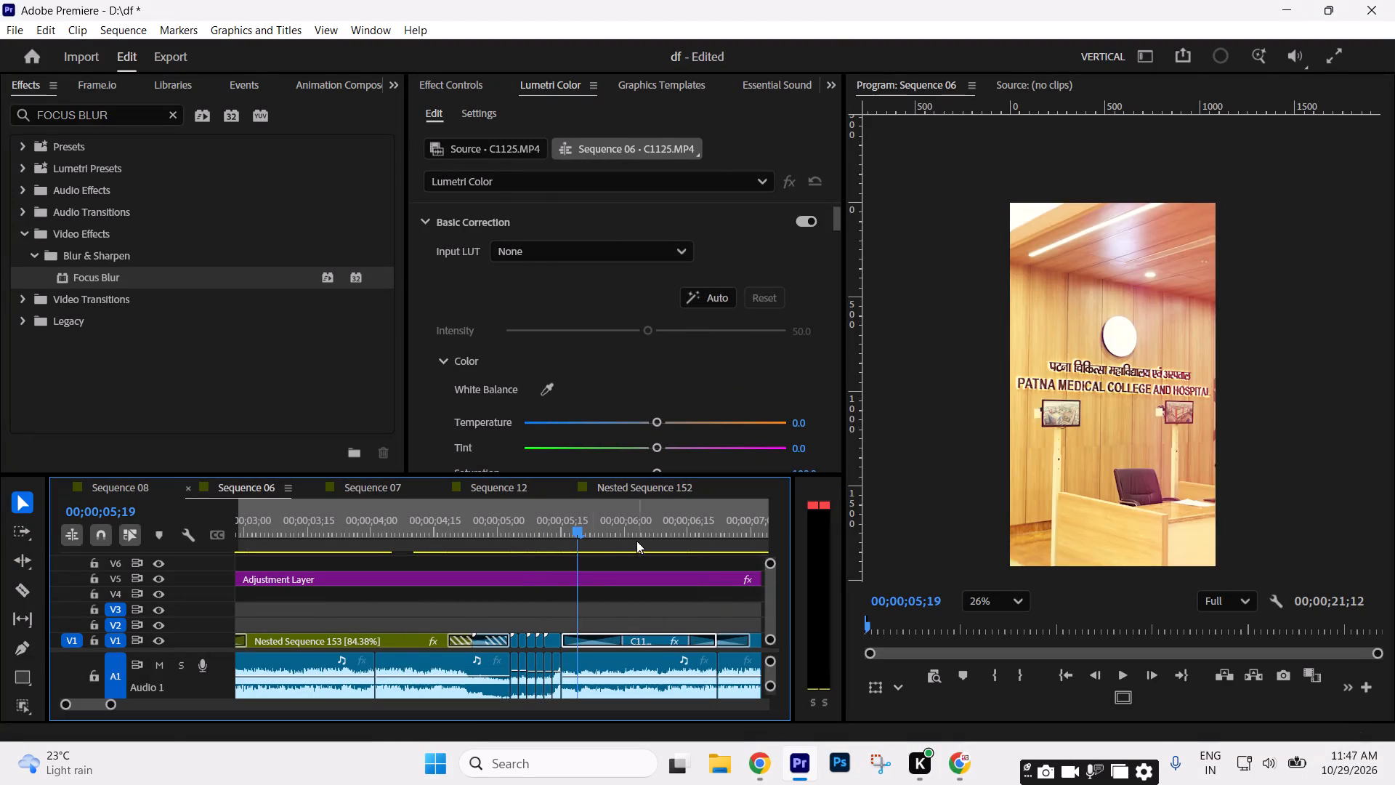
{"action": "left_click", "coordinate": [636, 541]}
{"action": "left_click", "coordinate": [716, 299]}
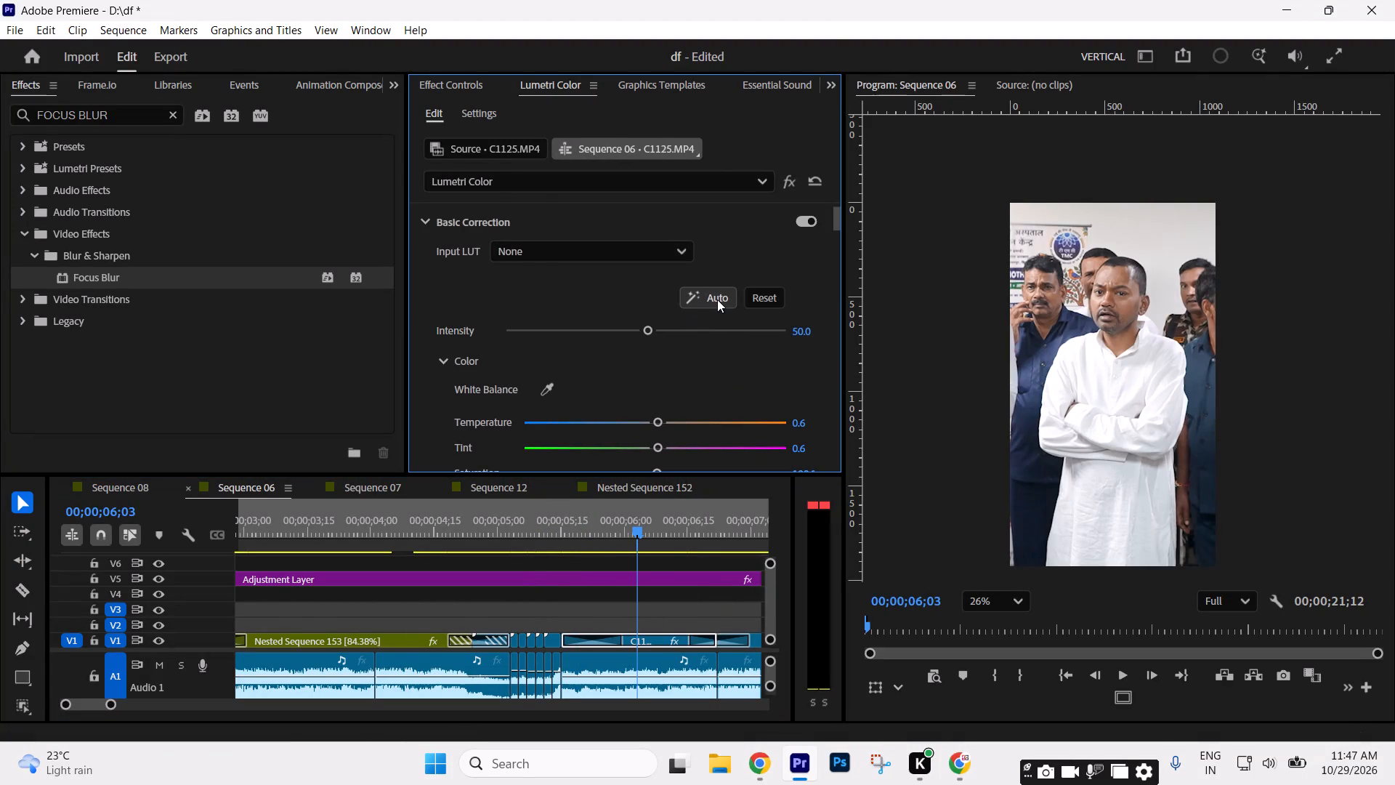
{"action": "left_click", "coordinate": [692, 595]}
{"action": "key", "text": "minus"}
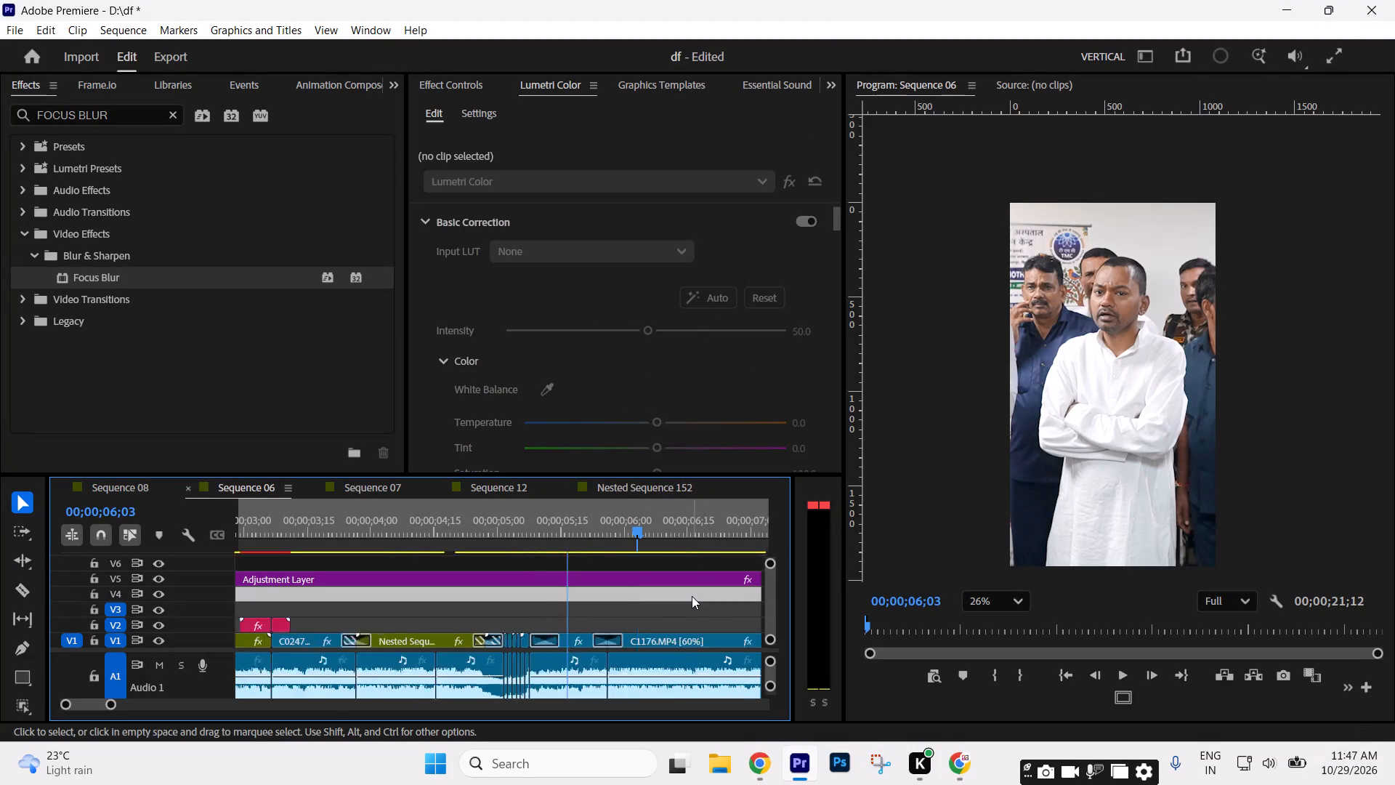
{"action": "left_click", "coordinate": [660, 530]}
{"action": "left_click", "coordinate": [711, 289]}
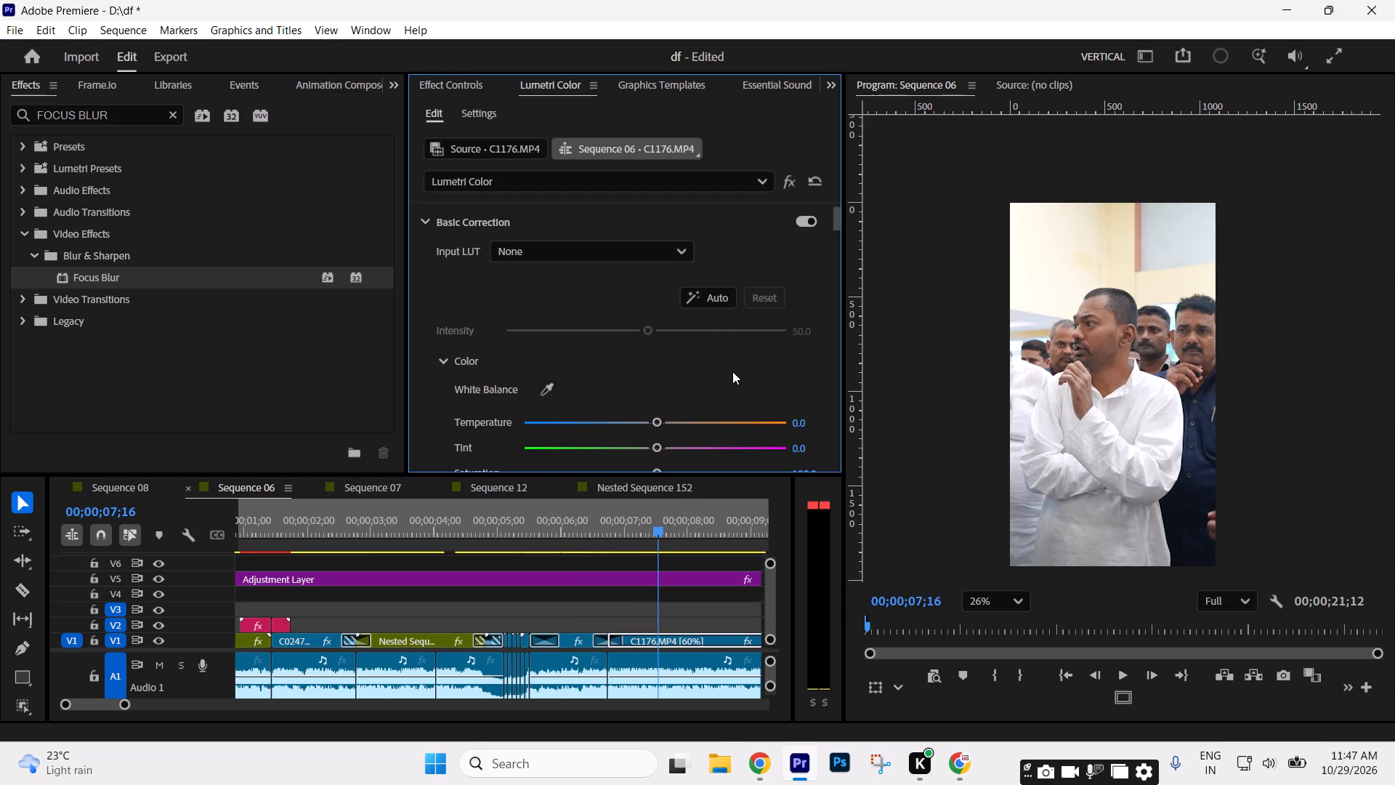
{"action": "left_click", "coordinate": [697, 601]}
{"action": "key", "text": "minus"}
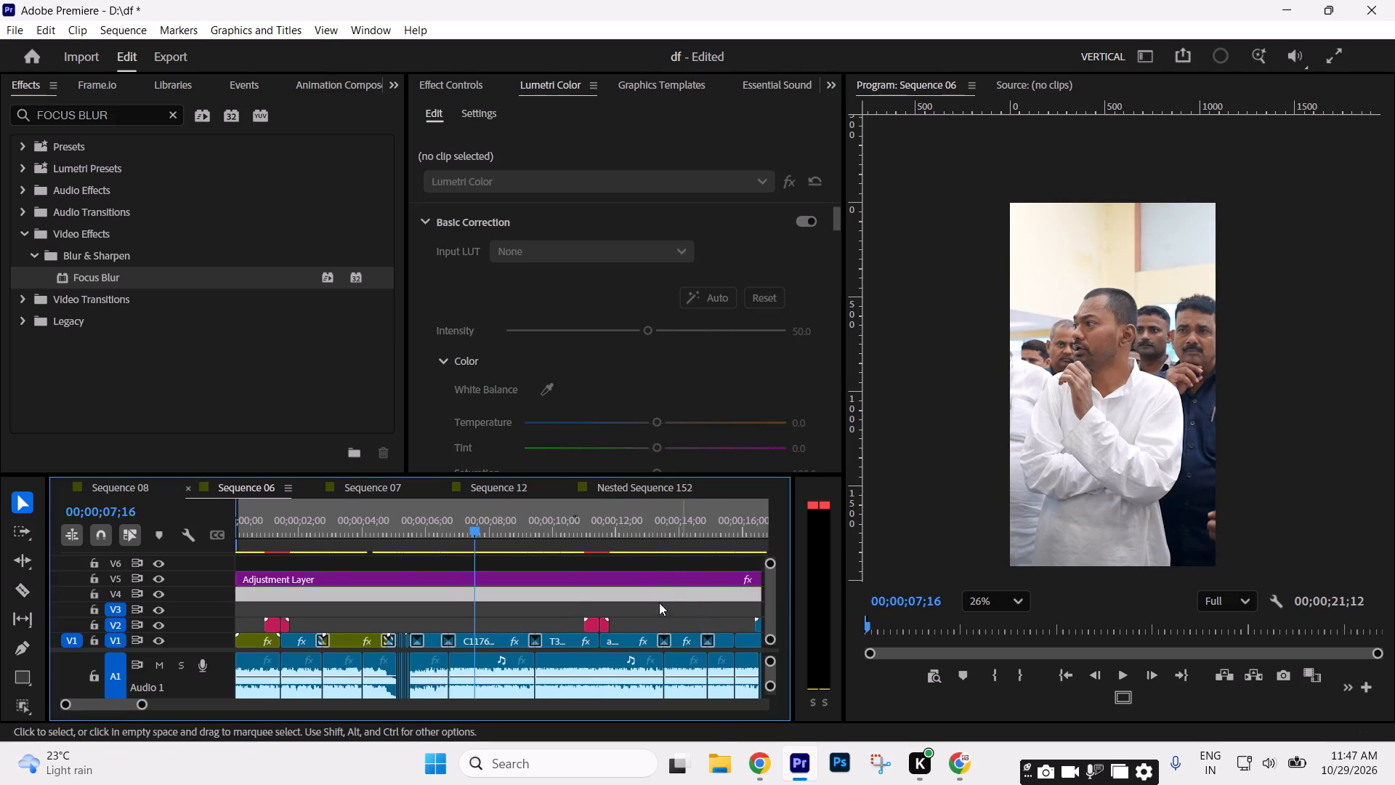
Apply Lumetri Color auto correction to the V1 clips T3E_0860.MOV, a.MP4, T3E_0959.MOV, the clip near 00;00;15;11, and DSC_9790.MOV.
{"action": "left_click", "coordinate": [569, 525]}
{"action": "left_click", "coordinate": [709, 299]}
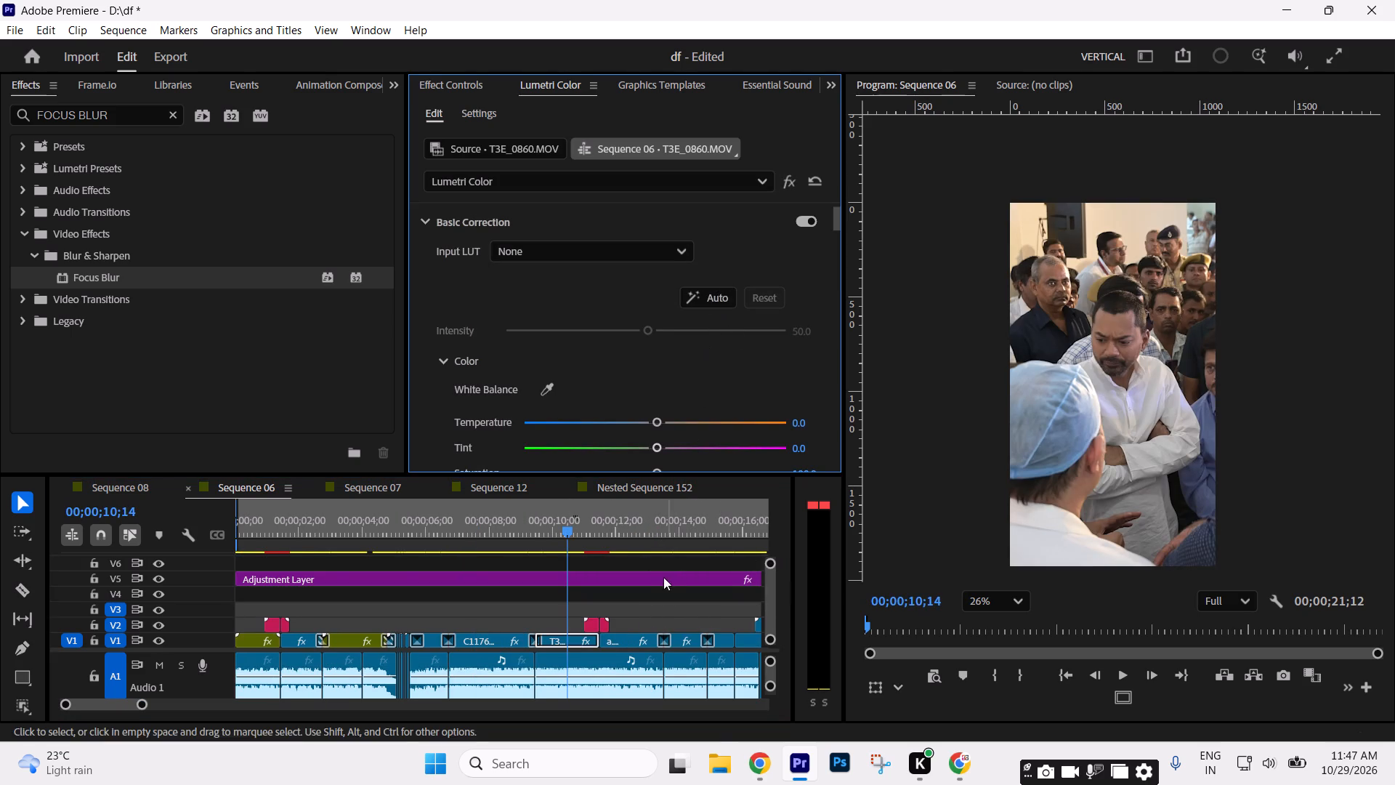
{"action": "left_click", "coordinate": [638, 538]}
{"action": "left_click", "coordinate": [712, 305]}
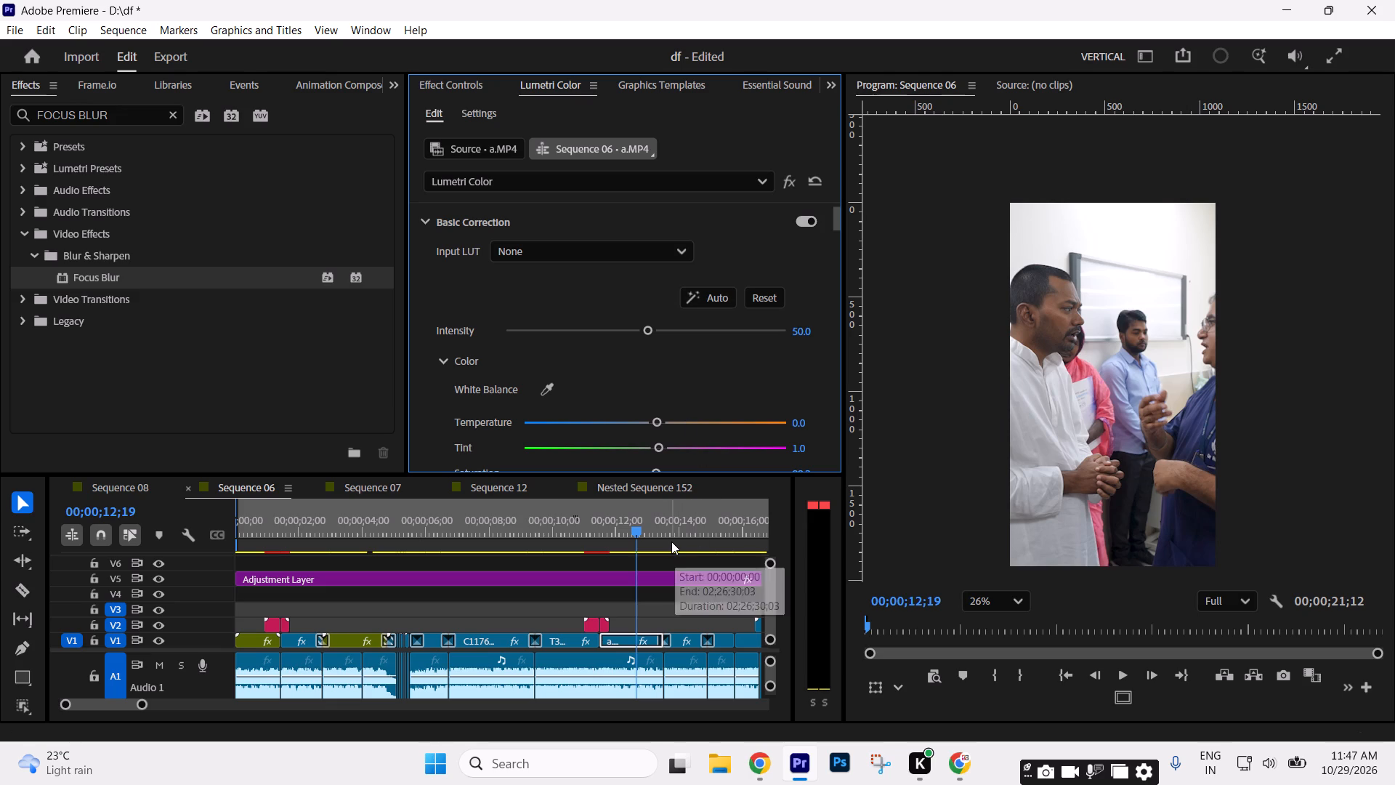
{"action": "left_click_drag", "start_coordinate": [671, 542], "coordinate": [681, 543]}
{"action": "left_click", "coordinate": [714, 297]}
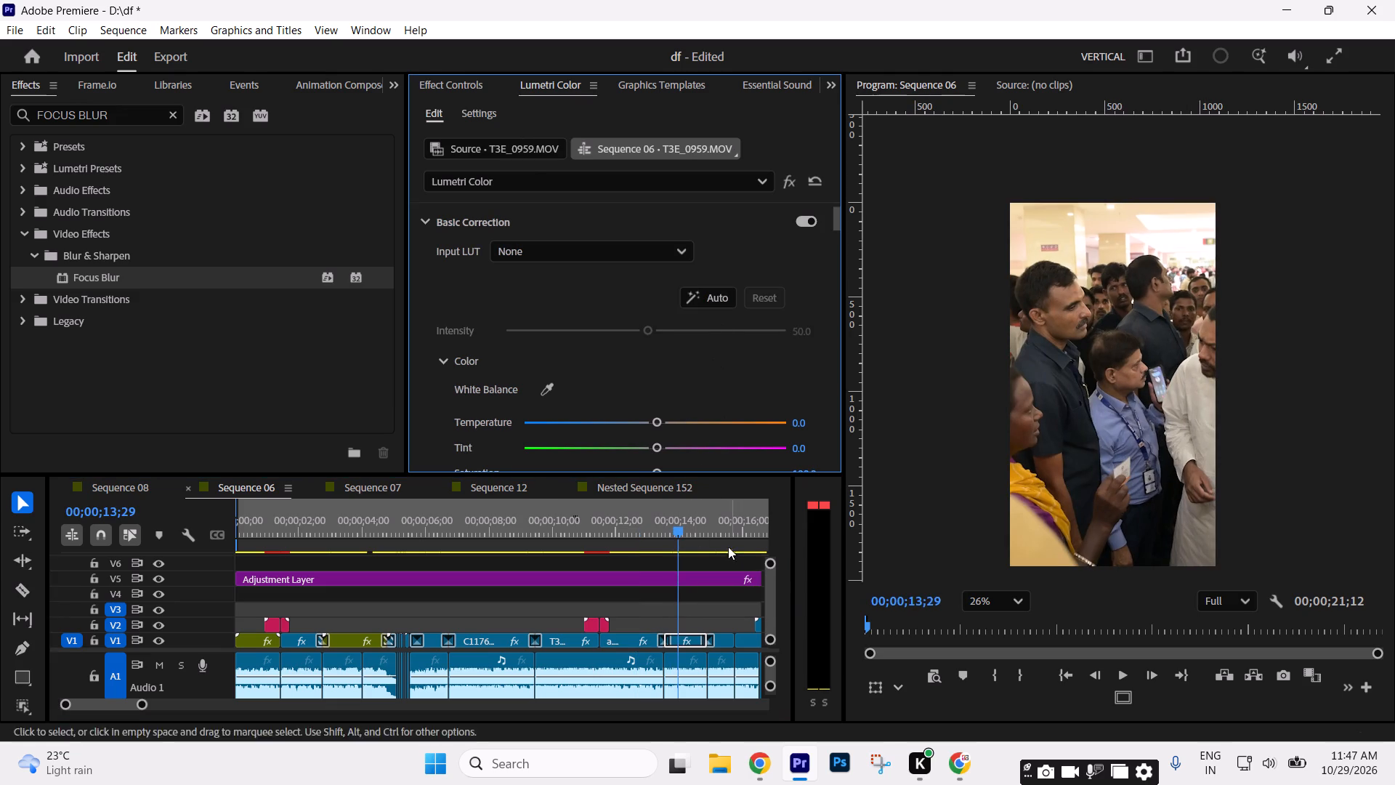
{"action": "left_click", "coordinate": [726, 535]}
{"action": "left_click", "coordinate": [706, 294]}
{"action": "left_click", "coordinate": [745, 533]}
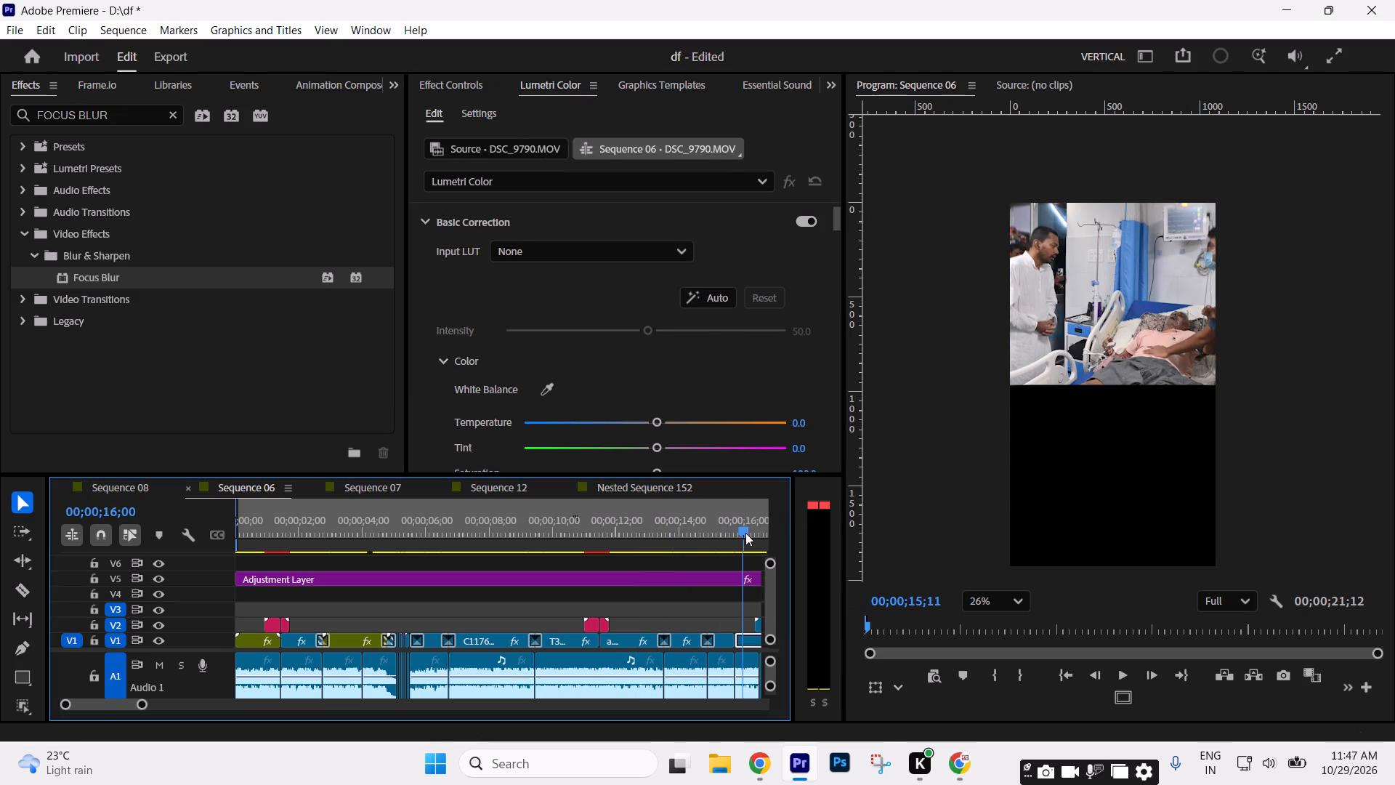
{"action": "left_click", "coordinate": [711, 307]}
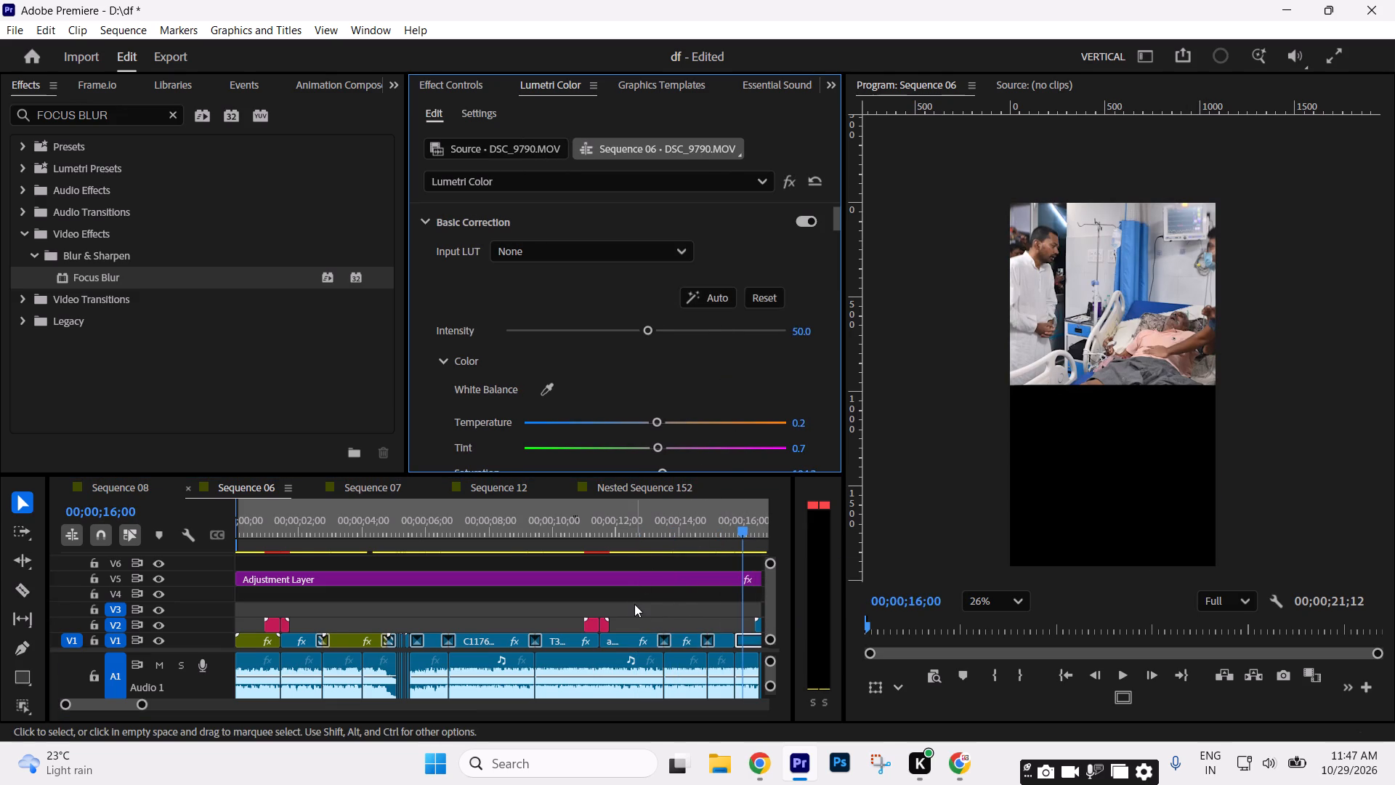
Apply Lumetri Color auto correction to DSC_9770.MOV on V2 and to T3E_1363.MOV, T3E_0949I.MOV and C1145.MP4 on V1.
{"action": "left_click", "coordinate": [633, 603]}
{"action": "type", "text": "-="}
{"action": "left_click", "coordinate": [519, 536]}
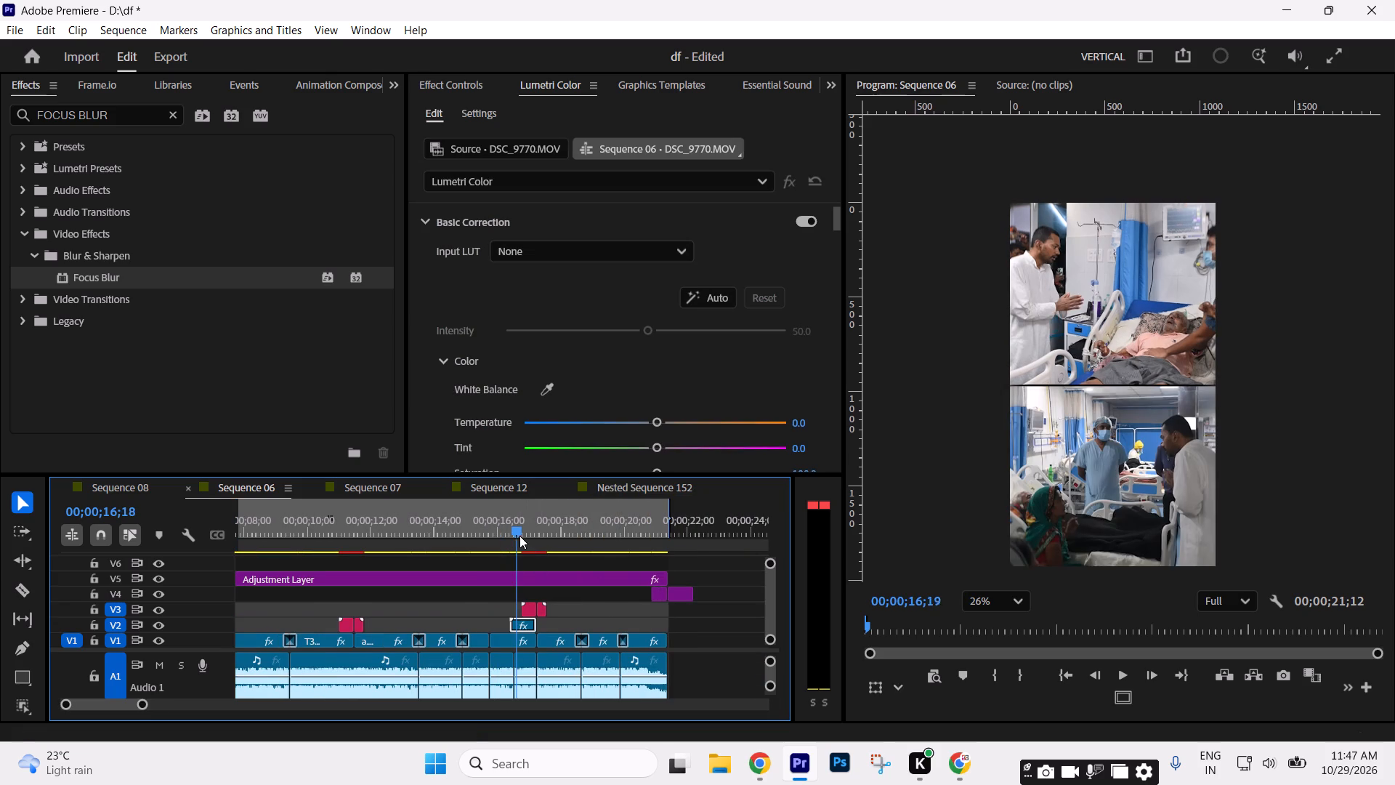
{"action": "left_click", "coordinate": [705, 294]}
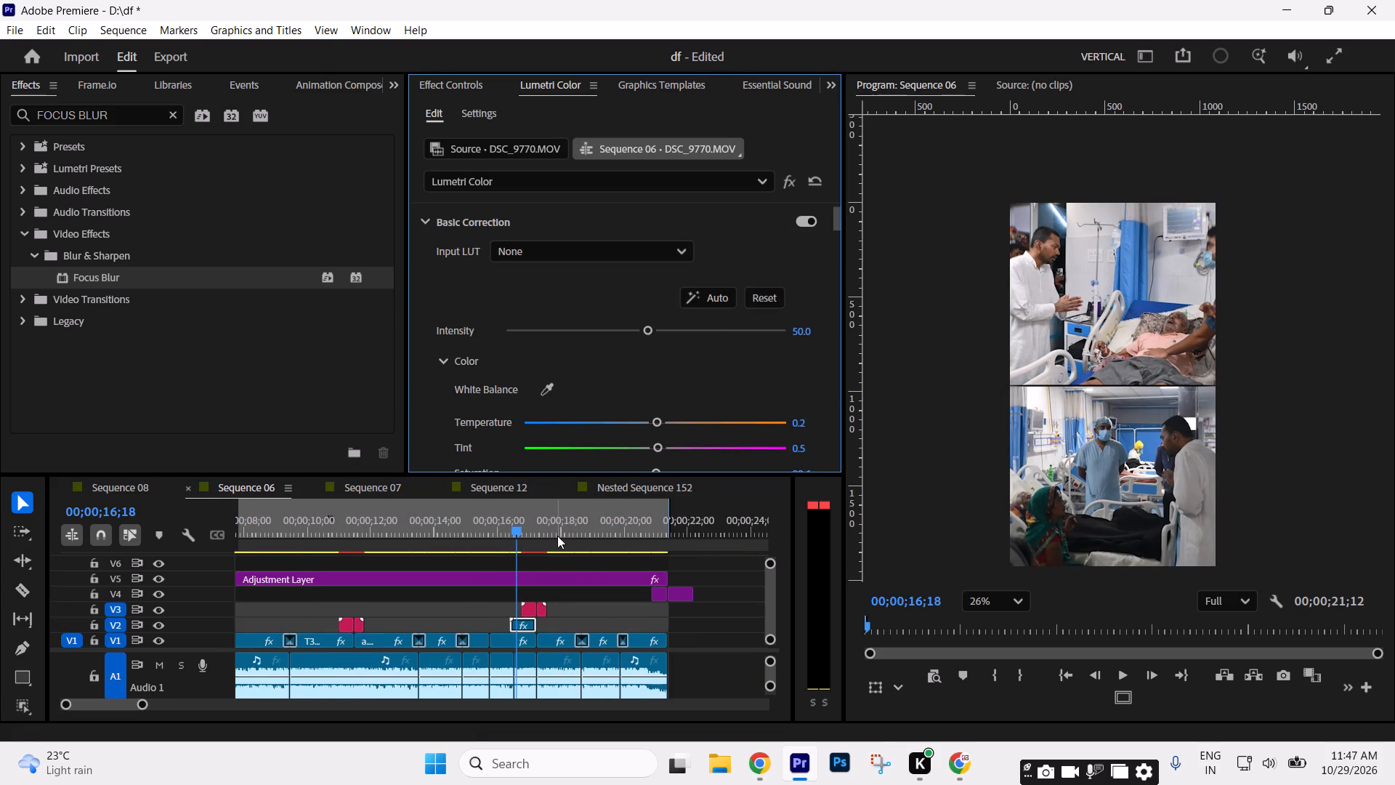
{"action": "left_click", "coordinate": [557, 536]}
{"action": "left_click", "coordinate": [697, 310]}
{"action": "left_click", "coordinate": [699, 298]}
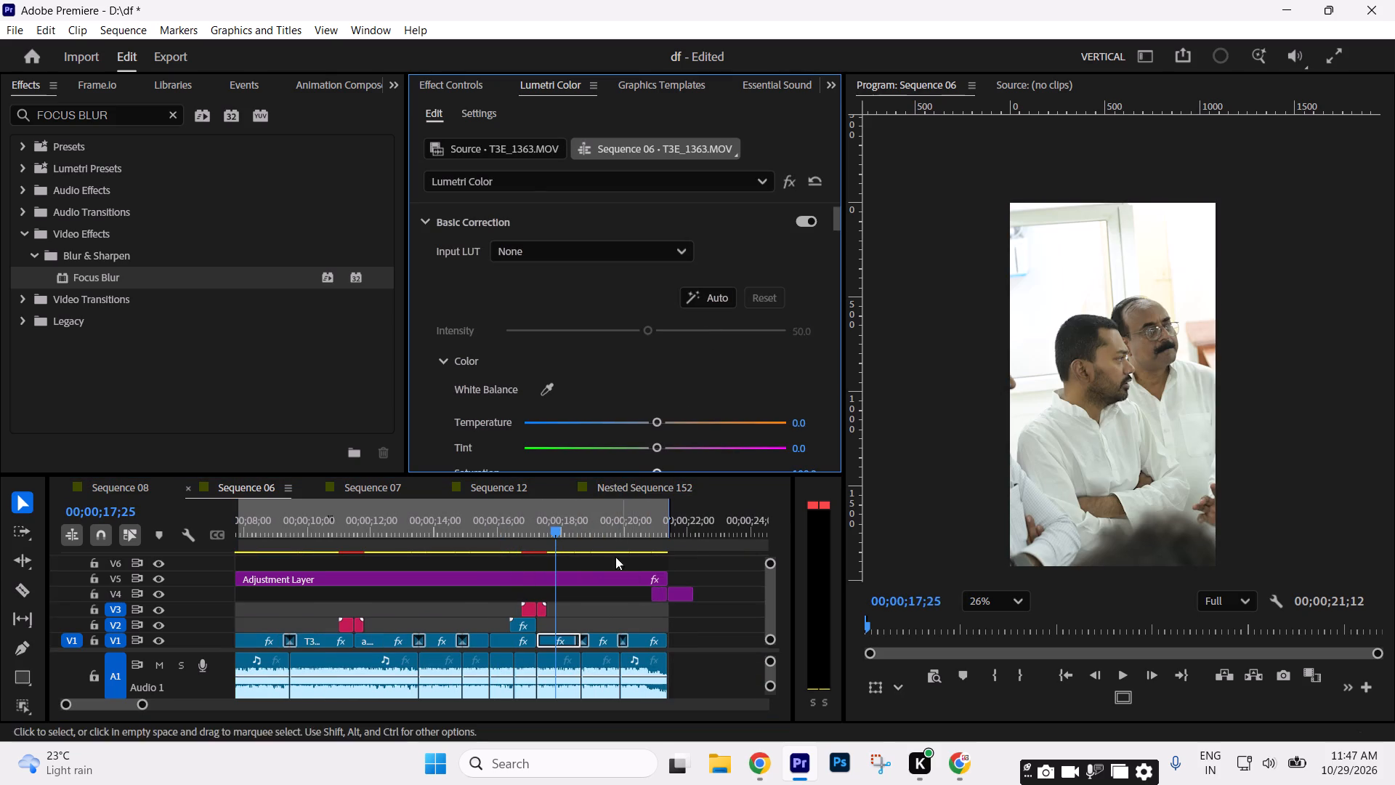
{"action": "left_click", "coordinate": [599, 540]}
{"action": "left_click", "coordinate": [712, 297]}
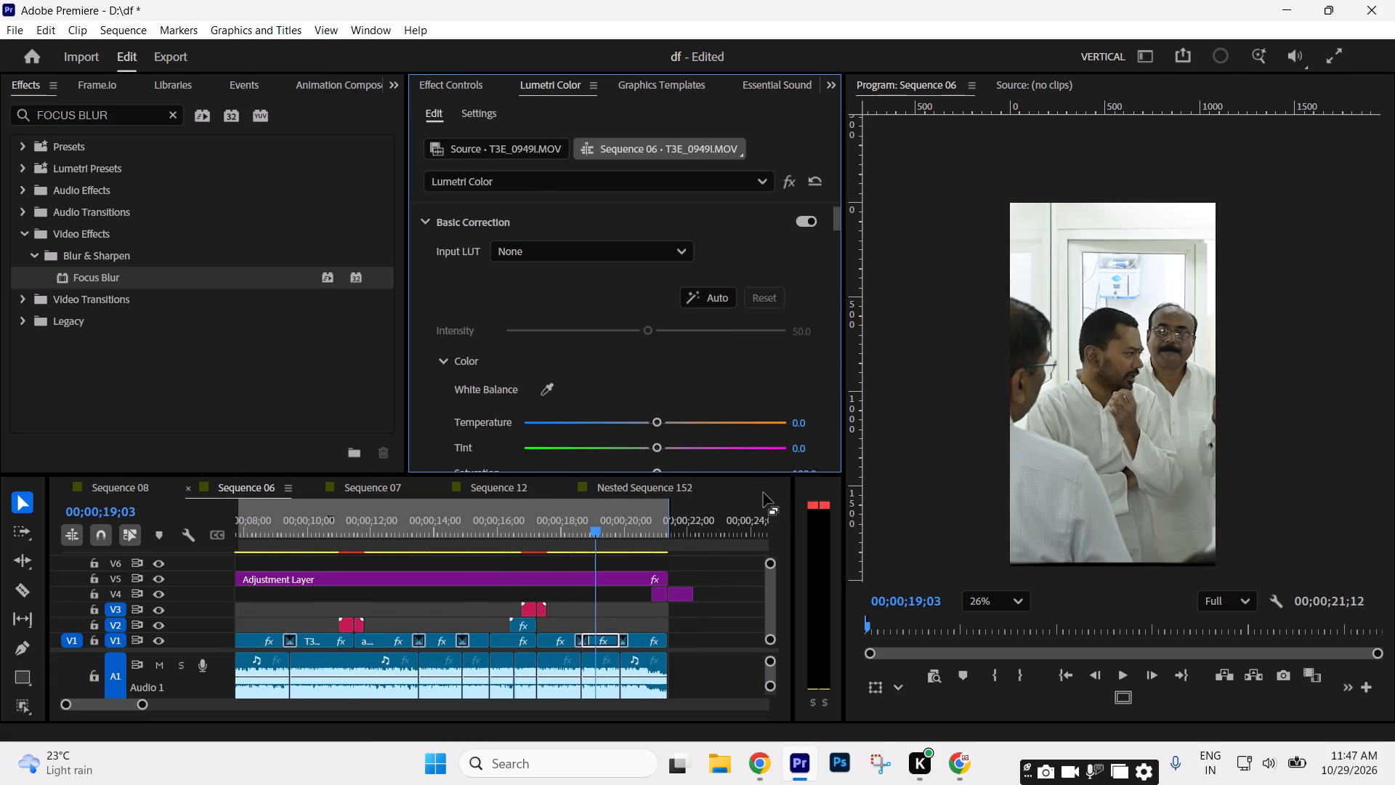
{"action": "left_click", "coordinate": [638, 544]}
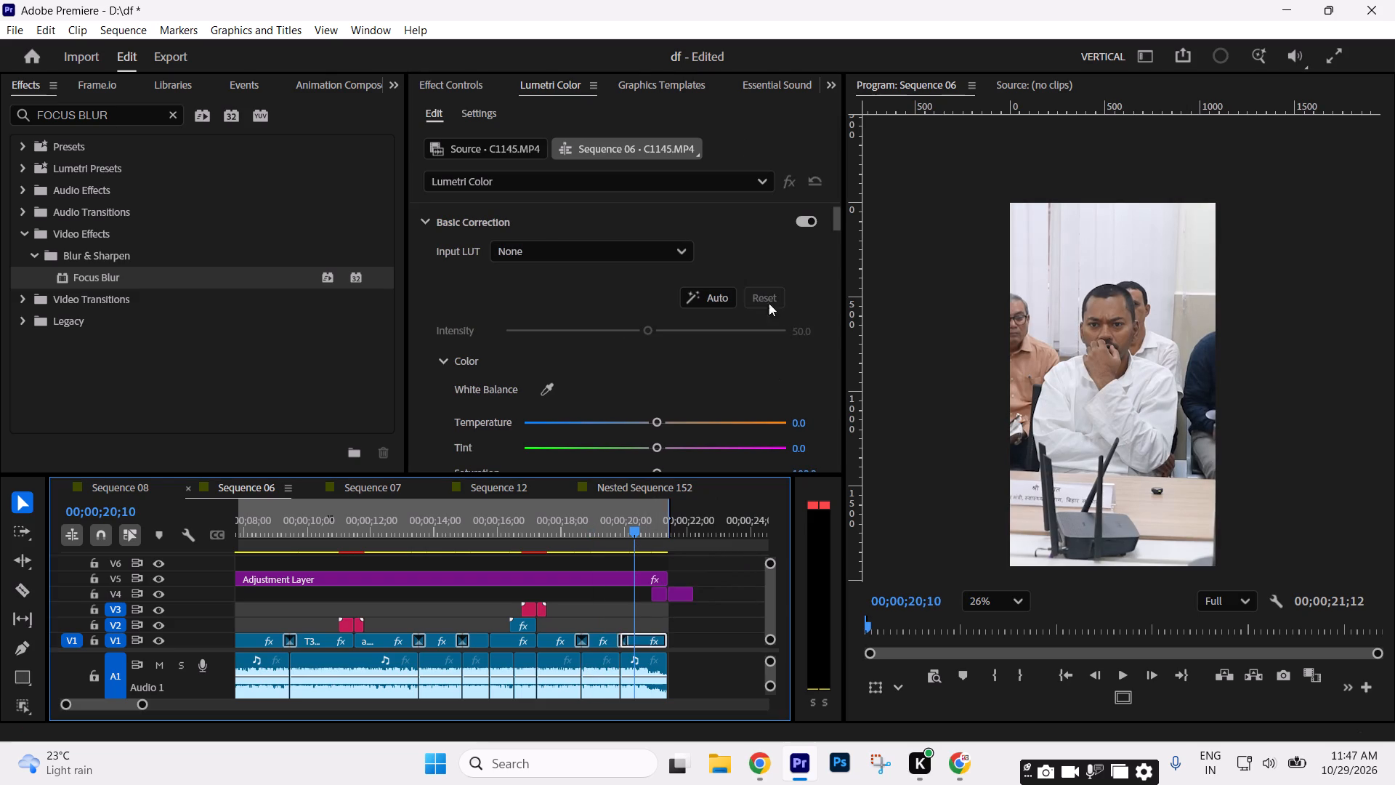
{"action": "left_click", "coordinate": [729, 296]}
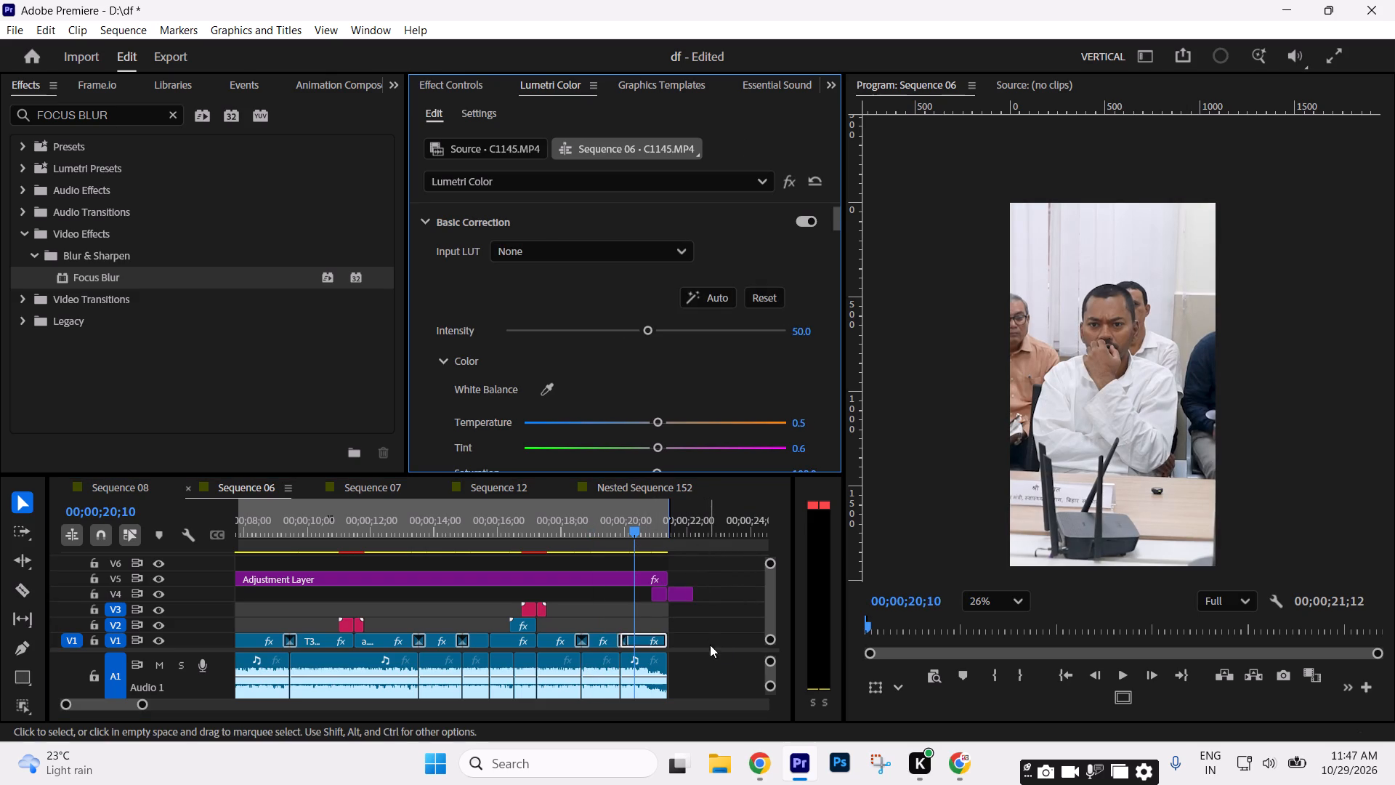
Return the playhead to the start of Sequence 06 at 00;00;00;00 and save the project.
{"action": "left_click", "coordinate": [722, 645]}
{"action": "key", "text": "minus"}
{"action": "key", "text": "Home"}
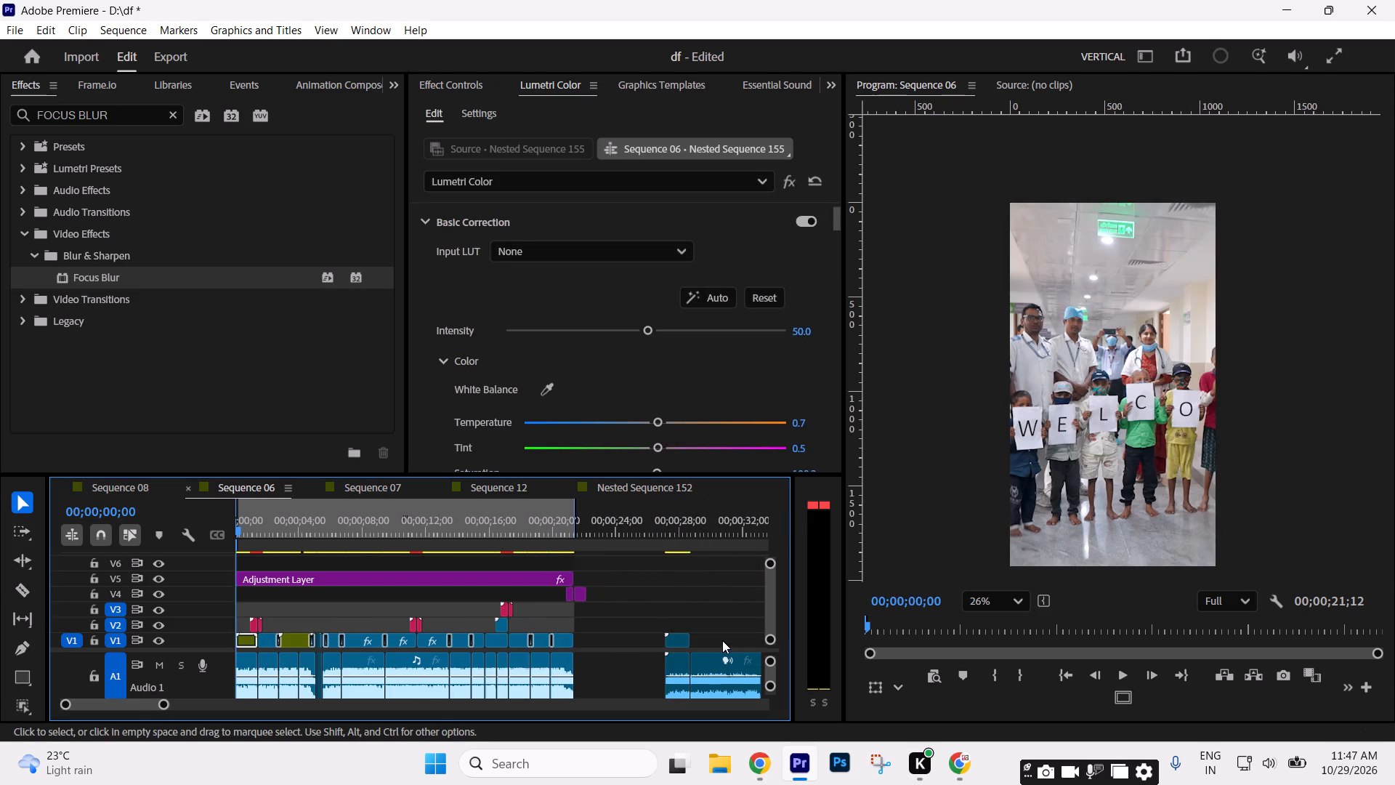
{"action": "key", "text": "equal"}
{"action": "key", "text": "ctrl+s"}
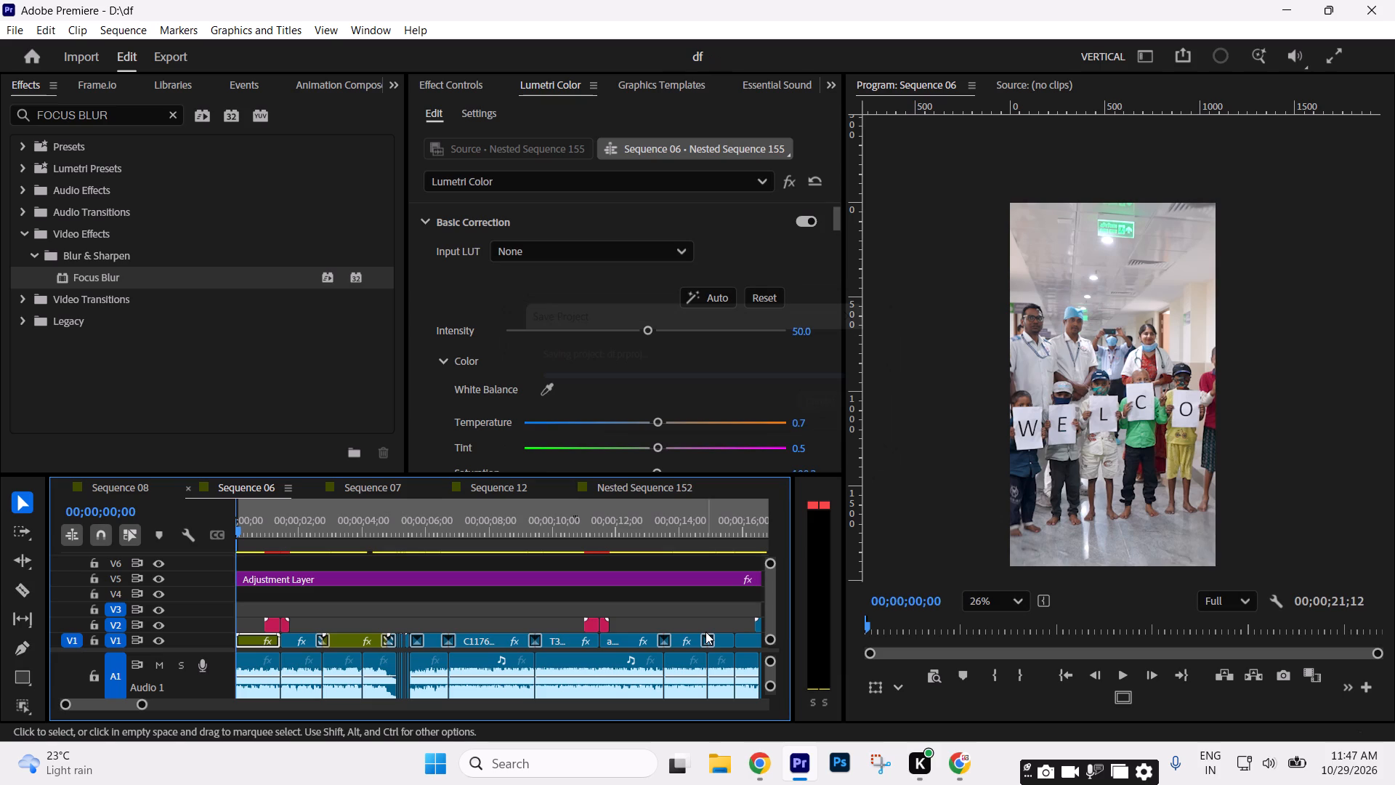
Play the opening of Sequence 06 briefly and stop at 00;00;00;10.
{"action": "left_click", "coordinate": [448, 623]}
{"action": "key", "text": "space"}
{"action": "key", "text": "space"}
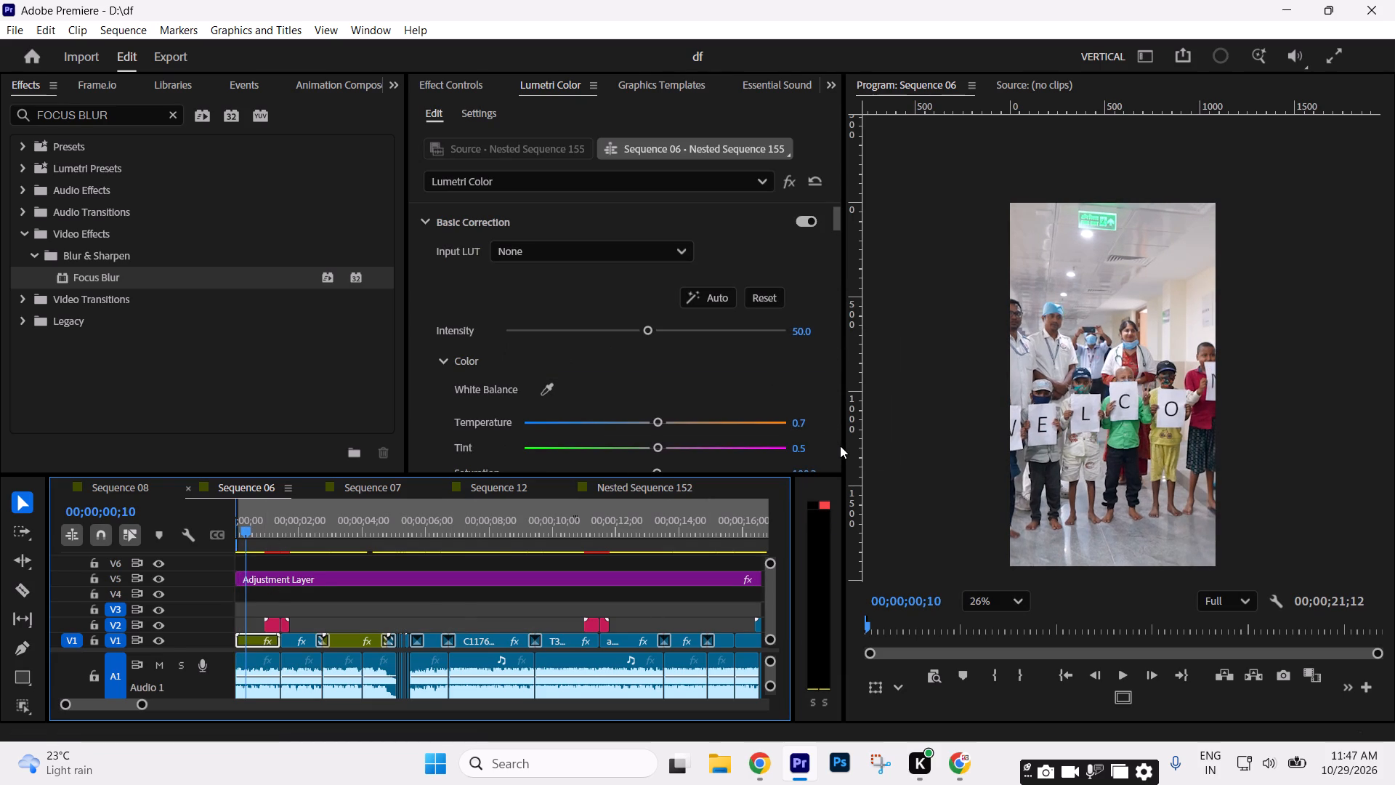
Widen the Program monitor and the Lumetri Color workspace area, and enlarge the program preview to 30%.
{"action": "left_click_drag", "start_coordinate": [844, 457], "coordinate": [771, 468]}
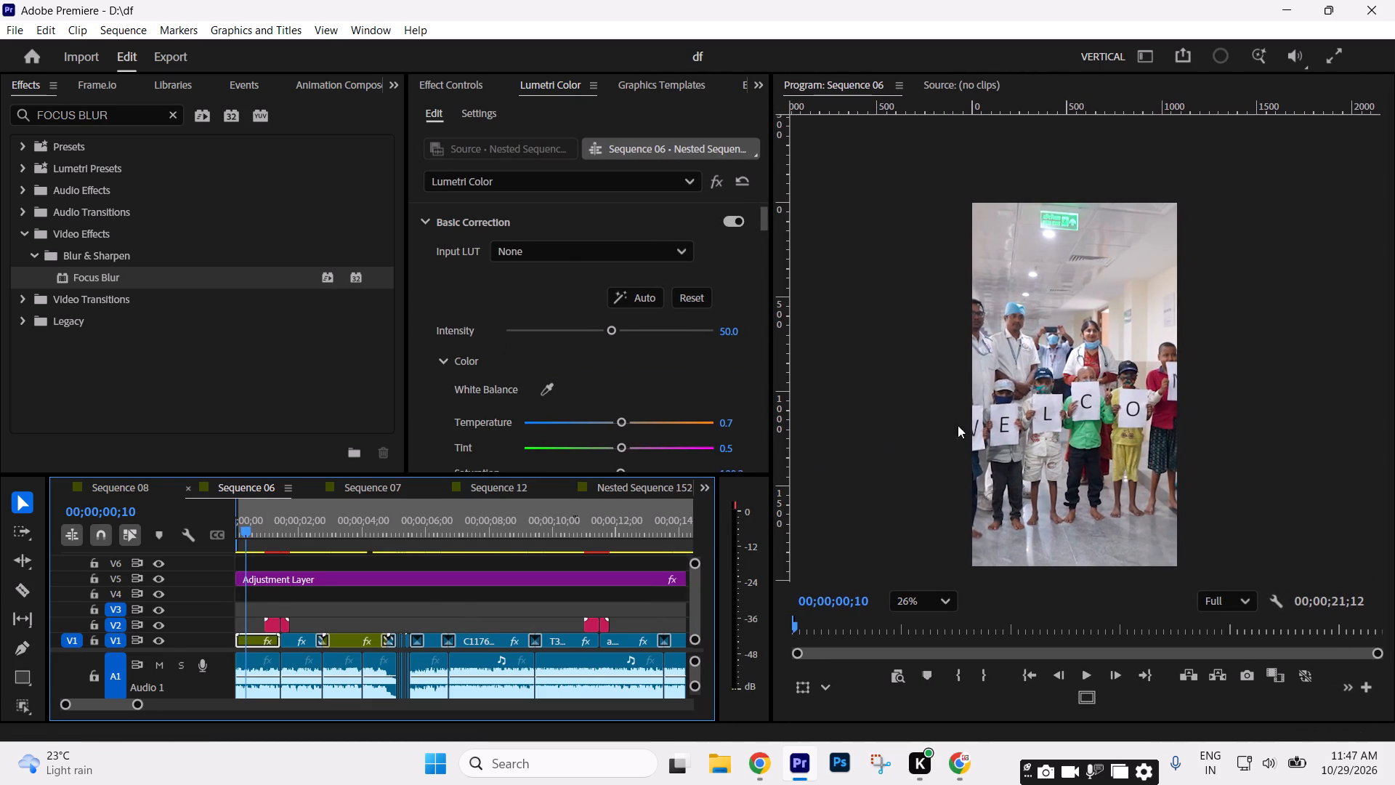
{"action": "scroll", "coordinate": [1038, 416], "scroll_direction": "up", "scroll_amount": 1}
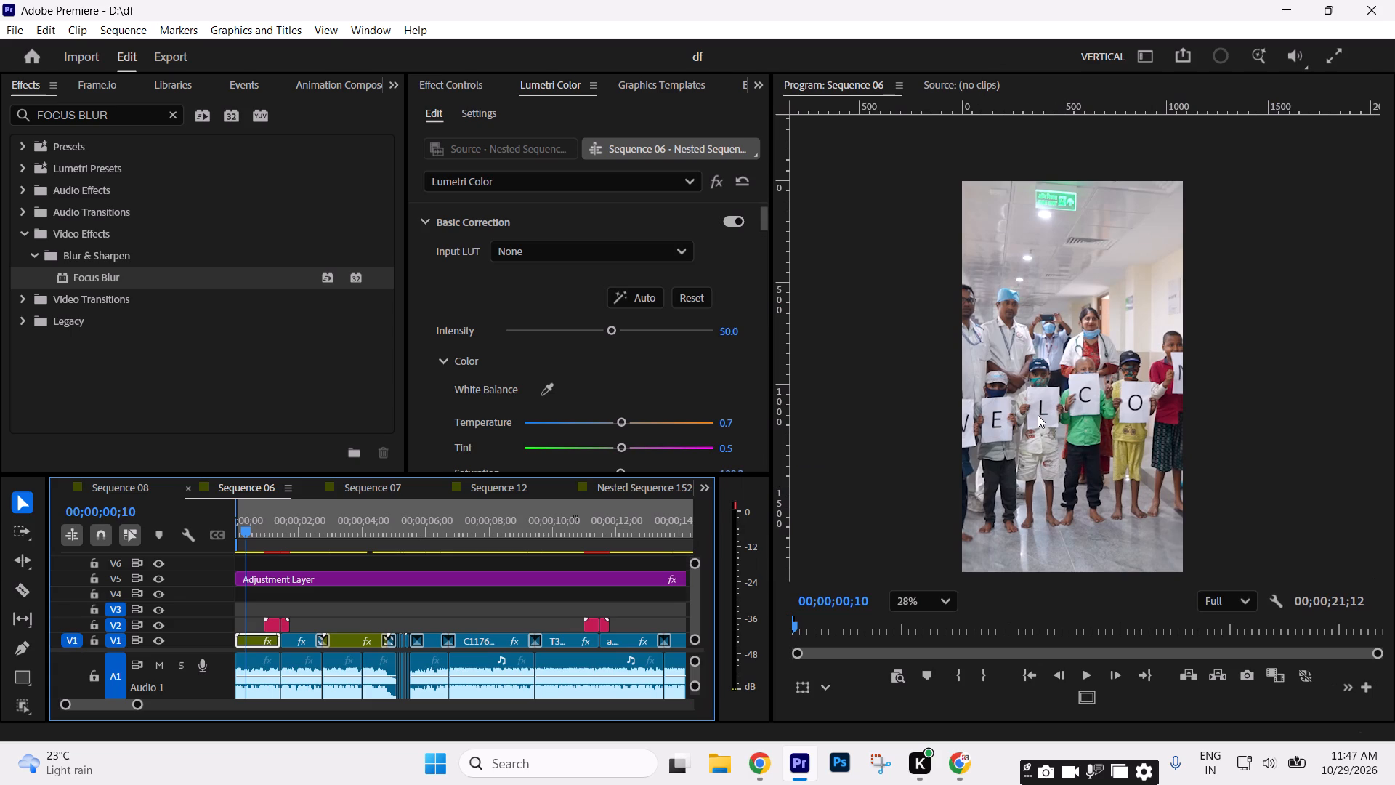
{"action": "left_click_drag", "start_coordinate": [934, 595], "coordinate": [917, 347]}
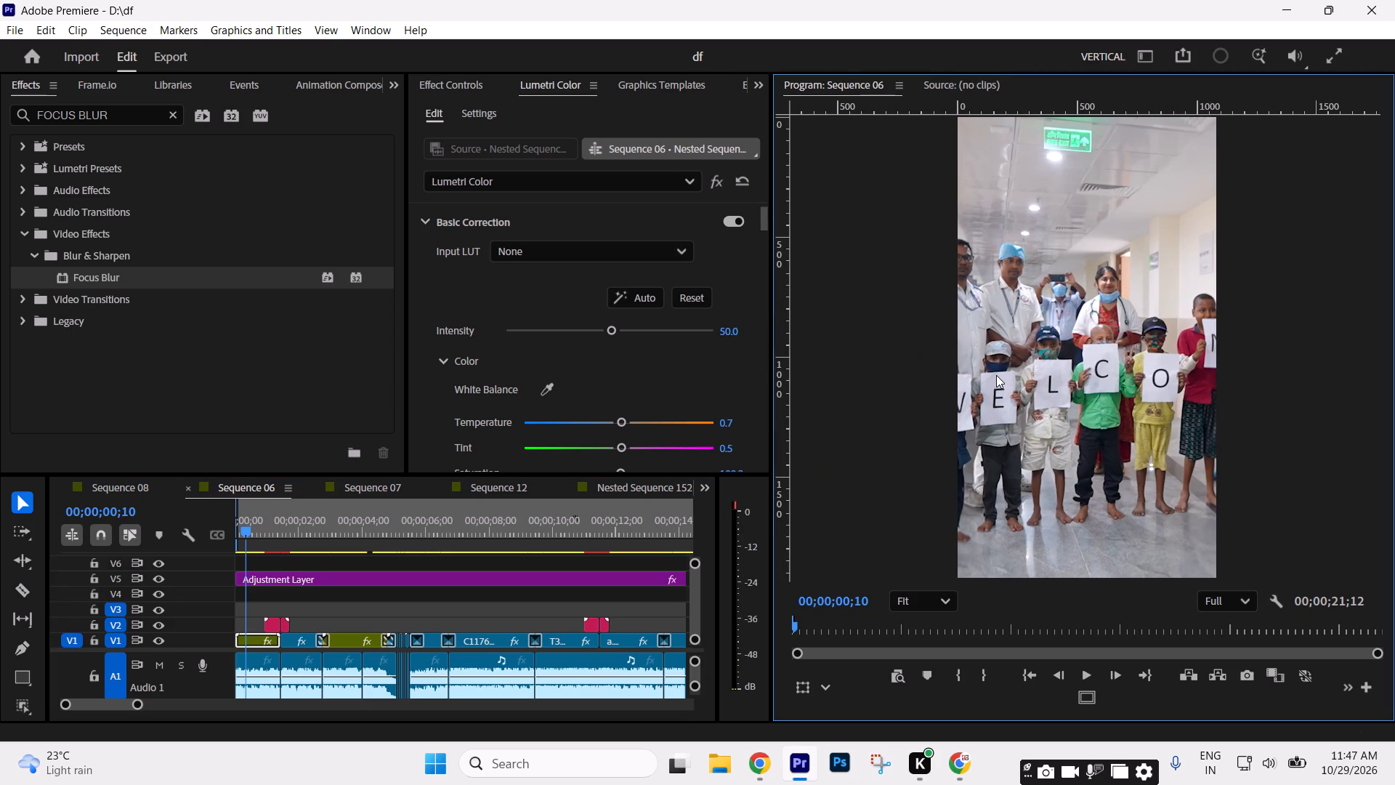
{"action": "scroll", "coordinate": [998, 375], "scroll_direction": "down", "scroll_amount": 1}
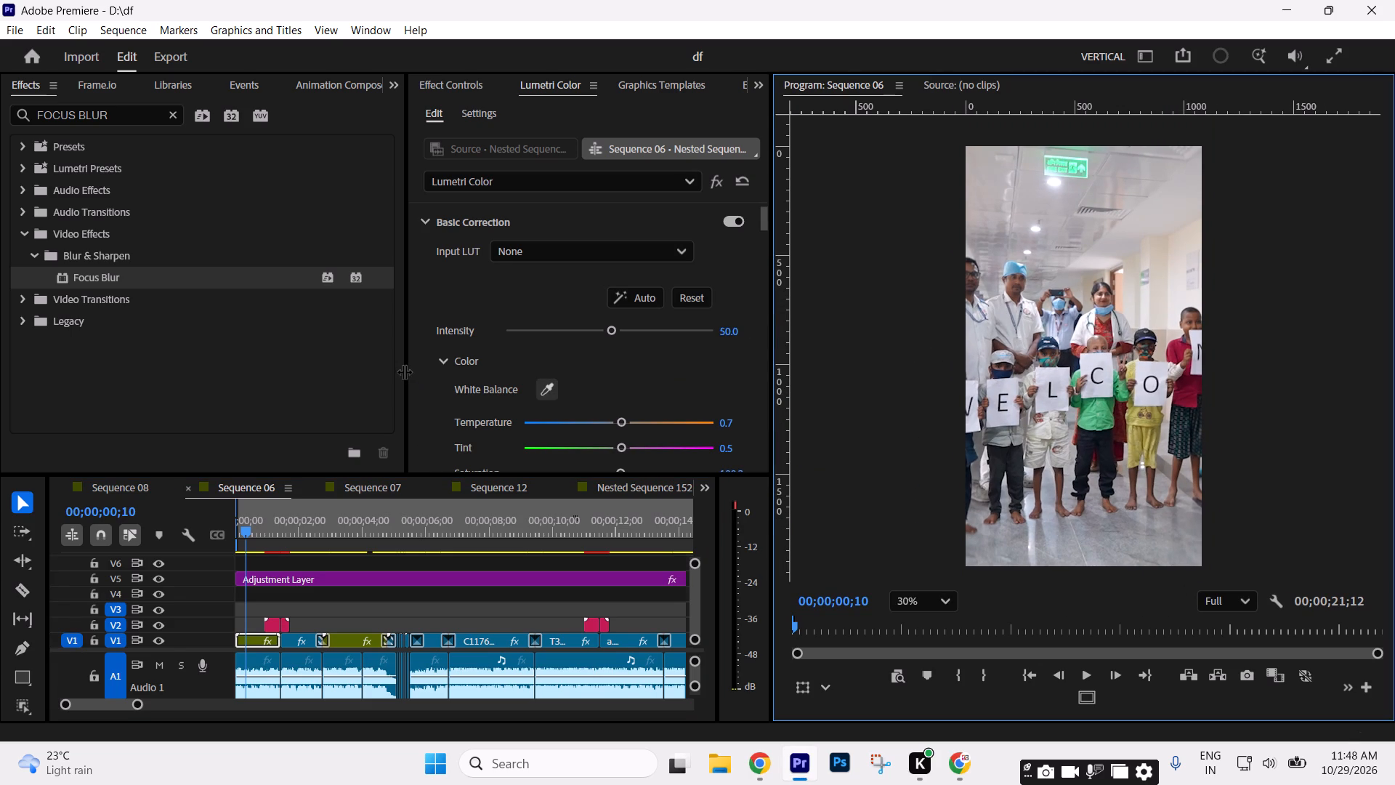
{"action": "left_click_drag", "start_coordinate": [404, 371], "coordinate": [264, 358]}
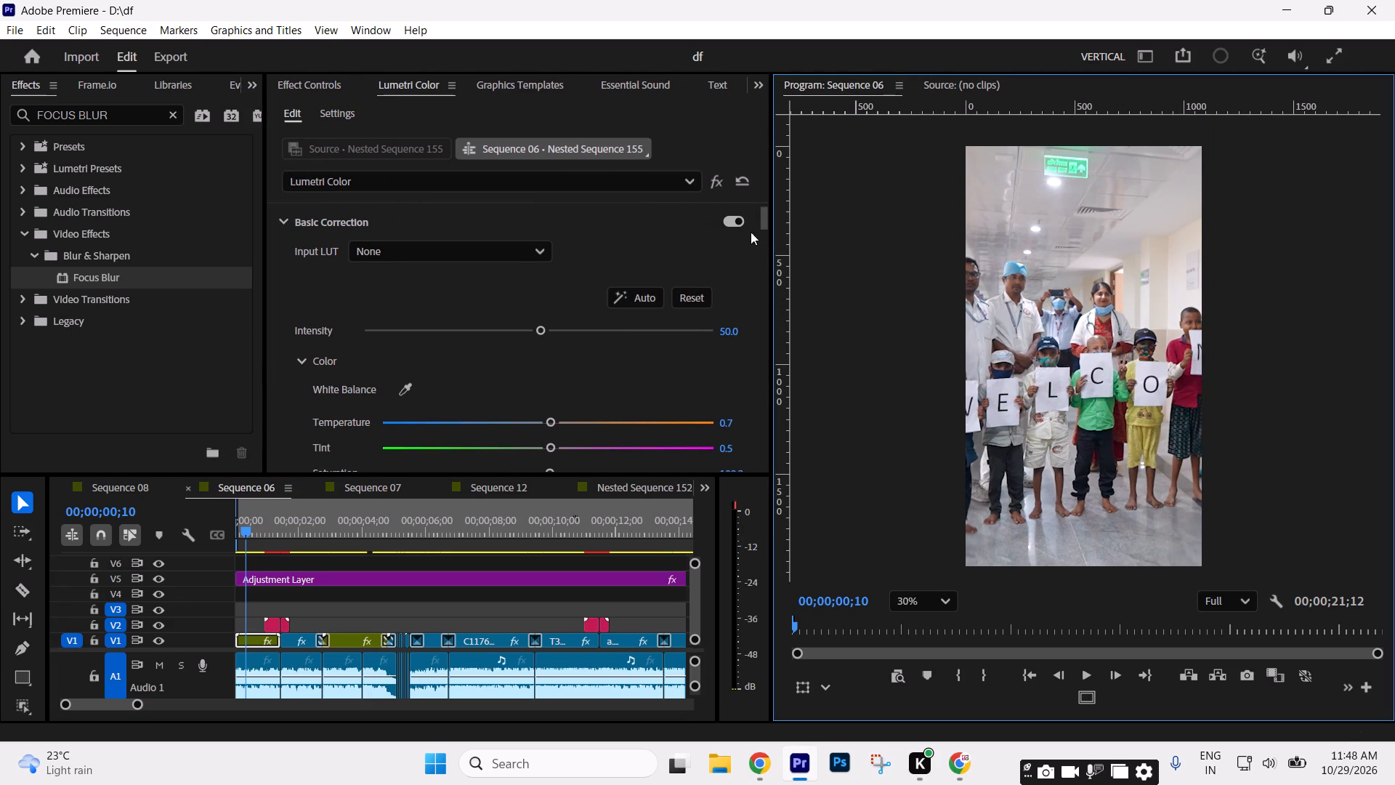
Set the Lumetri Basic Correction Exposure of Nested Sequence 155 to 0.8.
{"action": "left_click_drag", "start_coordinate": [761, 221], "coordinate": [767, 236]}
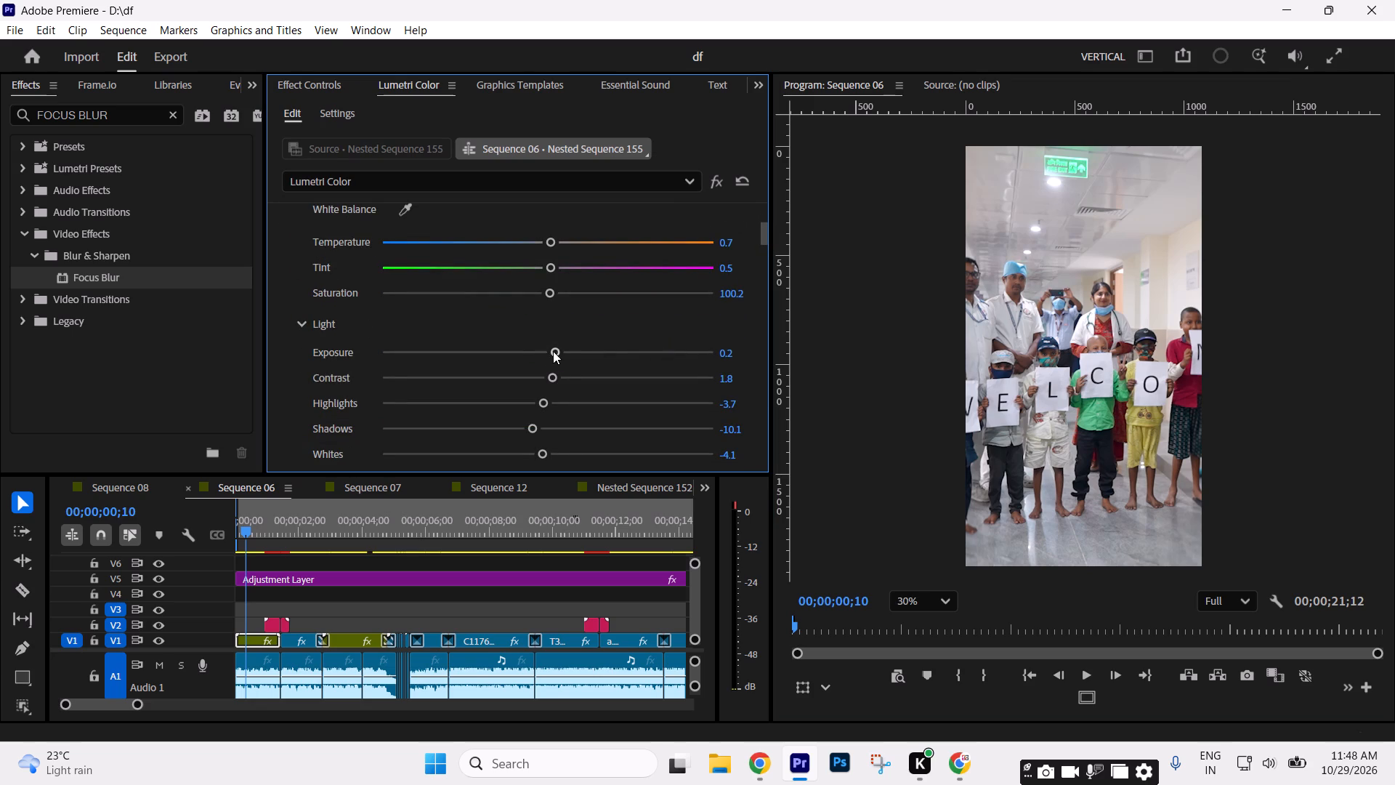
{"action": "left_click_drag", "start_coordinate": [554, 351], "coordinate": [569, 346]}
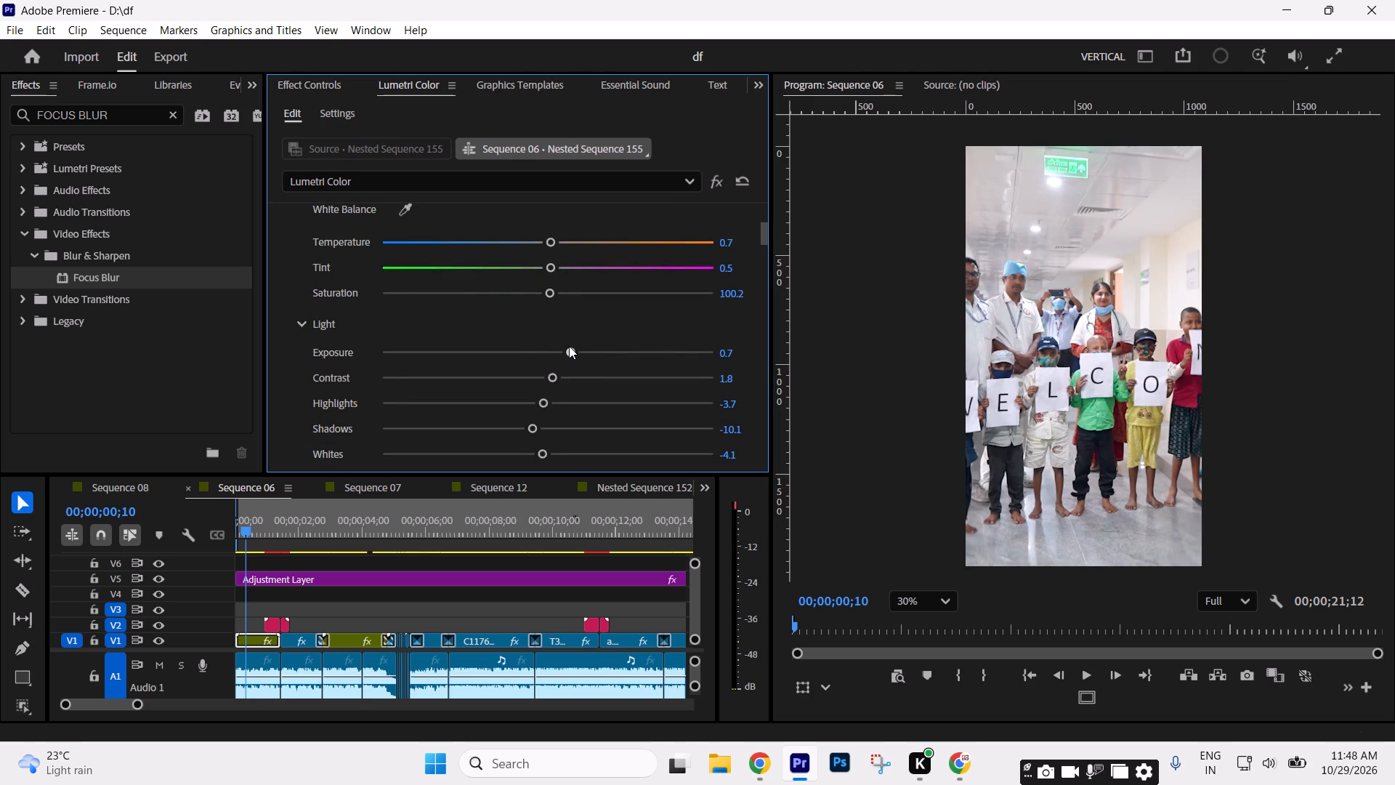
{"action": "left_click_drag", "start_coordinate": [569, 346], "coordinate": [569, 345]}
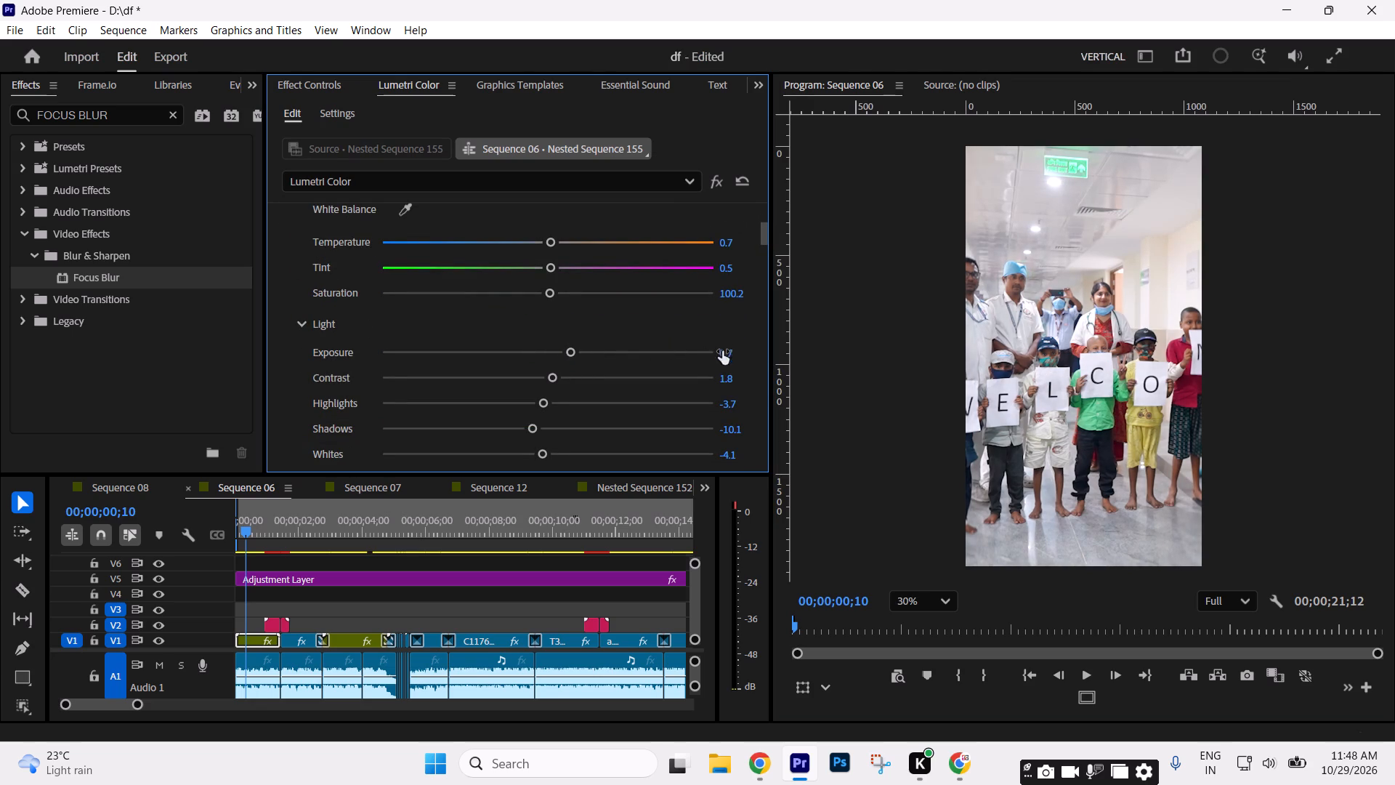
{"action": "left_click", "coordinate": [722, 351]}
{"action": "type", "text": "0.8"}
{"action": "key", "text": "Return"}
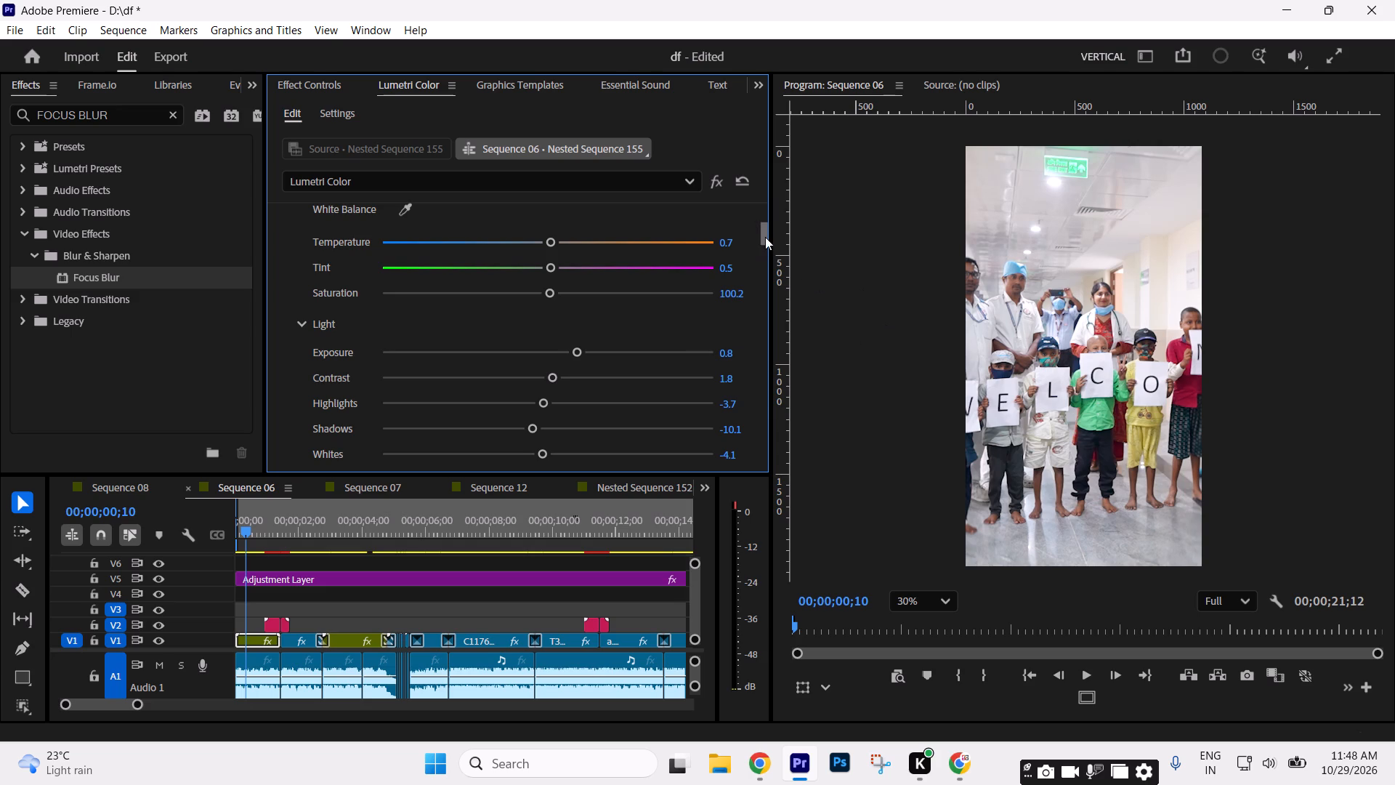
Adjust the Lumetri light values of Nested Sequence 155 to Contrast 3.3, Highlights -9.3, Shadows -15.8 and Whites 7.7.
{"action": "left_click", "coordinate": [549, 379]}
{"action": "left_click_drag", "start_coordinate": [544, 400], "coordinate": [530, 406]}
{"action": "left_click_drag", "start_coordinate": [530, 406], "coordinate": [530, 405]}
{"action": "left_click_drag", "start_coordinate": [537, 425], "coordinate": [567, 424]}
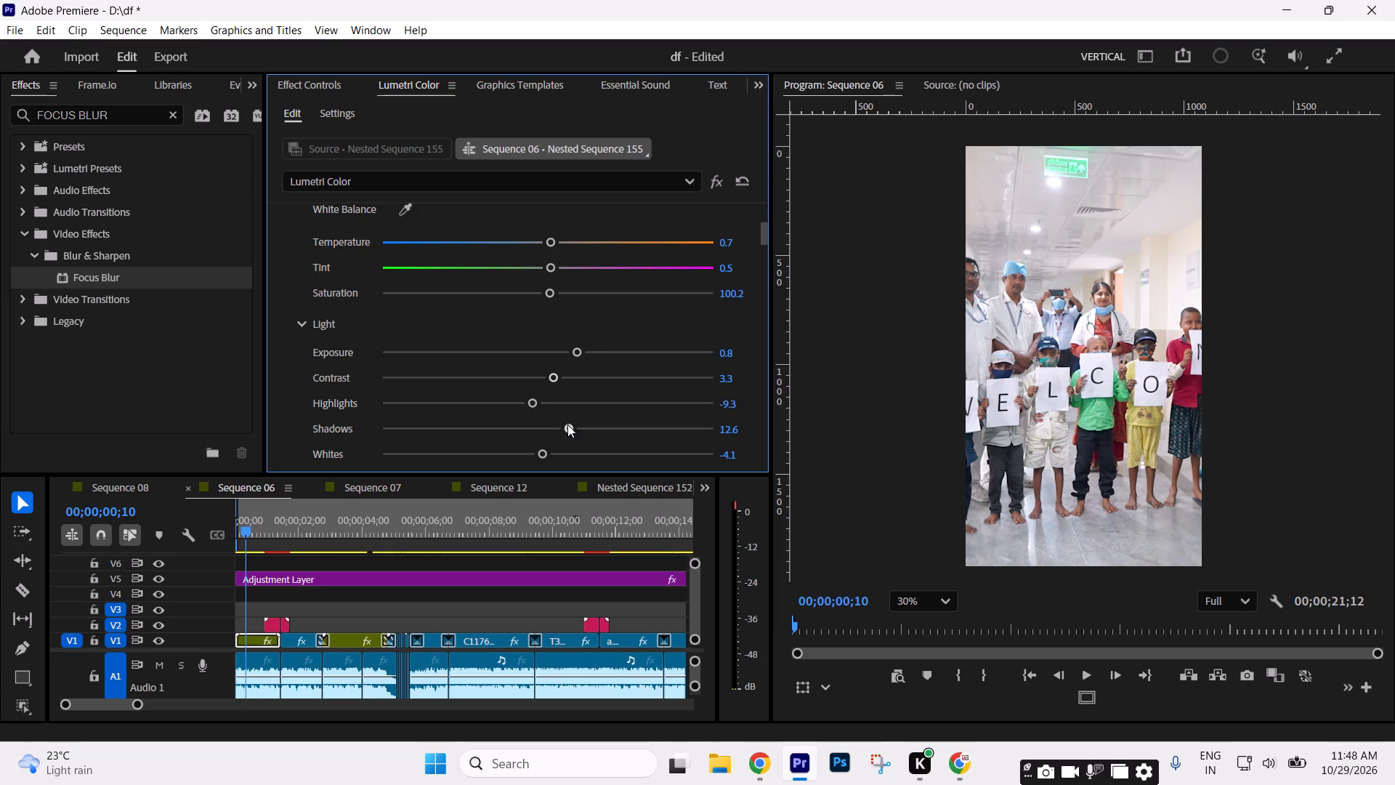
{"action": "left_click_drag", "start_coordinate": [567, 424], "coordinate": [520, 432]}
{"action": "left_click_drag", "start_coordinate": [548, 451], "coordinate": [559, 451]}
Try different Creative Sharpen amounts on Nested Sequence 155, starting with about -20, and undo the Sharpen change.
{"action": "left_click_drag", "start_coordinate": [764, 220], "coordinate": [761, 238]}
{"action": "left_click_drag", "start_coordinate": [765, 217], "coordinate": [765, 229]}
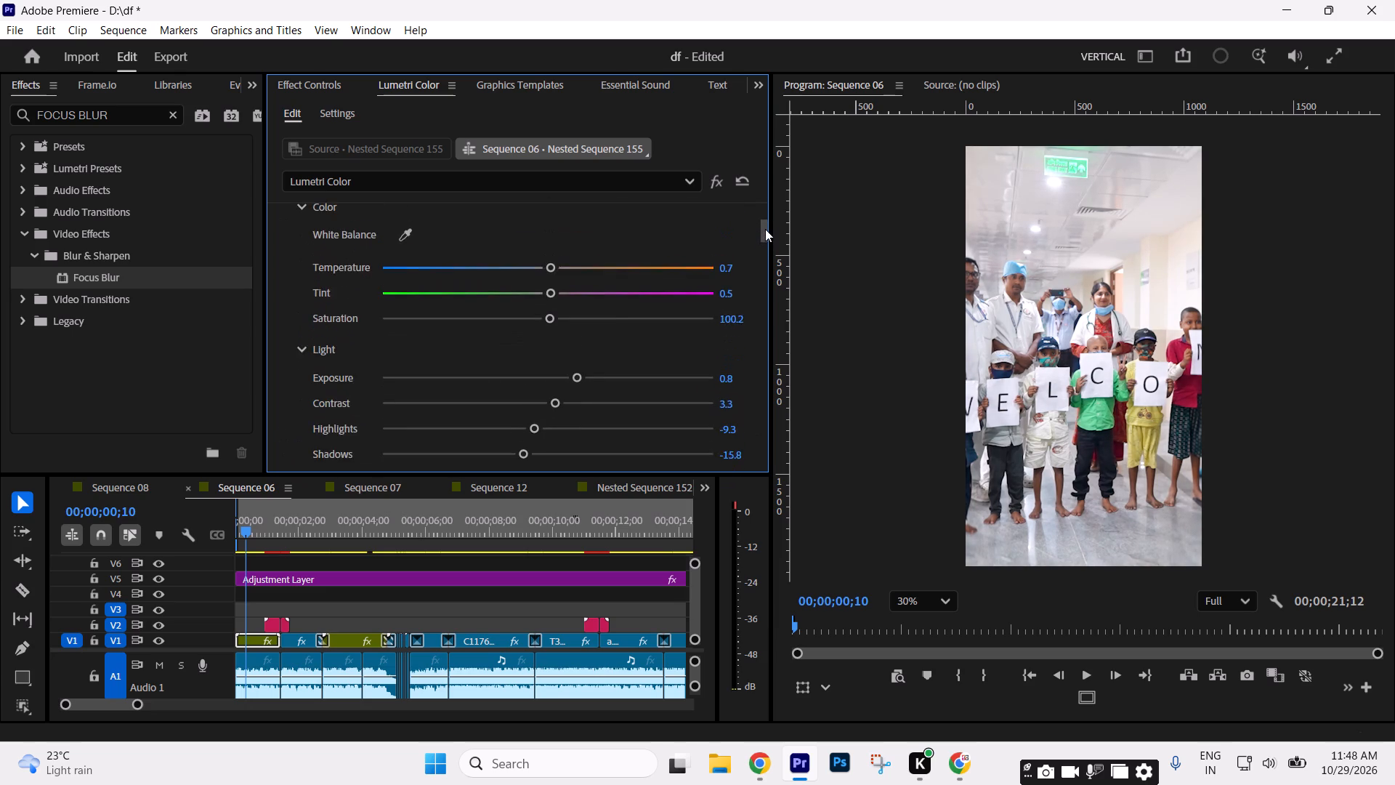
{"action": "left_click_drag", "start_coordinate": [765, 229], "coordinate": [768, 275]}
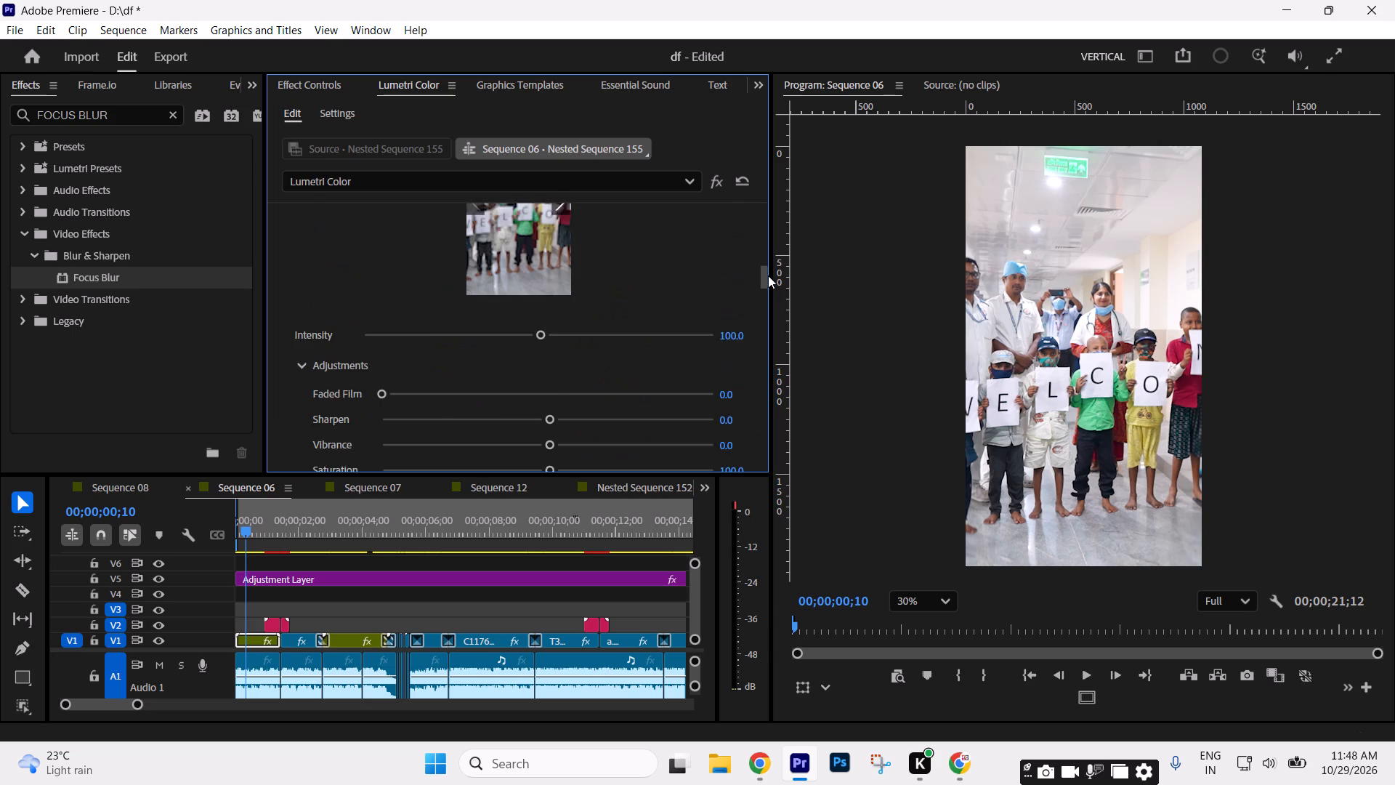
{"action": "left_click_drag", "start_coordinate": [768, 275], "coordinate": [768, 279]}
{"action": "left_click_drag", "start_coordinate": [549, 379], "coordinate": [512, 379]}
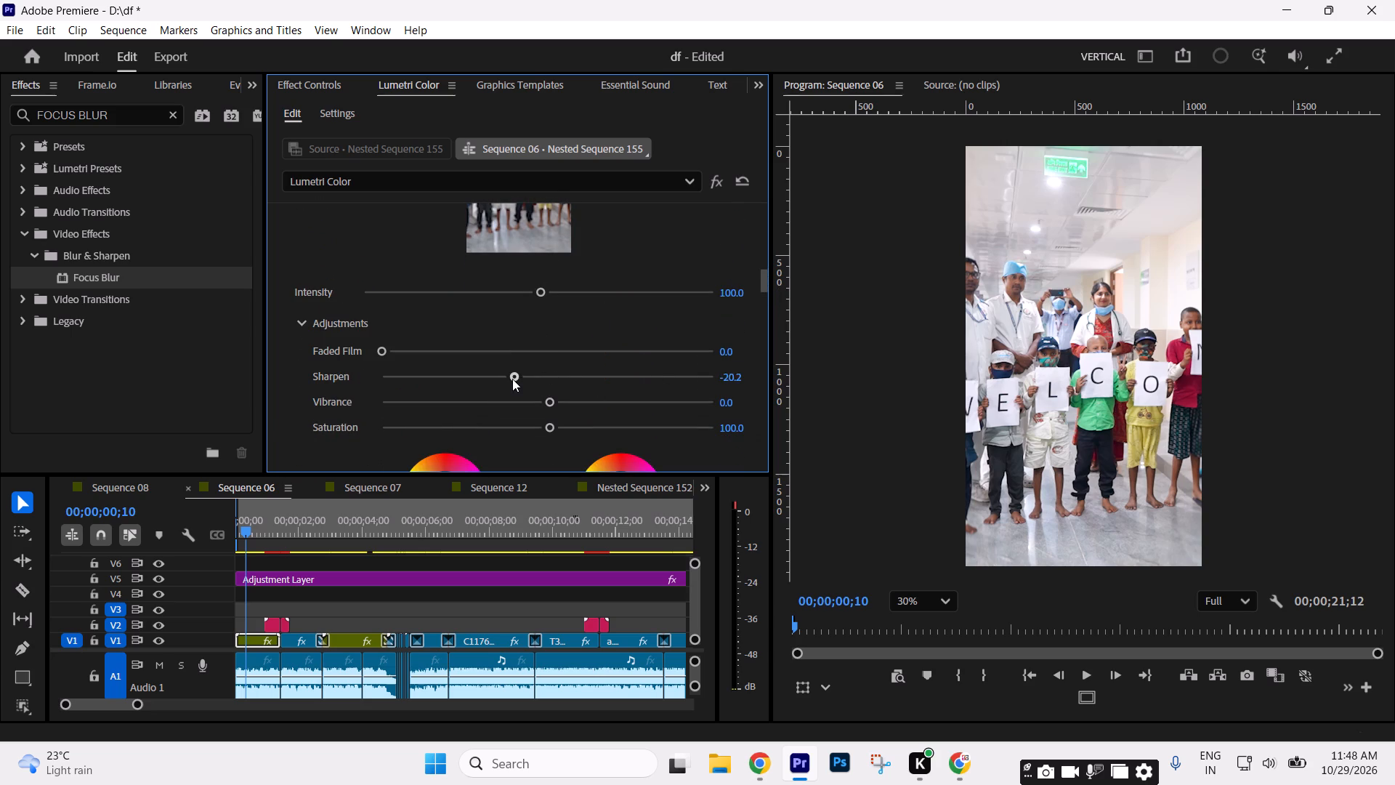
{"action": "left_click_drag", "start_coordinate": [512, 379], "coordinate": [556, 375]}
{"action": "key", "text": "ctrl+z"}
Set the Lumetri Creative Saturation of Nested Sequence 155 to 125.
{"action": "left_click_drag", "start_coordinate": [549, 427], "coordinate": [579, 423]}
{"action": "left_click", "coordinate": [726, 424]}
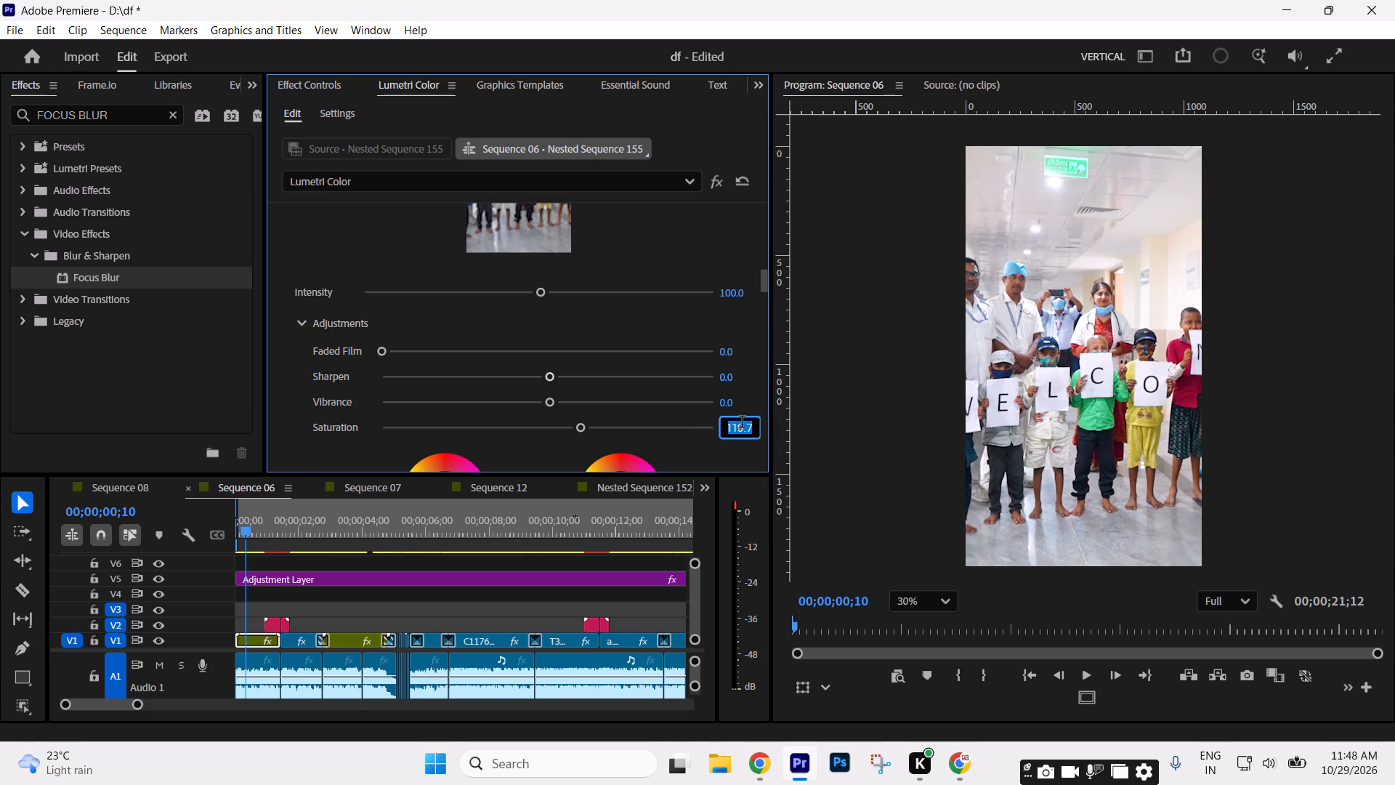
{"action": "type", "text": "125"}
{"action": "key", "text": "Return"}
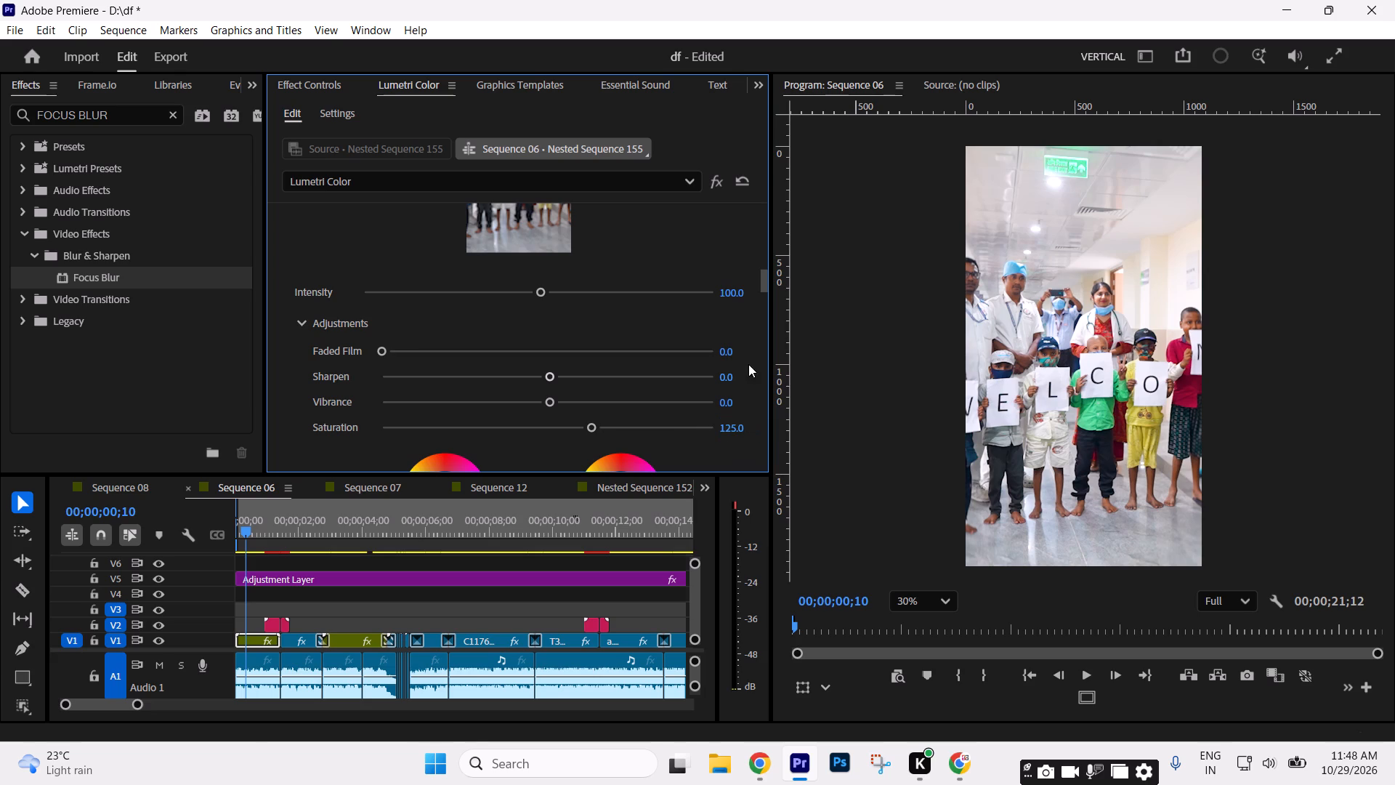
Set the Lumetri Basic Correction Temperature of clip C0247.MP4 to -15.
{"action": "left_click", "coordinate": [299, 540]}
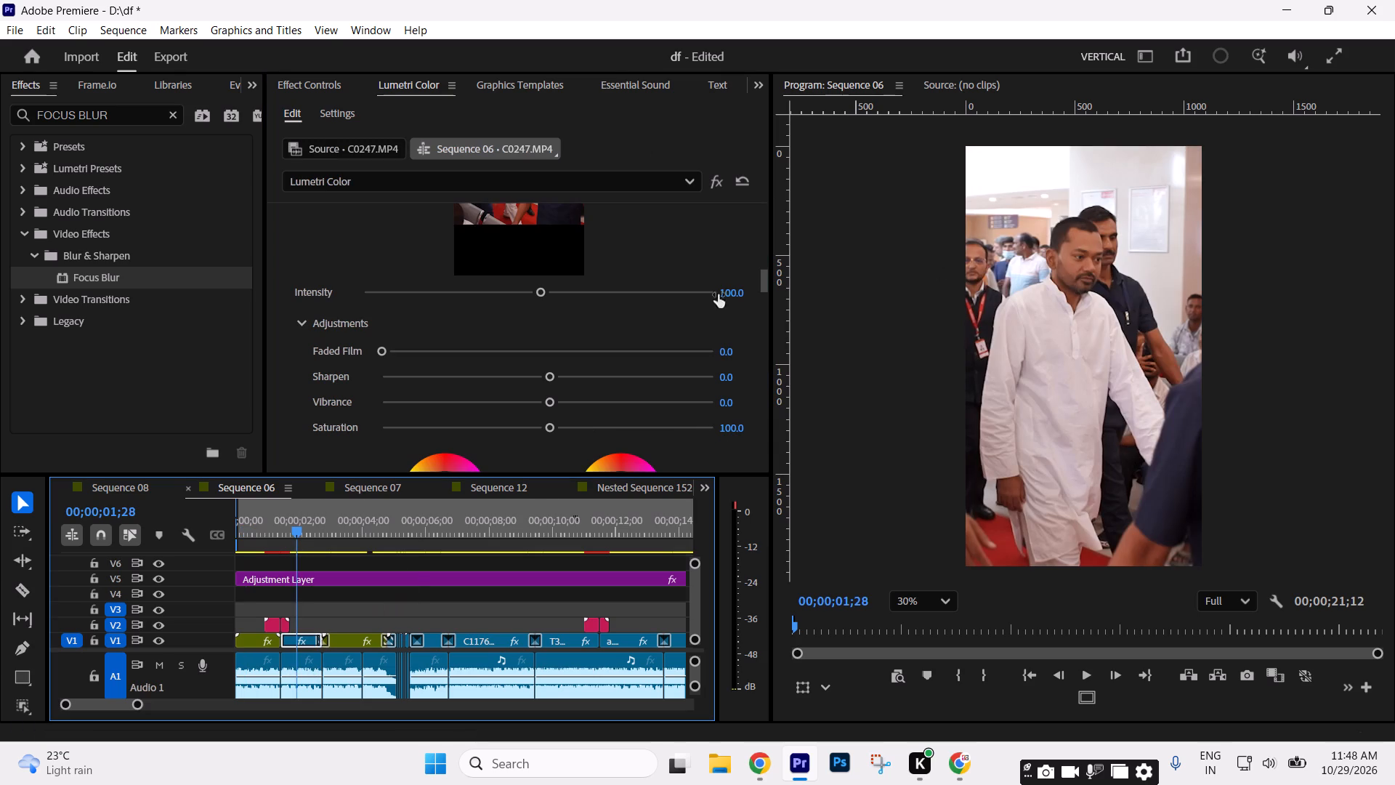
{"action": "left_click_drag", "start_coordinate": [763, 282], "coordinate": [767, 235]}
{"action": "left_click_drag", "start_coordinate": [550, 238], "coordinate": [525, 238]}
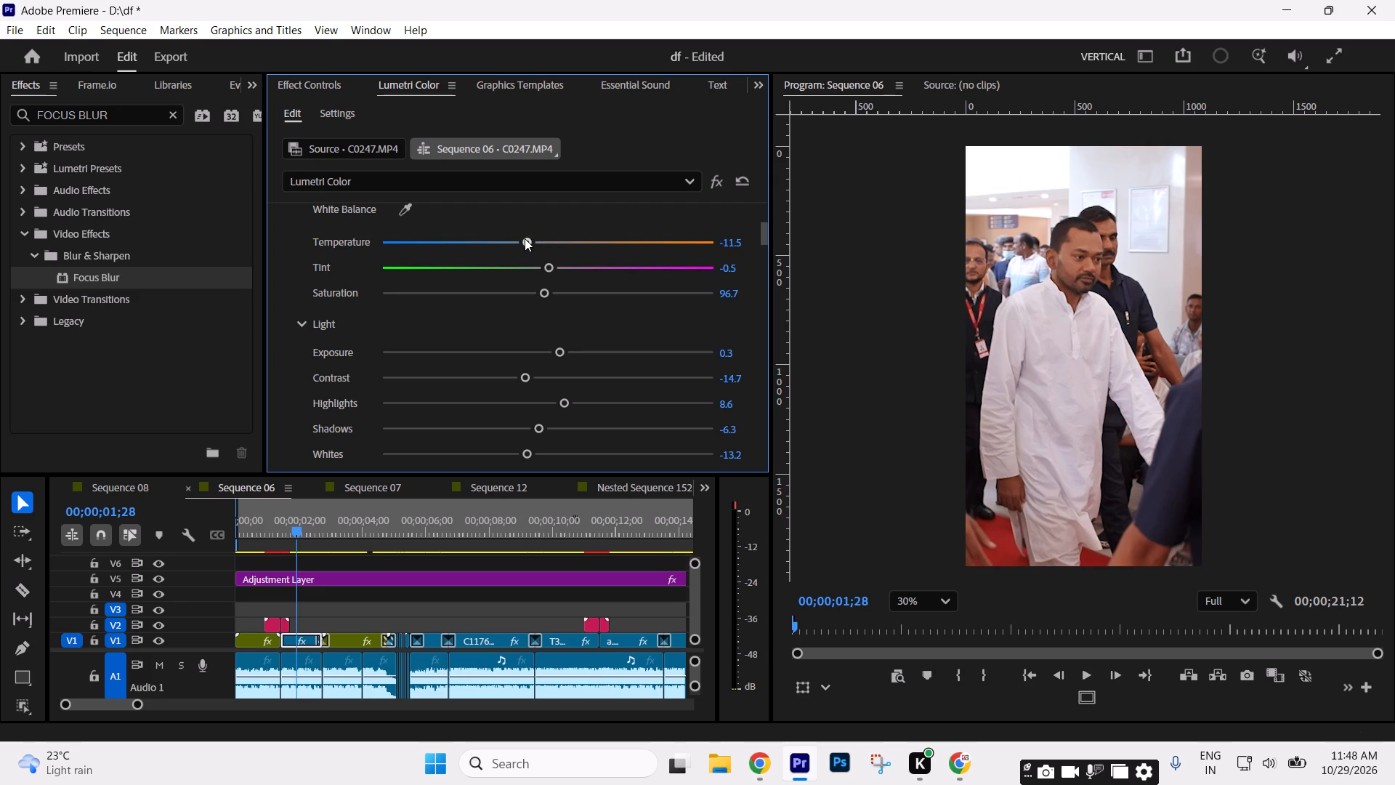
{"action": "left_click_drag", "start_coordinate": [525, 238], "coordinate": [525, 234]}
{"action": "left_click", "coordinate": [727, 241]}
{"action": "type", "text": "-15"}
{"action": "key", "text": "Return"}
Set the Lumetri Basic Correction Exposure of C0247.MP4 to 1.5.
{"action": "left_click_drag", "start_coordinate": [561, 350], "coordinate": [588, 341]}
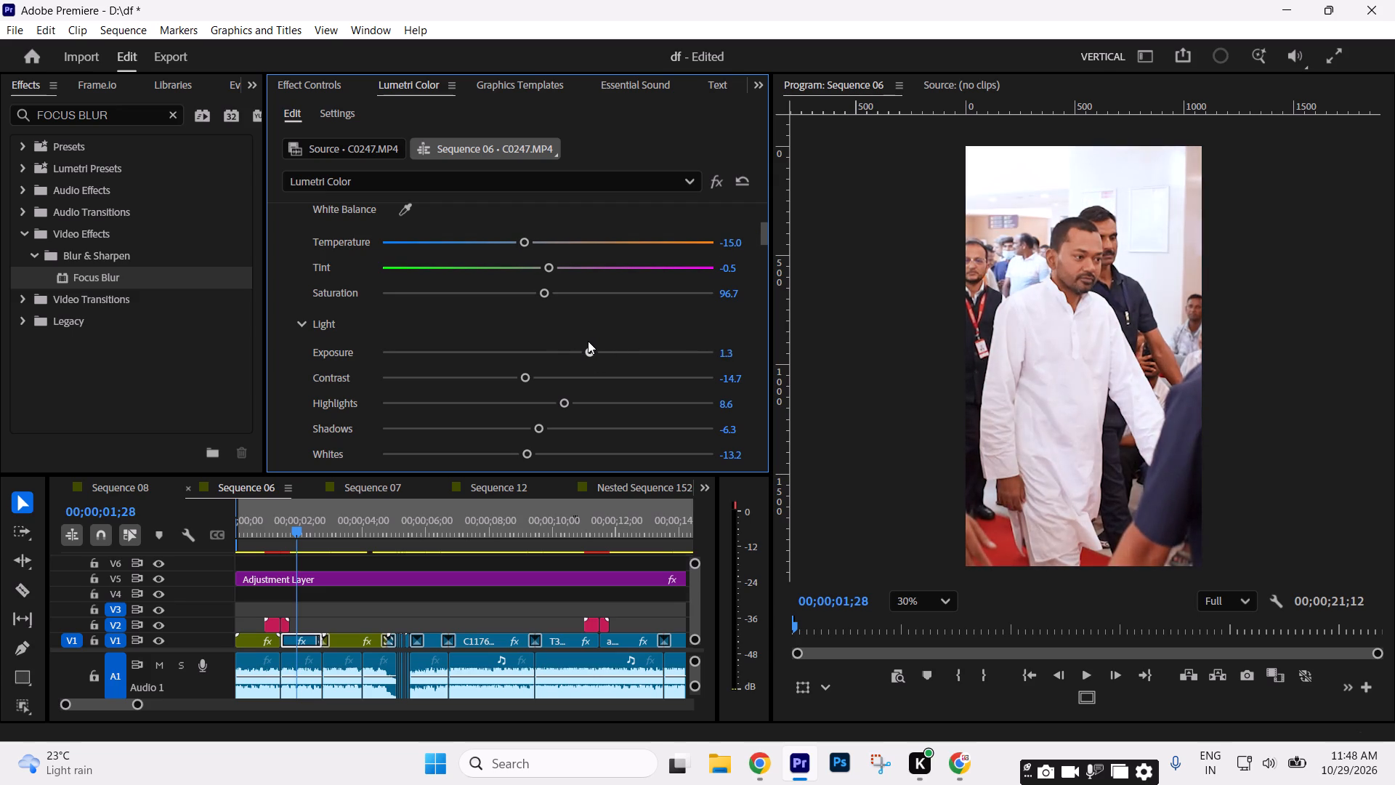
{"action": "left_click_drag", "start_coordinate": [588, 341], "coordinate": [591, 336]}
{"action": "left_click", "coordinate": [722, 352]}
{"action": "type", "text": "1.5"}
{"action": "key", "text": "Return"}
Adjust the Lumetri light values of C0247.MP4 to Contrast 1.6 and Whites -13.7.
{"action": "left_click", "coordinate": [767, 234]}
{"action": "left_click_drag", "start_coordinate": [526, 379], "coordinate": [549, 377]}
{"action": "left_click_drag", "start_coordinate": [549, 377], "coordinate": [563, 373]}
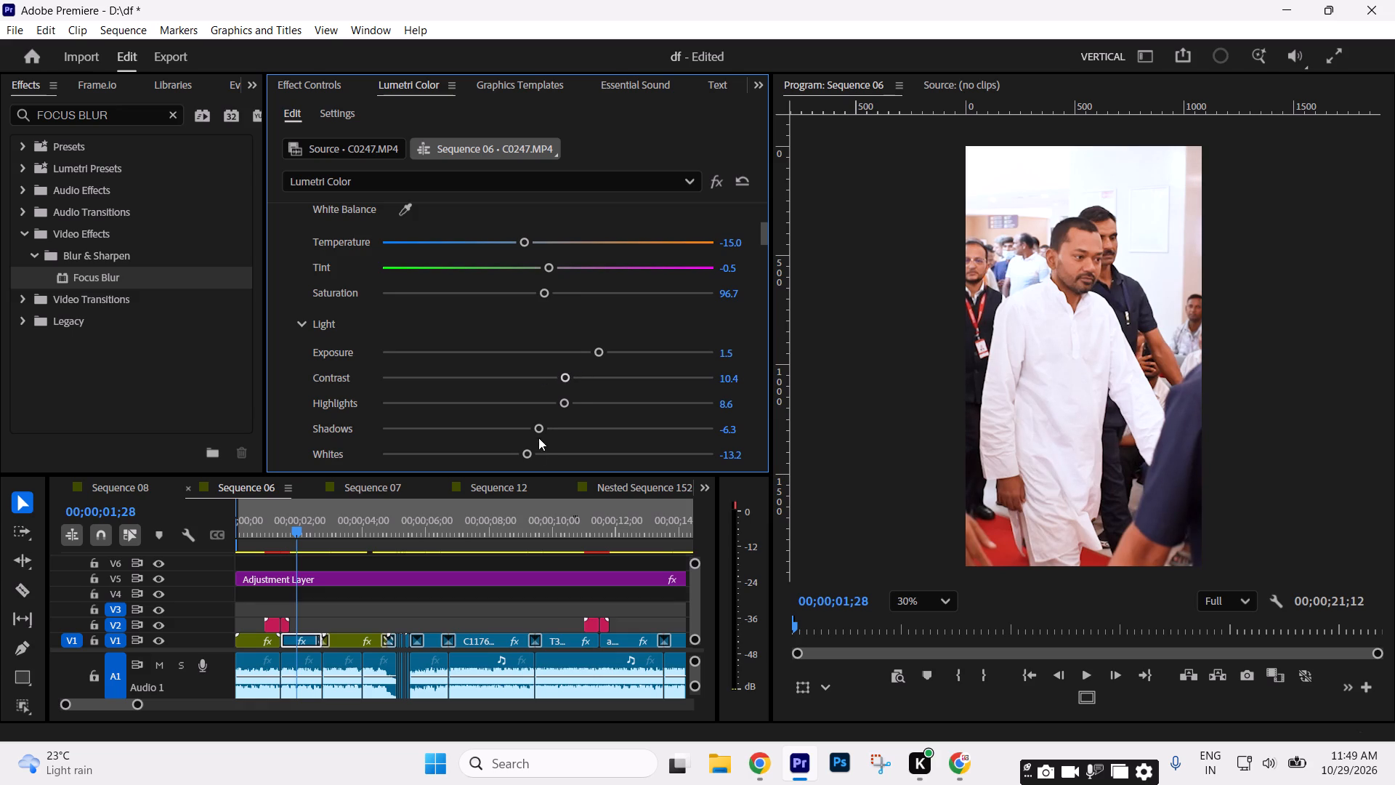
{"action": "left_click", "coordinate": [529, 450]}
{"action": "left_click_drag", "start_coordinate": [563, 377], "coordinate": [549, 377]}
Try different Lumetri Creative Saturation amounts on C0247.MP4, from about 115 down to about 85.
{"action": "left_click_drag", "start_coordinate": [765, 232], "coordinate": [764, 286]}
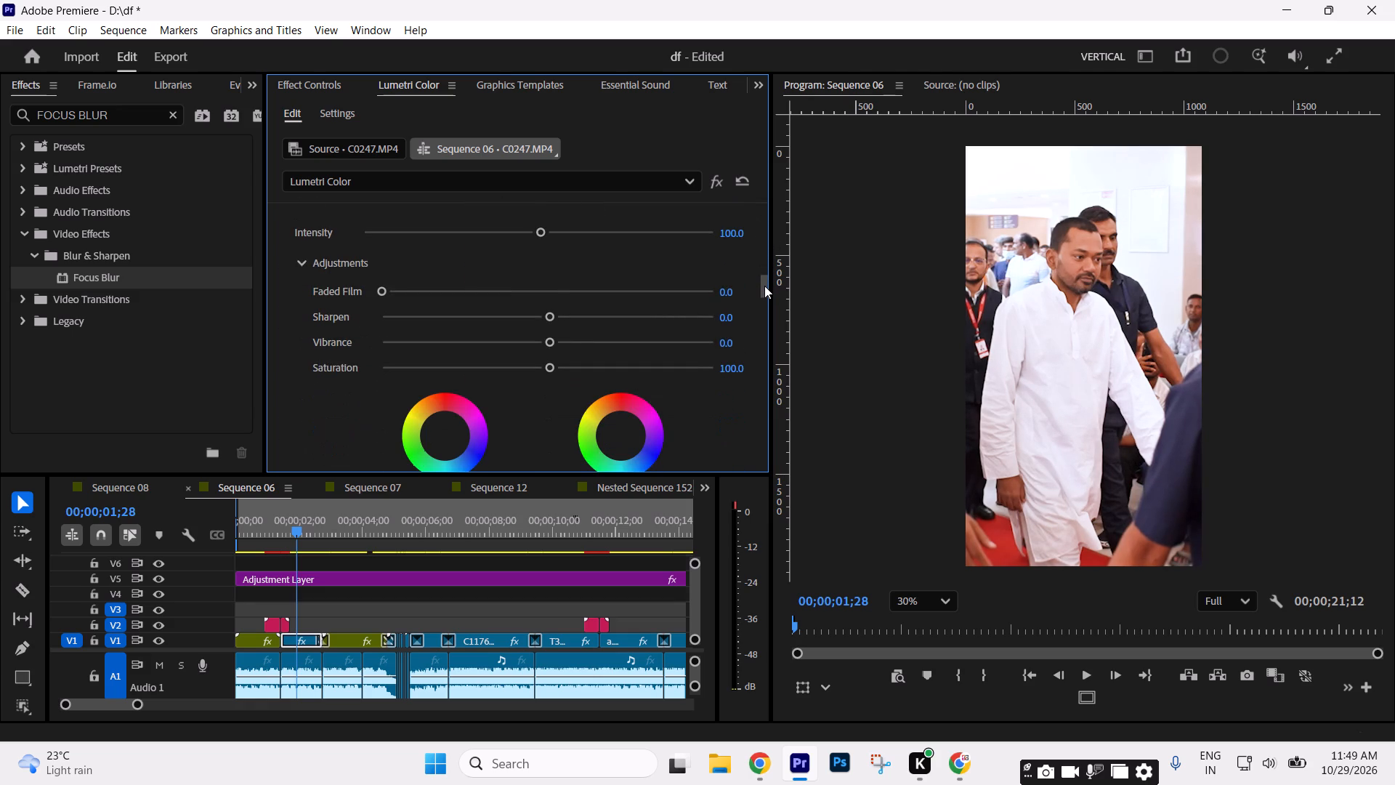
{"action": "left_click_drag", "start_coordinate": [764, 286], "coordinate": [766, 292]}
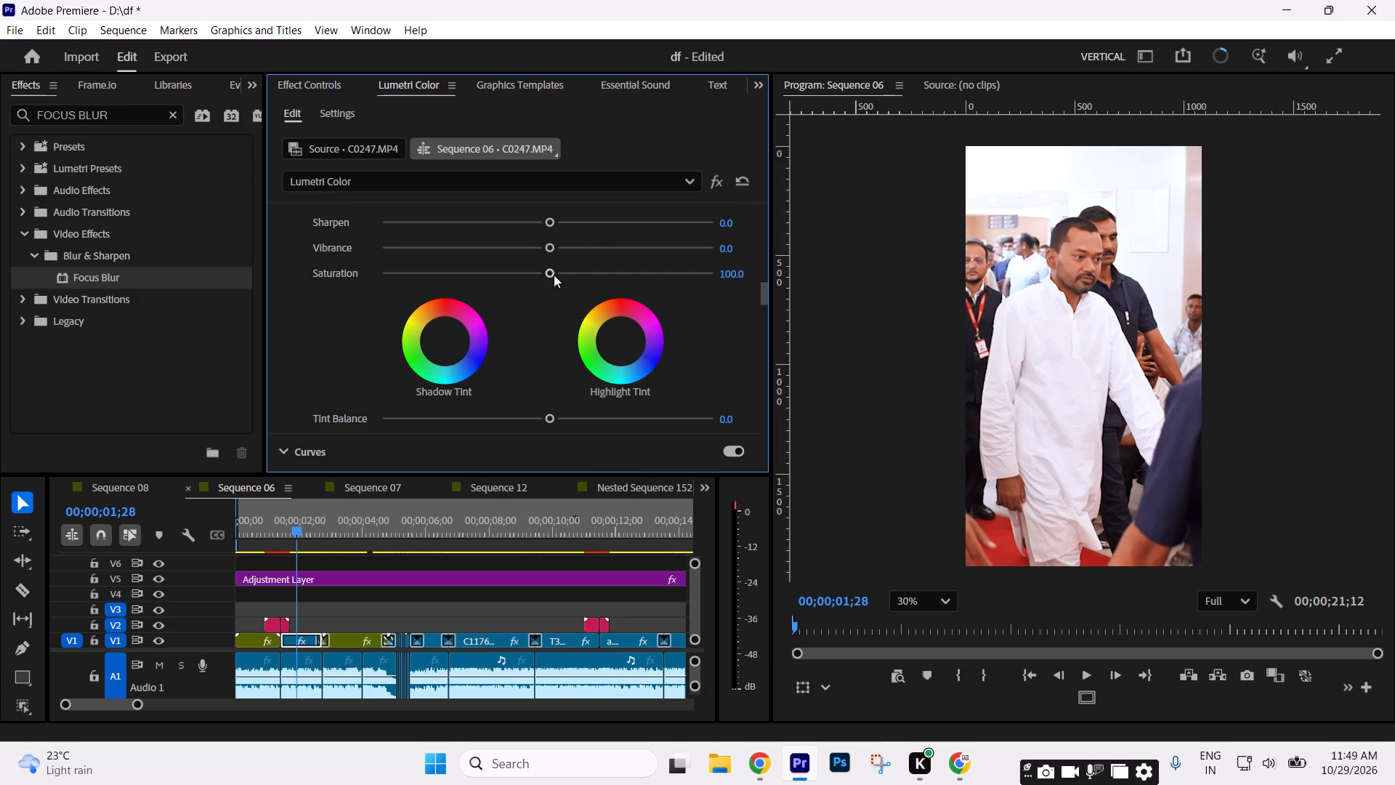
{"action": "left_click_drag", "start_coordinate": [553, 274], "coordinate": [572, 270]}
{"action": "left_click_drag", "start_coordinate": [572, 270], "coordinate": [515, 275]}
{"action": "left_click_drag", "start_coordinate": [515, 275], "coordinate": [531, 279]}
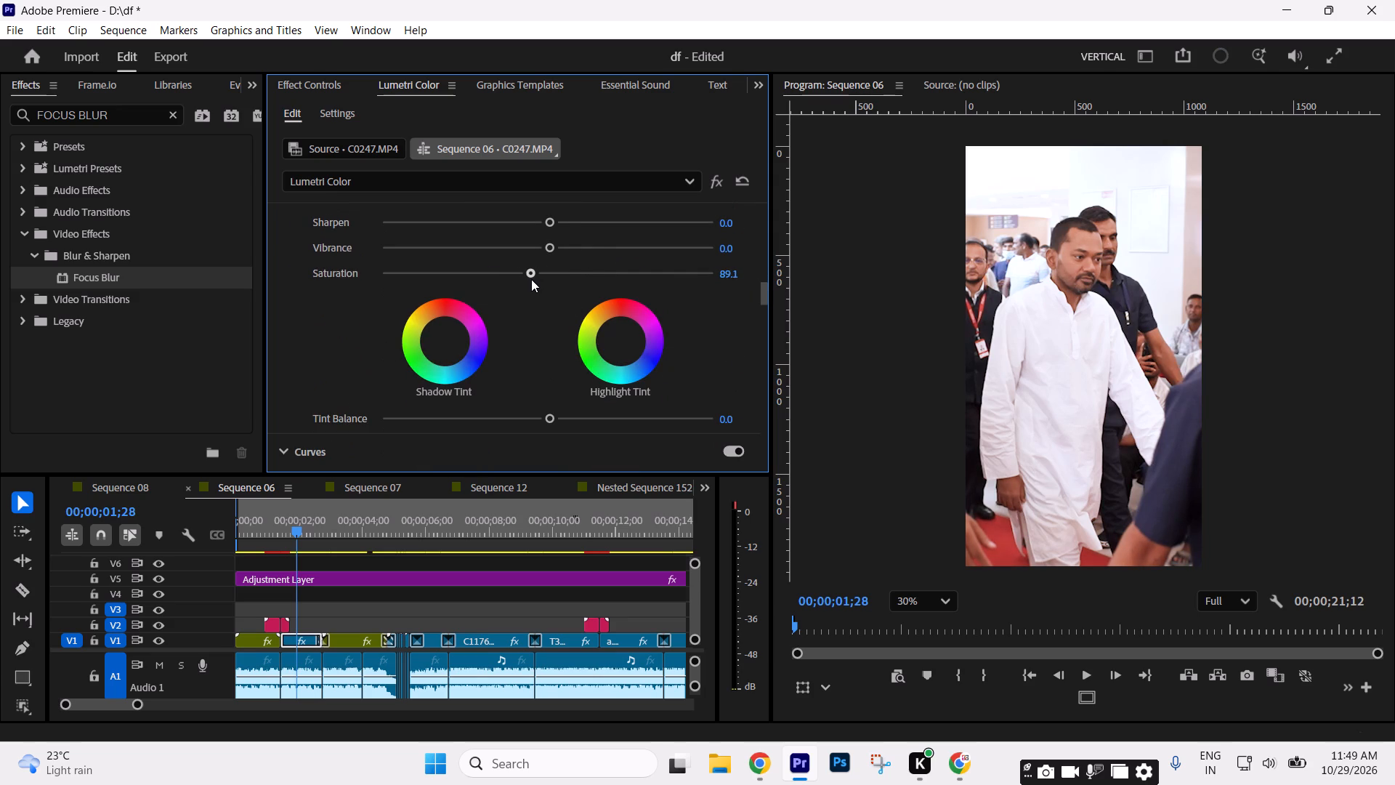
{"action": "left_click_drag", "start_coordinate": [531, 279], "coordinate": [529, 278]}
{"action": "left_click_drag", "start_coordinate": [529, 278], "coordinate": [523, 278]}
Set the Lumetri Creative Saturation of C0247.MP4 to 90.
{"action": "left_click", "coordinate": [723, 273]}
{"action": "type", "text": "90"}
{"action": "key", "text": "Return"}
{"action": "key", "text": "space"}
{"action": "key", "text": "space"}
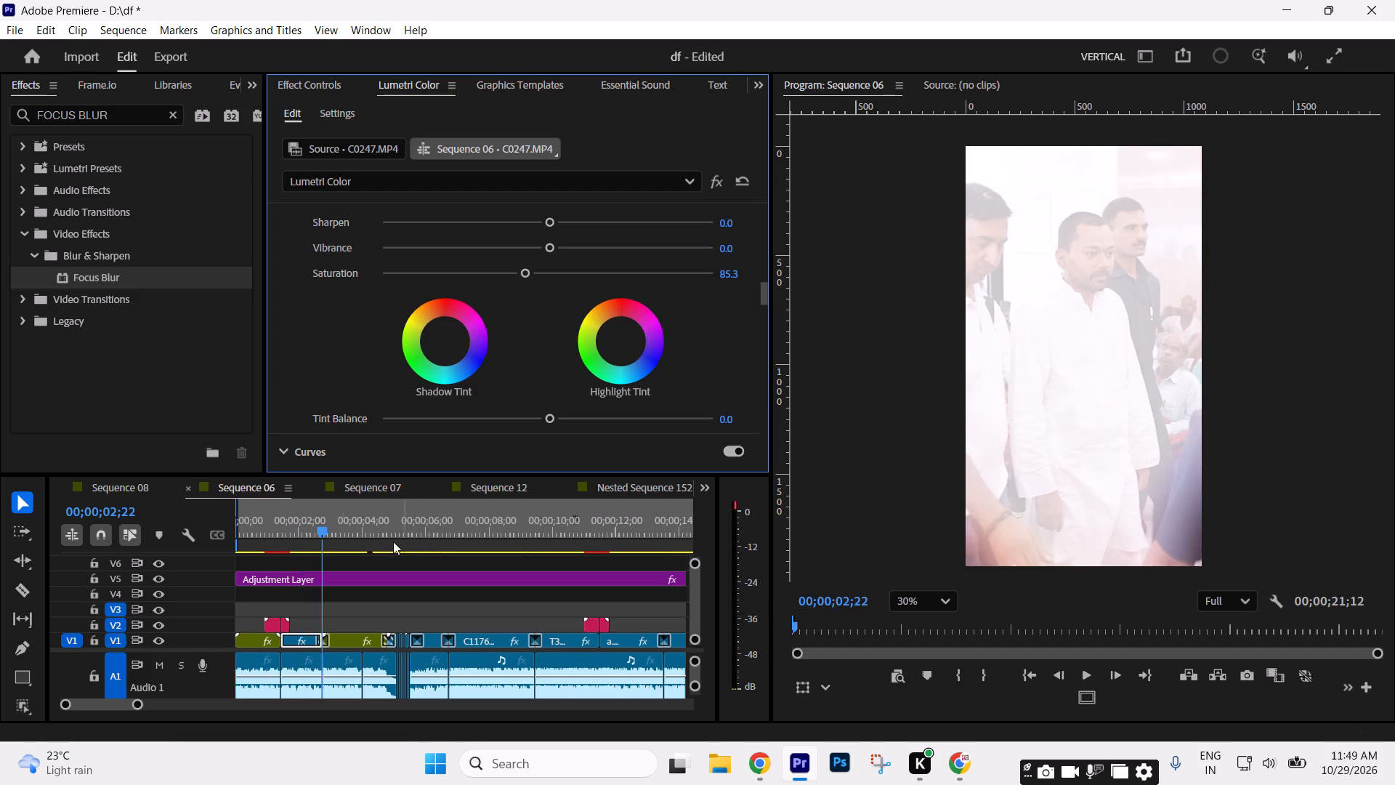
{"action": "left_click_drag", "start_coordinate": [263, 539], "coordinate": [287, 542]}
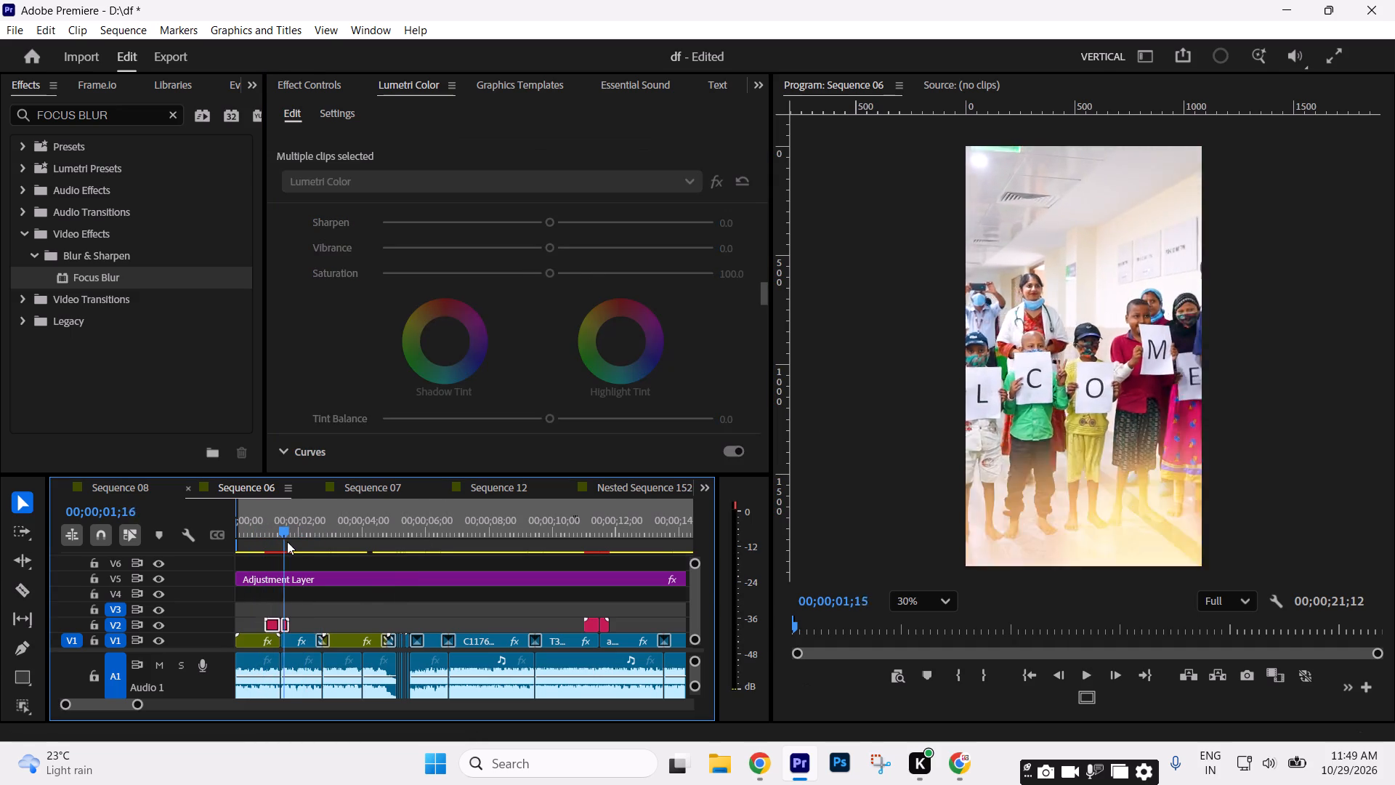
{"action": "left_click_drag", "start_coordinate": [287, 542], "coordinate": [307, 545]}
{"action": "left_click", "coordinate": [725, 275]}
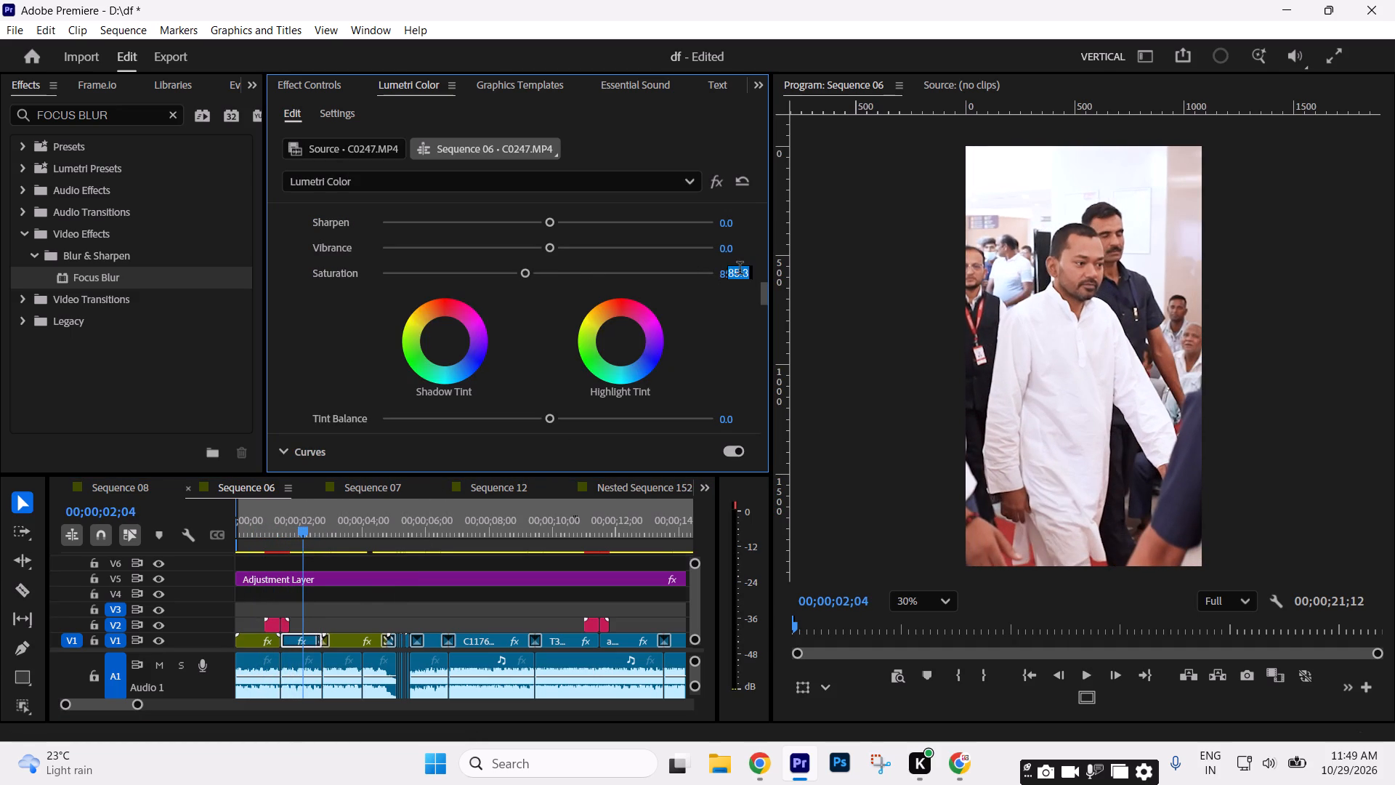
{"action": "type", "text": "90"}
{"action": "key", "text": "Return"}
Adjust the Lumetri light values of Nested Sequence 153 to Exposure 2.0 and Contrast -30.1.
{"action": "left_click_drag", "start_coordinate": [317, 523], "coordinate": [336, 525]}
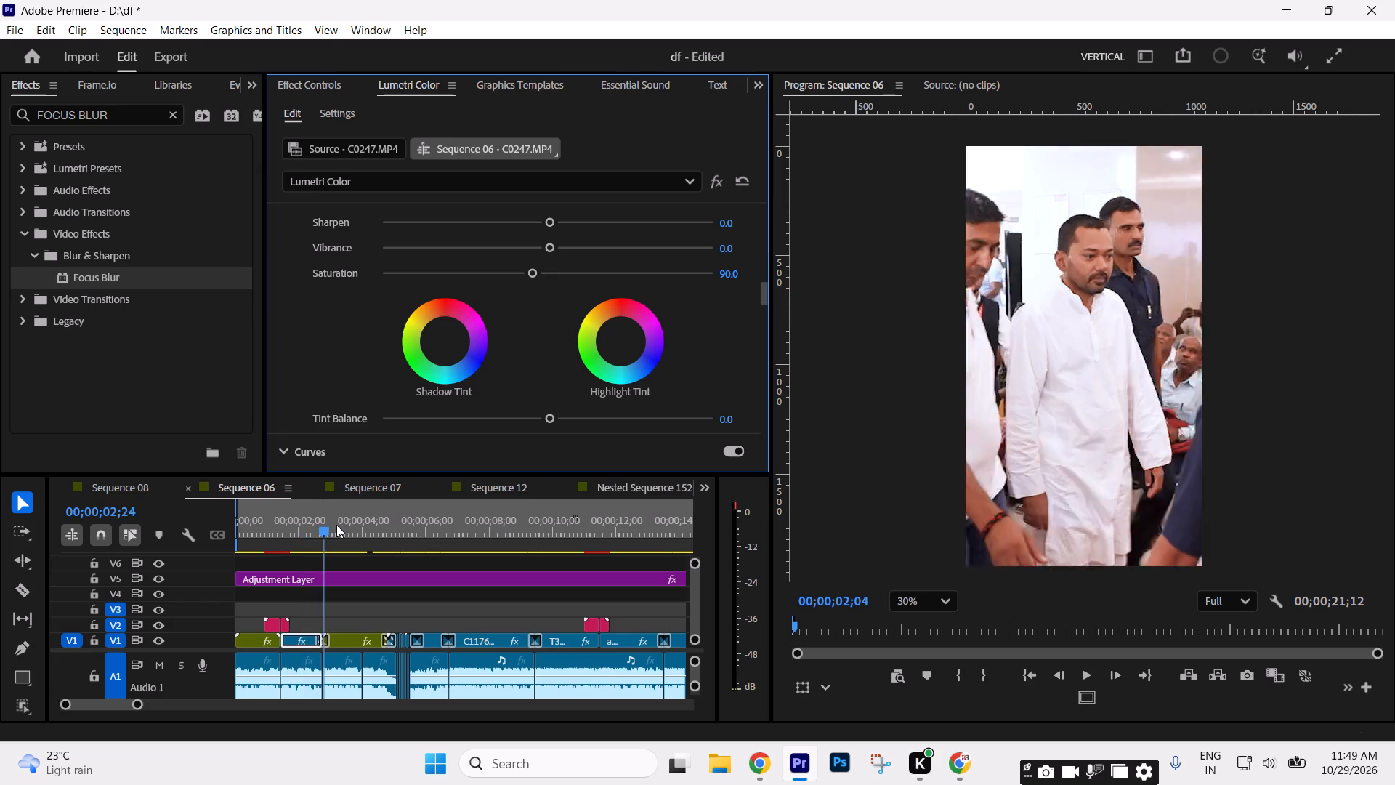
{"action": "left_click_drag", "start_coordinate": [336, 525], "coordinate": [347, 526]}
{"action": "left_click_drag", "start_coordinate": [764, 299], "coordinate": [764, 291]}
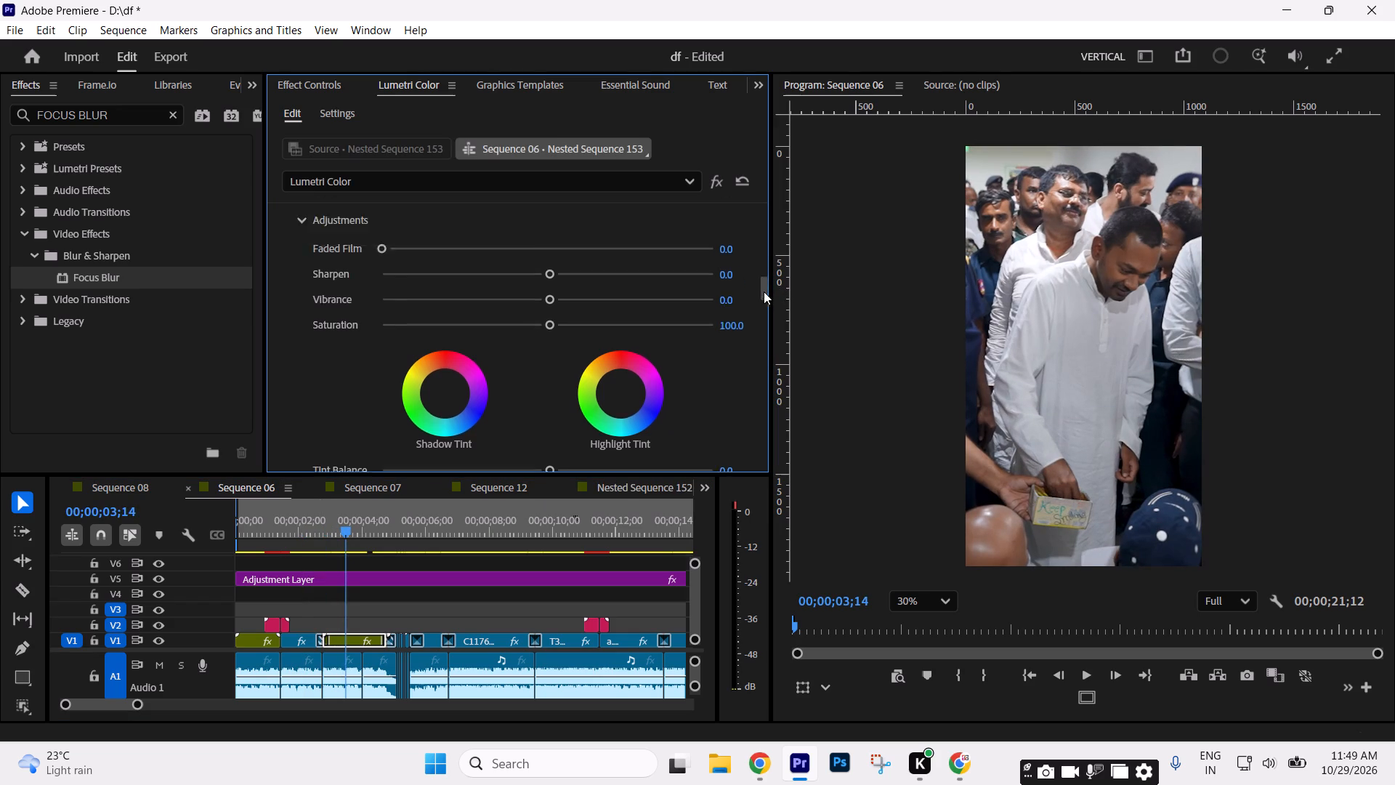
{"action": "left_click_drag", "start_coordinate": [764, 291], "coordinate": [767, 243]}
{"action": "left_click_drag", "start_coordinate": [563, 297], "coordinate": [565, 297]}
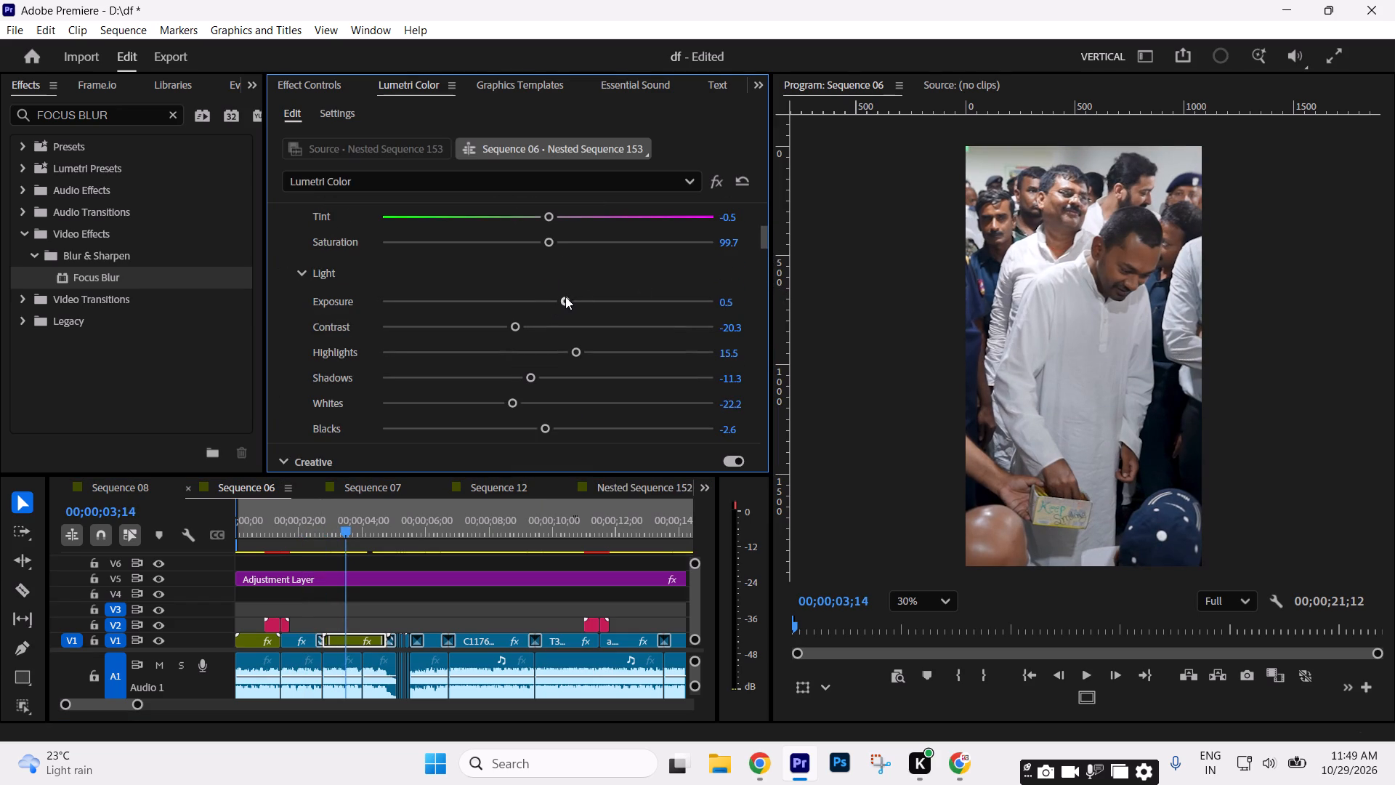
{"action": "left_click_drag", "start_coordinate": [565, 297], "coordinate": [597, 299]}
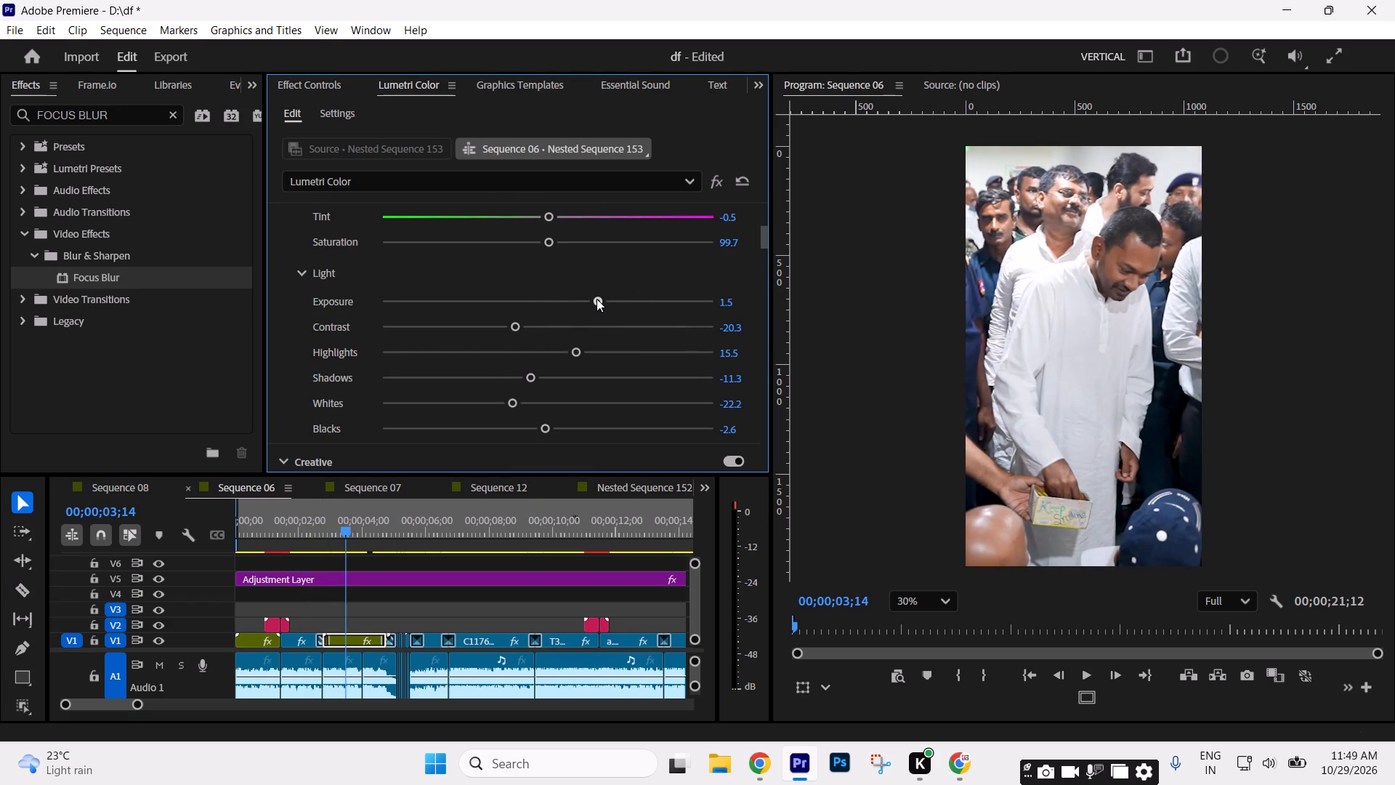
{"action": "left_click_drag", "start_coordinate": [597, 299], "coordinate": [604, 297]}
{"action": "left_click_drag", "start_coordinate": [518, 323], "coordinate": [466, 325]}
{"action": "left_click_drag", "start_coordinate": [466, 325], "coordinate": [496, 324]}
{"action": "left_click_drag", "start_coordinate": [604, 299], "coordinate": [636, 294]}
{"action": "left_click_drag", "start_coordinate": [636, 294], "coordinate": [612, 294]}
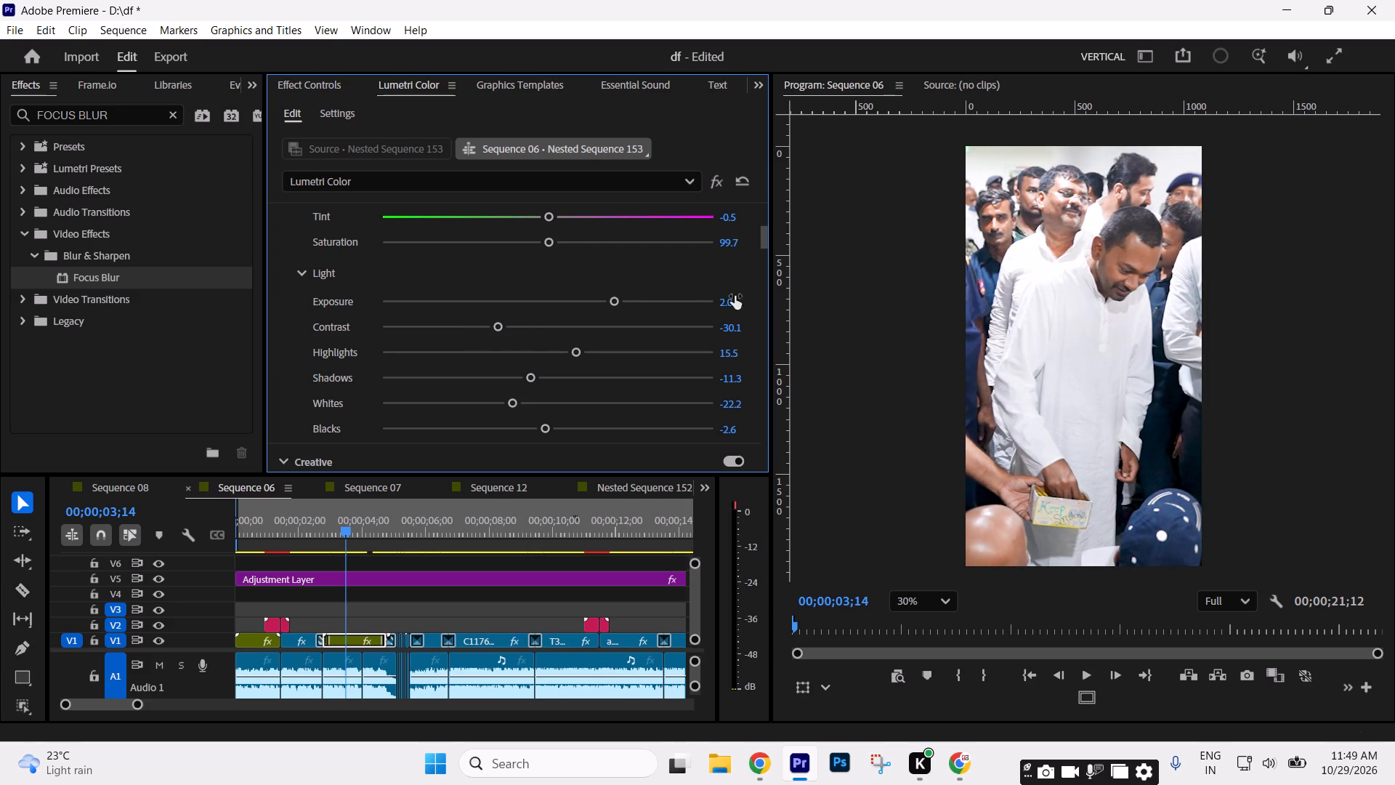
Adjust the Lumetri light values of Nested Sequence 153 to Blacks -17.5 and Whites 31.1.
{"action": "left_click_drag", "start_coordinate": [764, 238], "coordinate": [764, 246]}
{"action": "left_click", "coordinate": [546, 335]}
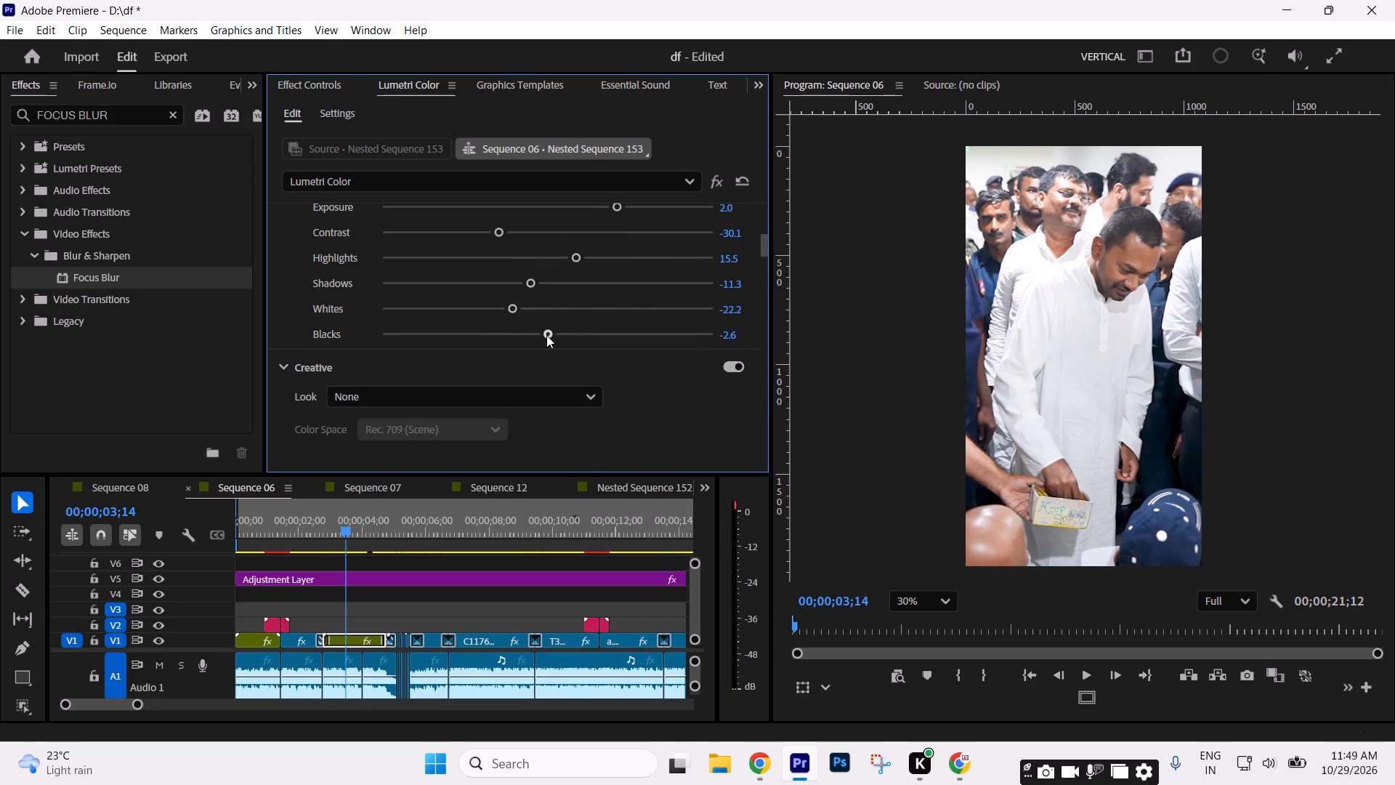
{"action": "left_click_drag", "start_coordinate": [546, 333], "coordinate": [534, 331]}
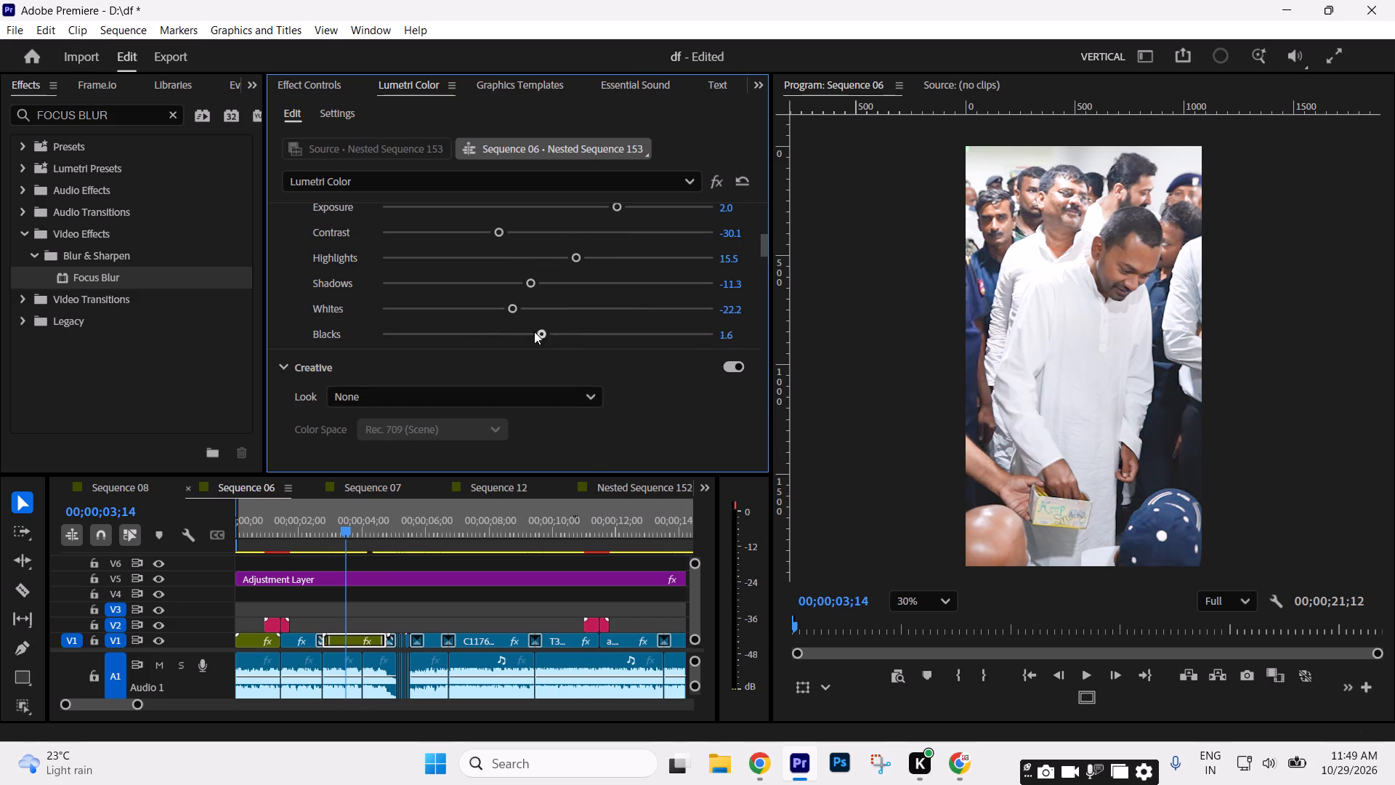
{"action": "left_click_drag", "start_coordinate": [534, 331], "coordinate": [517, 329]}
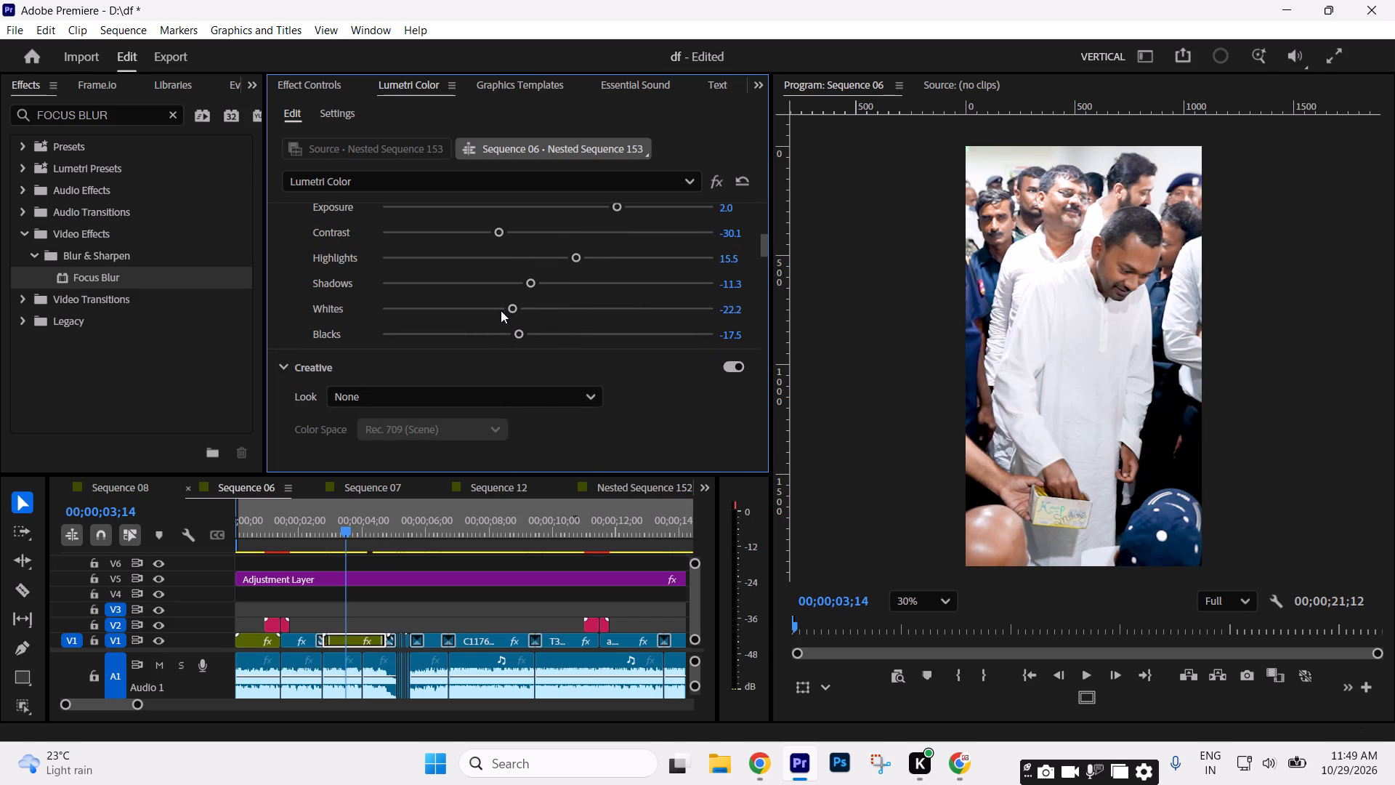
{"action": "left_click_drag", "start_coordinate": [516, 307], "coordinate": [576, 309]}
{"action": "left_click_drag", "start_coordinate": [576, 309], "coordinate": [613, 313]}
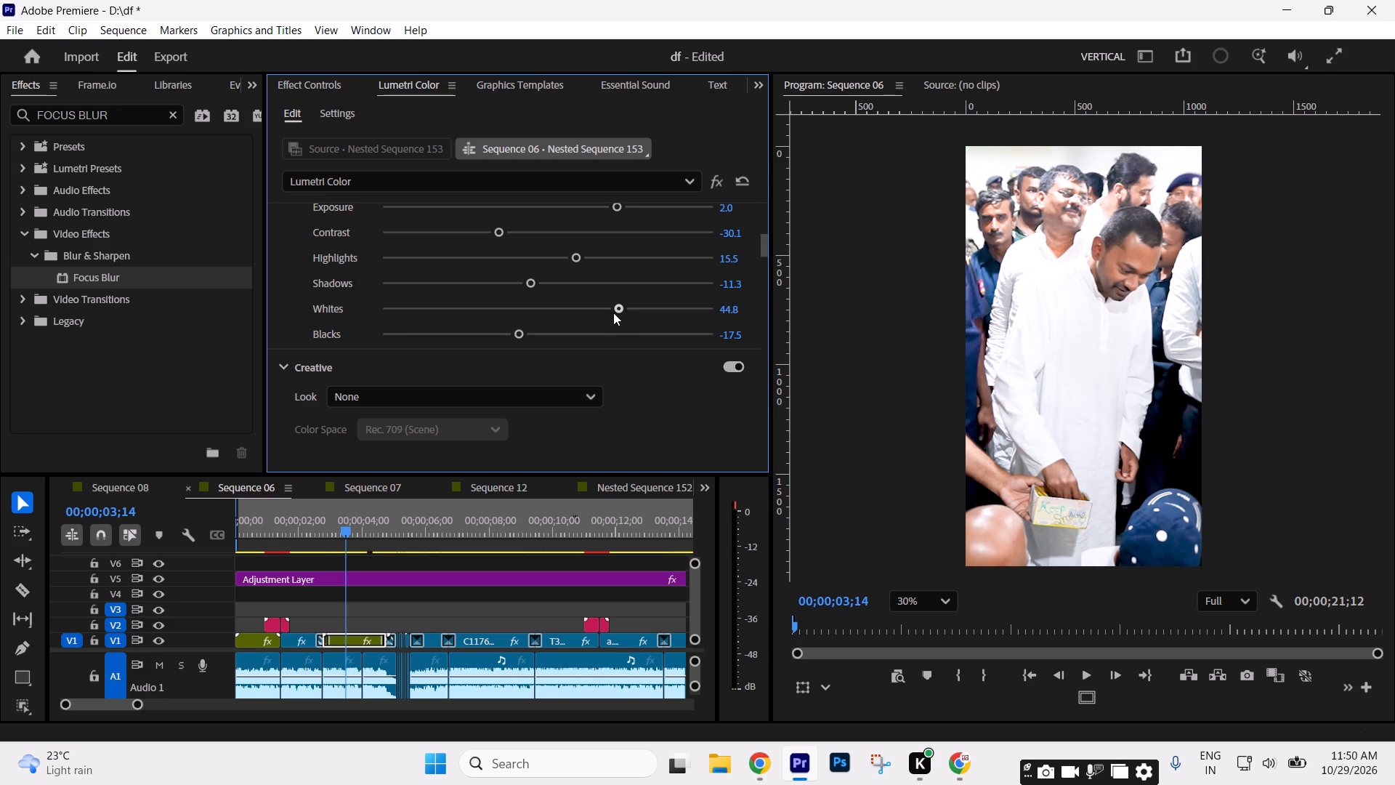
{"action": "left_click_drag", "start_coordinate": [613, 313], "coordinate": [598, 313]}
Set the Lumetri Creative Saturation of Nested Sequence 153 to 97.8 and play the clip back.
{"action": "left_click_drag", "start_coordinate": [761, 243], "coordinate": [768, 287]}
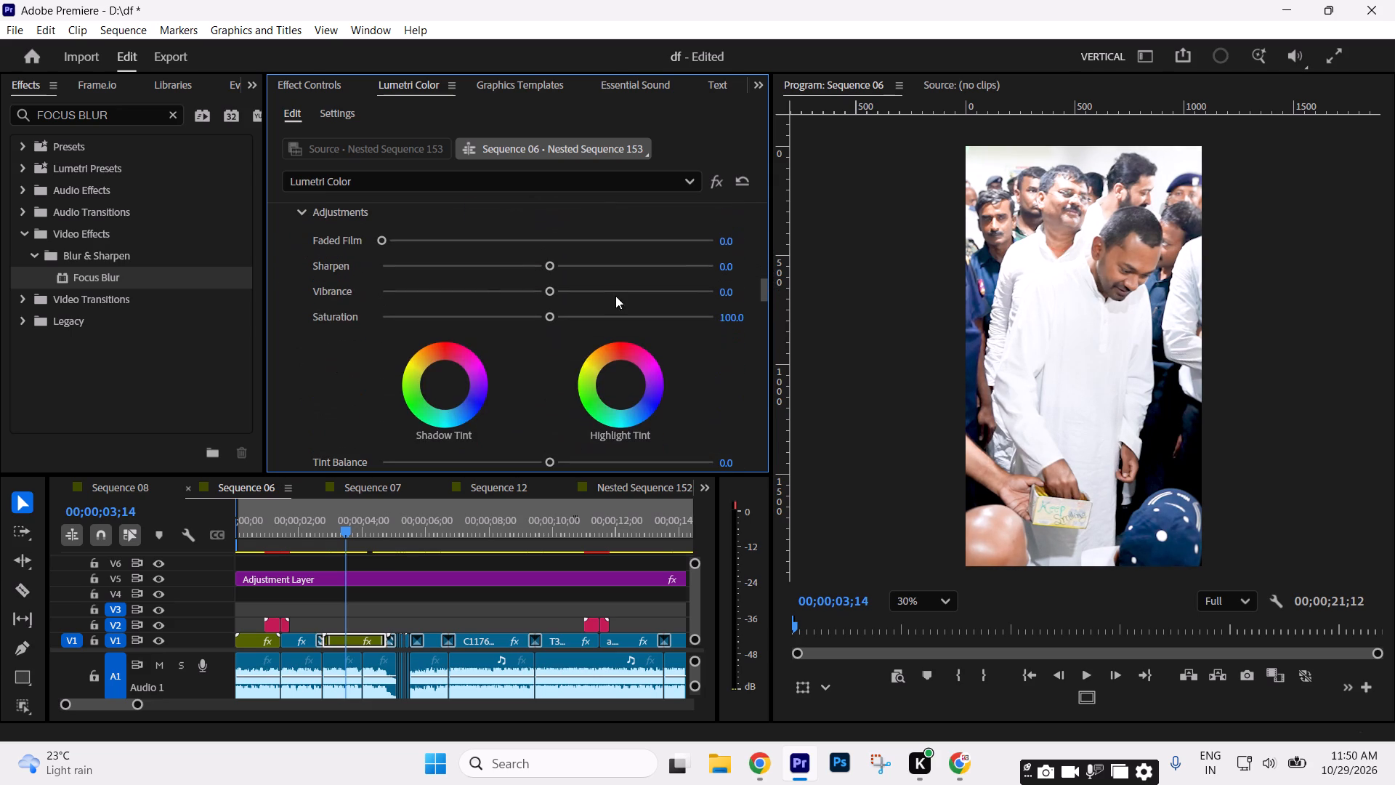
{"action": "left_click_drag", "start_coordinate": [550, 313], "coordinate": [602, 313]}
{"action": "left_click_drag", "start_coordinate": [602, 313], "coordinate": [509, 316]}
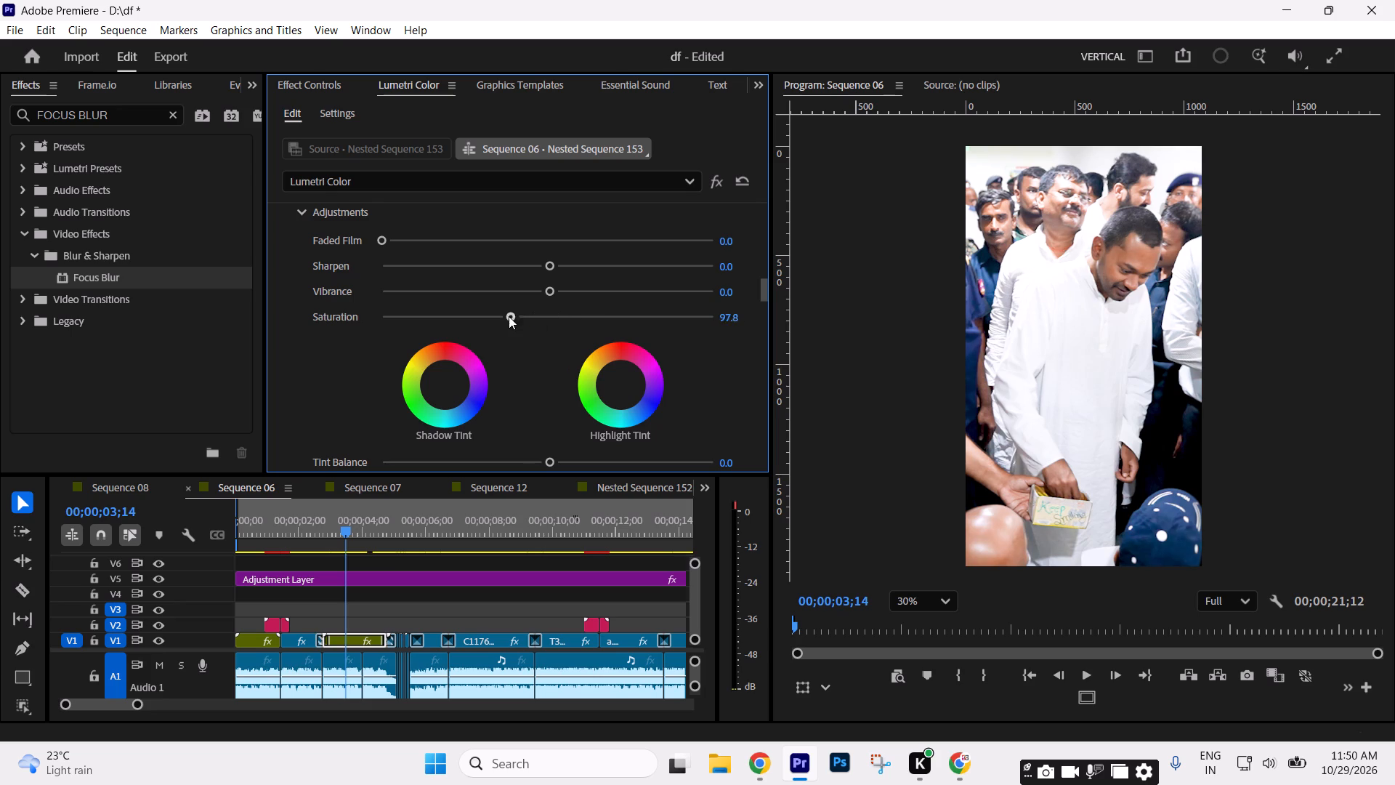
{"action": "left_click_drag", "start_coordinate": [509, 316], "coordinate": [537, 315]}
{"action": "left_click_drag", "start_coordinate": [537, 315], "coordinate": [543, 314]}
{"action": "key", "text": "space"}
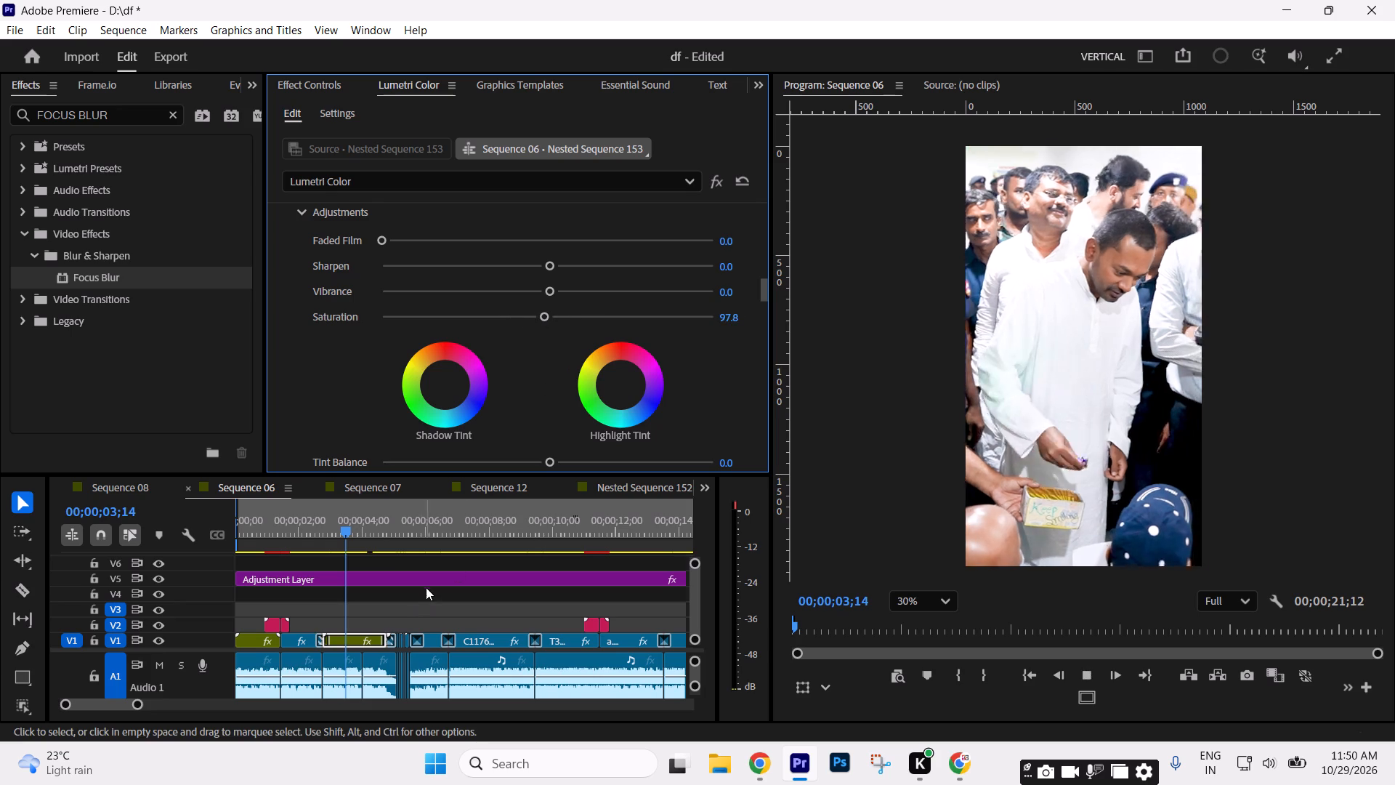
{"action": "key", "text": "space"}
{"action": "key", "text": "space"}
{"action": "key", "text": "space"}
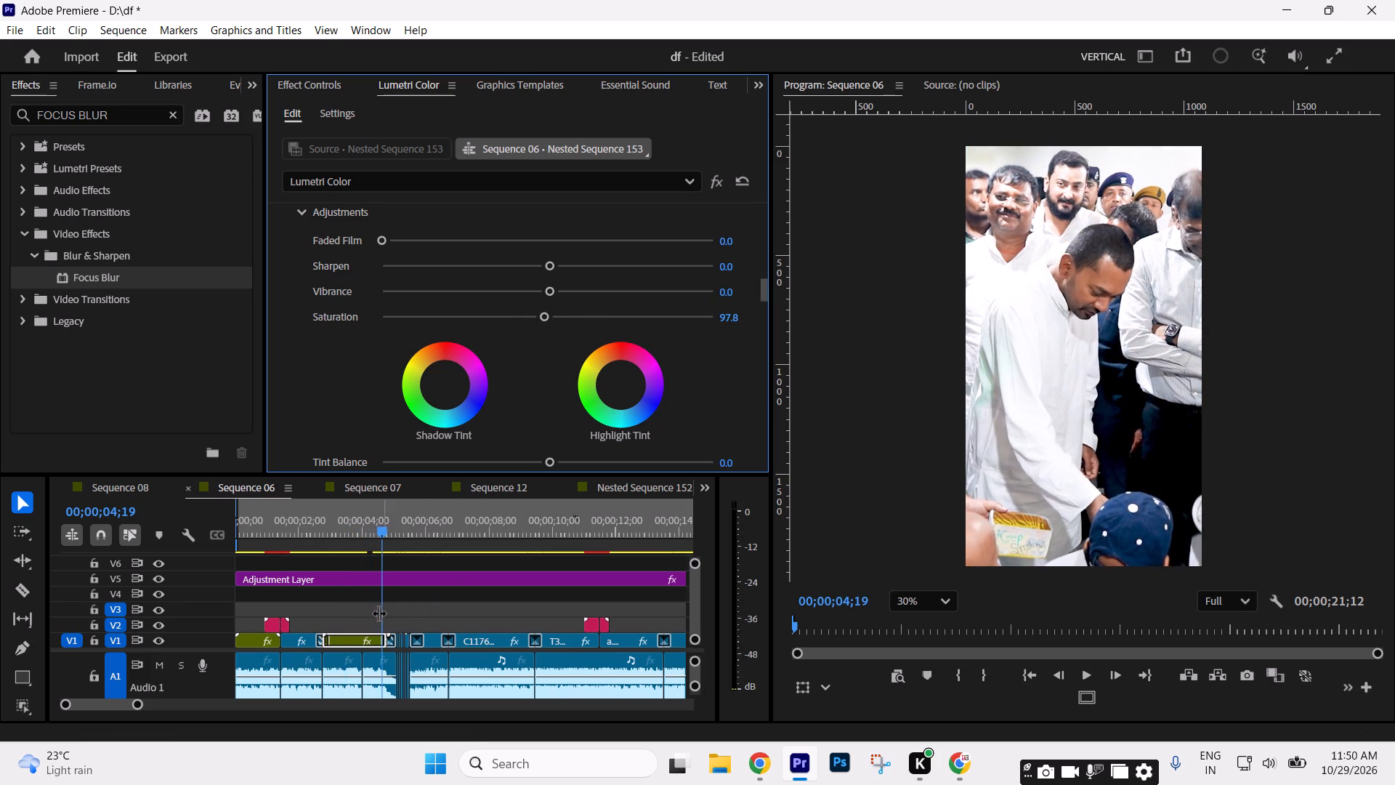
{"action": "left_click_drag", "start_coordinate": [312, 541], "coordinate": [347, 544]}
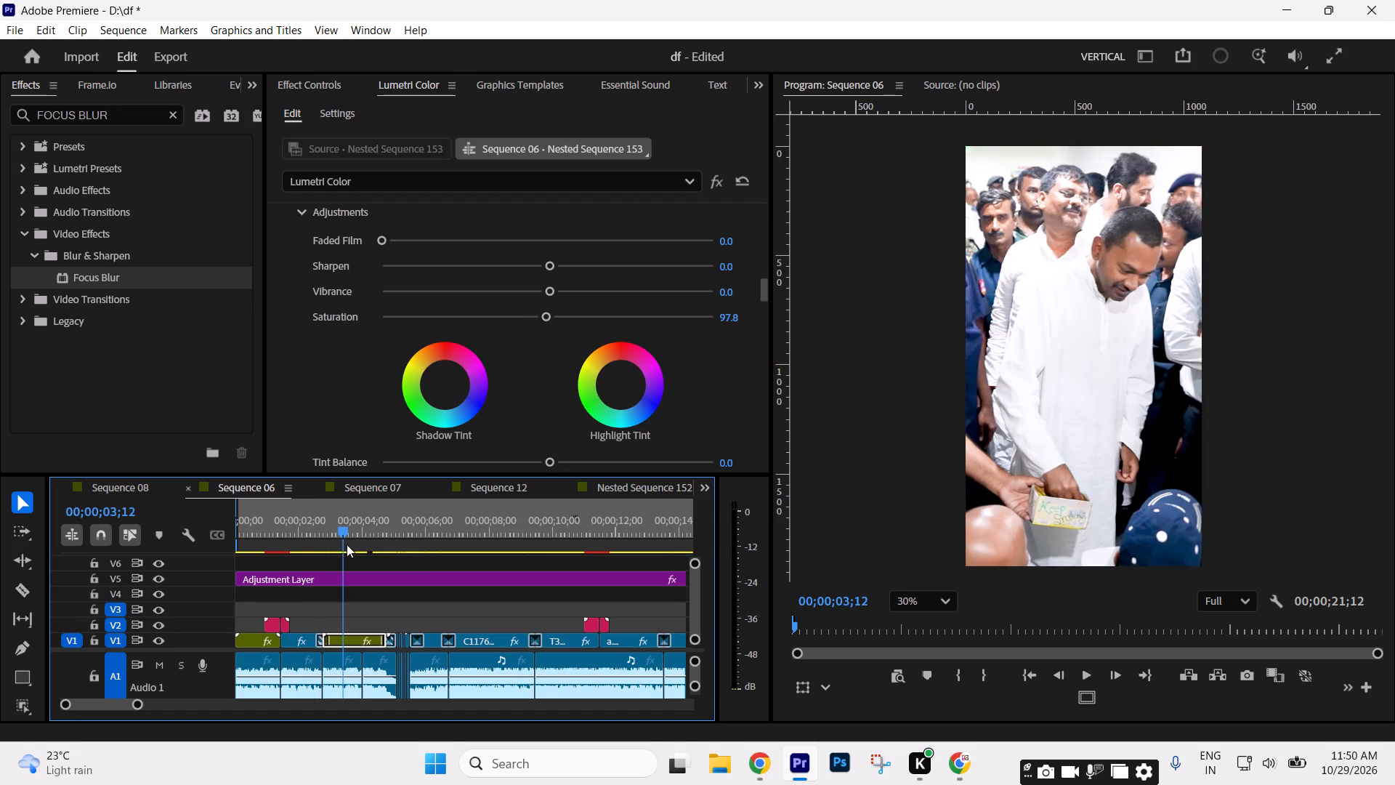
Run Lumetri auto correction on the escalator clip Copy of T3E_3315.MOV and set its Exposure to 1.3.
{"action": "left_click_drag", "start_coordinate": [347, 544], "coordinate": [400, 549]}
{"action": "type", "text": "==="}
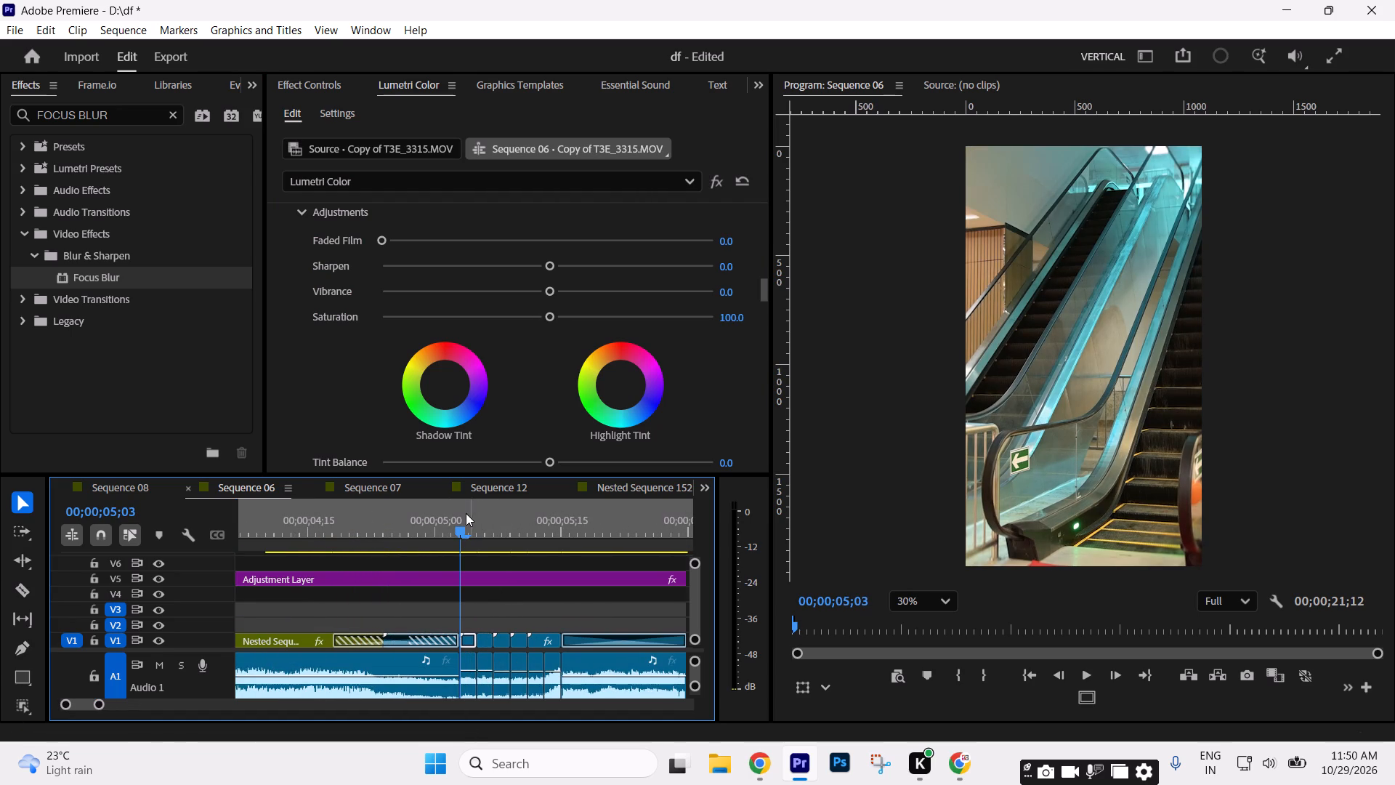
{"action": "left_click_drag", "start_coordinate": [465, 515], "coordinate": [474, 534]}
{"action": "left_click", "coordinate": [761, 298]}
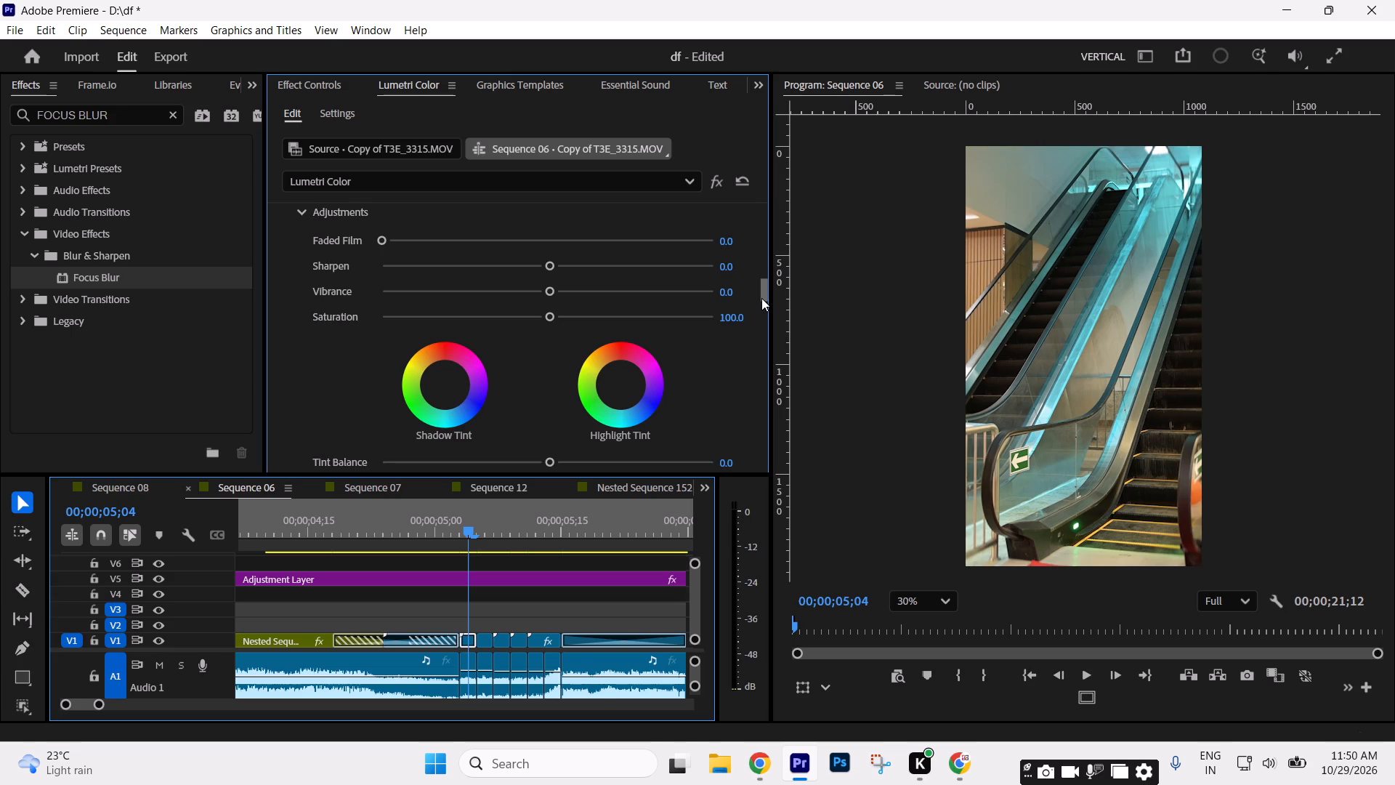
{"action": "left_click_drag", "start_coordinate": [767, 297], "coordinate": [758, 283]}
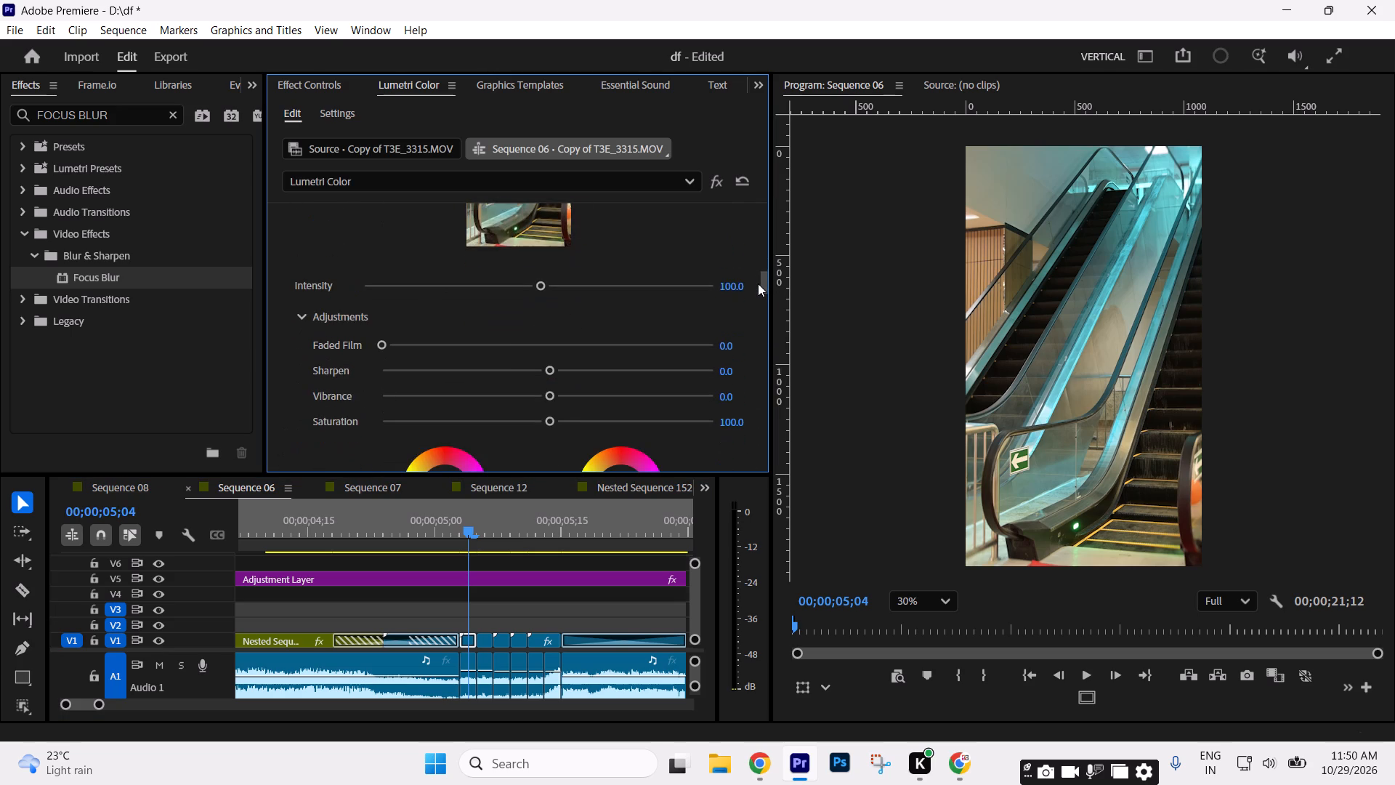
{"action": "left_click_drag", "start_coordinate": [758, 283], "coordinate": [751, 241]}
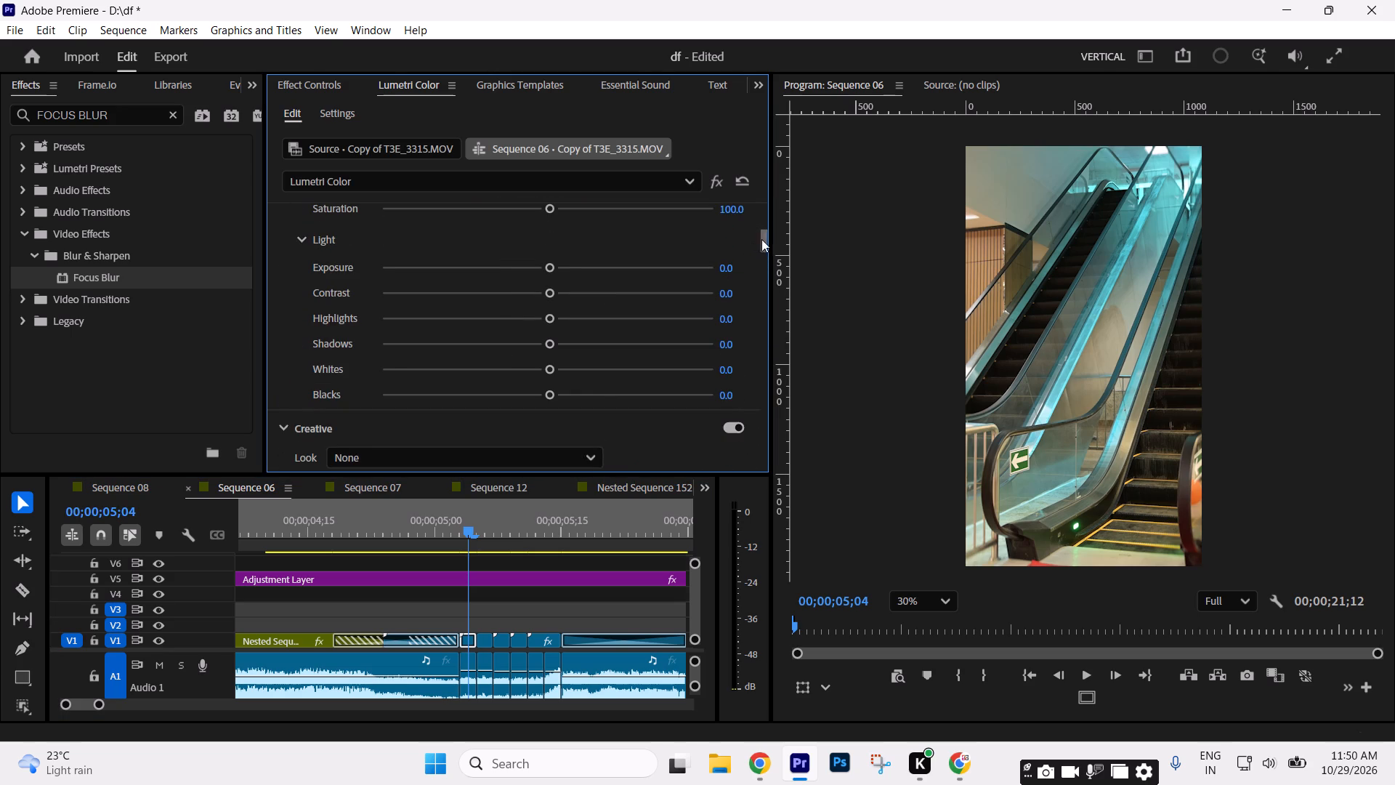
{"action": "left_click_drag", "start_coordinate": [764, 239], "coordinate": [764, 214]}
{"action": "left_click", "coordinate": [643, 302]}
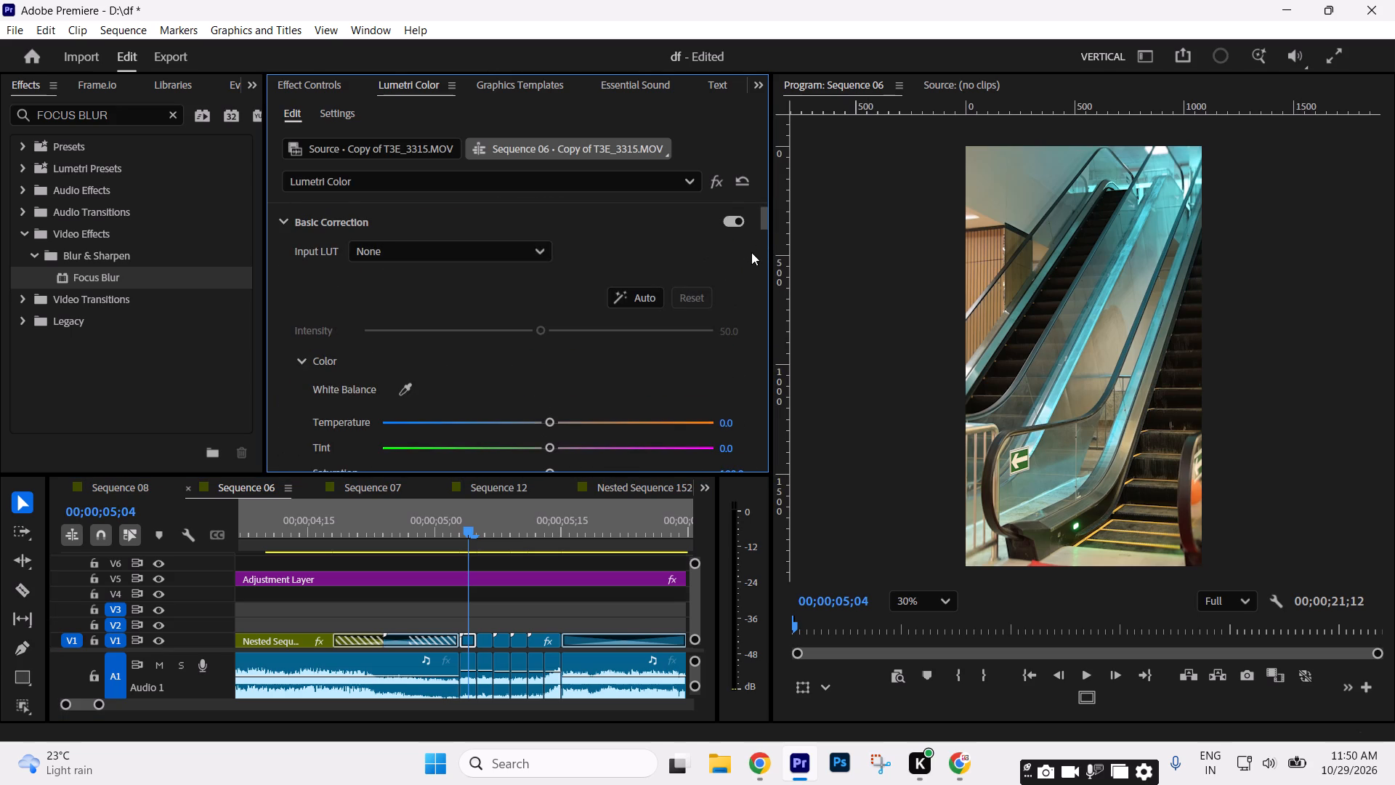
{"action": "left_click_drag", "start_coordinate": [762, 220], "coordinate": [760, 243]}
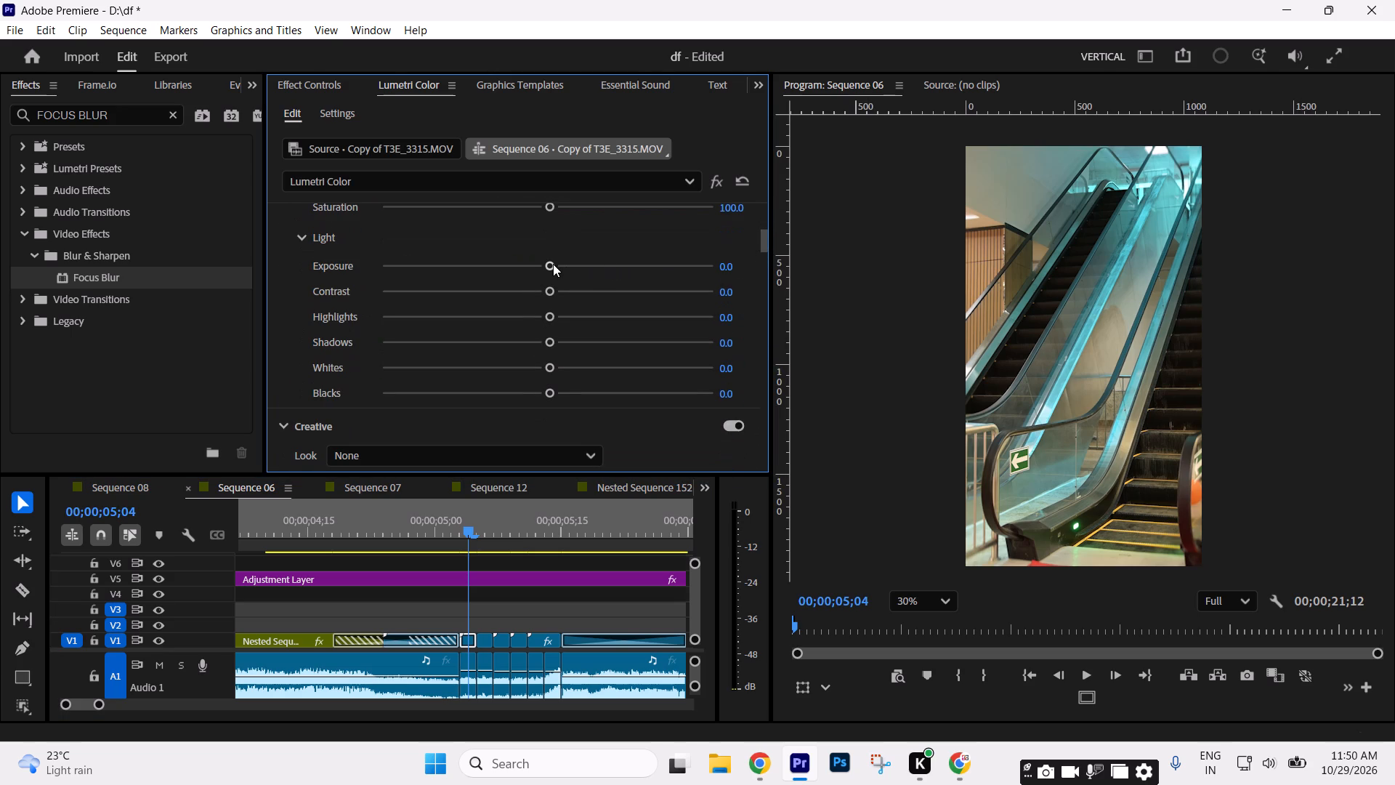
{"action": "left_click_drag", "start_coordinate": [553, 264], "coordinate": [590, 263]}
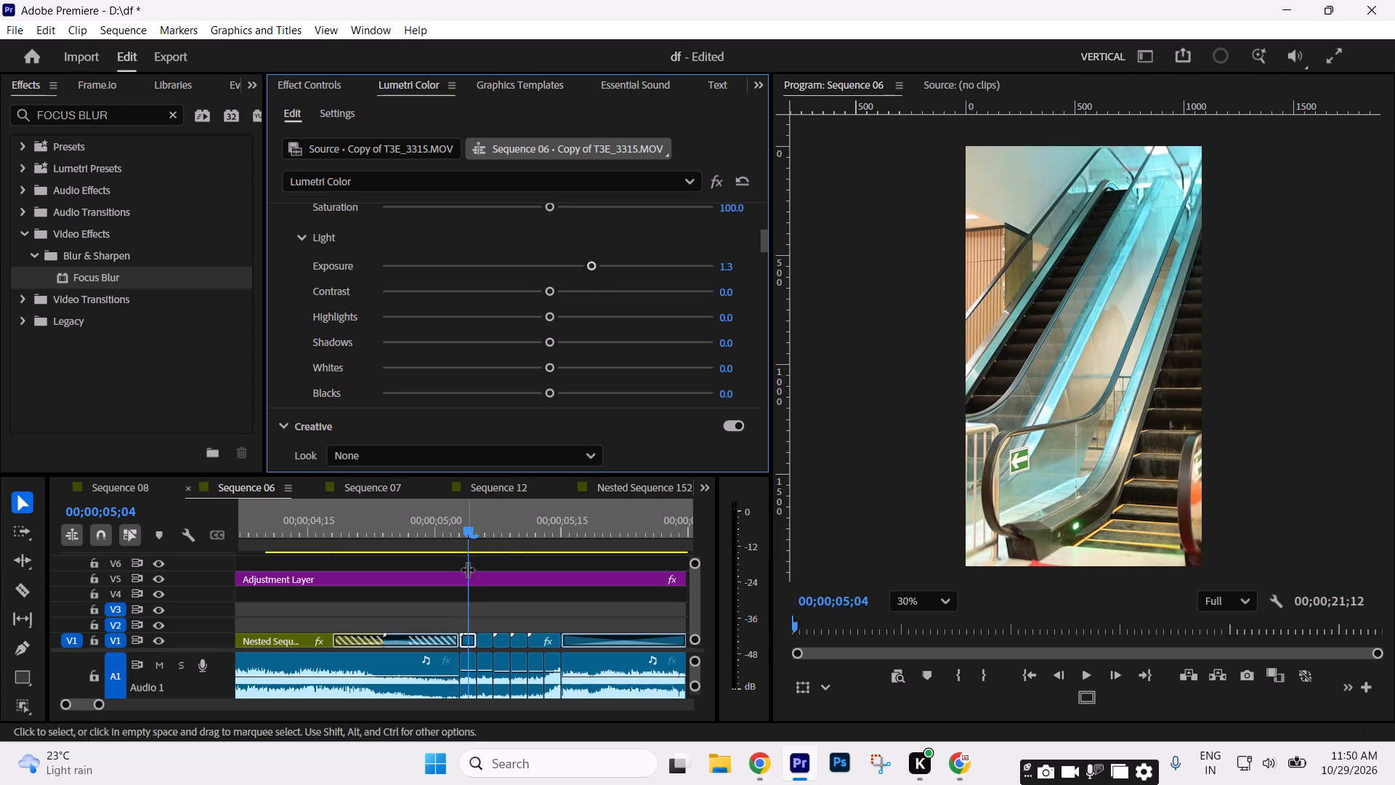
Raise the Lumetri Exposure of T3E_6159.MOV slightly and set the Exposure of C0198.MP4 to 1.0.
{"action": "left_click_drag", "start_coordinate": [480, 529], "coordinate": [488, 531]}
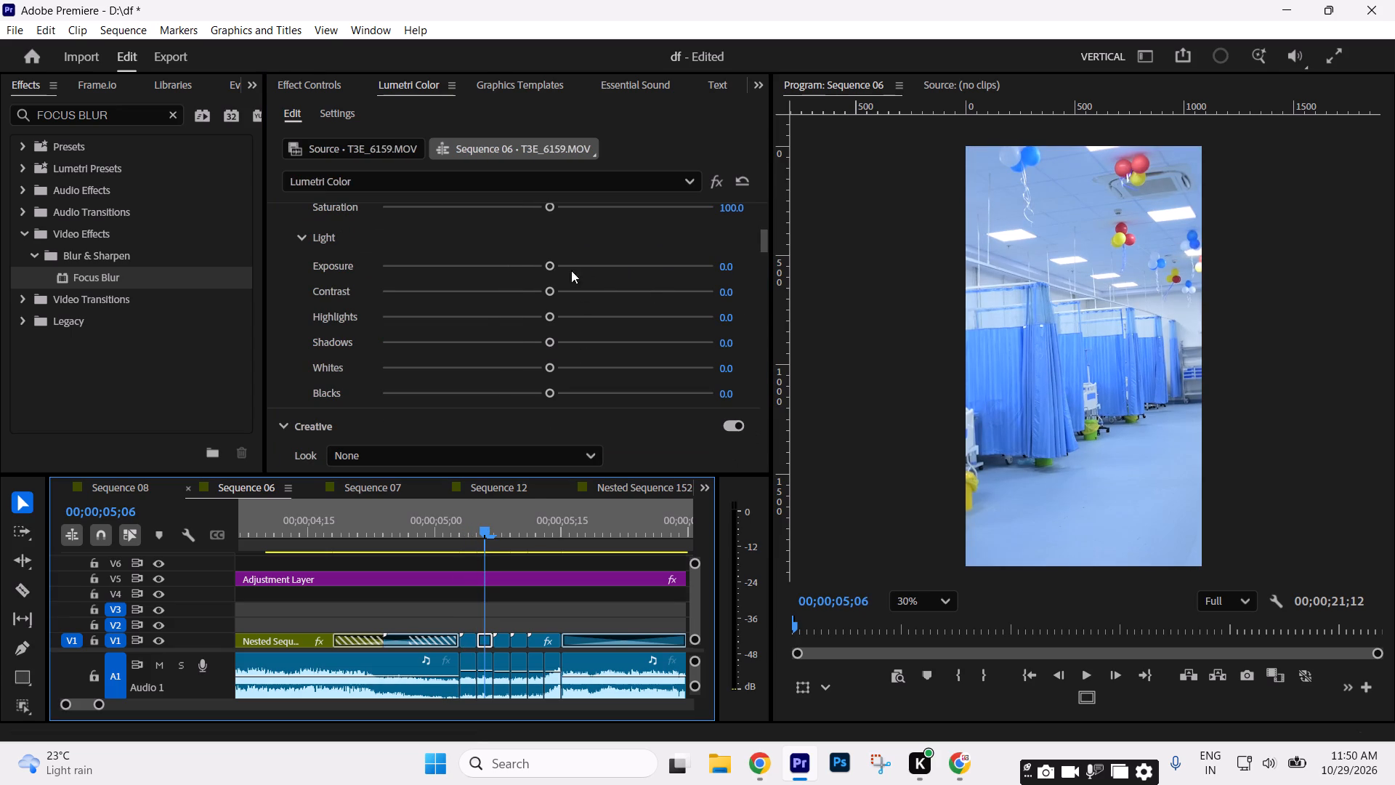
{"action": "left_click_drag", "start_coordinate": [549, 263], "coordinate": [559, 265]}
{"action": "left_click_drag", "start_coordinate": [494, 526], "coordinate": [503, 527]}
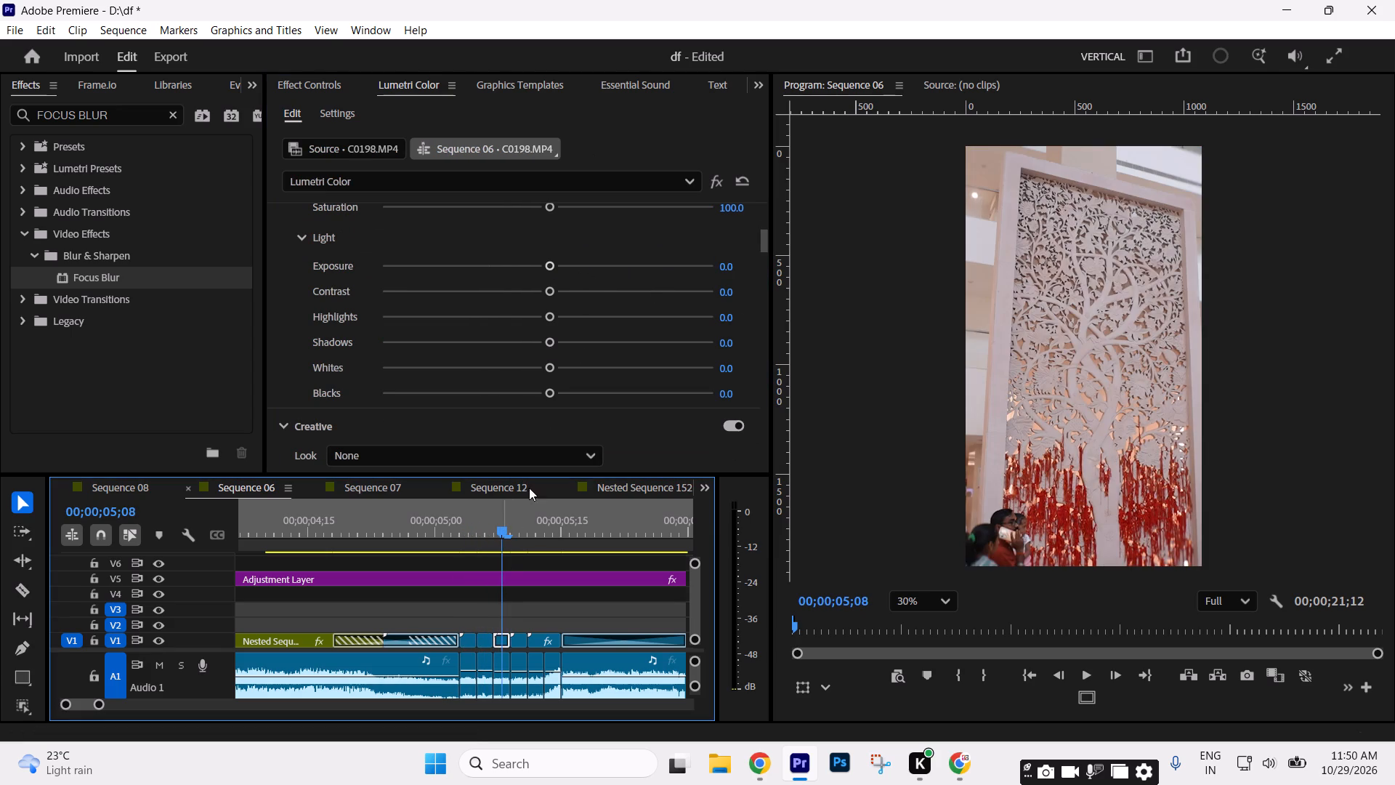
{"action": "left_click_drag", "start_coordinate": [549, 266], "coordinate": [579, 265]}
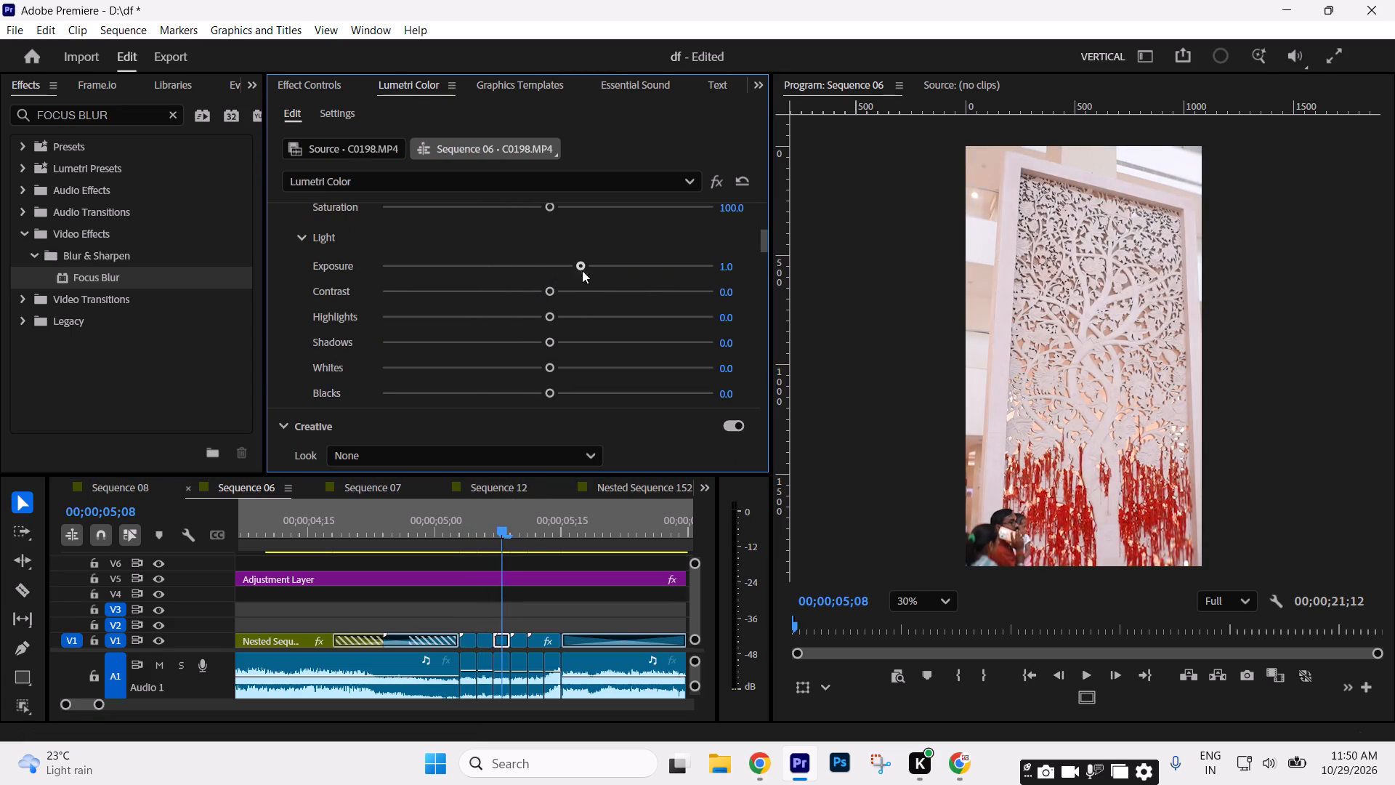
Raise the Lumetri Exposure of the short clip after C0198.MP4 and set Copy of T3E_3392.MOV to Exposure 0.6.
{"action": "left_click", "coordinate": [520, 531]}
{"action": "left_click_drag", "start_coordinate": [551, 267], "coordinate": [575, 271]}
{"action": "left_click", "coordinate": [543, 533]}
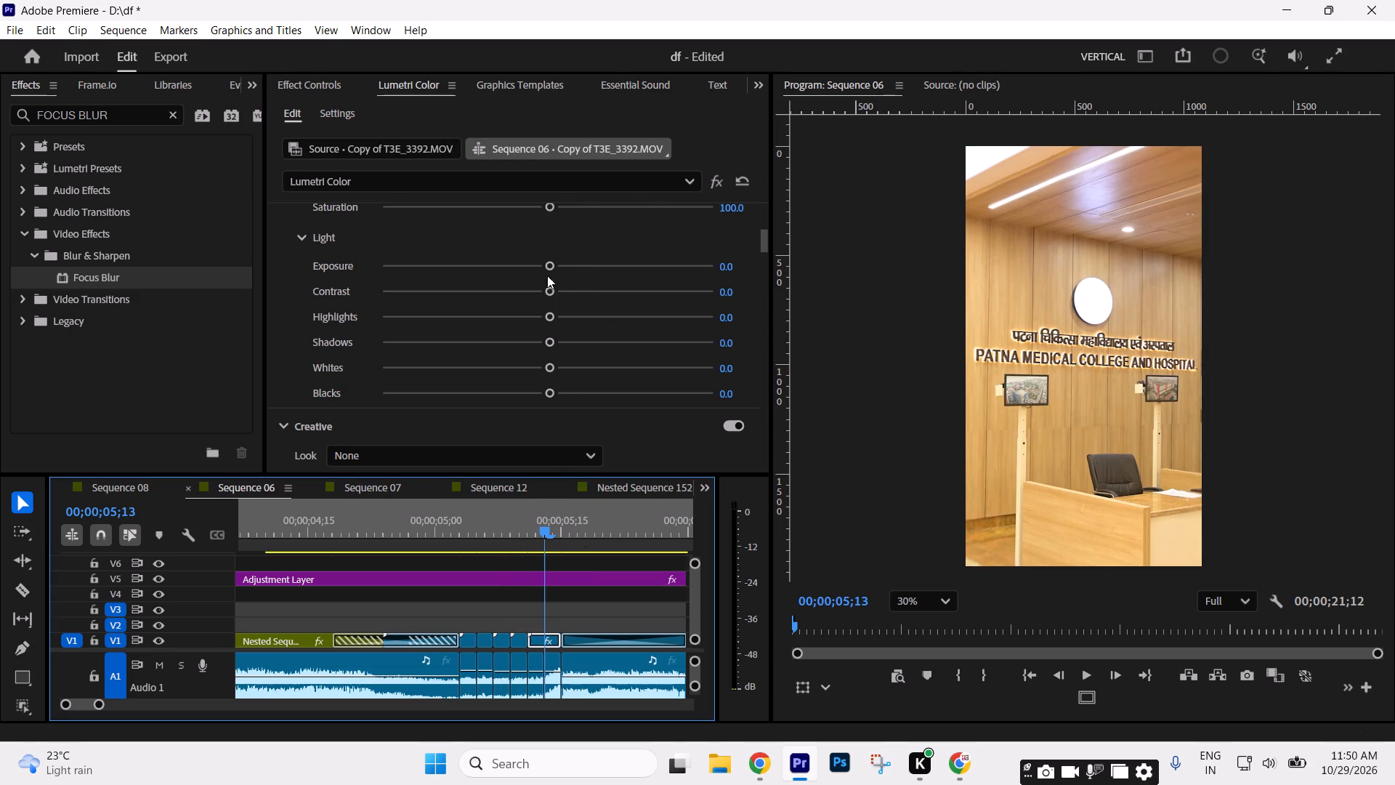
{"action": "left_click_drag", "start_coordinate": [545, 266], "coordinate": [565, 267]}
Raise the Lumetri Exposure of C1125.MP4 to about 0.7.
{"action": "left_click_drag", "start_coordinate": [607, 541], "coordinate": [608, 541]}
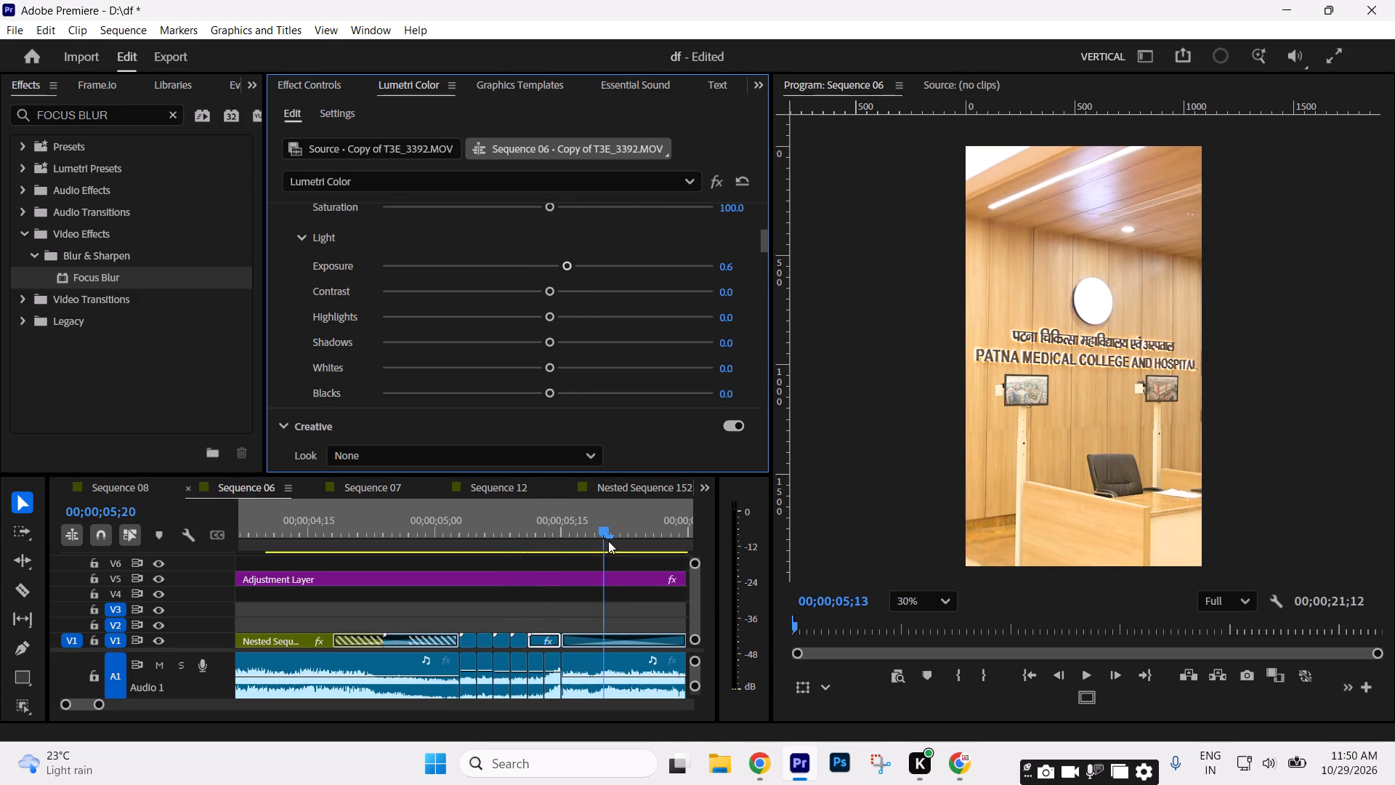
{"action": "left_click_drag", "start_coordinate": [608, 541], "coordinate": [614, 541]}
{"action": "key", "text": "minus"}
{"action": "key", "text": "minus"}
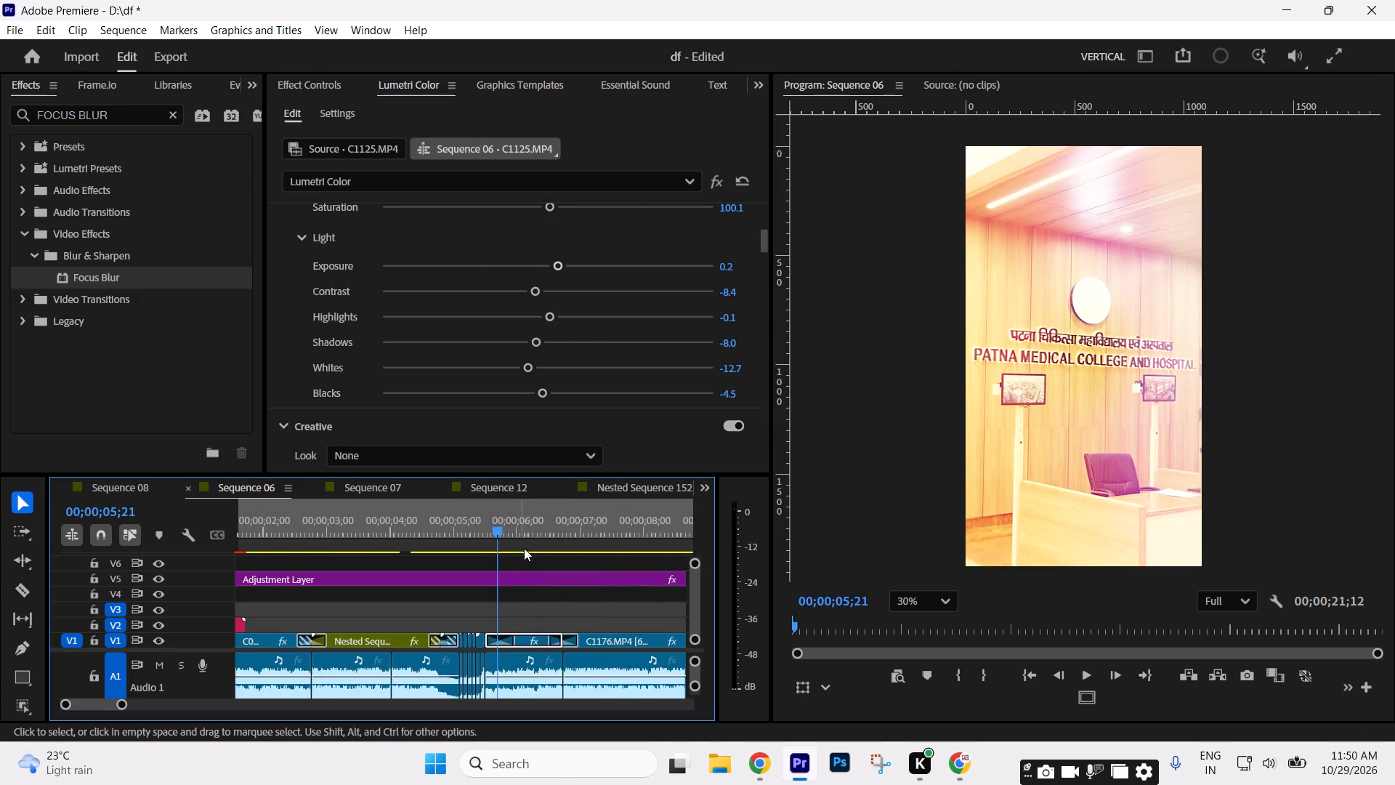
{"action": "left_click", "coordinate": [527, 533]}
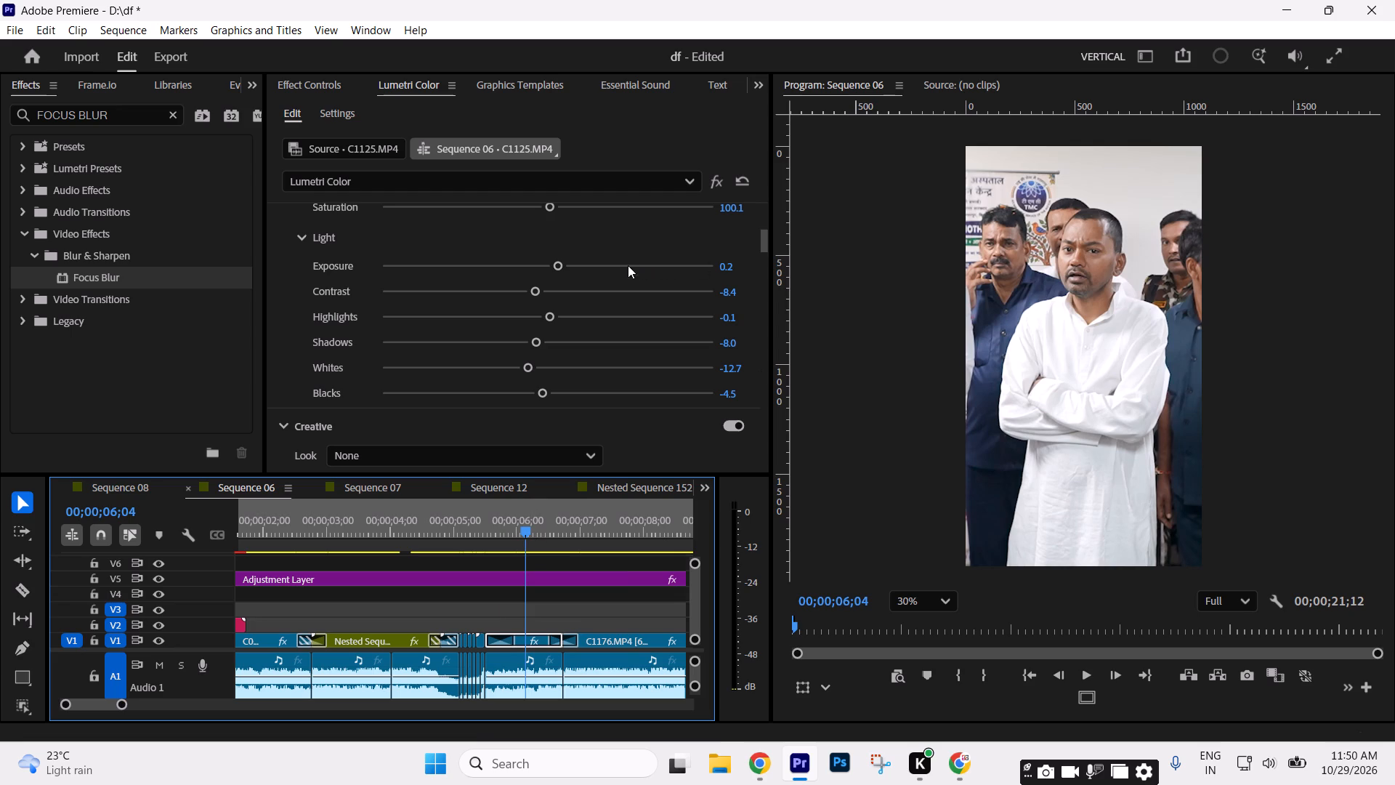
{"action": "left_click_drag", "start_coordinate": [562, 265], "coordinate": [577, 262]}
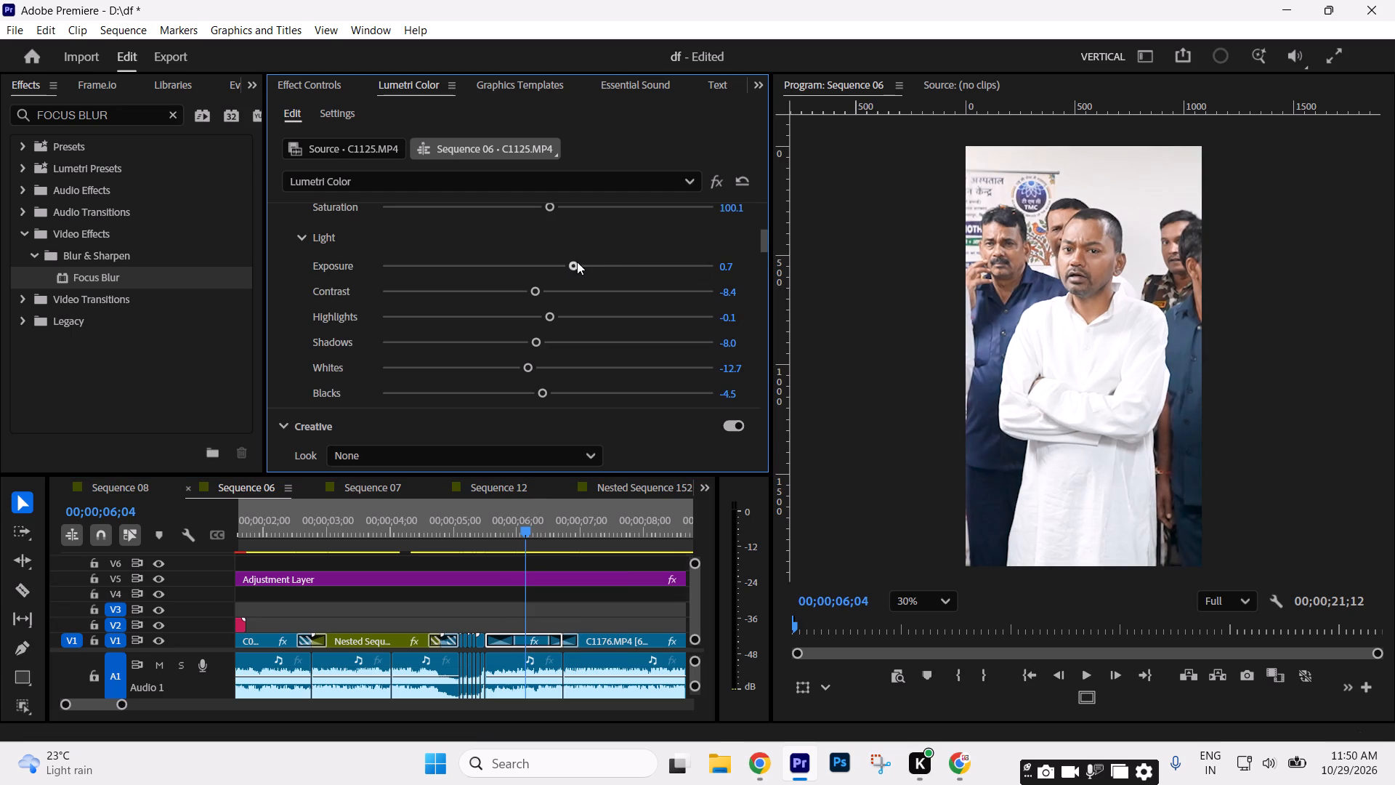
{"action": "left_click_drag", "start_coordinate": [577, 262], "coordinate": [573, 262]}
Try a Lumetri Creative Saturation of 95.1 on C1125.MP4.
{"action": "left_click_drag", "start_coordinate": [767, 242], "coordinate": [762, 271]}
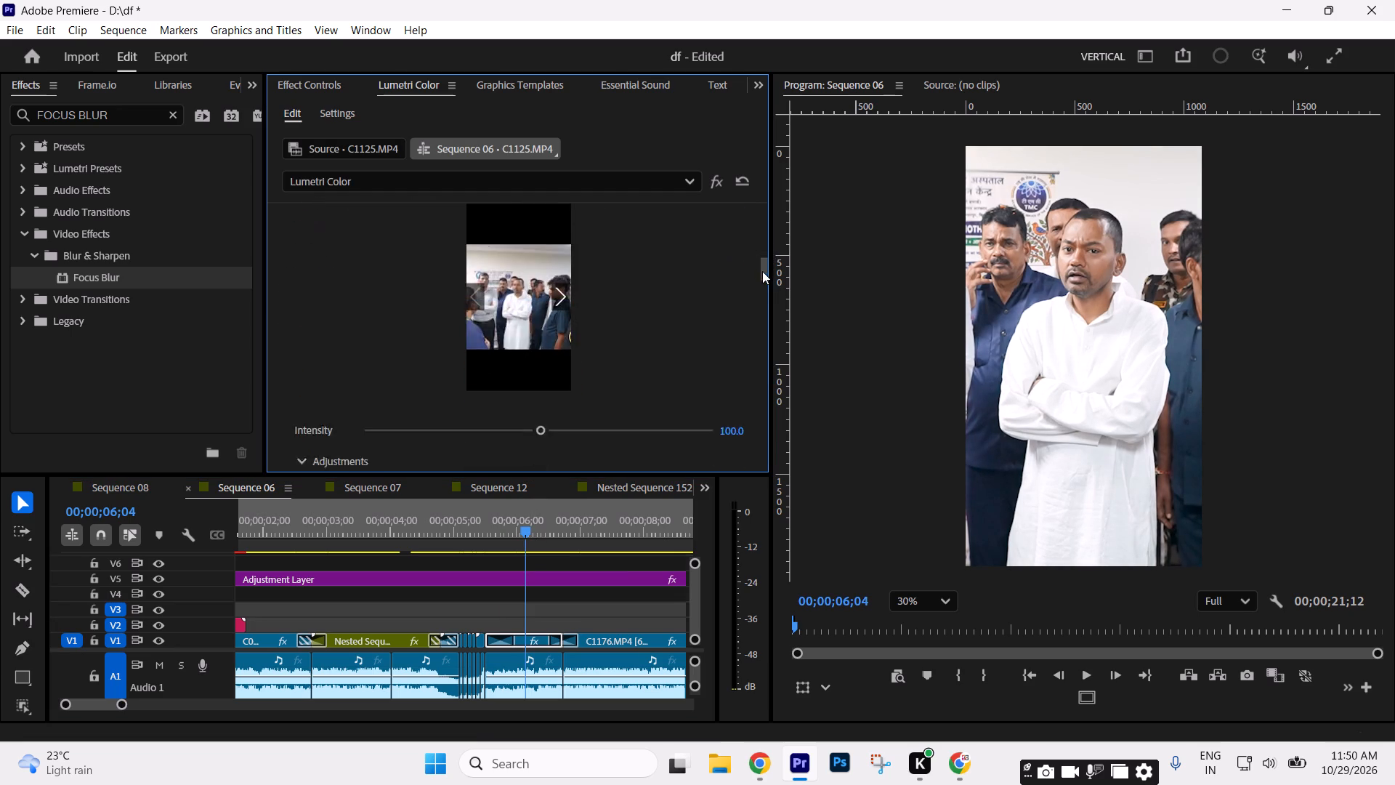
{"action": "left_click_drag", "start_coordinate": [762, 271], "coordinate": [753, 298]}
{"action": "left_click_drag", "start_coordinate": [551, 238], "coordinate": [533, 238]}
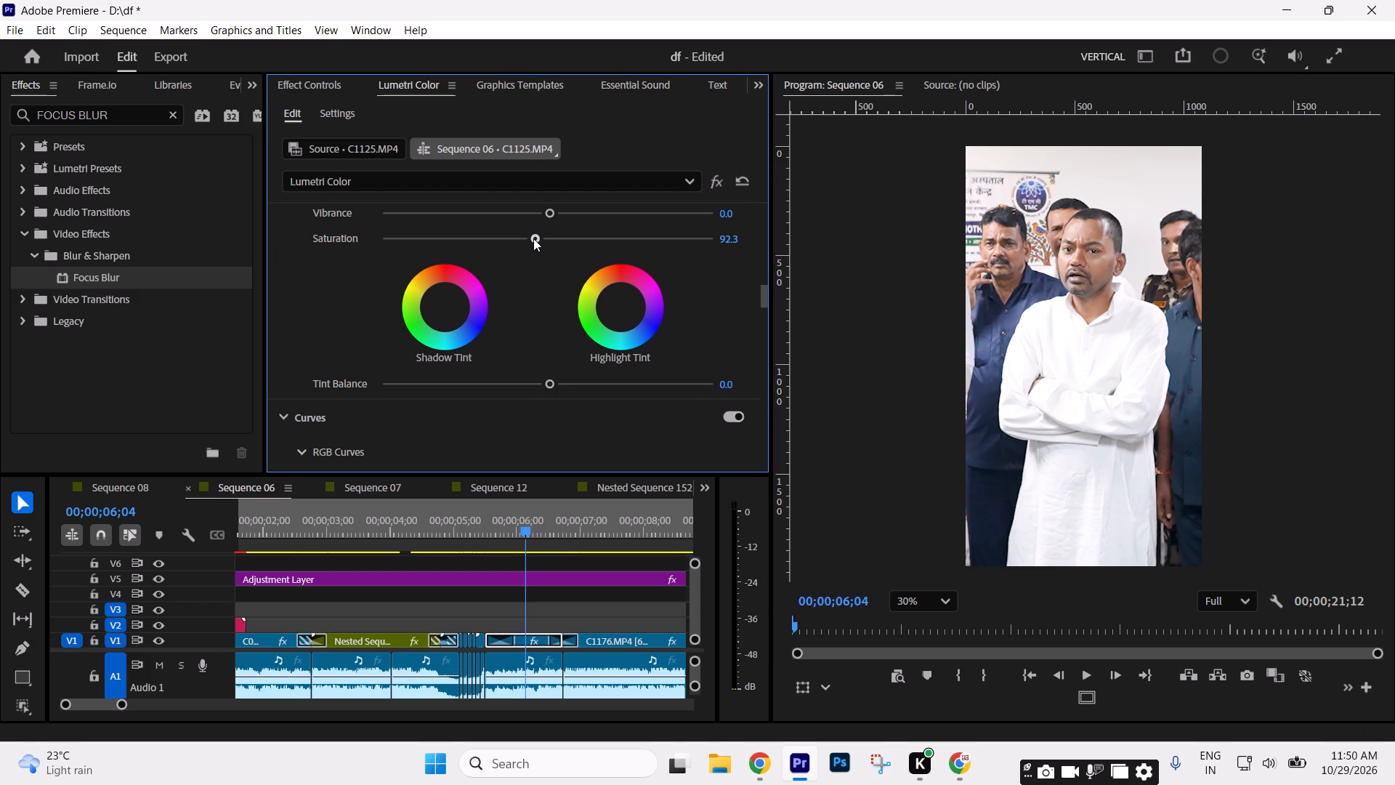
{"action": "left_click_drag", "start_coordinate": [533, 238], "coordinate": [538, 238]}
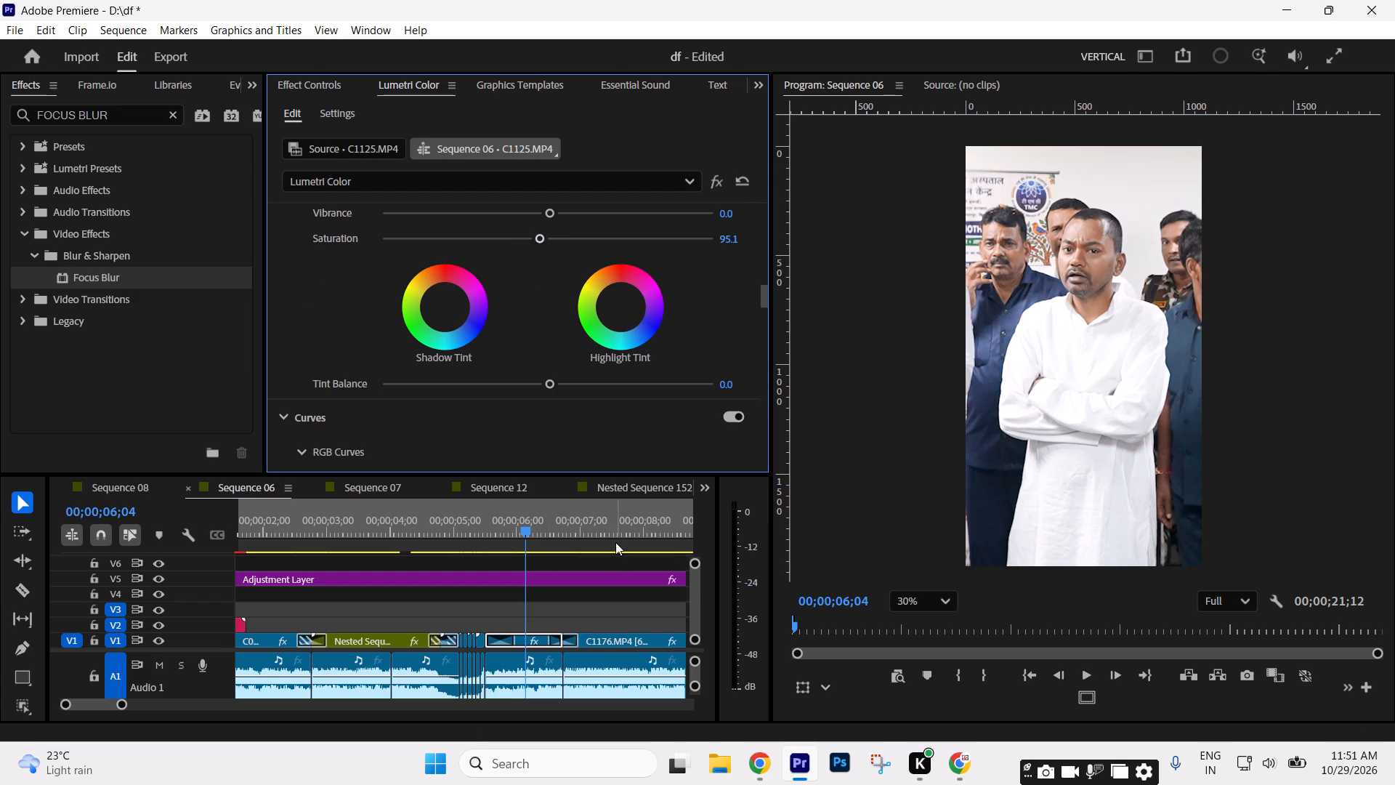
Set the Lumetri Creative Saturation of C1176.MP4 to 103.3.
{"action": "left_click", "coordinate": [615, 538]}
{"action": "left_click_drag", "start_coordinate": [761, 298], "coordinate": [761, 291]}
{"action": "left_click", "coordinate": [549, 316]}
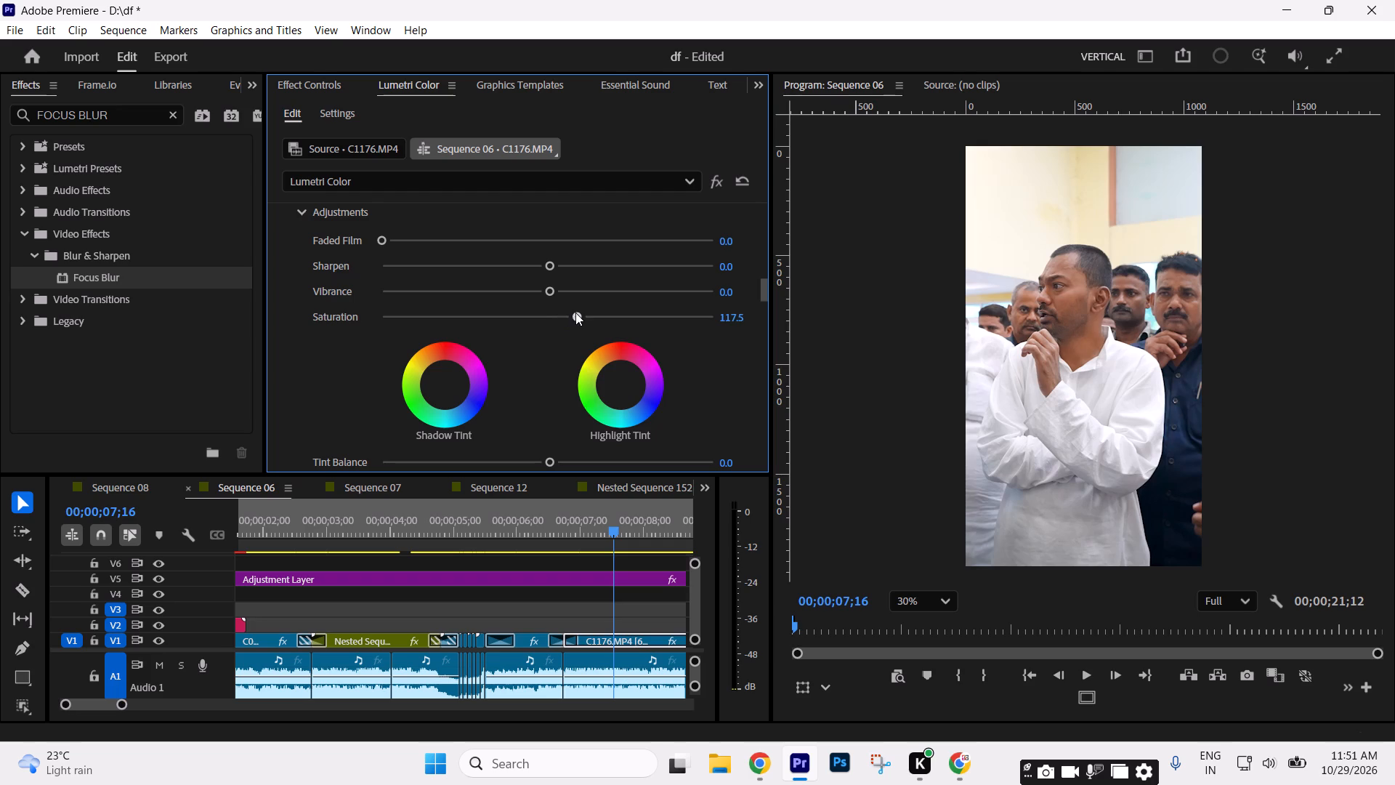
Raise the Lumetri Creative Saturation of C1125.MP4, trying 117.5 and settling slightly lower.
{"action": "left_click", "coordinate": [532, 537]}
{"action": "left_click_drag", "start_coordinate": [764, 287], "coordinate": [764, 295]}
{"action": "left_click_drag", "start_coordinate": [541, 222], "coordinate": [575, 223]}
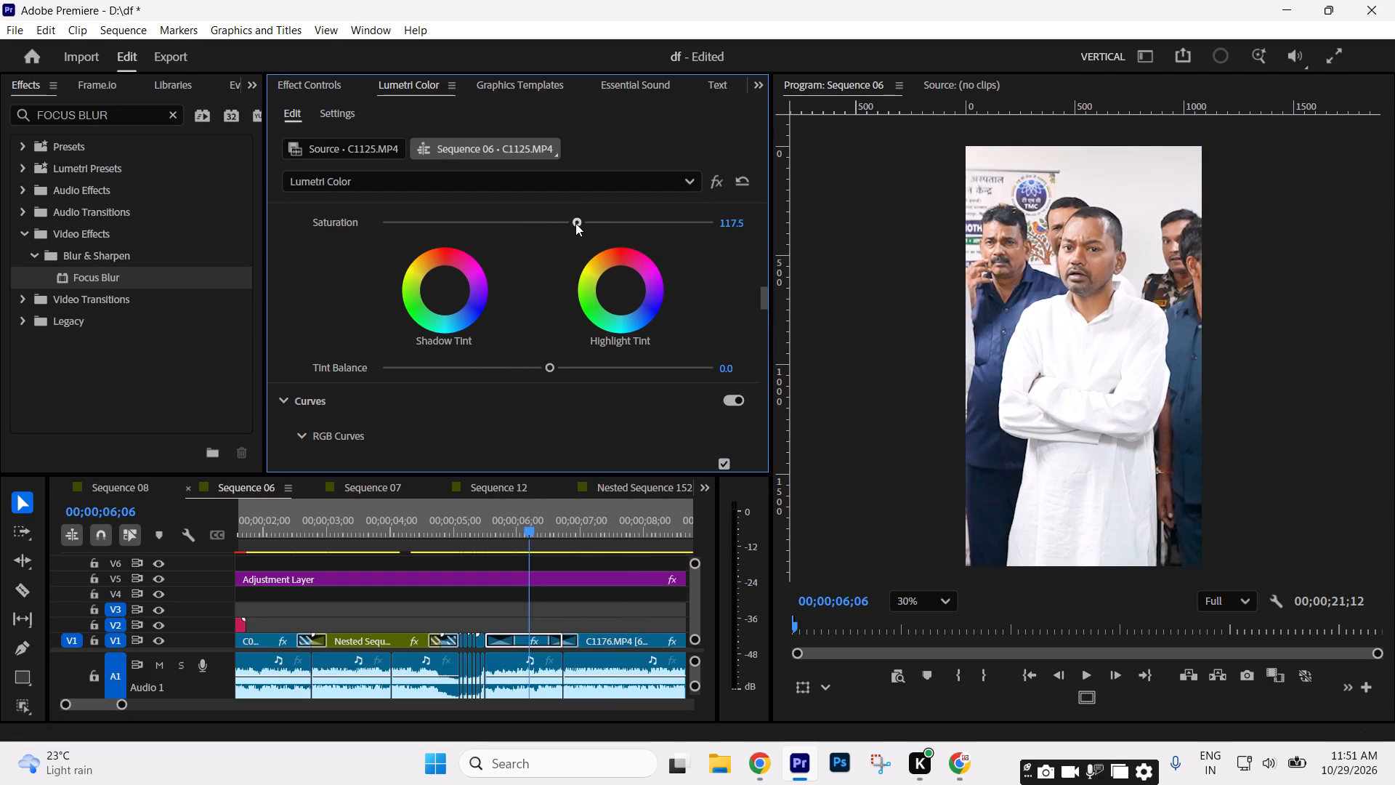
{"action": "left_click_drag", "start_coordinate": [575, 223], "coordinate": [565, 225]}
Set the Lumetri Exposure of C1176.MP4 to 1.0 and play the clip back.
{"action": "left_click", "coordinate": [612, 539]}
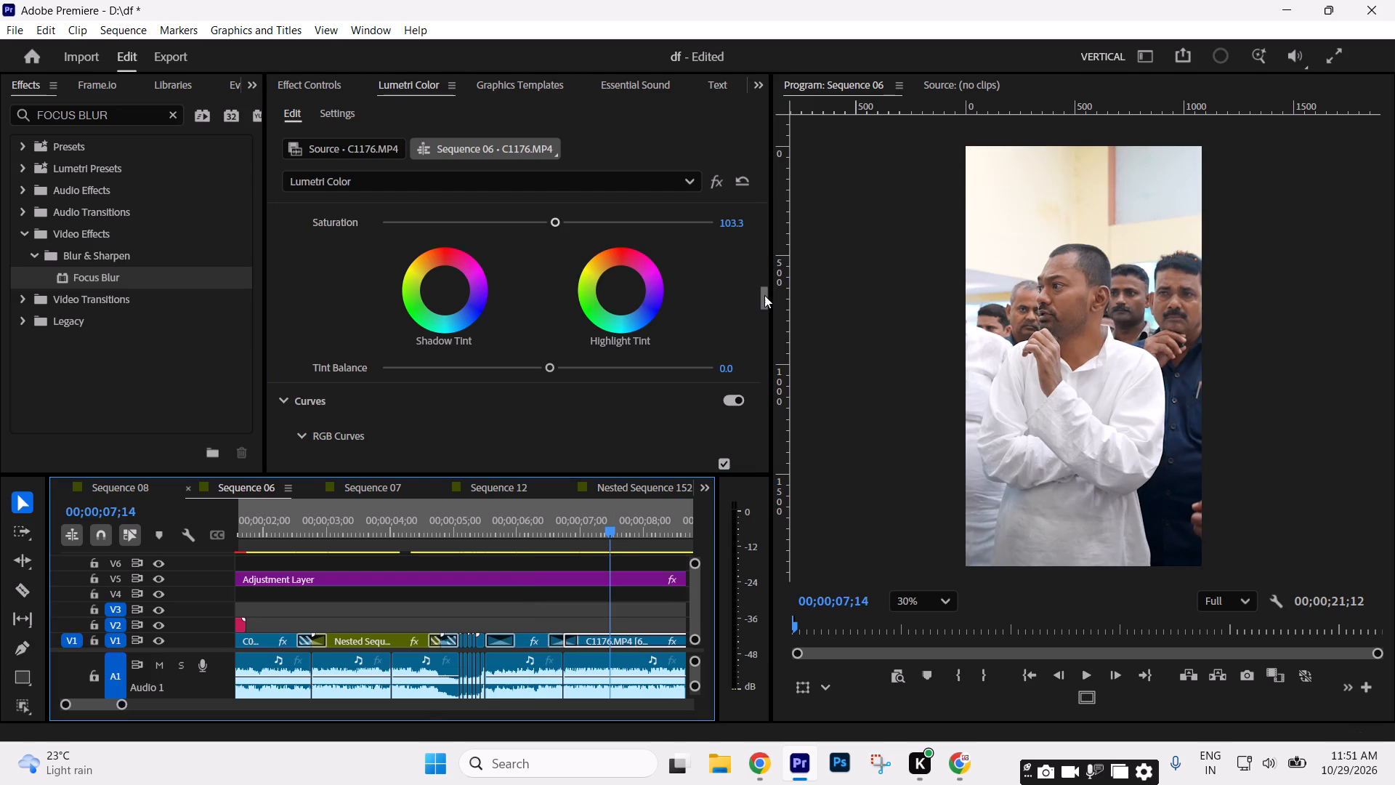
{"action": "left_click_drag", "start_coordinate": [764, 295], "coordinate": [758, 230]}
{"action": "left_click_drag", "start_coordinate": [557, 363], "coordinate": [578, 355]}
{"action": "key", "text": "space"}
{"action": "left_click", "coordinate": [658, 607]}
{"action": "key", "text": "space"}
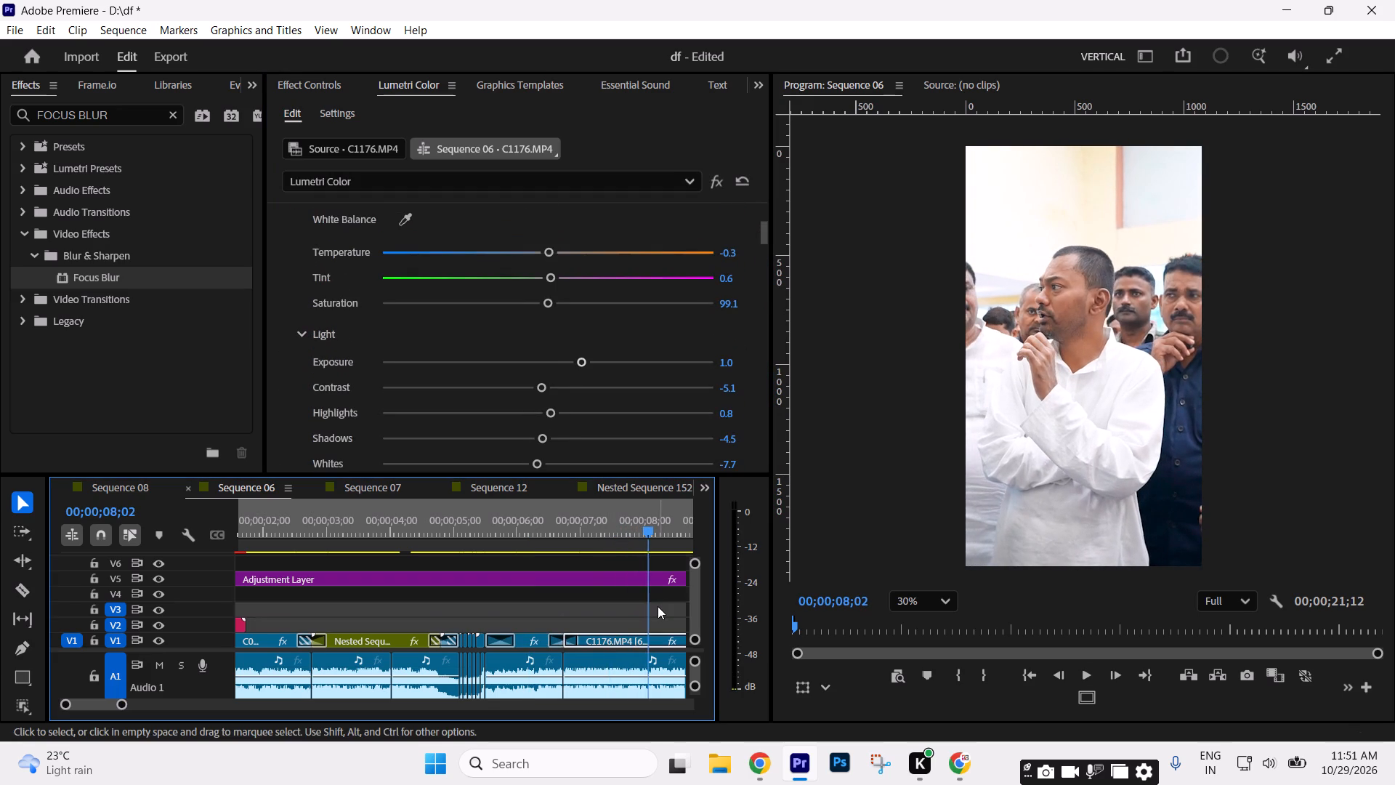
Set the Lumetri Exposure of T3E_0860.MOV to 1.2 and raise its Creative Saturation to slightly below 112.
{"action": "key", "text": "minus"}
{"action": "left_click", "coordinate": [563, 530]}
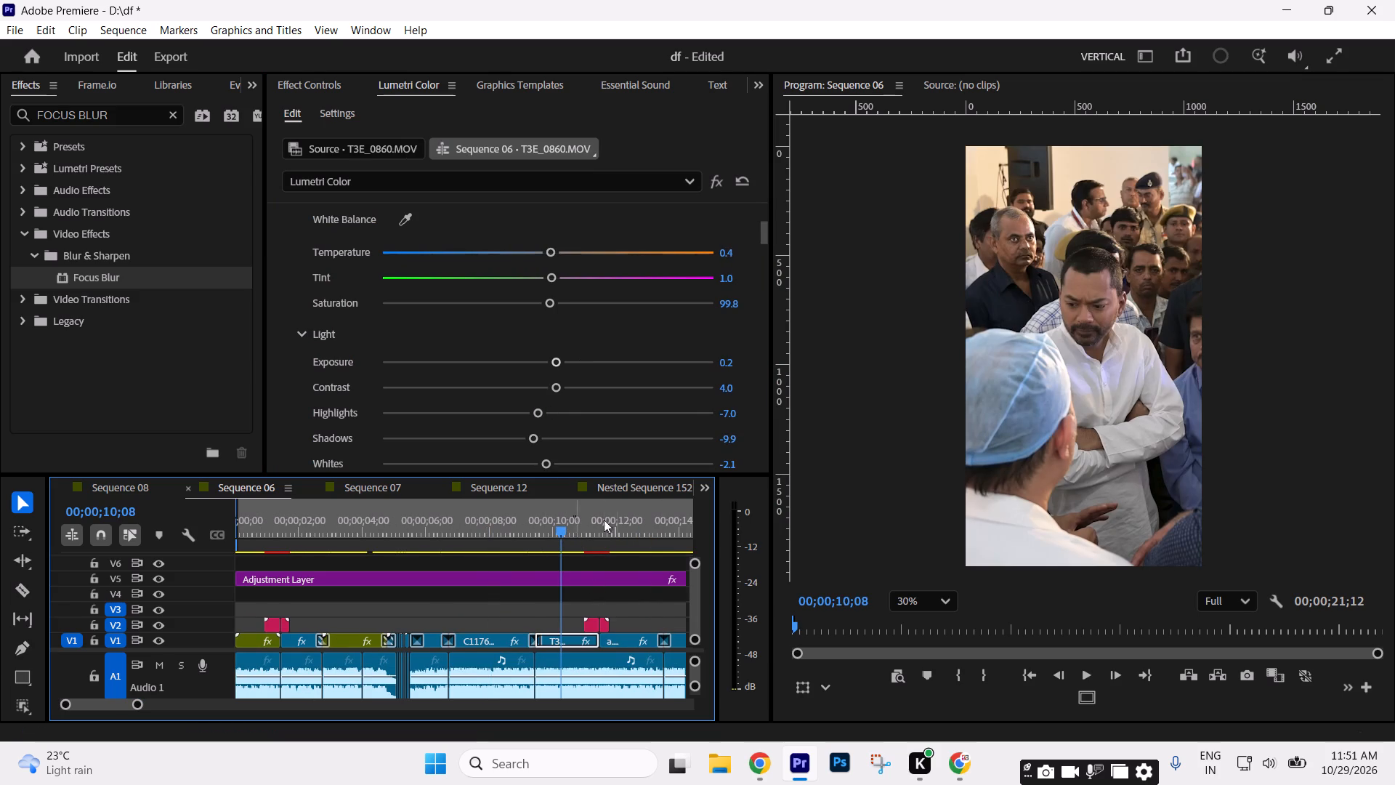
{"action": "left_click_drag", "start_coordinate": [555, 358], "coordinate": [583, 358]}
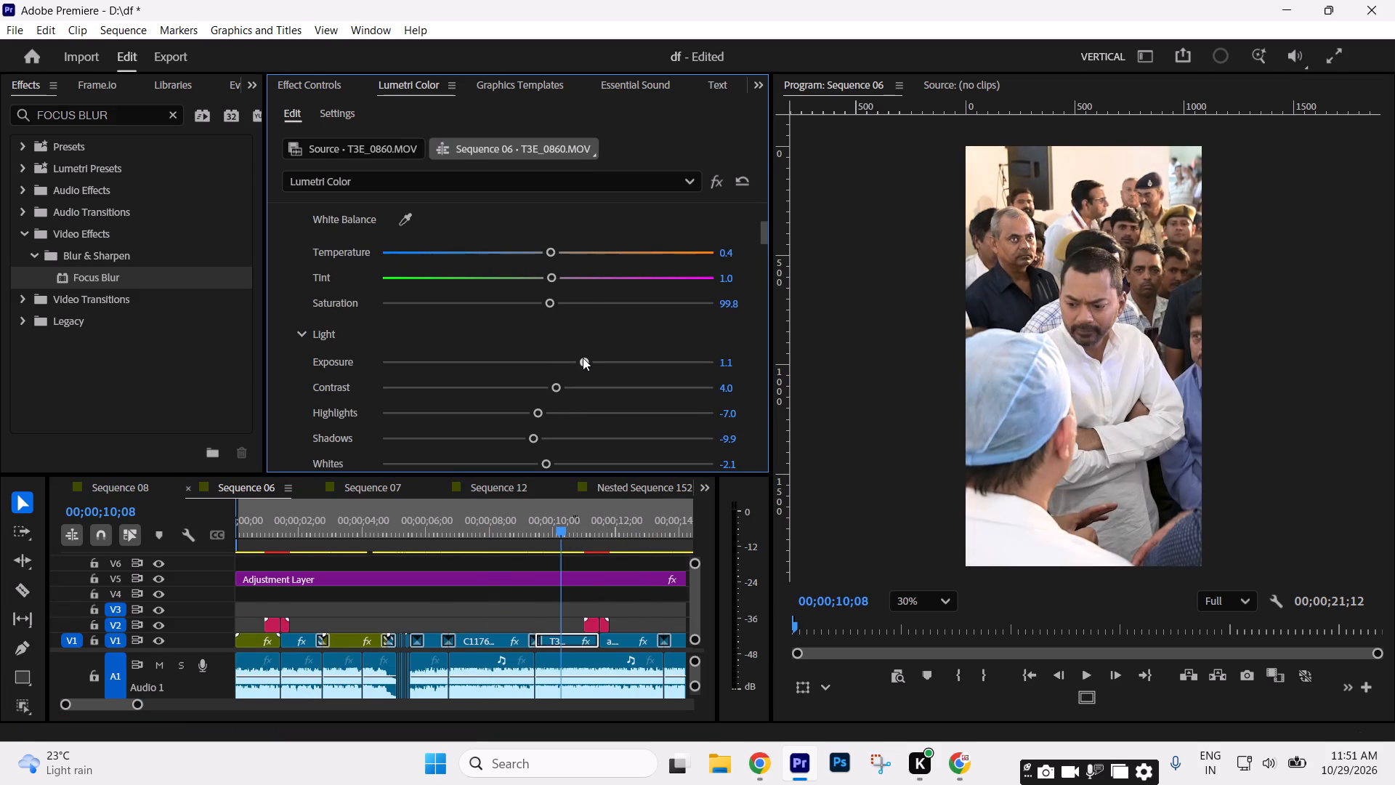
{"action": "left_click_drag", "start_coordinate": [583, 358], "coordinate": [587, 362]}
{"action": "left_click_drag", "start_coordinate": [764, 230], "coordinate": [761, 287]}
{"action": "left_click_drag", "start_coordinate": [548, 315], "coordinate": [568, 318]}
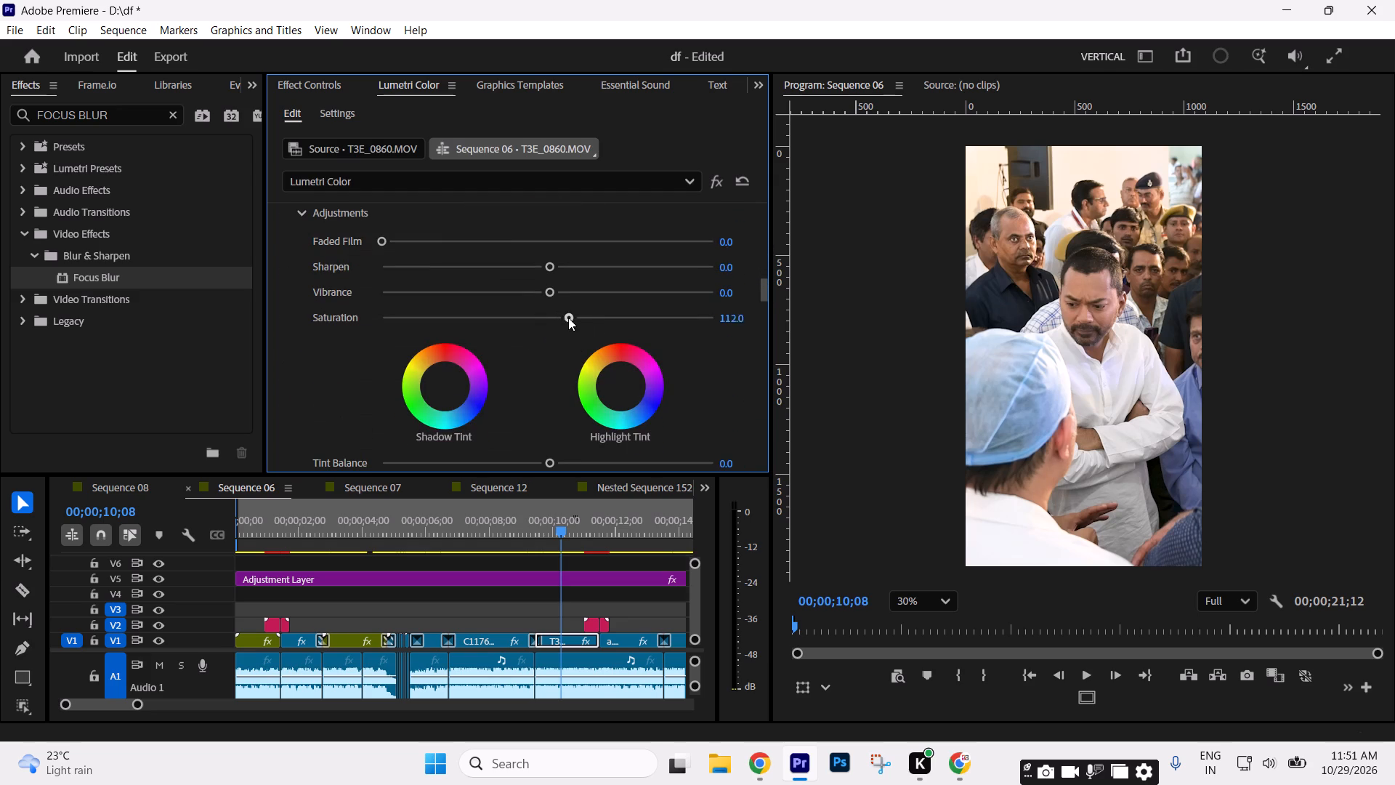
{"action": "left_click_drag", "start_coordinate": [568, 318], "coordinate": [559, 316]}
Raise the Lumetri Creative Saturation of a.MP4 to about 113 and set its Exposure to 1.0.
{"action": "left_click", "coordinate": [629, 539]}
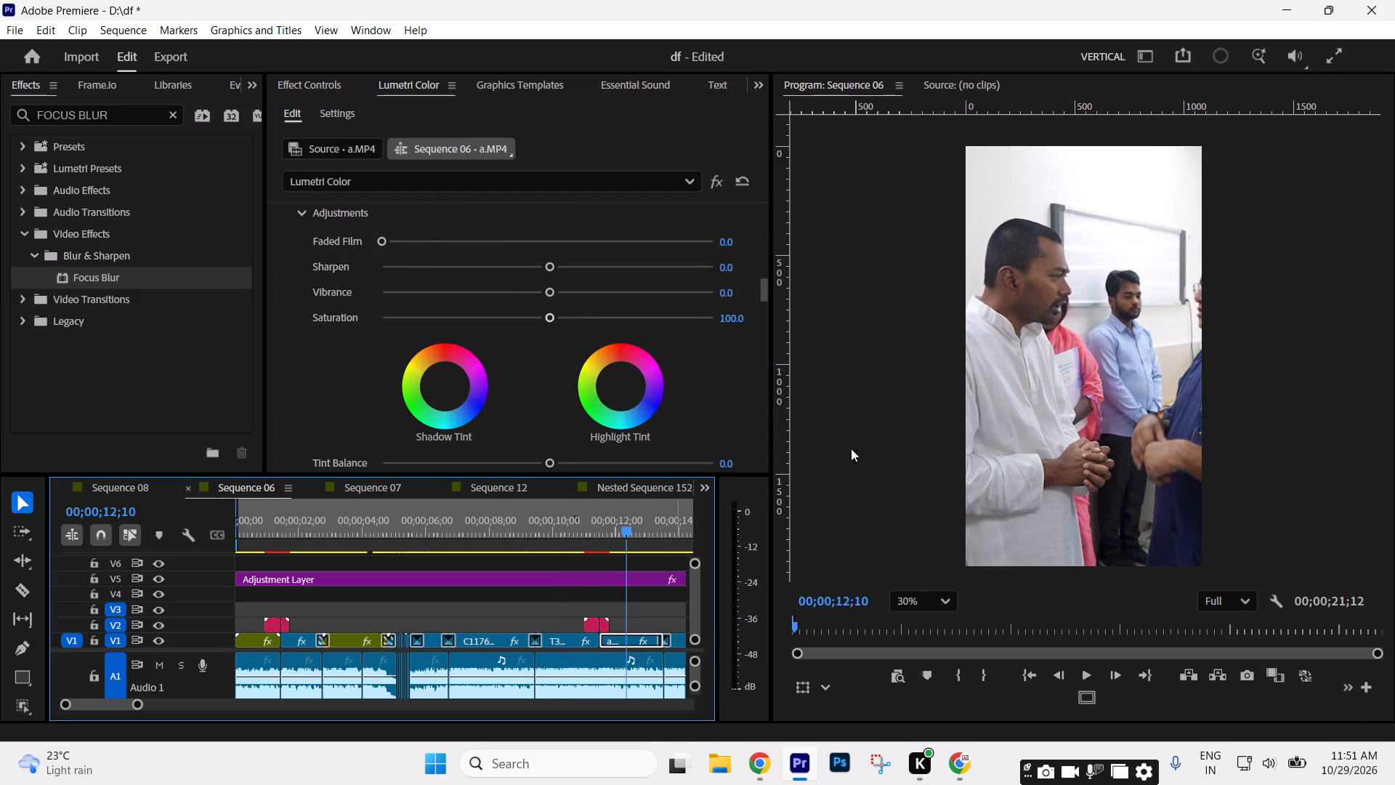
{"action": "left_click_drag", "start_coordinate": [558, 318], "coordinate": [573, 314]}
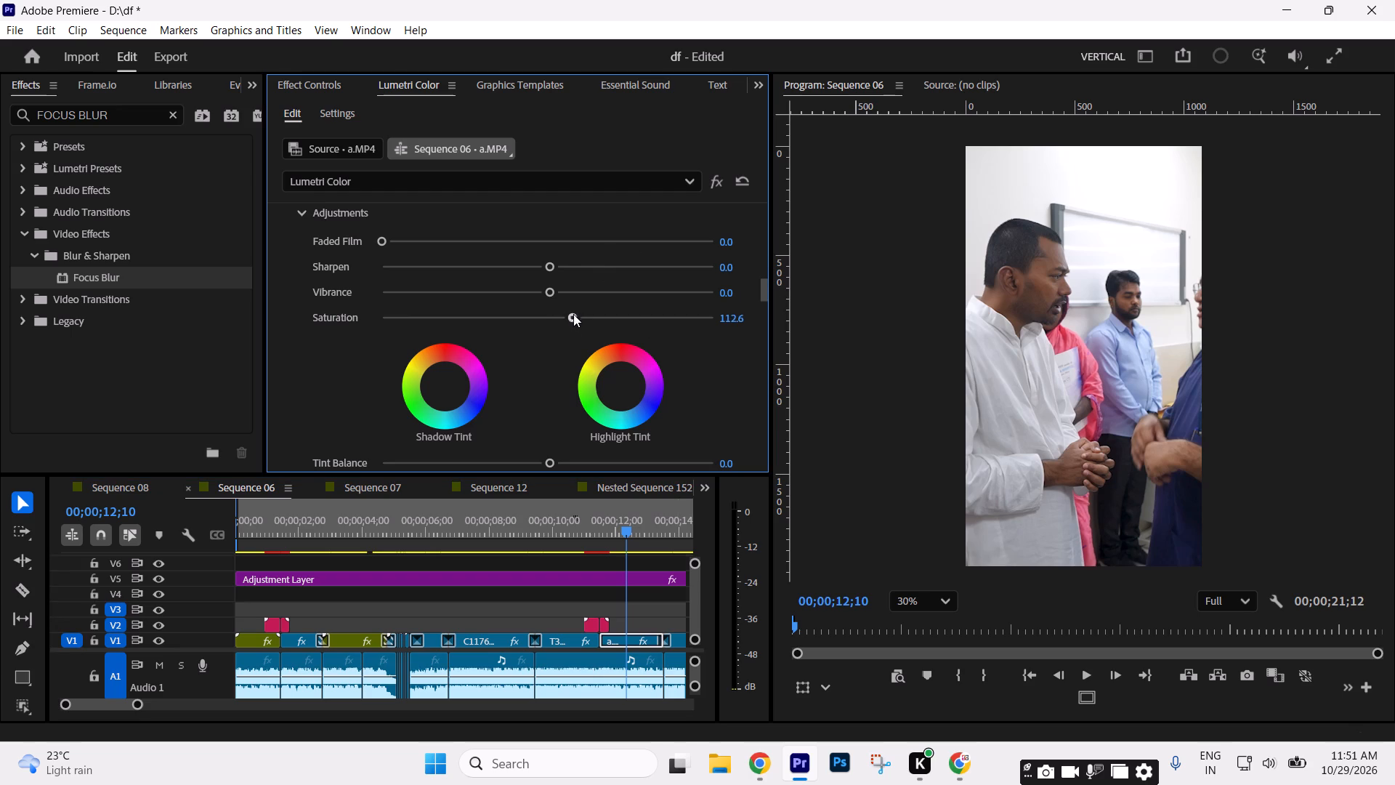
{"action": "left_click_drag", "start_coordinate": [573, 314], "coordinate": [575, 313]}
{"action": "left_click_drag", "start_coordinate": [761, 289], "coordinate": [760, 257]}
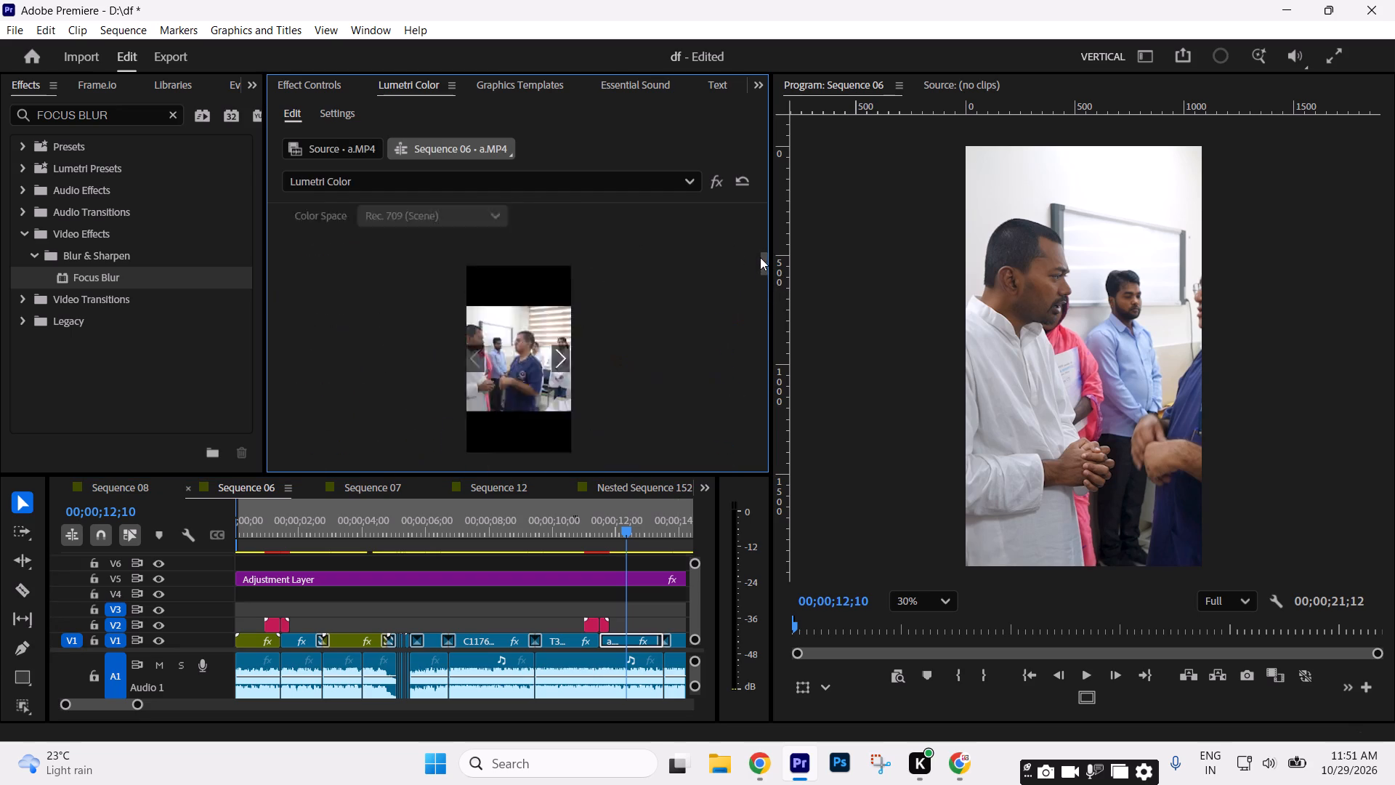
{"action": "left_click_drag", "start_coordinate": [760, 257], "coordinate": [760, 234]}
{"action": "left_click_drag", "start_coordinate": [553, 335], "coordinate": [585, 335]}
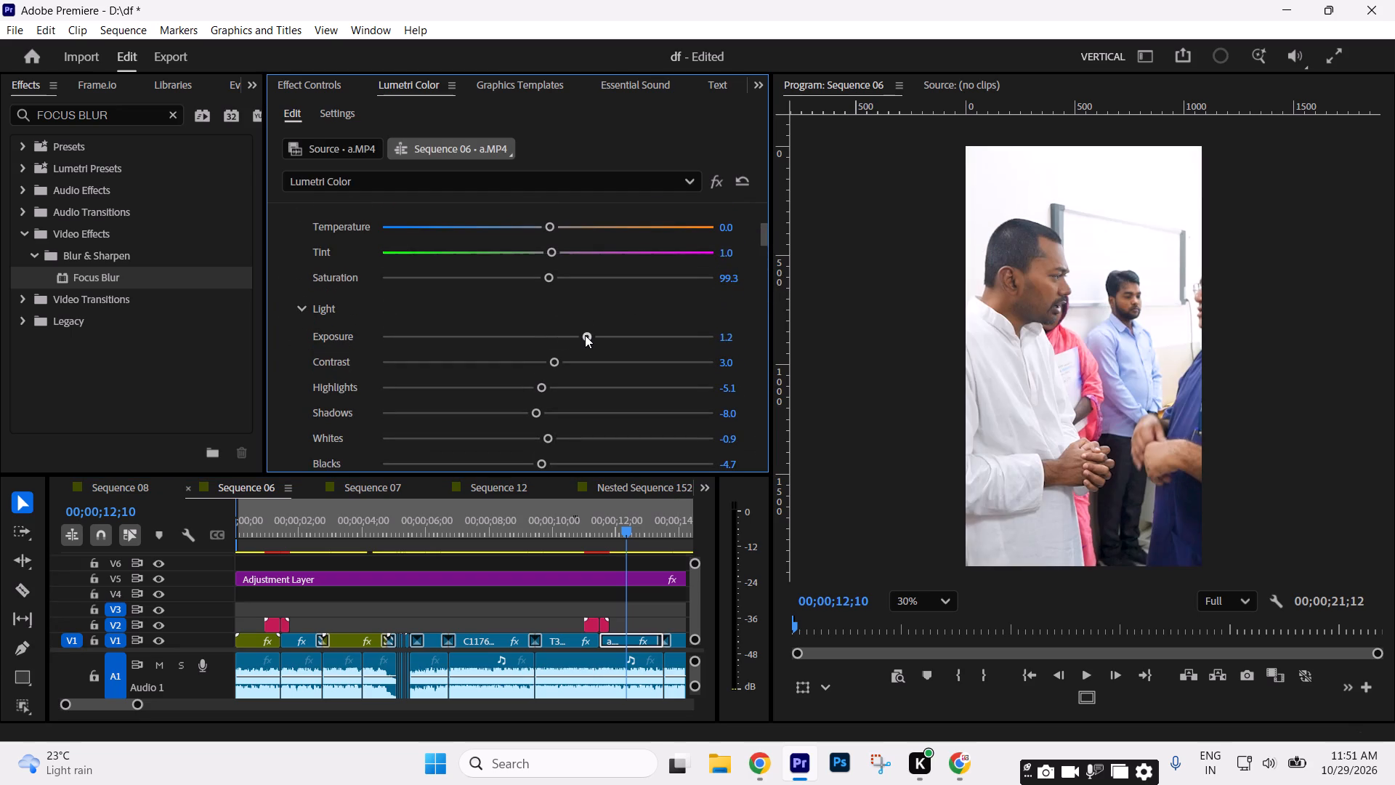
{"action": "left_click_drag", "start_coordinate": [585, 335], "coordinate": [581, 336]}
{"action": "left_click_drag", "start_coordinate": [581, 336], "coordinate": [578, 336]}
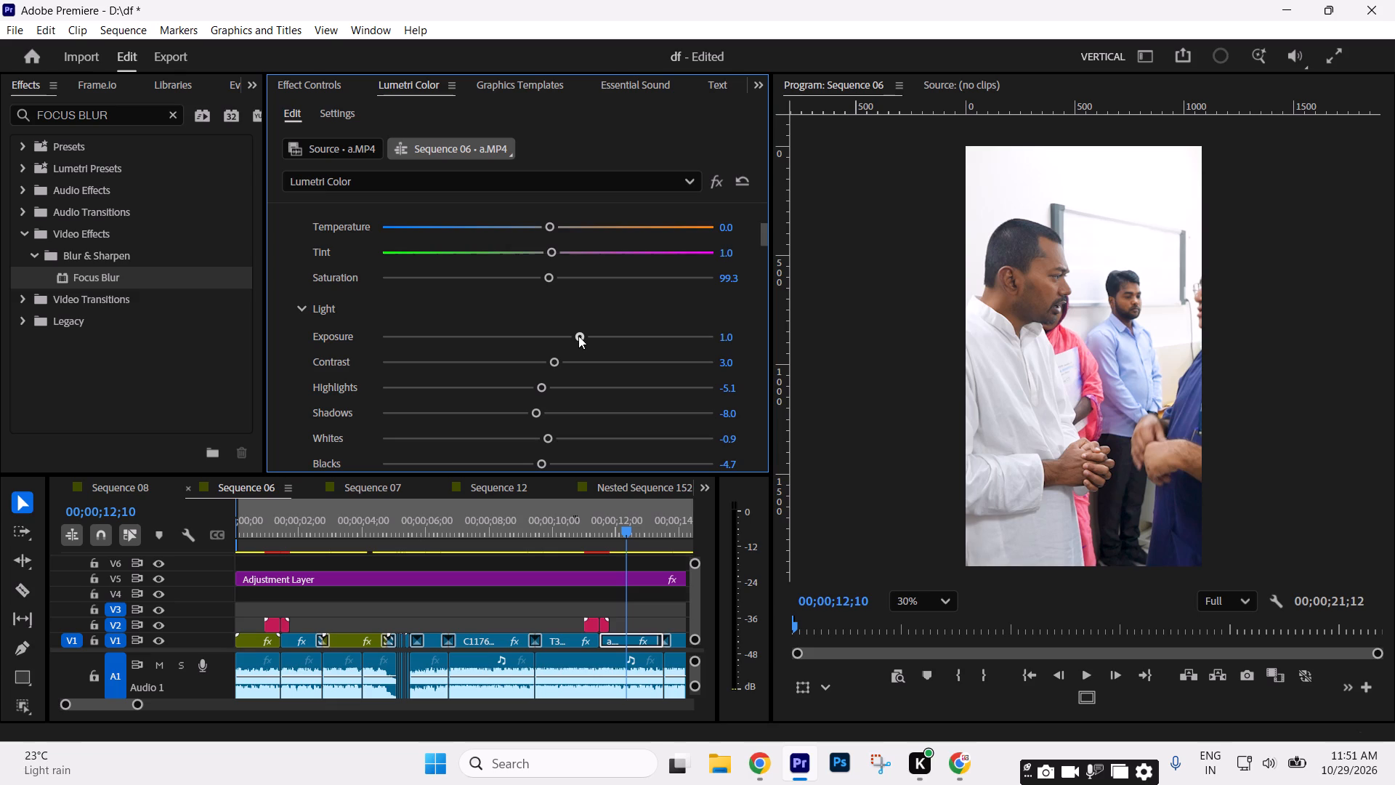
{"action": "left_click_drag", "start_coordinate": [578, 336], "coordinate": [579, 336]}
Set the Lumetri Contrast of a.MP4 to -2.7 and its Whites to 16.4.
{"action": "left_click_drag", "start_coordinate": [557, 365], "coordinate": [524, 365]}
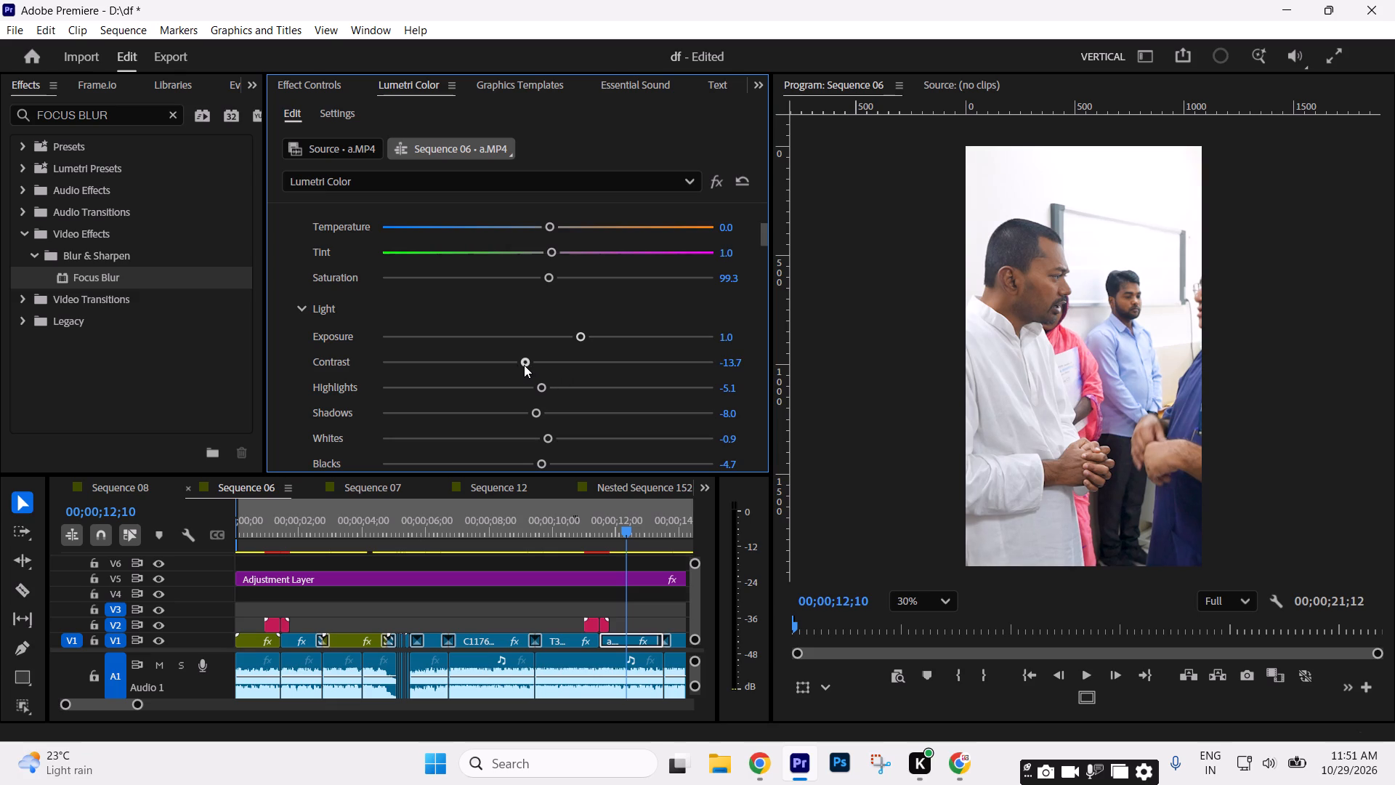
{"action": "left_click_drag", "start_coordinate": [524, 365], "coordinate": [542, 367]}
{"action": "left_click_drag", "start_coordinate": [548, 438], "coordinate": [582, 438]}
{"action": "left_click_drag", "start_coordinate": [582, 438], "coordinate": [573, 440]}
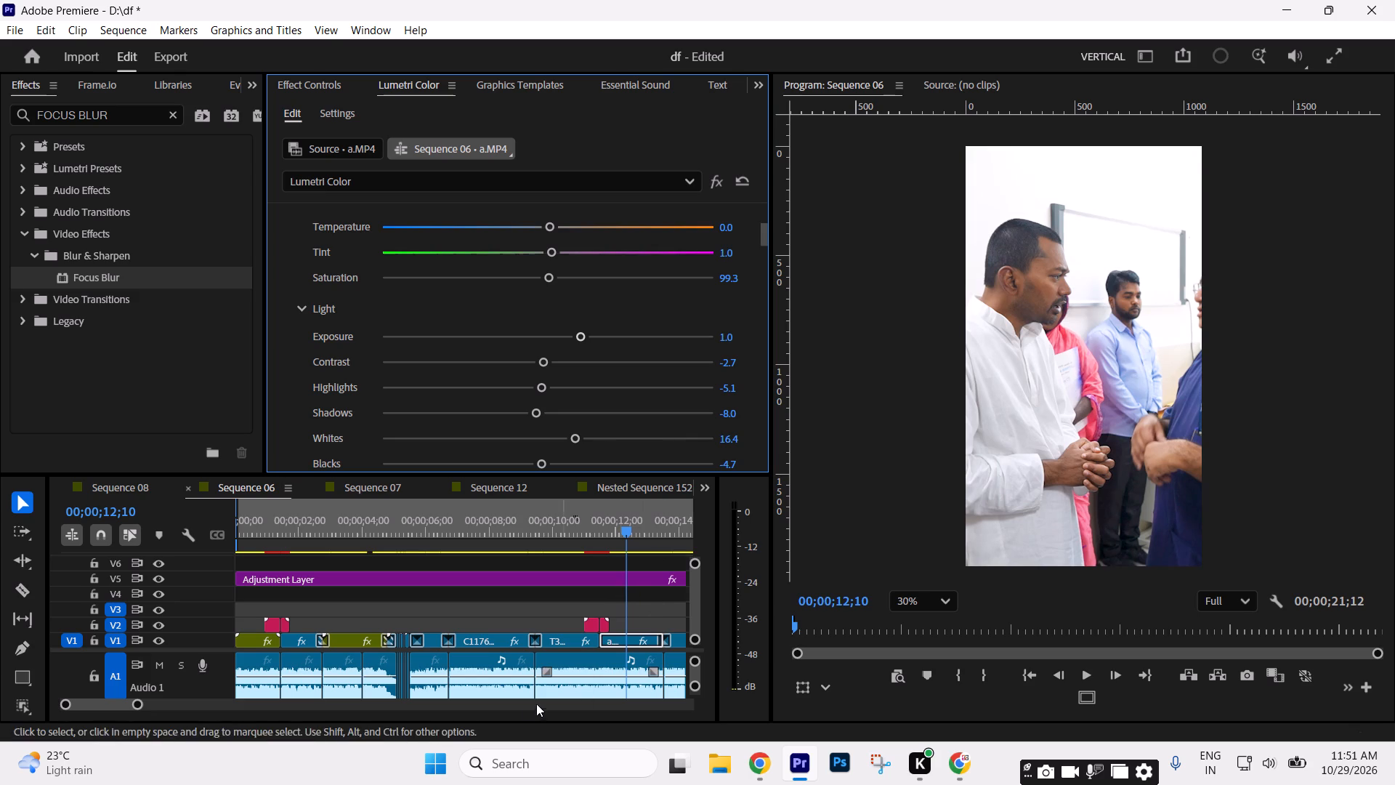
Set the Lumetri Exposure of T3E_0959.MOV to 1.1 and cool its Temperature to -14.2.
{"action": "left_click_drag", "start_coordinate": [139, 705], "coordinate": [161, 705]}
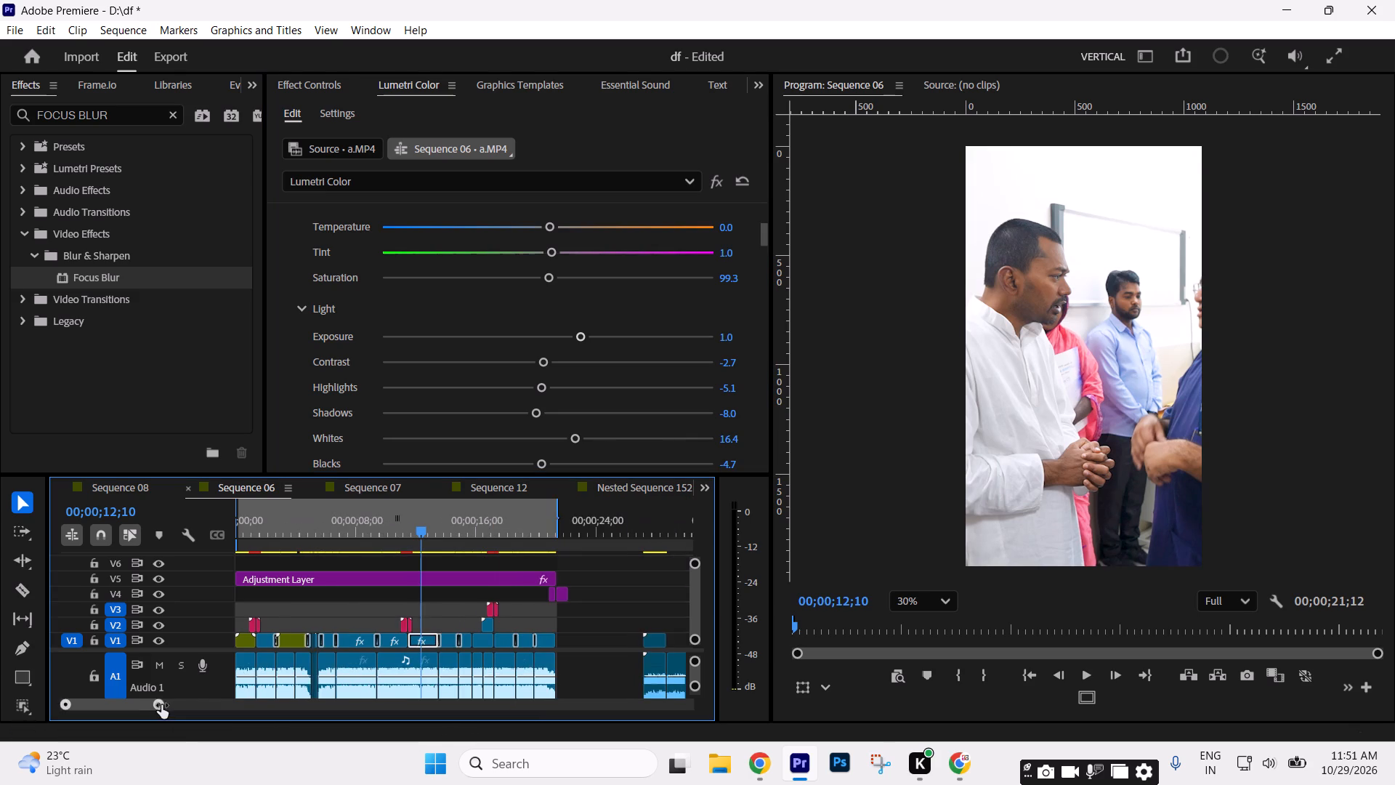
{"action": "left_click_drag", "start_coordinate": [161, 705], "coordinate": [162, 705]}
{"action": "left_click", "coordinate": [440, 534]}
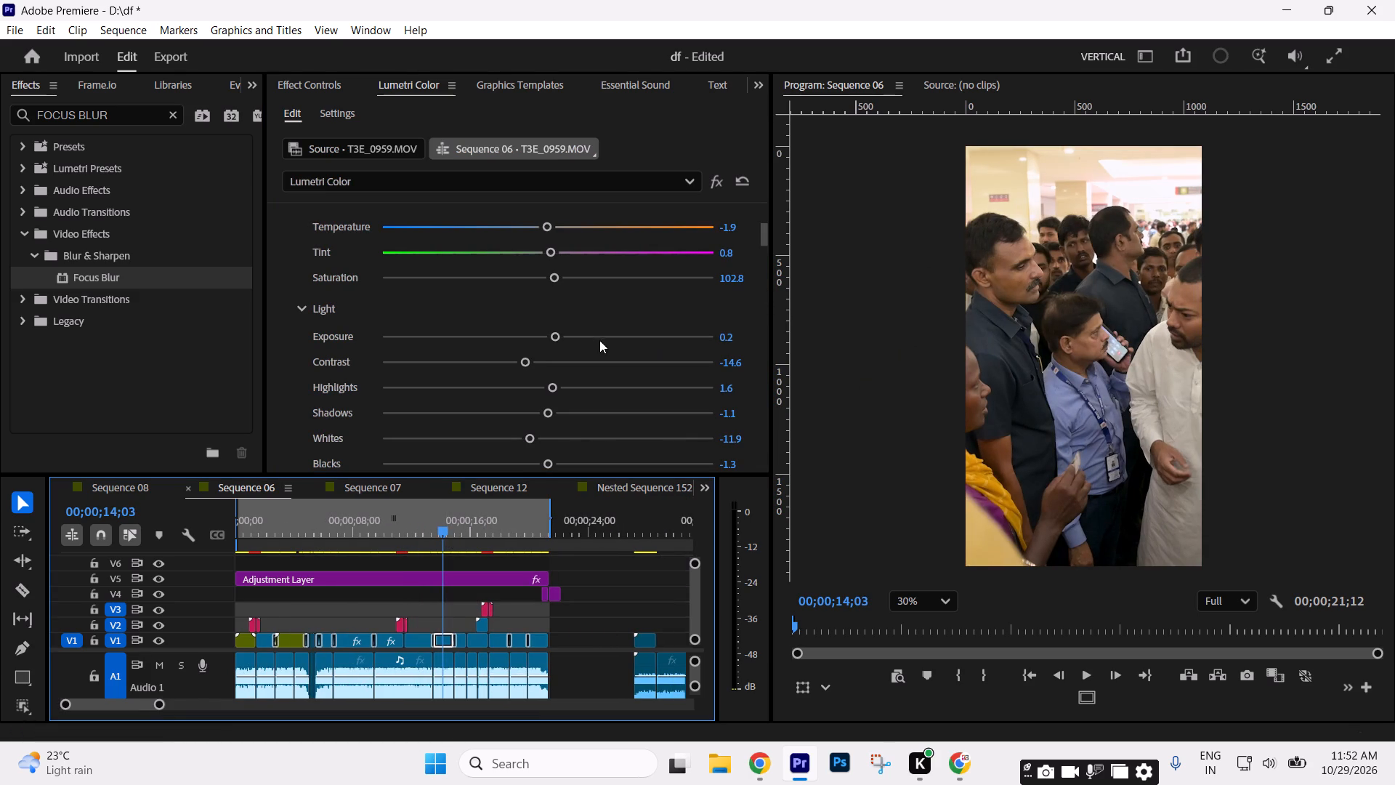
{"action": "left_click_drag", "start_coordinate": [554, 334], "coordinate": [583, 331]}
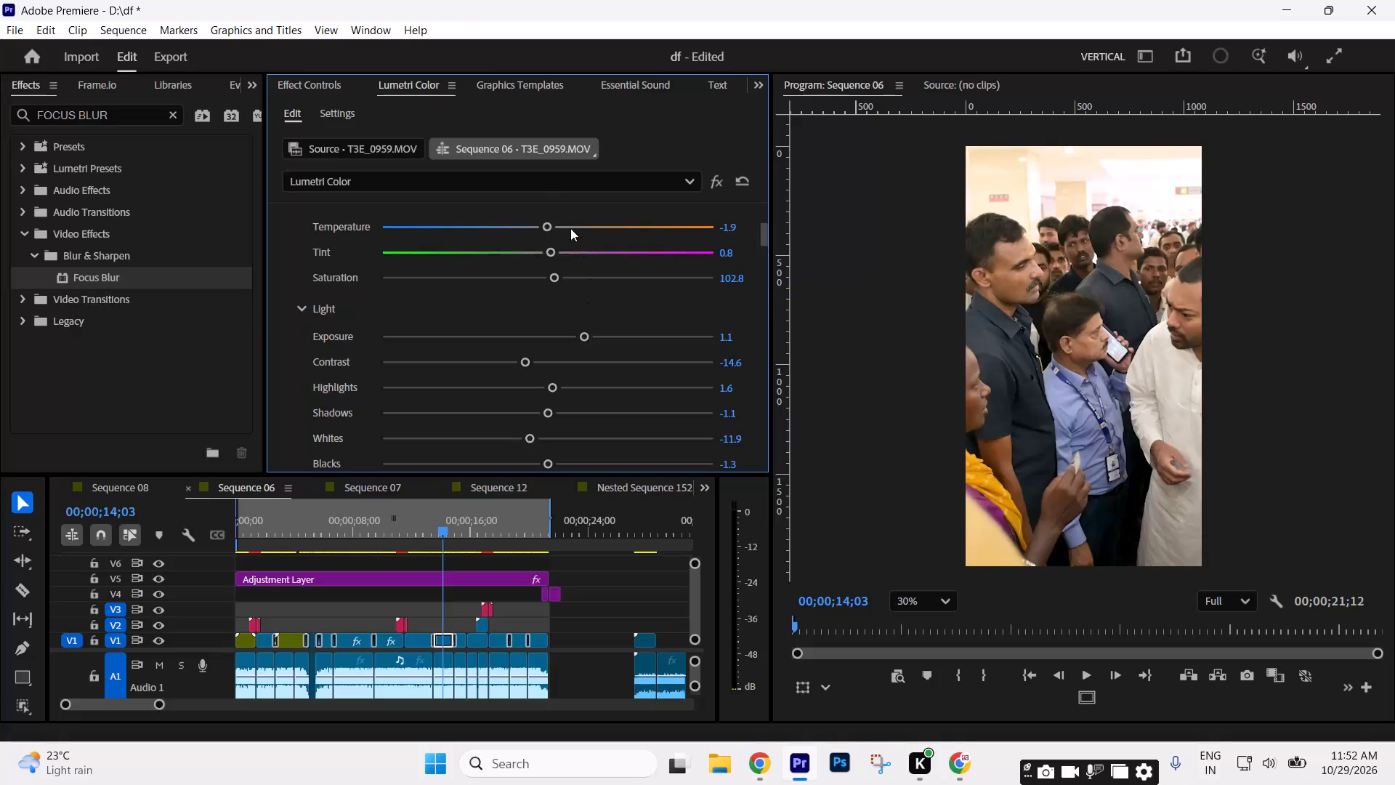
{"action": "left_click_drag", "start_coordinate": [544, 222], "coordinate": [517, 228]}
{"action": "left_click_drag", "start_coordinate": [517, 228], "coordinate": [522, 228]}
Go back to a.MP4 and cool its Lumetri Temperature to about -14.
{"action": "left_click_drag", "start_coordinate": [440, 527], "coordinate": [421, 527]}
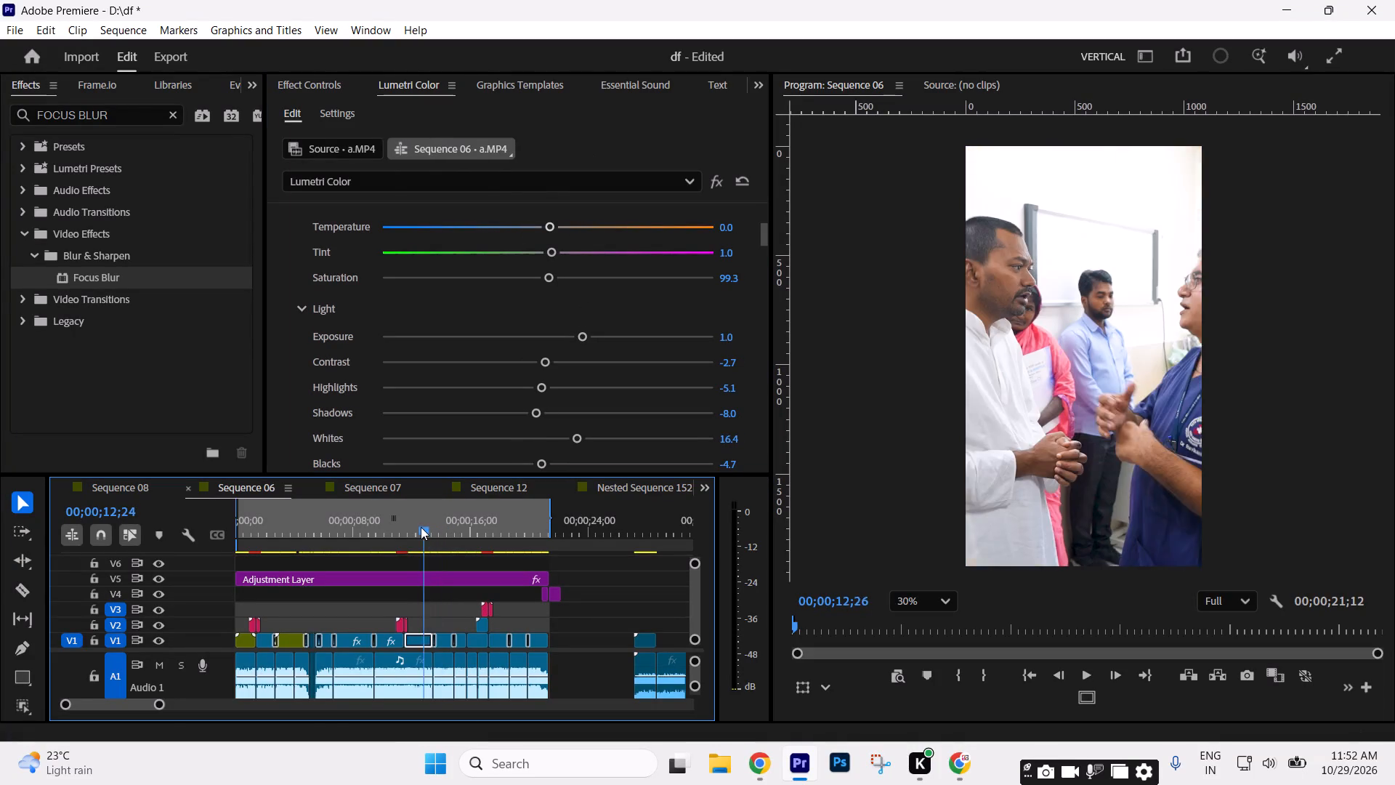
{"action": "left_click_drag", "start_coordinate": [421, 527], "coordinate": [413, 525]}
{"action": "left_click_drag", "start_coordinate": [549, 230], "coordinate": [547, 230]}
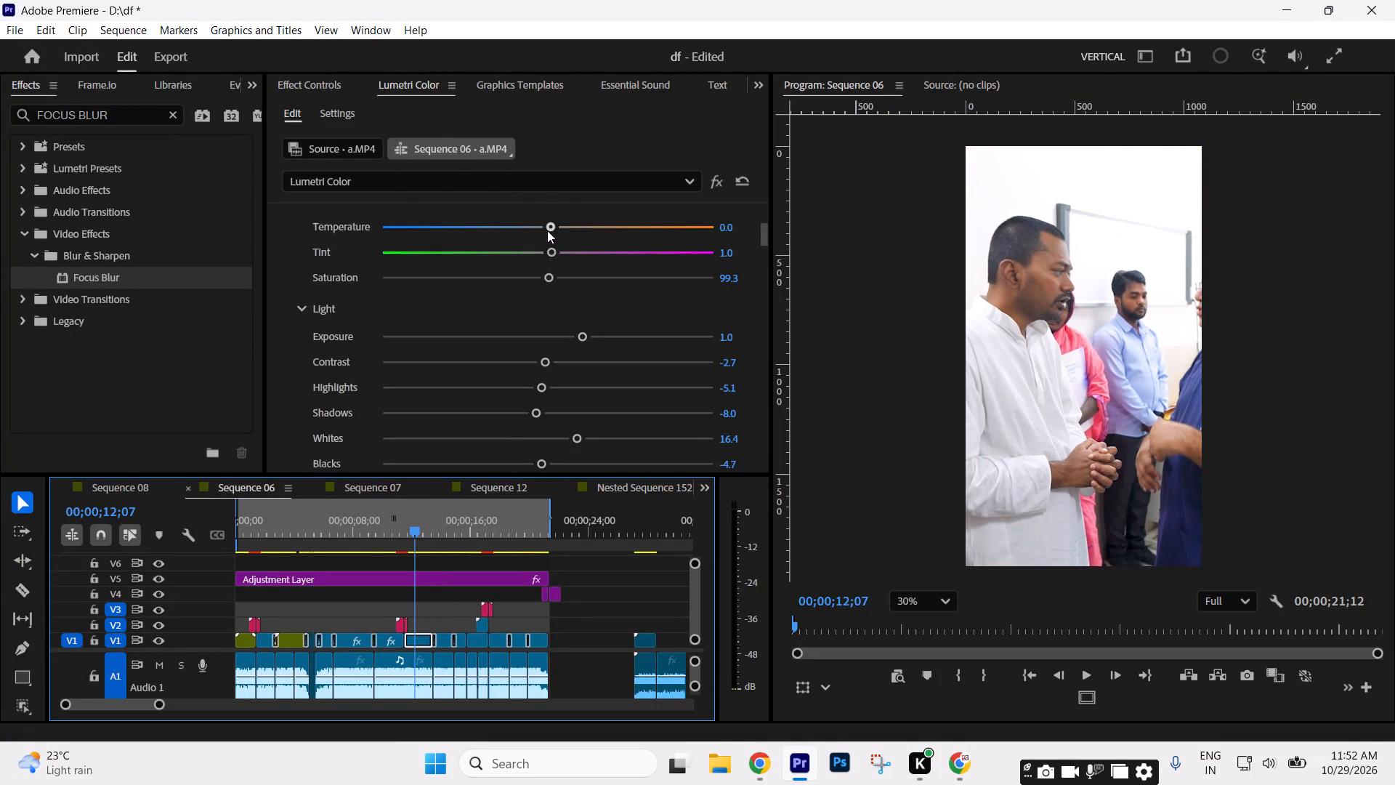
{"action": "left_click_drag", "start_coordinate": [547, 230], "coordinate": [527, 227]}
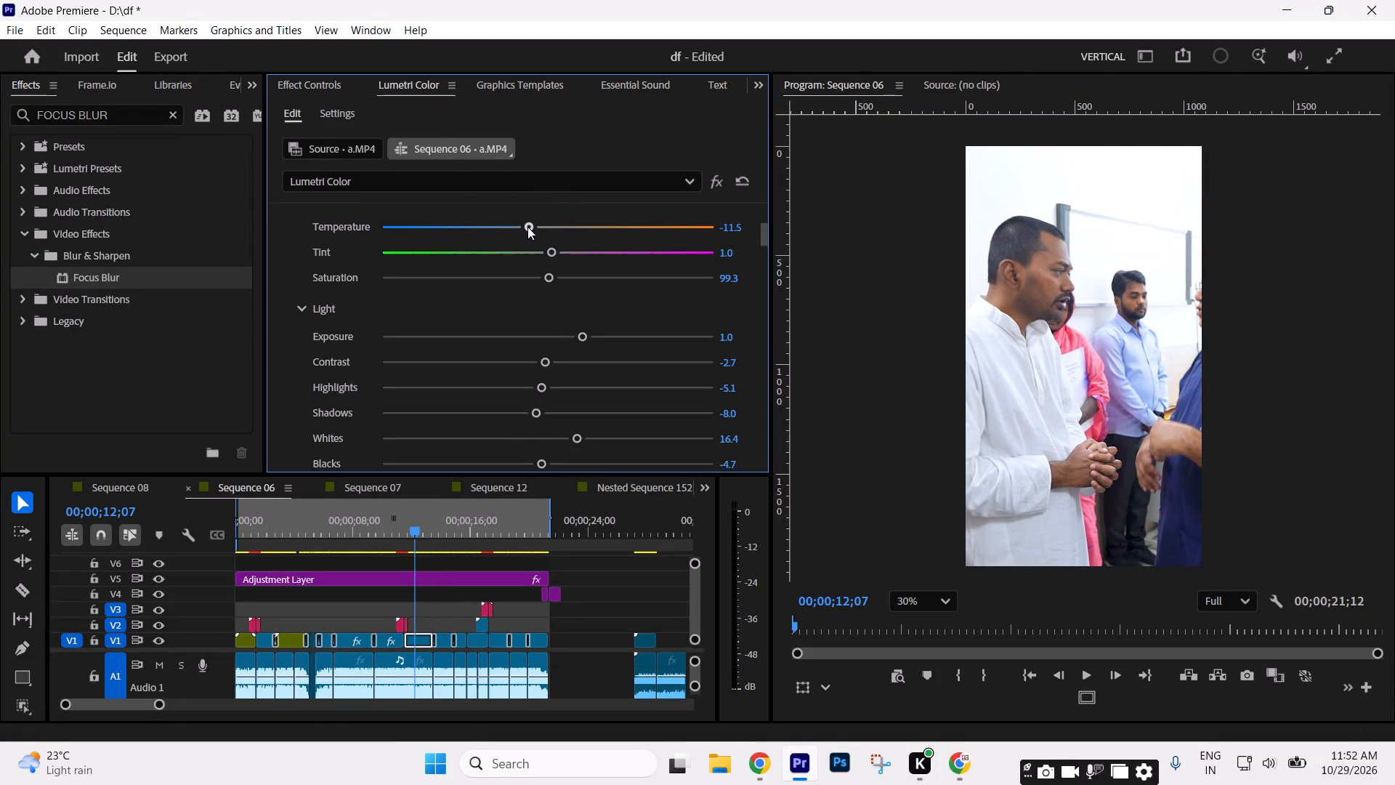
{"action": "left_click_drag", "start_coordinate": [527, 227], "coordinate": [522, 226]}
{"action": "left_click_drag", "start_coordinate": [522, 226], "coordinate": [524, 226]}
Return to T3E_0959.MOV and set its Lumetri Temperature to -15.3 and its Exposure to 1.4.
{"action": "left_click", "coordinate": [445, 533]}
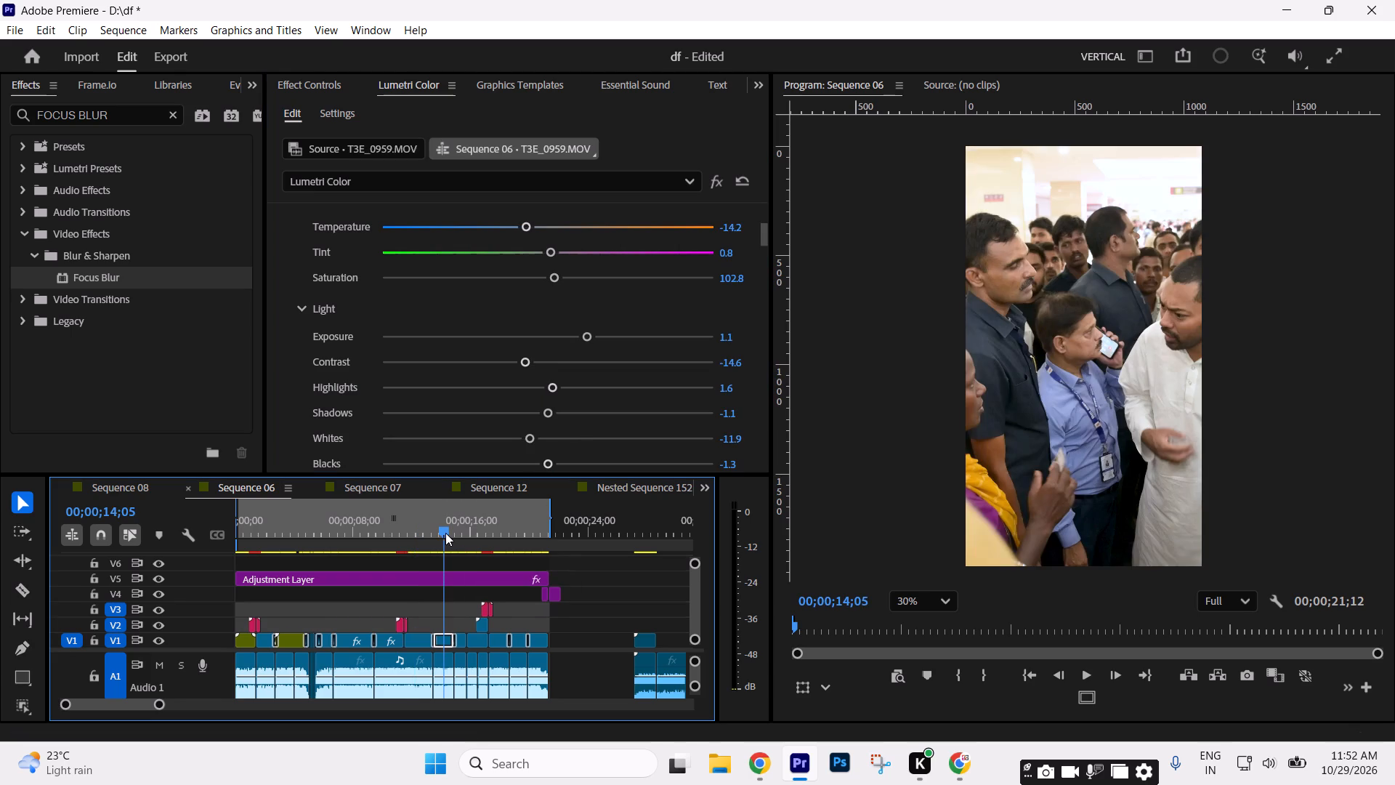
{"action": "left_click_drag", "start_coordinate": [529, 223], "coordinate": [520, 223]}
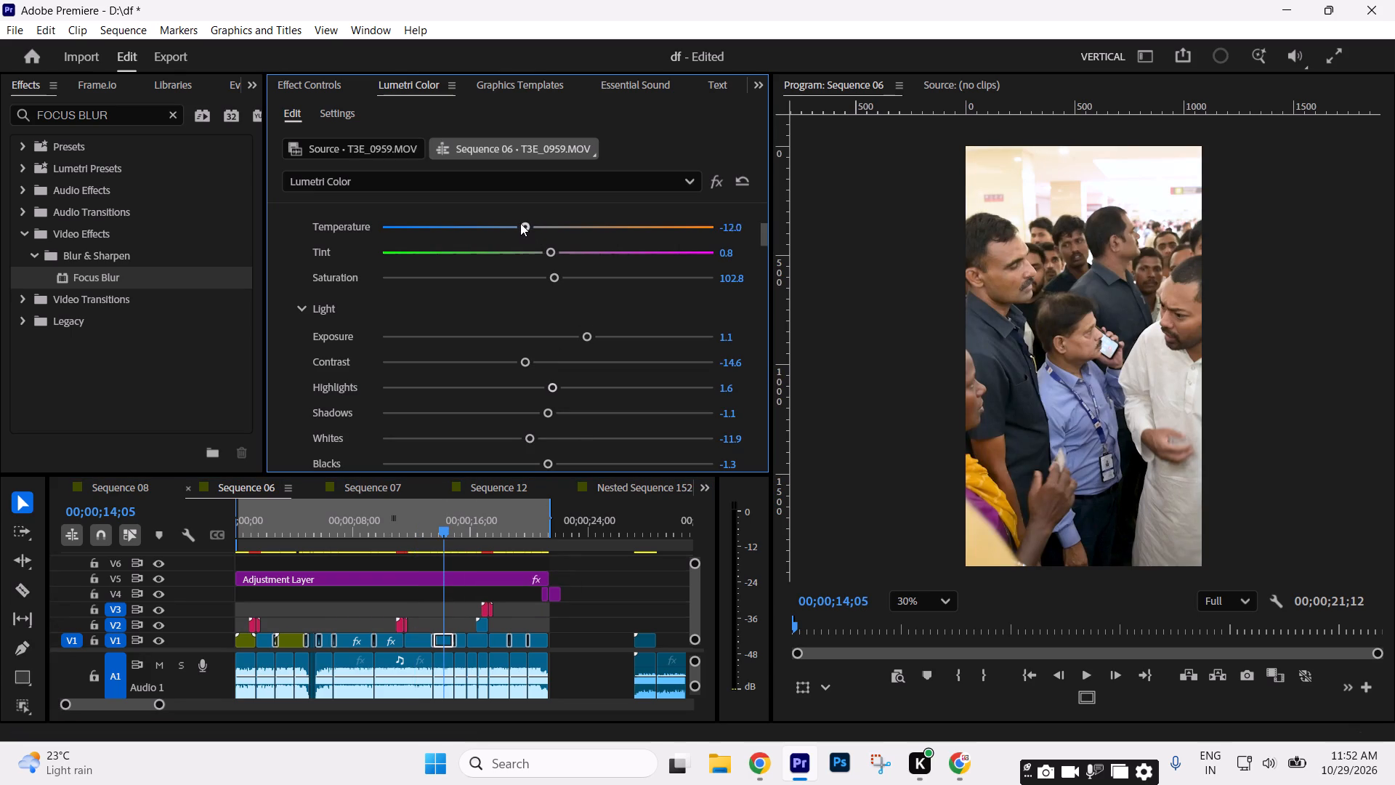
{"action": "left_click_drag", "start_coordinate": [520, 223], "coordinate": [521, 223]}
{"action": "left_click_drag", "start_coordinate": [587, 336], "coordinate": [594, 336]}
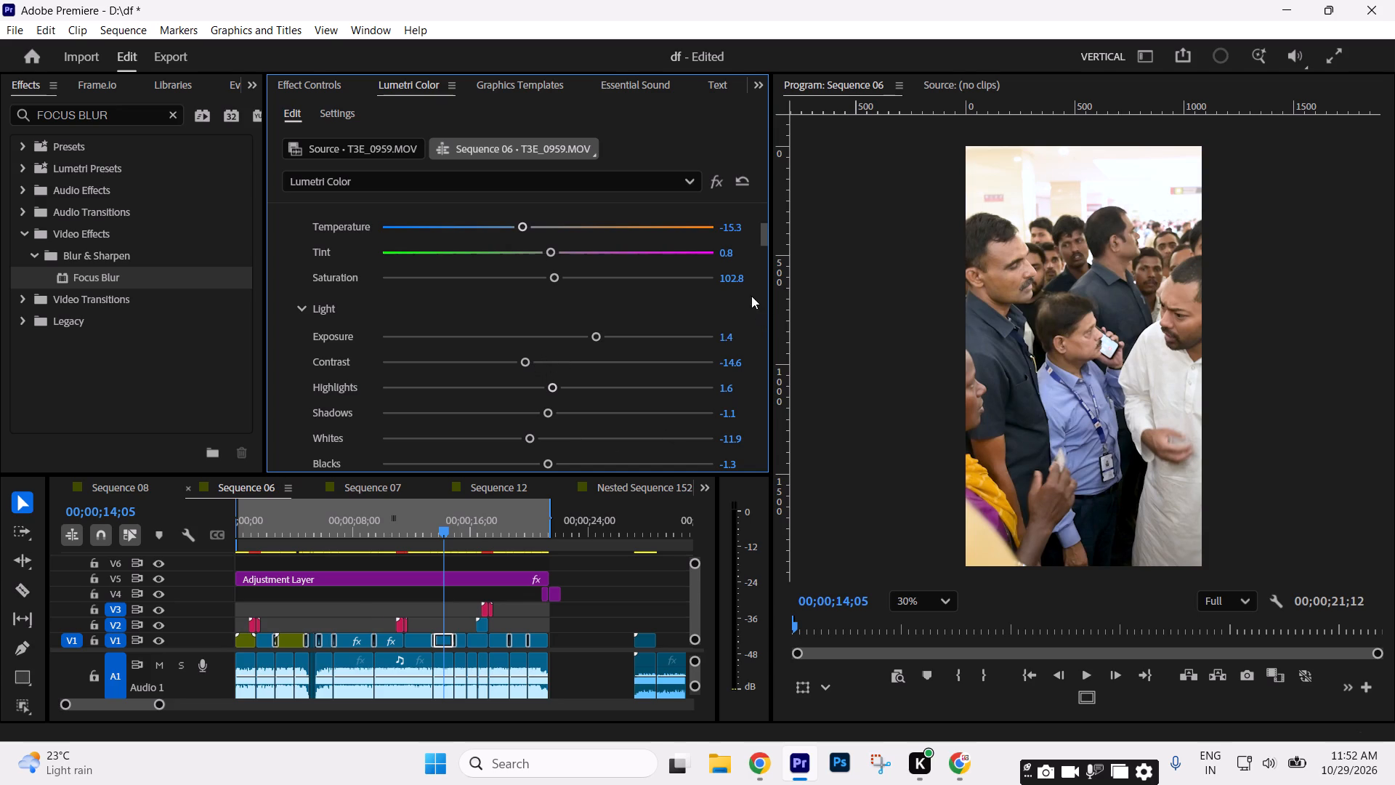
Adjust the Lumetri Creative Saturation of T3E_0959.MOV, trying 109.3 and settling slightly below 100.
{"action": "left_click_drag", "start_coordinate": [765, 230], "coordinate": [758, 283]}
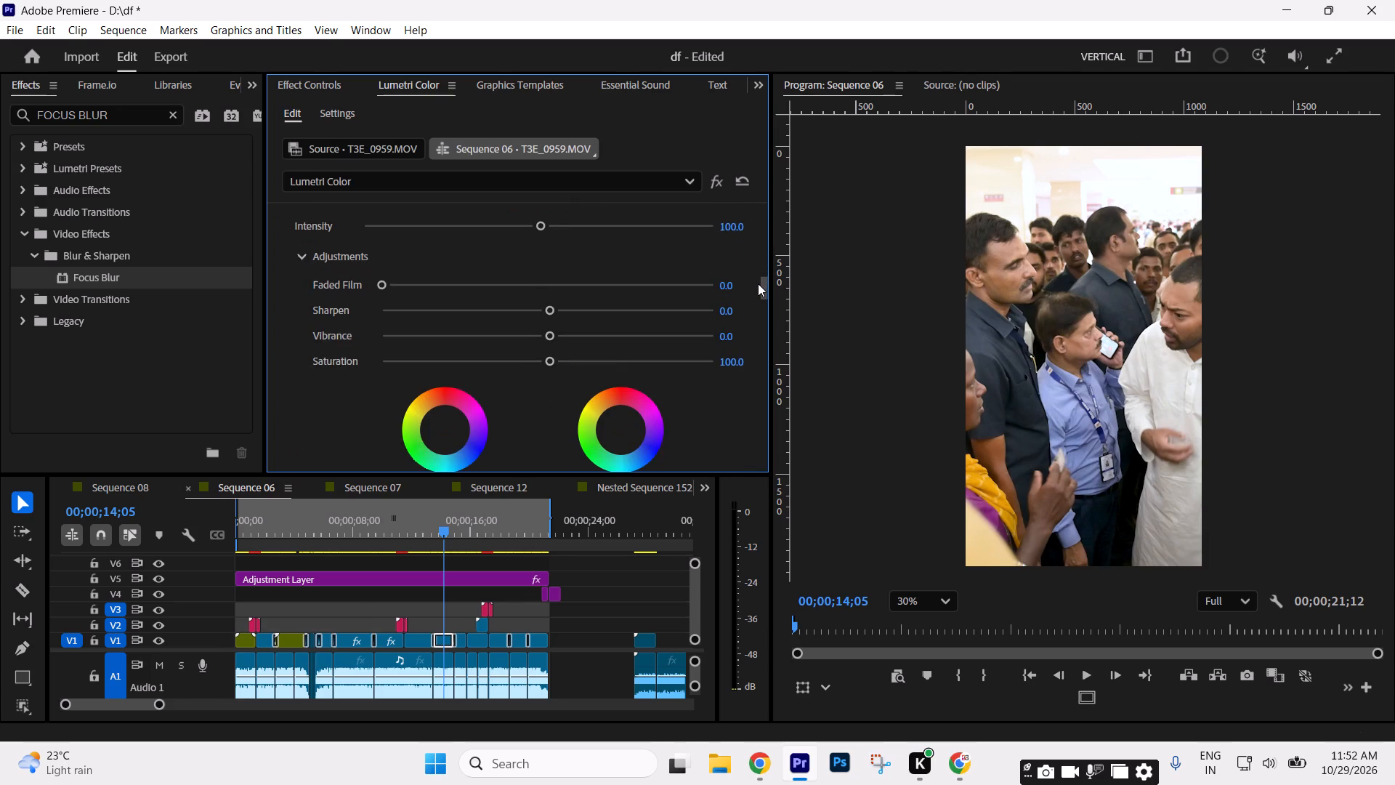
{"action": "left_click_drag", "start_coordinate": [758, 283], "coordinate": [758, 280]}
{"action": "left_click_drag", "start_coordinate": [548, 377], "coordinate": [562, 377]}
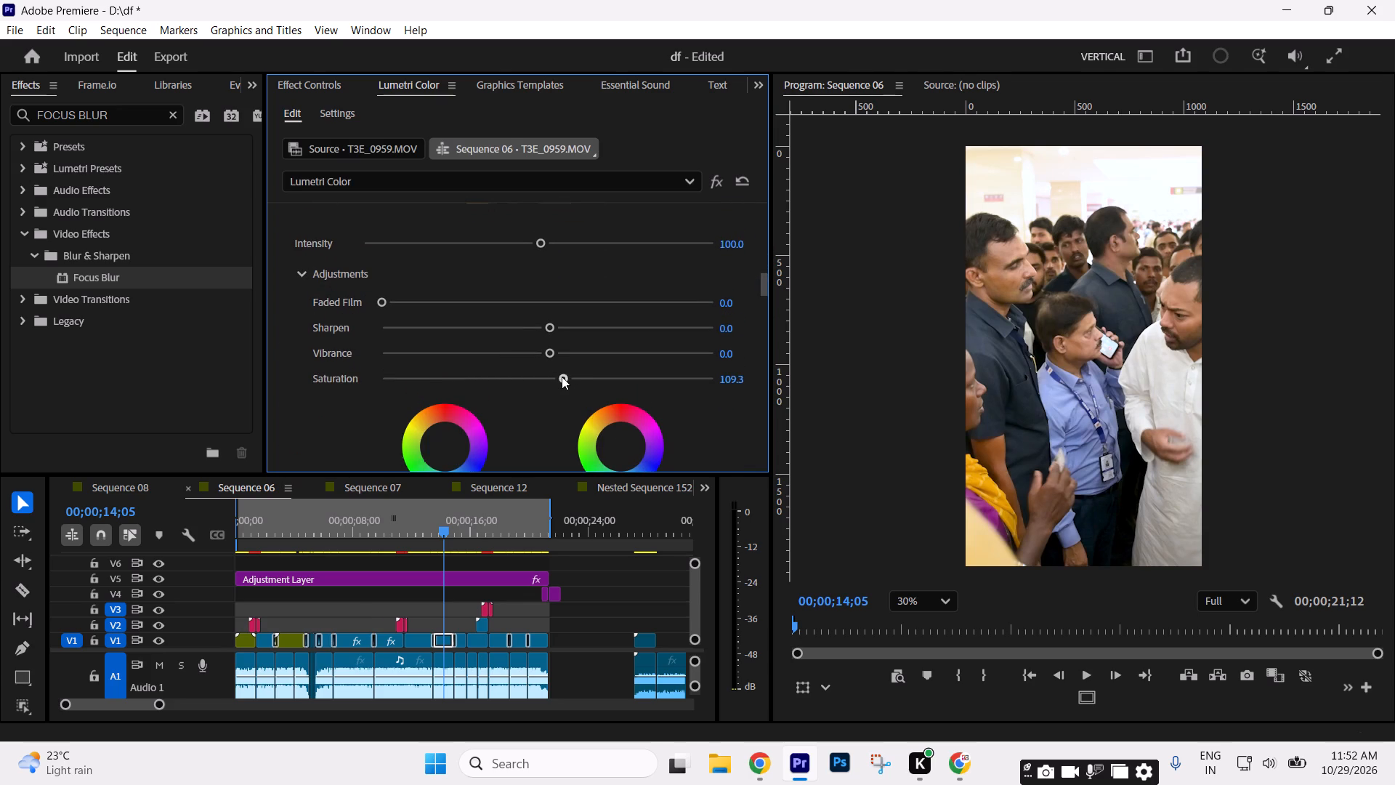
{"action": "left_click_drag", "start_coordinate": [562, 377], "coordinate": [554, 374]}
{"action": "left_click_drag", "start_coordinate": [554, 374], "coordinate": [540, 374]}
Set the Lumetri Creative Saturation of C1120.MP4 to 93.4 and its Exposure to 0.8.
{"action": "left_click", "coordinate": [460, 538]}
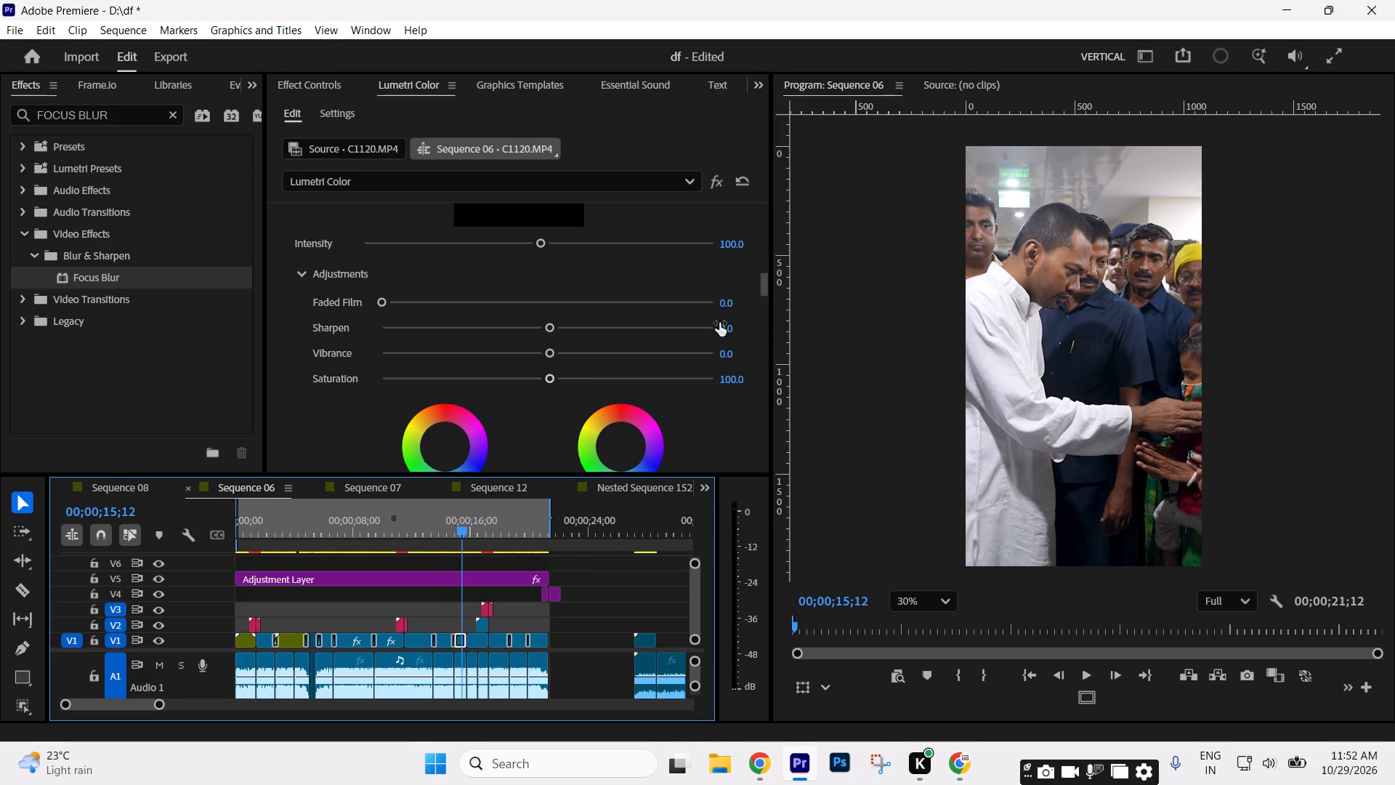
{"action": "left_click_drag", "start_coordinate": [549, 377], "coordinate": [535, 377]}
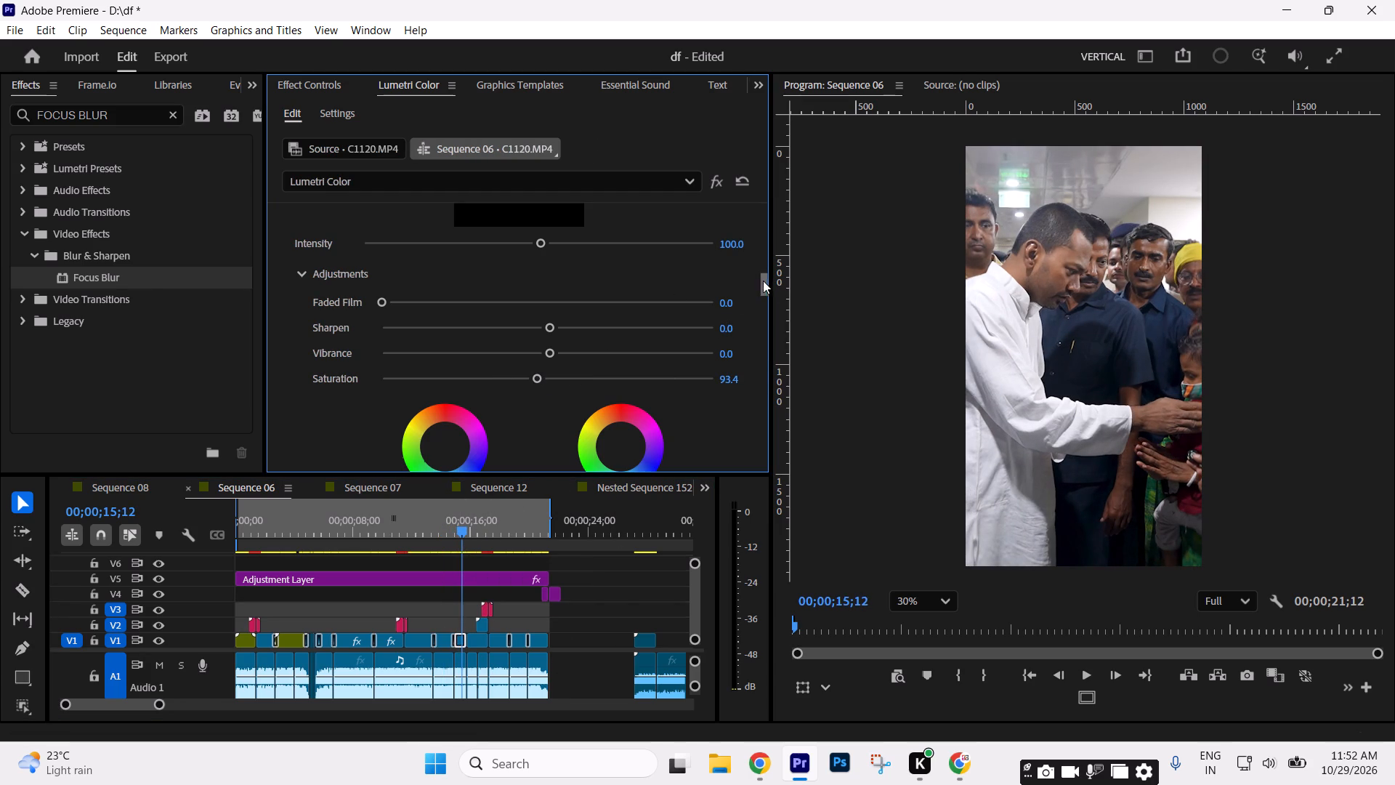
{"action": "left_click_drag", "start_coordinate": [764, 281], "coordinate": [756, 233]}
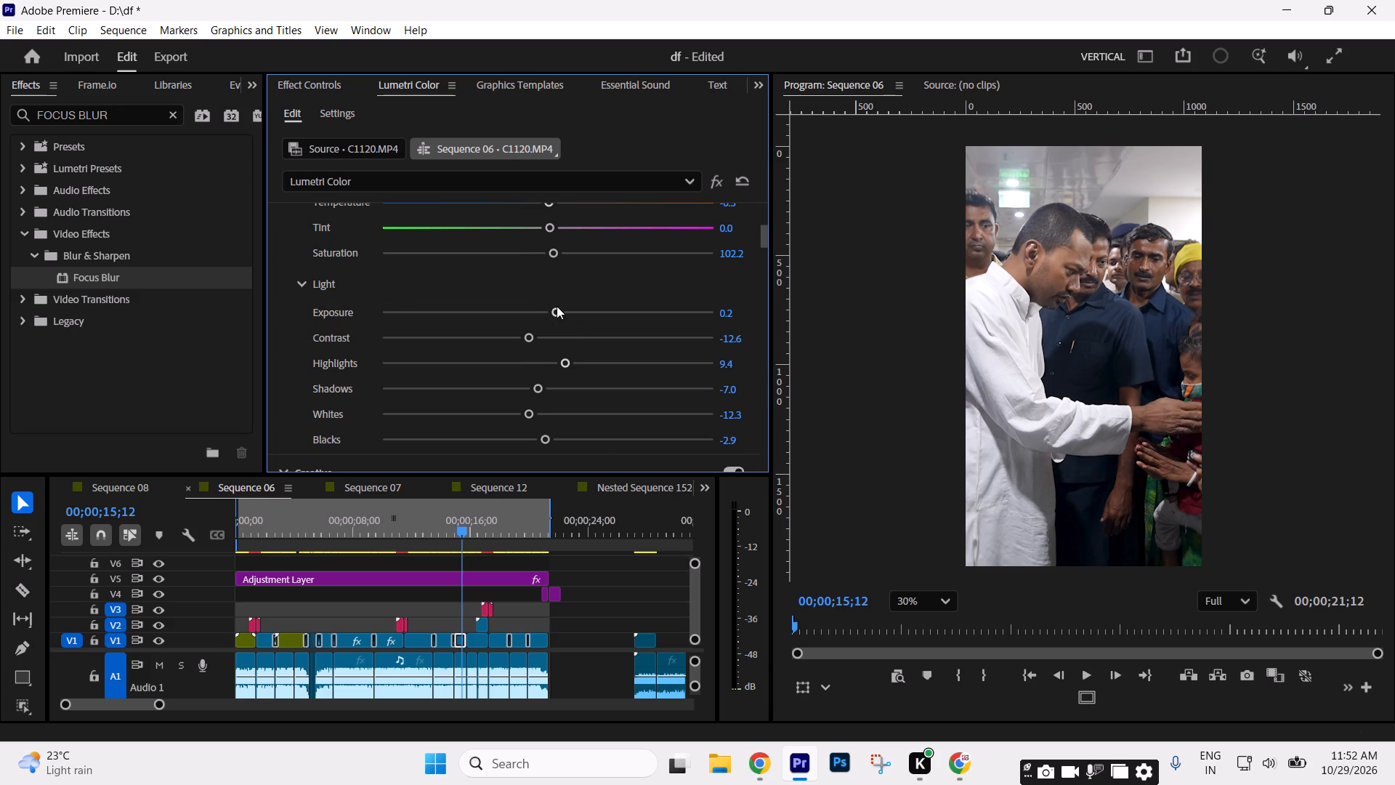
{"action": "left_click_drag", "start_coordinate": [557, 306], "coordinate": [575, 307]}
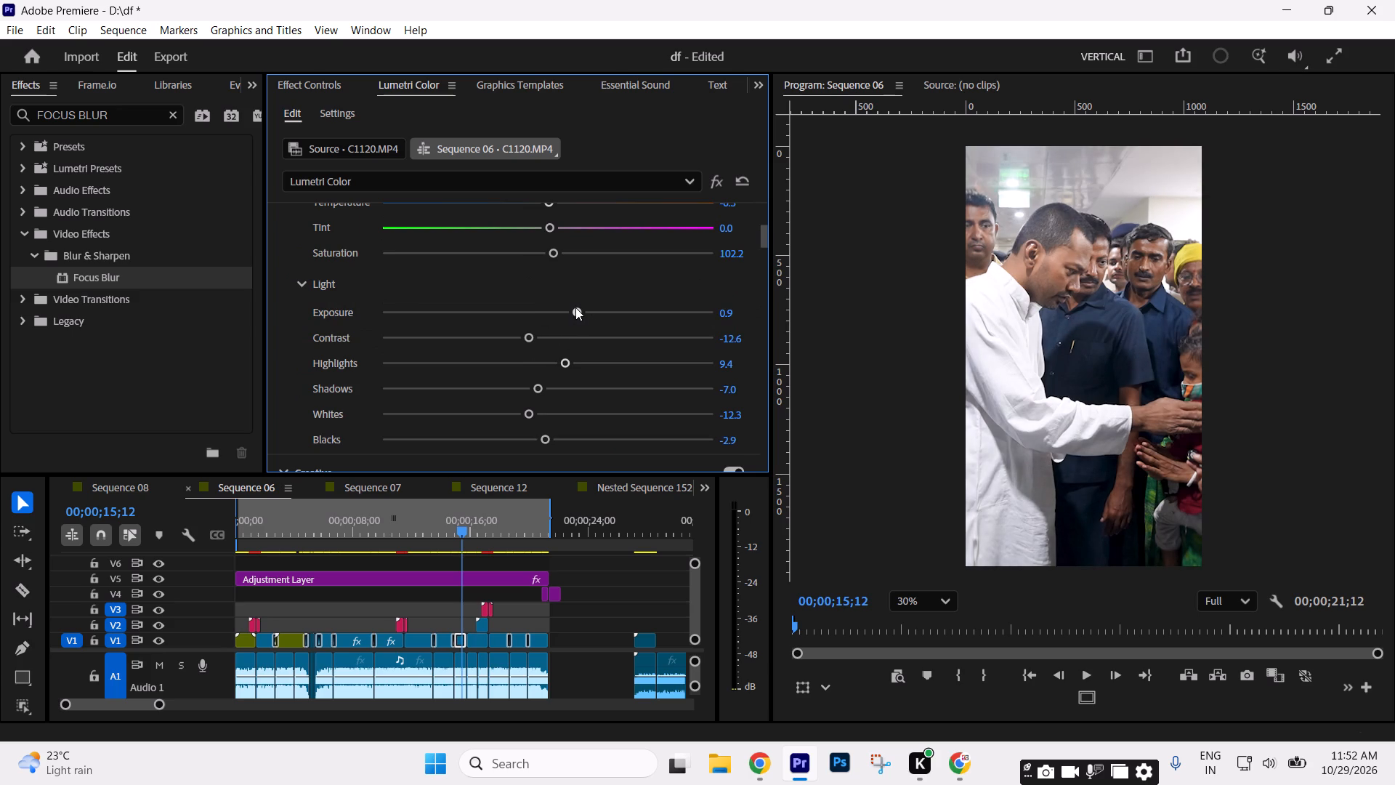
{"action": "left_click_drag", "start_coordinate": [575, 307], "coordinate": [573, 307]}
Set the Lumetri Whites of C1120.MP4 to -9.8 and Blacks to 7.7, and cool its Temperature slightly.
{"action": "left_click", "coordinate": [532, 414]}
{"action": "left_click_drag", "start_coordinate": [545, 438], "coordinate": [563, 446]}
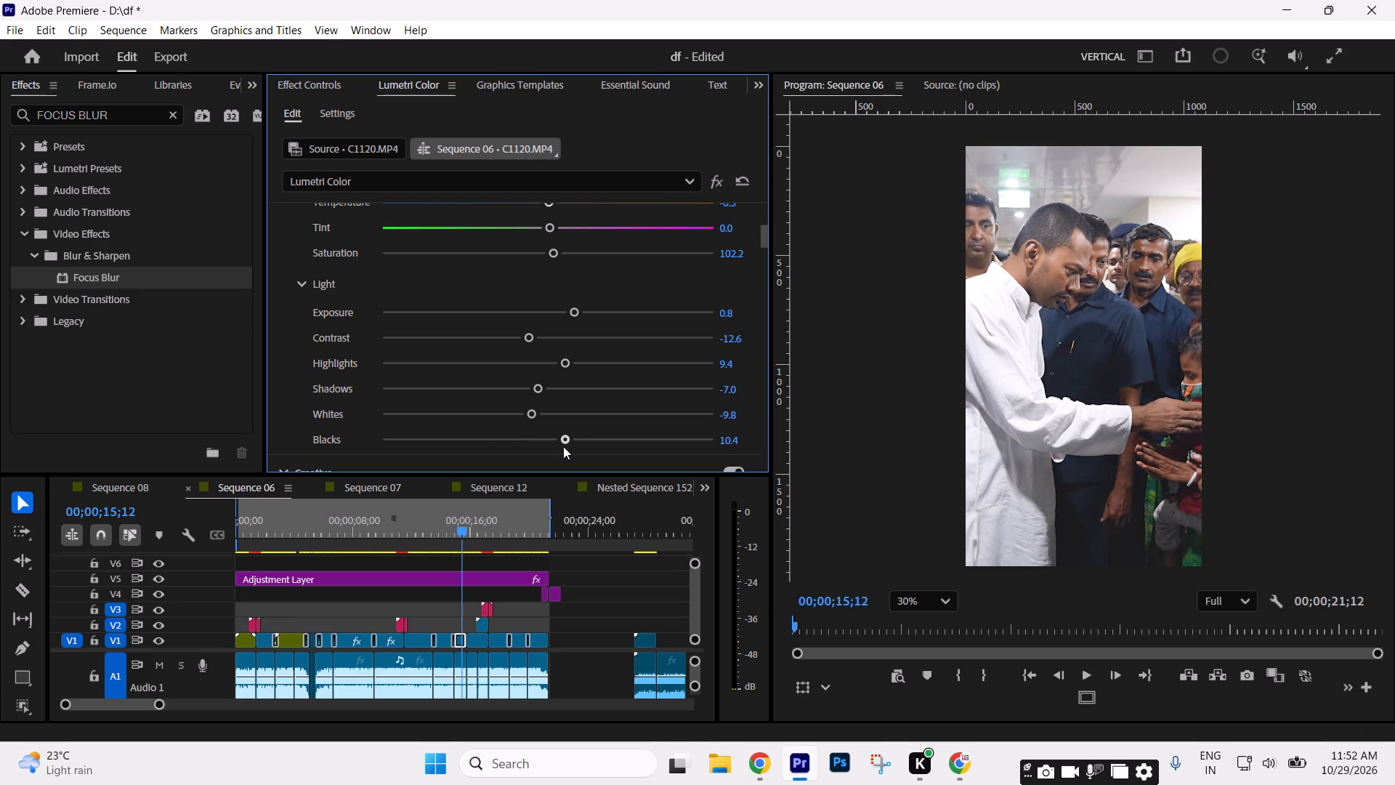
{"action": "left_click_drag", "start_coordinate": [563, 446], "coordinate": [559, 448]}
{"action": "left_click_drag", "start_coordinate": [764, 238], "coordinate": [763, 224]}
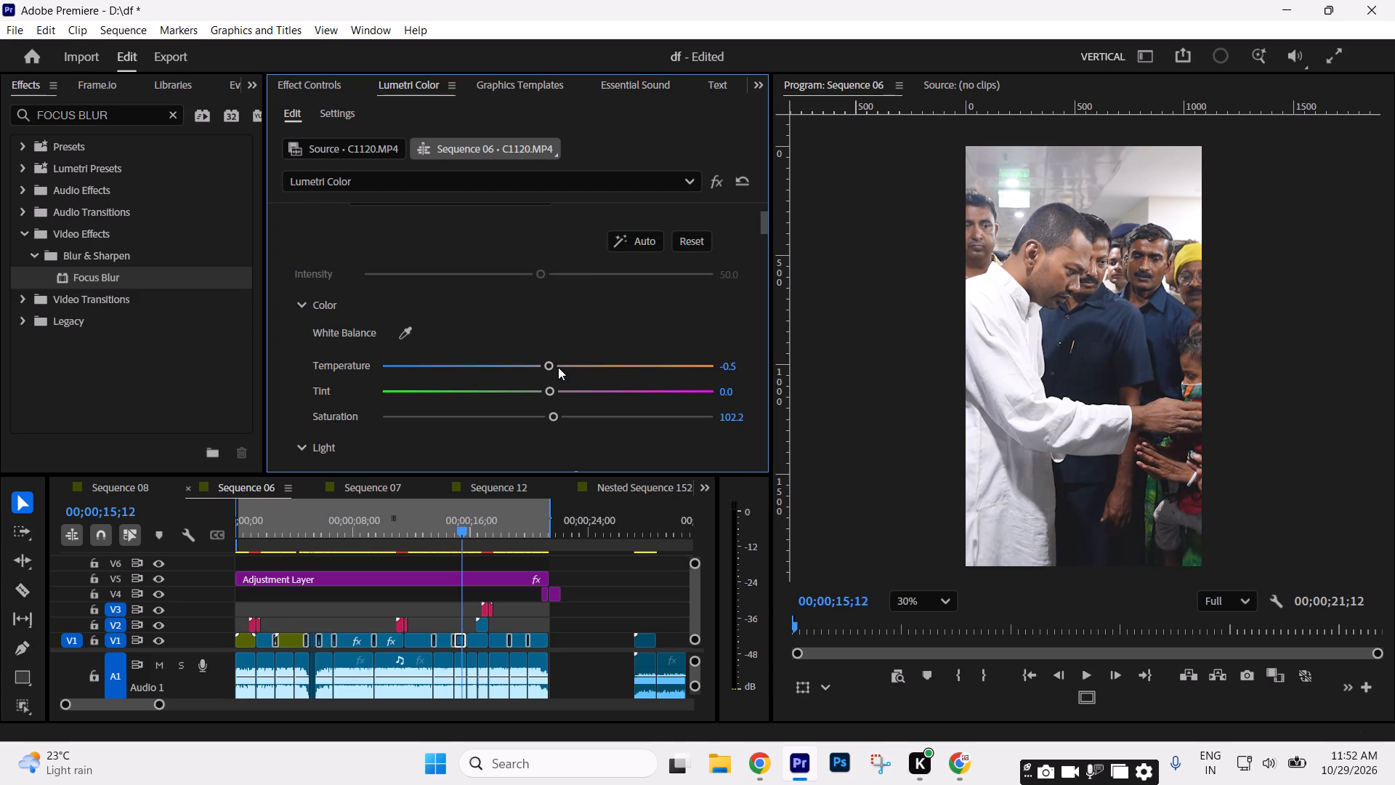
{"action": "left_click_drag", "start_coordinate": [551, 366], "coordinate": [545, 362]}
Cool the Lumetri Temperature of DSC_9790.MOV to about -4.9 and set its Exposure to 0.8.
{"action": "left_click", "coordinate": [472, 529]}
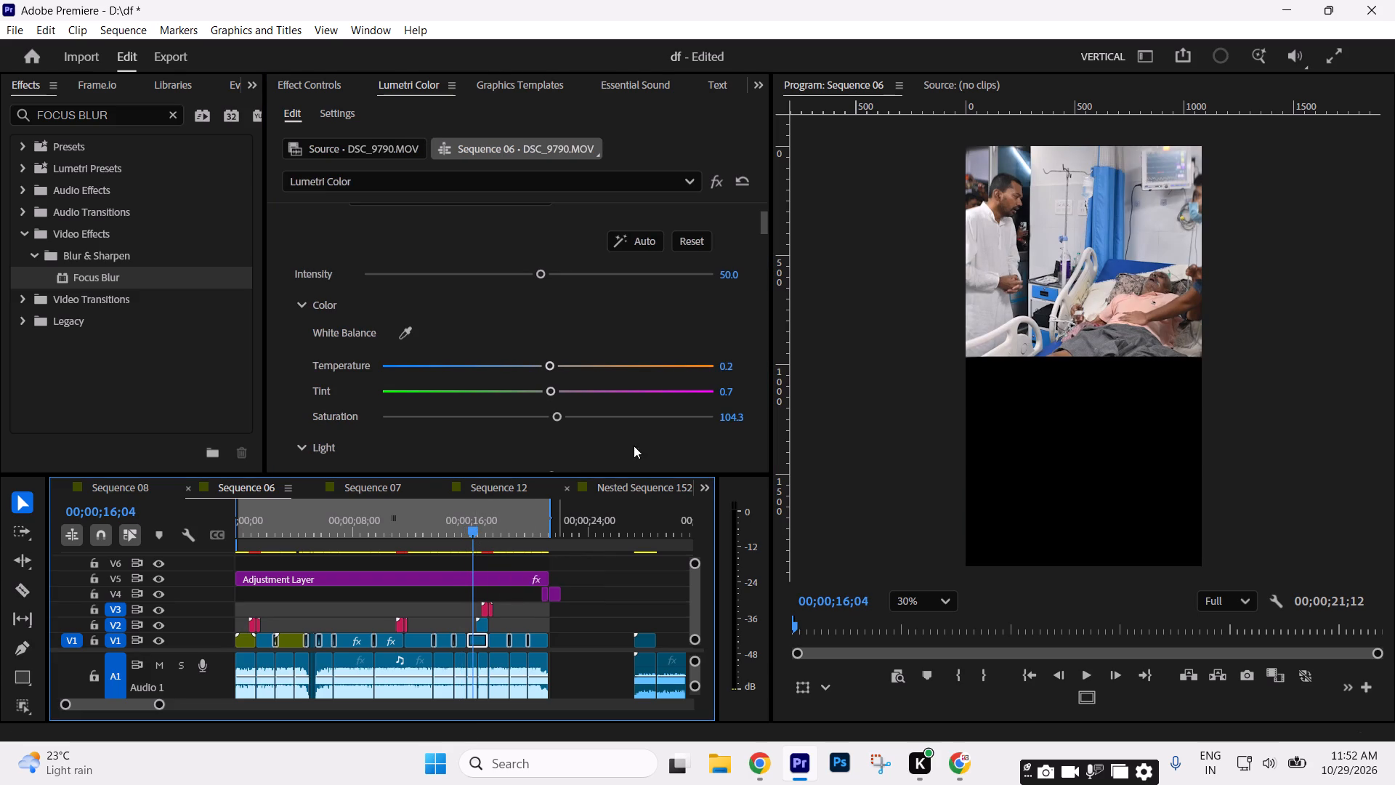
{"action": "left_click_drag", "start_coordinate": [549, 363], "coordinate": [535, 362]}
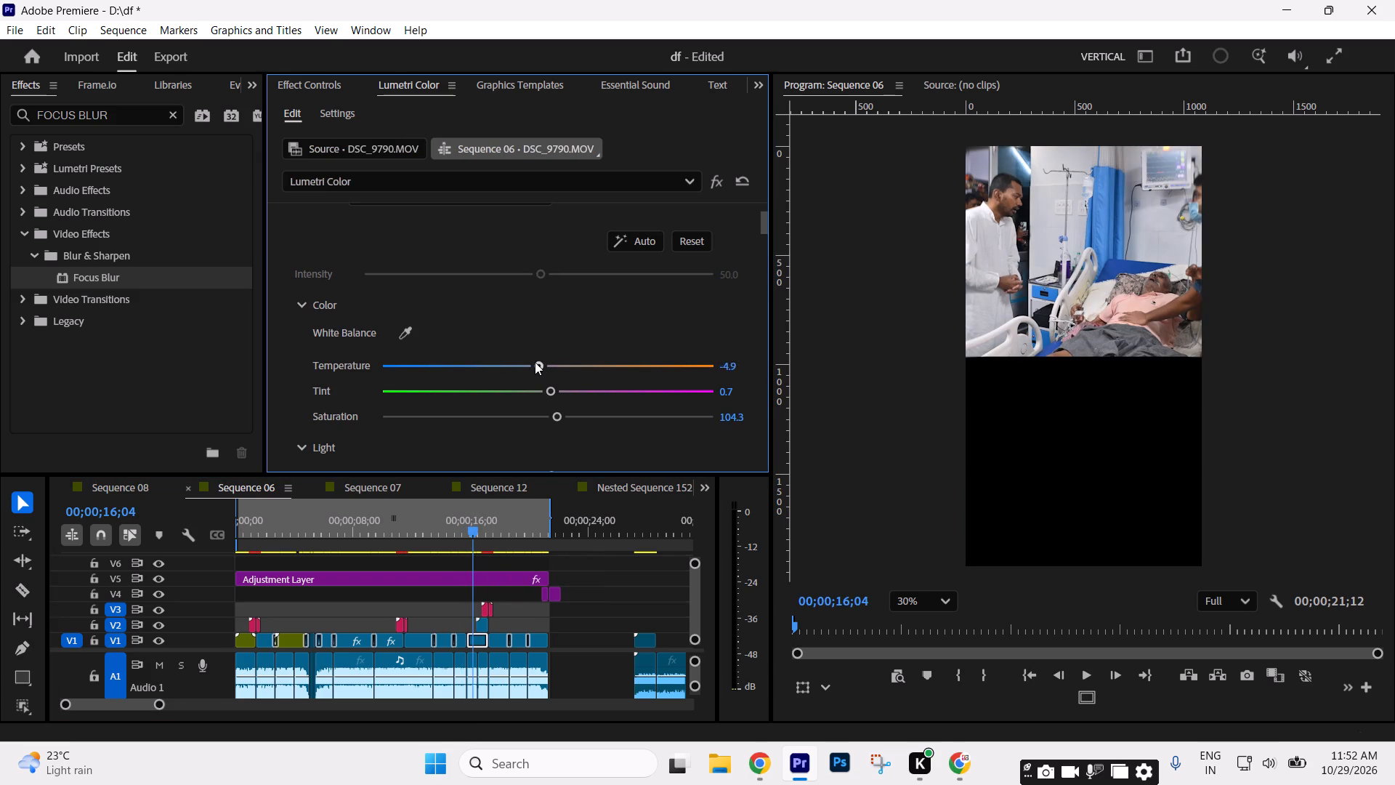
{"action": "left_click_drag", "start_coordinate": [535, 362], "coordinate": [537, 362]}
{"action": "left_click_drag", "start_coordinate": [767, 221], "coordinate": [766, 238]}
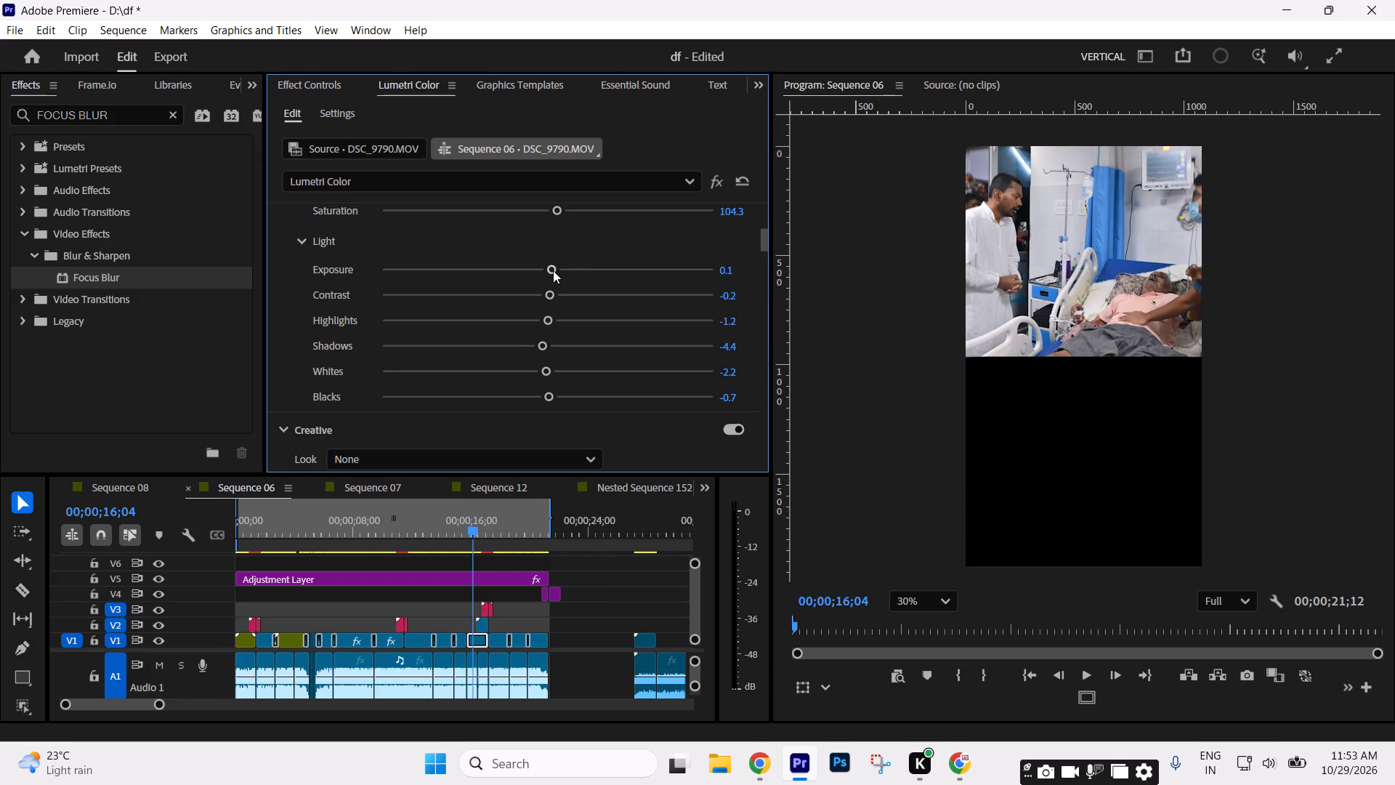
{"action": "left_click_drag", "start_coordinate": [553, 270], "coordinate": [573, 267]}
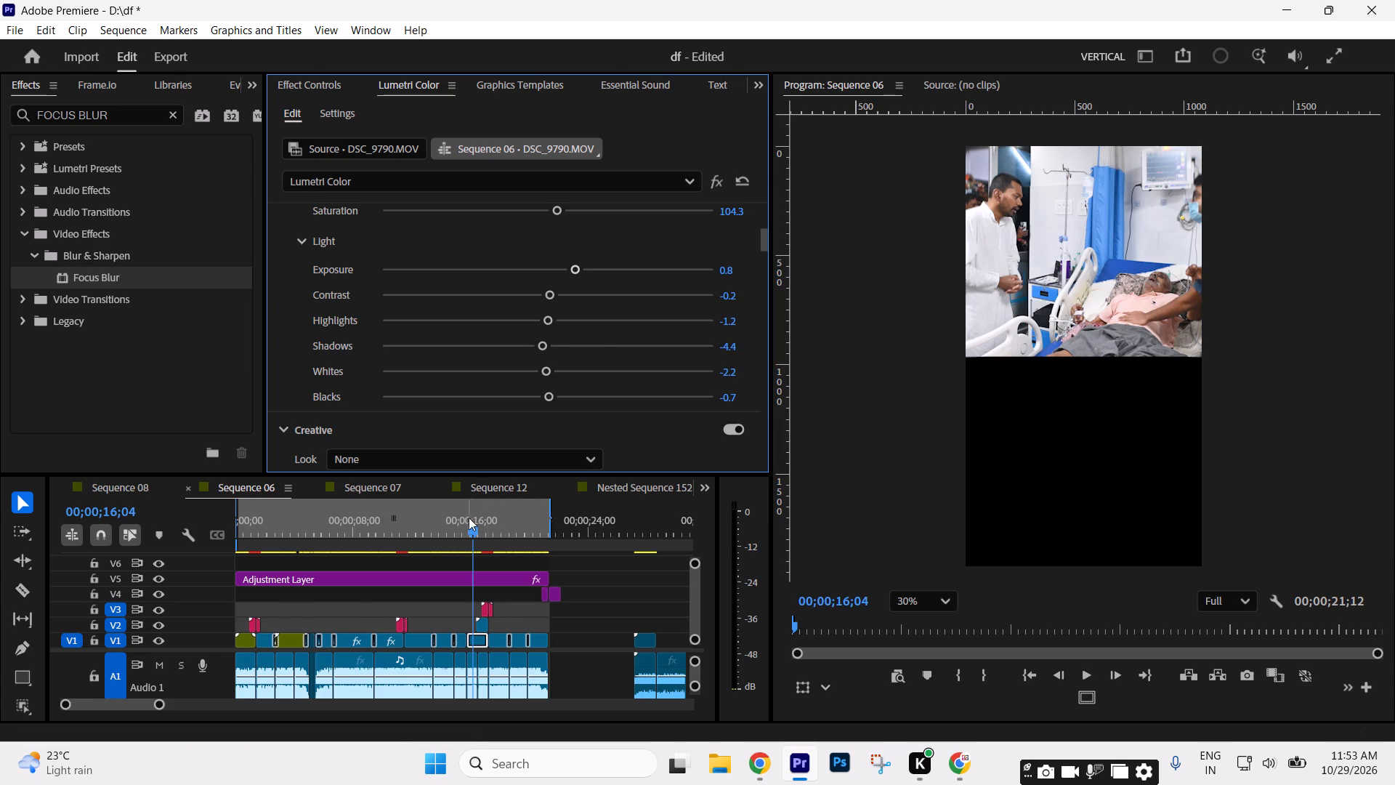
Raise the Lumetri Exposure of DSC_9770.MOV, the lower split-screen clip, to slightly above 1.6.
{"action": "left_click_drag", "start_coordinate": [474, 518], "coordinate": [482, 521]}
{"action": "left_click", "coordinate": [485, 625]}
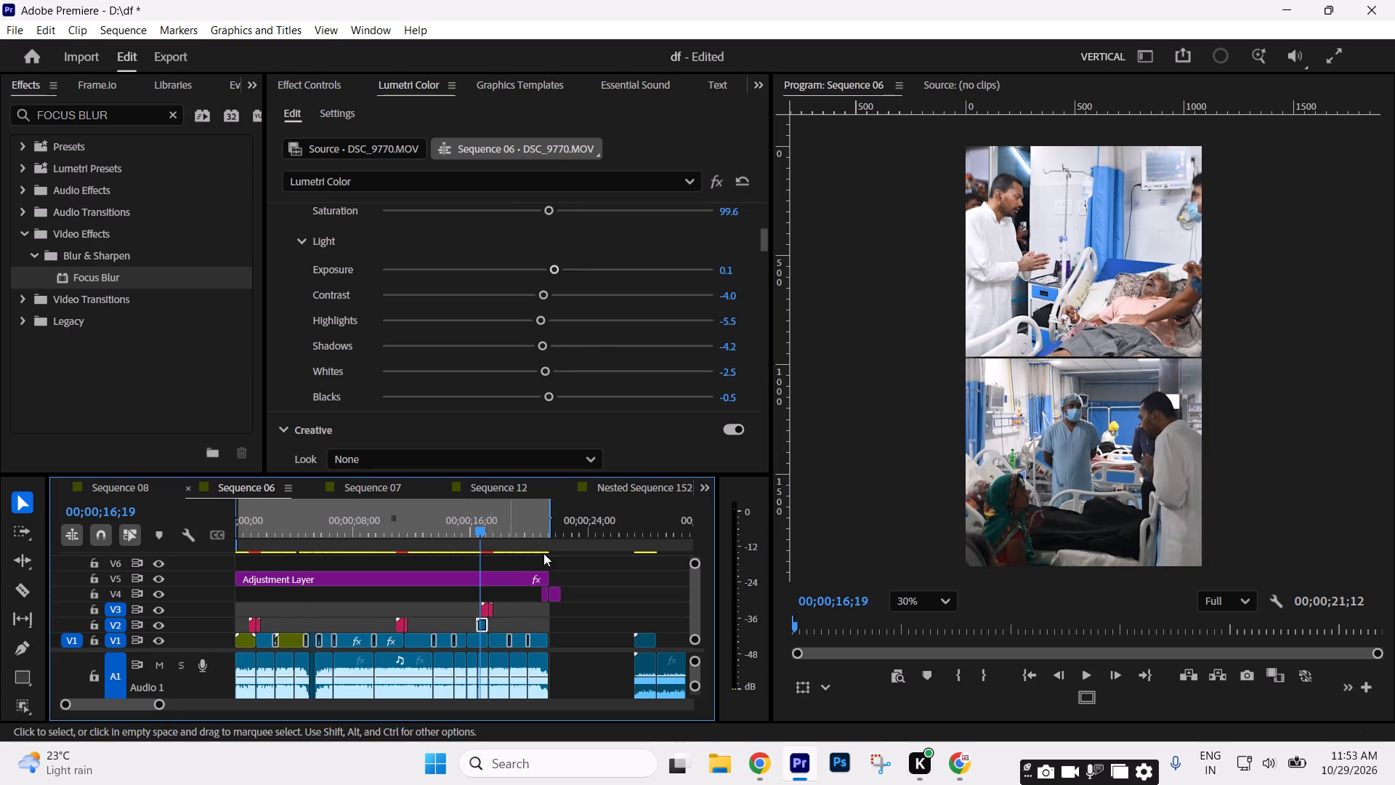
{"action": "left_click_drag", "start_coordinate": [558, 269], "coordinate": [604, 265]}
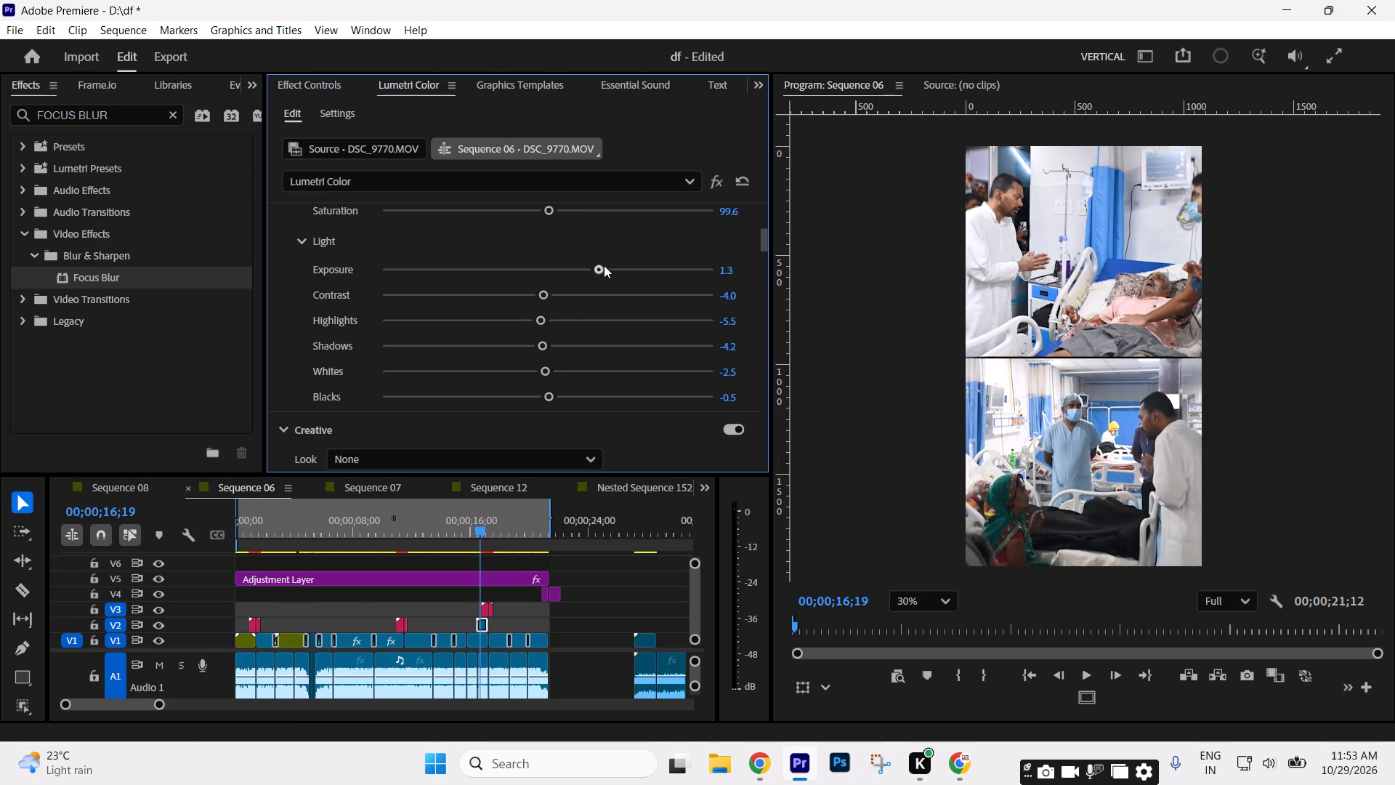
{"action": "left_click_drag", "start_coordinate": [604, 265], "coordinate": [600, 267]}
{"action": "left_click_drag", "start_coordinate": [600, 267], "coordinate": [607, 267]}
Adjust the Lumetri Creative Saturation of DSC_9770.MOV, trying 85.8 and settling above 104.9.
{"action": "left_click_drag", "start_coordinate": [765, 236], "coordinate": [765, 275]}
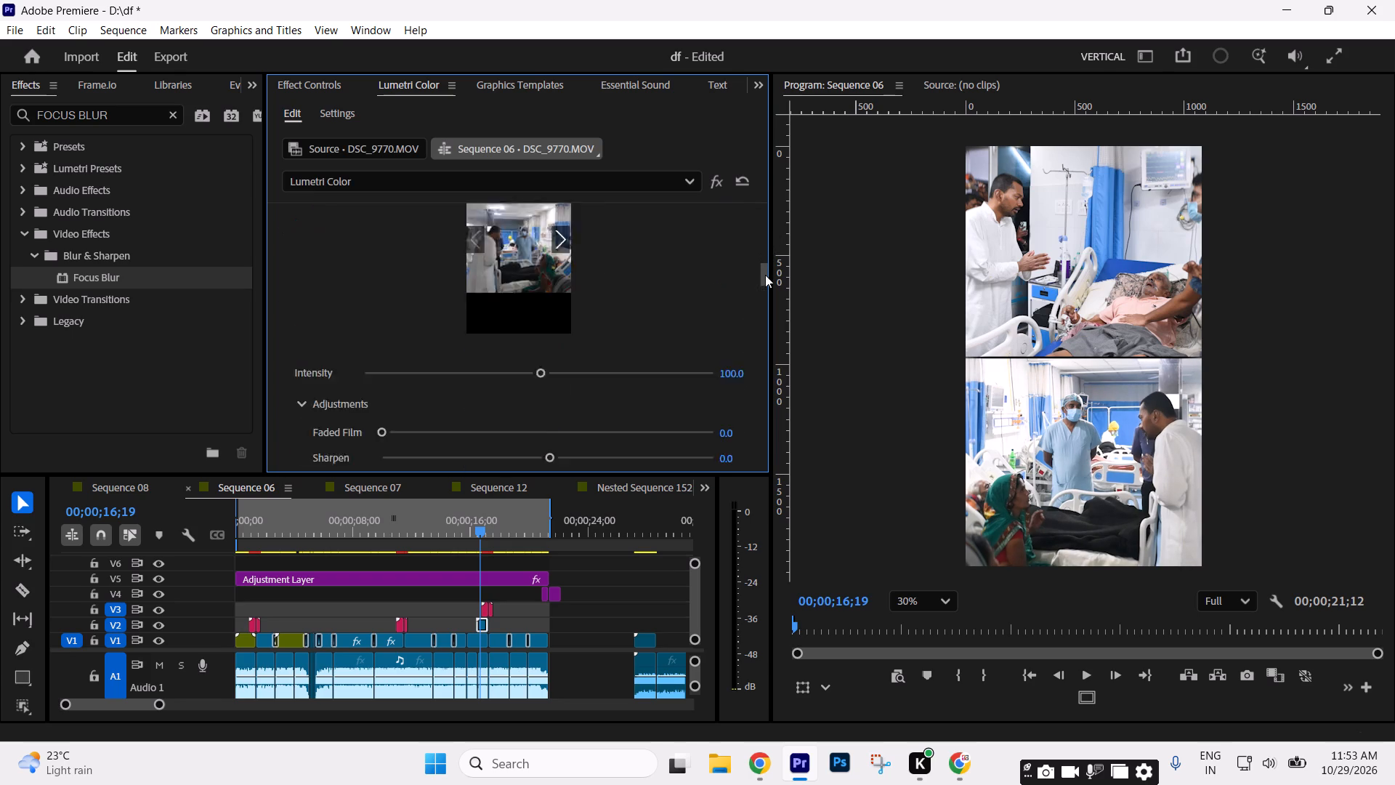
{"action": "left_click_drag", "start_coordinate": [765, 275], "coordinate": [764, 283]}
{"action": "left_click_drag", "start_coordinate": [554, 346], "coordinate": [545, 341]}
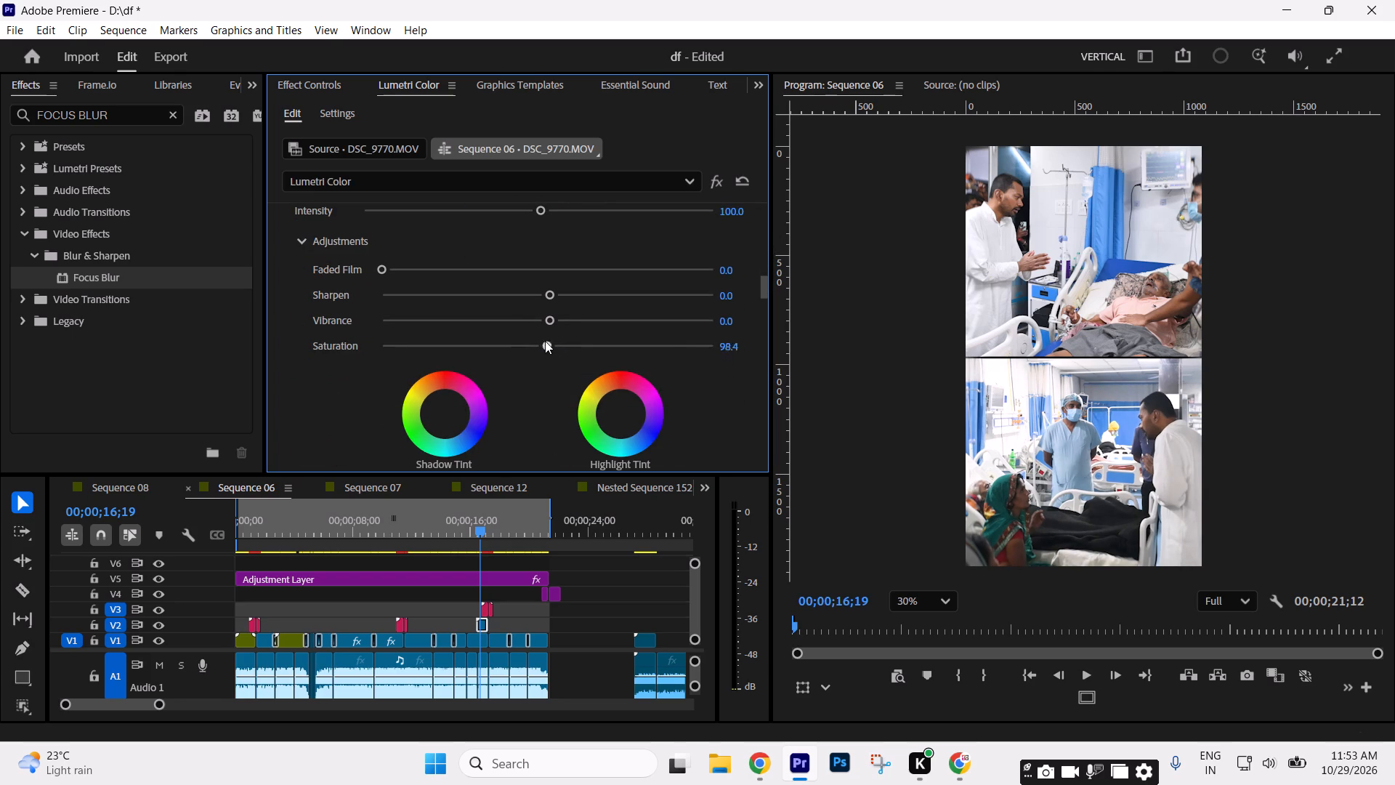
{"action": "left_click_drag", "start_coordinate": [545, 341], "coordinate": [525, 345]}
{"action": "left_click_drag", "start_coordinate": [525, 345], "coordinate": [554, 345]}
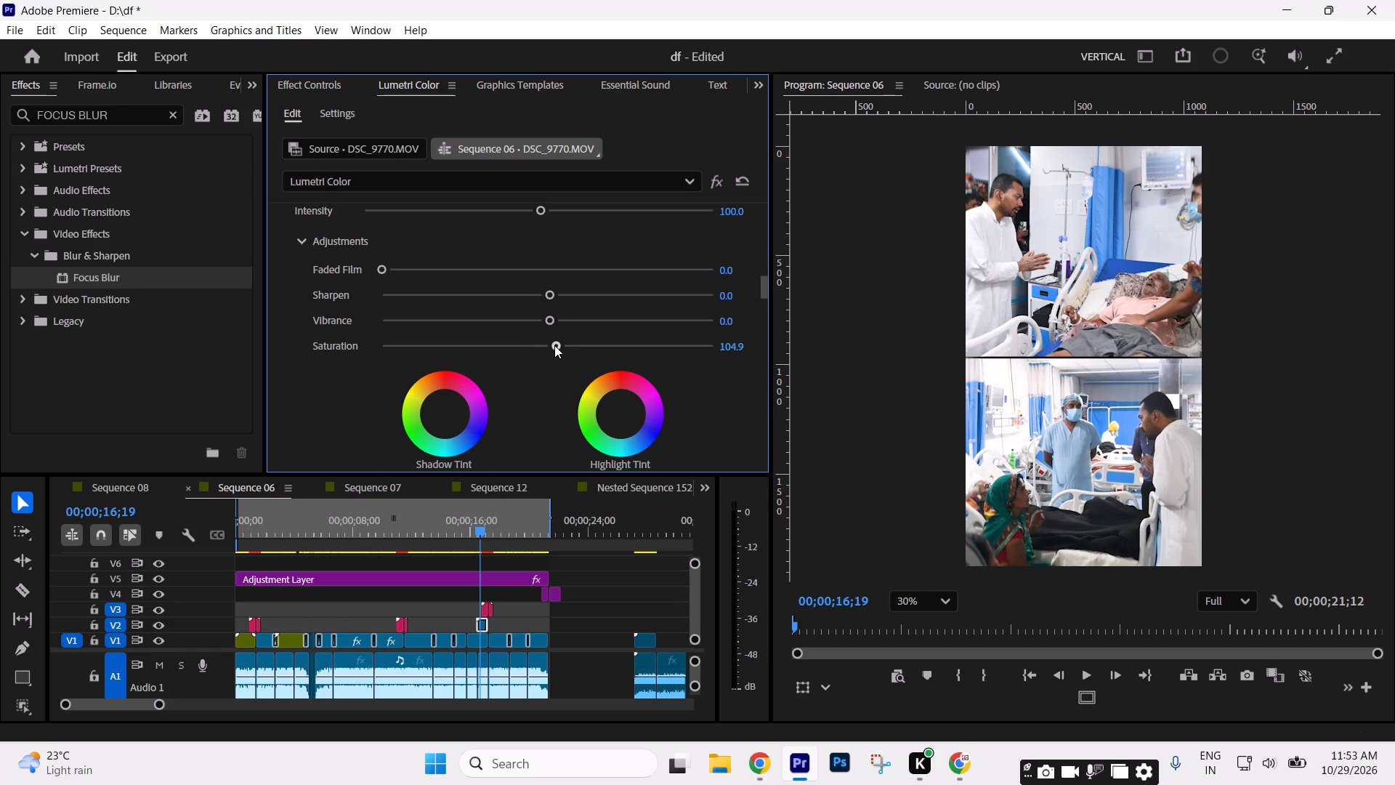
{"action": "left_click_drag", "start_coordinate": [554, 345], "coordinate": [585, 350]}
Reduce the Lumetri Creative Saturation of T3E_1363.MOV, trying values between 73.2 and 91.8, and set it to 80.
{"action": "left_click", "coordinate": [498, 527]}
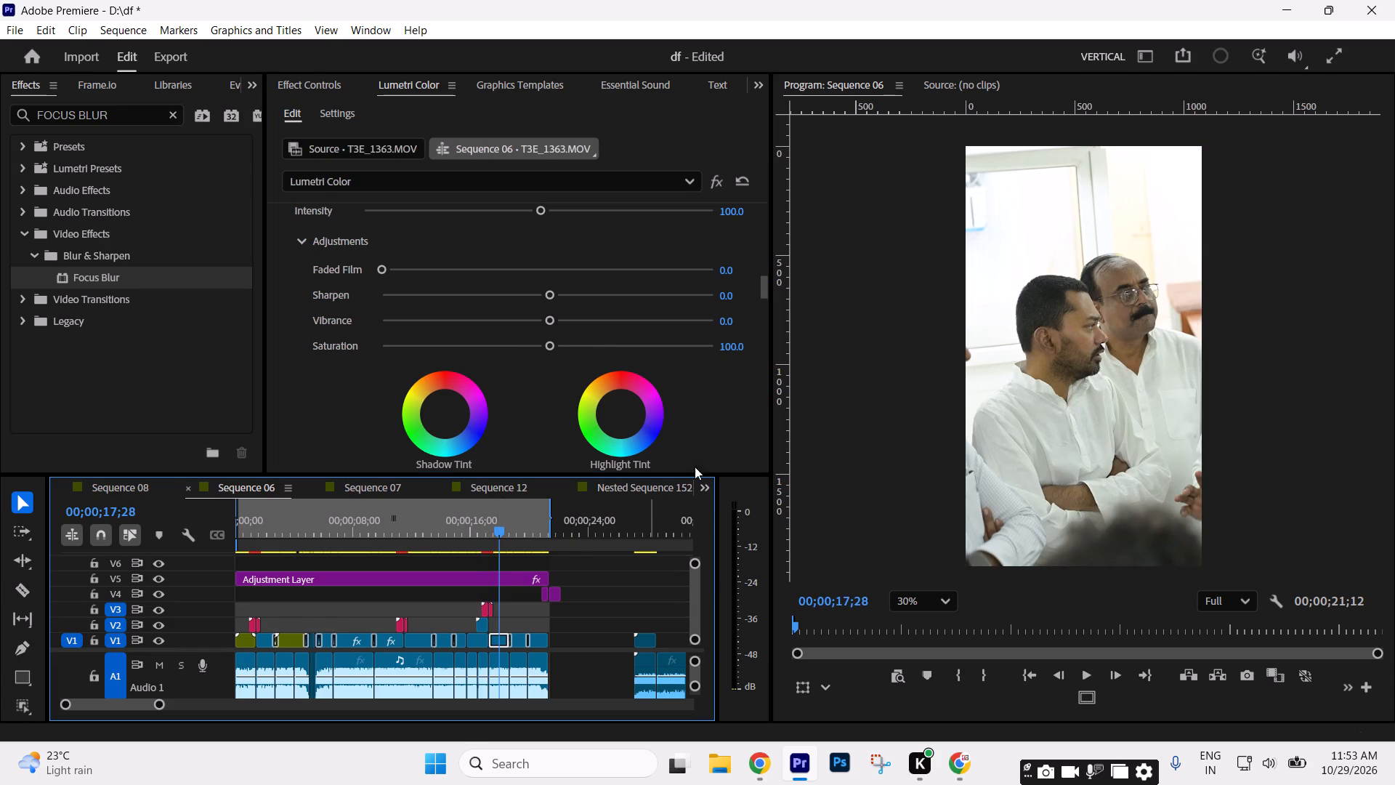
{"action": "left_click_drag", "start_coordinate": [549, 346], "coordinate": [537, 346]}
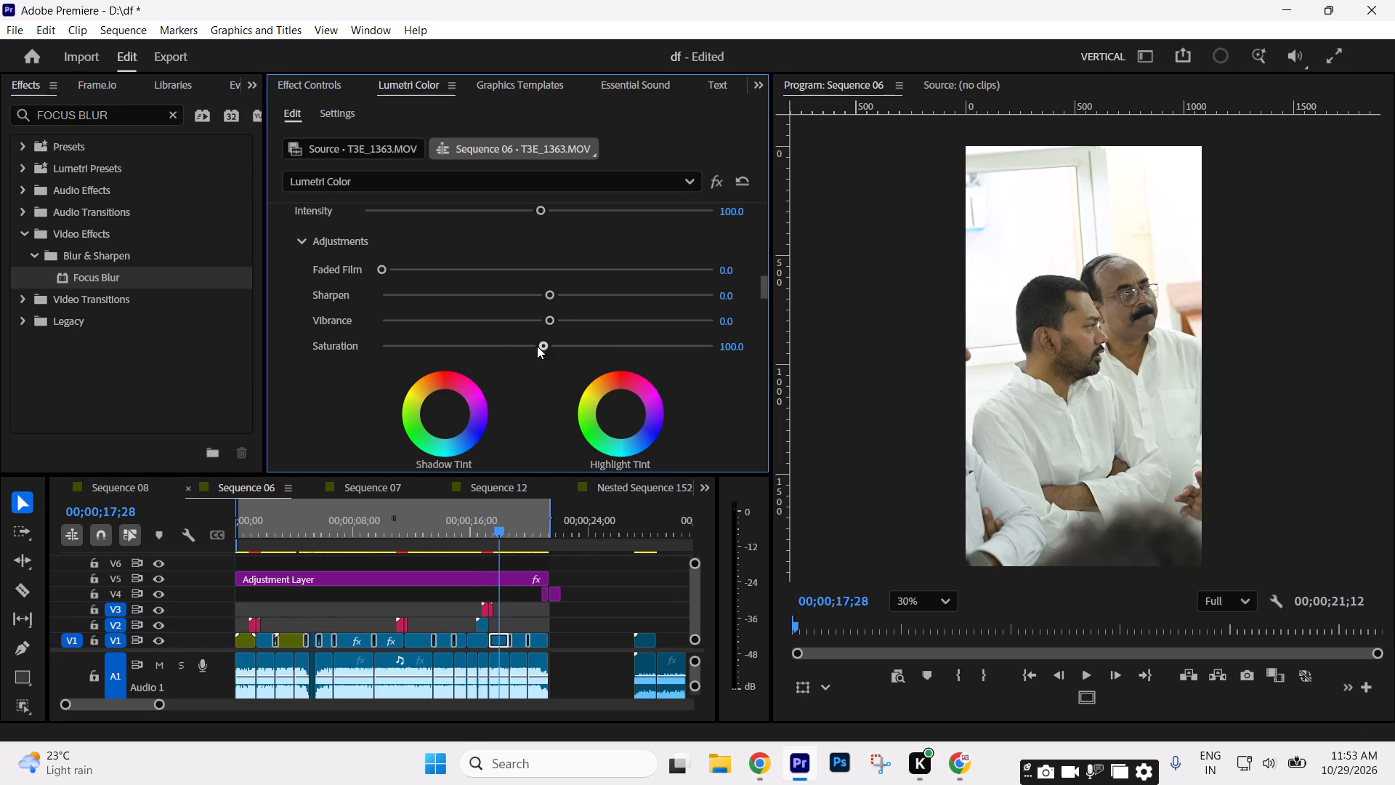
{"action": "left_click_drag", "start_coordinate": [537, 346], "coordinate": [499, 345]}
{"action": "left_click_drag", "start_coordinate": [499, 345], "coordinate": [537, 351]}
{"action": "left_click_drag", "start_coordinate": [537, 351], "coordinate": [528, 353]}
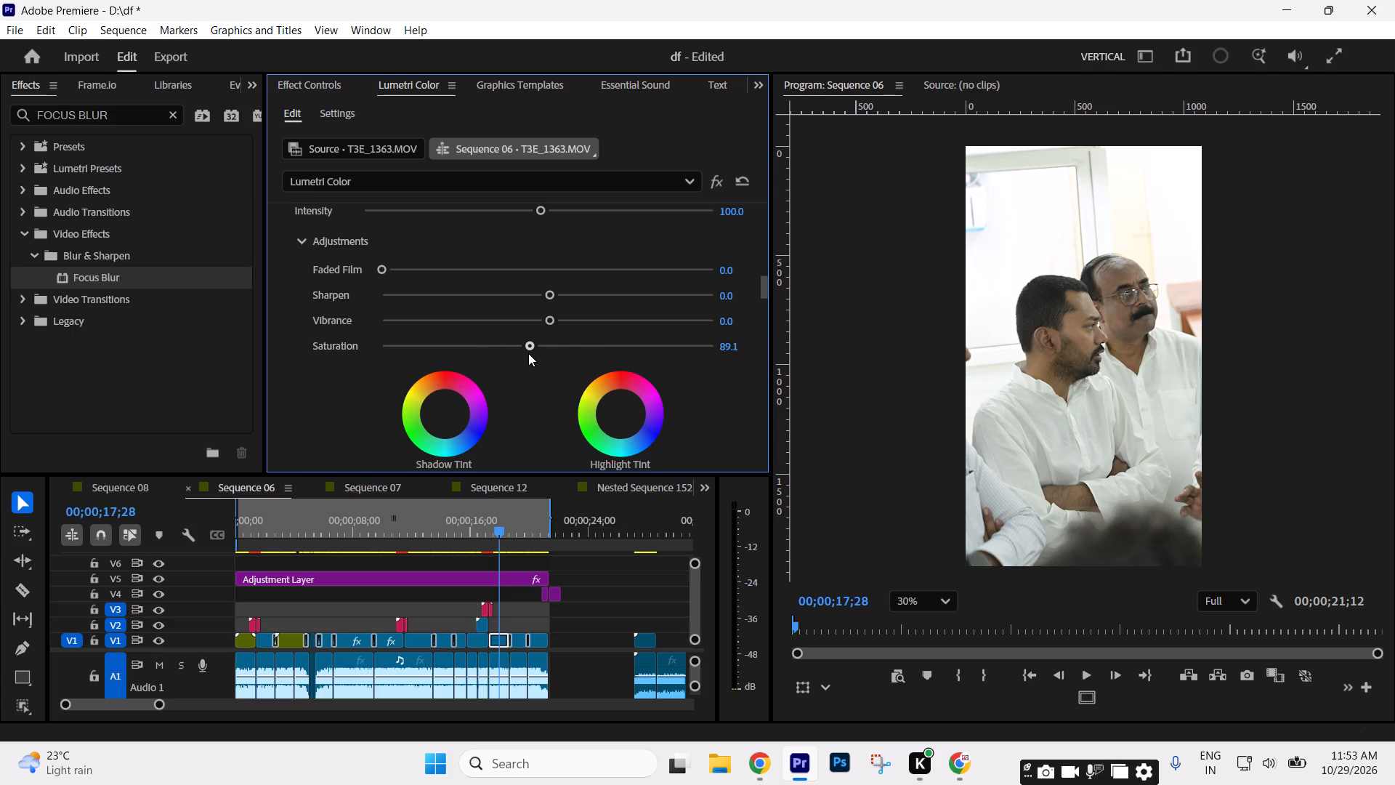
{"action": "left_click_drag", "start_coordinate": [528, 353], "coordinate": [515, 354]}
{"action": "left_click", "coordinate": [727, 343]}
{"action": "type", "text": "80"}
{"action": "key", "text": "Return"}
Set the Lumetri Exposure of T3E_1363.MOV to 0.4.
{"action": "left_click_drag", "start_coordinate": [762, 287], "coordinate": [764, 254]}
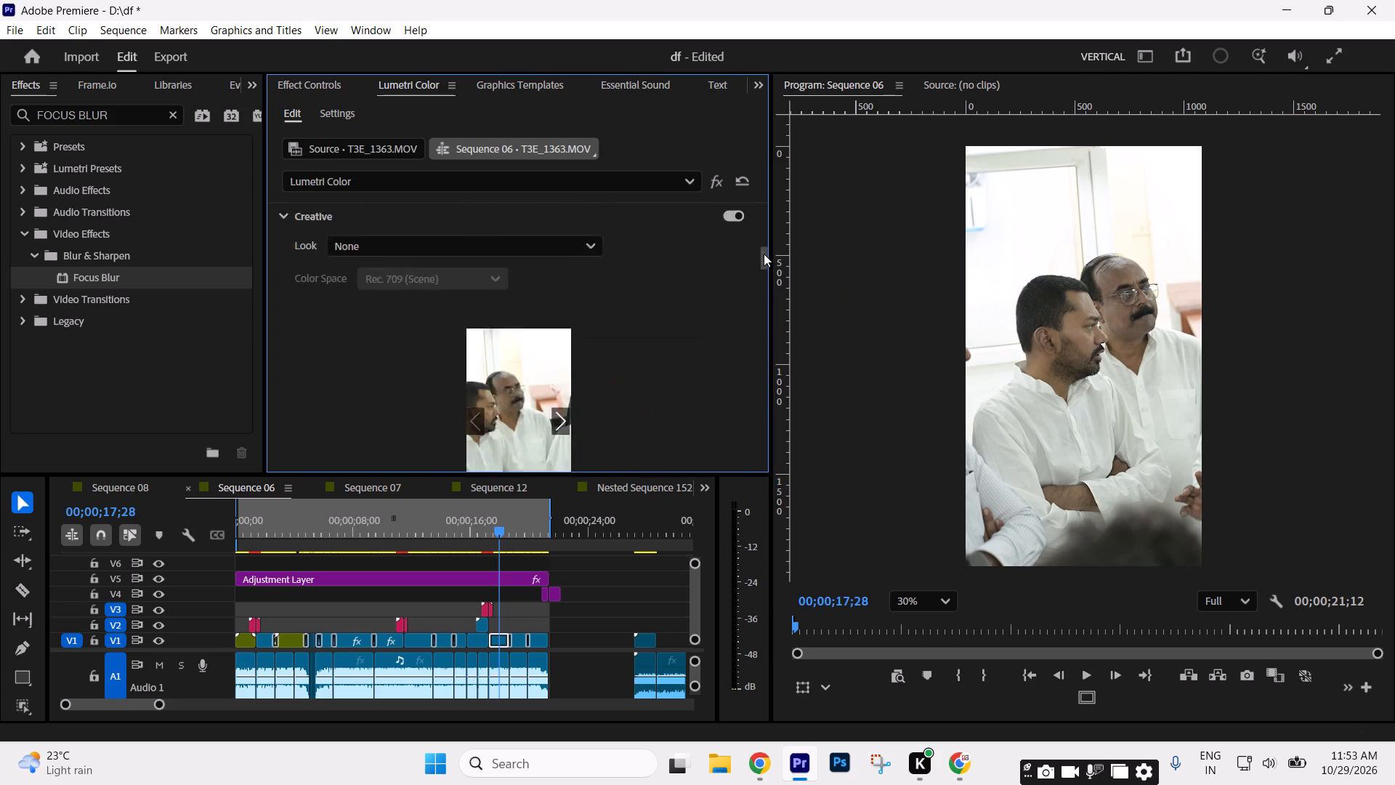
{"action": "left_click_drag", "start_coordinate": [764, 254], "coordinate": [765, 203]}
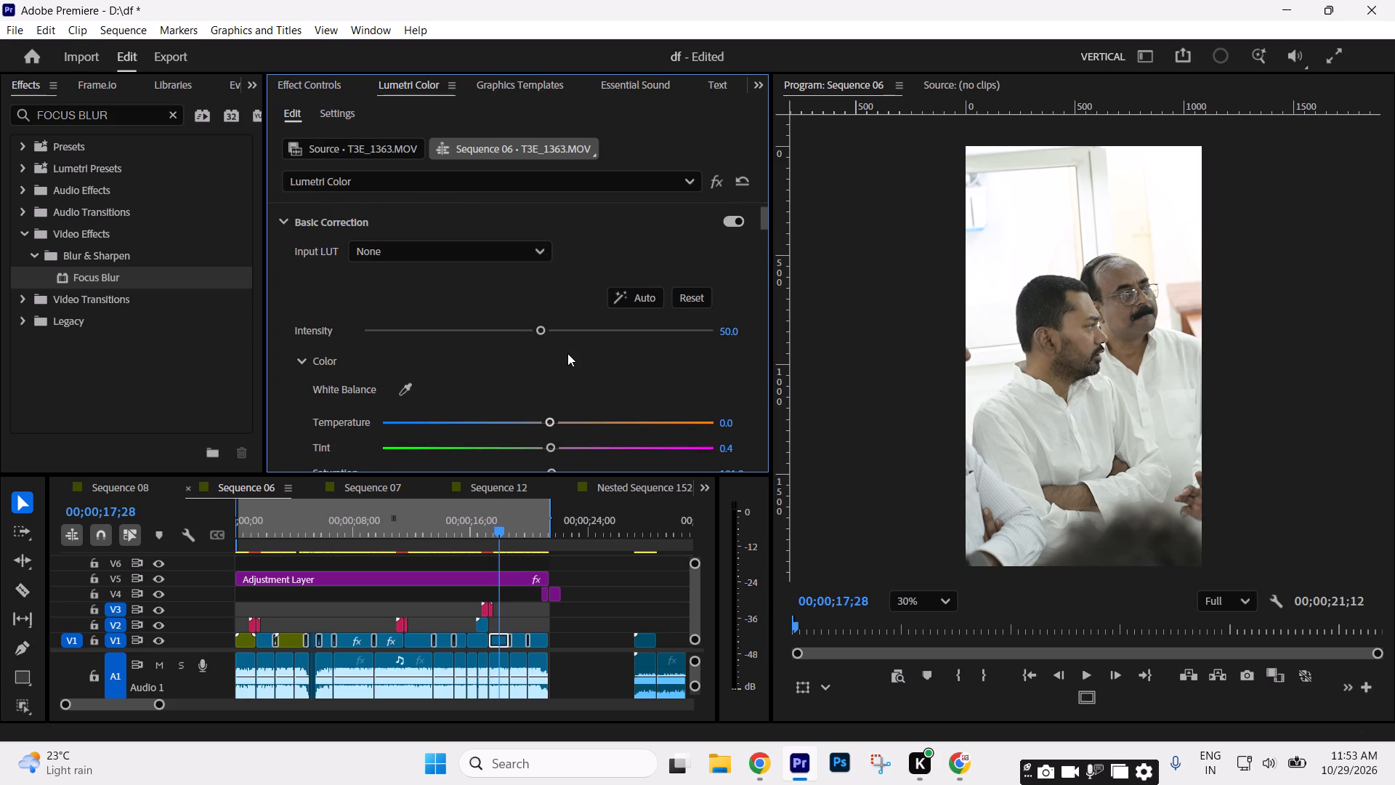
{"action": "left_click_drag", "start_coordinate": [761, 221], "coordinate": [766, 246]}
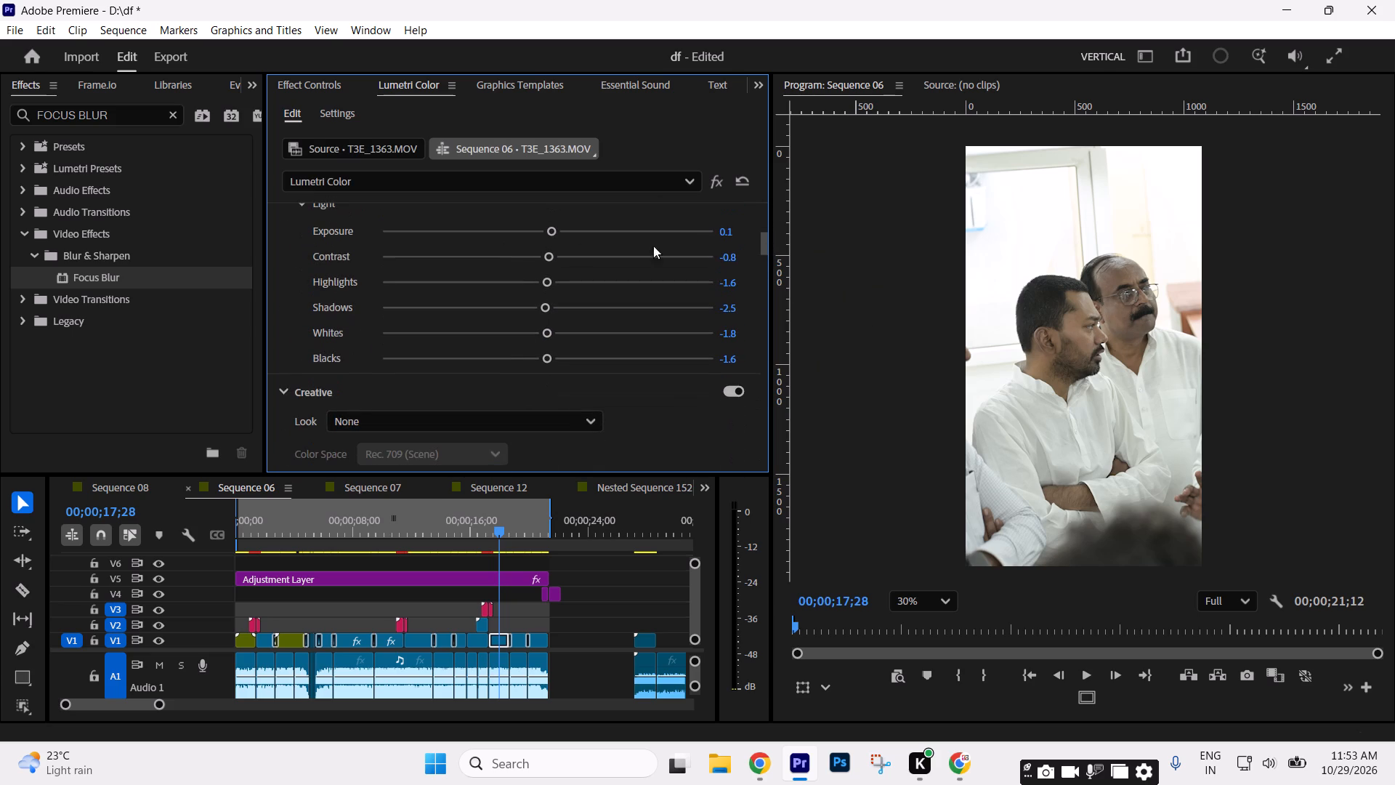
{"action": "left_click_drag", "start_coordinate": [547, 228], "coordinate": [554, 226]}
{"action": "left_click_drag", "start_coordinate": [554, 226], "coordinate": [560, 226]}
Compare T3E_1363.MOV with the neighbouring clips and set its Lumetri Exposure to 0.7.
{"action": "left_click", "coordinate": [521, 528]}
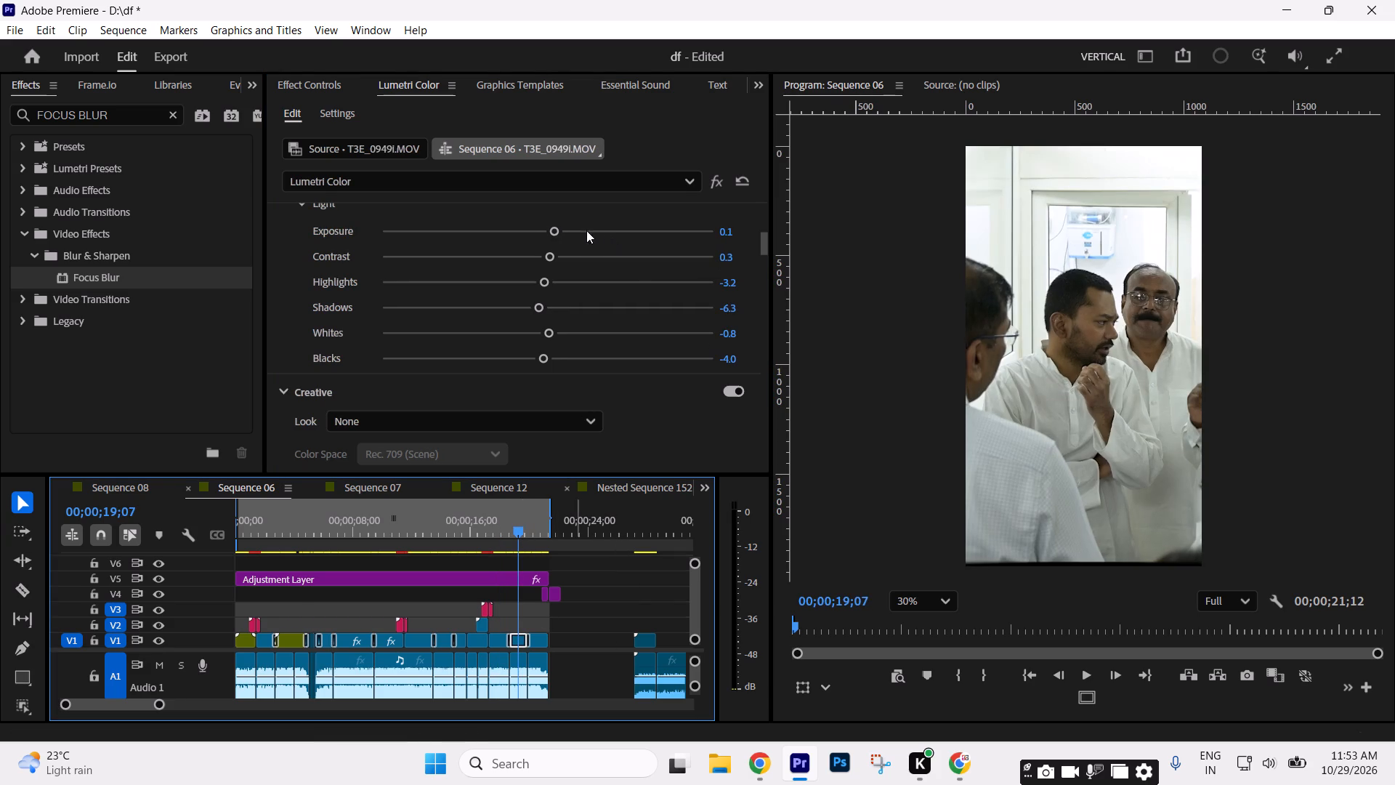
{"action": "left_click_drag", "start_coordinate": [504, 531], "coordinate": [493, 532]}
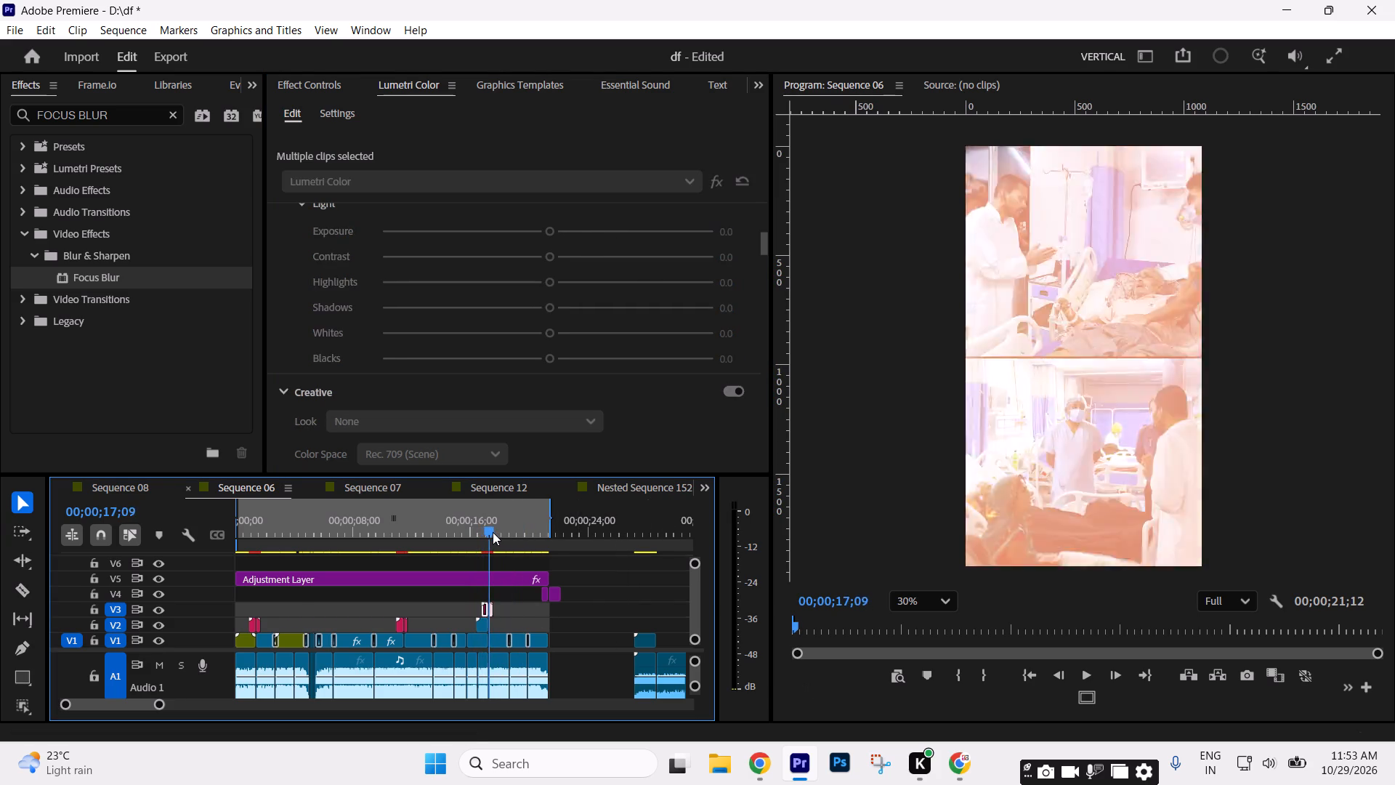
{"action": "left_click_drag", "start_coordinate": [493, 532], "coordinate": [495, 533]}
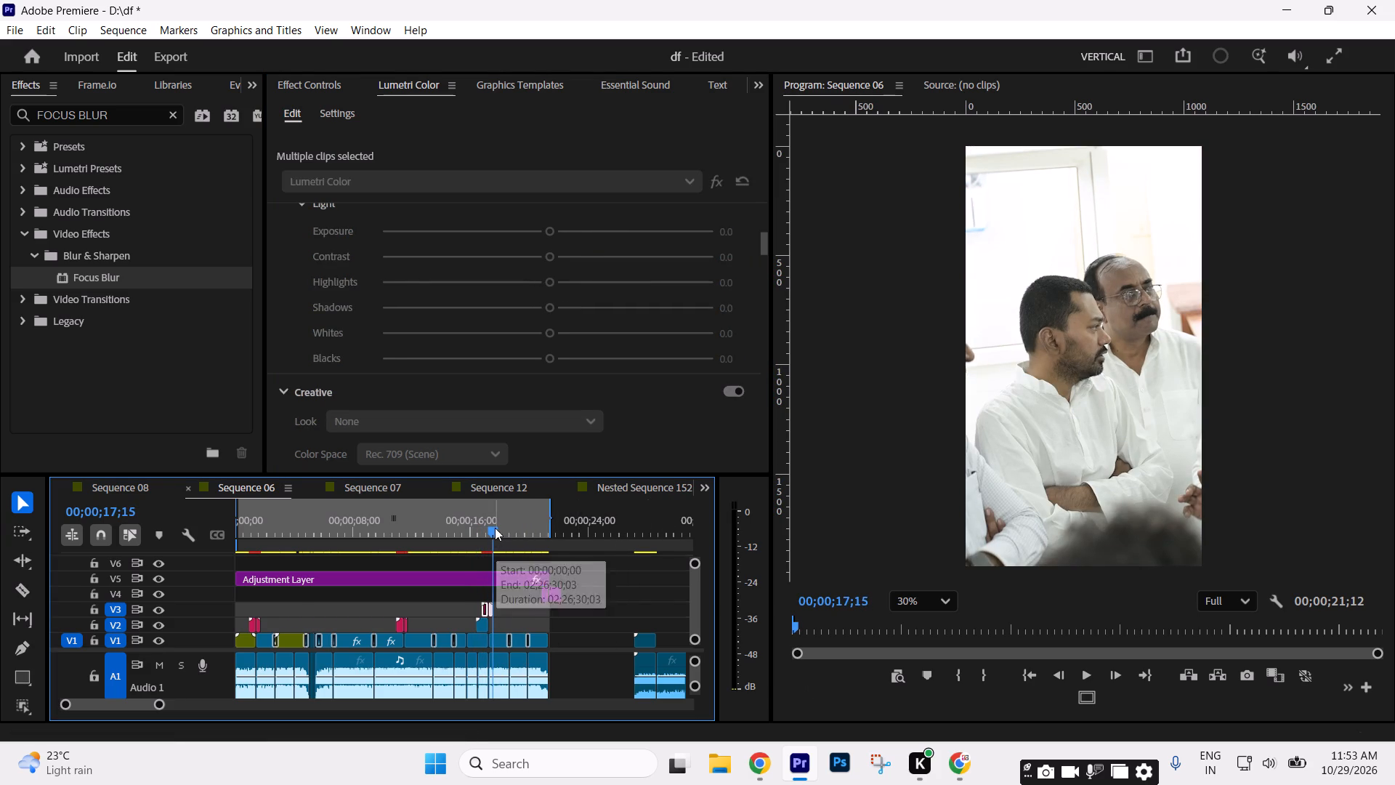
{"action": "left_click", "coordinate": [495, 528]}
{"action": "left_click", "coordinate": [565, 232]}
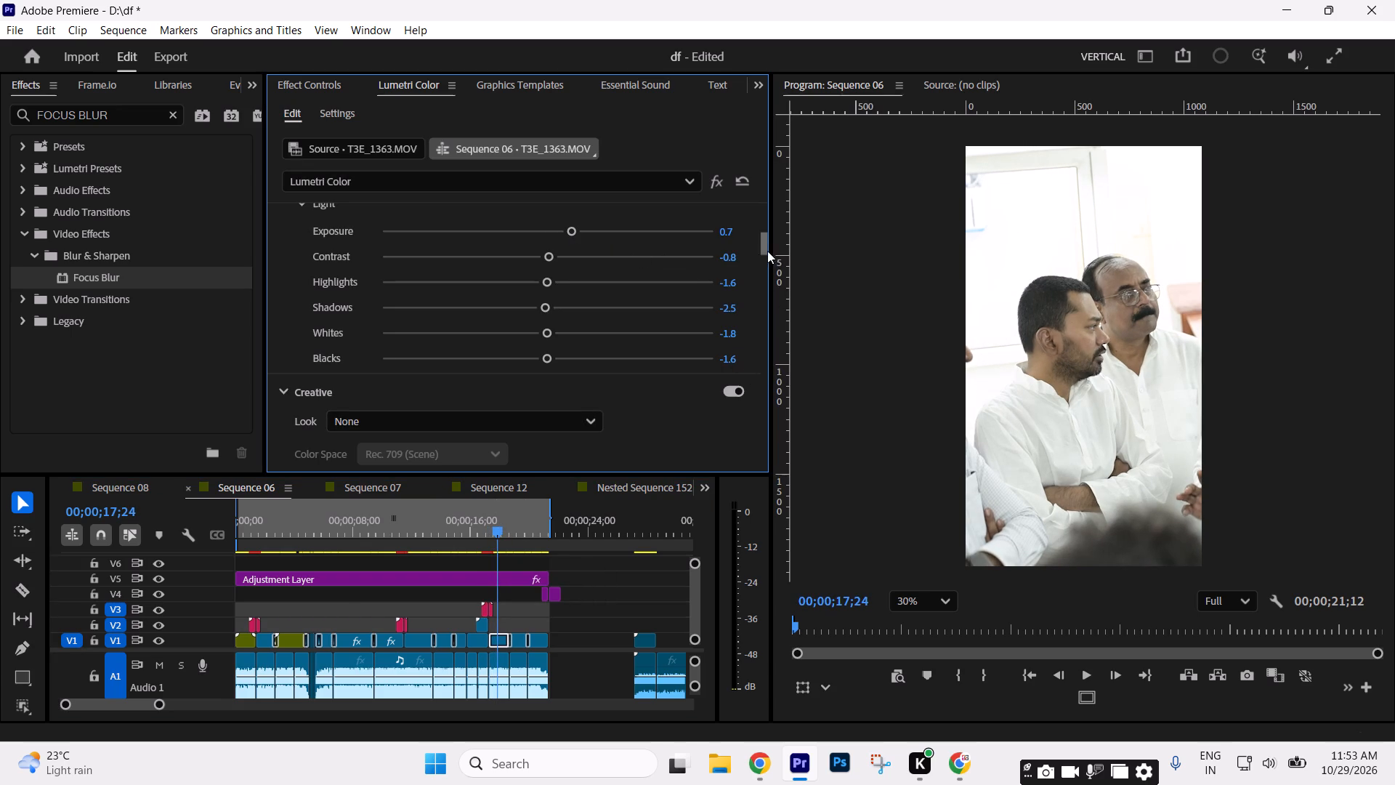
Readjust the Lumetri Creative Saturation of T3E_1363.MOV, trying 78.1 and settling on a higher value below 100.
{"action": "left_click_drag", "start_coordinate": [762, 246], "coordinate": [756, 283]}
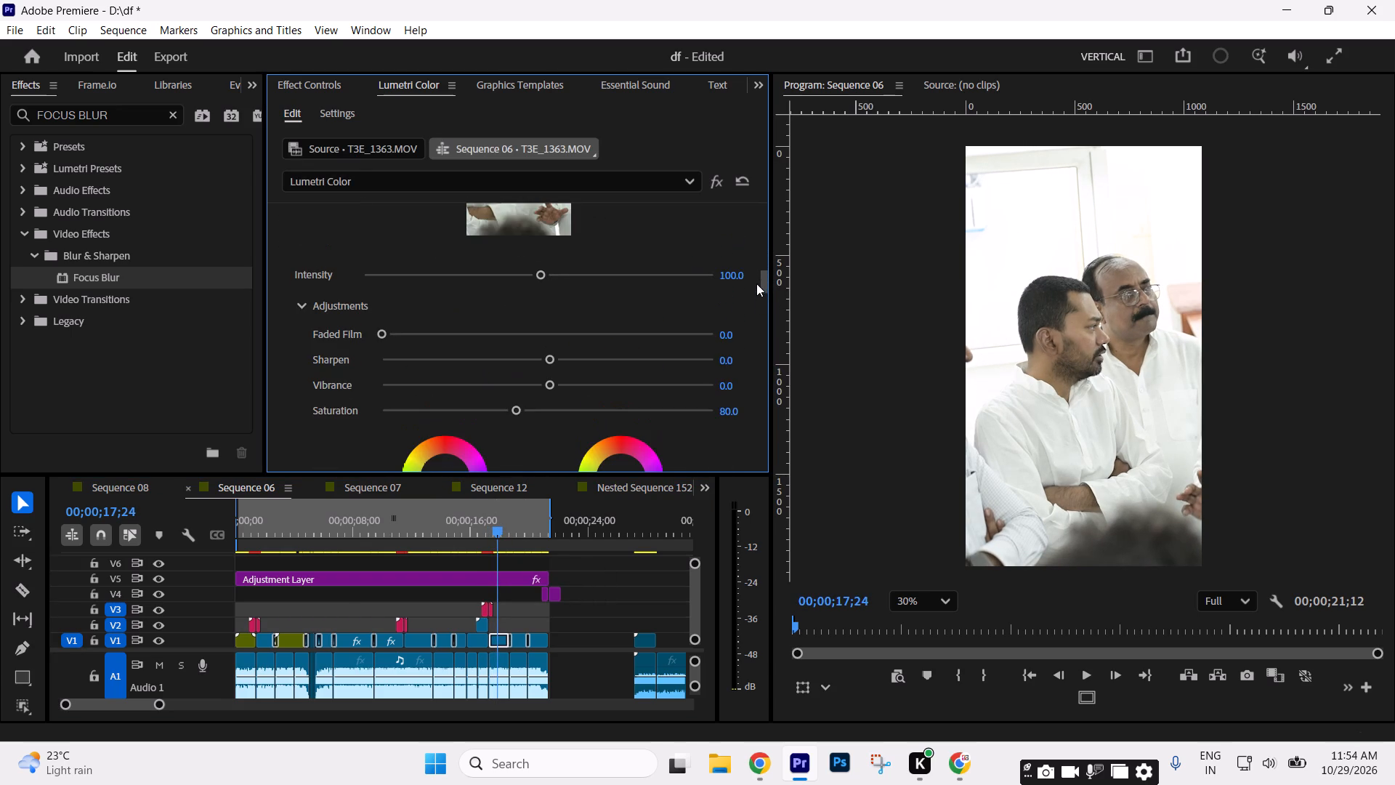
{"action": "left_click_drag", "start_coordinate": [756, 283], "coordinate": [756, 296]}
{"action": "left_click_drag", "start_coordinate": [520, 273], "coordinate": [510, 273]}
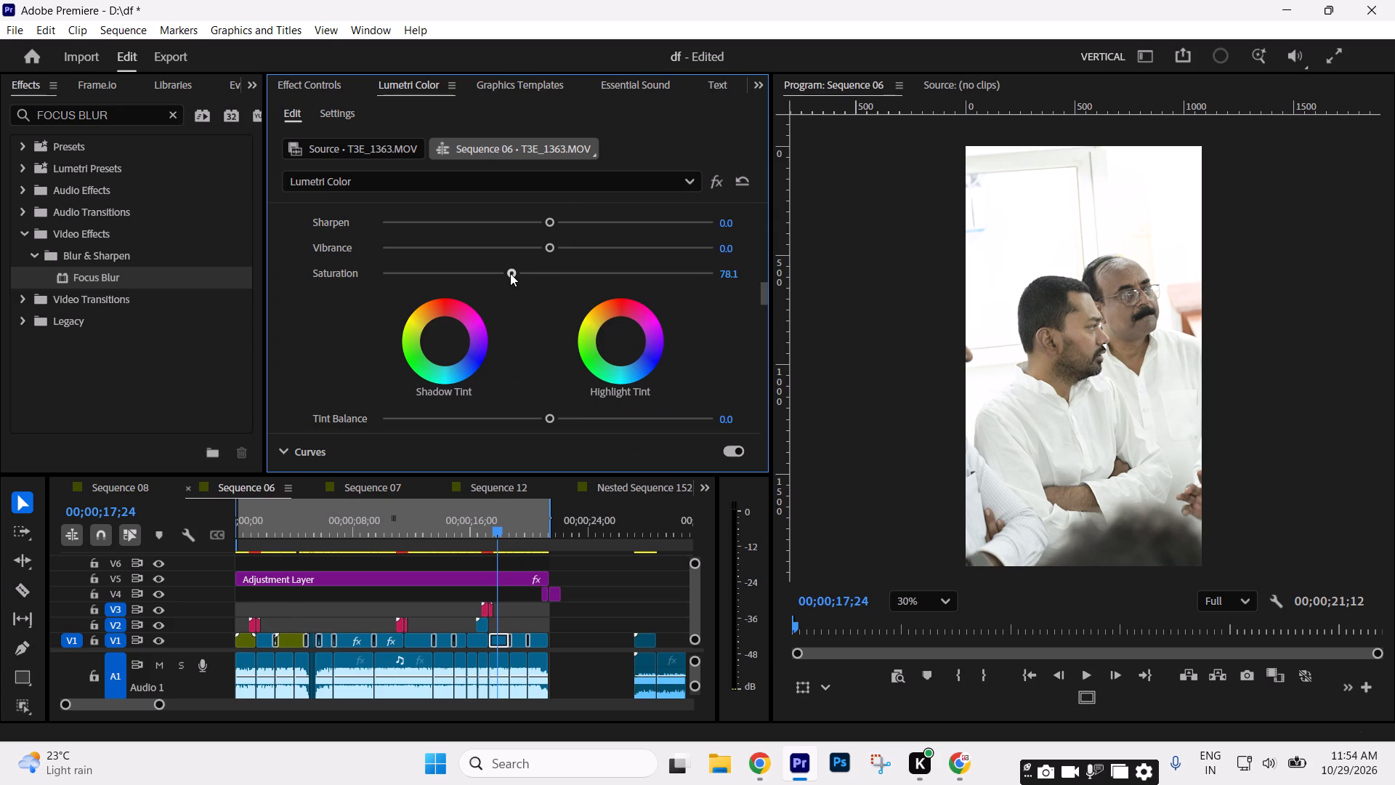
{"action": "left_click_drag", "start_coordinate": [510, 273], "coordinate": [535, 267]}
Adjust the Lumetri Creative Saturation of T3E_0949I.MOV, trying 116.9 and settling on 92.9.
{"action": "left_click_drag", "start_coordinate": [507, 531], "coordinate": [521, 531]}
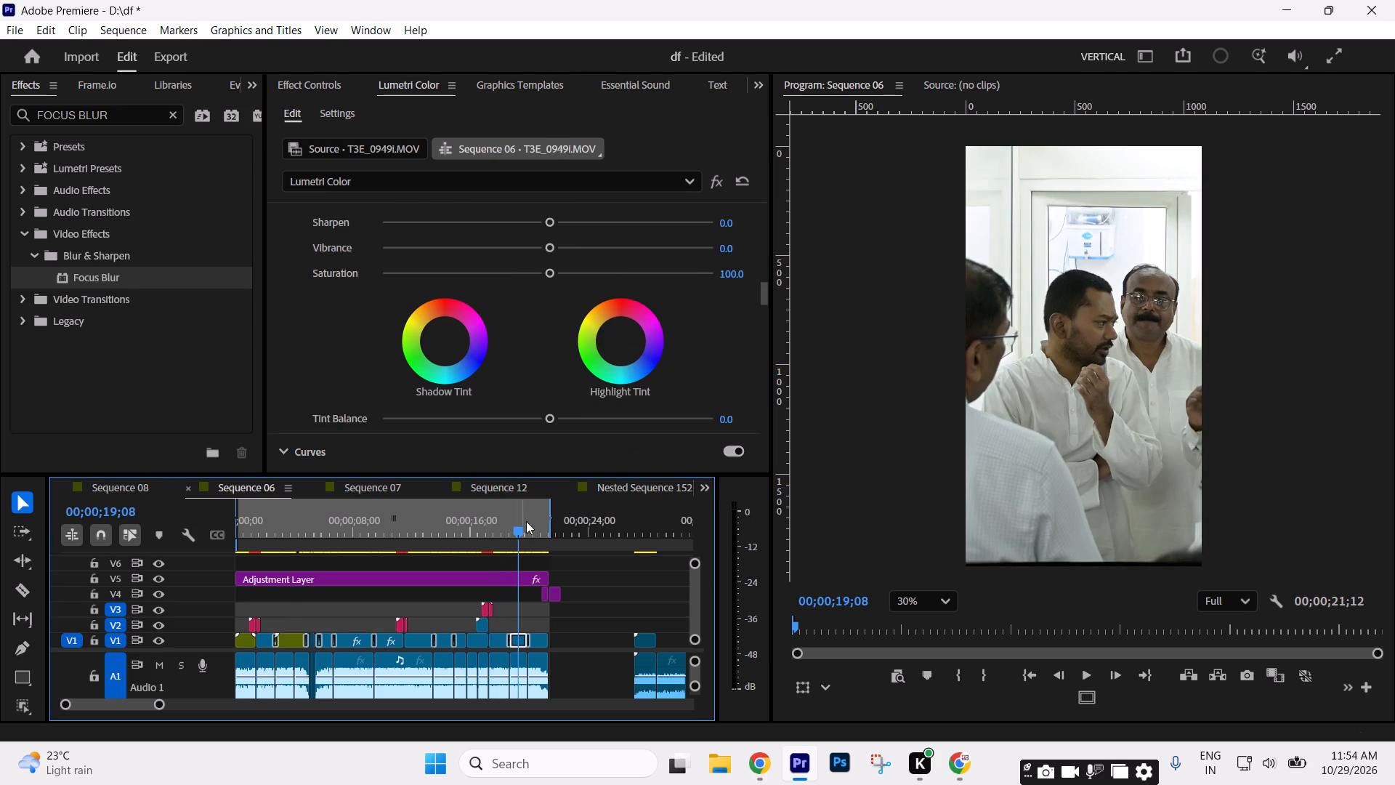
{"action": "left_click_drag", "start_coordinate": [551, 274], "coordinate": [575, 273]}
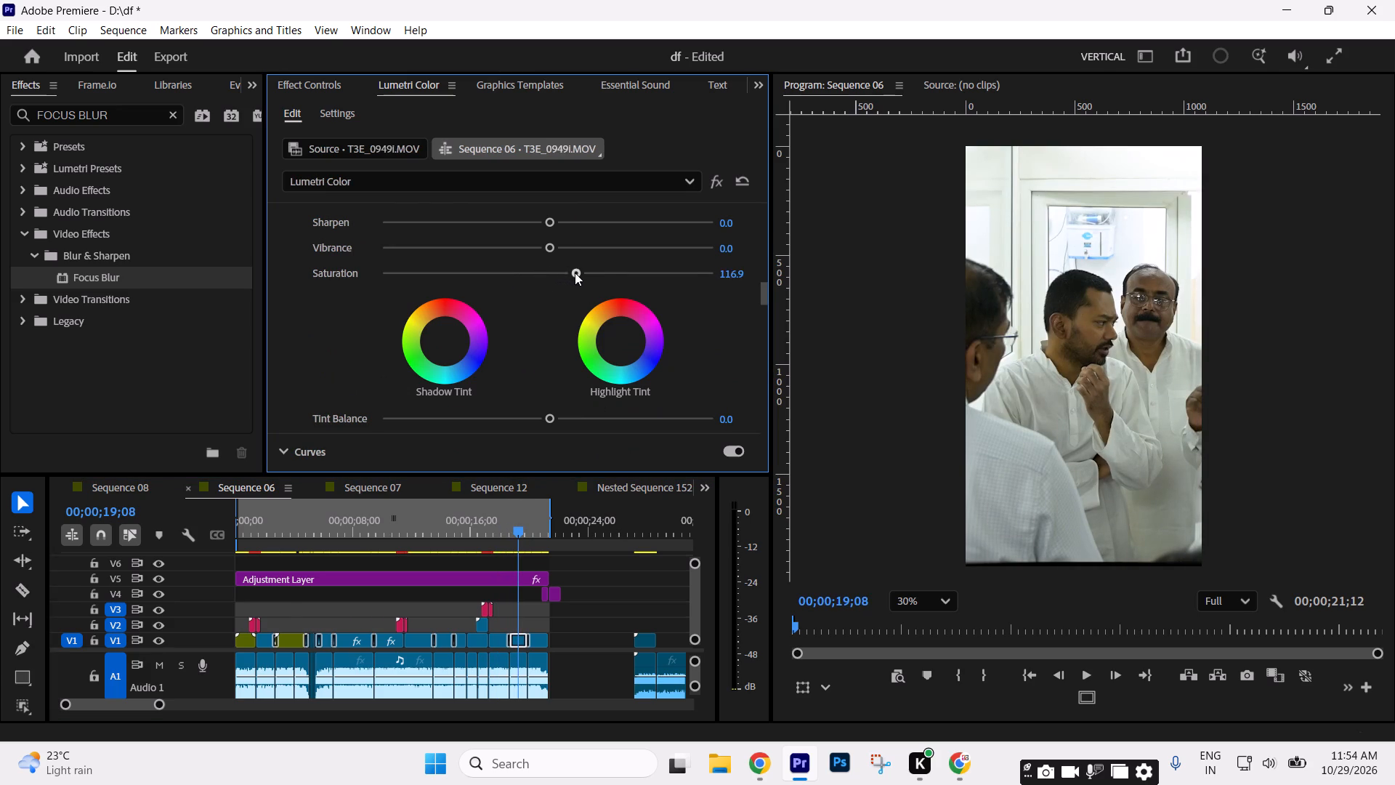
{"action": "left_click_drag", "start_coordinate": [575, 273], "coordinate": [535, 267]}
Copy the Lumetri Color effect from T3E_1363.MOV onto T3E_0949I.MOV and preview the clip at 00;00;19;20.
{"action": "left_click_drag", "start_coordinate": [516, 541], "coordinate": [500, 538]}
{"action": "left_click", "coordinate": [329, 83]}
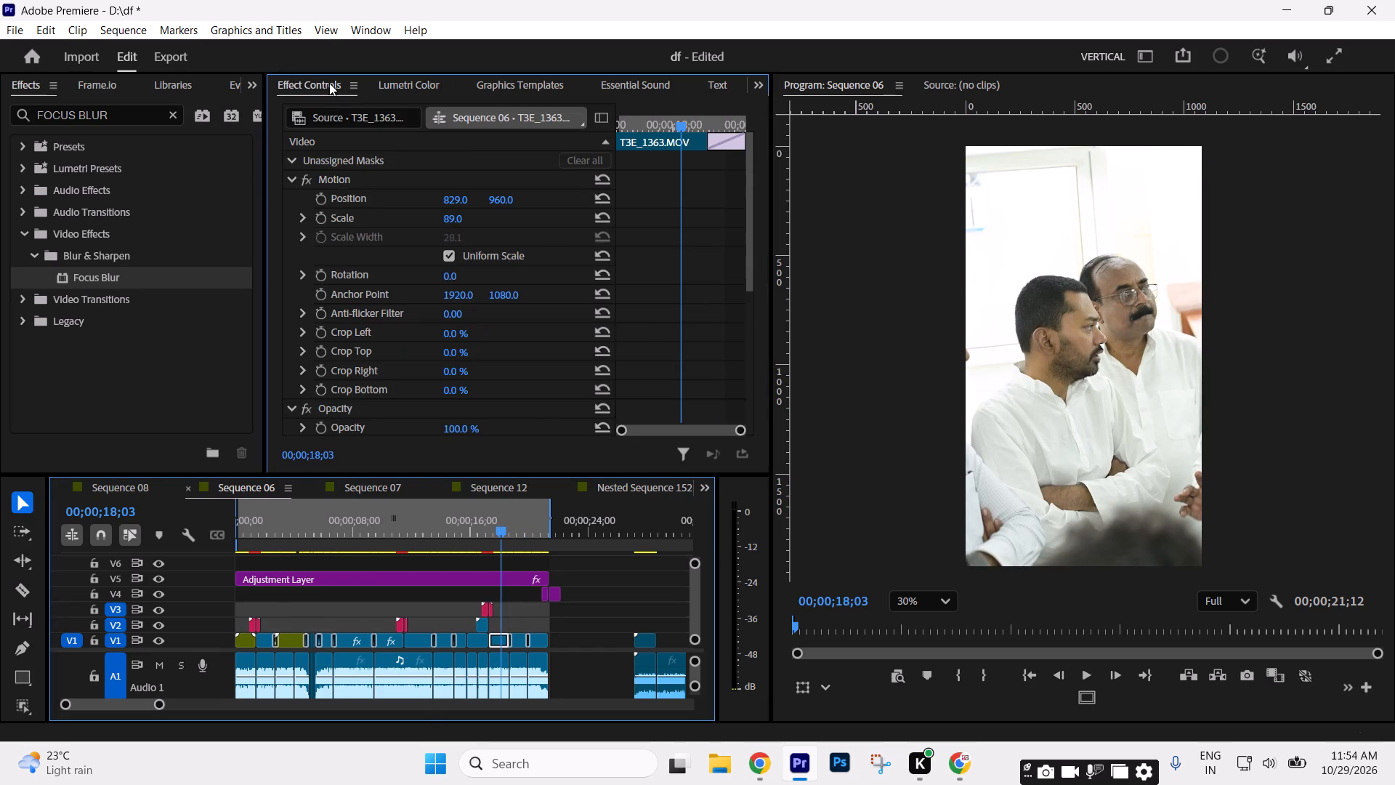
{"action": "left_click_drag", "start_coordinate": [748, 233], "coordinate": [734, 374]}
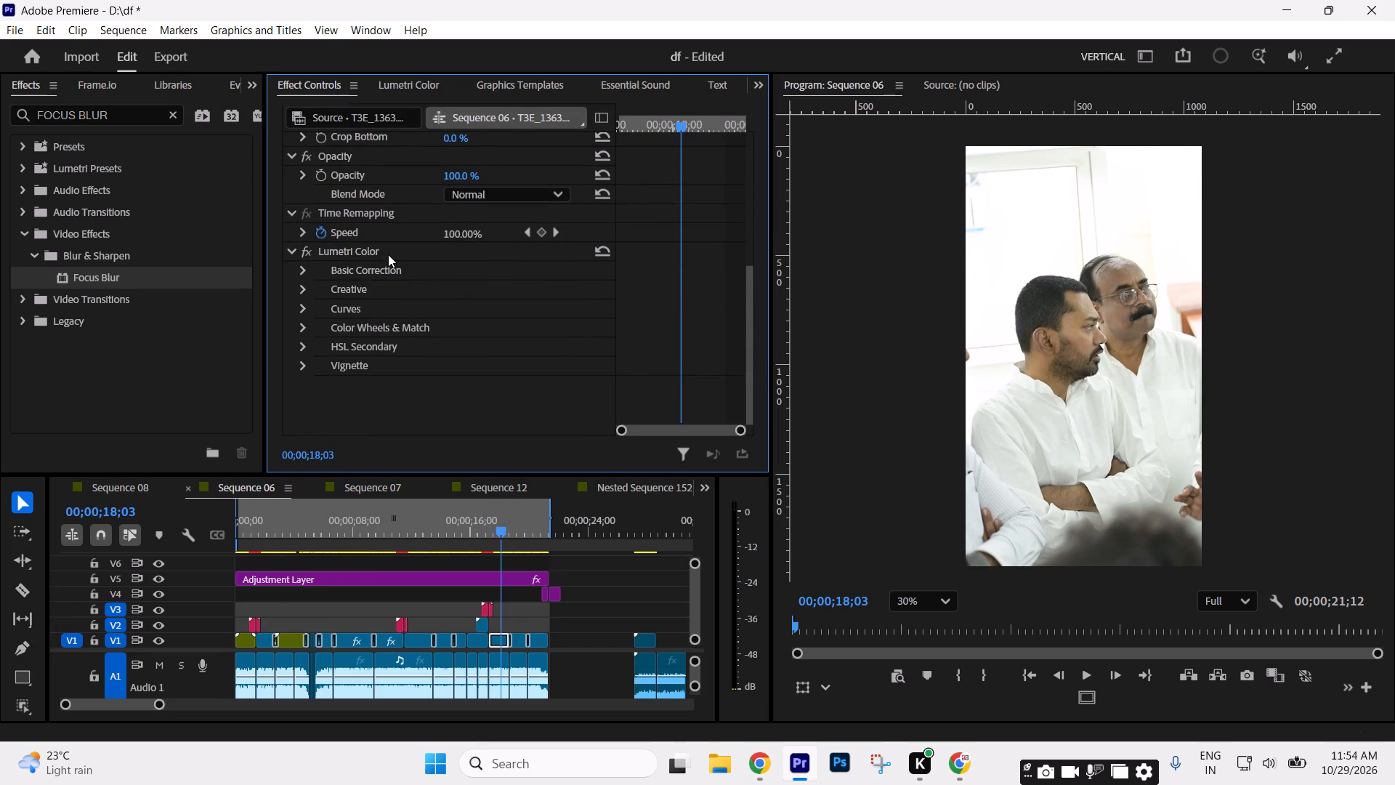
{"action": "left_click", "coordinate": [381, 250]}
{"action": "key", "text": "ctrl+c"}
{"action": "left_click", "coordinate": [519, 634]}
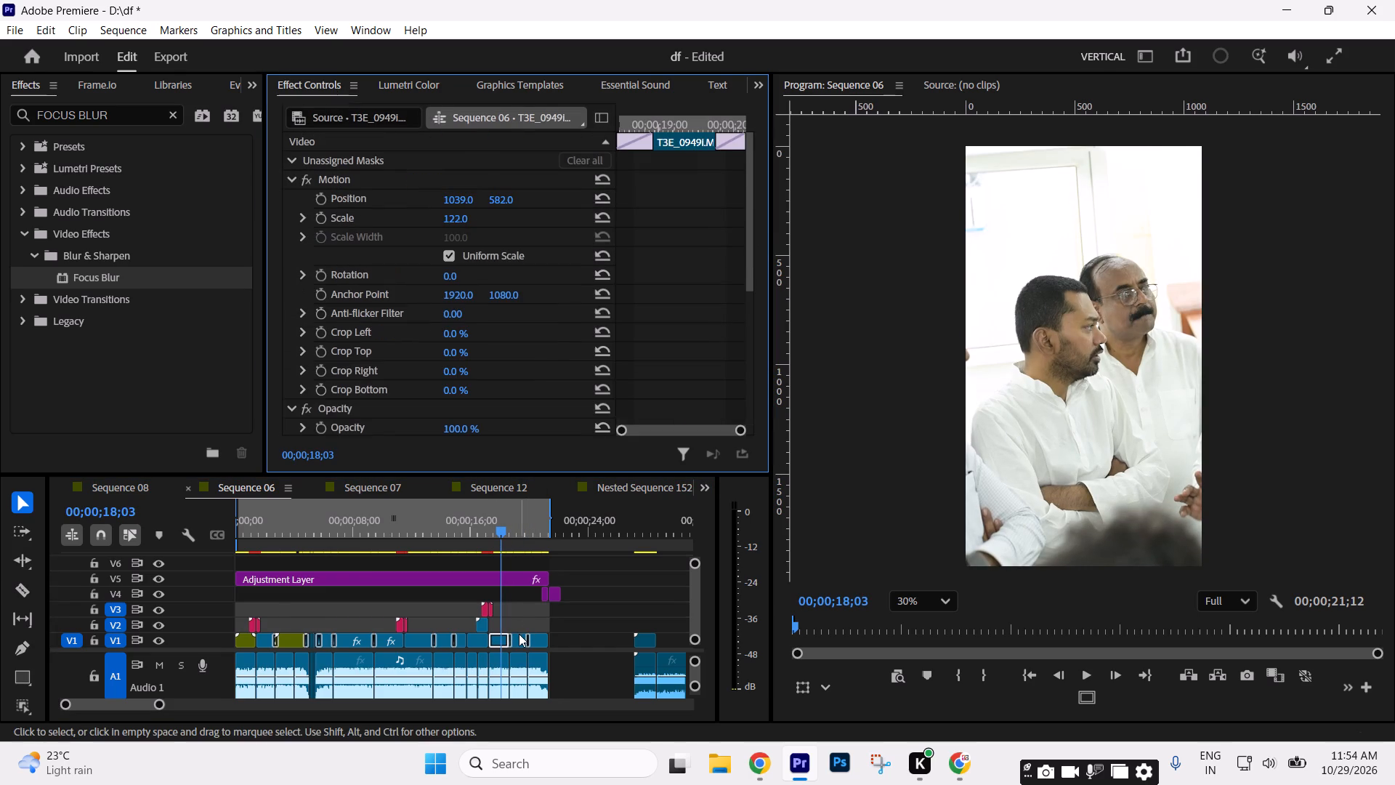
{"action": "key", "text": "ctrl+v"}
{"action": "left_click_drag", "start_coordinate": [525, 534], "coordinate": [526, 537]}
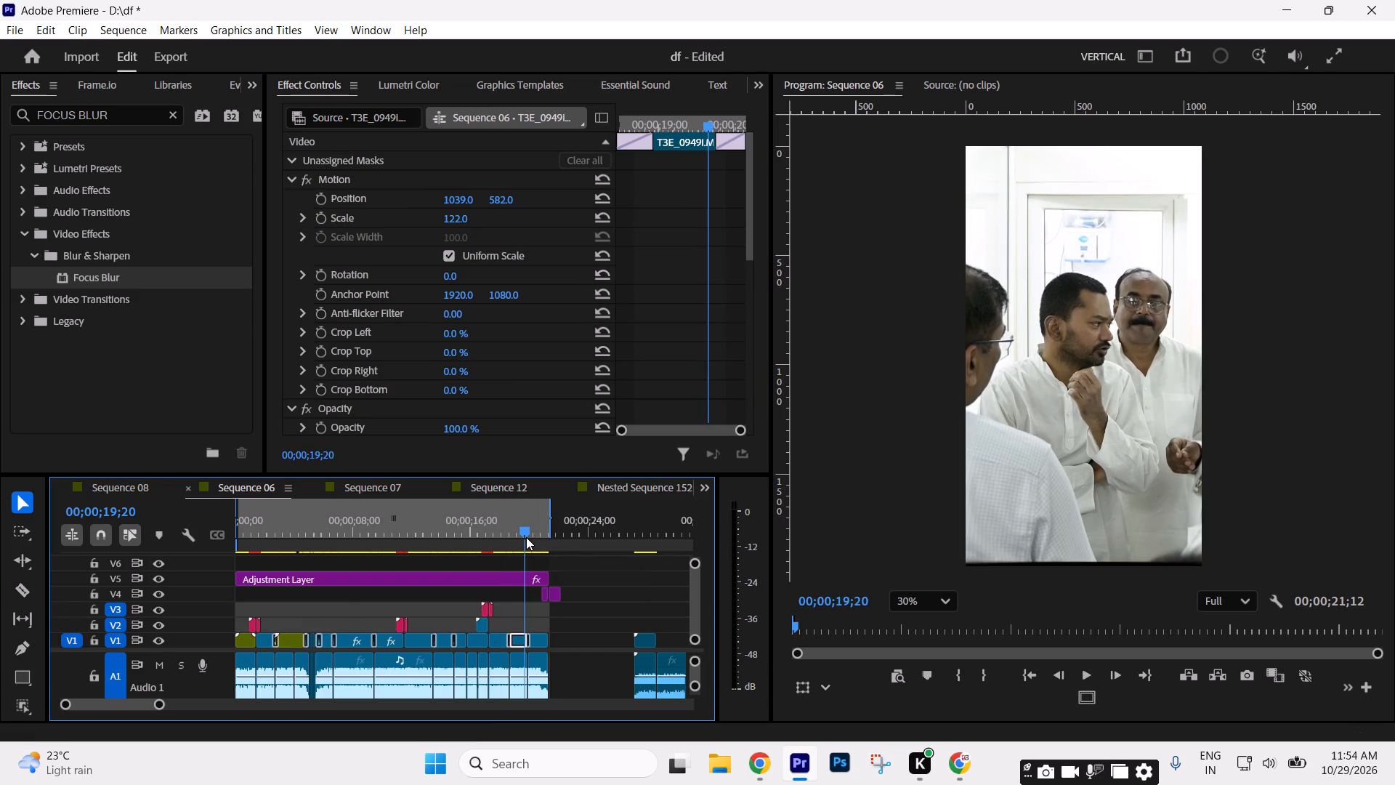
Compare T3E_0949I.MOV with C1145.MP4 and raise its Lumetri Creative Saturation to 101.6.
{"action": "left_click_drag", "start_coordinate": [526, 537], "coordinate": [542, 548]}
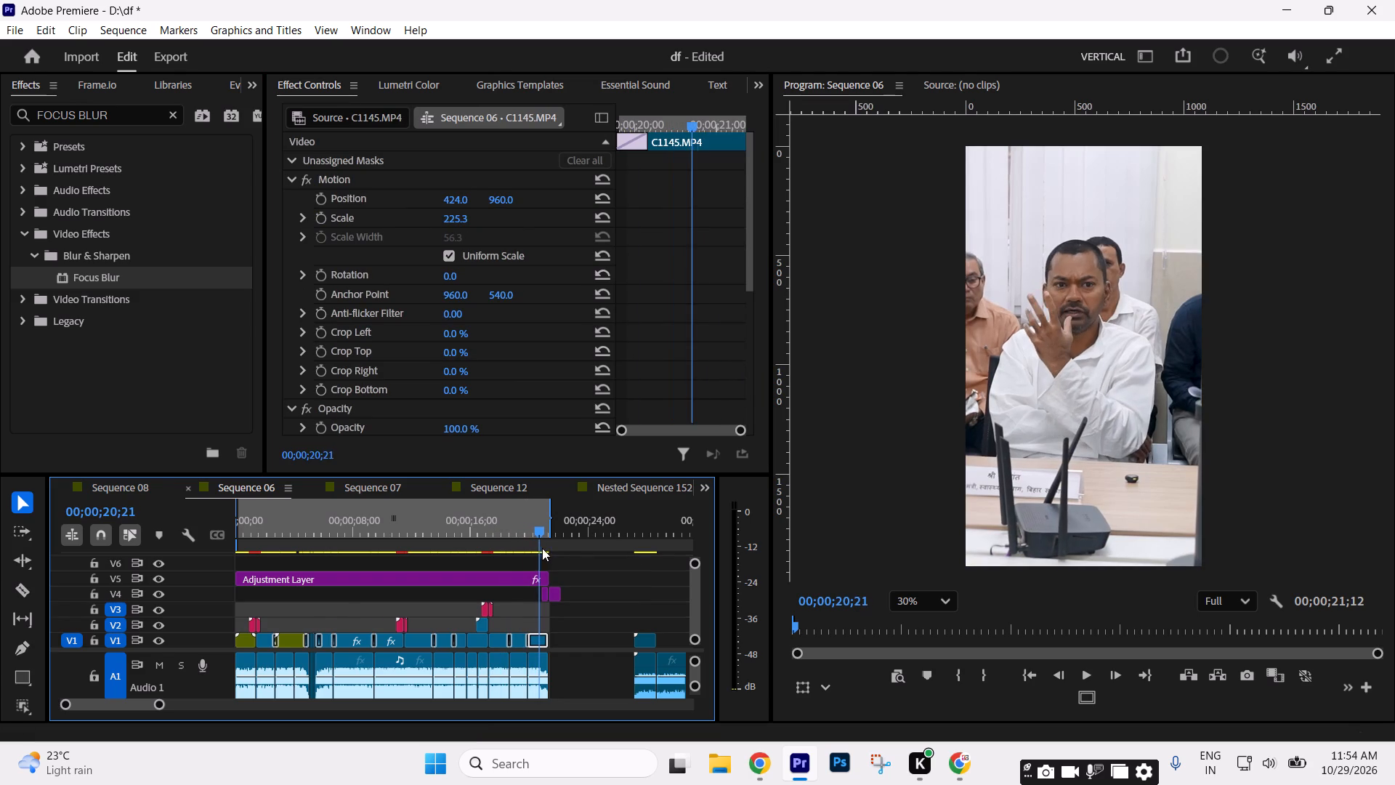
{"action": "left_click_drag", "start_coordinate": [542, 548], "coordinate": [543, 549]}
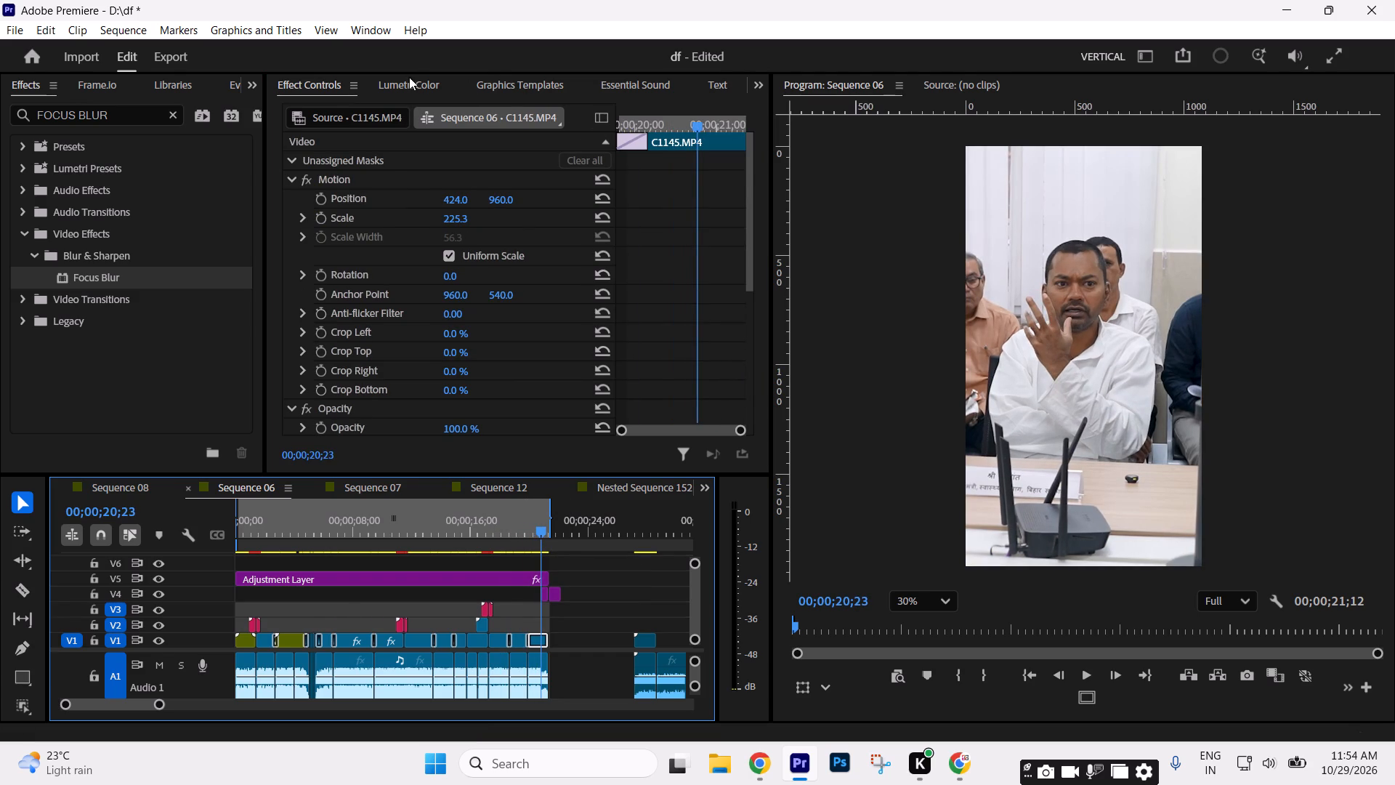
{"action": "left_click", "coordinate": [409, 77]}
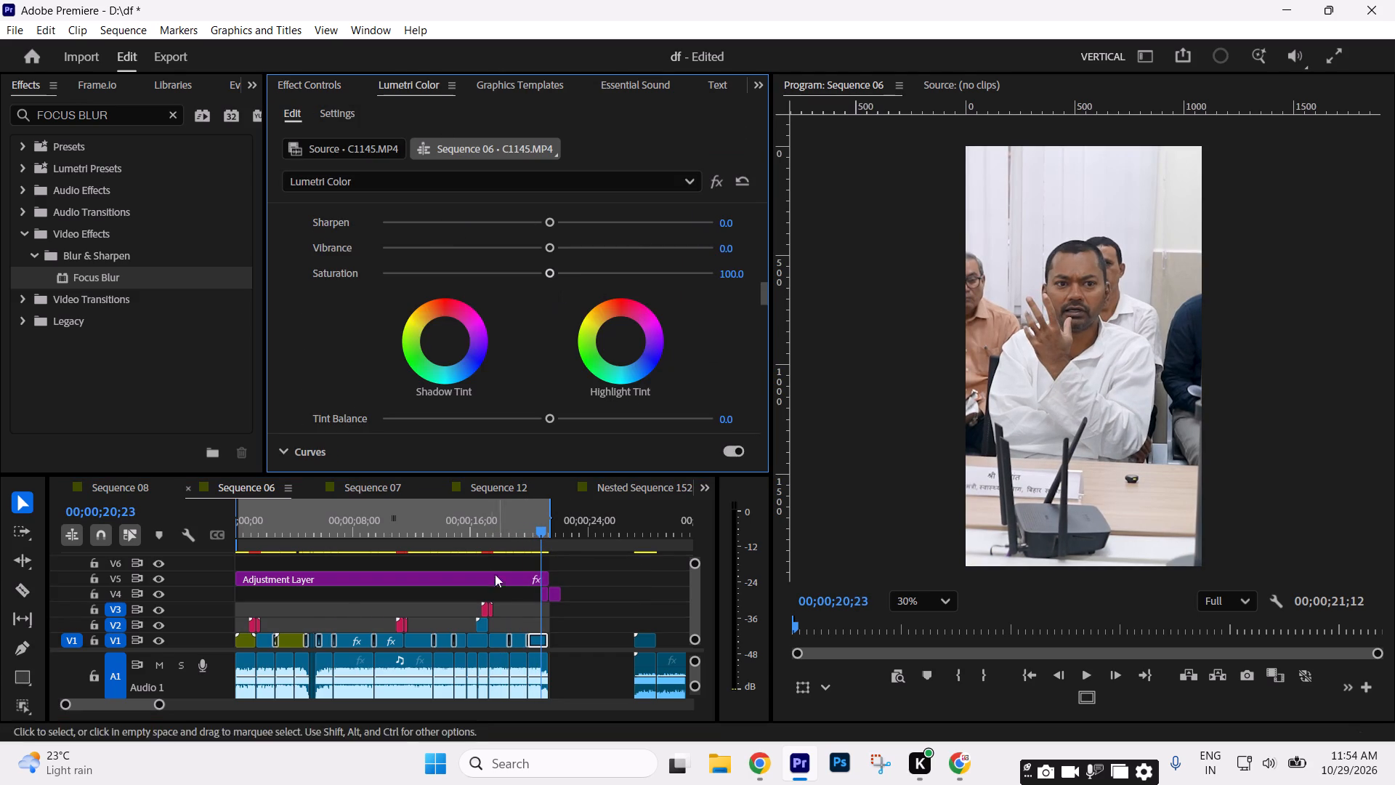
{"action": "left_click", "coordinate": [524, 535]}
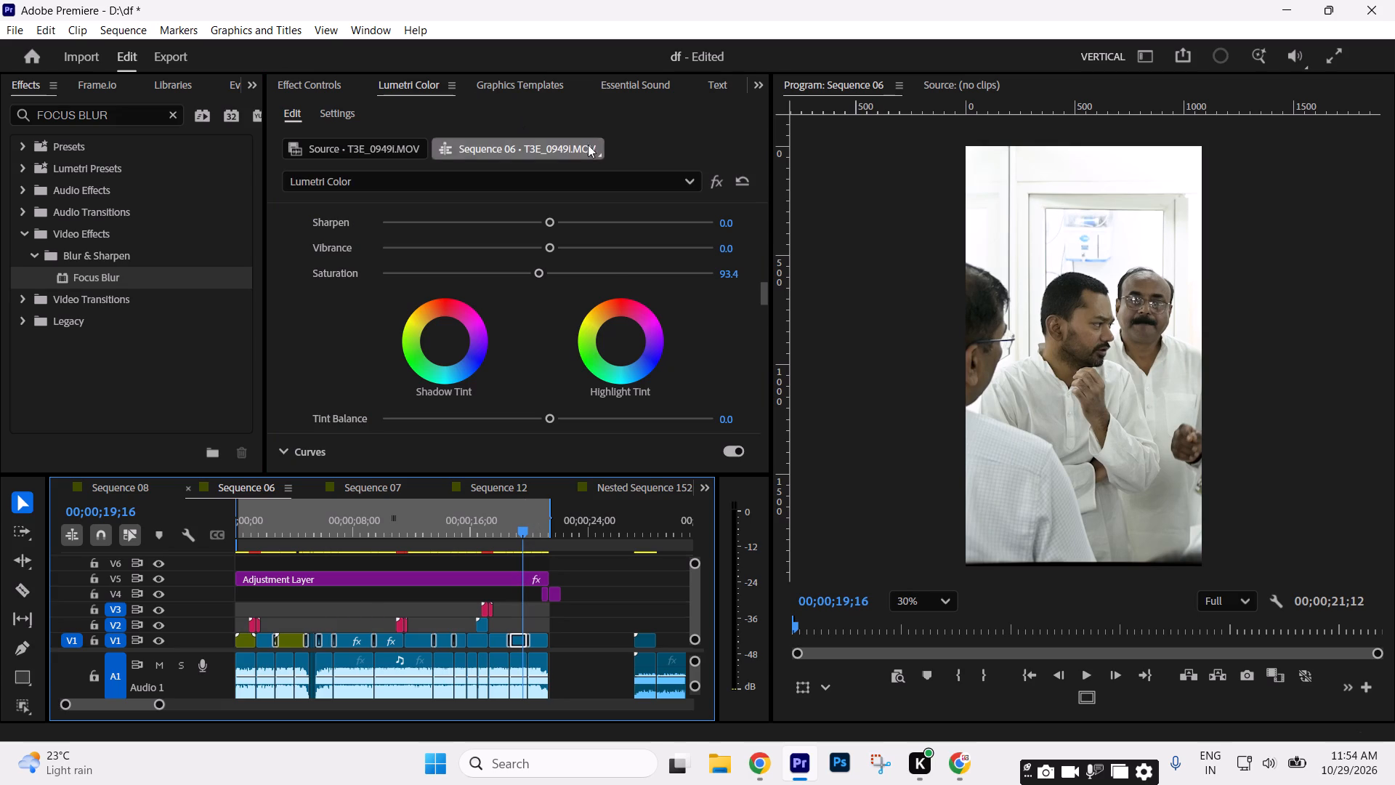
{"action": "left_click", "coordinate": [763, 297]}
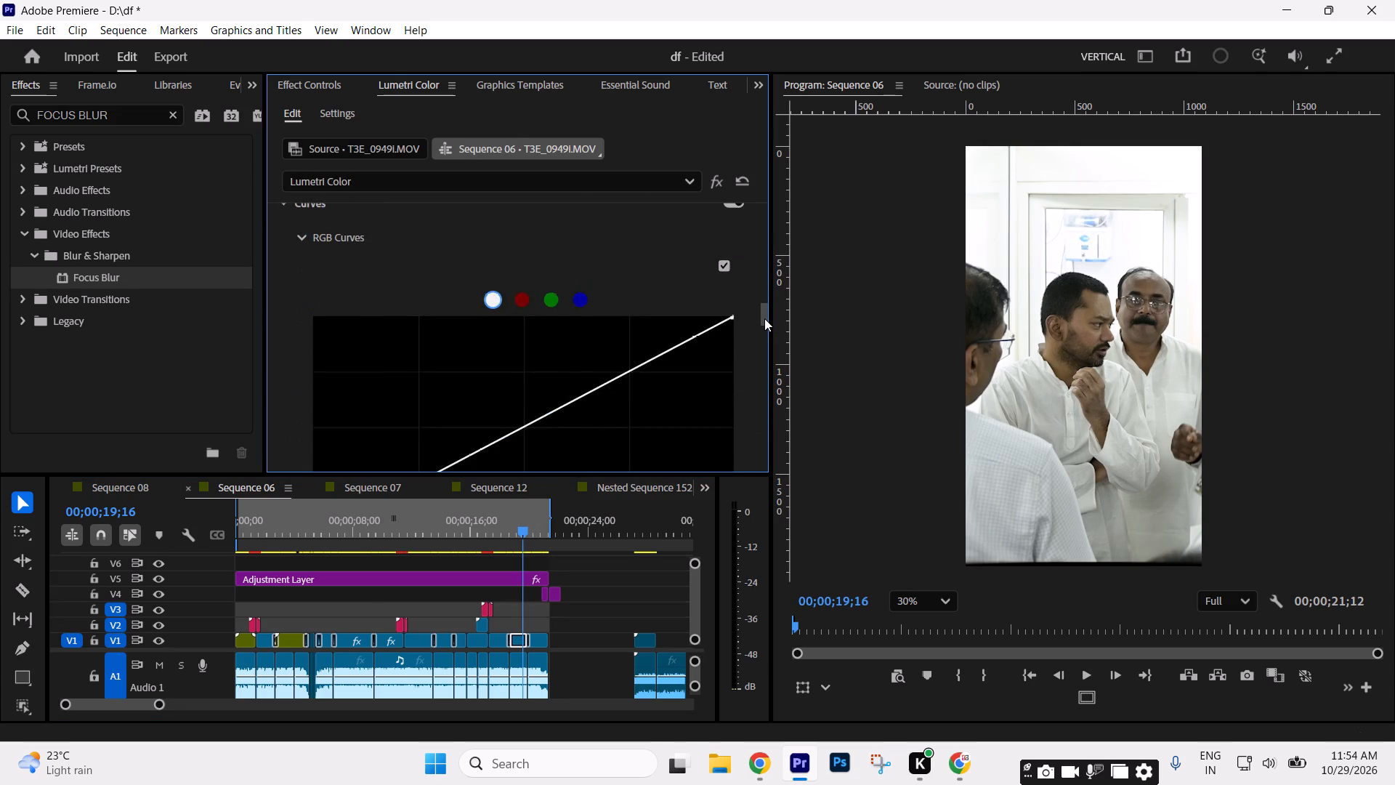
{"action": "left_click", "coordinate": [541, 334]}
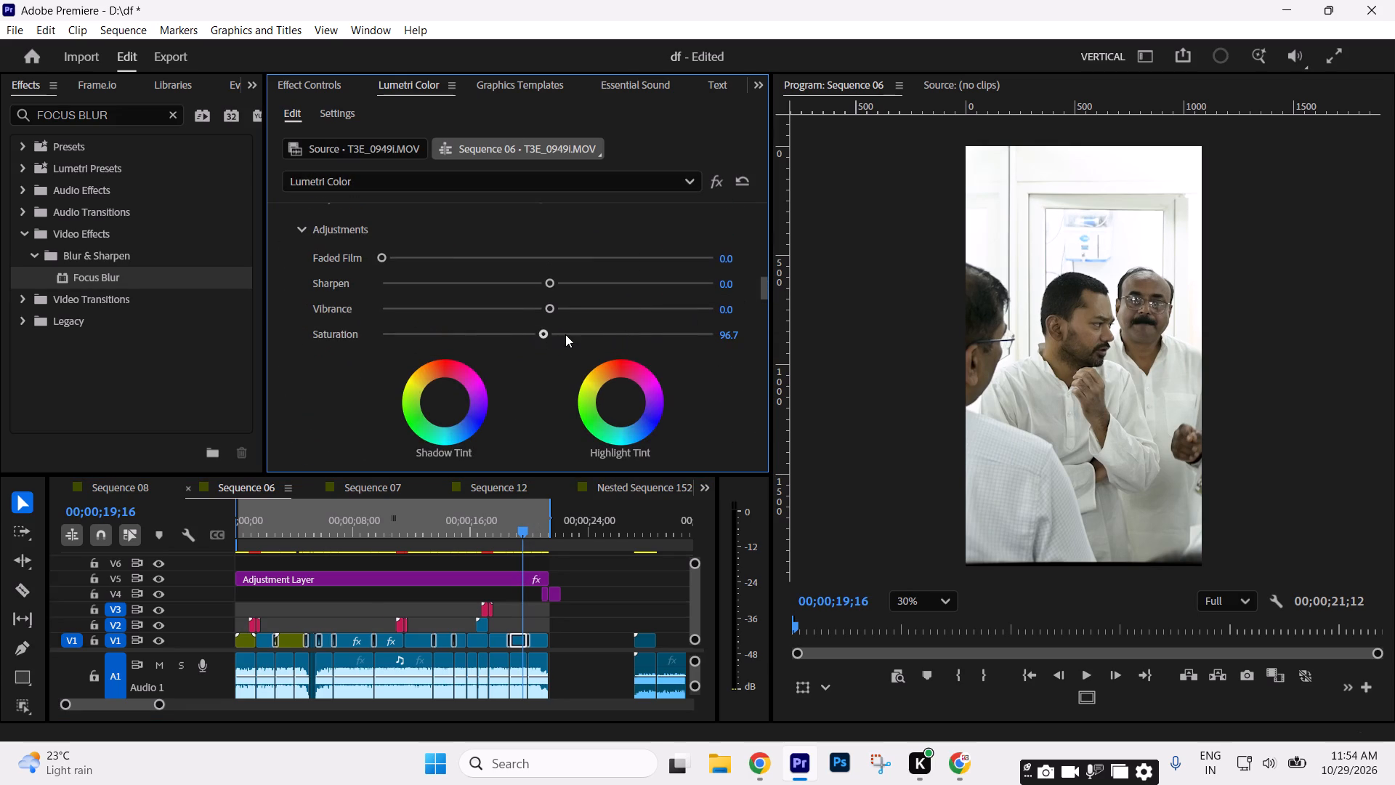
{"action": "key", "text": "ctrl+z"}
{"action": "left_click_drag", "start_coordinate": [540, 335], "coordinate": [549, 336]}
Set the Lumetri Exposure of T3E_0949I.MOV to 1.0, and try a cooler Temperature of -2.7.
{"action": "left_click_drag", "start_coordinate": [763, 291], "coordinate": [761, 238]}
{"action": "left_click_drag", "start_coordinate": [570, 337], "coordinate": [580, 337]}
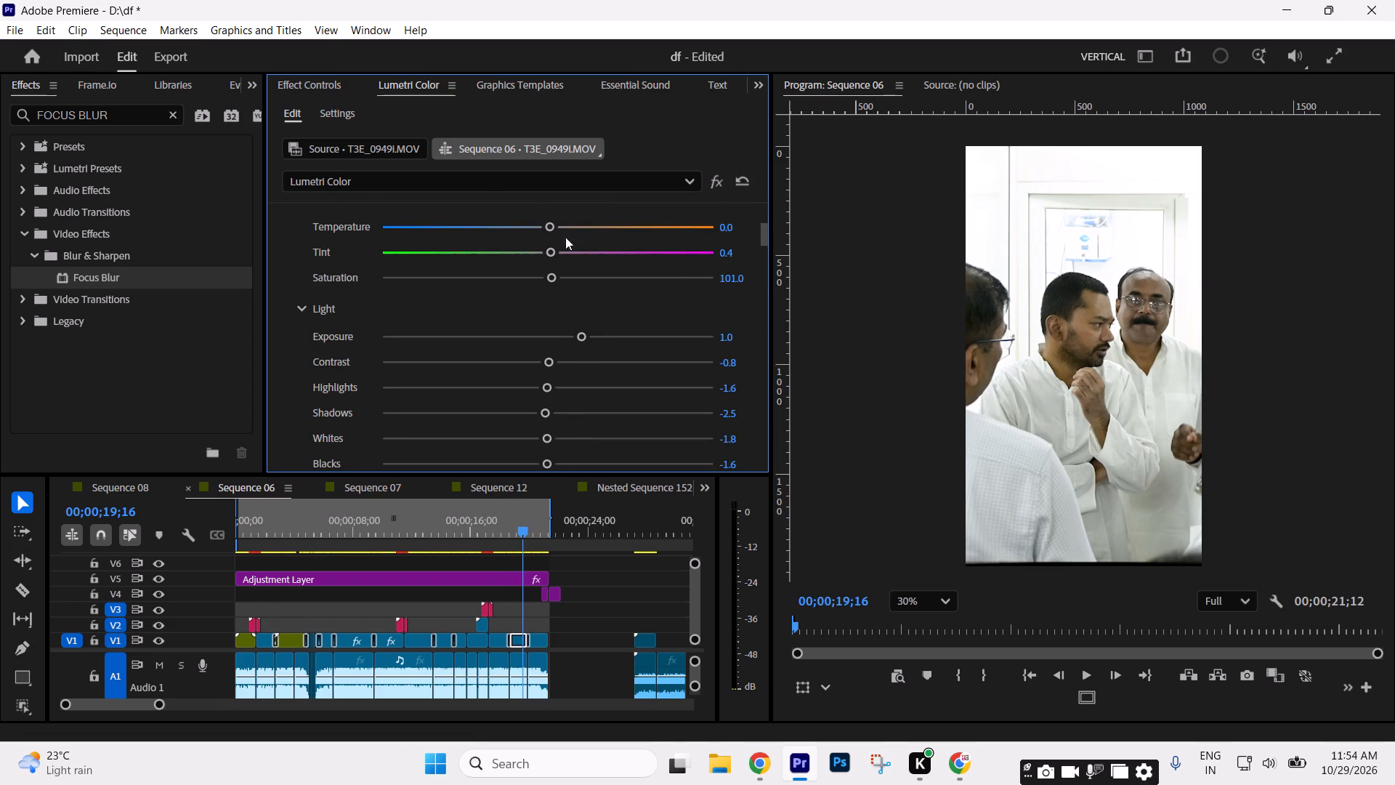
{"action": "left_click_drag", "start_coordinate": [550, 225], "coordinate": [541, 230]}
{"action": "key", "text": "ctrl+z"}
Cool the Lumetri Temperature of T3E_1363.MOV to -5.5, keeping Exposure at 0.7.
{"action": "left_click_drag", "start_coordinate": [519, 521], "coordinate": [501, 525]}
{"action": "left_click_drag", "start_coordinate": [551, 223], "coordinate": [533, 222]}
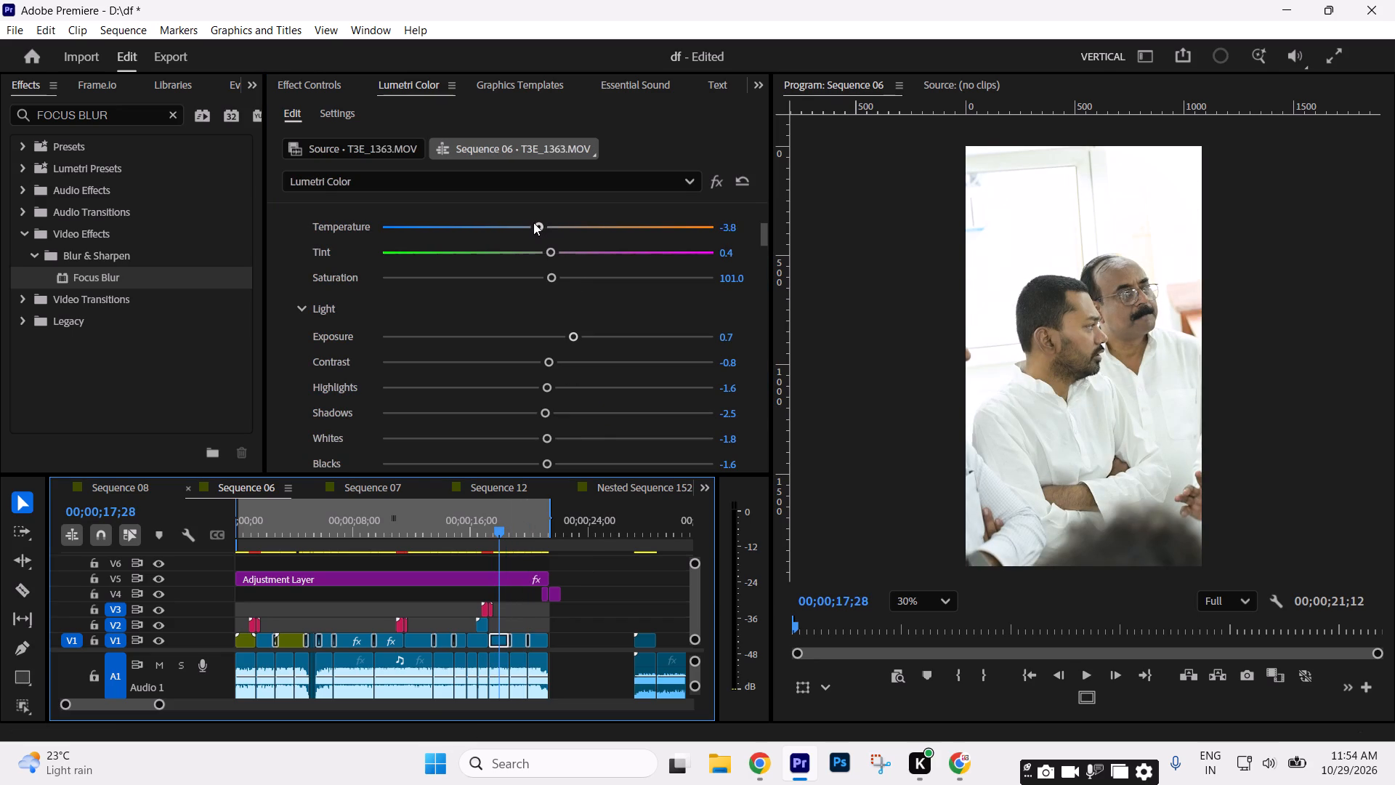
{"action": "left_click_drag", "start_coordinate": [533, 222], "coordinate": [537, 222]}
{"action": "left_click", "coordinate": [573, 335]}
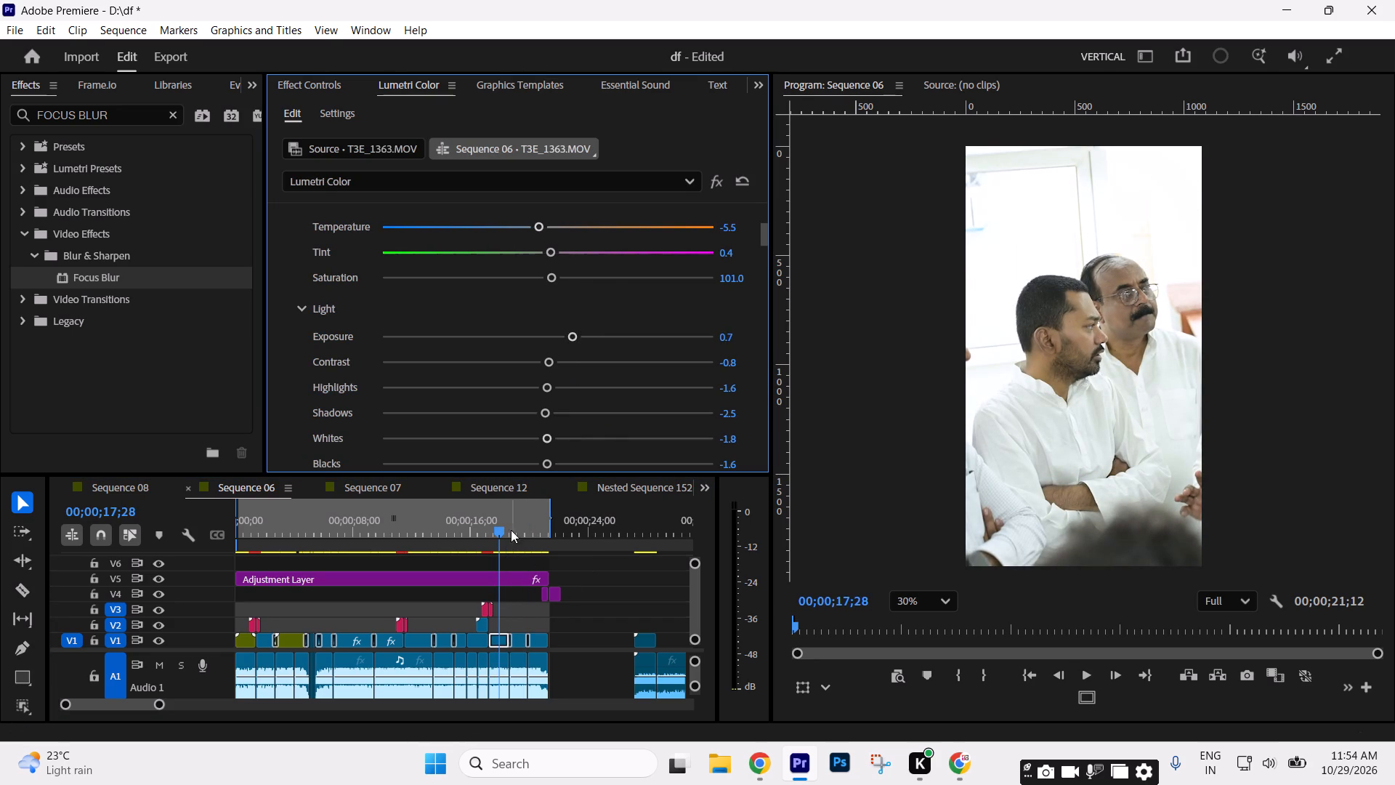
Set the Lumetri Temperature of C1145.MP4 to -9.3 and its Creative Saturation to 106.0.
{"action": "left_click_drag", "start_coordinate": [511, 530], "coordinate": [542, 538]}
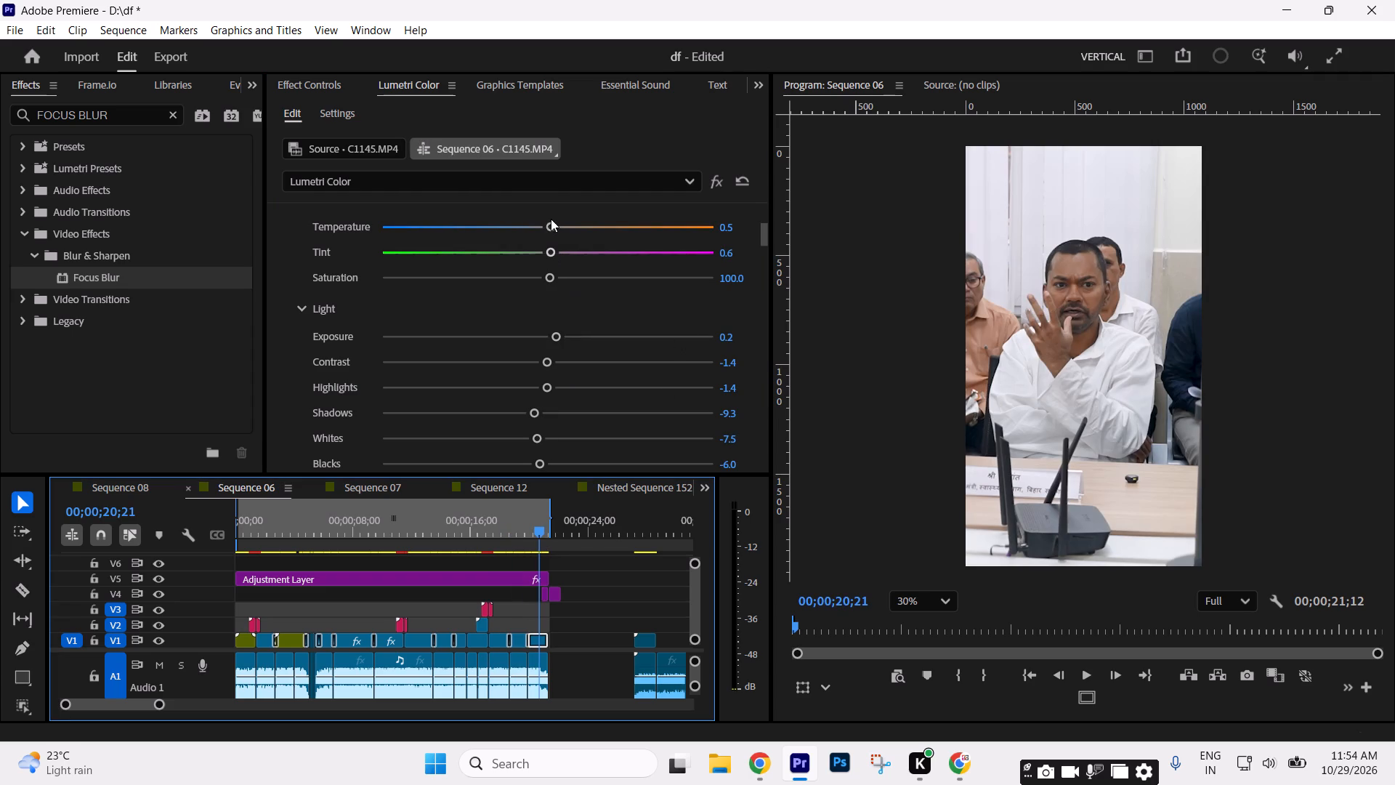
{"action": "left_click_drag", "start_coordinate": [550, 226], "coordinate": [531, 235]}
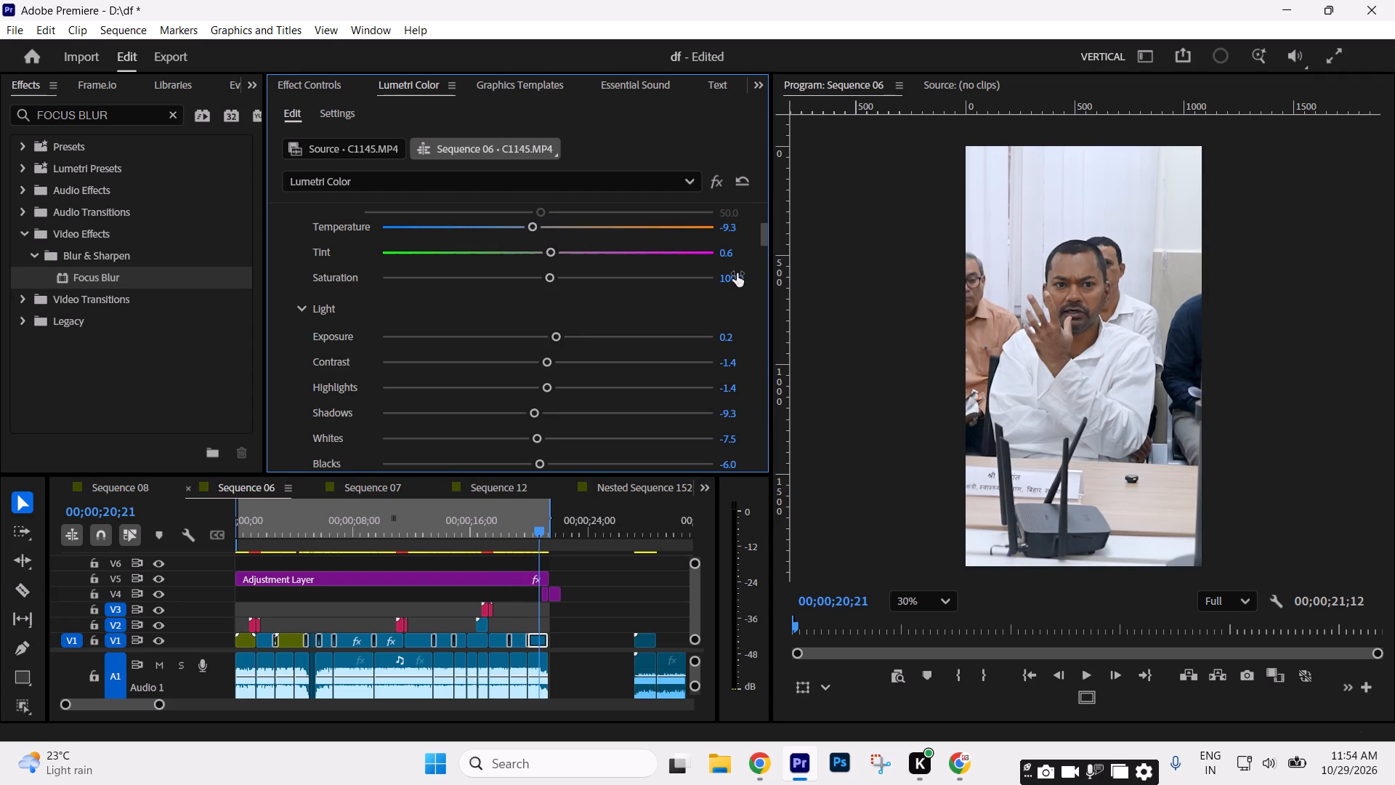
{"action": "left_click_drag", "start_coordinate": [765, 232], "coordinate": [757, 291]}
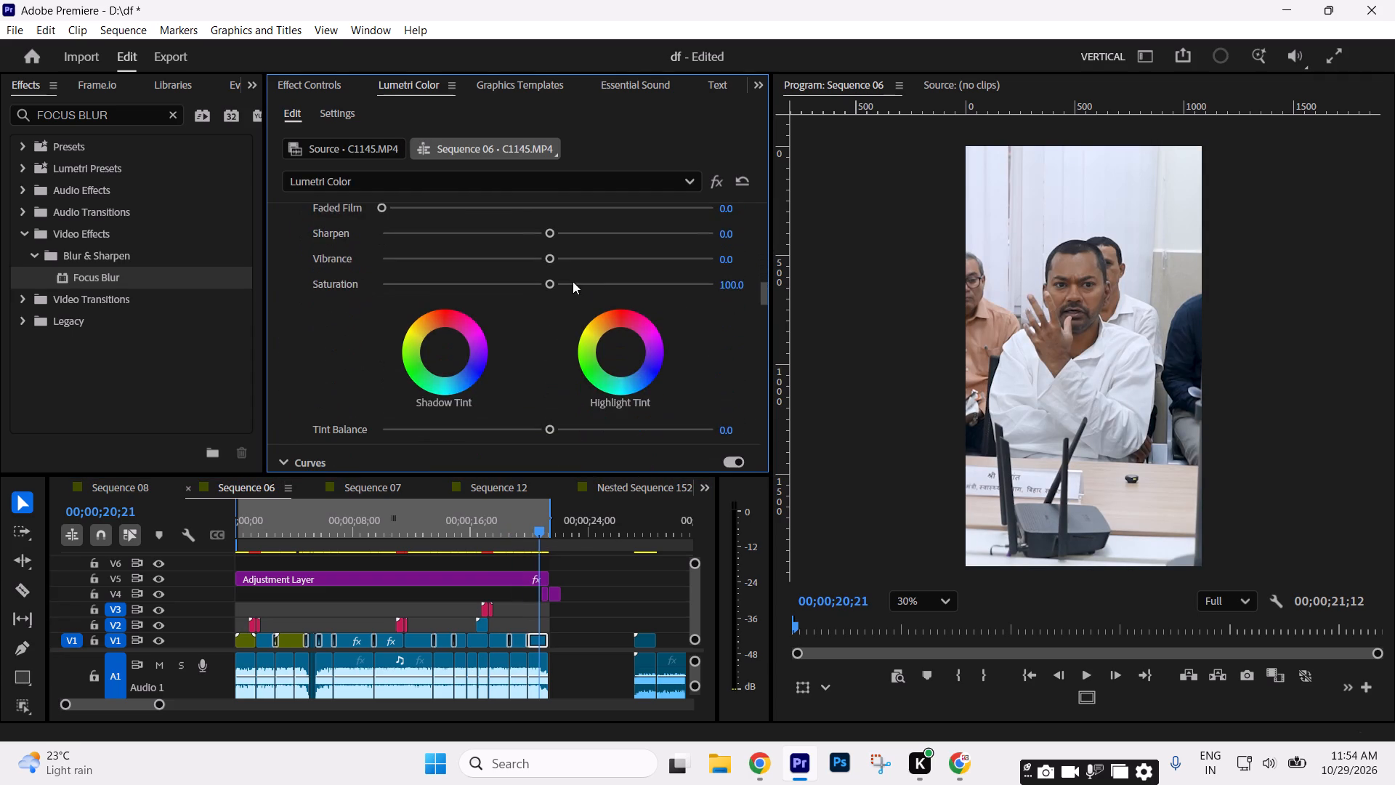
{"action": "left_click", "coordinate": [554, 276]}
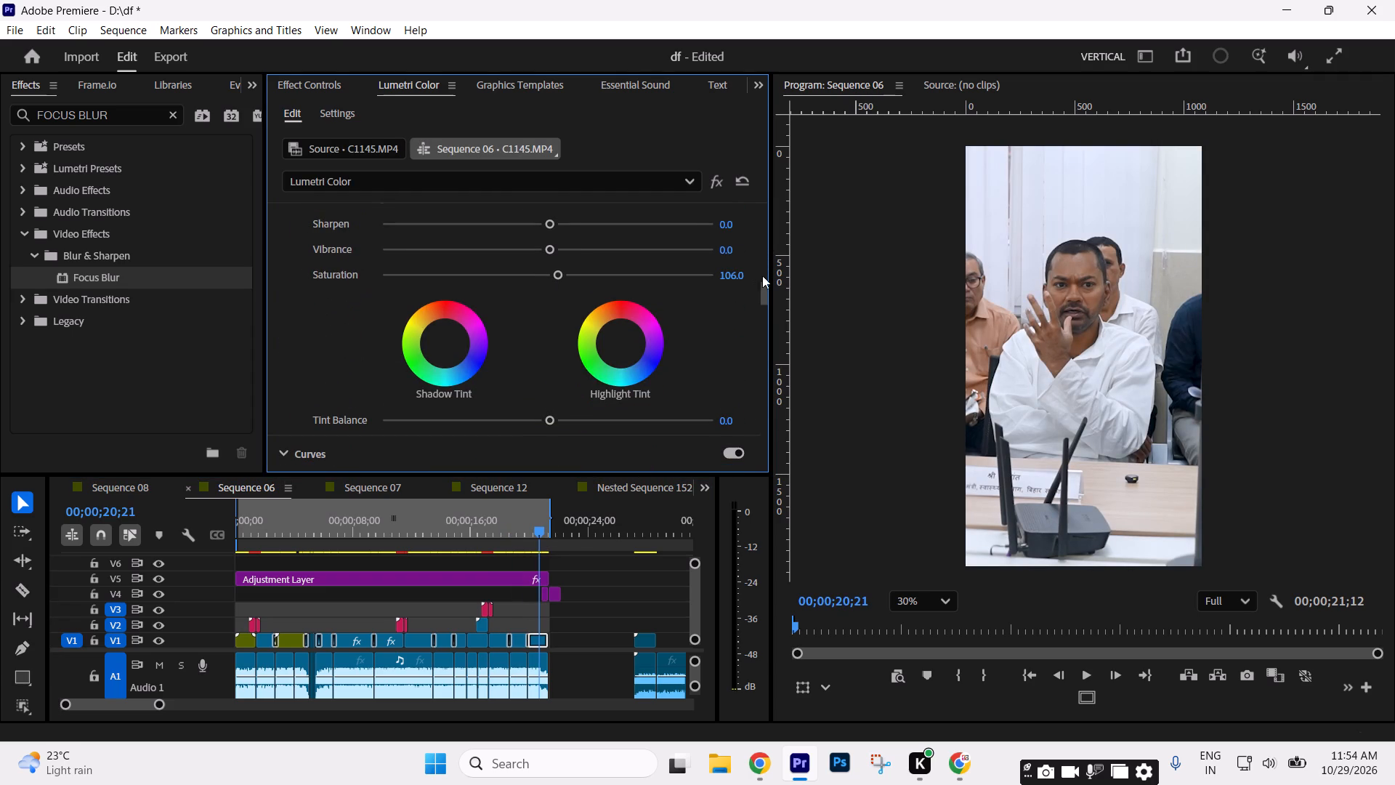
{"action": "left_click", "coordinate": [760, 293]}
Adjust the Lumetri Light values of C1145.MP4 to Contrast -4.9, Whites 4.9 and Exposure 0.7.
{"action": "left_click_drag", "start_coordinate": [765, 295], "coordinate": [764, 259]}
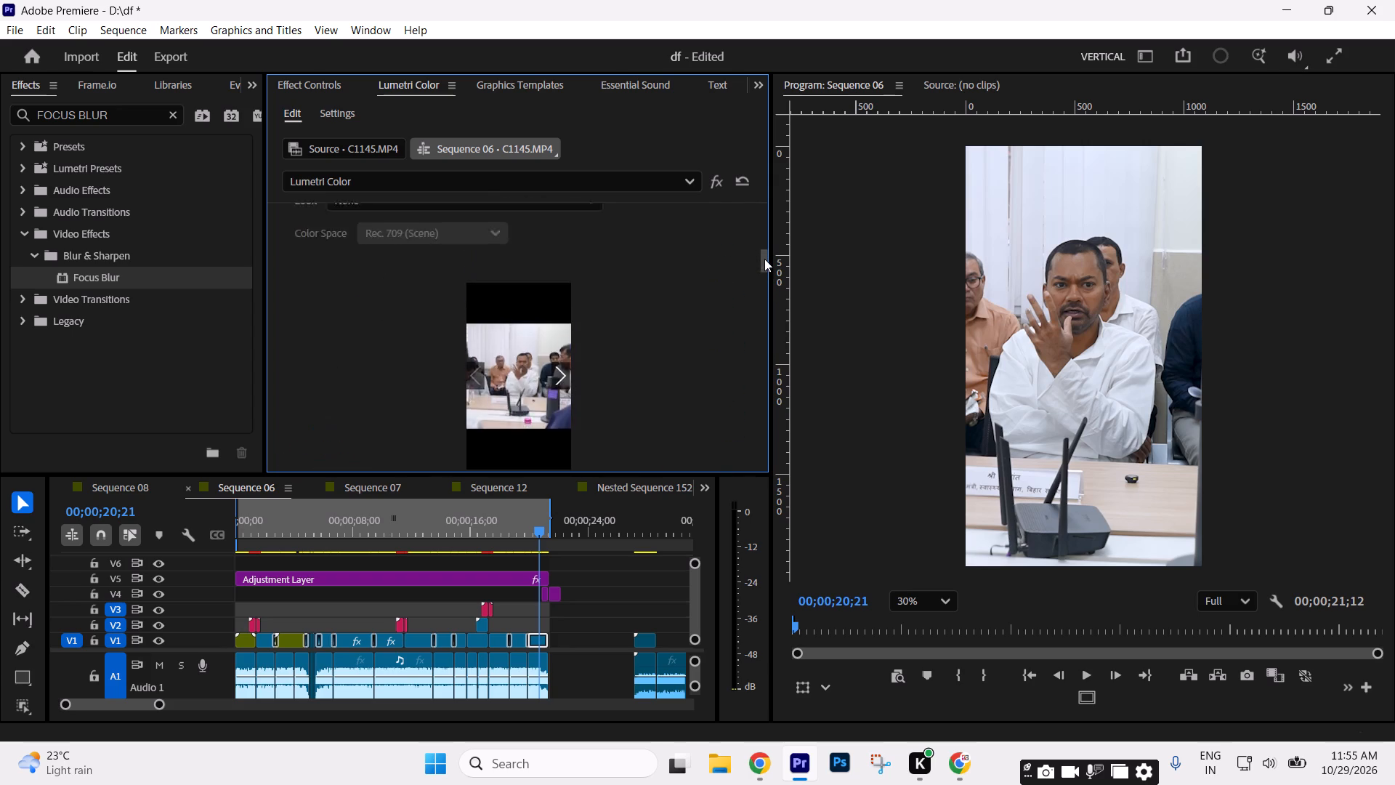
{"action": "left_click_drag", "start_coordinate": [764, 259], "coordinate": [767, 238]}
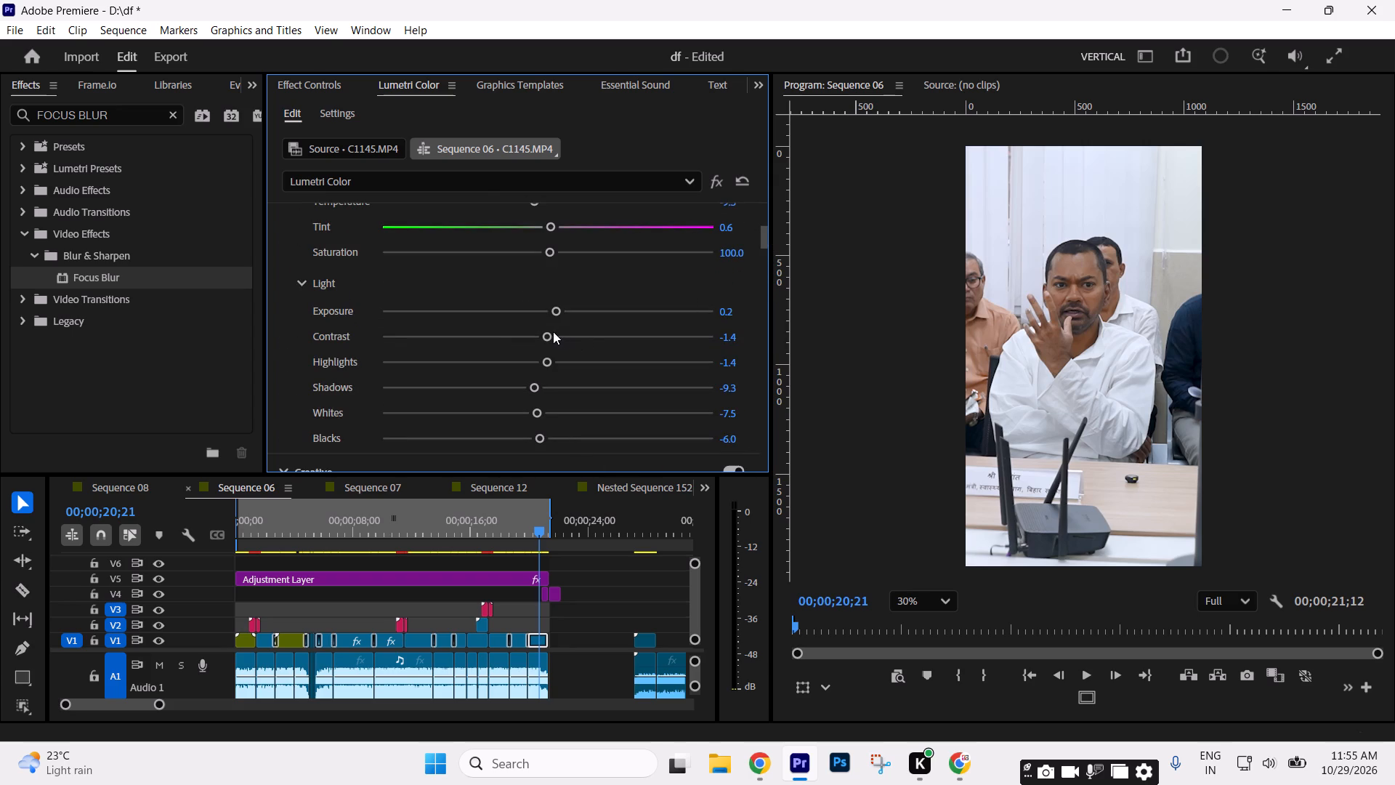
{"action": "left_click_drag", "start_coordinate": [553, 331], "coordinate": [538, 334]}
{"action": "left_click_drag", "start_coordinate": [539, 414], "coordinate": [554, 415]}
{"action": "left_click_drag", "start_coordinate": [560, 311], "coordinate": [570, 311]}
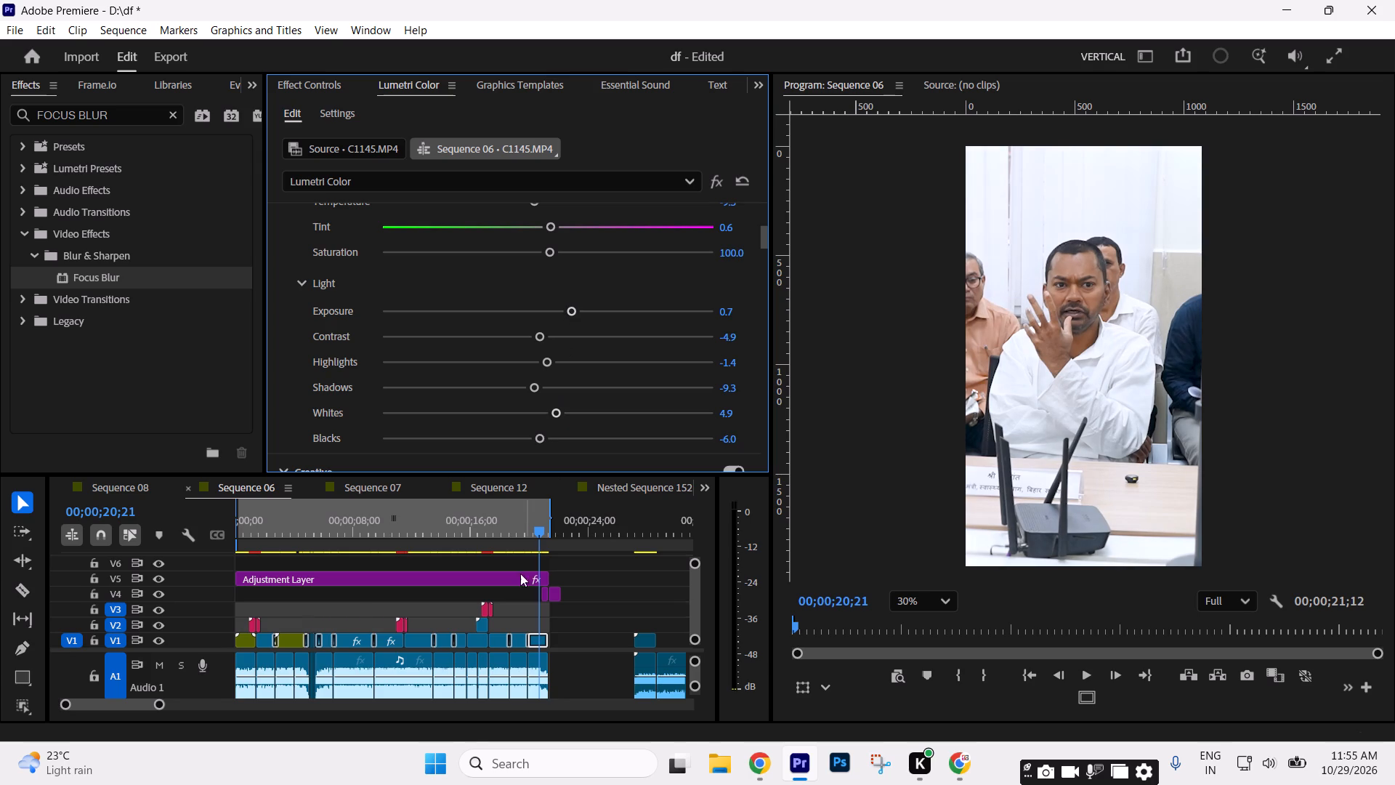
Compare T3E_0949I.MOV with its neighbours and set its Lumetri Whites to 15.8 and Temperature to -6.6.
{"action": "left_click_drag", "start_coordinate": [535, 529], "coordinate": [501, 534]}
{"action": "left_click_drag", "start_coordinate": [512, 532], "coordinate": [523, 536]}
{"action": "left_click_drag", "start_coordinate": [545, 411], "coordinate": [575, 414]}
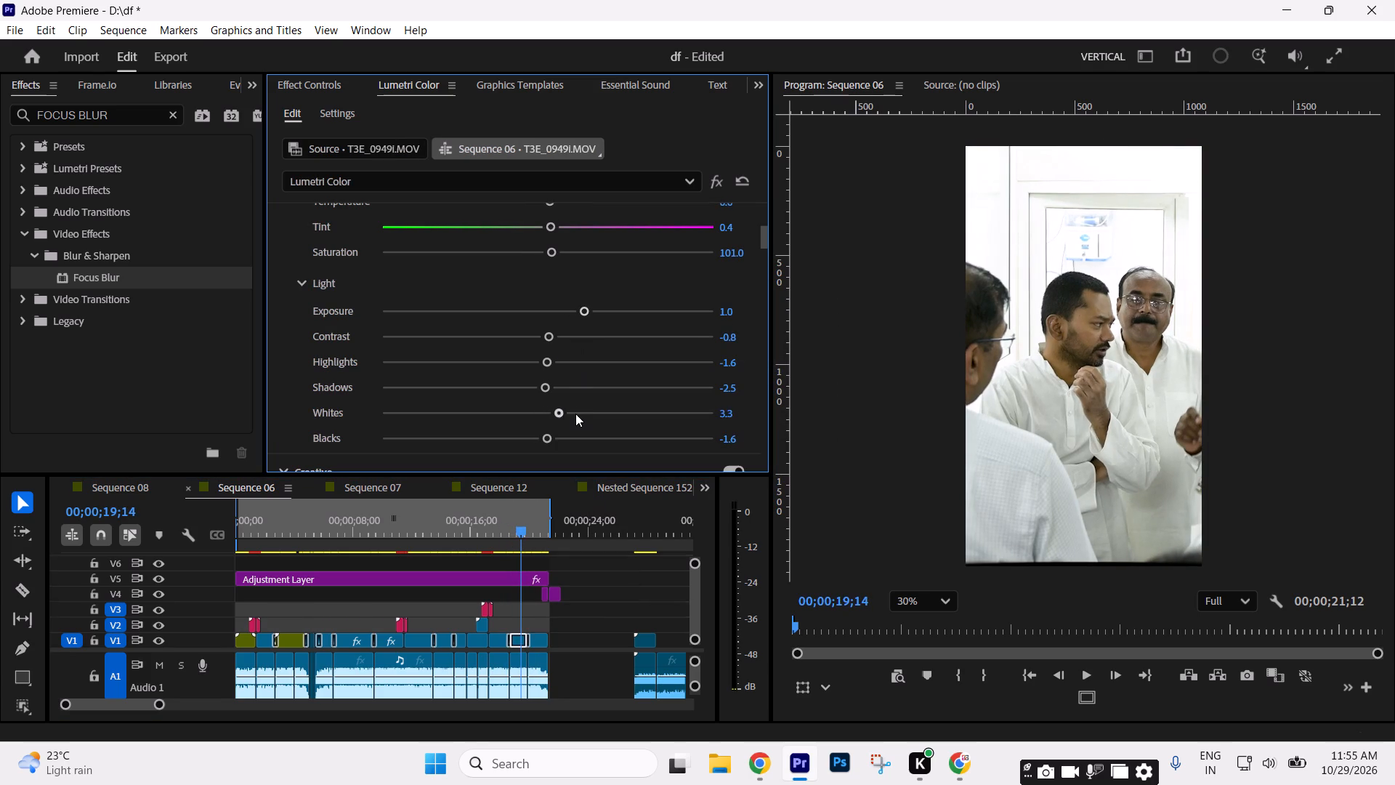
{"action": "left_click_drag", "start_coordinate": [575, 414], "coordinate": [573, 415]}
{"action": "scroll", "coordinate": [745, 324], "scroll_direction": "up", "scroll_amount": 3}
{"action": "left_click_drag", "start_coordinate": [546, 256], "coordinate": [527, 255]}
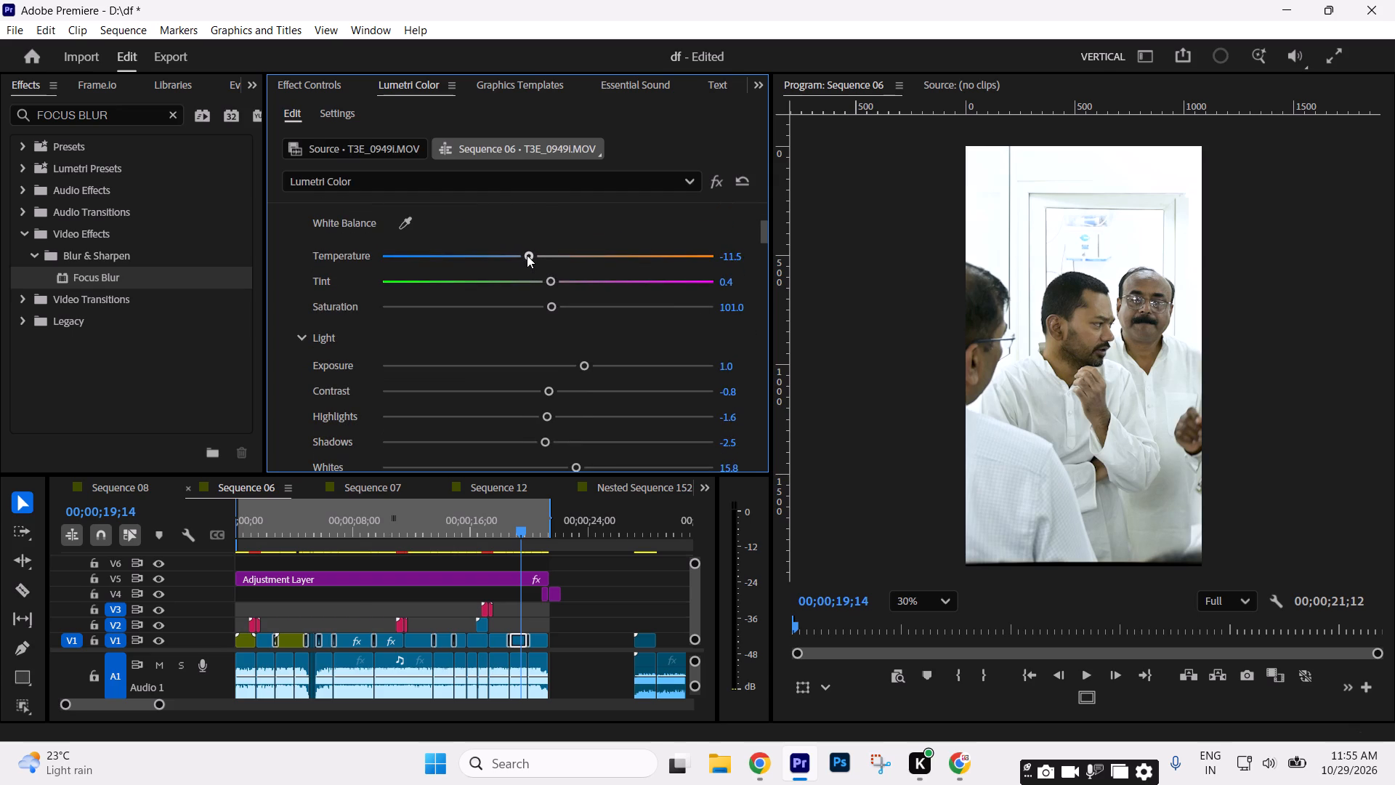
{"action": "left_click_drag", "start_coordinate": [527, 255], "coordinate": [535, 258]}
Play back the closing clips and the whole of Sequence 06 from the start to review the grades.
{"action": "key", "text": "space"}
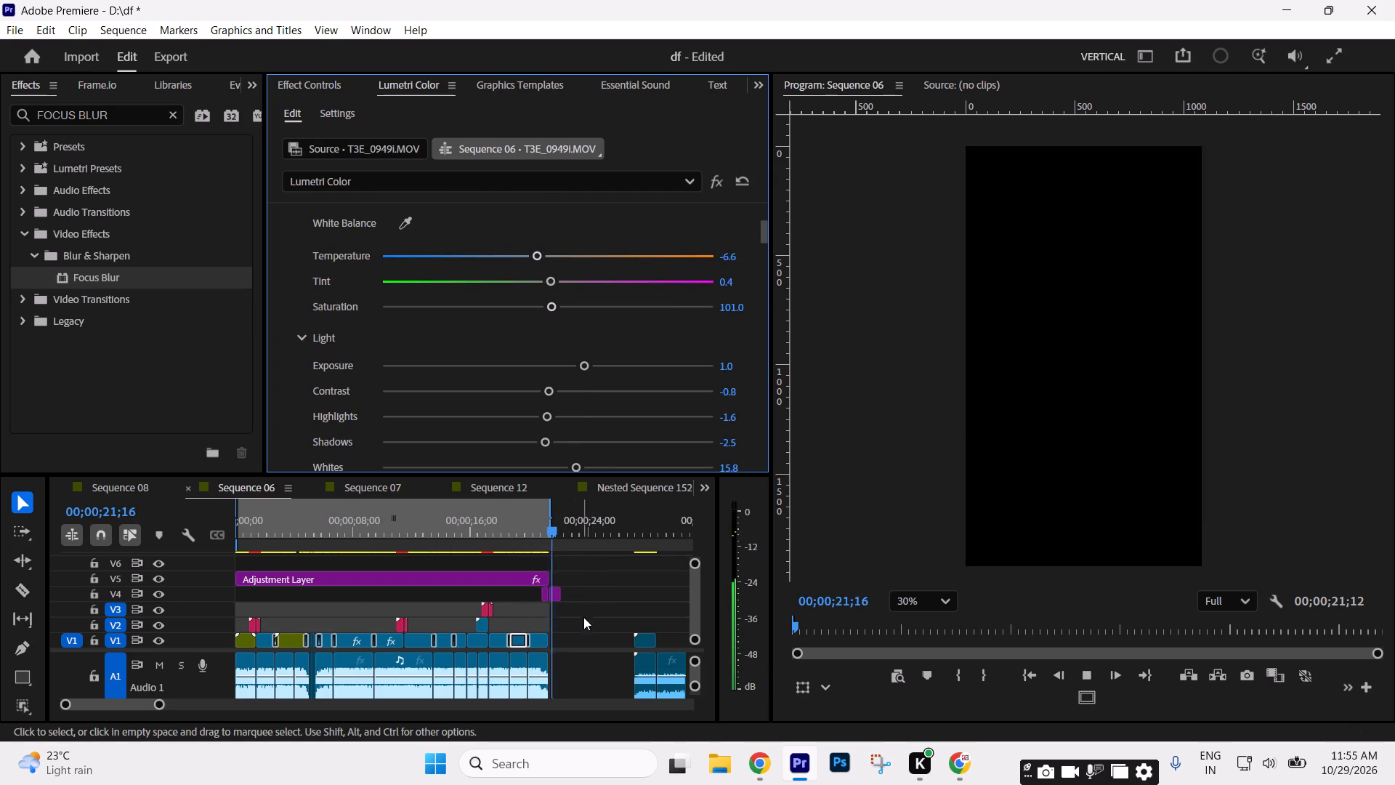
{"action": "key", "text": "space"}
{"action": "left_click_drag", "start_coordinate": [606, 614], "coordinate": [542, 642]}
{"action": "key", "text": "ctrl+c"}
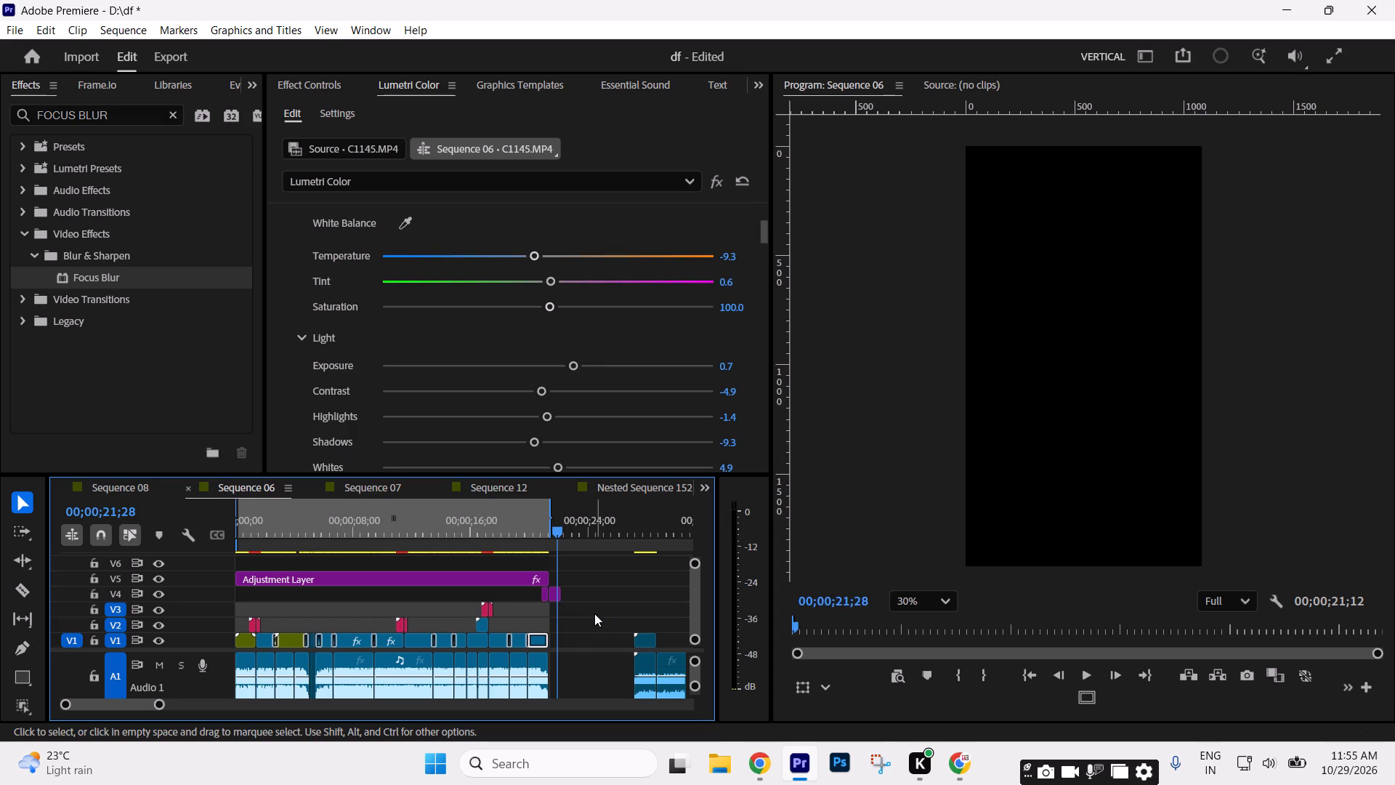
{"action": "key", "text": "minus"}
{"action": "key", "text": "Home"}
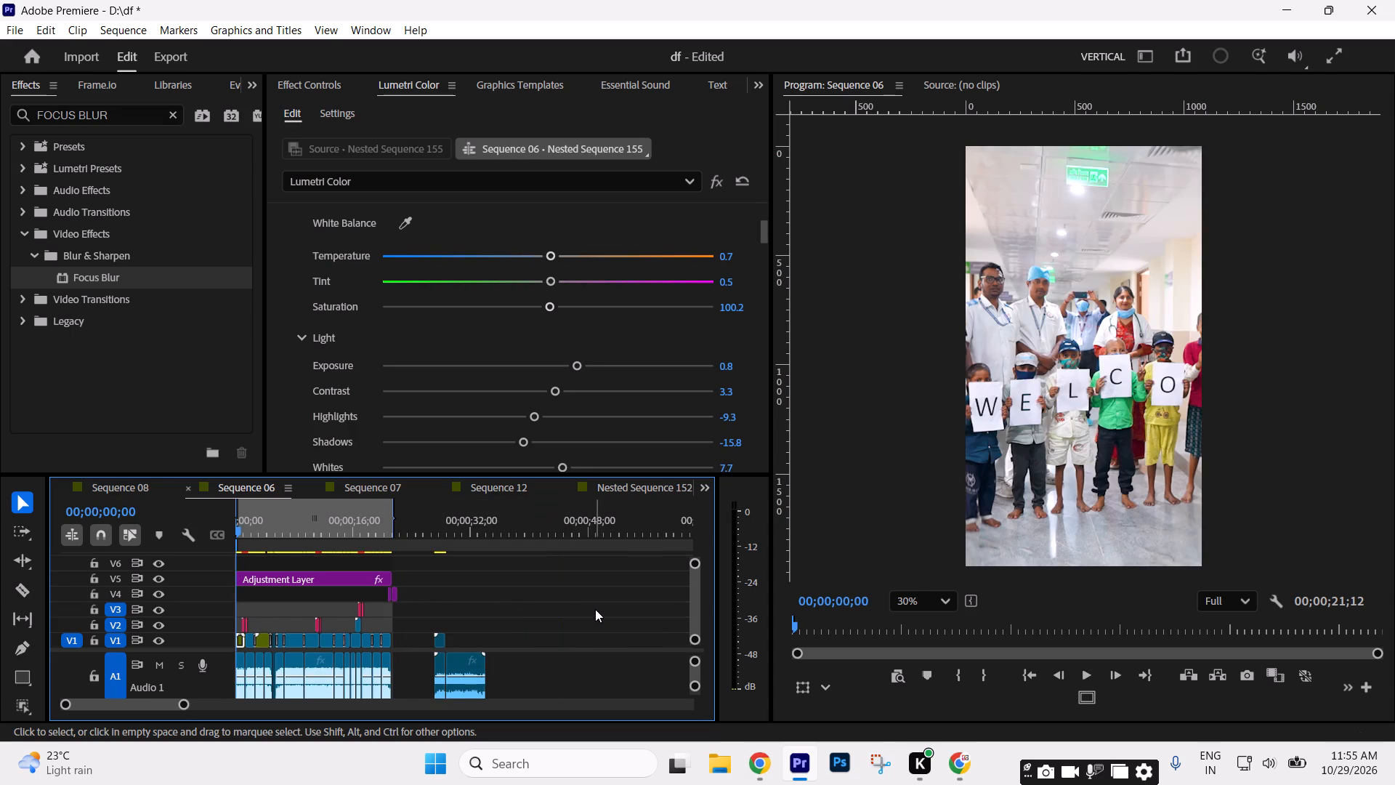
{"action": "key", "text": "space"}
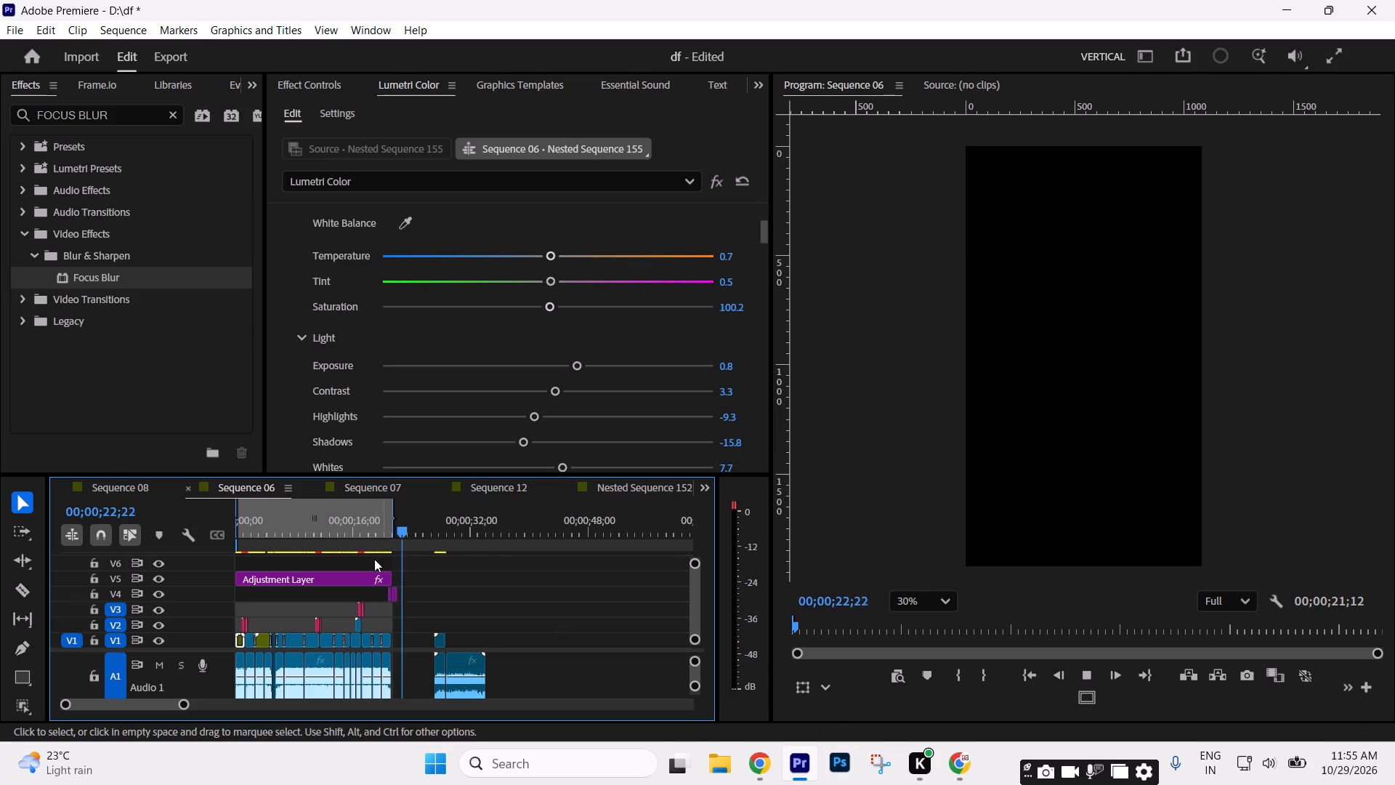
{"action": "left_click_drag", "start_coordinate": [379, 535], "coordinate": [390, 538]}
{"action": "key", "text": "space"}
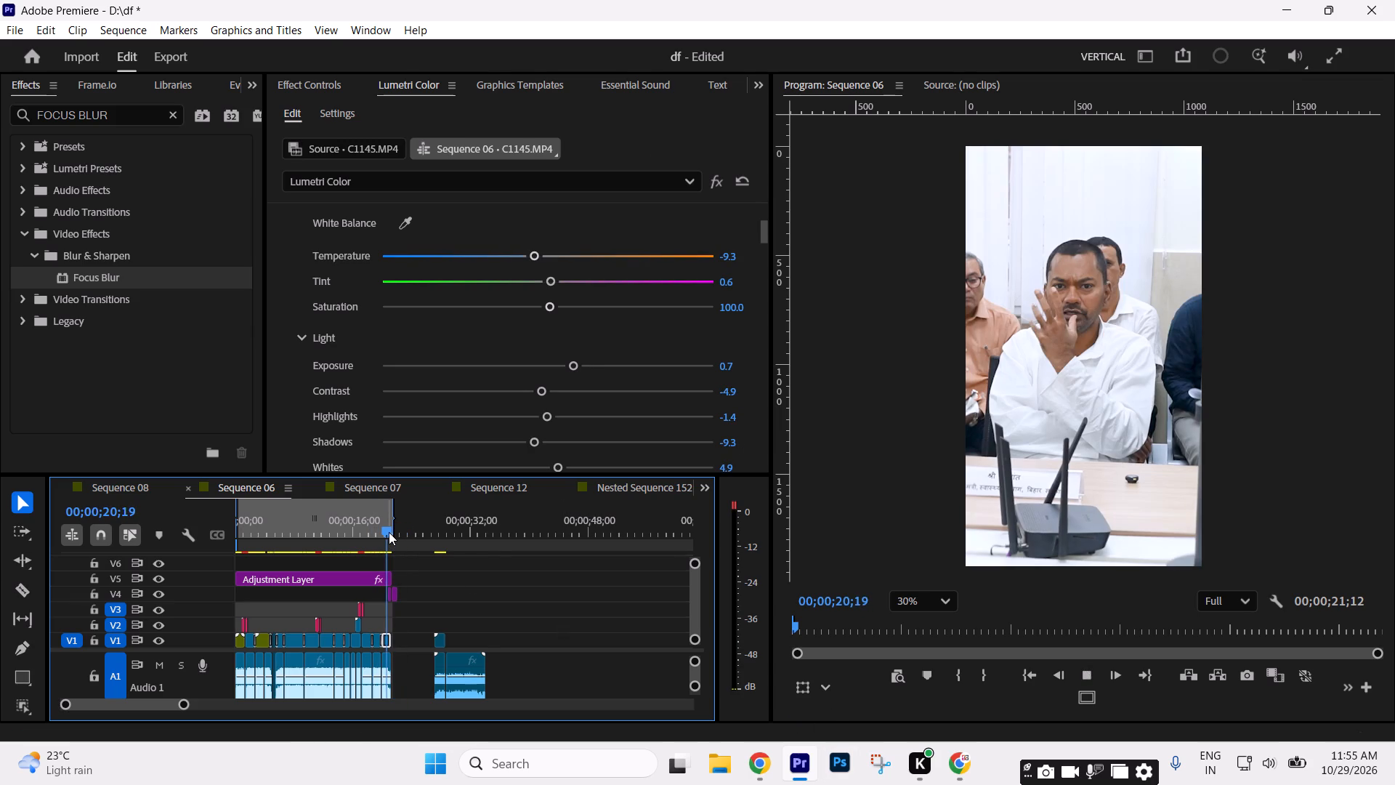
{"action": "key", "text": "space"}
Mark the out point of Sequence 06 at the last clip's end, 00;00;21;11, and the in point at 00;00;00;00.
{"action": "key", "text": "Down"}
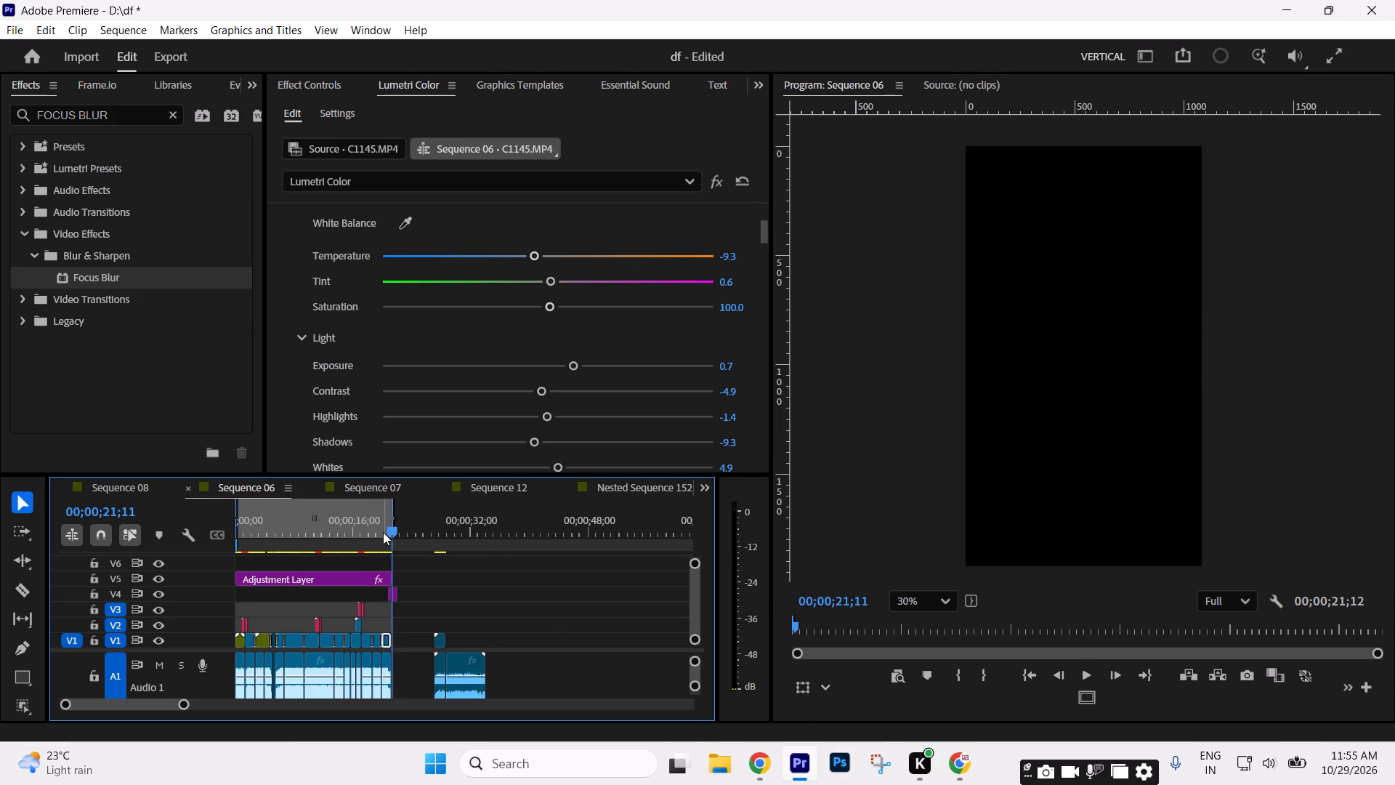
{"action": "type", "text": "=====O"}
{"action": "type", "text": "--"}
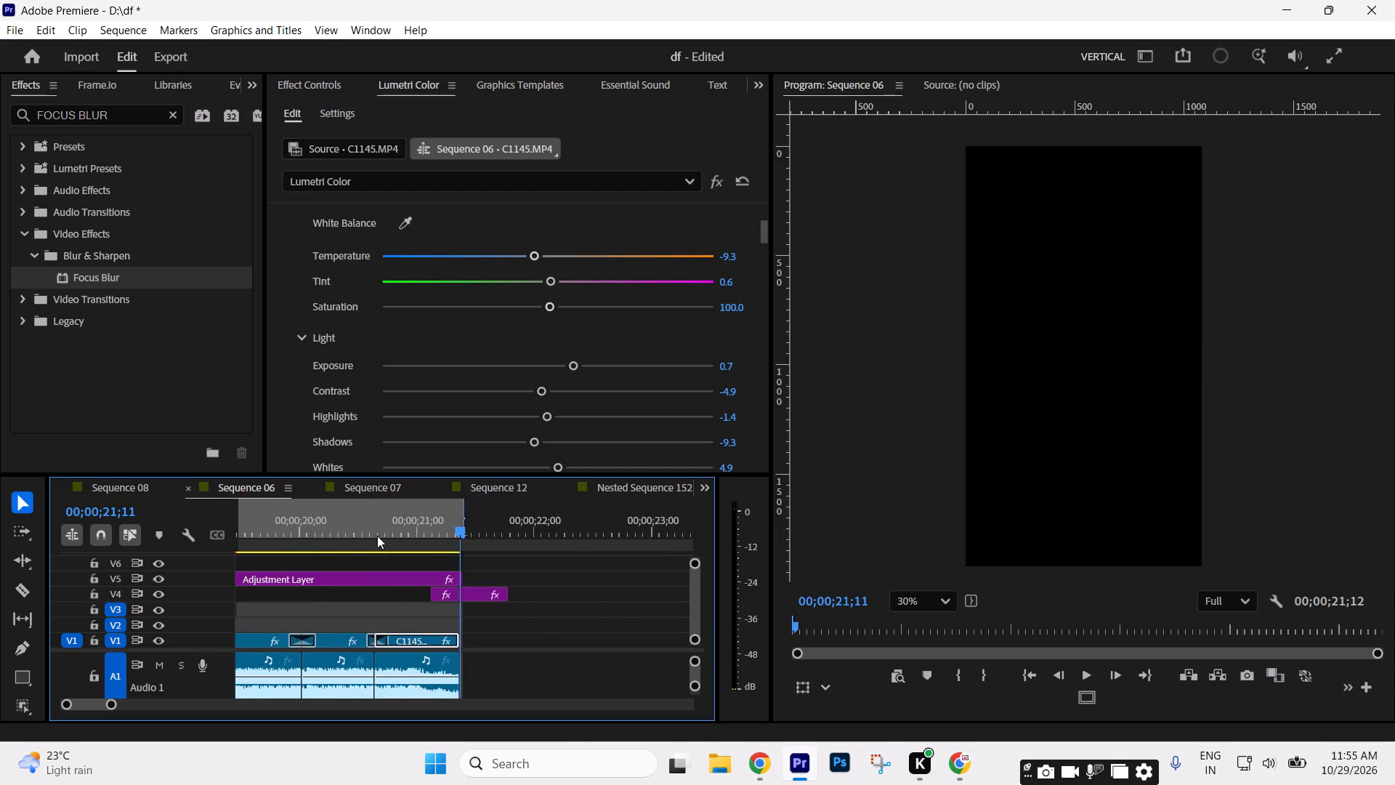
{"action": "key", "text": "Home"}
{"action": "type", "text": "I---"}
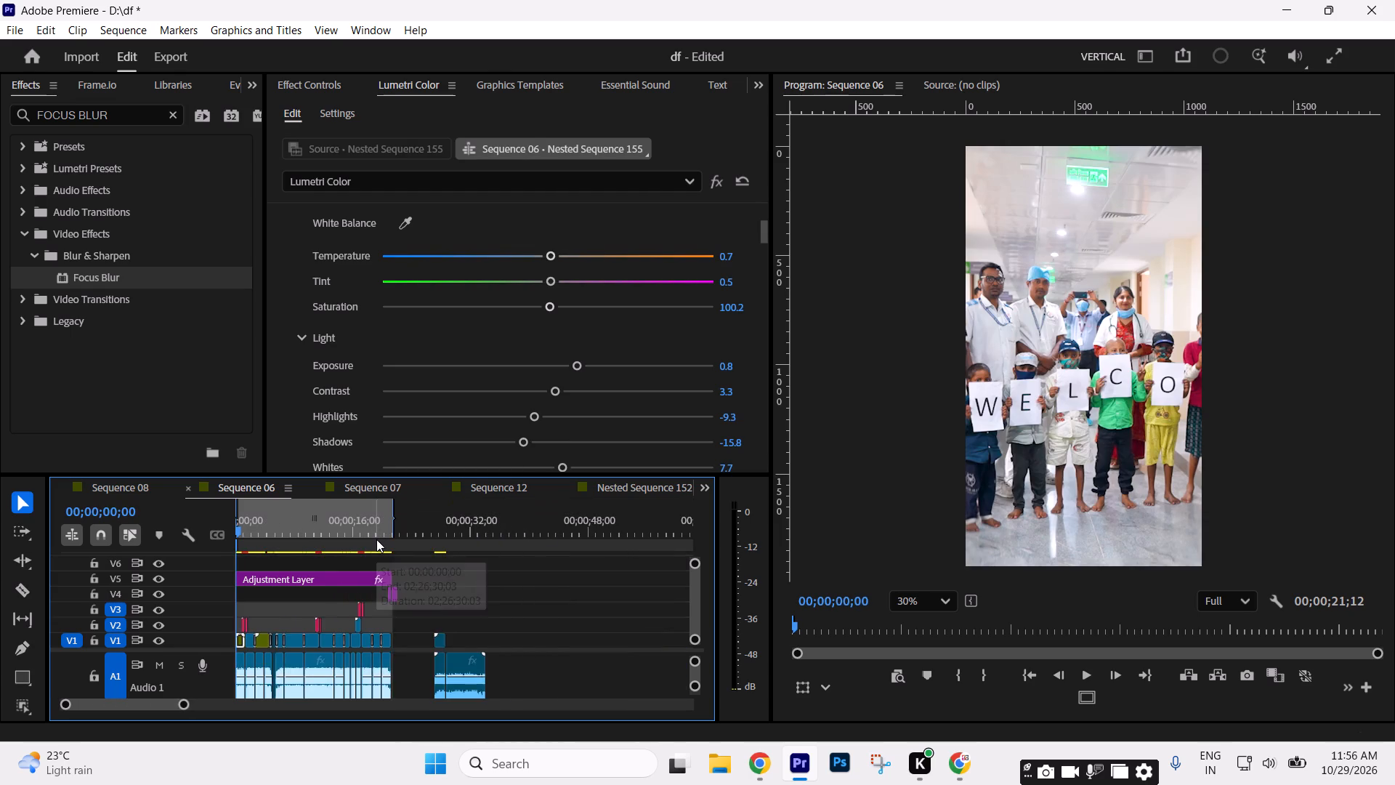
{"action": "key", "text": "equal"}
{"action": "key", "text": "minus"}
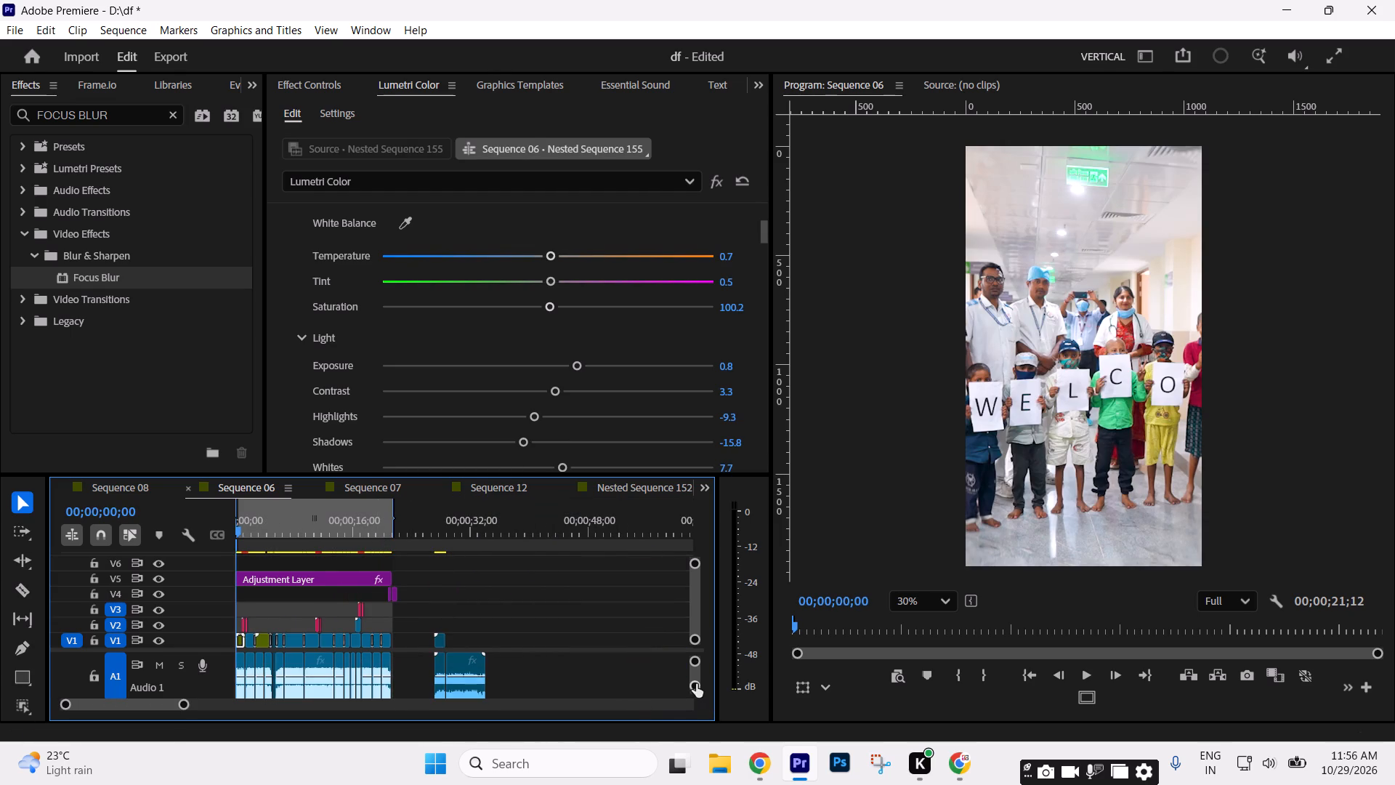
Reduce the audio track heights, enlarge the audio area of the timeline to show more tracks, and save the project.
{"action": "left_click_drag", "start_coordinate": [696, 684], "coordinate": [695, 712]}
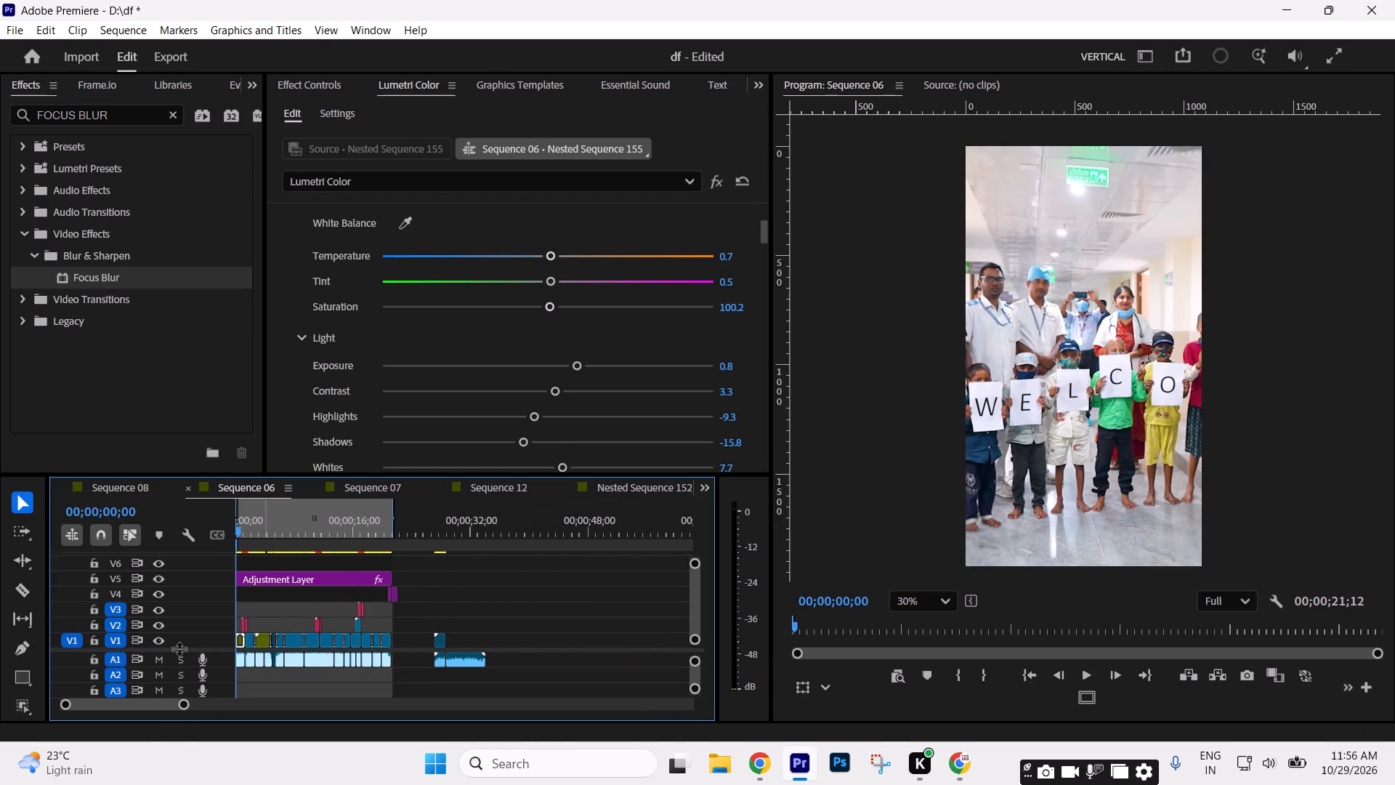
{"action": "left_click_drag", "start_coordinate": [179, 648], "coordinate": [180, 622]}
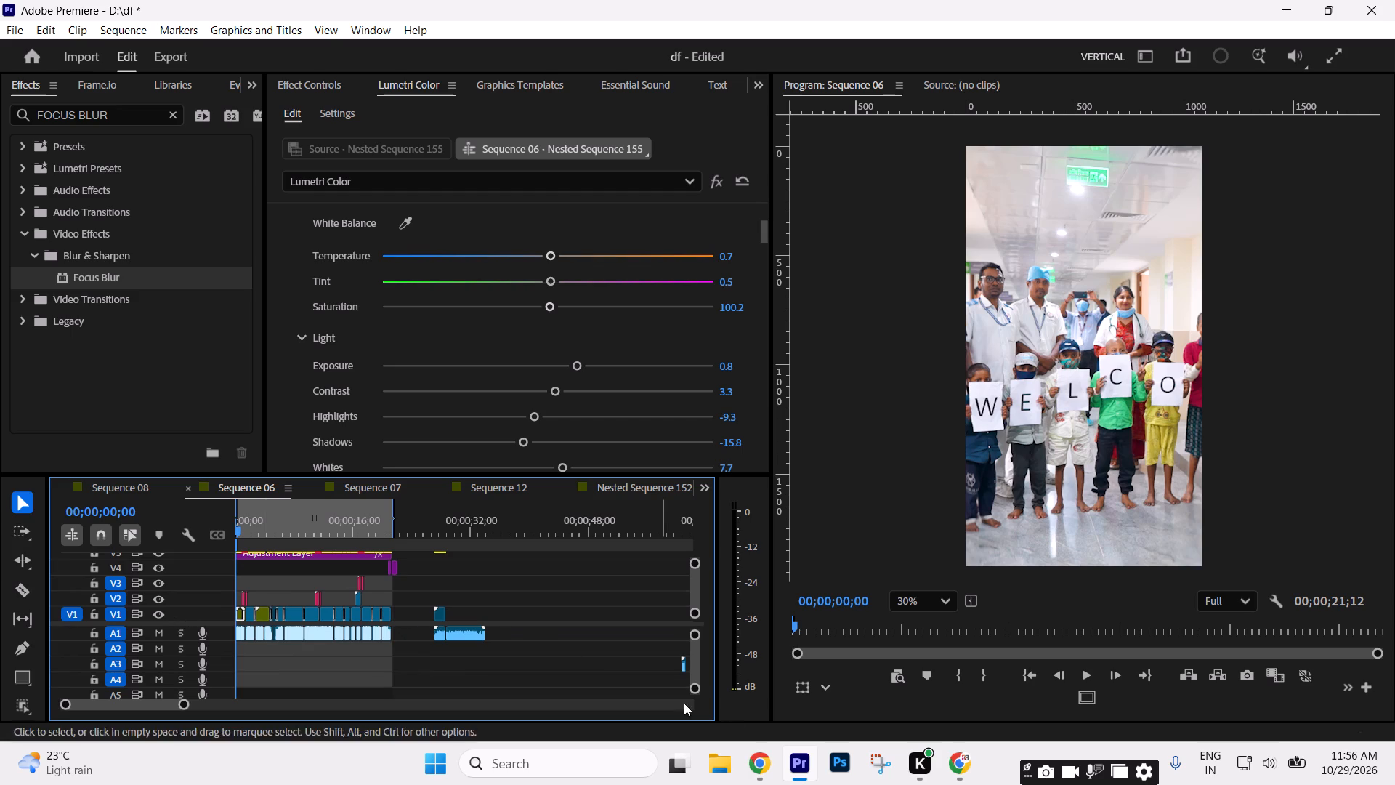
{"action": "key", "text": "ctrl+s"}
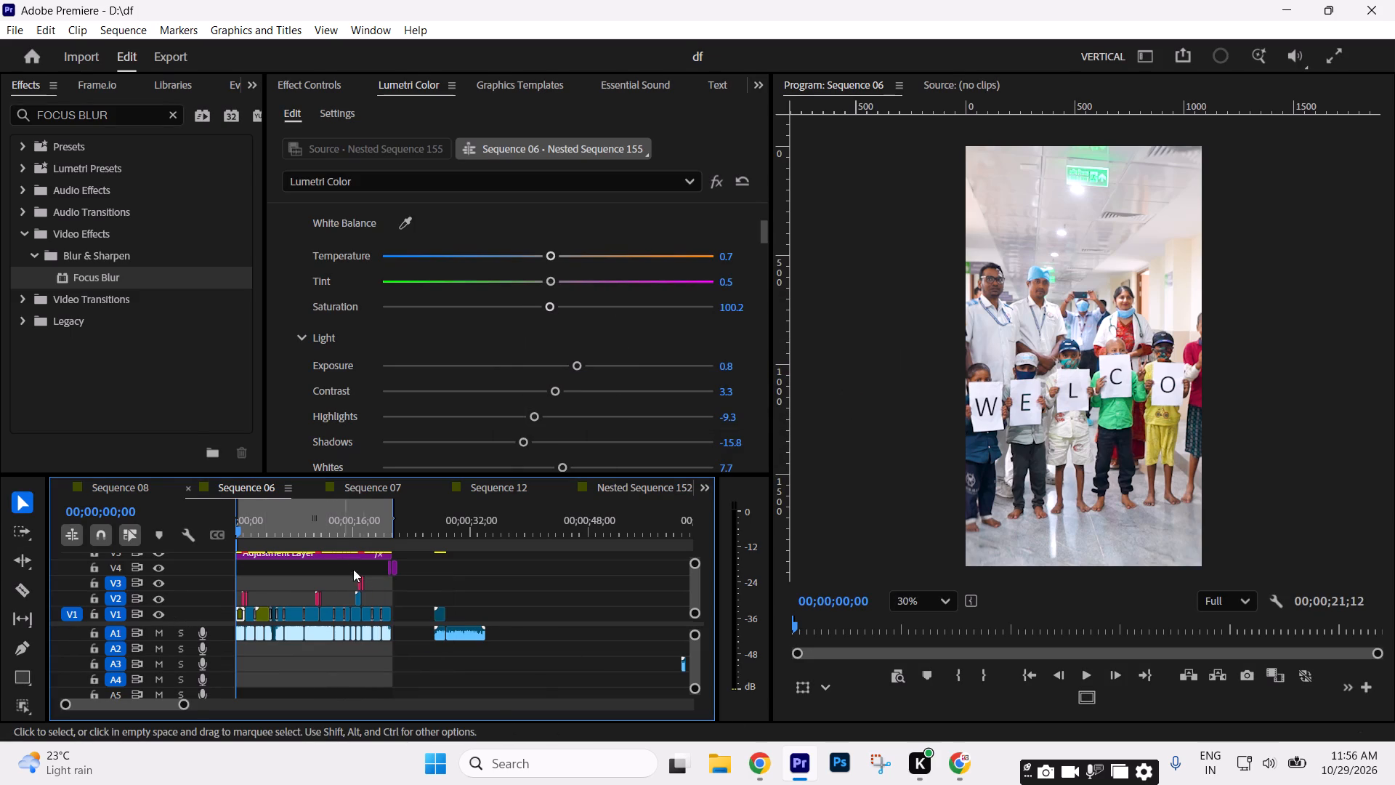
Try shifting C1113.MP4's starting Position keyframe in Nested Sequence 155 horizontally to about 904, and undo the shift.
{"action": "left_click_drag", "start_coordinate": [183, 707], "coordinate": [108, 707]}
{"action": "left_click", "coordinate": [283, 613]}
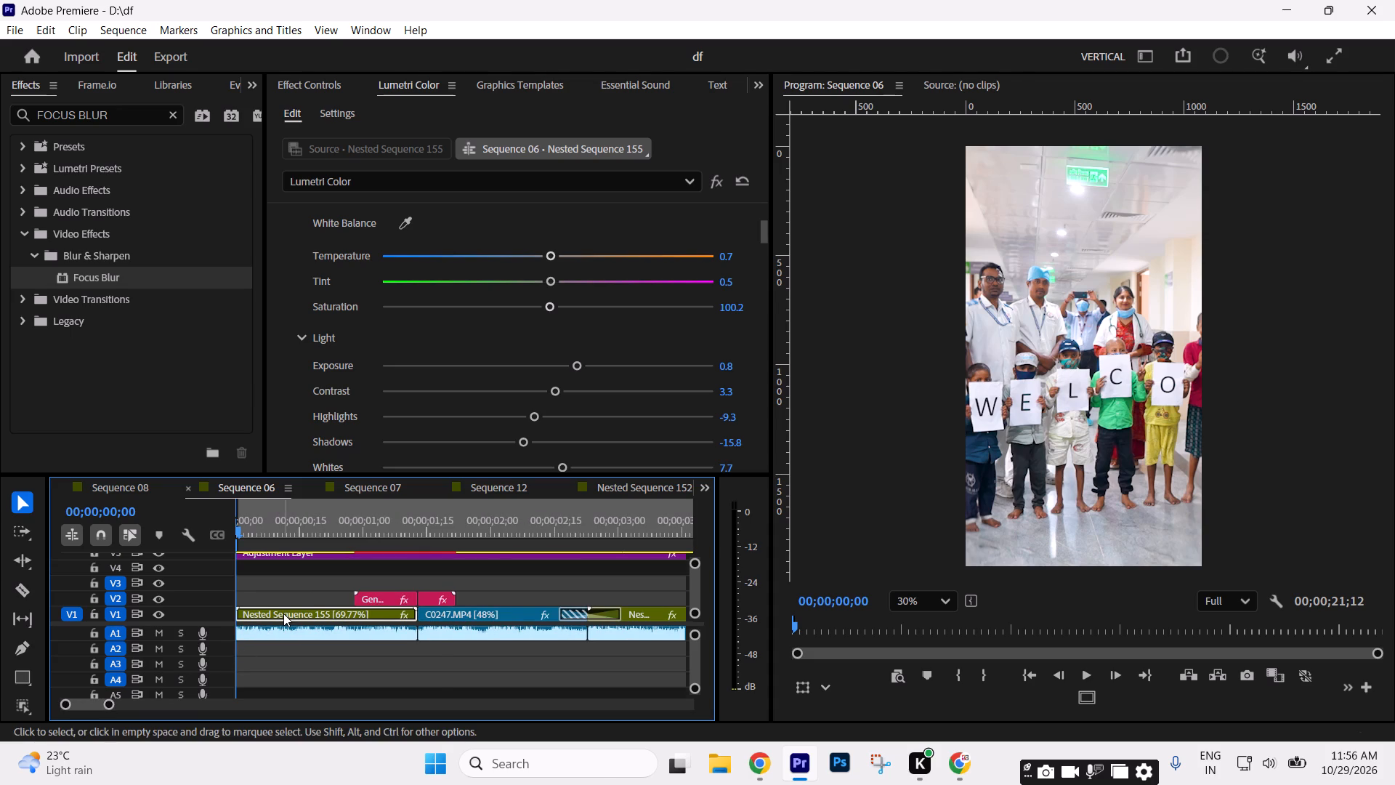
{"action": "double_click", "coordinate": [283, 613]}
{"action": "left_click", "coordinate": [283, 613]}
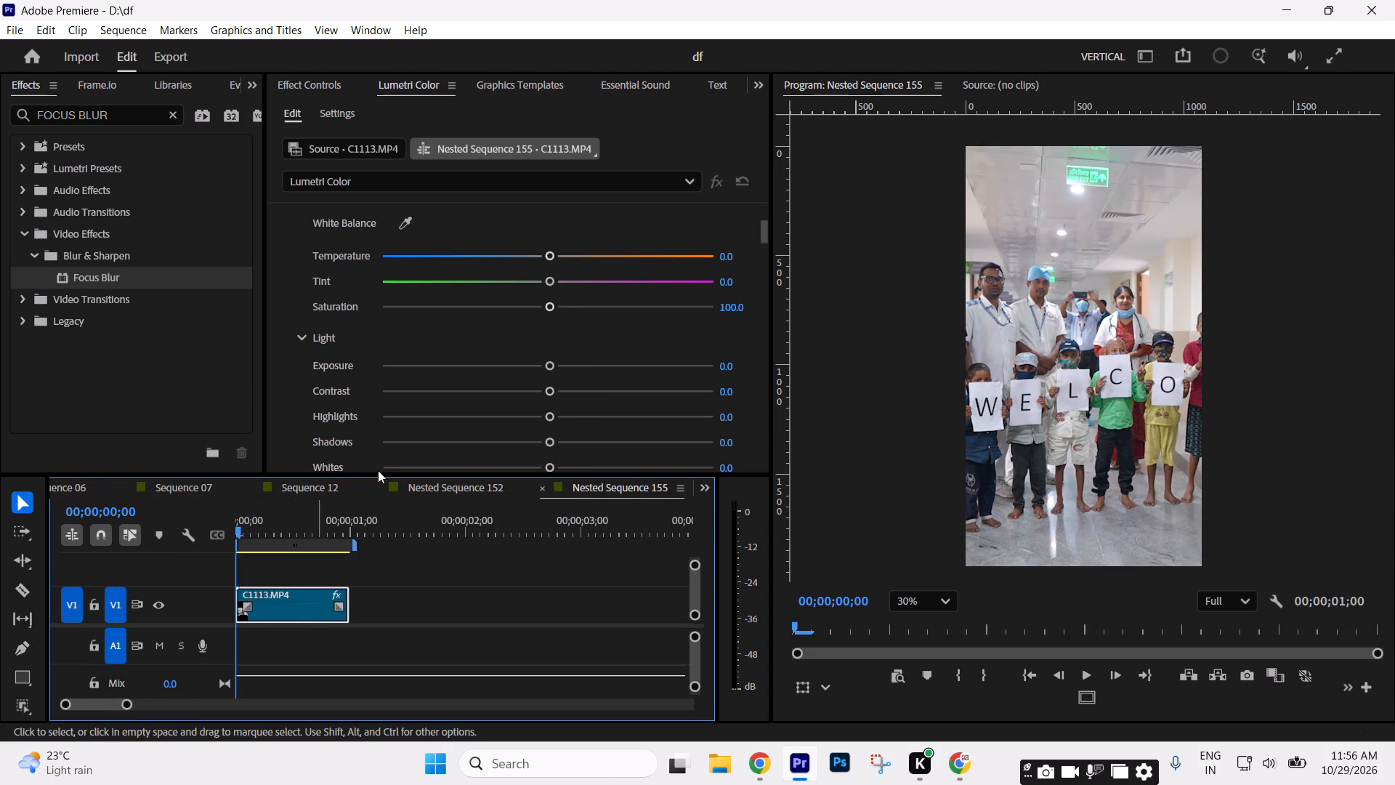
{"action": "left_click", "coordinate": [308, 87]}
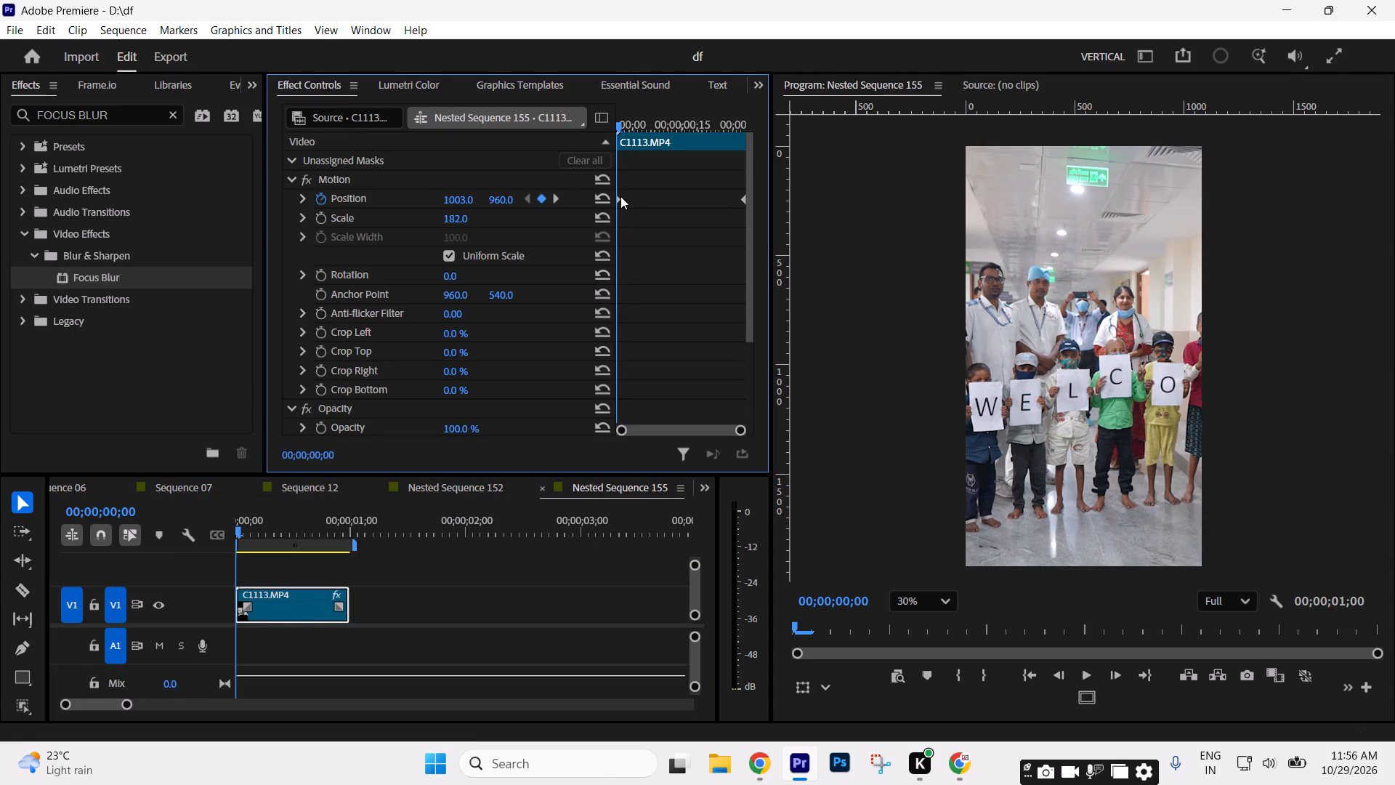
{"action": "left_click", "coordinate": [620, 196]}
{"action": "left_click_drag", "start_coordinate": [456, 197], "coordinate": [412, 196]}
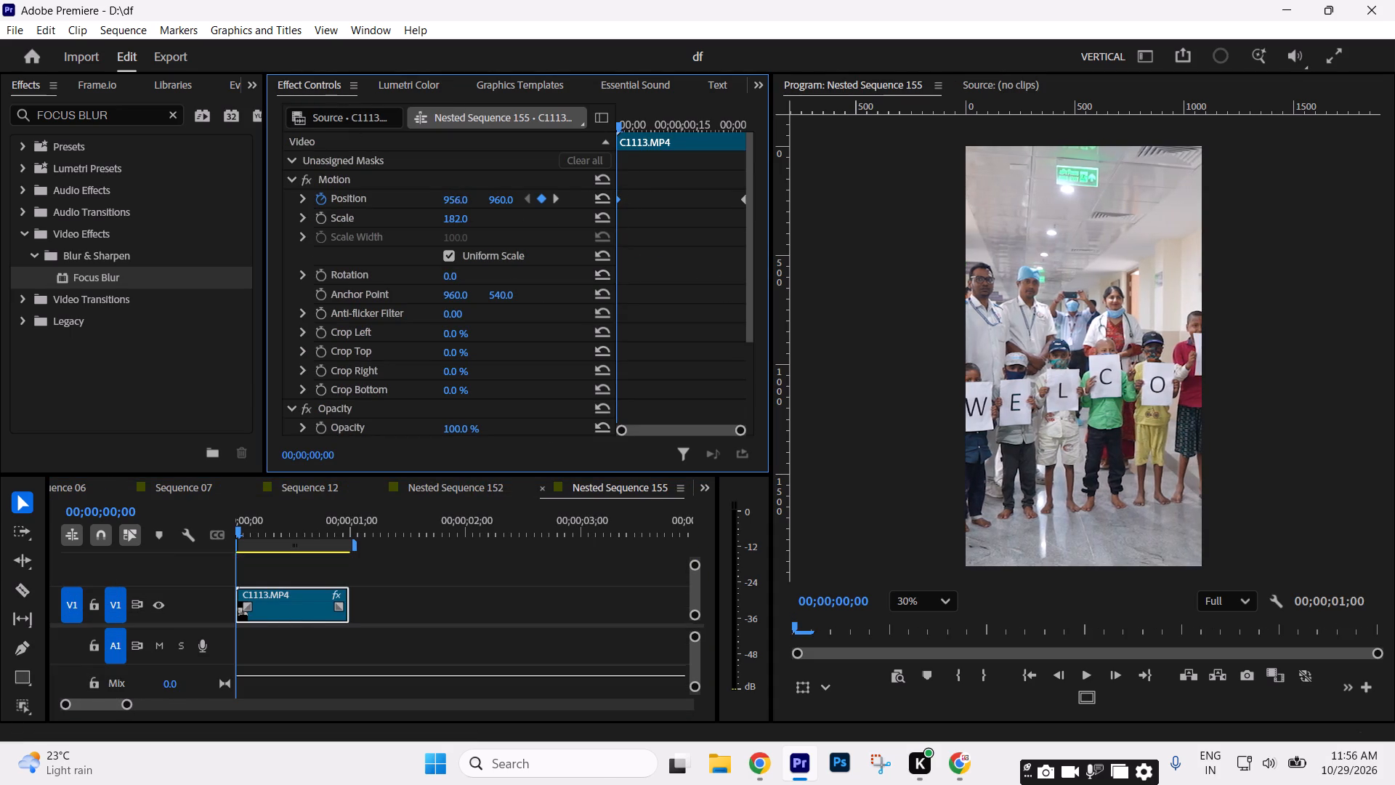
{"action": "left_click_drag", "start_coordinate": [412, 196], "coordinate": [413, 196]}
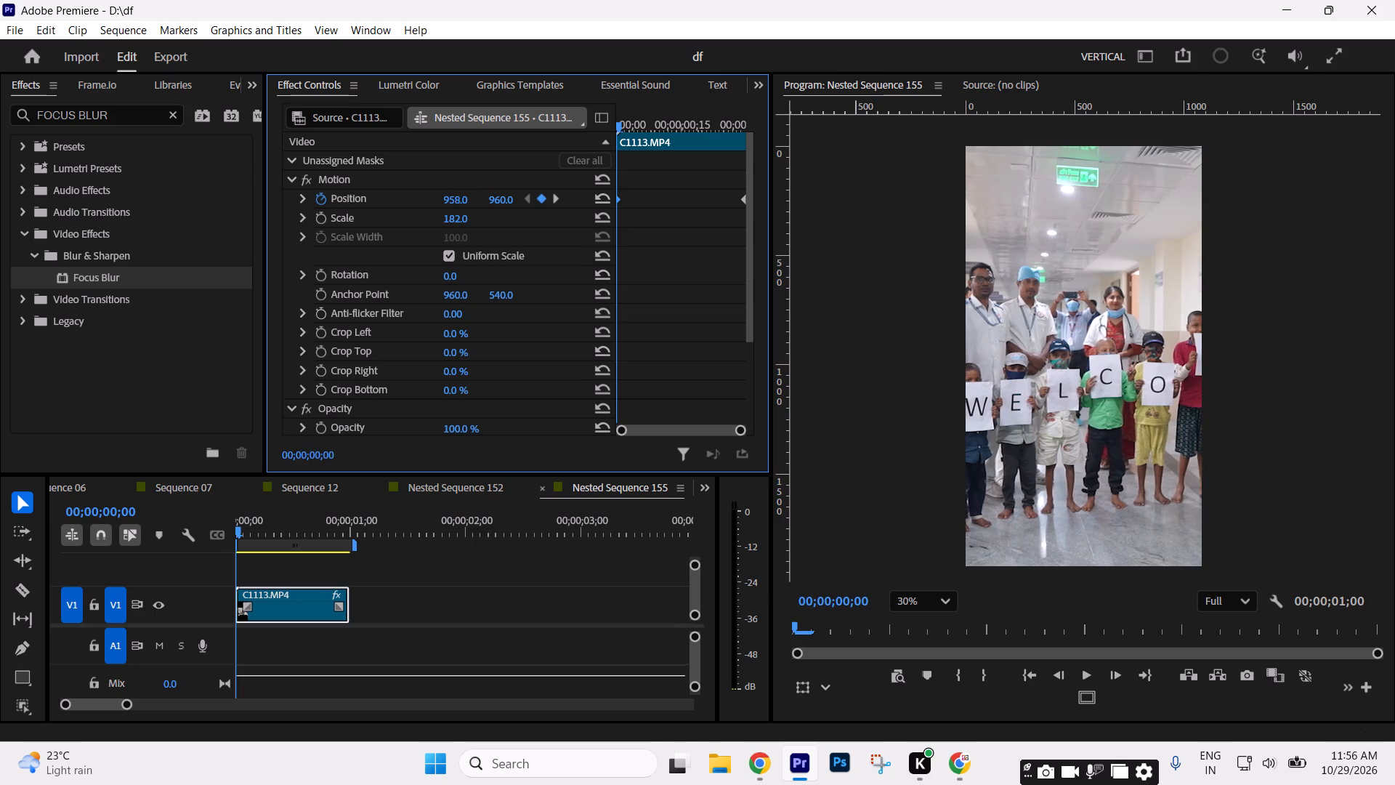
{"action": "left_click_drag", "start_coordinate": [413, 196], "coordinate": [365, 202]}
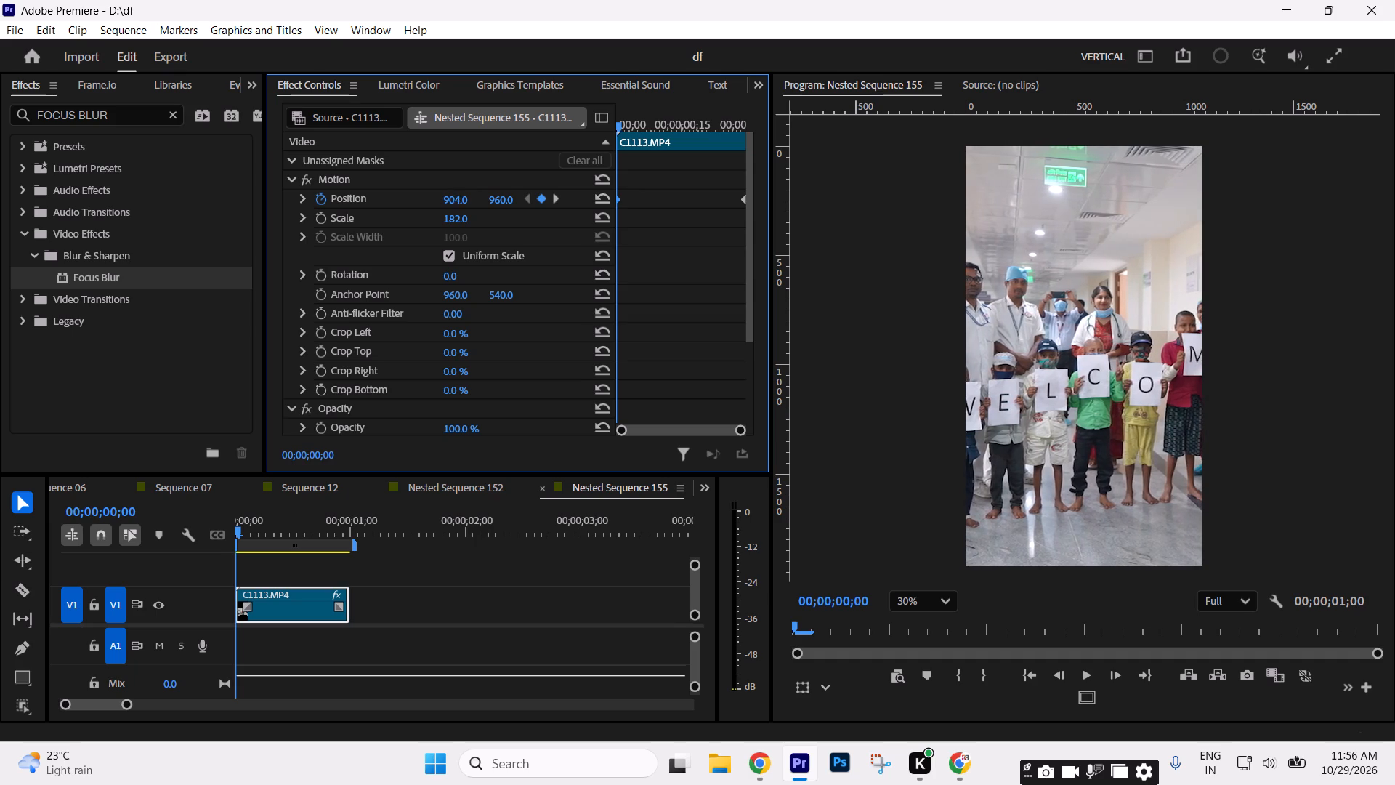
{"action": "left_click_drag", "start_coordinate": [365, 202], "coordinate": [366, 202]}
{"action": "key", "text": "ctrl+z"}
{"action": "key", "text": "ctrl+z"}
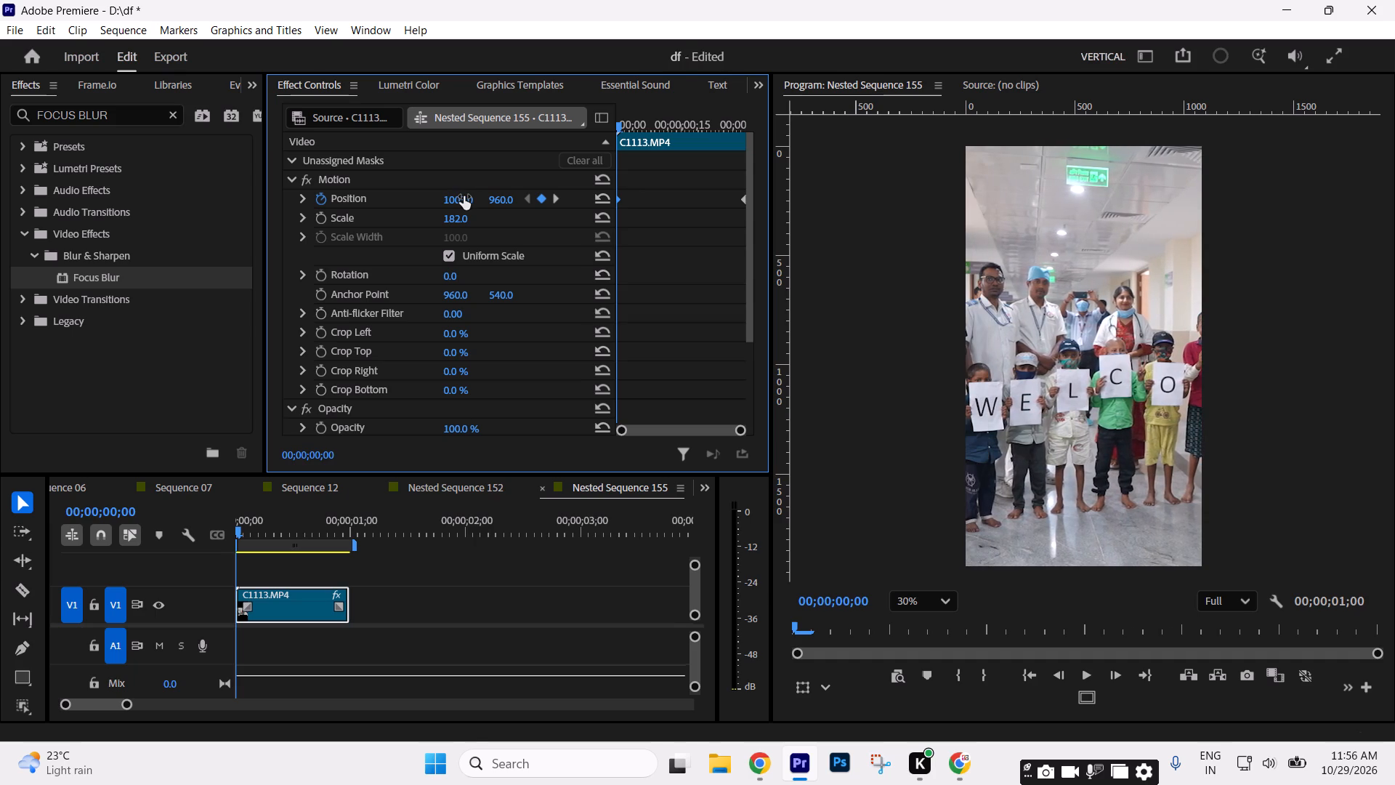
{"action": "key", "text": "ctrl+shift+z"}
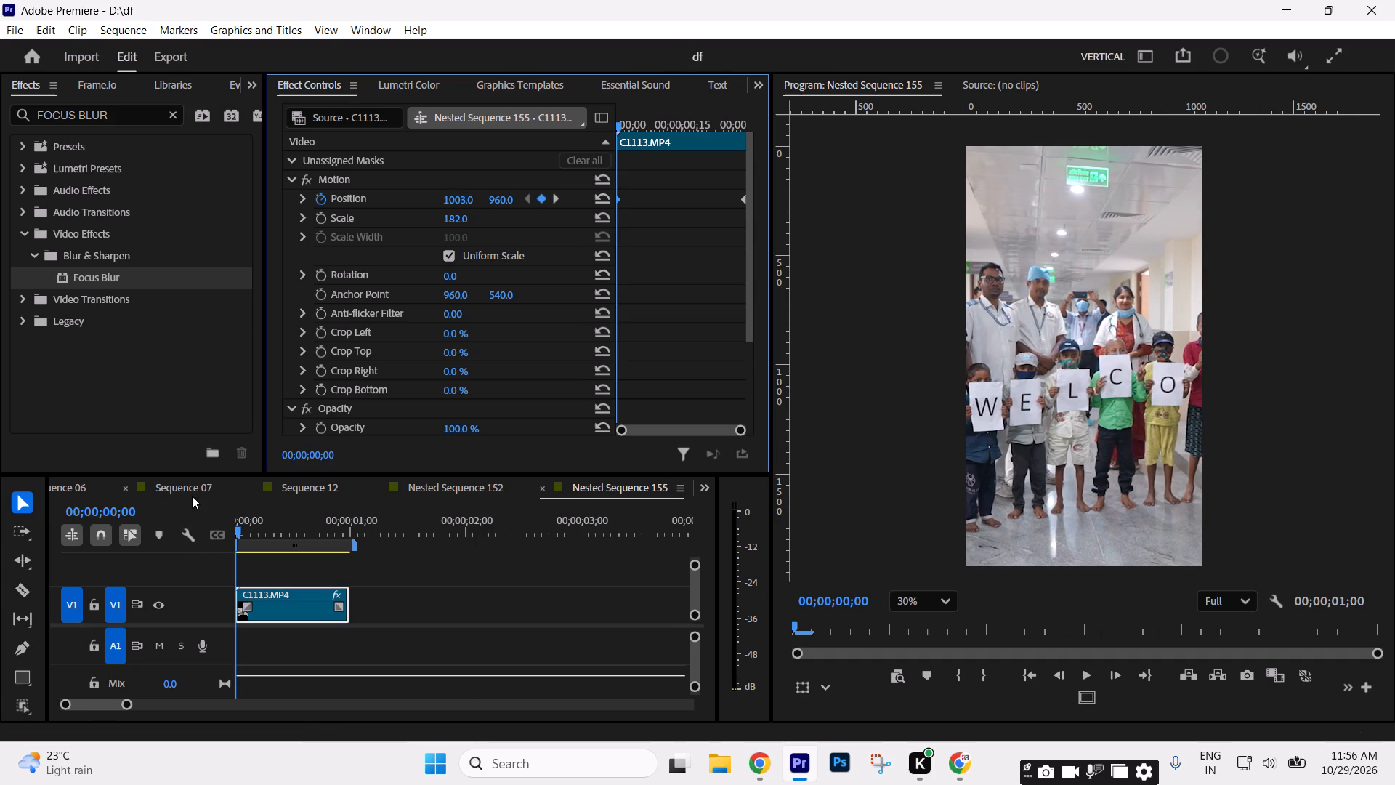
Return to Sequence 06 and close the open Nested Sequence 152 and Nested Sequence 155 timelines.
{"action": "left_click", "coordinate": [189, 484]}
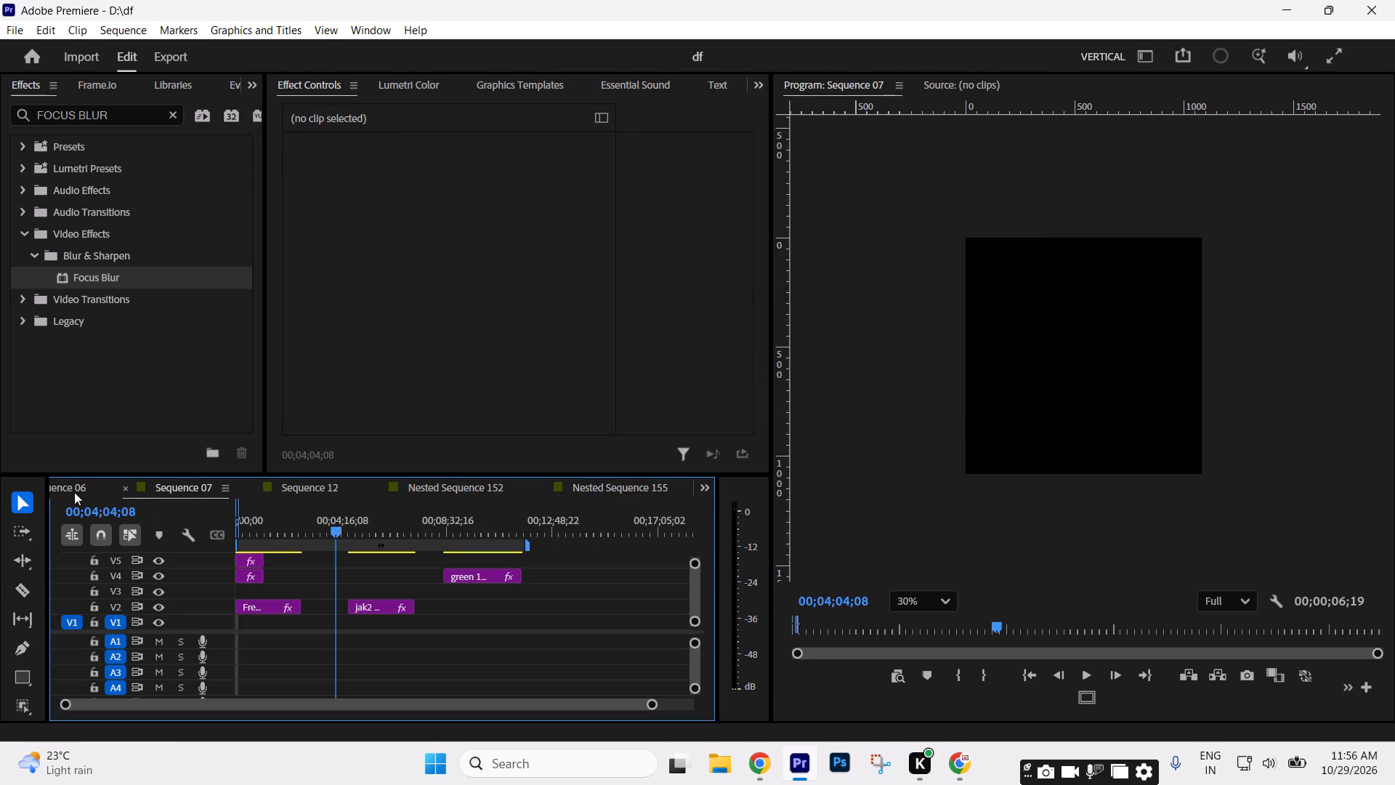
{"action": "left_click", "coordinate": [74, 492]}
{"action": "left_click", "coordinate": [472, 488]}
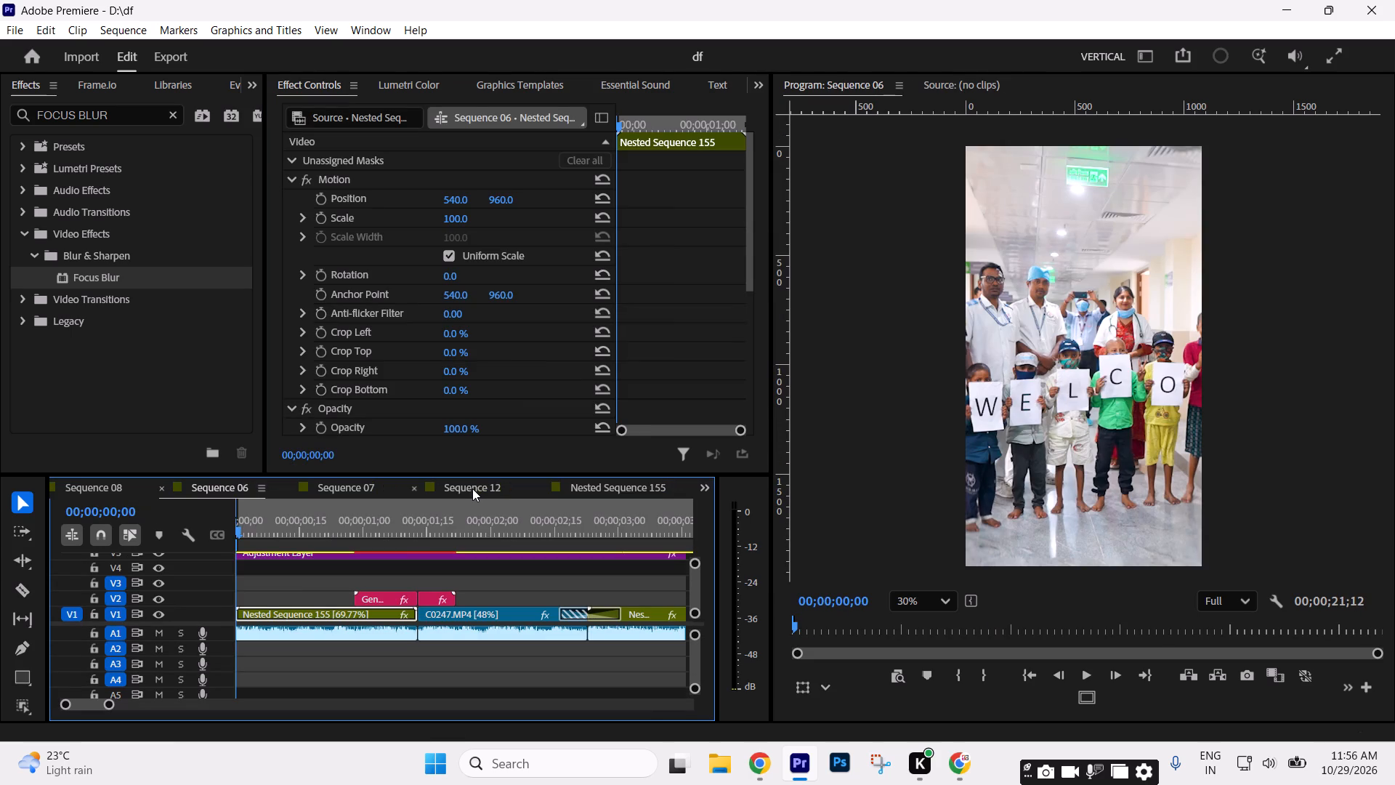
{"action": "left_click", "coordinate": [541, 488]}
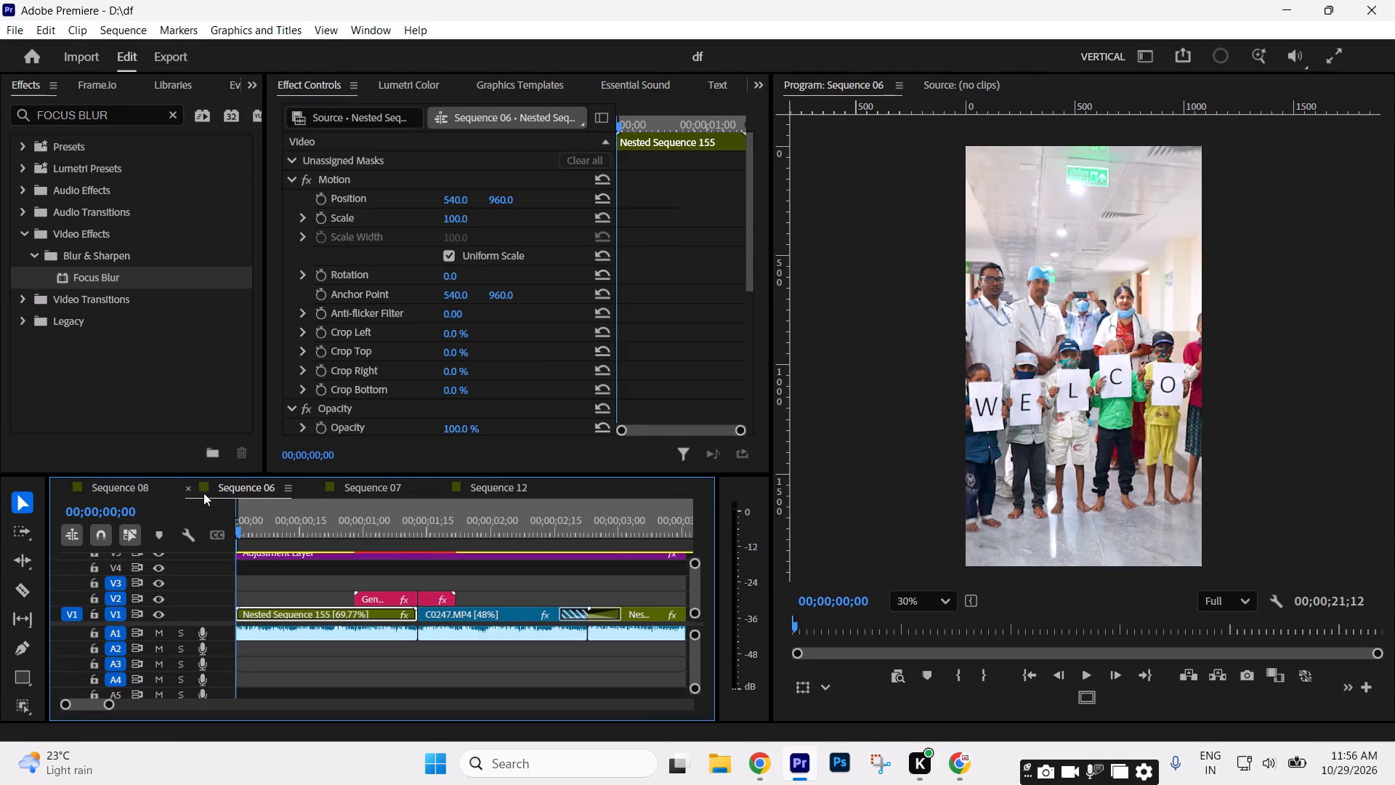
Play back Sequence 06 from the start past its out point to review the whole reel.
{"action": "key", "text": "space"}
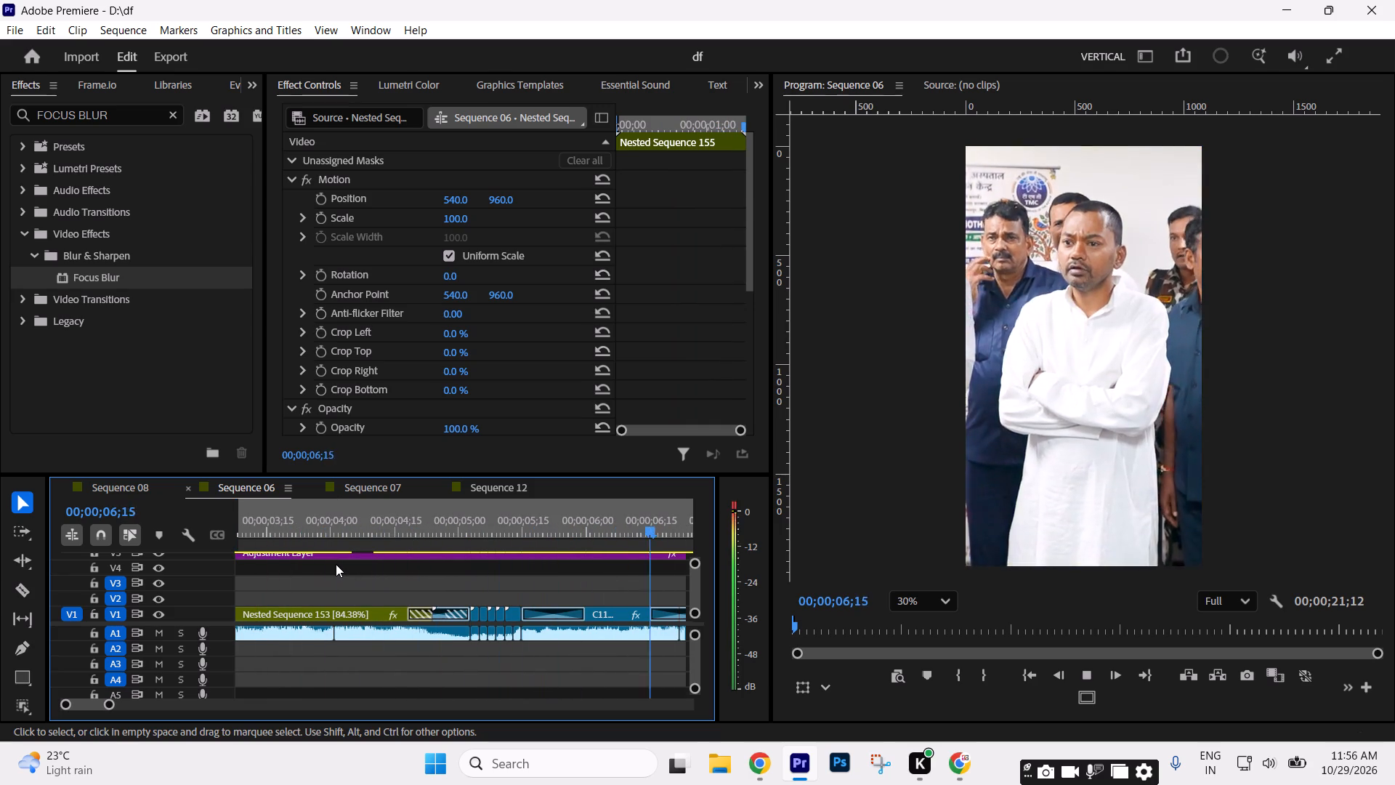
{"action": "left_click_drag", "start_coordinate": [112, 704], "coordinate": [116, 704]}
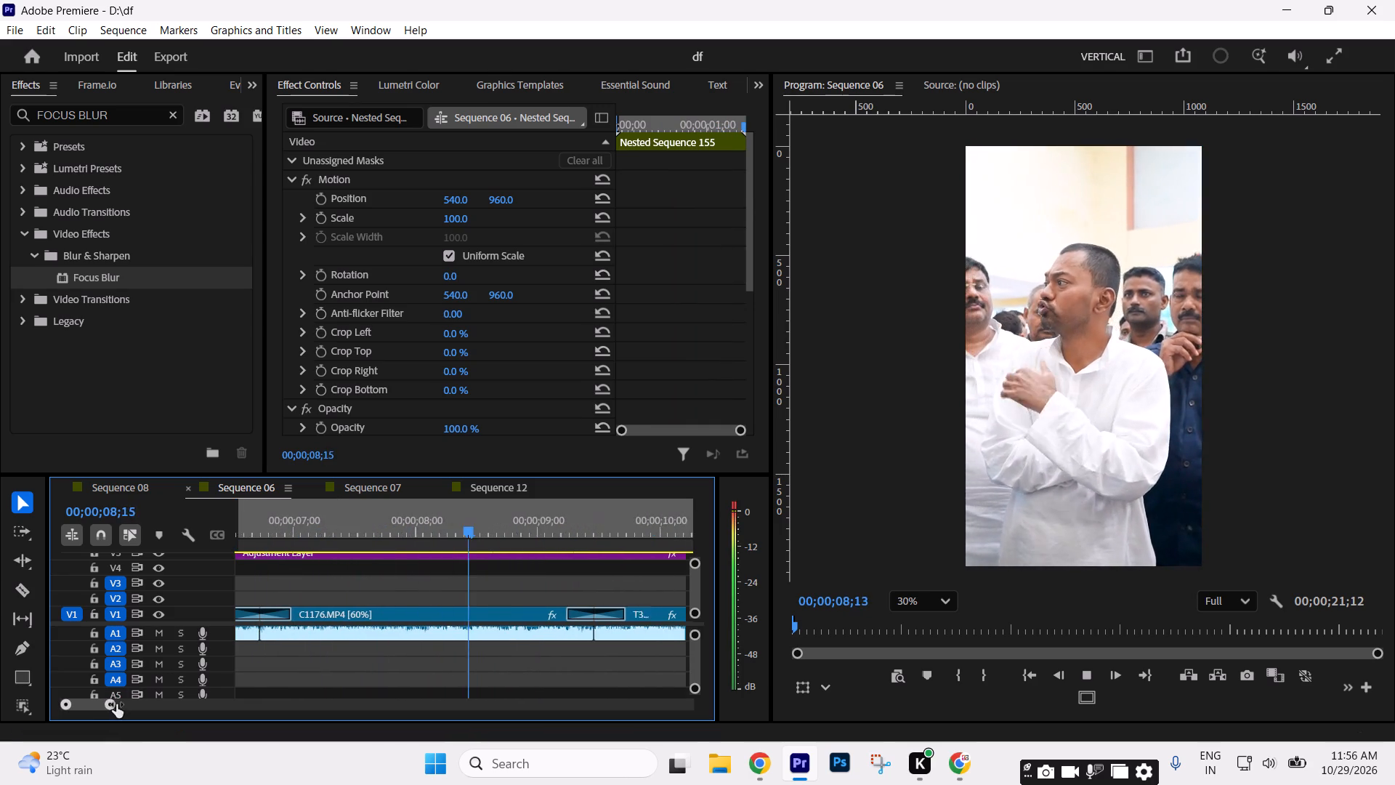
{"action": "left_click_drag", "start_coordinate": [116, 704], "coordinate": [202, 707]}
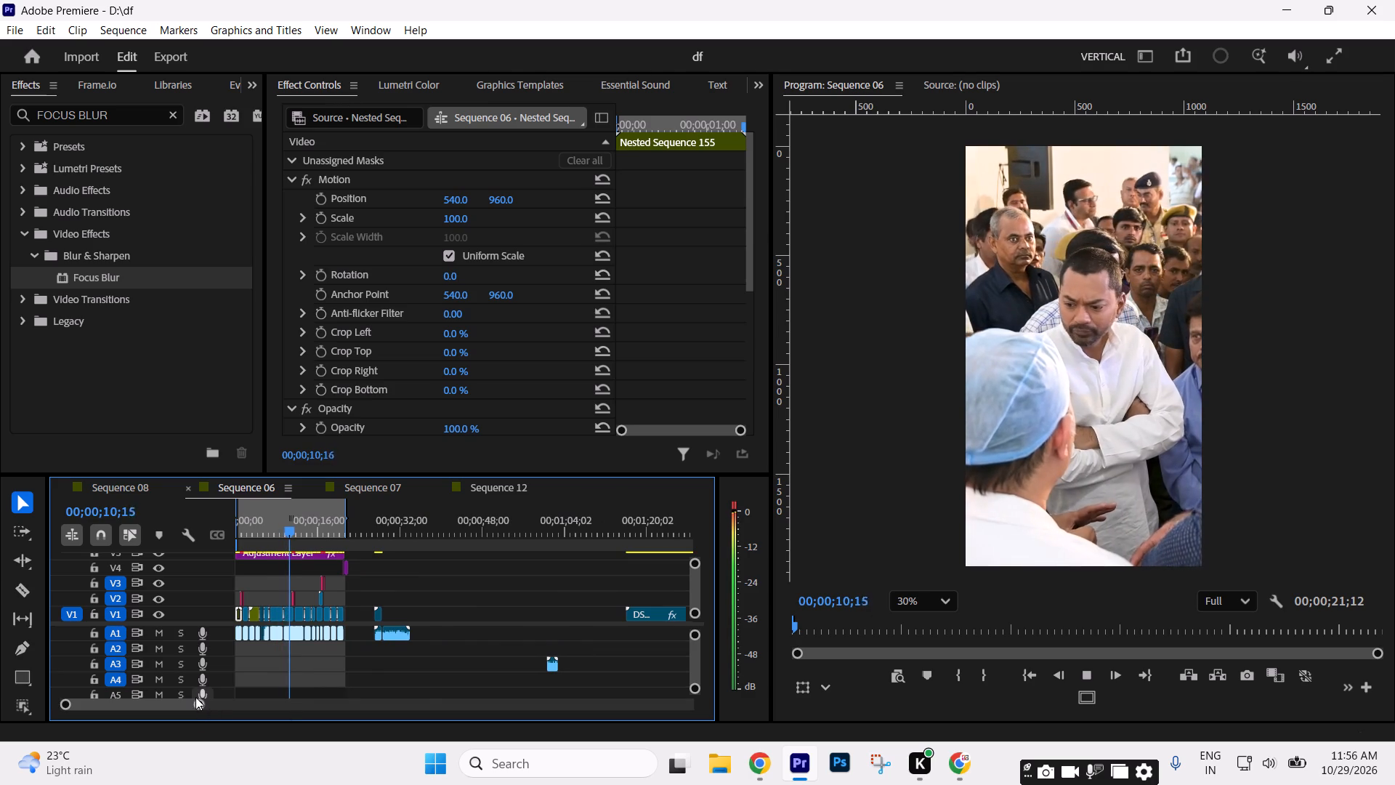
{"action": "left_click_drag", "start_coordinate": [200, 706], "coordinate": [169, 709]}
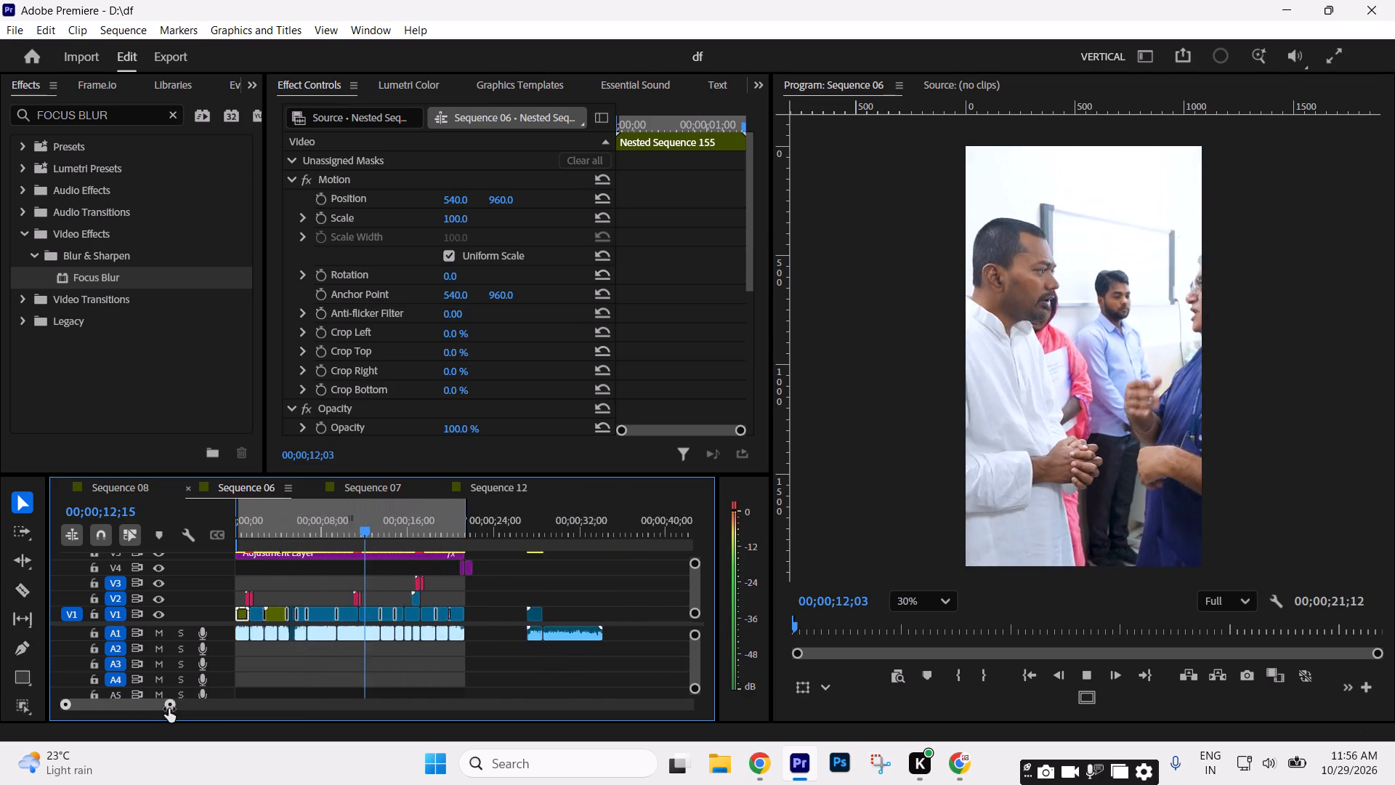
{"action": "left_click_drag", "start_coordinate": [169, 709], "coordinate": [150, 709]}
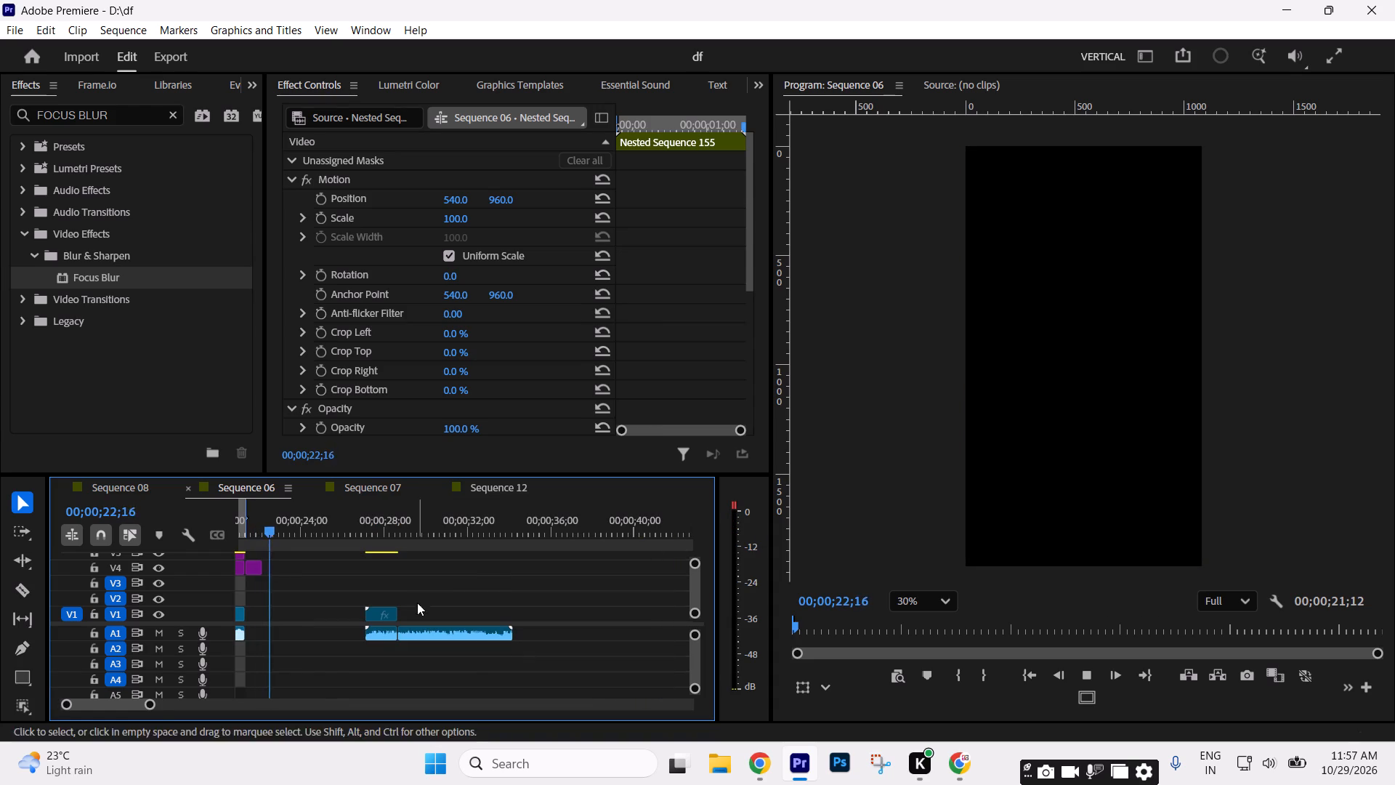
{"action": "left_click_drag", "start_coordinate": [151, 705], "coordinate": [195, 711]}
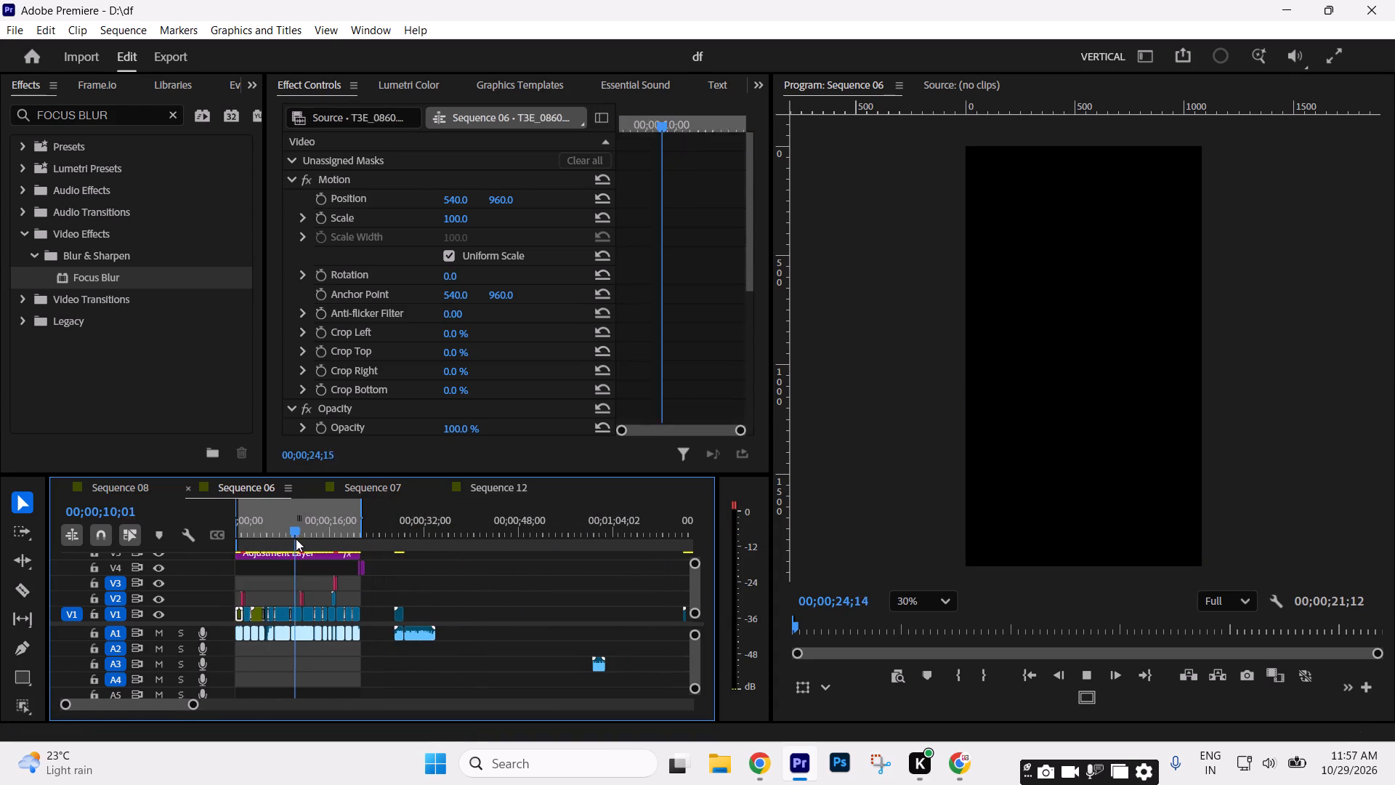
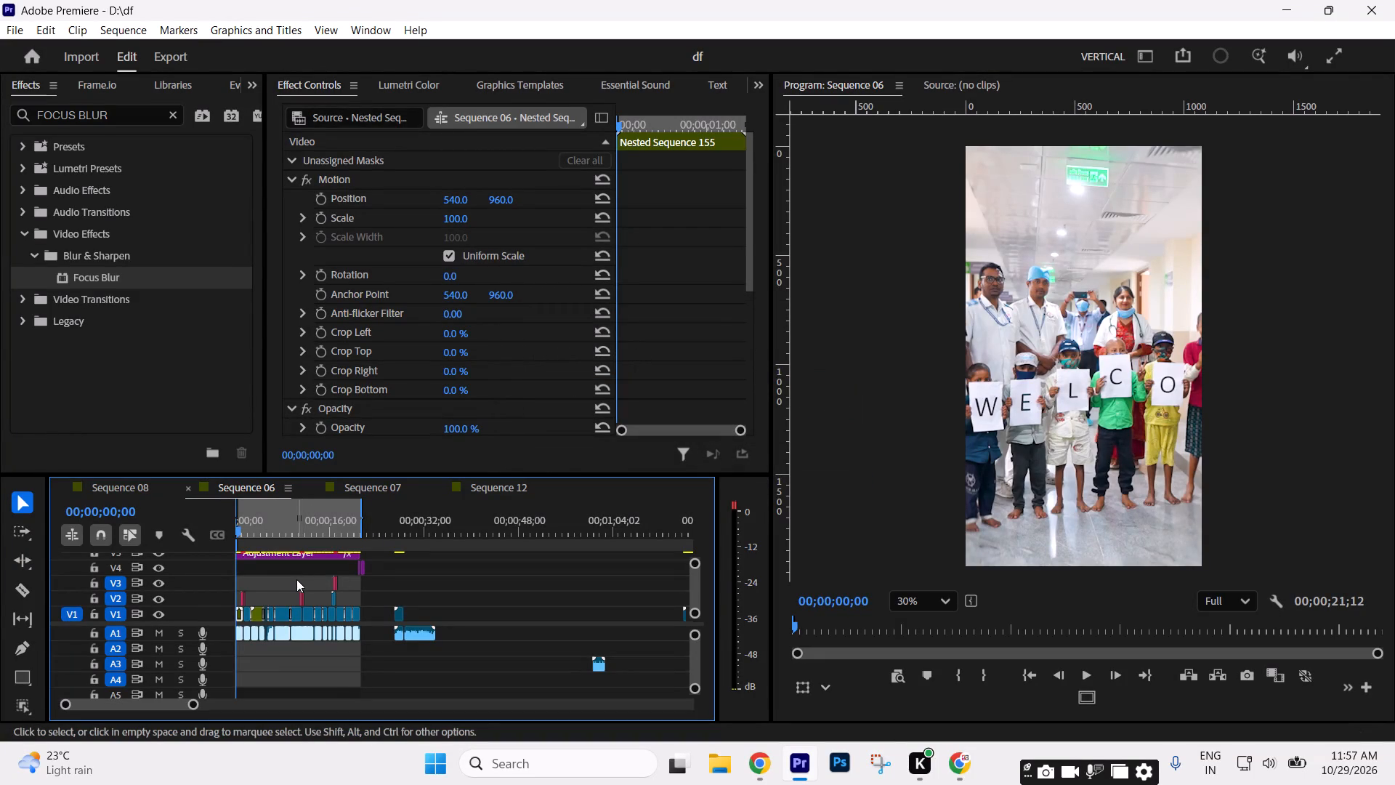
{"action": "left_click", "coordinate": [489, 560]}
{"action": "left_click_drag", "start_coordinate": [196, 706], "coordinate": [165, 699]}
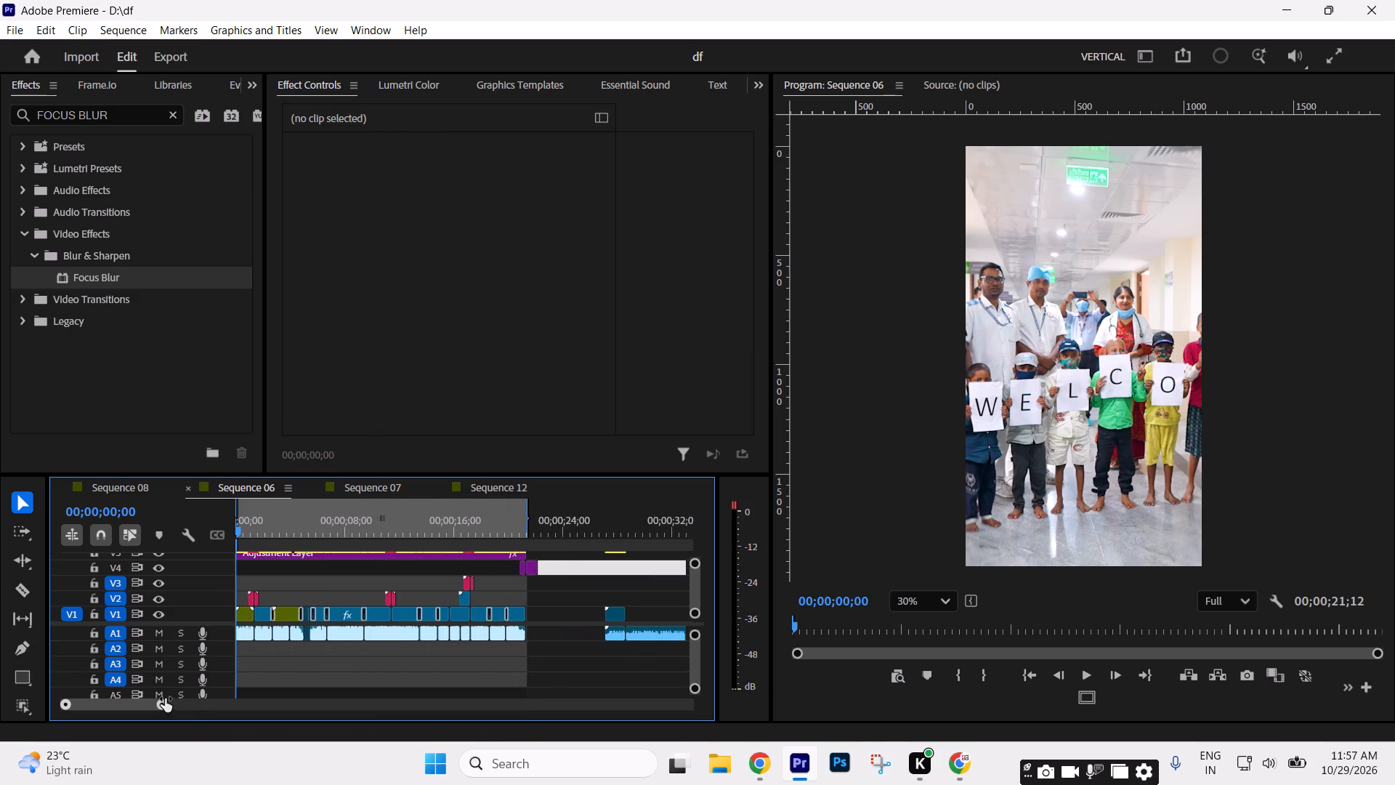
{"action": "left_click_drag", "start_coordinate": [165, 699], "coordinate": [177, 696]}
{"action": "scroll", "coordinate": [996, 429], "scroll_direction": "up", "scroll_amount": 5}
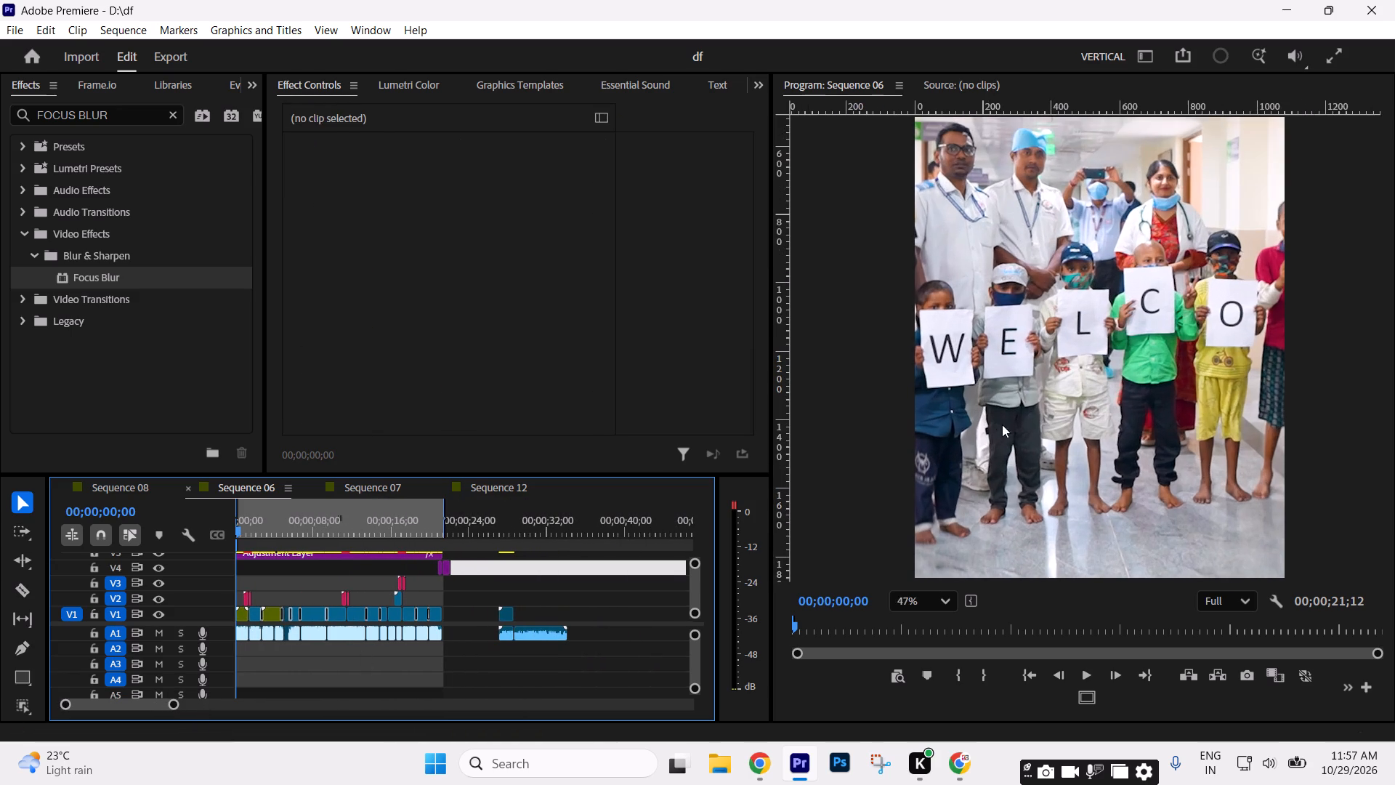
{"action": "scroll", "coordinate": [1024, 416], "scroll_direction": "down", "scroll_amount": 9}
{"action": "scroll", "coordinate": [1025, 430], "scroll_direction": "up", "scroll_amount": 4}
Save the df project with the current state of Sequence 06.
{"action": "left_click", "coordinate": [523, 672]}
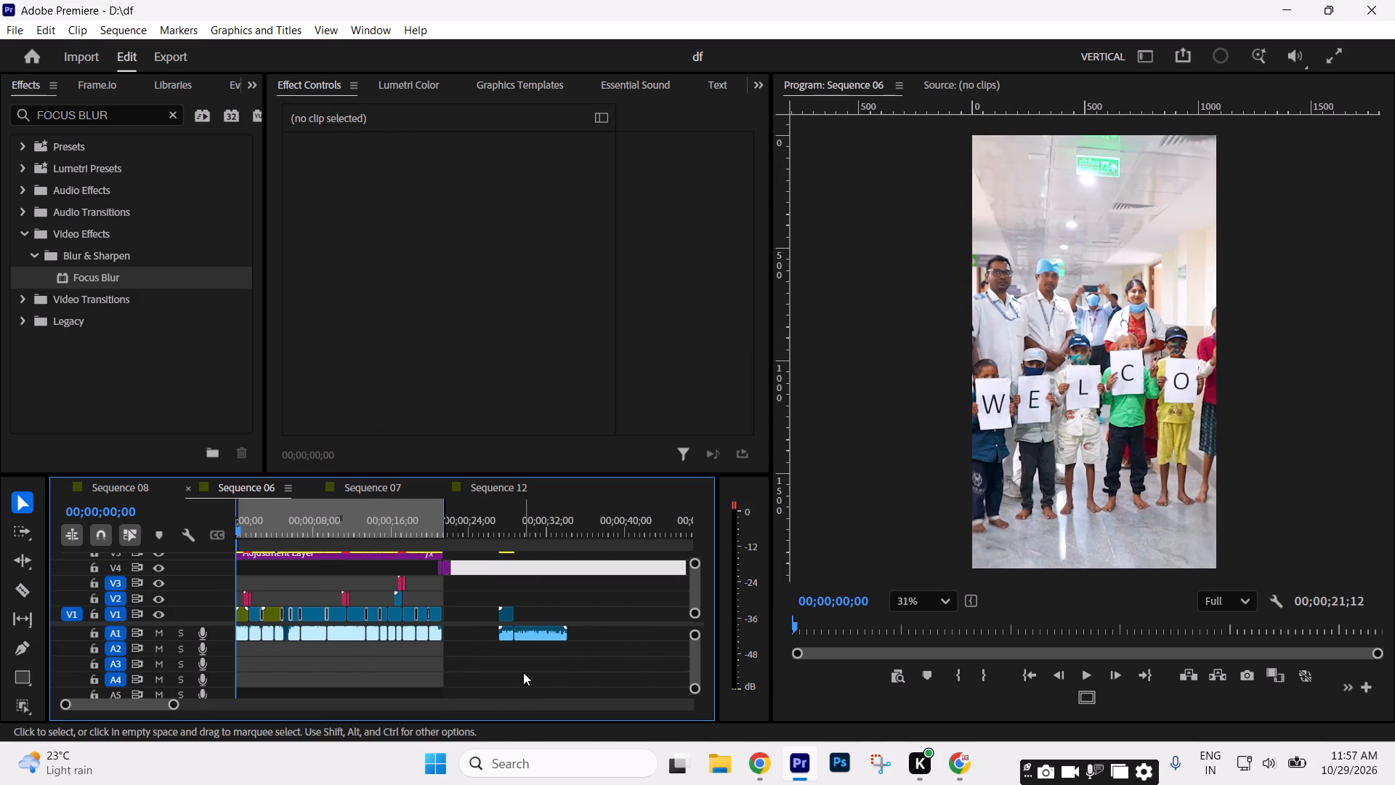
{"action": "key", "text": "ctrl+s"}
{"action": "key", "text": "ctrl+s"}
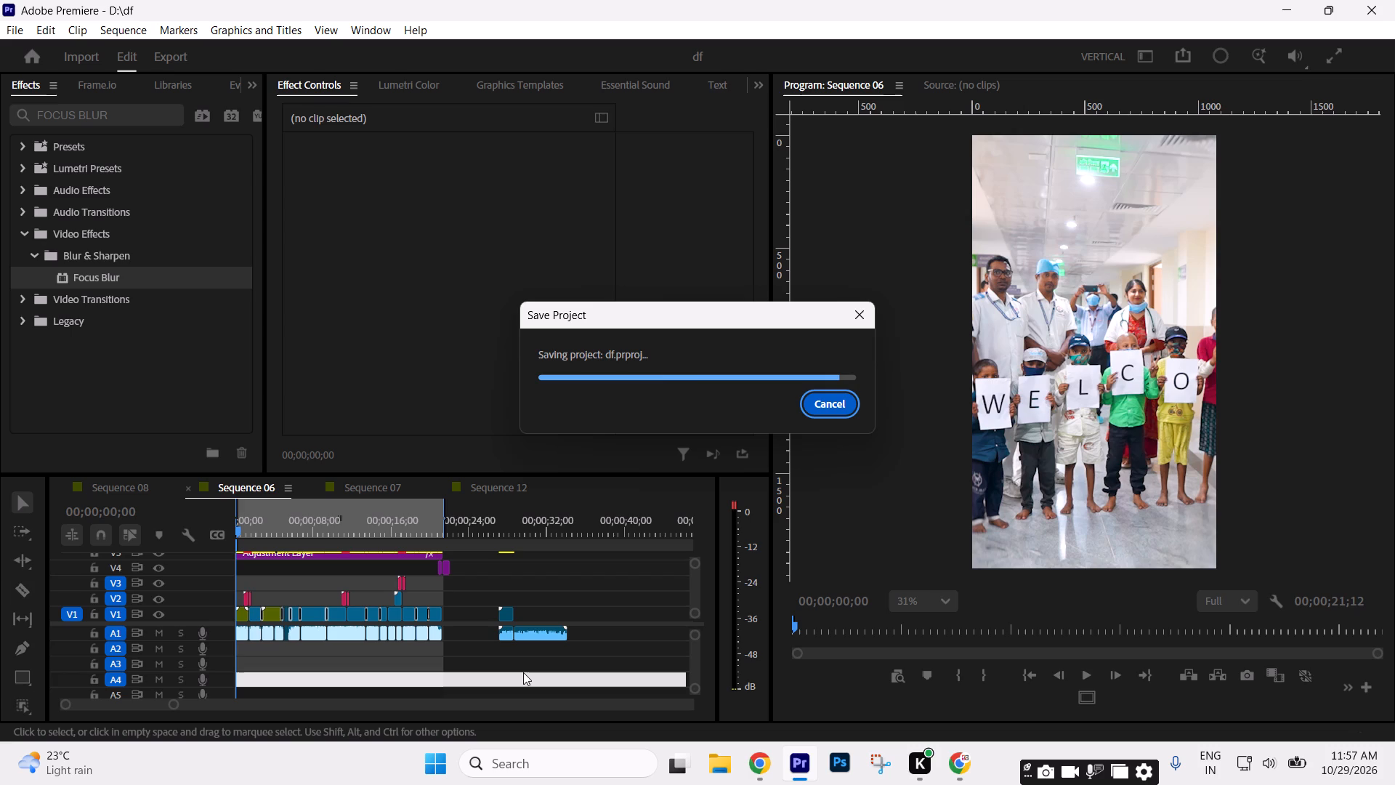
{"action": "key", "text": "ctrl+s"}
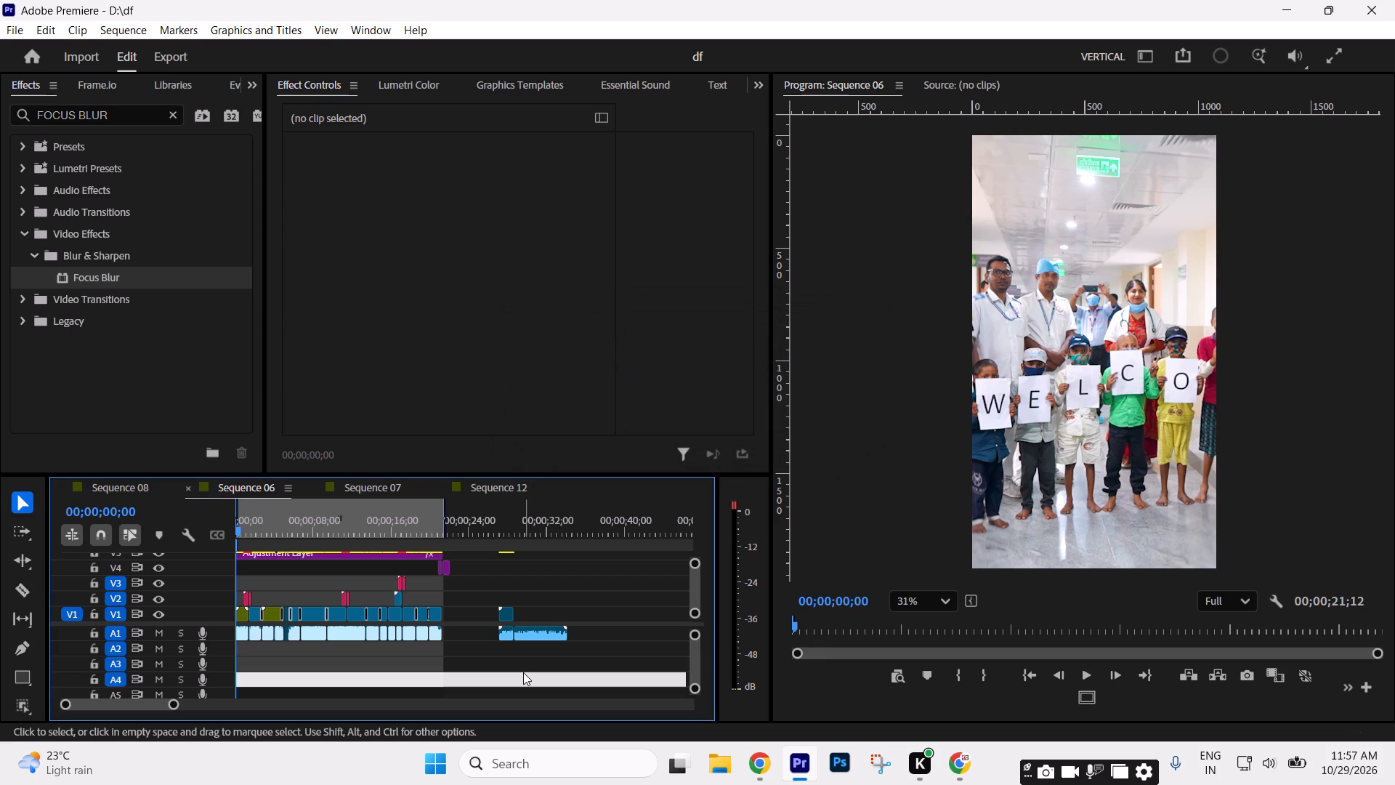
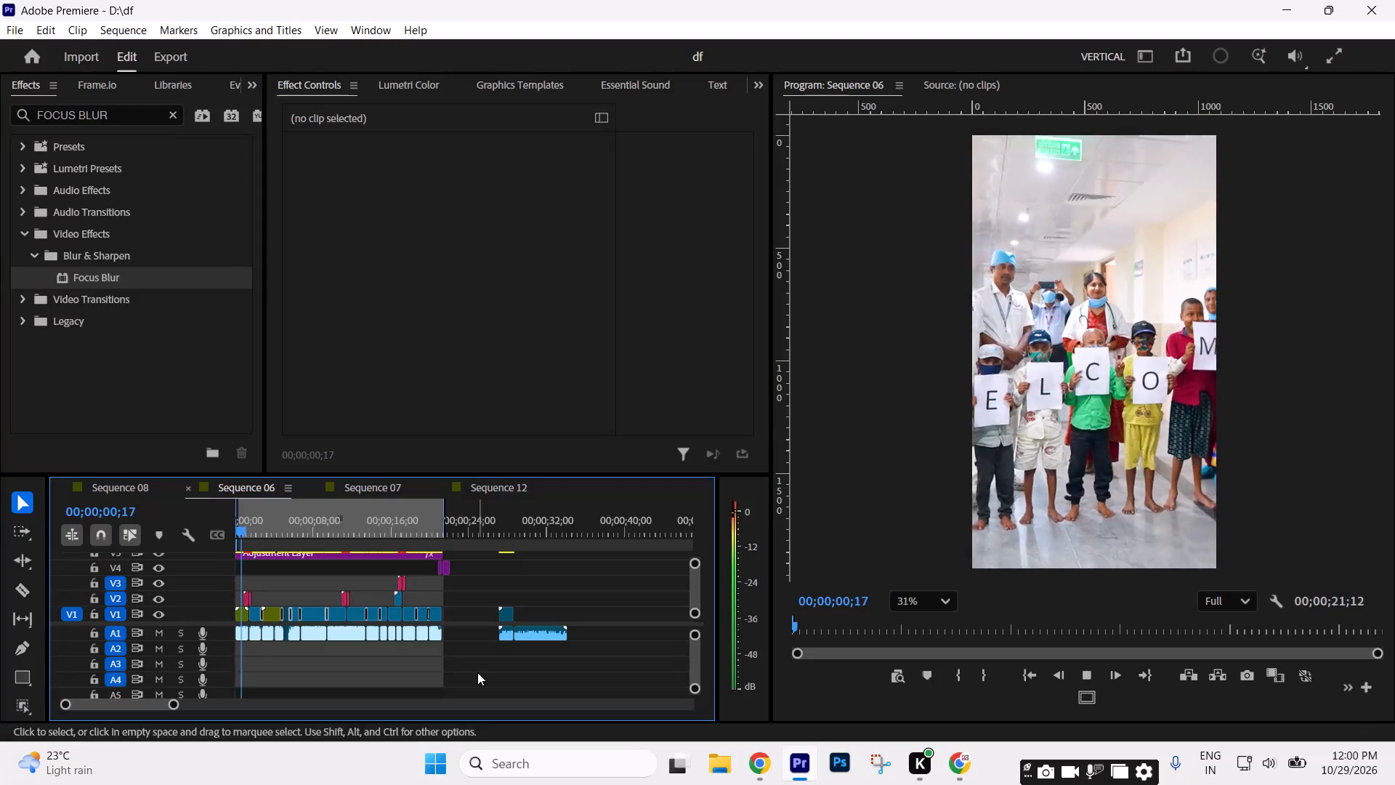
Check the opening seconds of Sequence 06 and the layout of its tracks.
{"action": "key", "text": "space"}
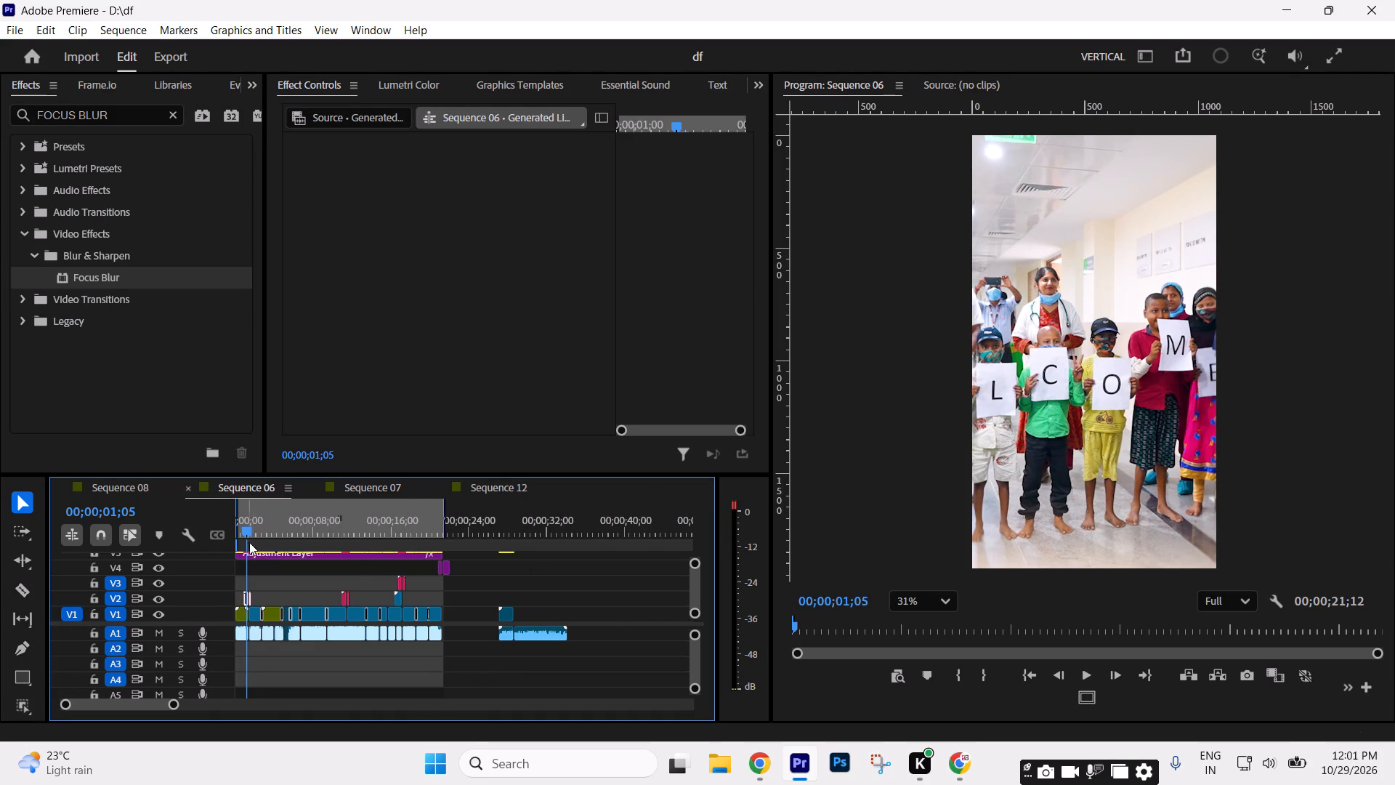
{"action": "left_click_drag", "start_coordinate": [251, 531], "coordinate": [253, 531]}
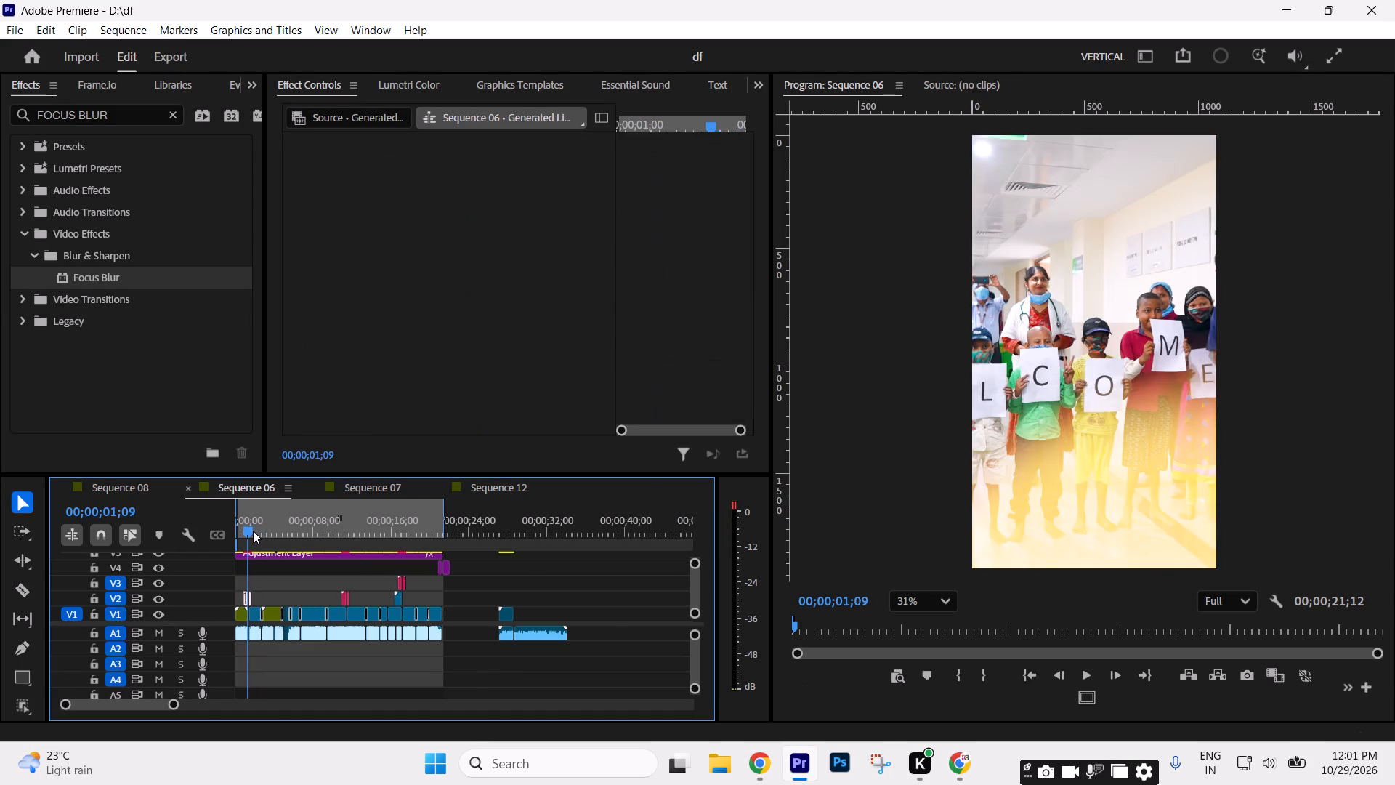
{"action": "left_click_drag", "start_coordinate": [253, 531], "coordinate": [200, 527]}
{"action": "left_click_drag", "start_coordinate": [169, 707], "coordinate": [162, 707]}
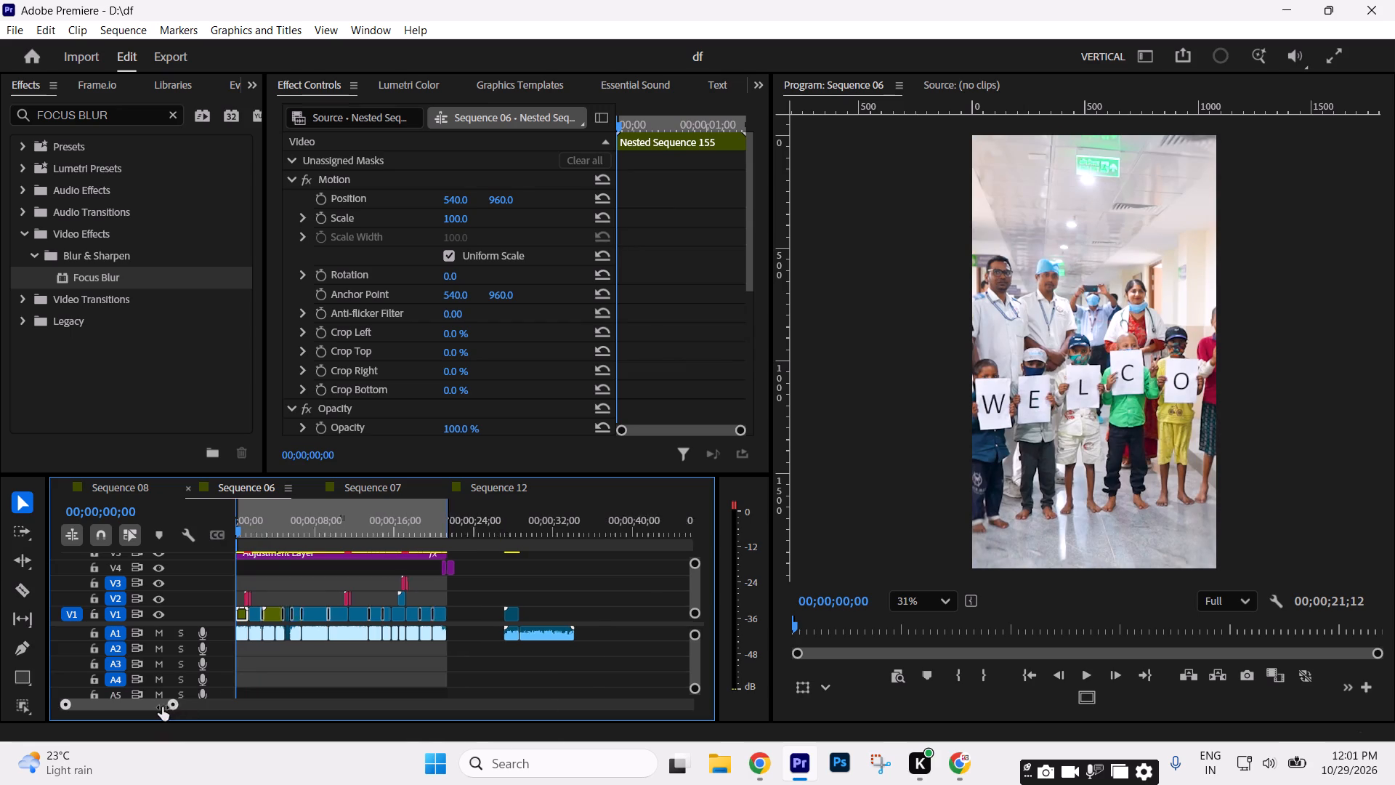
{"action": "left_click_drag", "start_coordinate": [162, 707], "coordinate": [185, 702]}
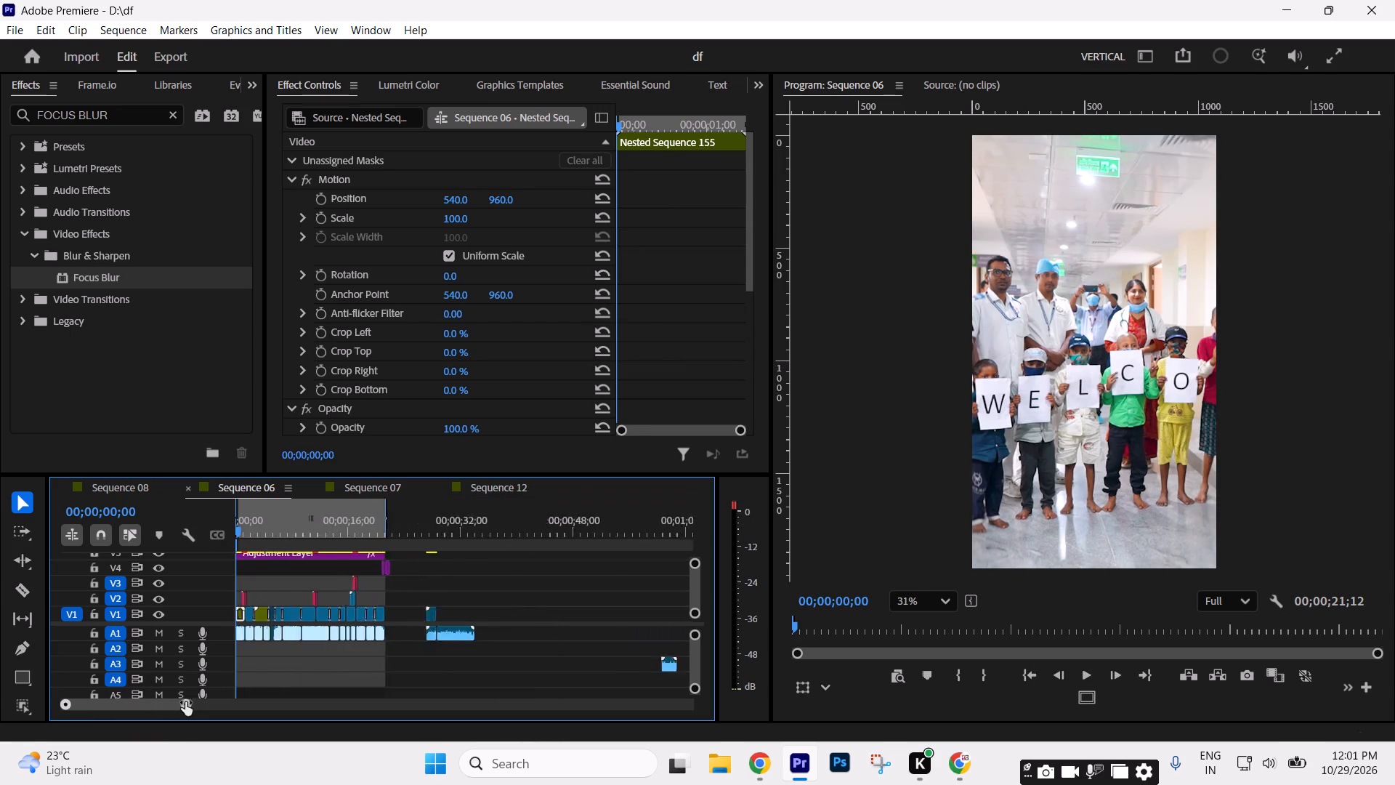
{"action": "left_click_drag", "start_coordinate": [185, 702], "coordinate": [190, 702]}
{"action": "left_click_drag", "start_coordinate": [191, 623], "coordinate": [190, 640]}
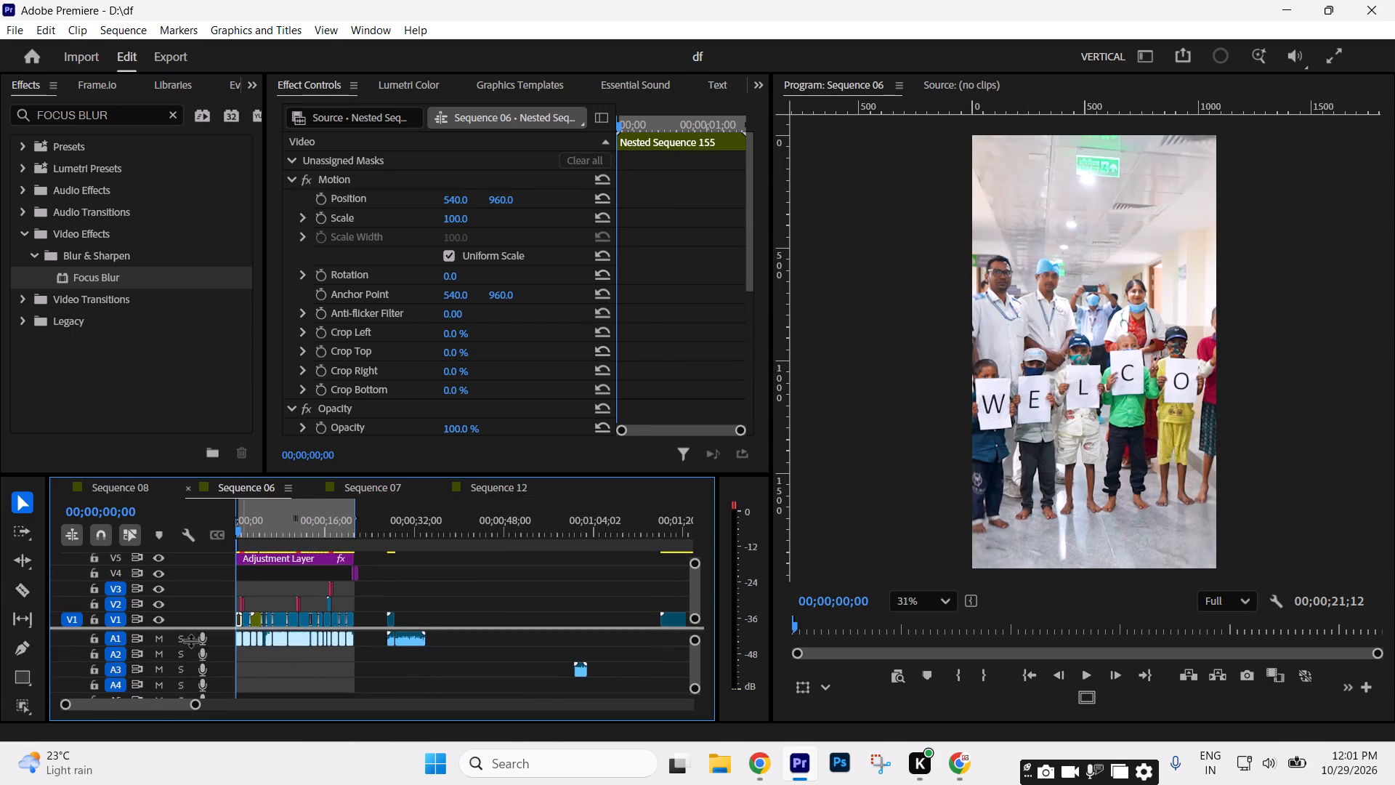
{"action": "left_click_drag", "start_coordinate": [190, 640], "coordinate": [190, 646]}
Save the df project.
{"action": "left_click", "coordinate": [472, 584]}
{"action": "key", "text": "ctrl+s"}
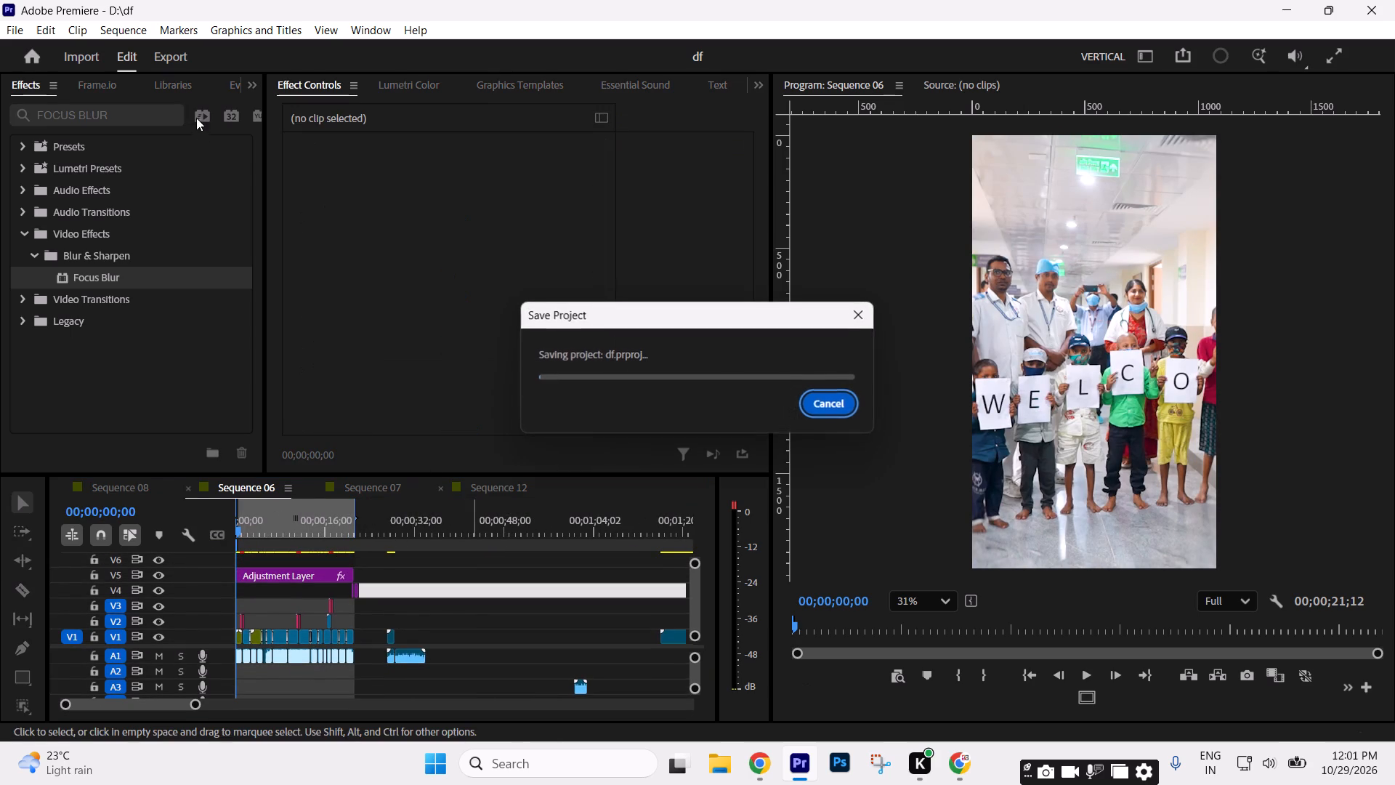
Show the df project's media items, down to the last ones in the bin.
{"action": "left_click_drag", "start_coordinate": [251, 86], "coordinate": [262, 137]}
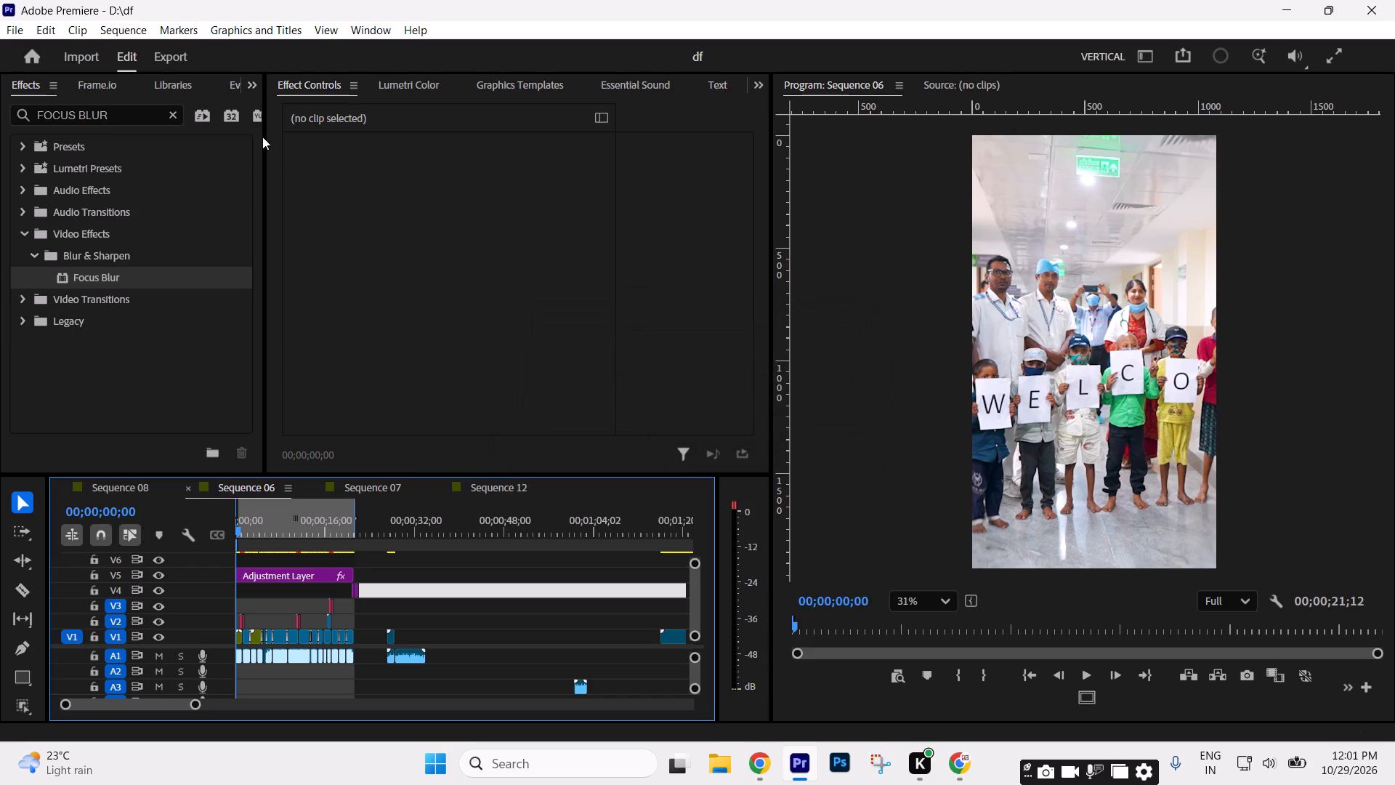
{"action": "left_click_drag", "start_coordinate": [262, 137], "coordinate": [269, 159]}
{"action": "left_click_drag", "start_coordinate": [251, 86], "coordinate": [293, 194]}
{"action": "left_click_drag", "start_coordinate": [257, 83], "coordinate": [278, 213]}
{"action": "scroll", "coordinate": [244, 309], "scroll_direction": "down", "scroll_amount": 4}
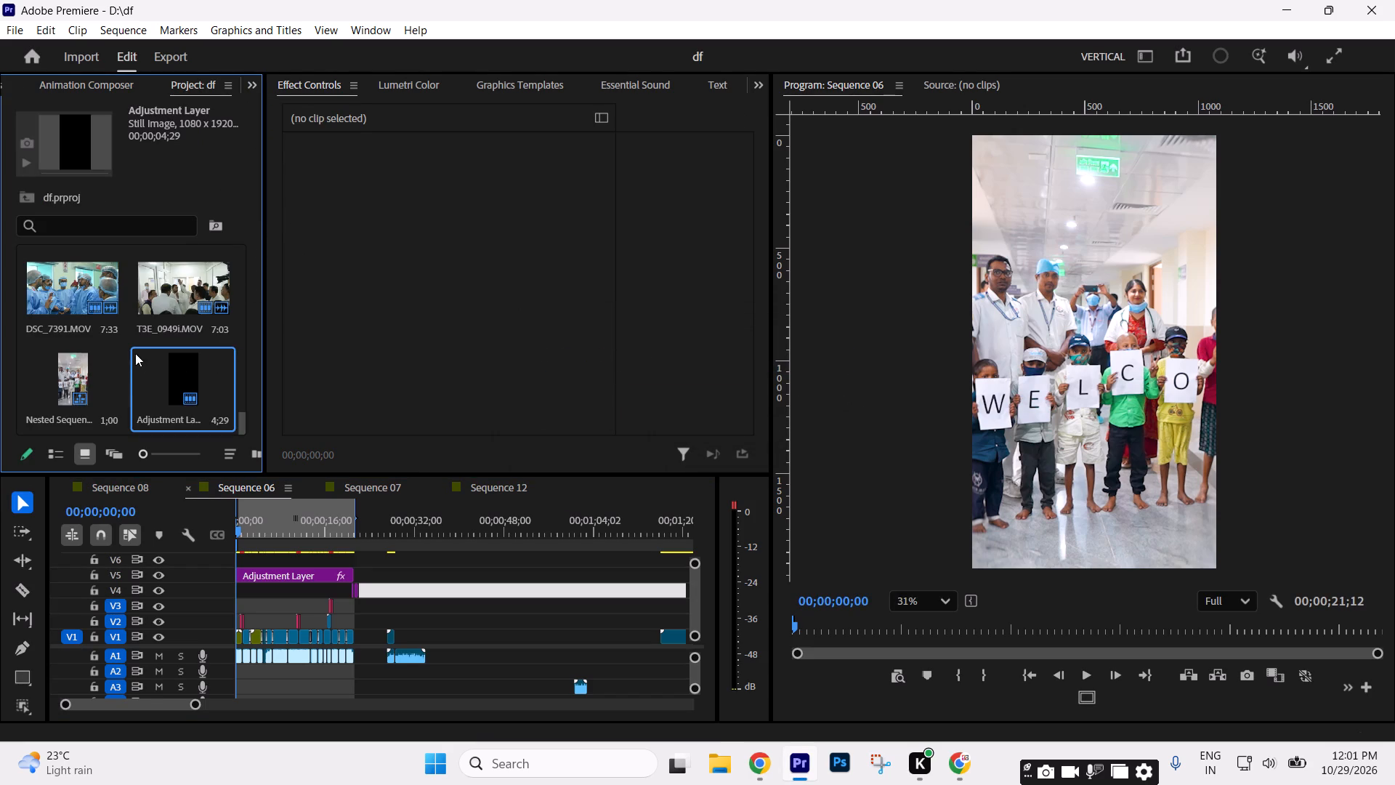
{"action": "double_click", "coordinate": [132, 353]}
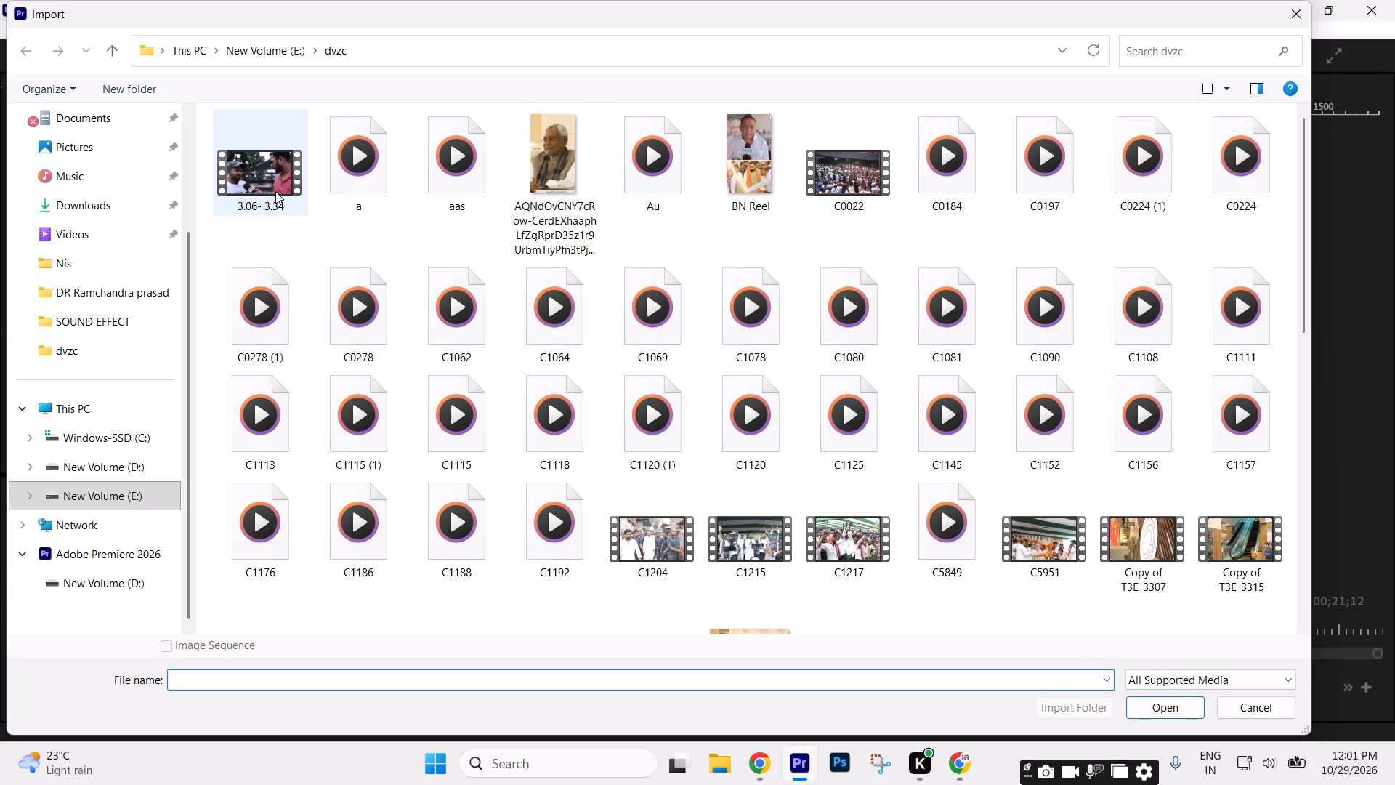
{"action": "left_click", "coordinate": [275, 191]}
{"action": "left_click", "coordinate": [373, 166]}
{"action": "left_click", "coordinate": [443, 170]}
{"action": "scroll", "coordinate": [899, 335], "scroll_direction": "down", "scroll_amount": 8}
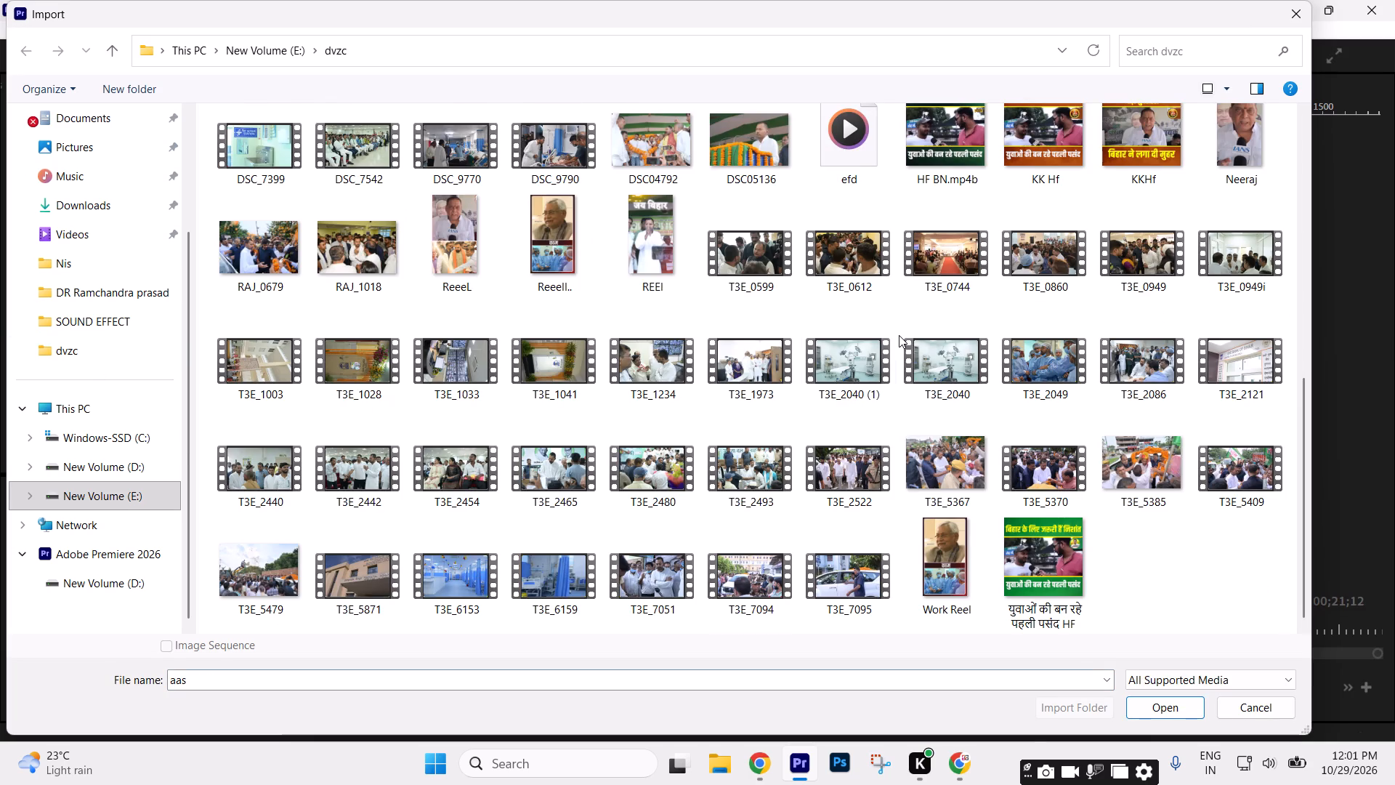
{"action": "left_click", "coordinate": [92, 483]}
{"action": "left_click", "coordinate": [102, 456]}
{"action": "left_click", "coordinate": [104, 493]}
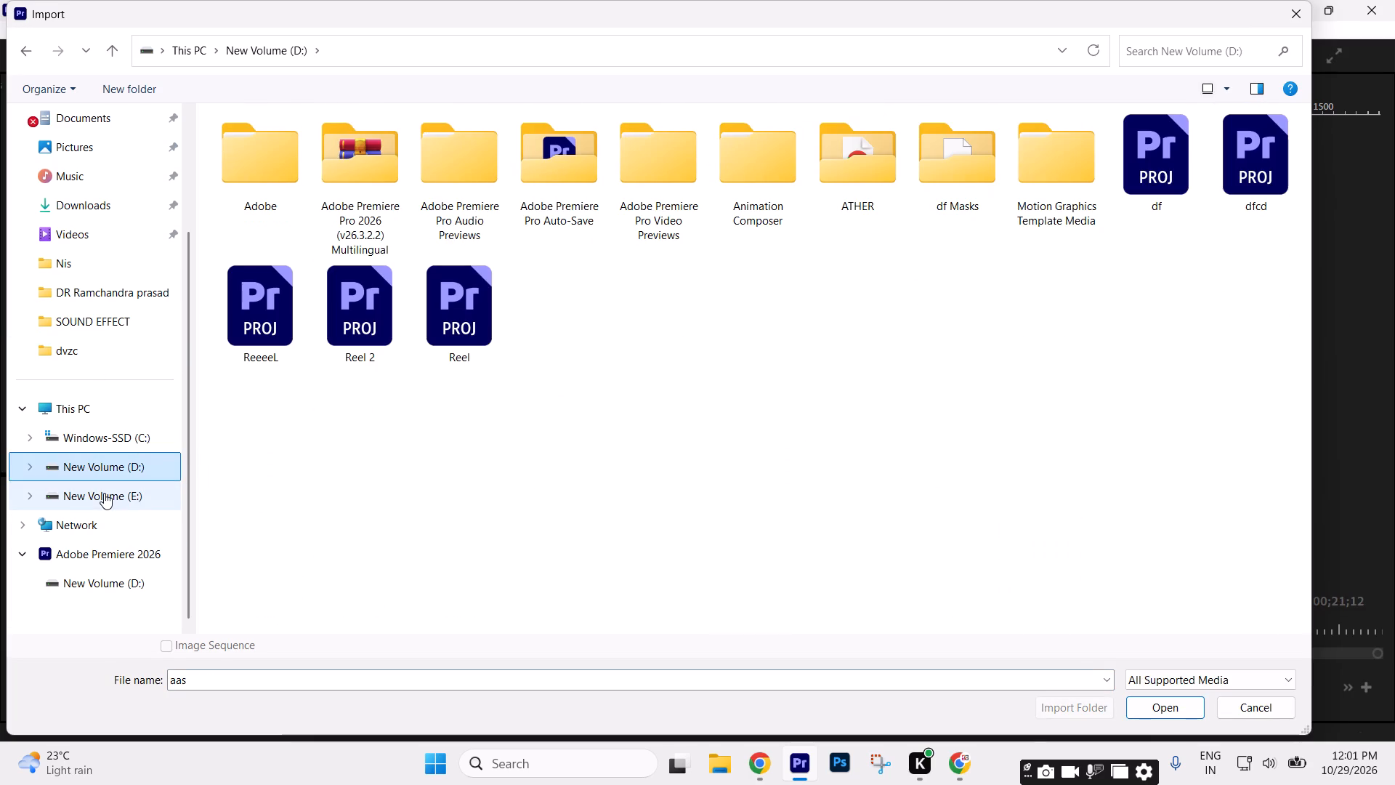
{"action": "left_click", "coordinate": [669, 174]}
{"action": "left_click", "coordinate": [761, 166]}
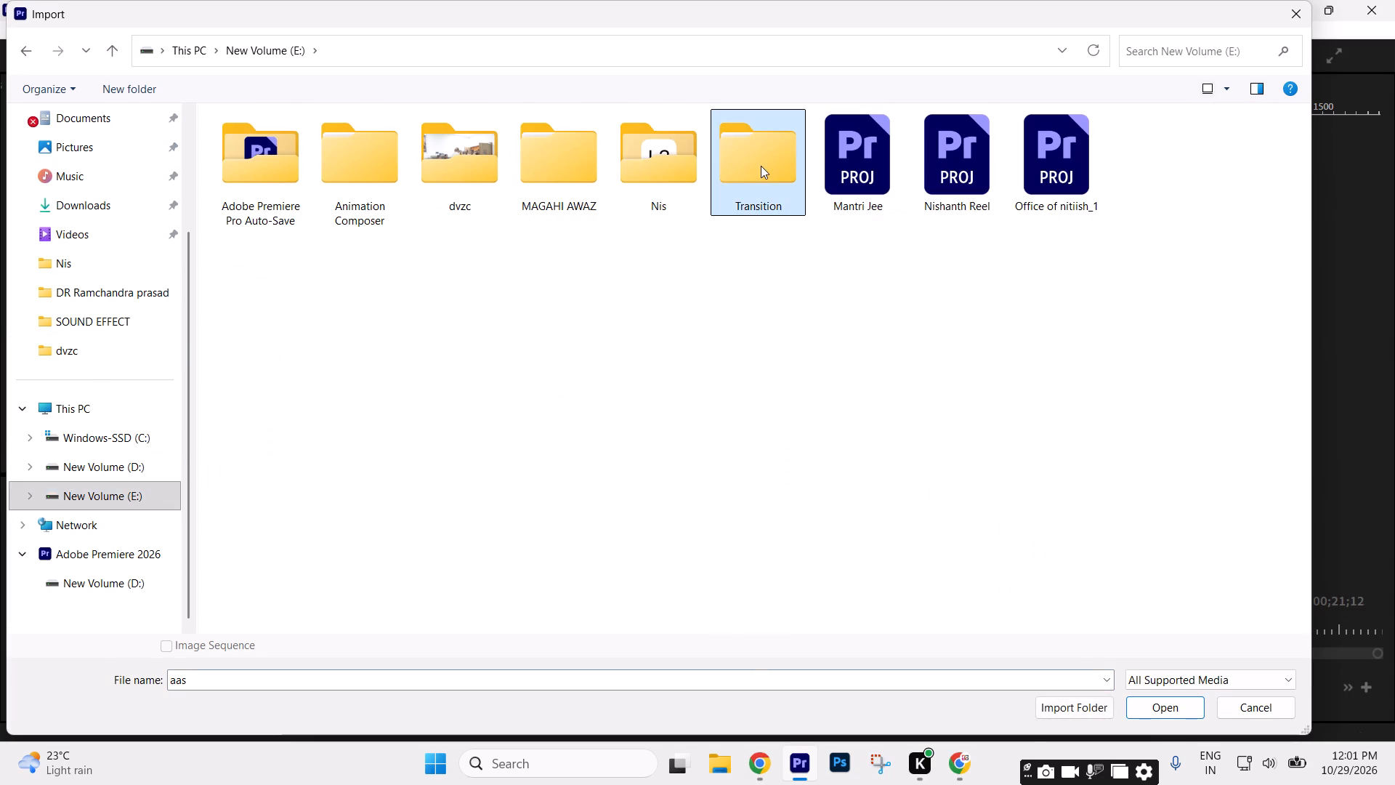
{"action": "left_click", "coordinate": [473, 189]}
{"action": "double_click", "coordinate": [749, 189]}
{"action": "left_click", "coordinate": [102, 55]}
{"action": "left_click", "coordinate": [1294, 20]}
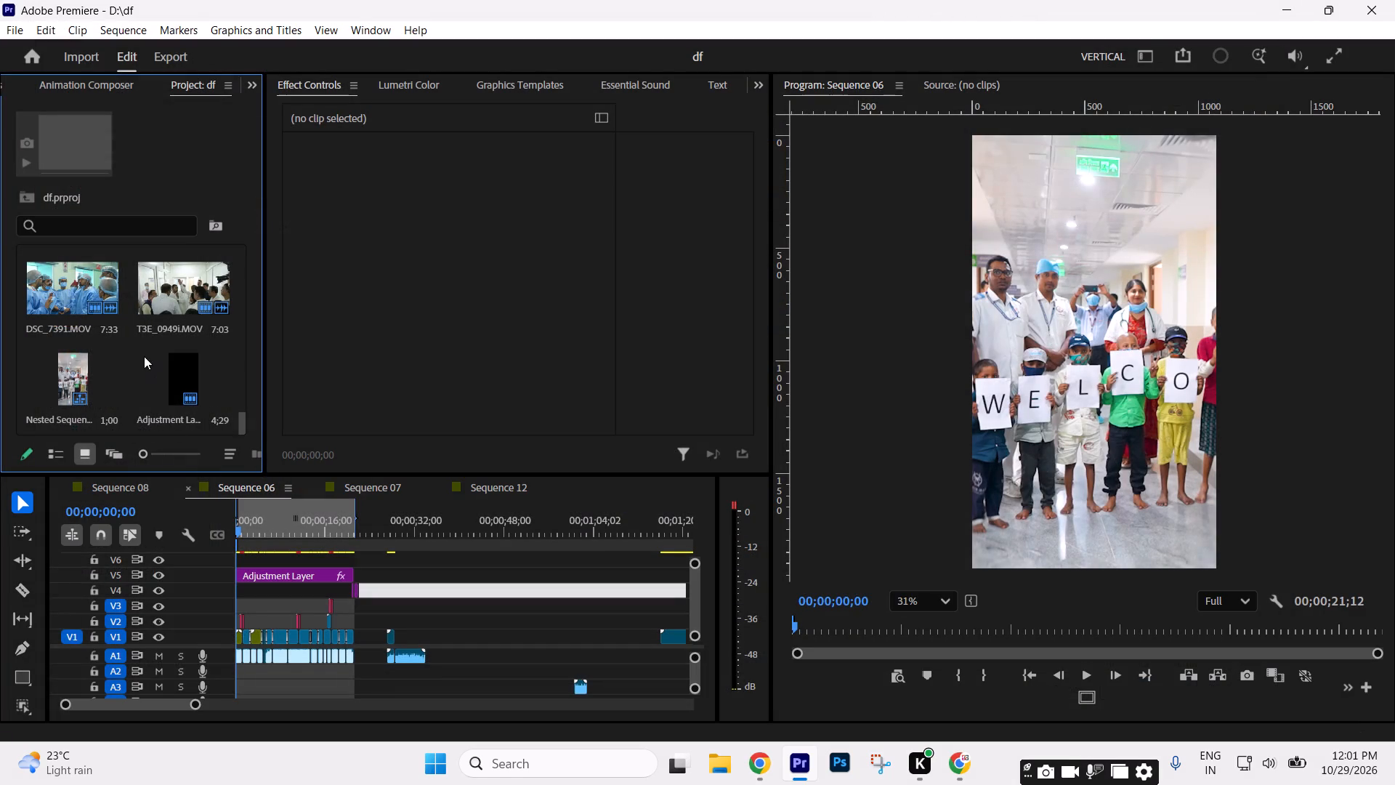
Import the Black subtilte shadow image from the BACKGROUND folder inside Transition on New Volume (E:).
{"action": "double_click", "coordinate": [132, 344]}
{"action": "scroll", "coordinate": [686, 341], "scroll_direction": "down", "scroll_amount": 3}
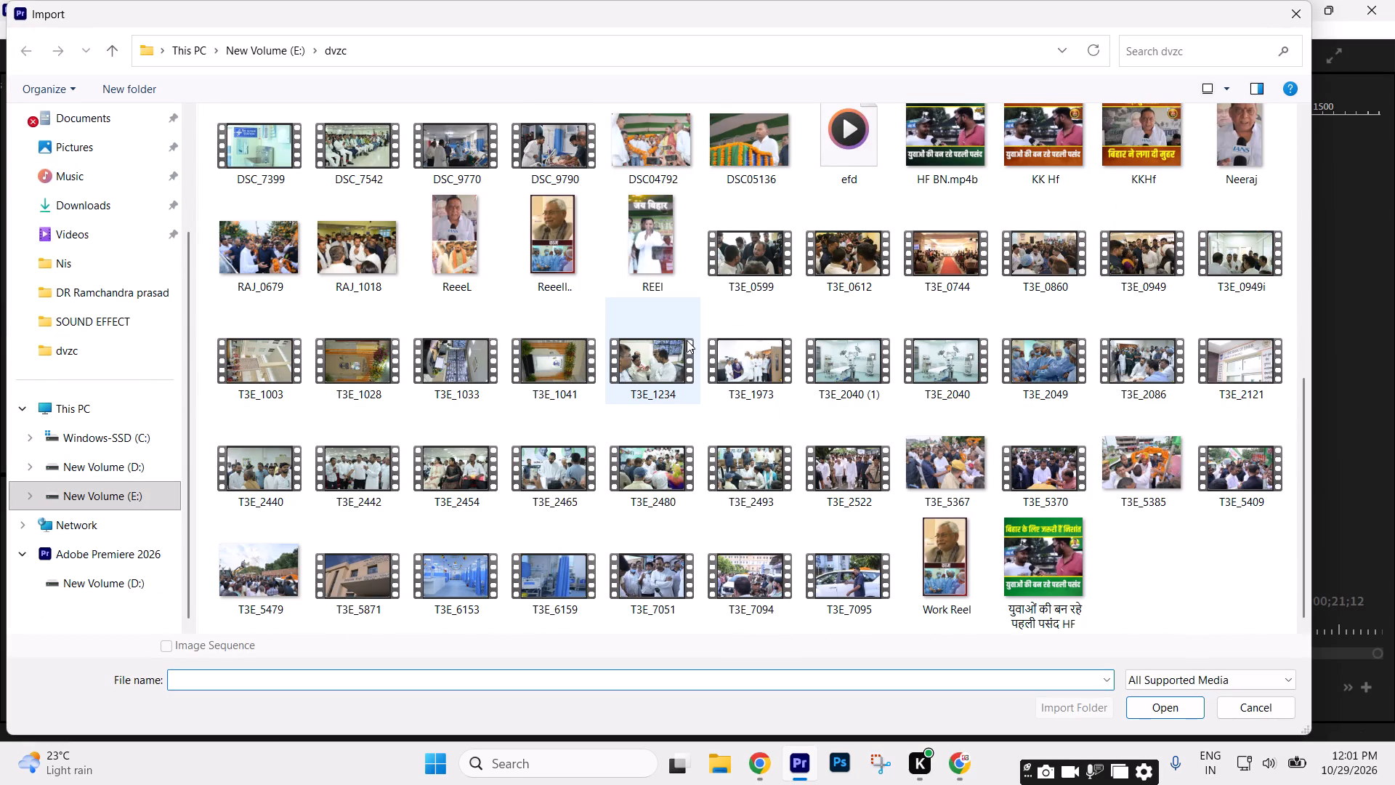
{"action": "scroll", "coordinate": [200, 402], "scroll_direction": "up", "scroll_amount": 1}
{"action": "left_click", "coordinate": [116, 459]}
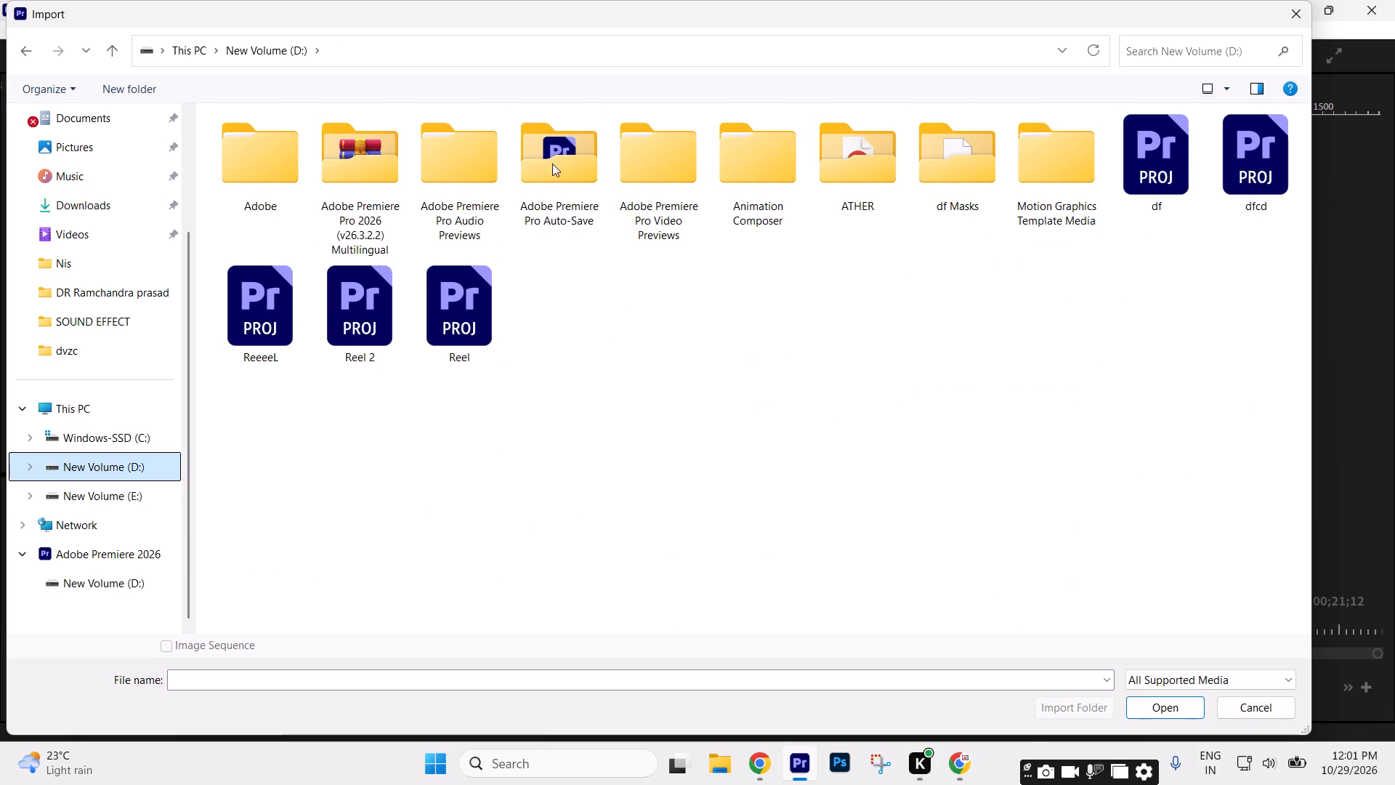
{"action": "left_click", "coordinate": [112, 54]}
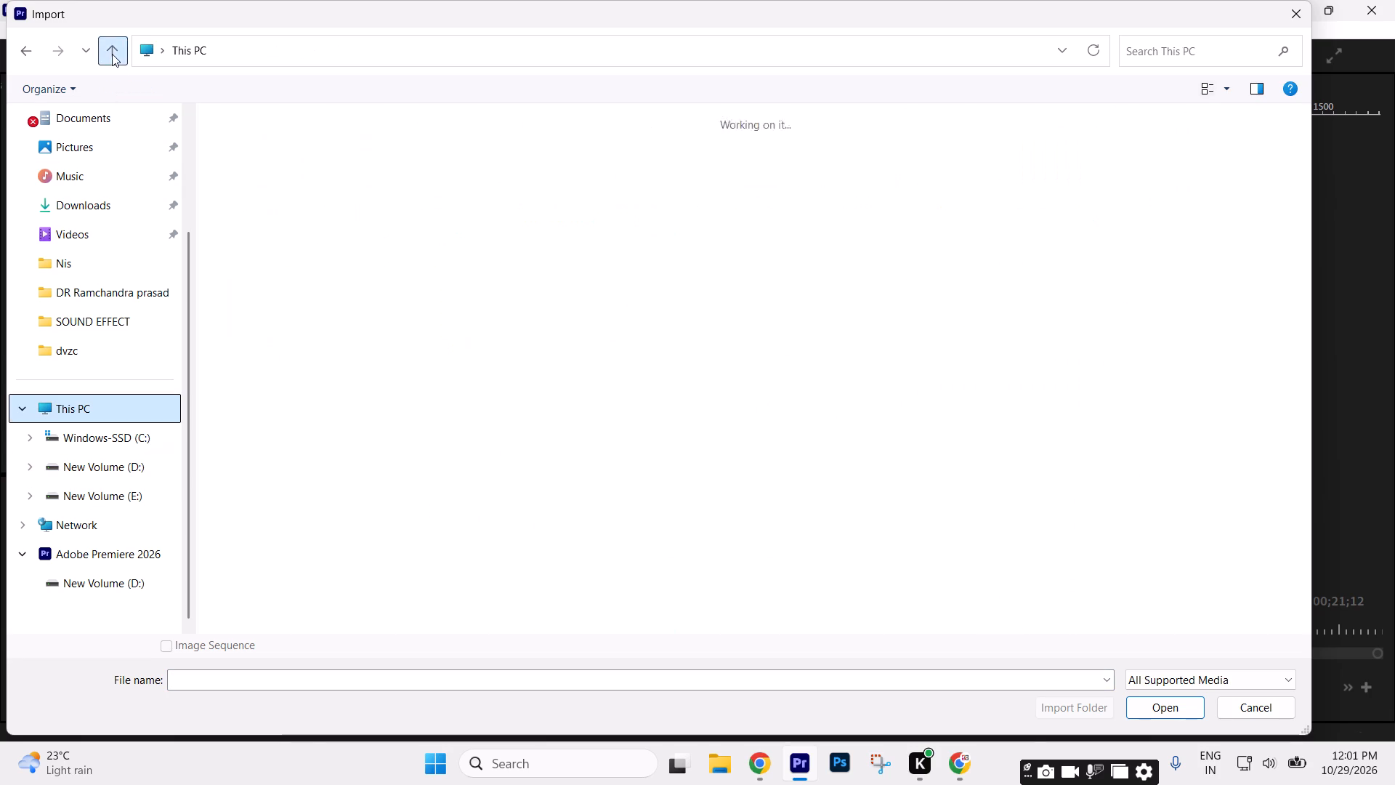
{"action": "double_click", "coordinate": [769, 156]}
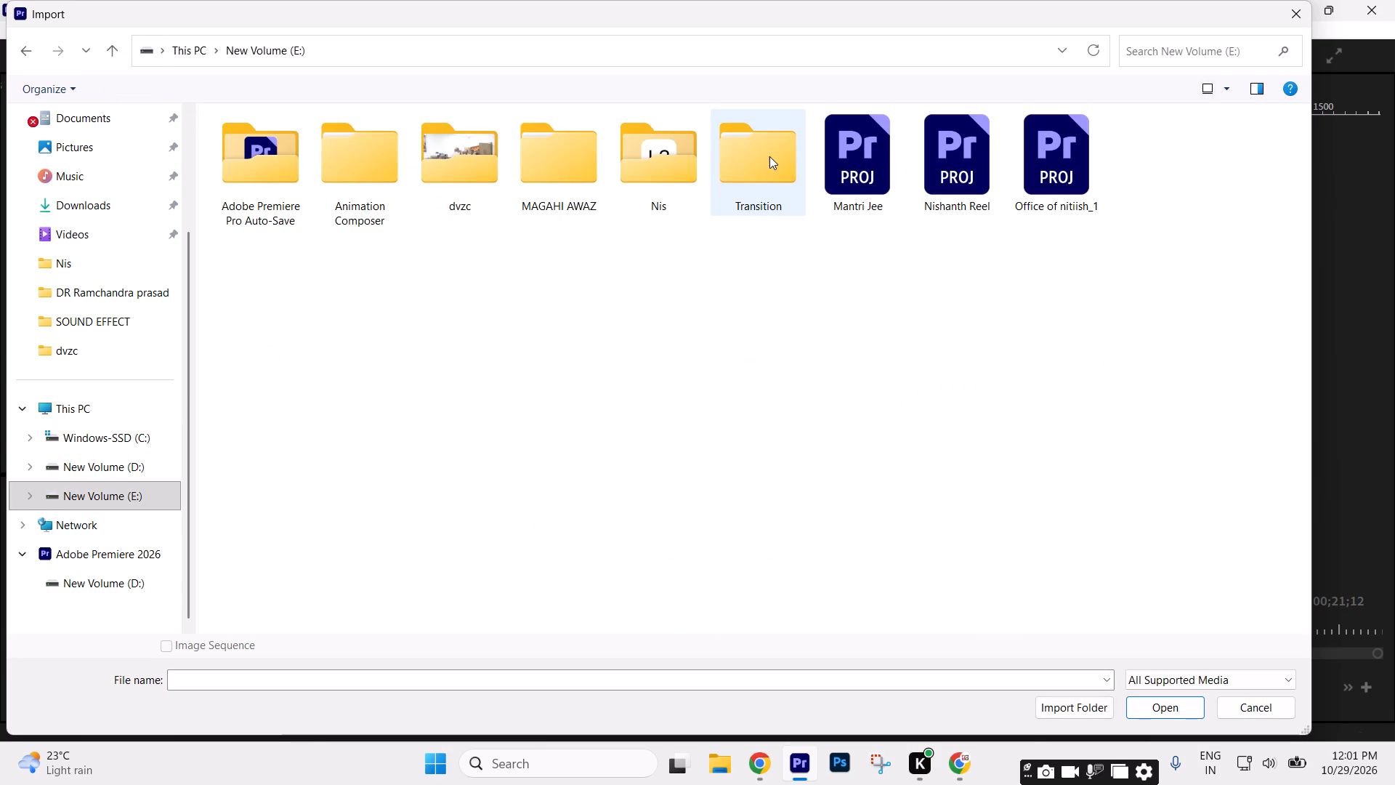
{"action": "double_click", "coordinate": [759, 185]}
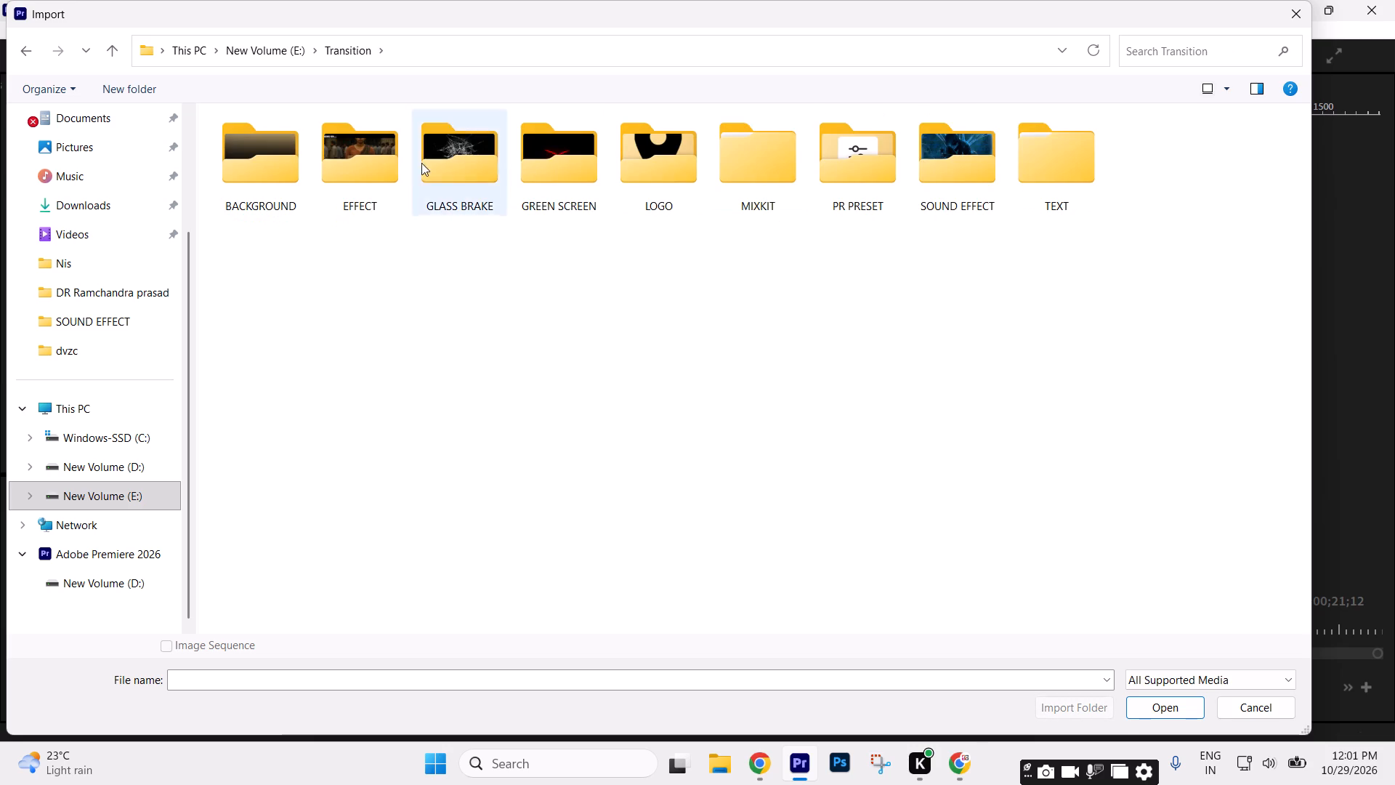
{"action": "left_click", "coordinate": [246, 158]}
{"action": "double_click", "coordinate": [376, 170]}
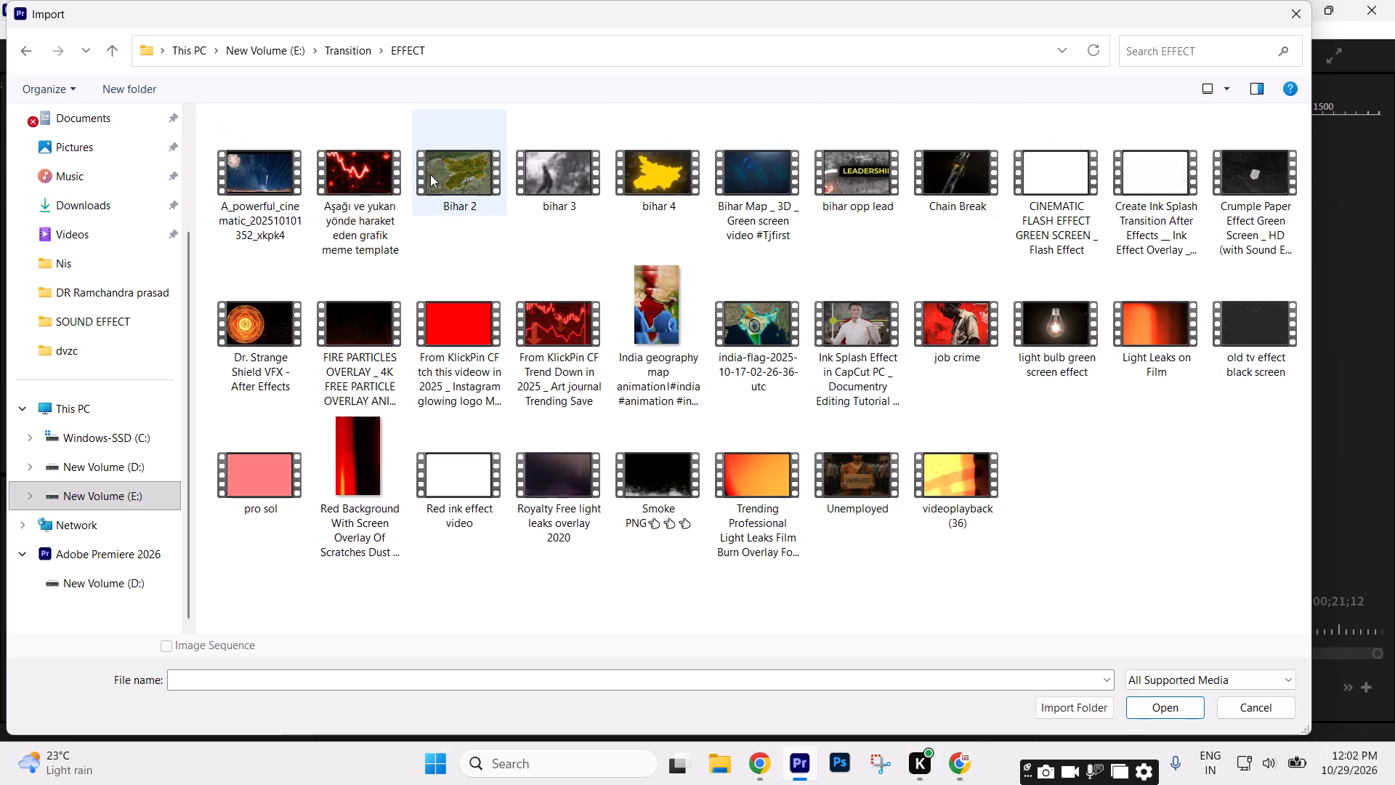
{"action": "left_click", "coordinate": [110, 53]}
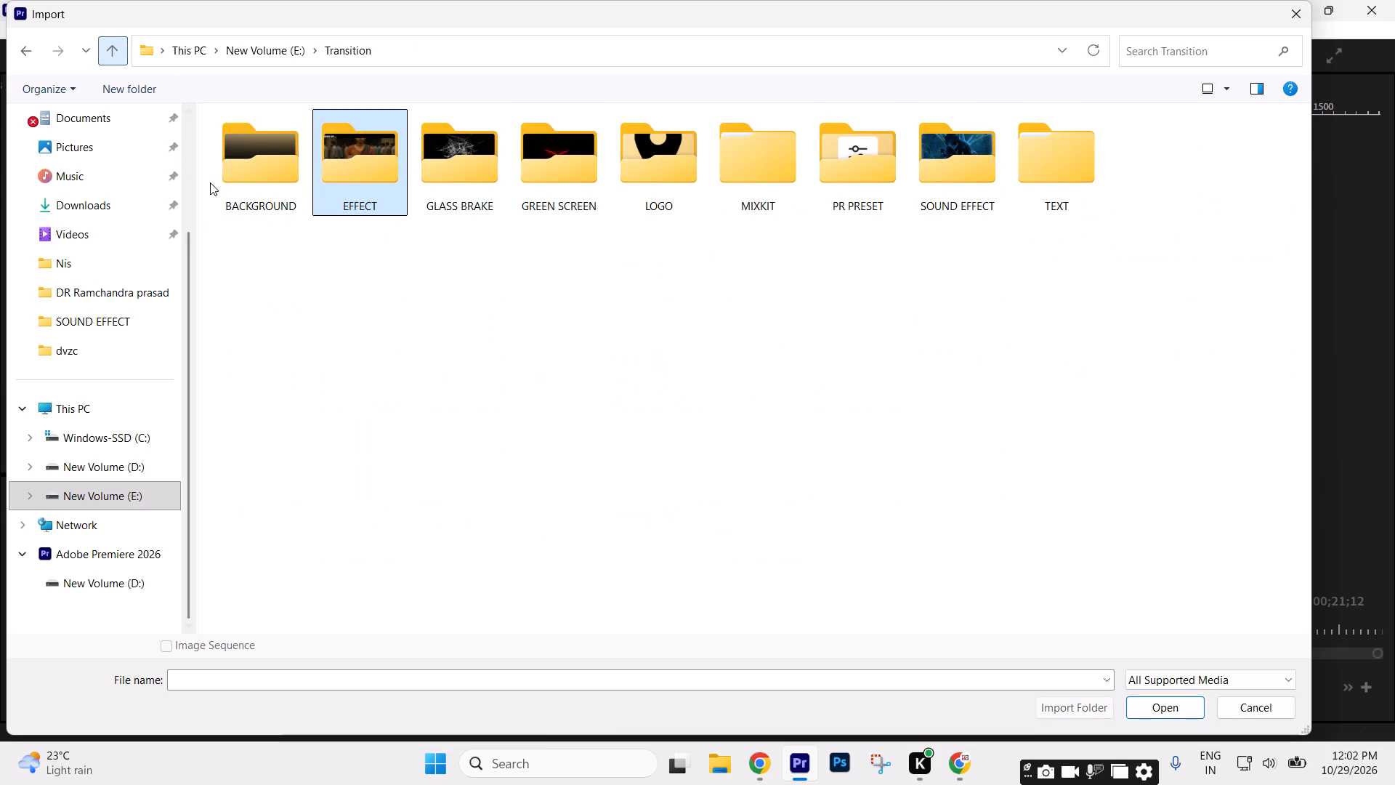
{"action": "double_click", "coordinate": [249, 178]}
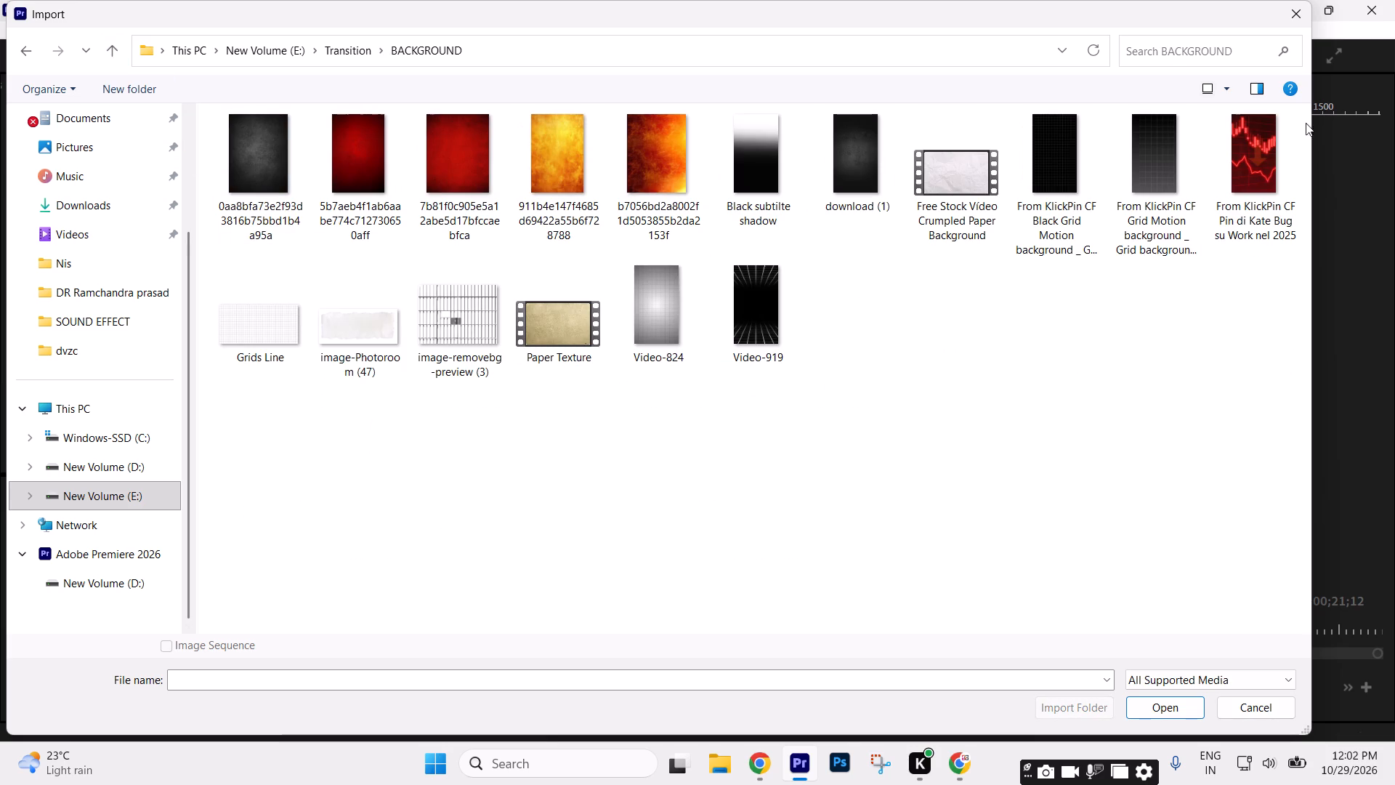
{"action": "left_click", "coordinate": [769, 142]}
{"action": "key", "text": "Return"}
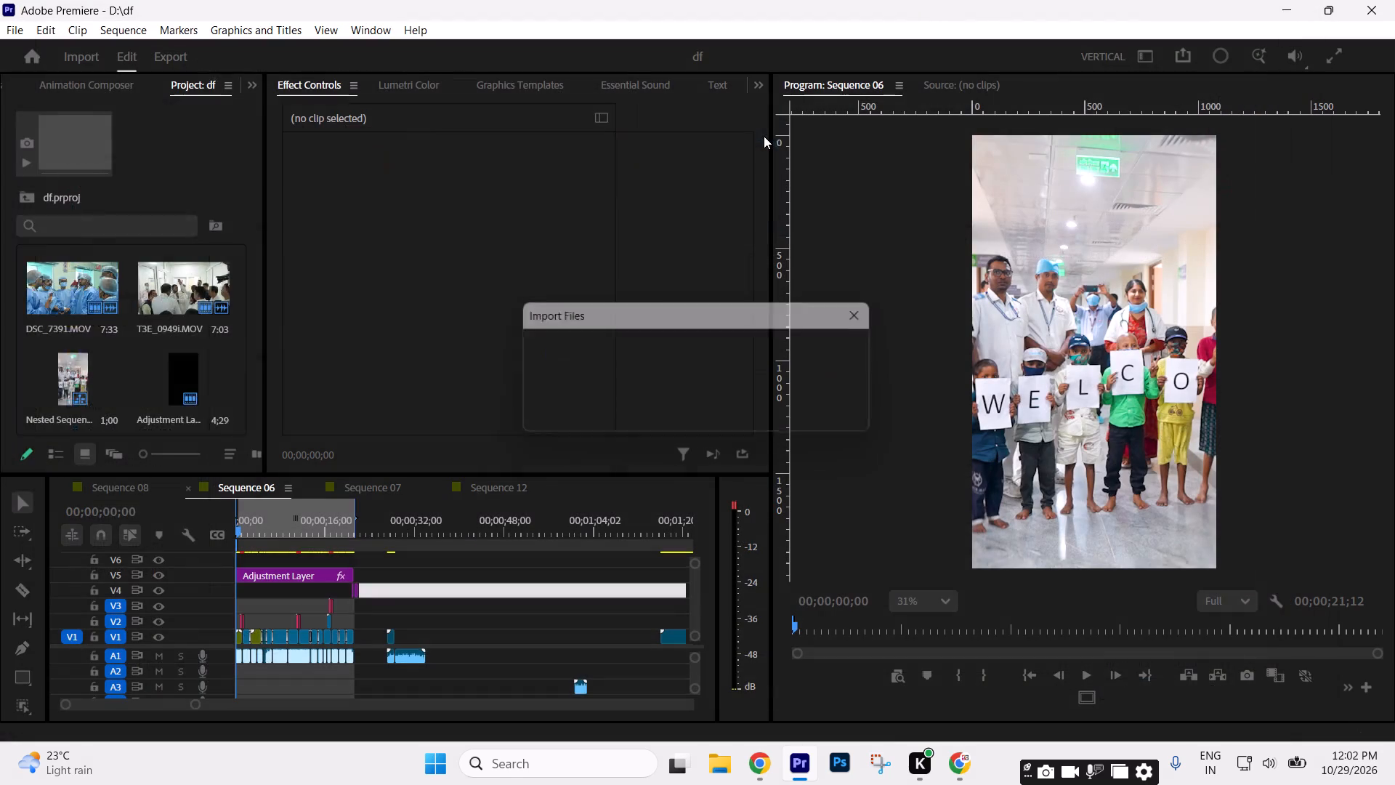
Lay the Black subtilte shadow image on track V6 from the sequence start to the end of the Adjustment Layer.
{"action": "left_click_drag", "start_coordinate": [75, 398], "coordinate": [418, 578]}
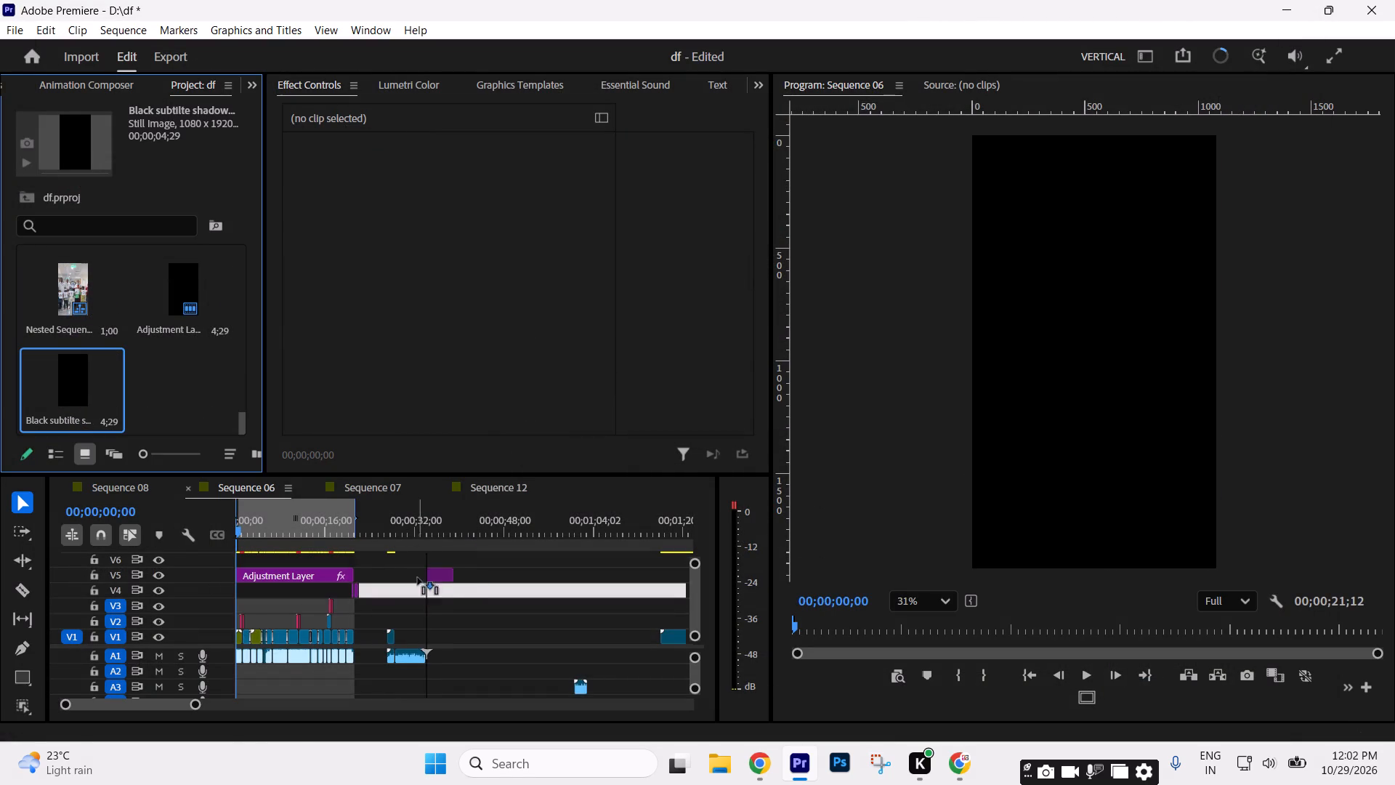
{"action": "left_click_drag", "start_coordinate": [418, 578], "coordinate": [418, 592]}
{"action": "left_click_drag", "start_coordinate": [465, 590], "coordinate": [564, 589]}
{"action": "left_click_drag", "start_coordinate": [467, 595], "coordinate": [246, 563]}
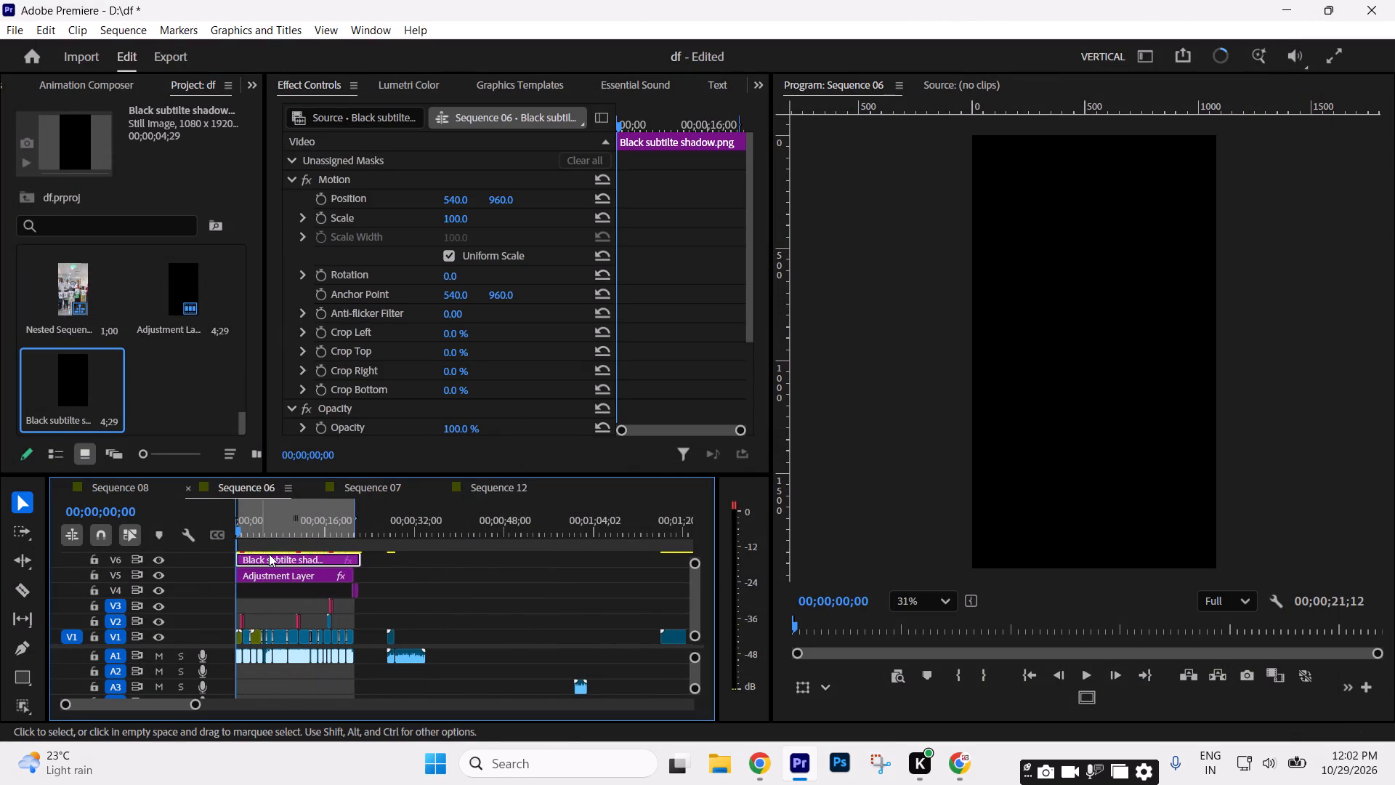
{"action": "left_click_drag", "start_coordinate": [332, 532], "coordinate": [353, 533]}
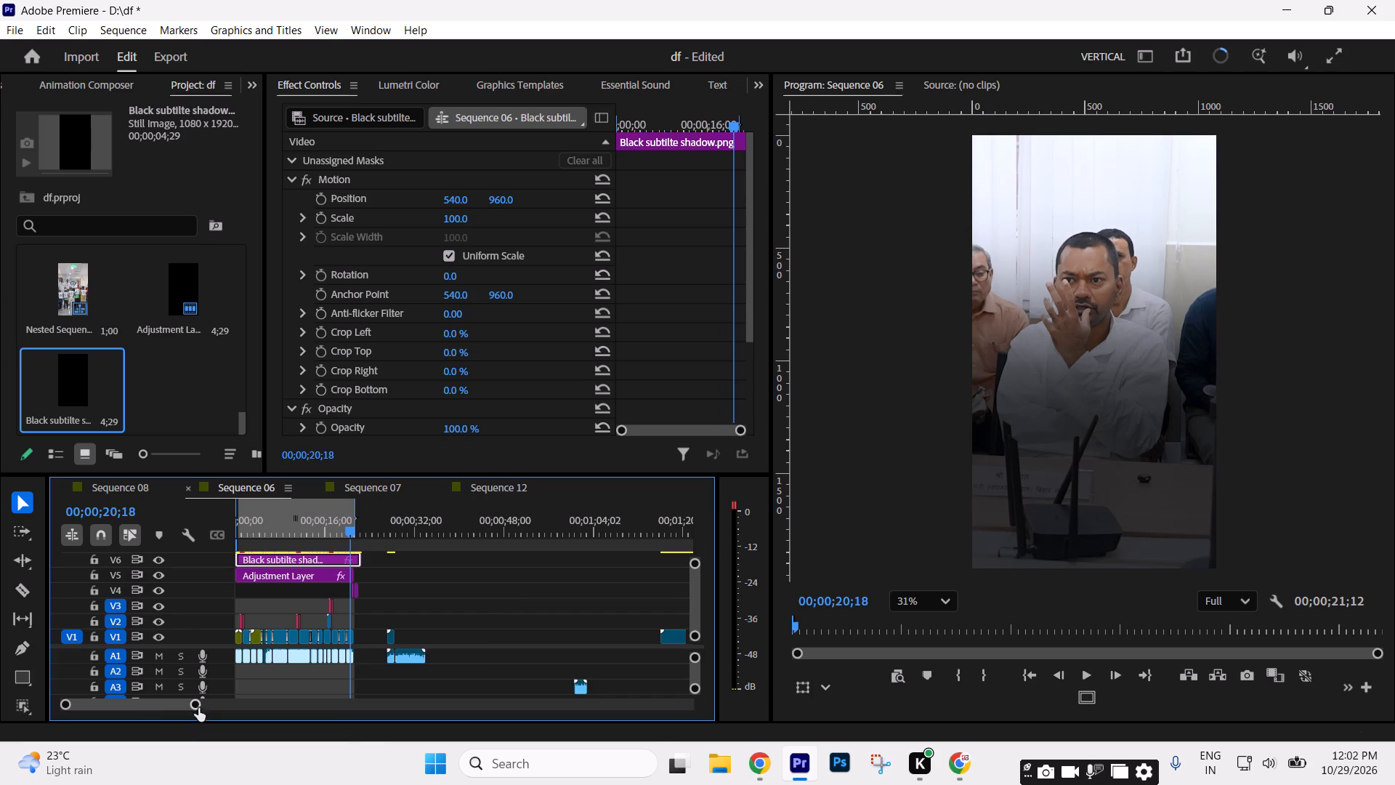
{"action": "left_click_drag", "start_coordinate": [198, 707], "coordinate": [132, 702]}
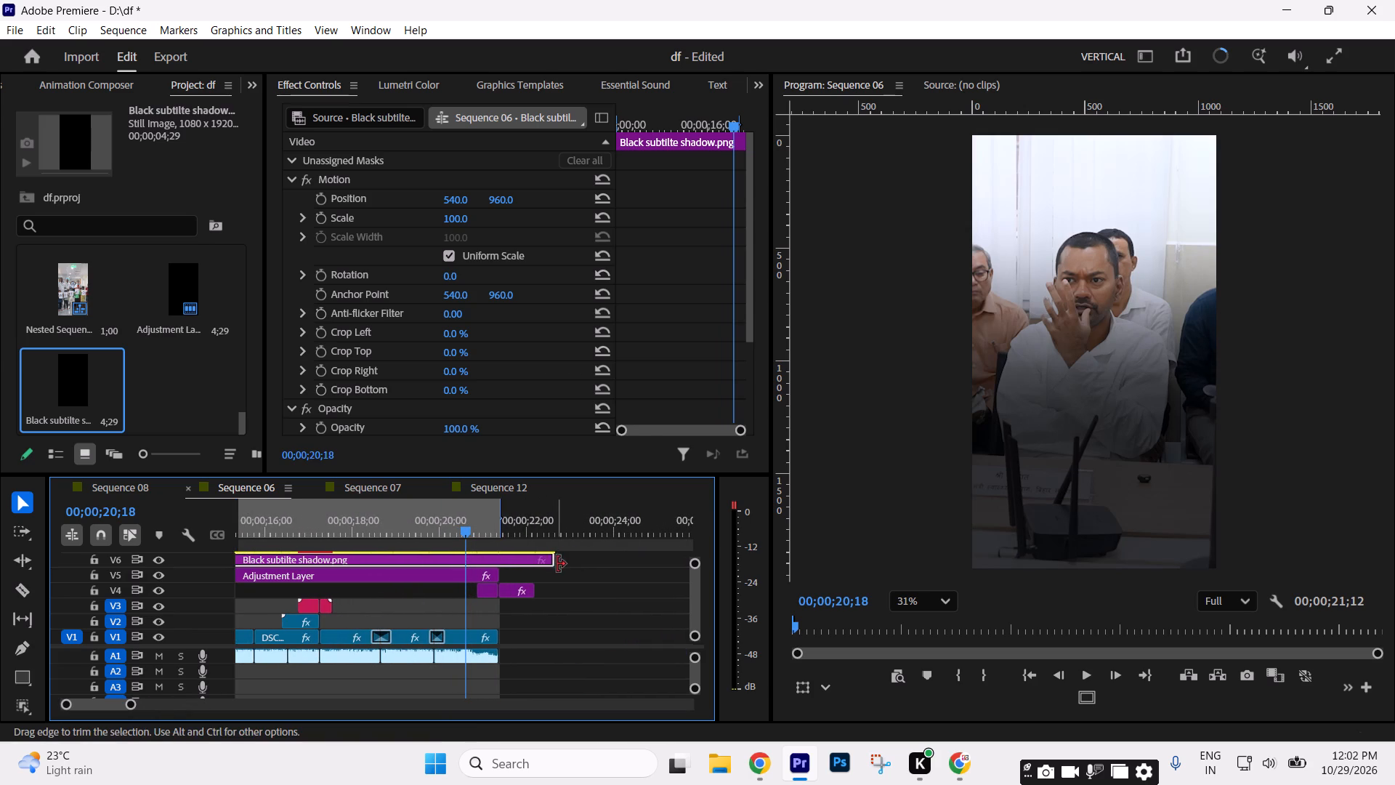
{"action": "left_click_drag", "start_coordinate": [558, 563], "coordinate": [498, 558]}
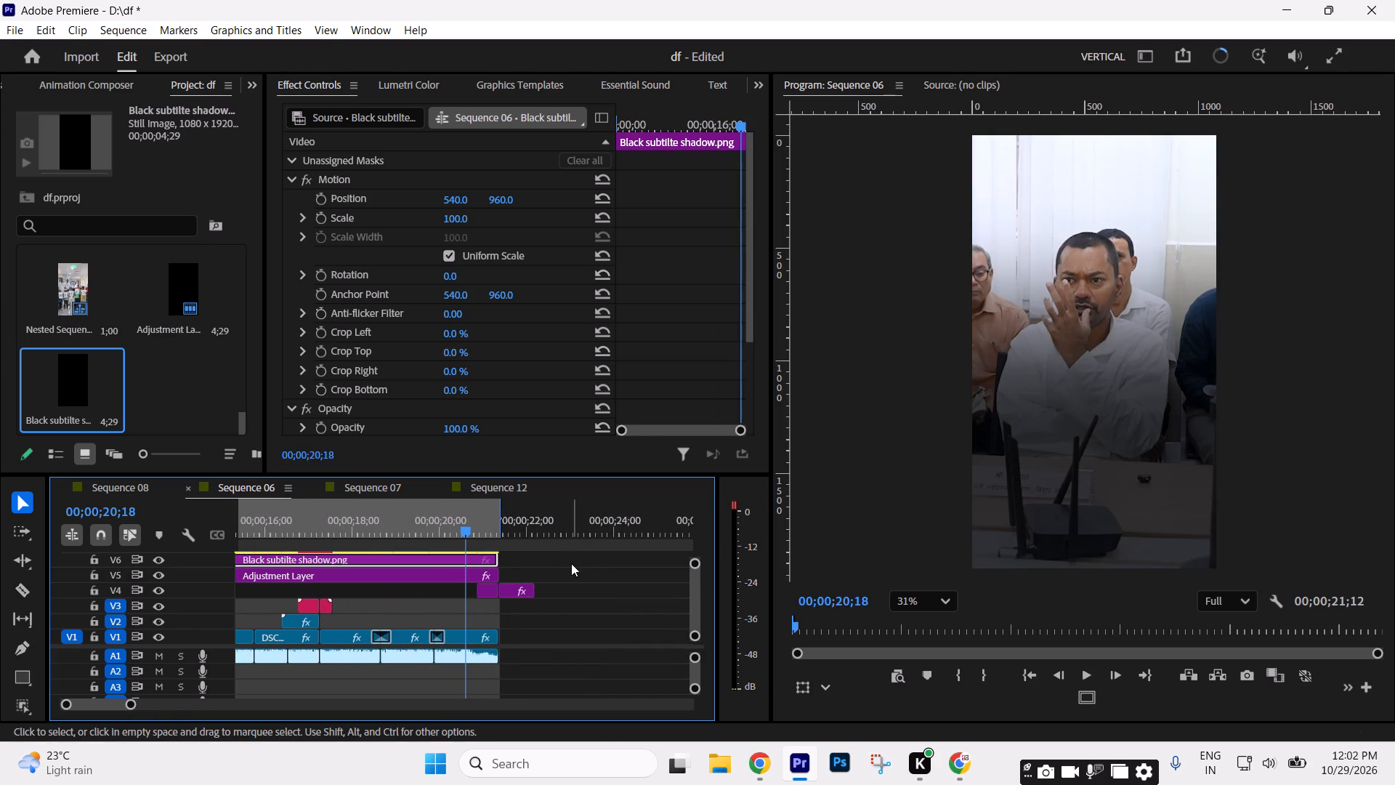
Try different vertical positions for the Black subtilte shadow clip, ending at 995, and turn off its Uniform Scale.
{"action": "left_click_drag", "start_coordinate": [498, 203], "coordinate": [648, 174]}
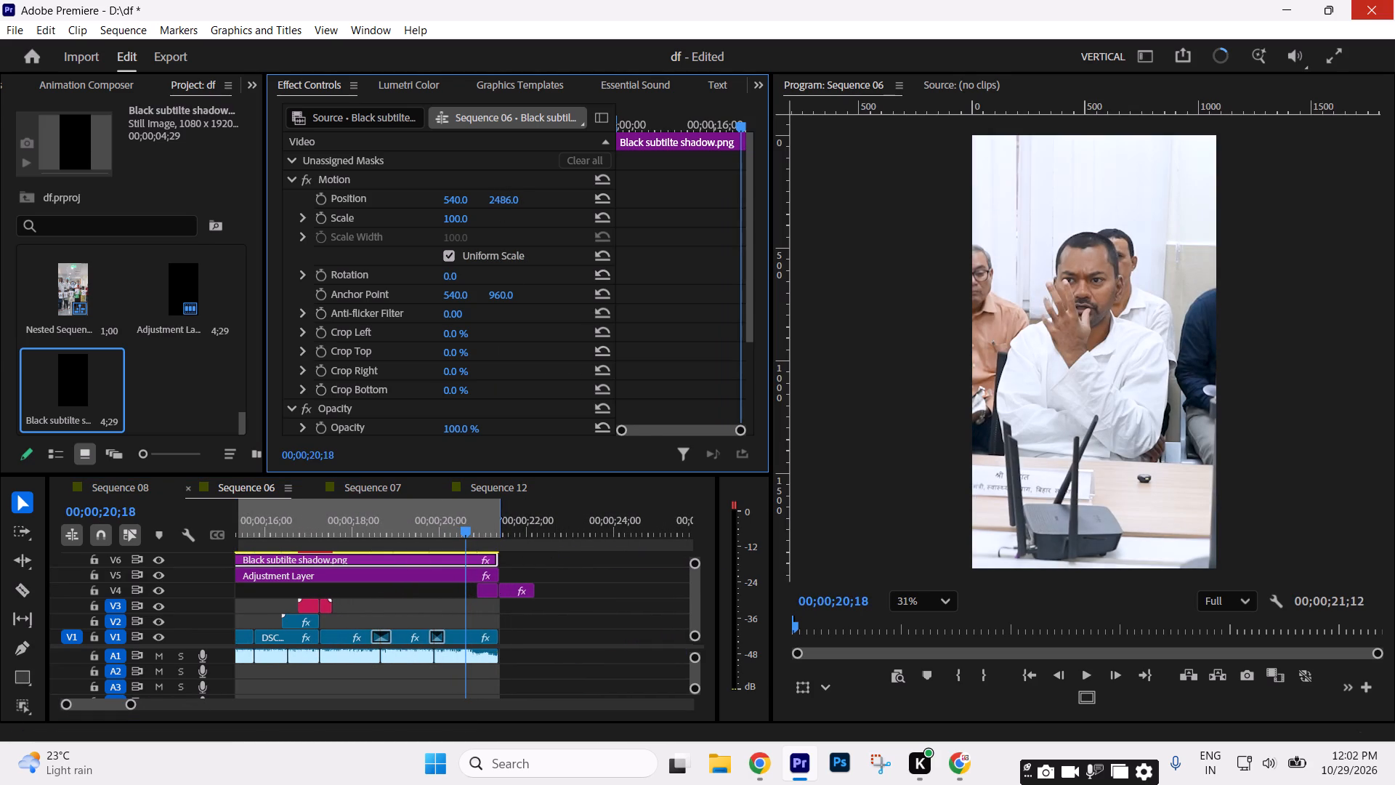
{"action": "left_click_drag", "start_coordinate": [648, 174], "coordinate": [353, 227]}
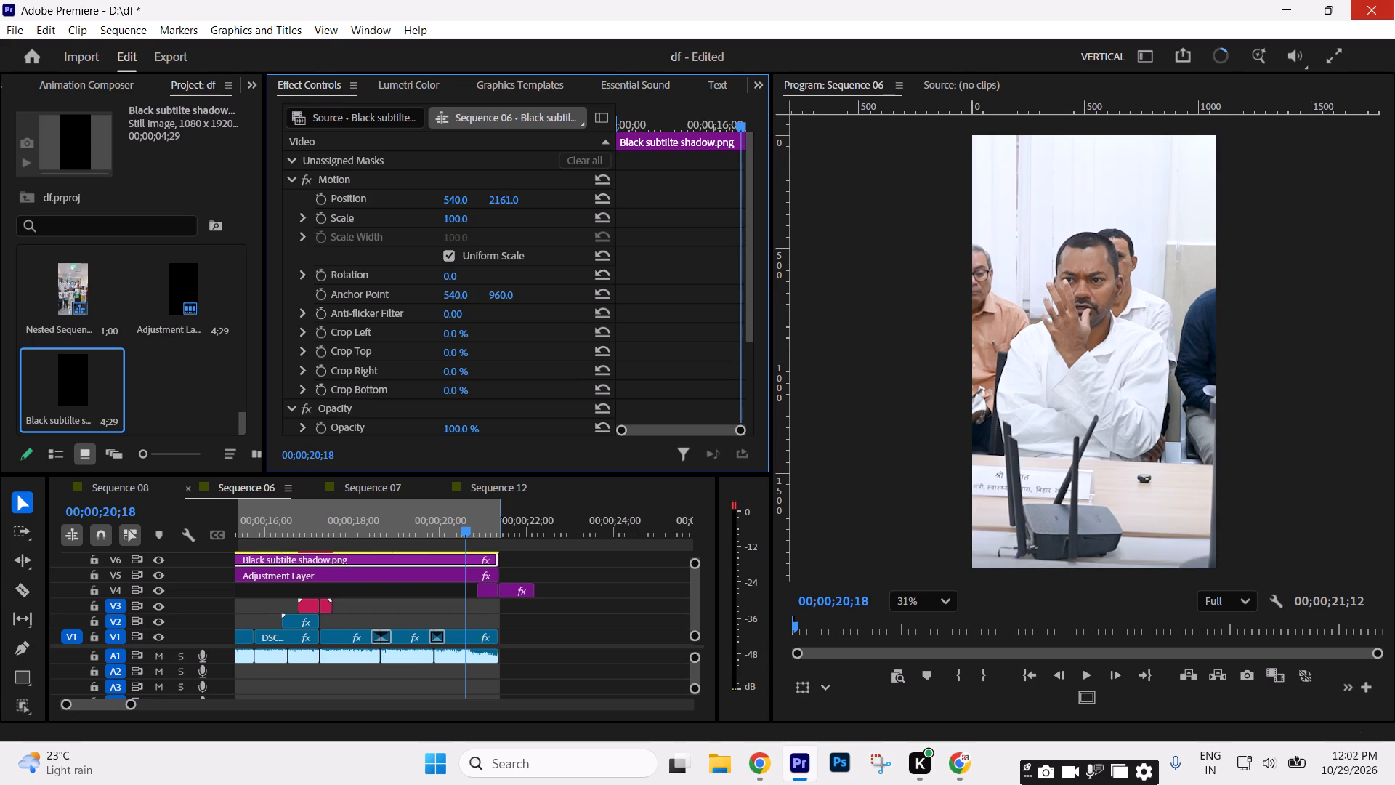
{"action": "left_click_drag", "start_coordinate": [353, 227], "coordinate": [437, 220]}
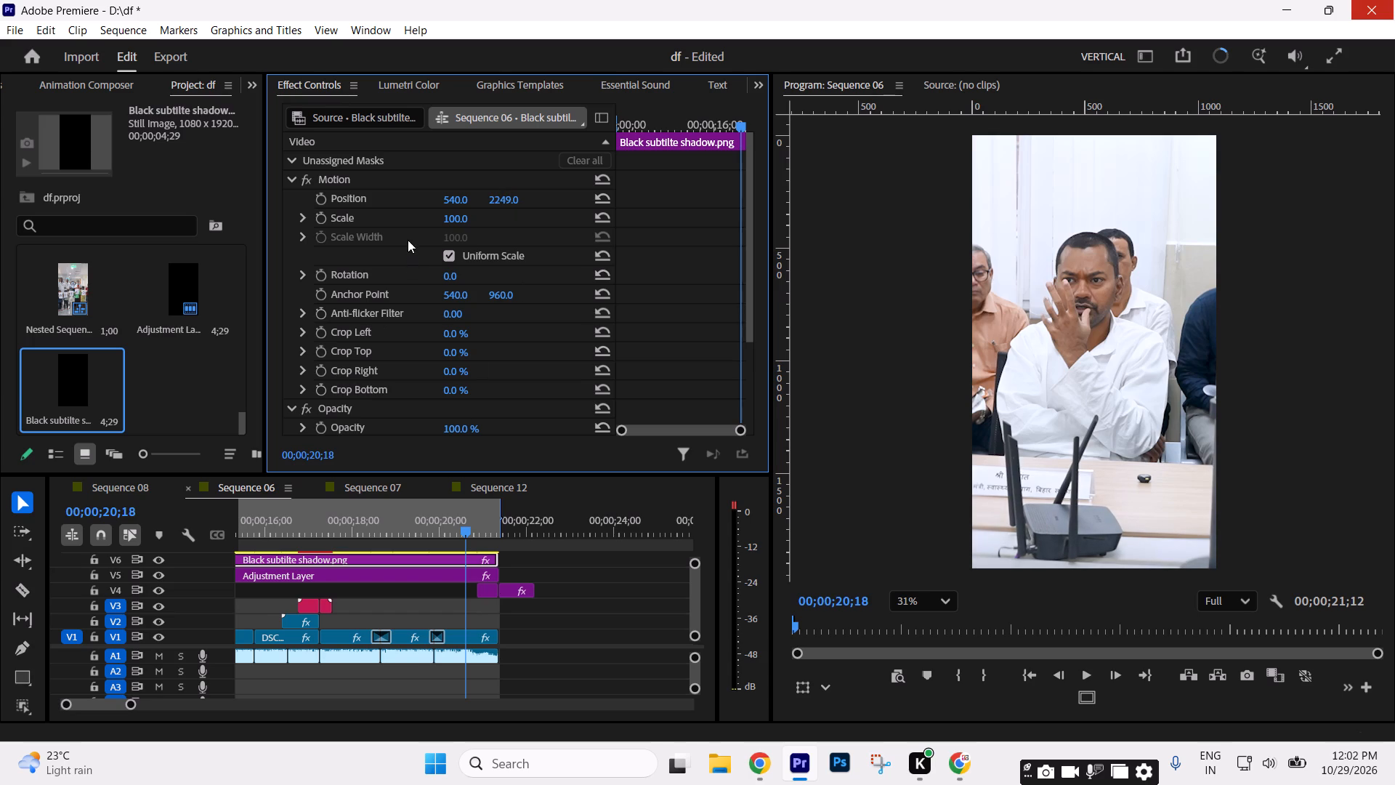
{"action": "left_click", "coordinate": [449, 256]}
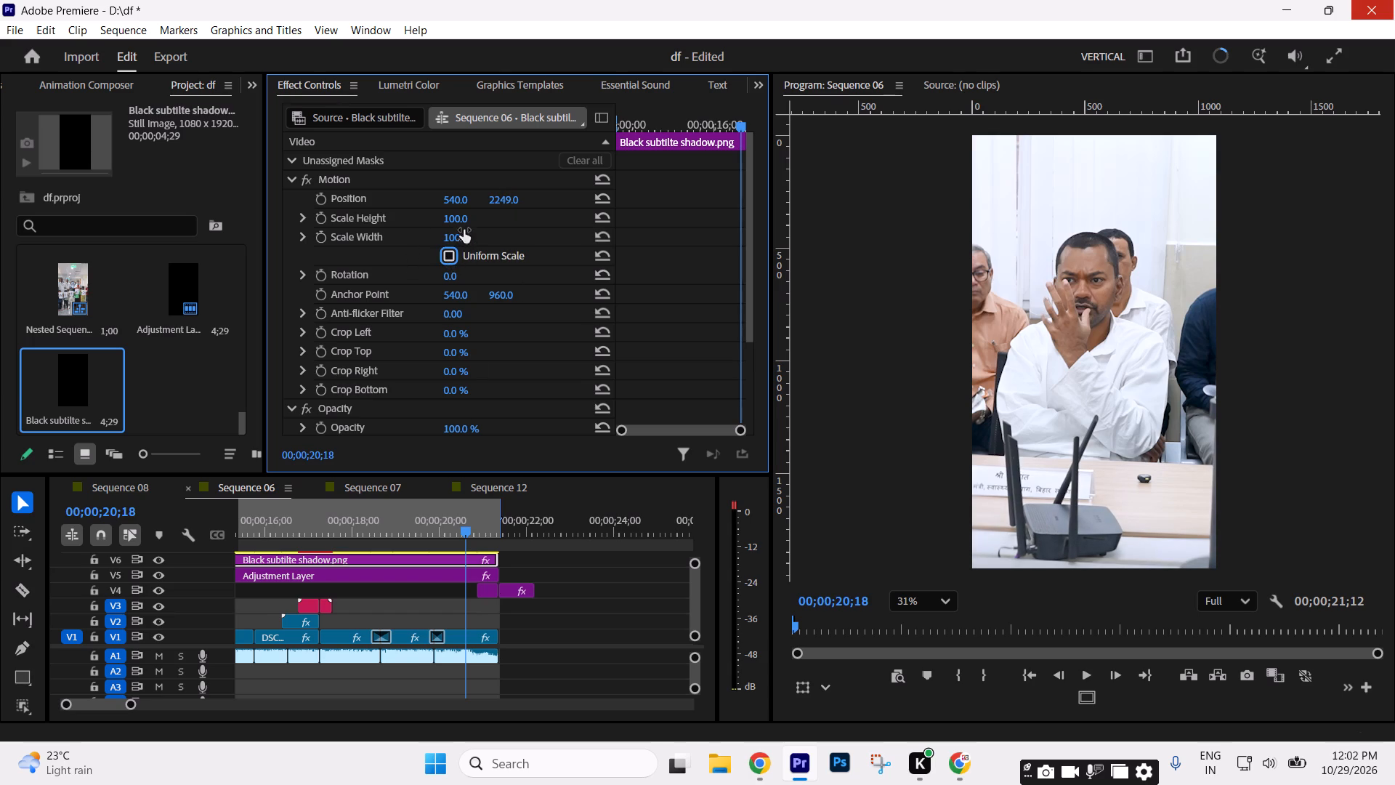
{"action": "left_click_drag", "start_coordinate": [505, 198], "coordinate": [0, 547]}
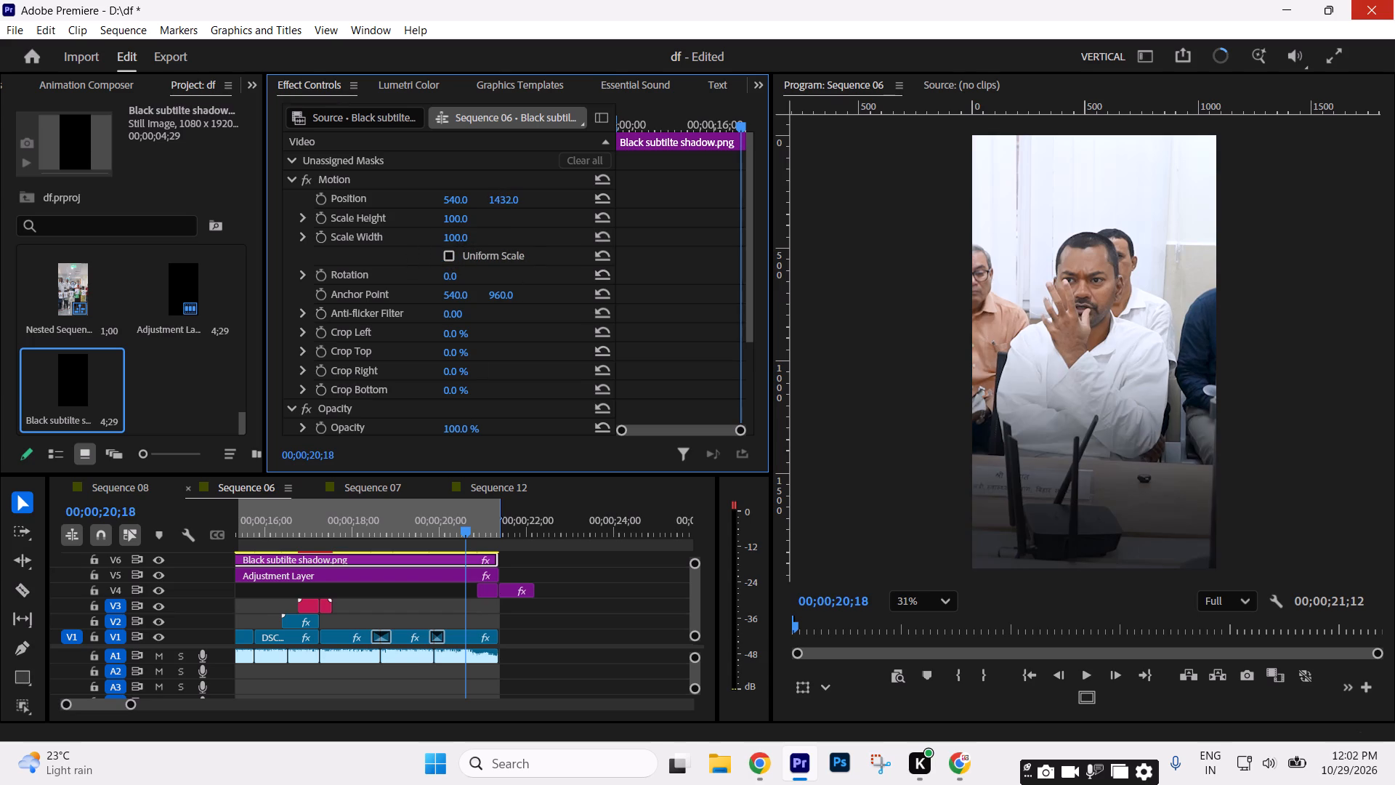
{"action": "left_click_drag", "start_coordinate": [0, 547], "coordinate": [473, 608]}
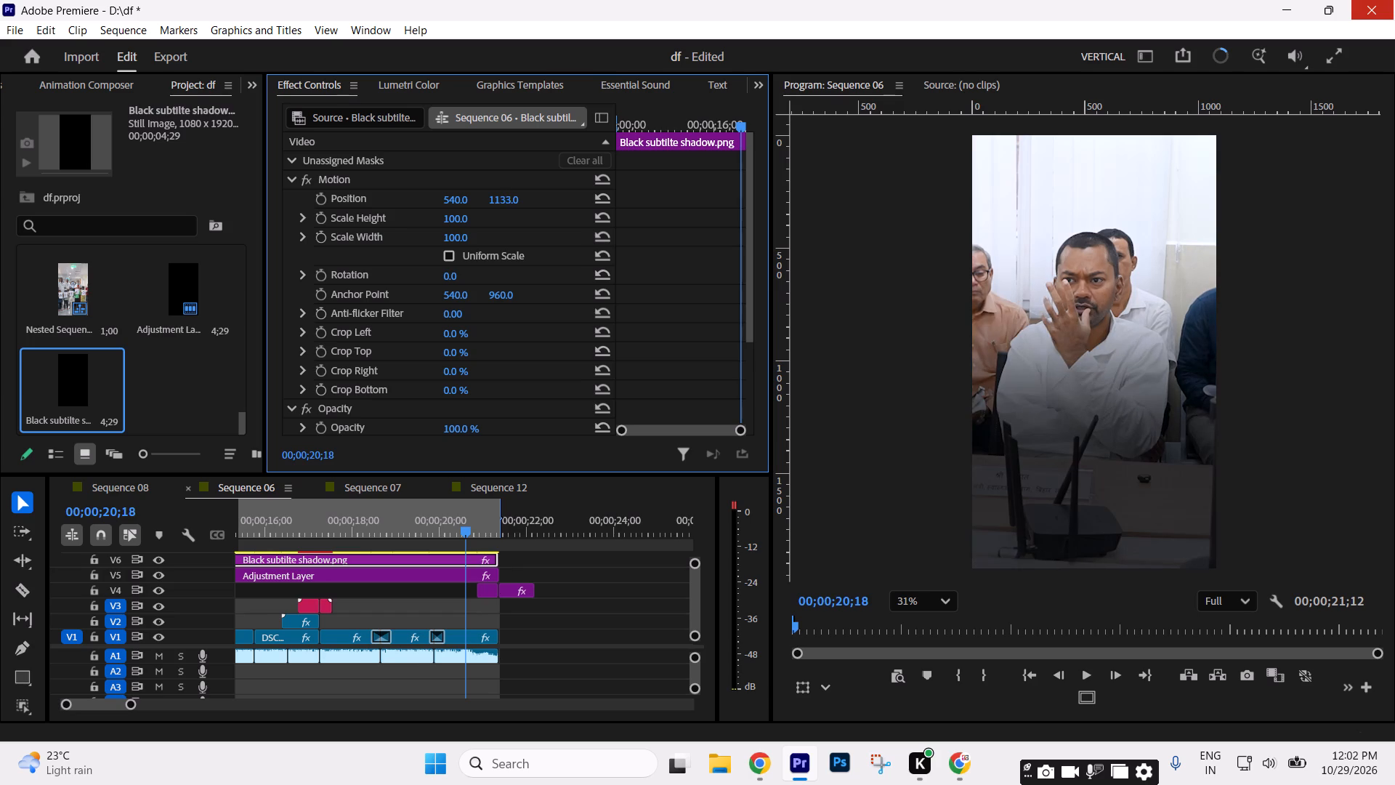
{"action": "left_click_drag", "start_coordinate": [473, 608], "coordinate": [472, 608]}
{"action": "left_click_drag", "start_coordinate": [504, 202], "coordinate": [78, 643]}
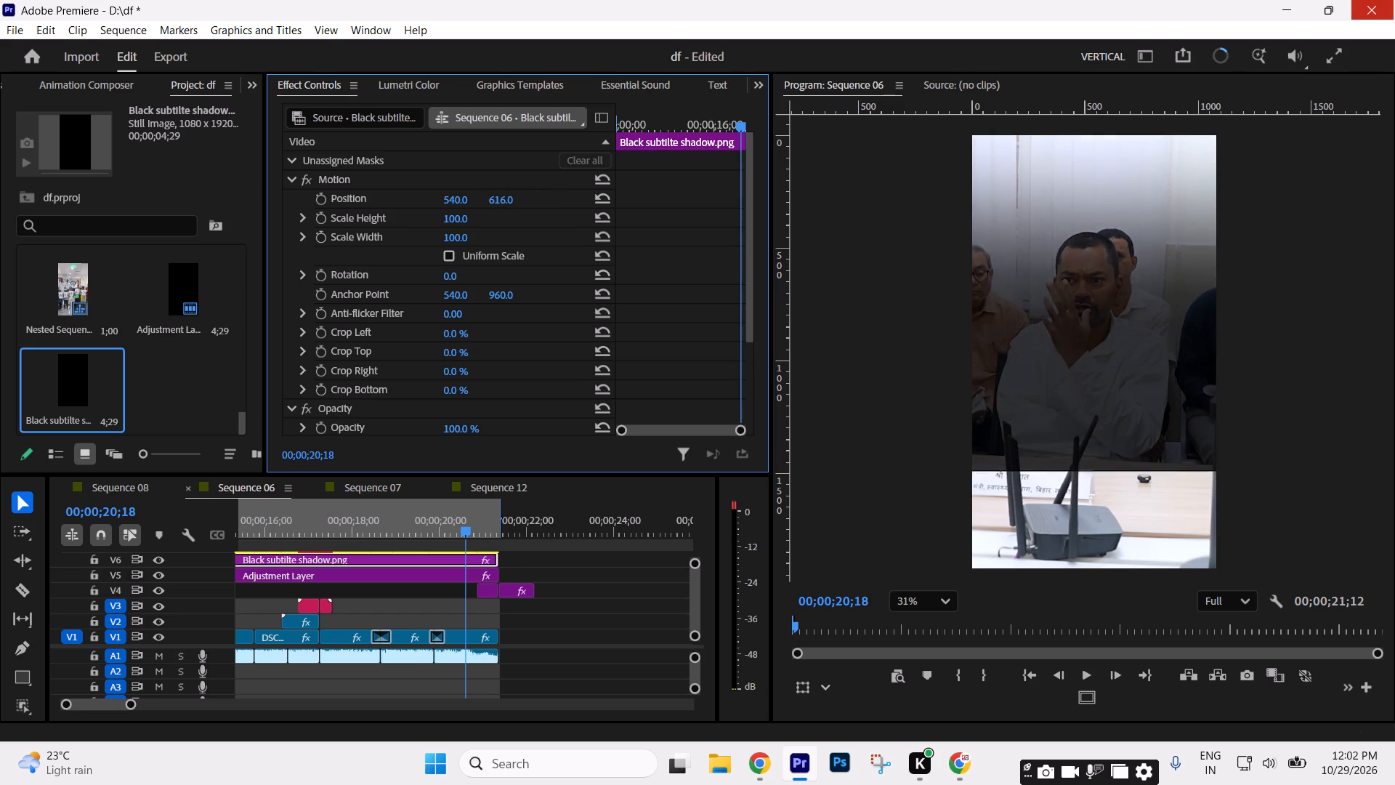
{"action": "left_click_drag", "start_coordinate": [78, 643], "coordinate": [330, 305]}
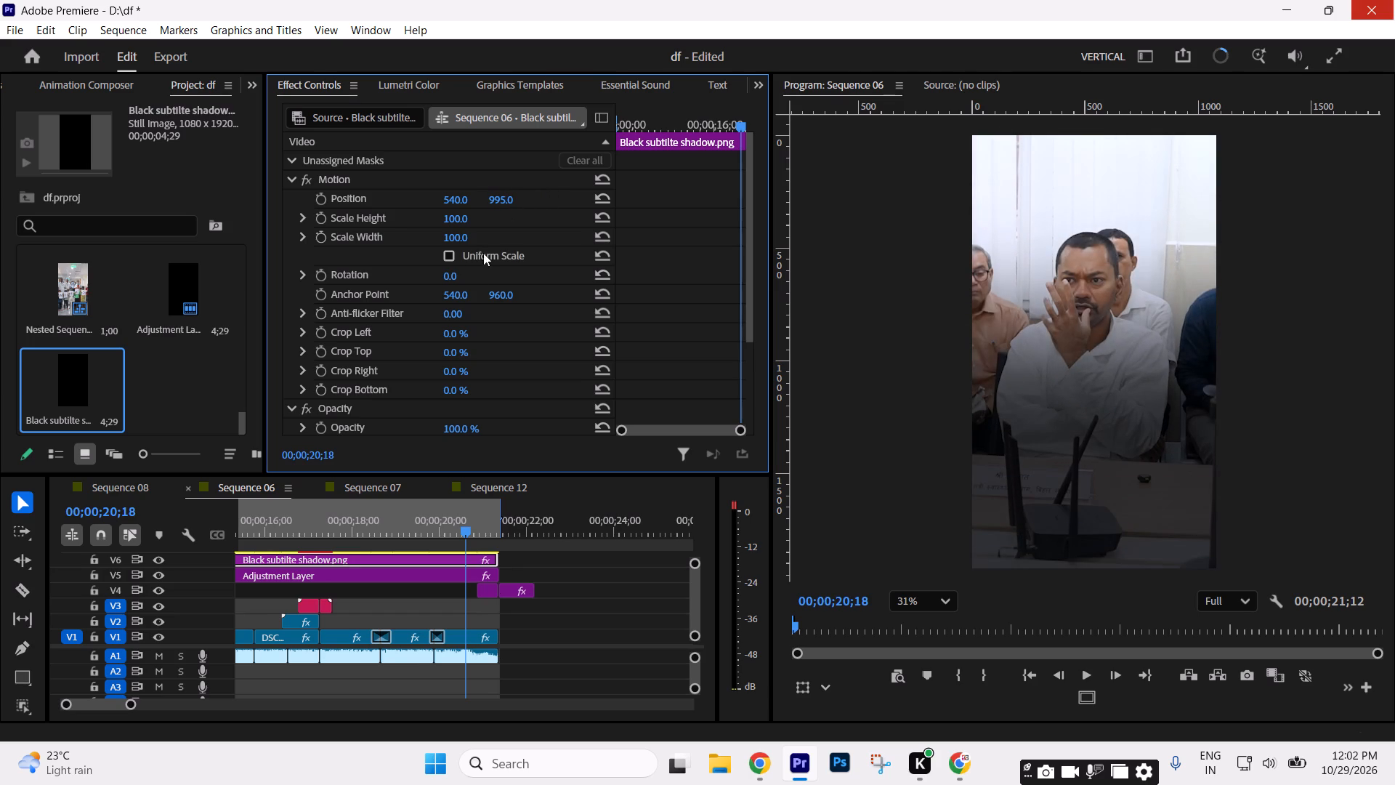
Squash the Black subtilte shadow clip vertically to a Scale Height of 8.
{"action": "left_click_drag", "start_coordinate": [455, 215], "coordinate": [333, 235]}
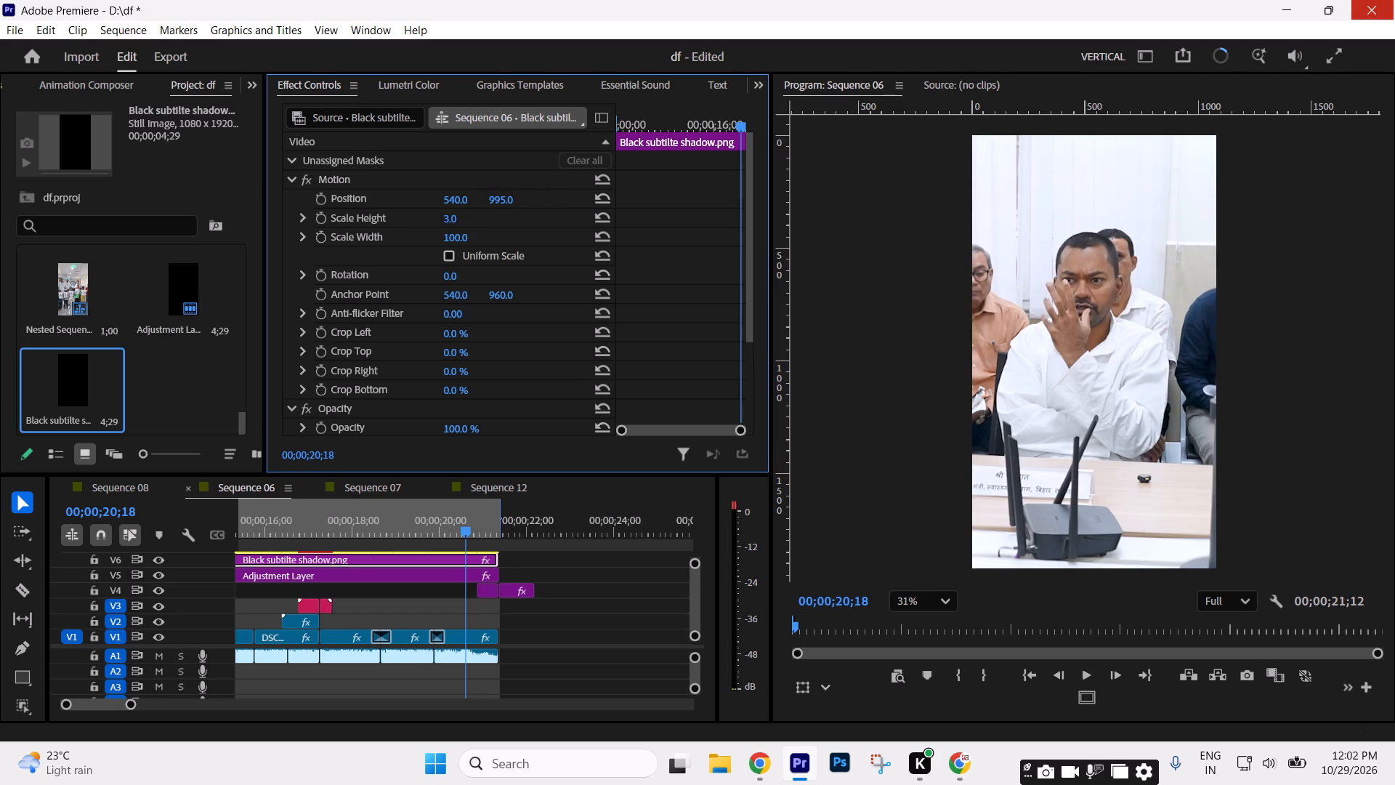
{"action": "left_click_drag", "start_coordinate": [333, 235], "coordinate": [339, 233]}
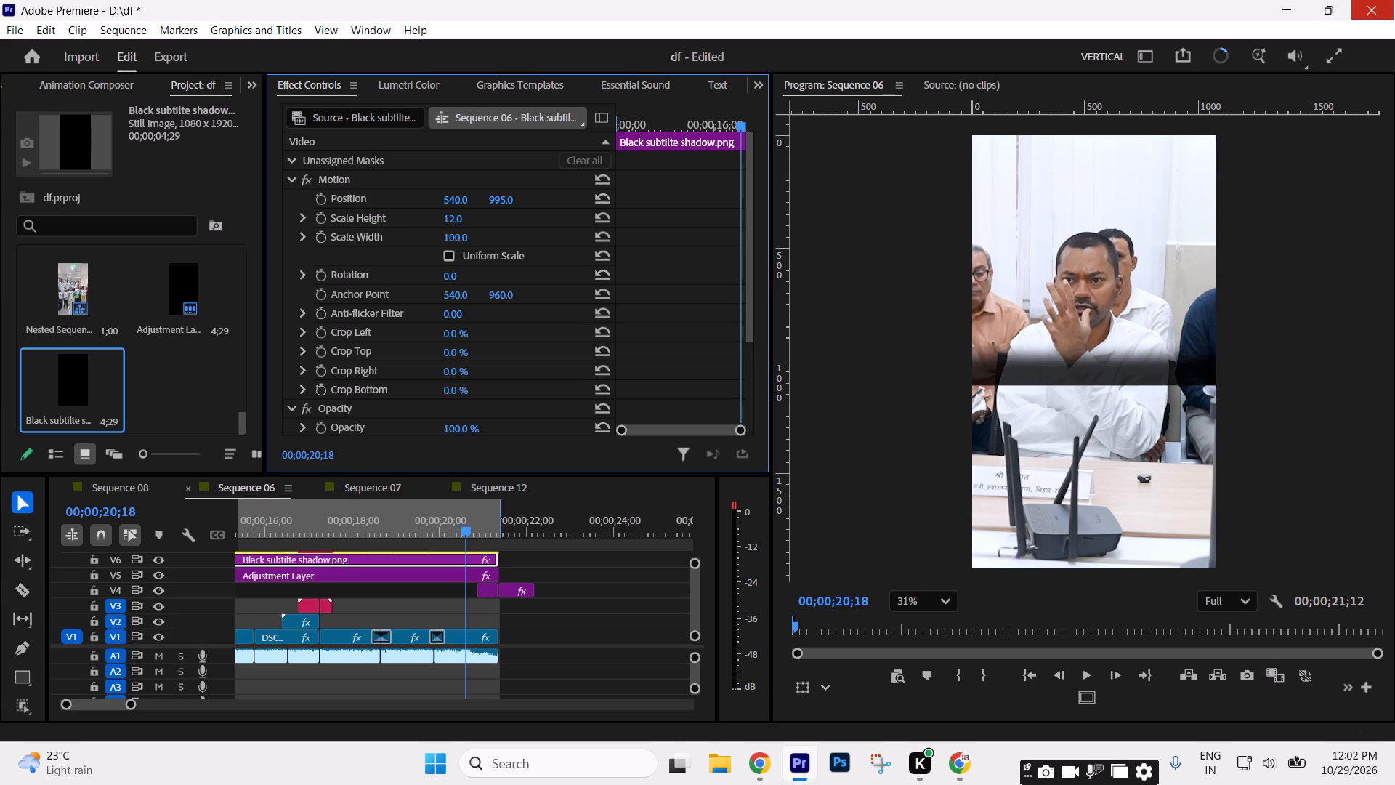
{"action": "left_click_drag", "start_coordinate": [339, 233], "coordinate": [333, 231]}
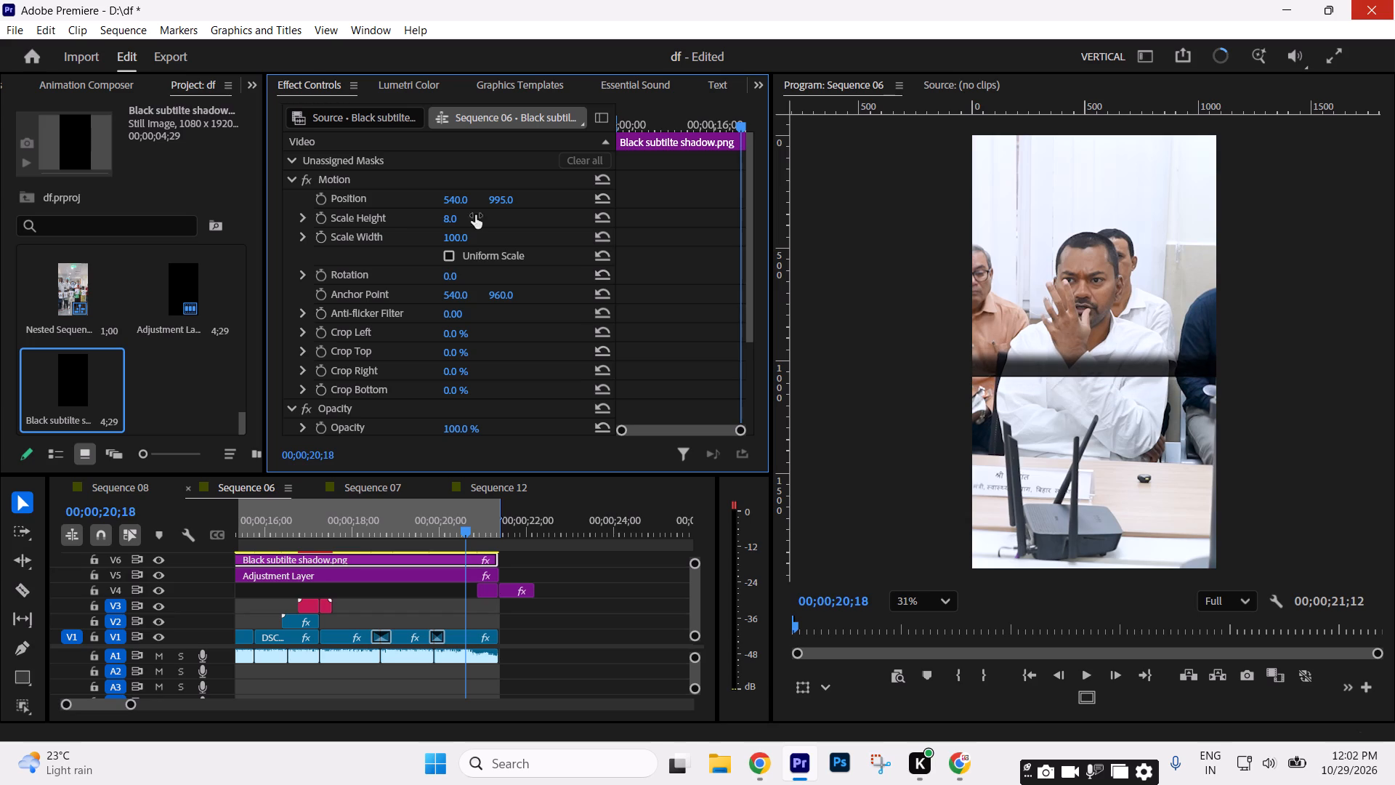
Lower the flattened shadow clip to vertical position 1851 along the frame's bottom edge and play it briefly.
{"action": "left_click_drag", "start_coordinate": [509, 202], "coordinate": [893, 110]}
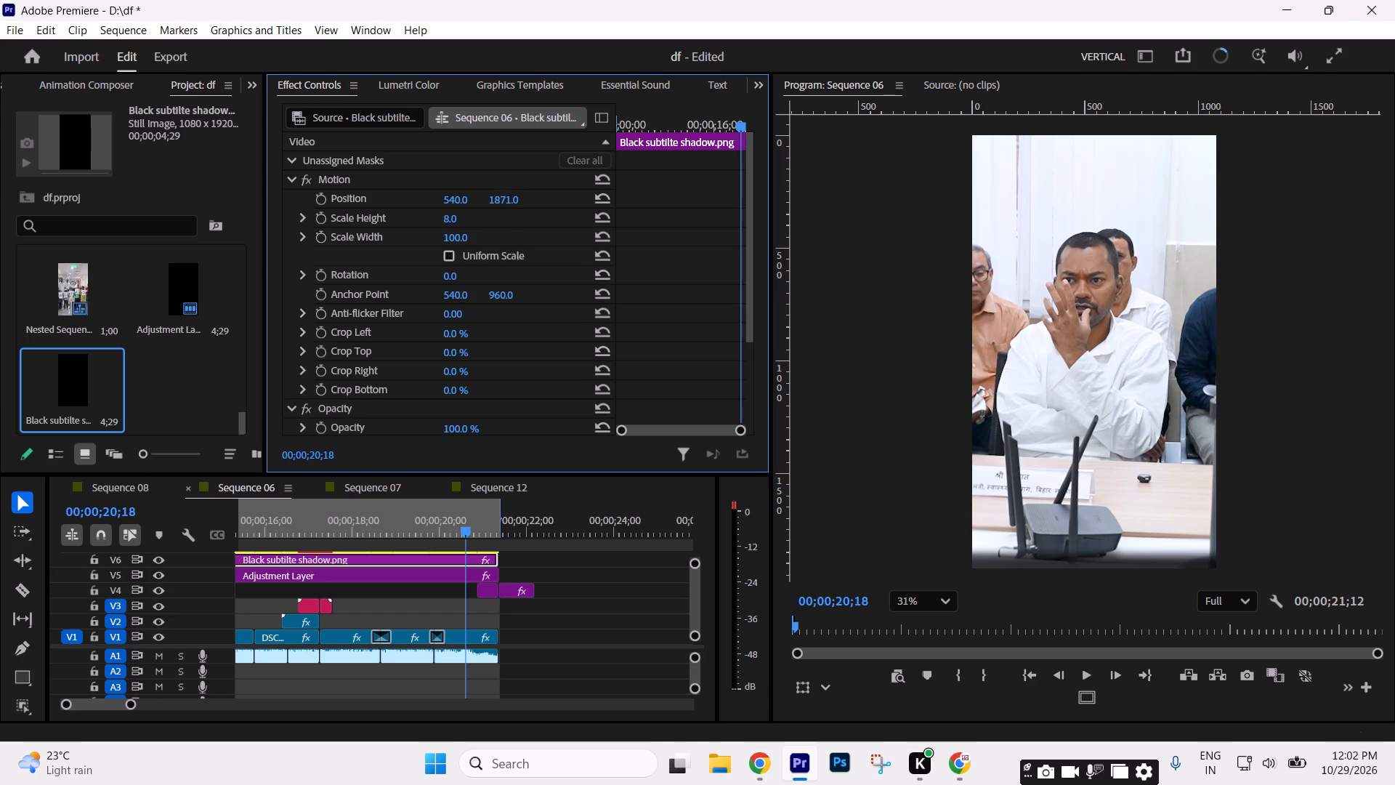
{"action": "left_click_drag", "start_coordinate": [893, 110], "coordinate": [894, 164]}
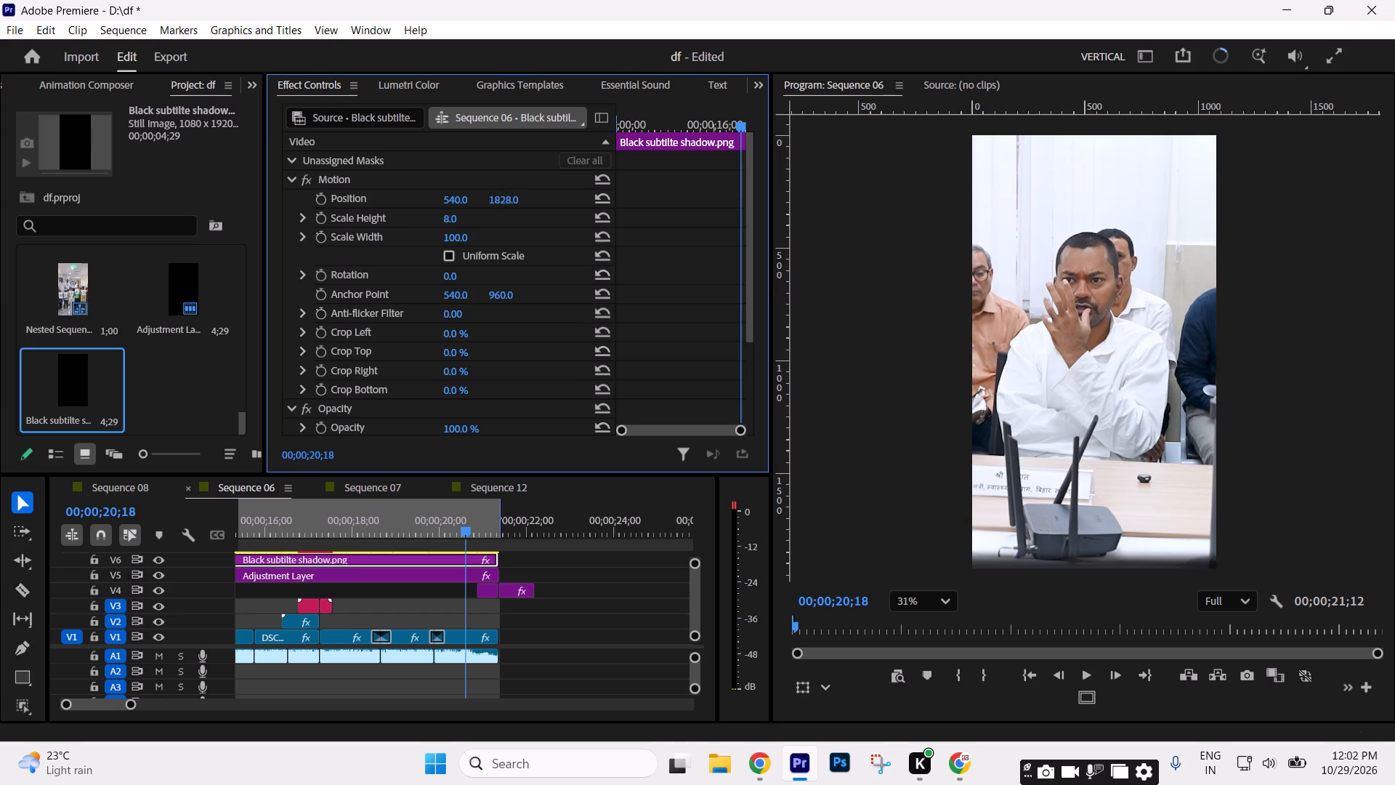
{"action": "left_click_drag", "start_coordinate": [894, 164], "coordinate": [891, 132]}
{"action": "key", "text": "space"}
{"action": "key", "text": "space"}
Delete the Black subtilte shadow clip from track V6 of Sequence 06.
{"action": "left_click", "coordinate": [268, 556]}
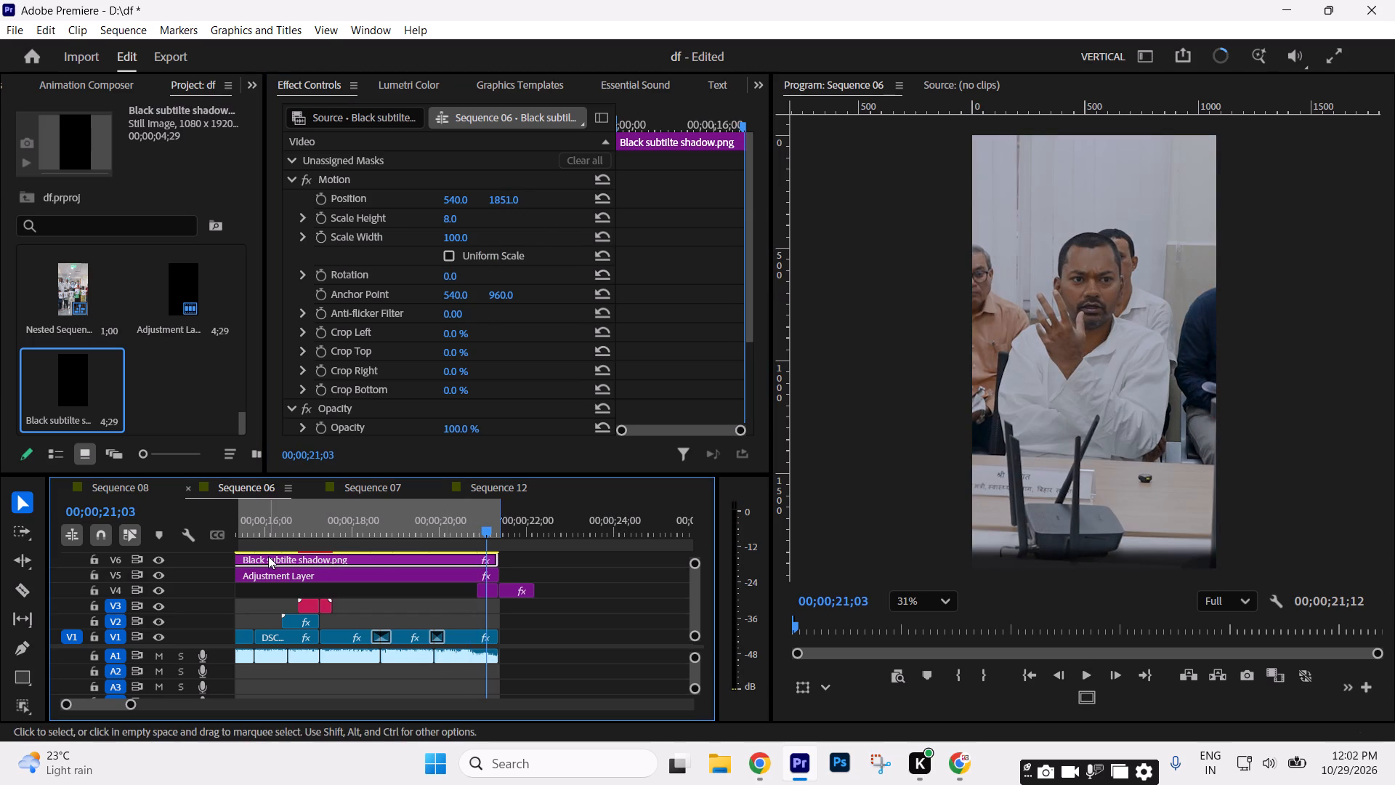
{"action": "key", "text": "Delete"}
{"action": "left_click", "coordinate": [576, 571]}
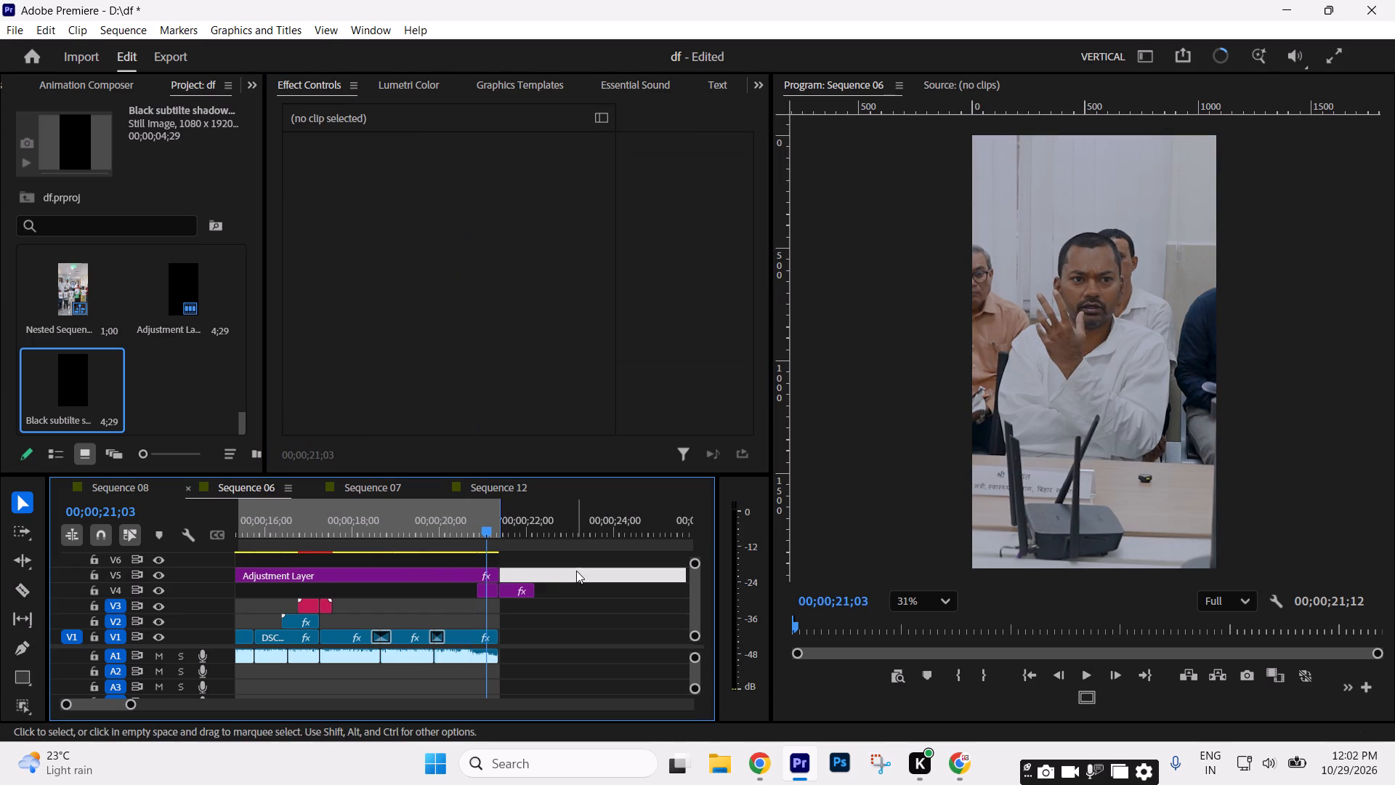
Mark Sequence 06's range with the out point at the end of the Adjustment Layer and the in point at the sequence start.
{"action": "key", "text": "Down"}
{"action": "type", "text": "O----"}
{"action": "key", "text": "Home"}
{"action": "key", "text": "i"}
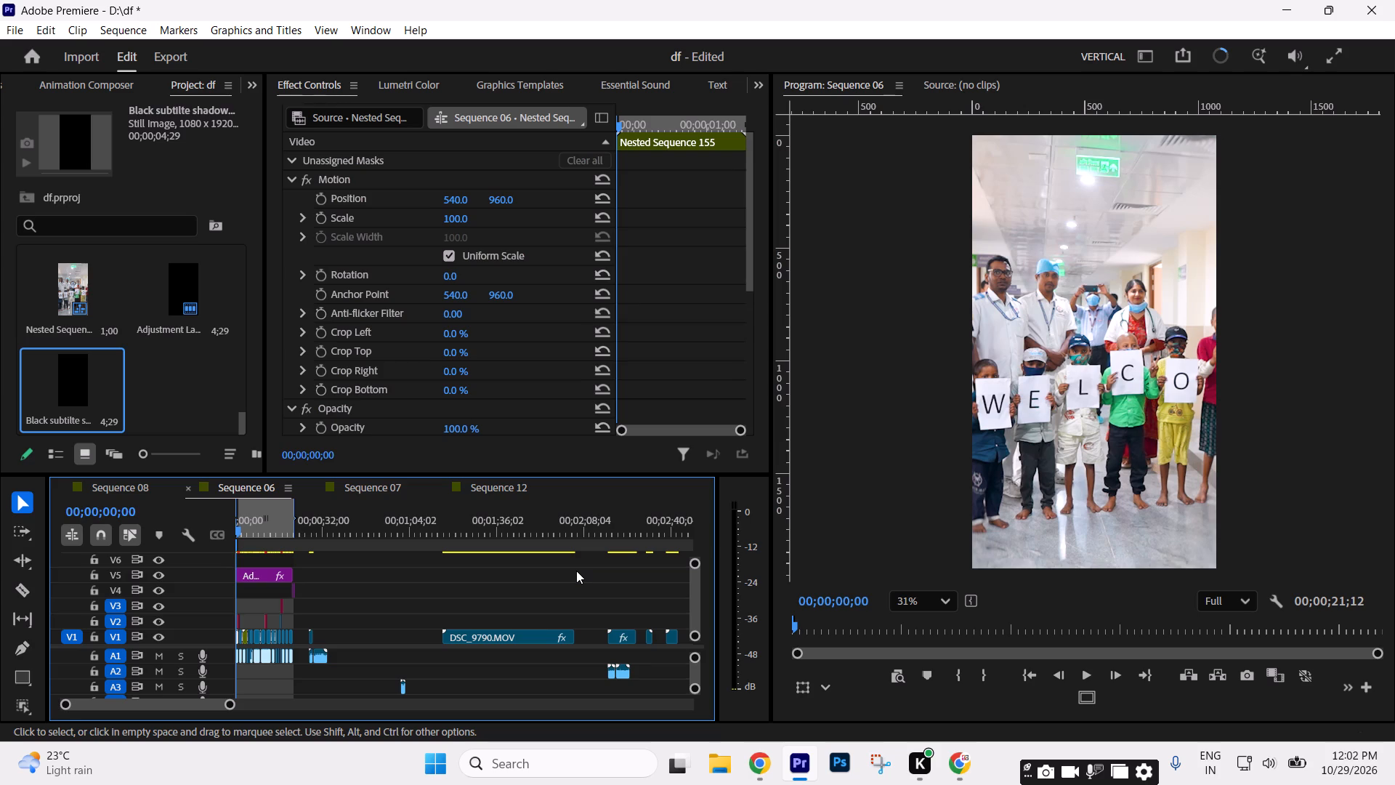
Play the opening of Sequence 06 from the sequence start to about 00;00;01;14.
{"action": "type", "text": "=="}
{"action": "key", "text": "space"}
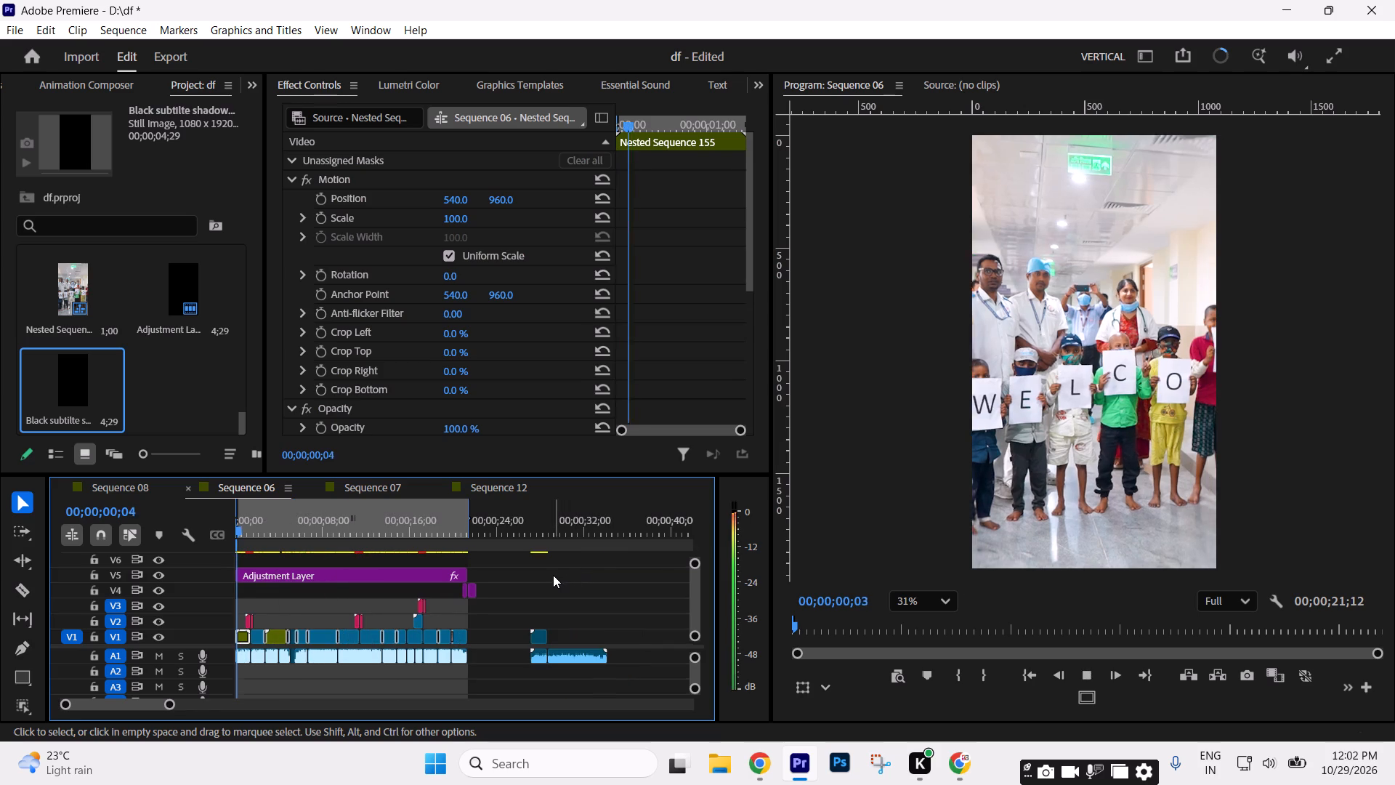
{"action": "key", "text": "space"}
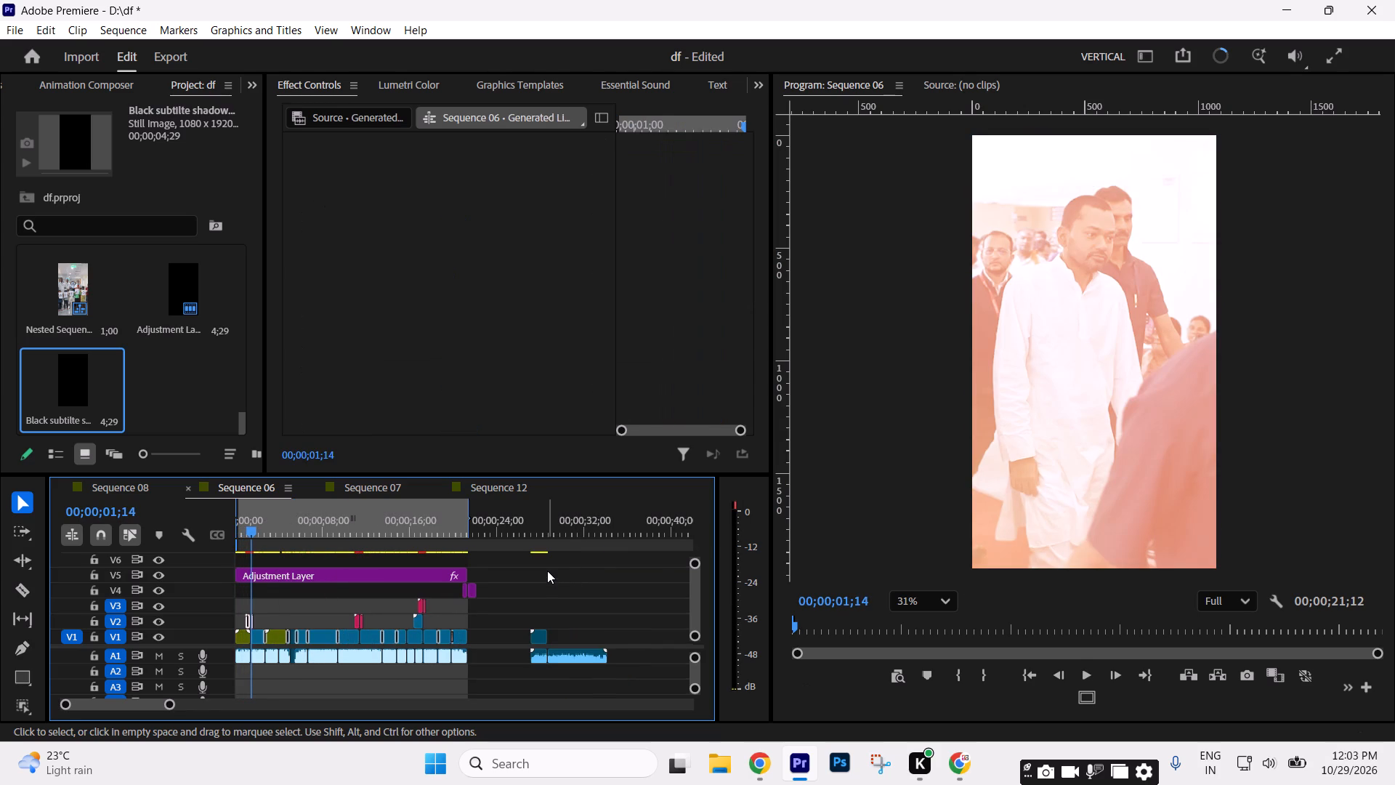
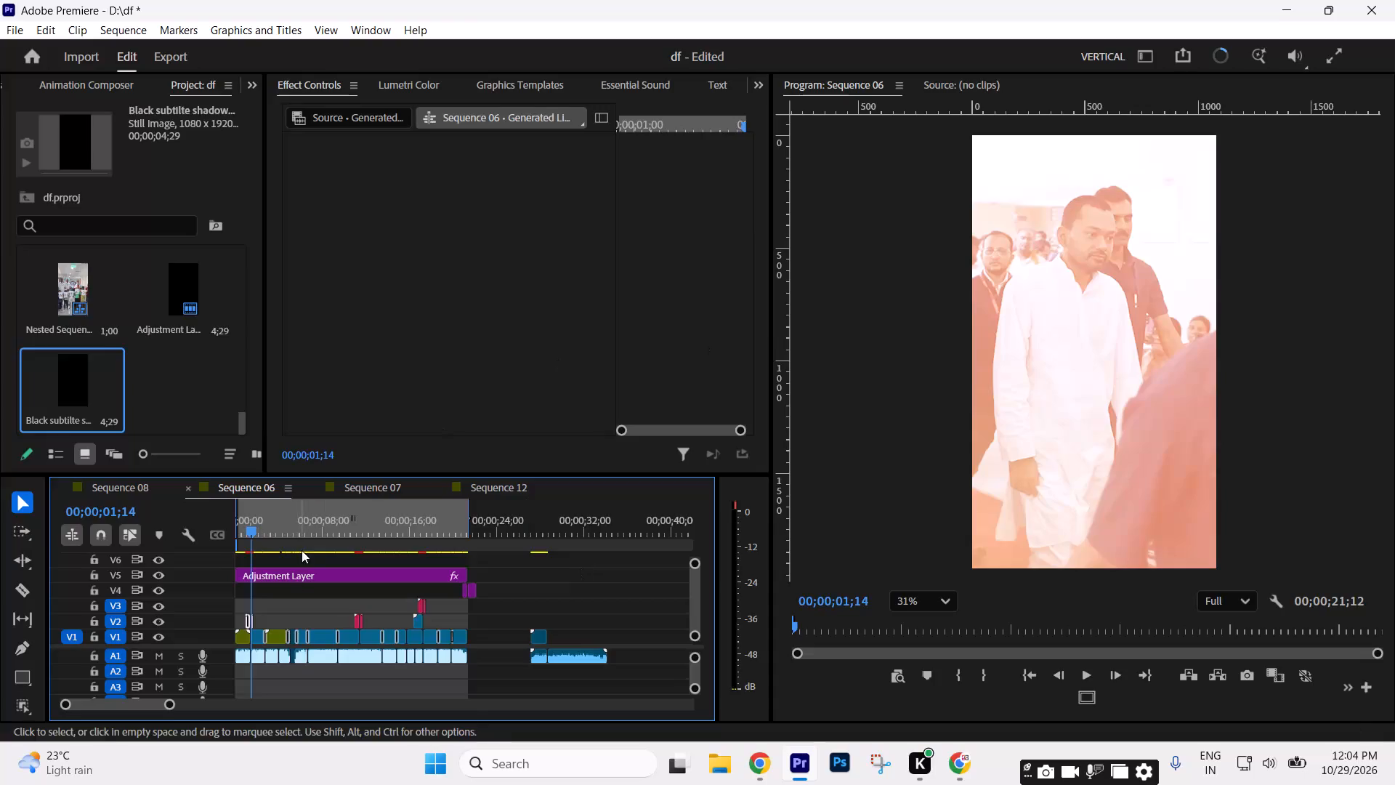
Return the playhead to the start of Sequence 06 and save the project.
{"action": "left_click_drag", "start_coordinate": [296, 539], "coordinate": [162, 562]}
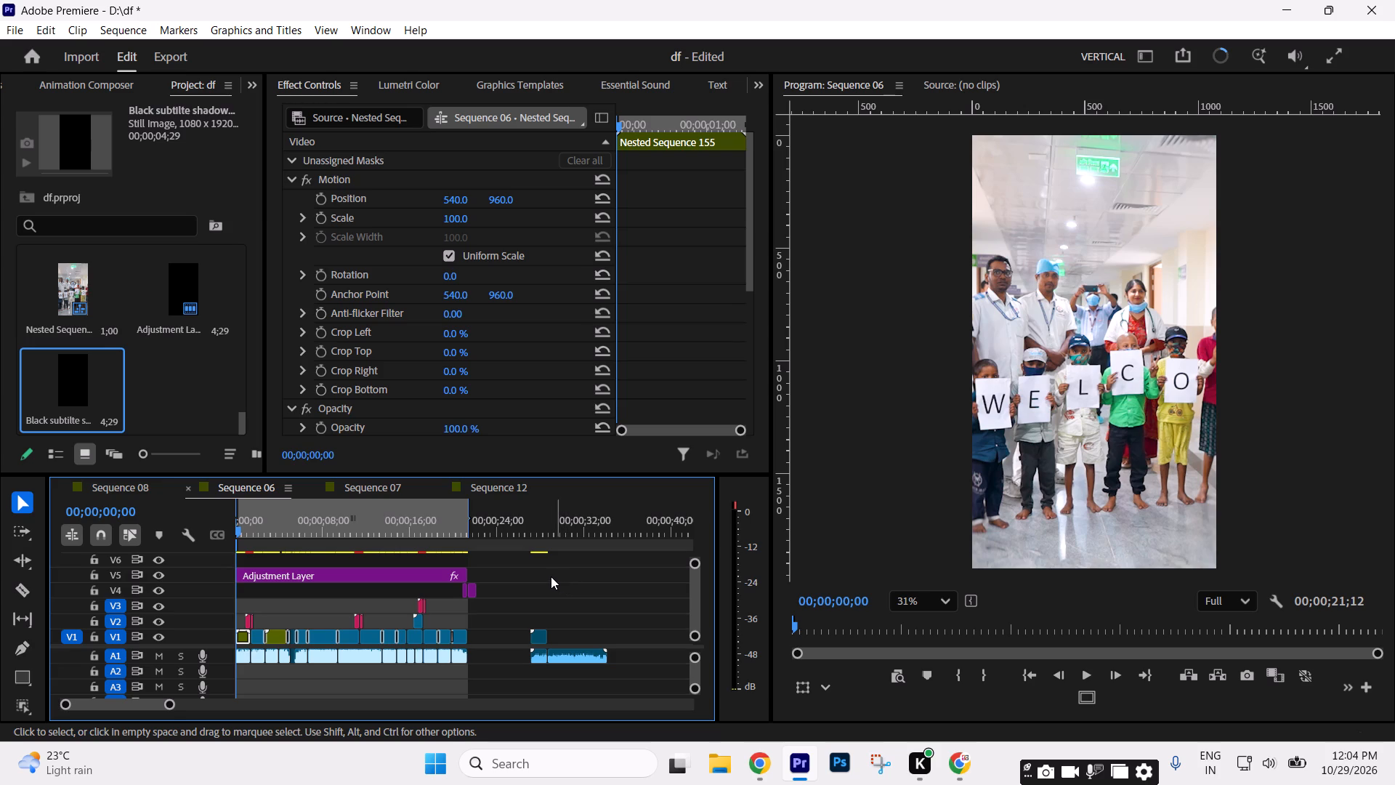
{"action": "left_click_drag", "start_coordinate": [266, 523], "coordinate": [166, 544]}
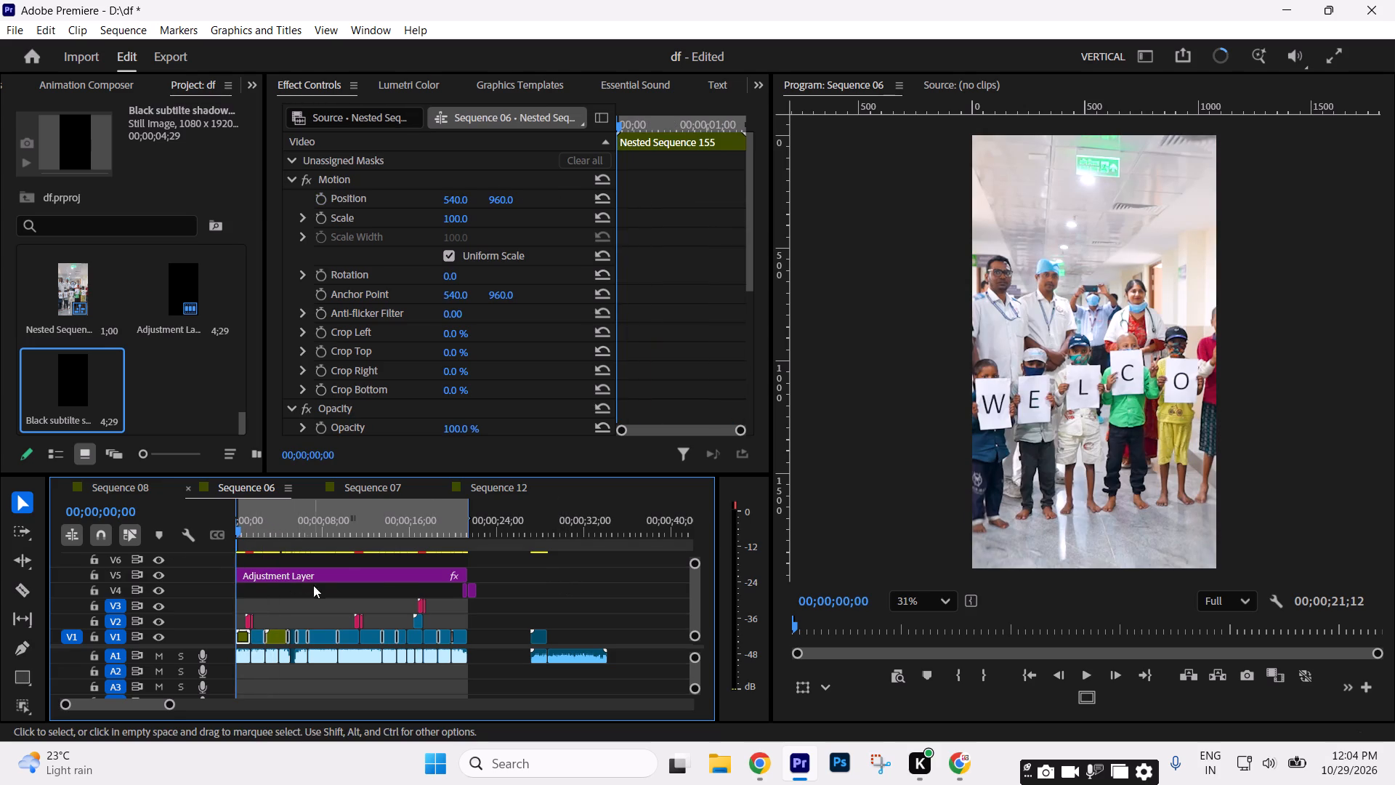
{"action": "left_click", "coordinate": [316, 589]}
{"action": "key", "text": "ctrl+s"}
{"action": "key", "text": "ctrl+s"}
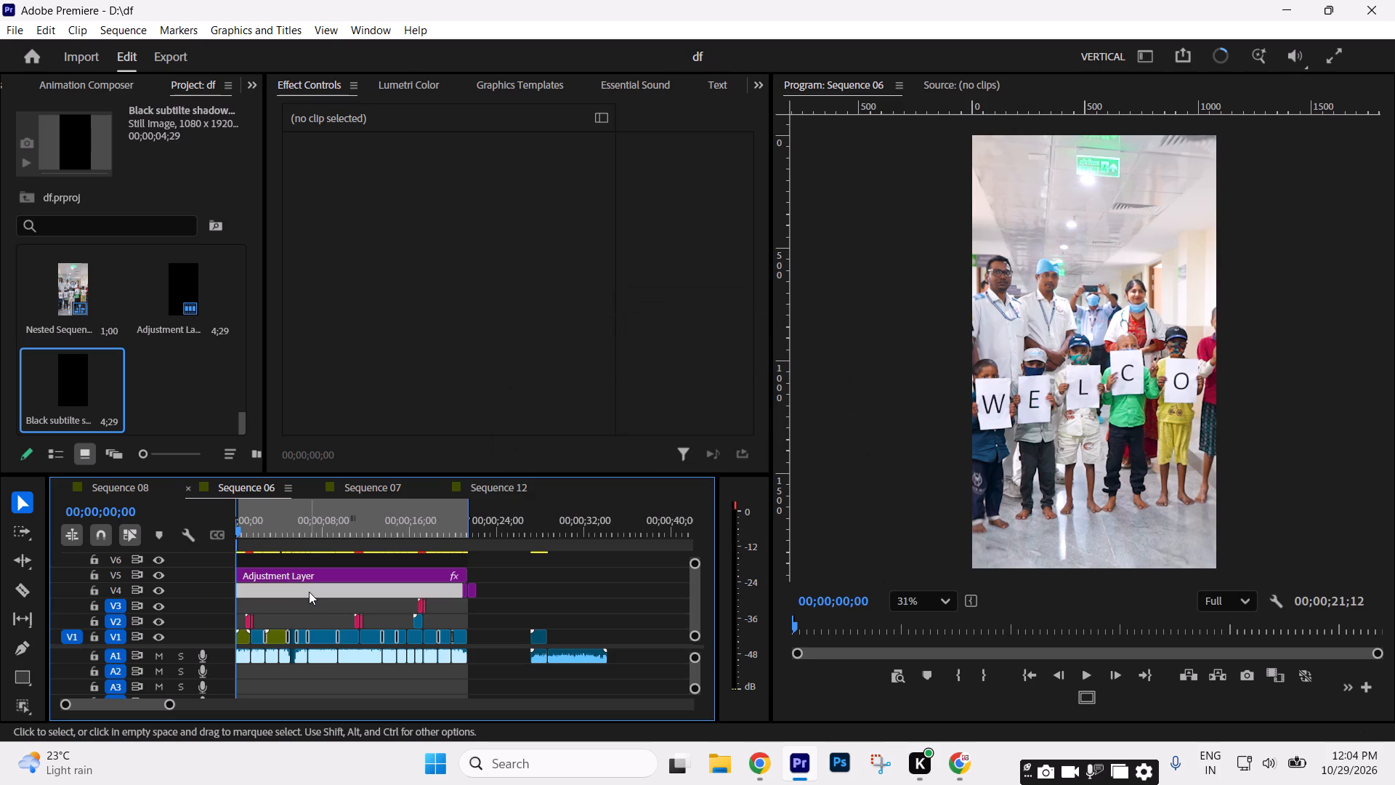
Play Sequence 06 from the start to about 00;00;04;25 to check the opening clips.
{"action": "key", "text": "space"}
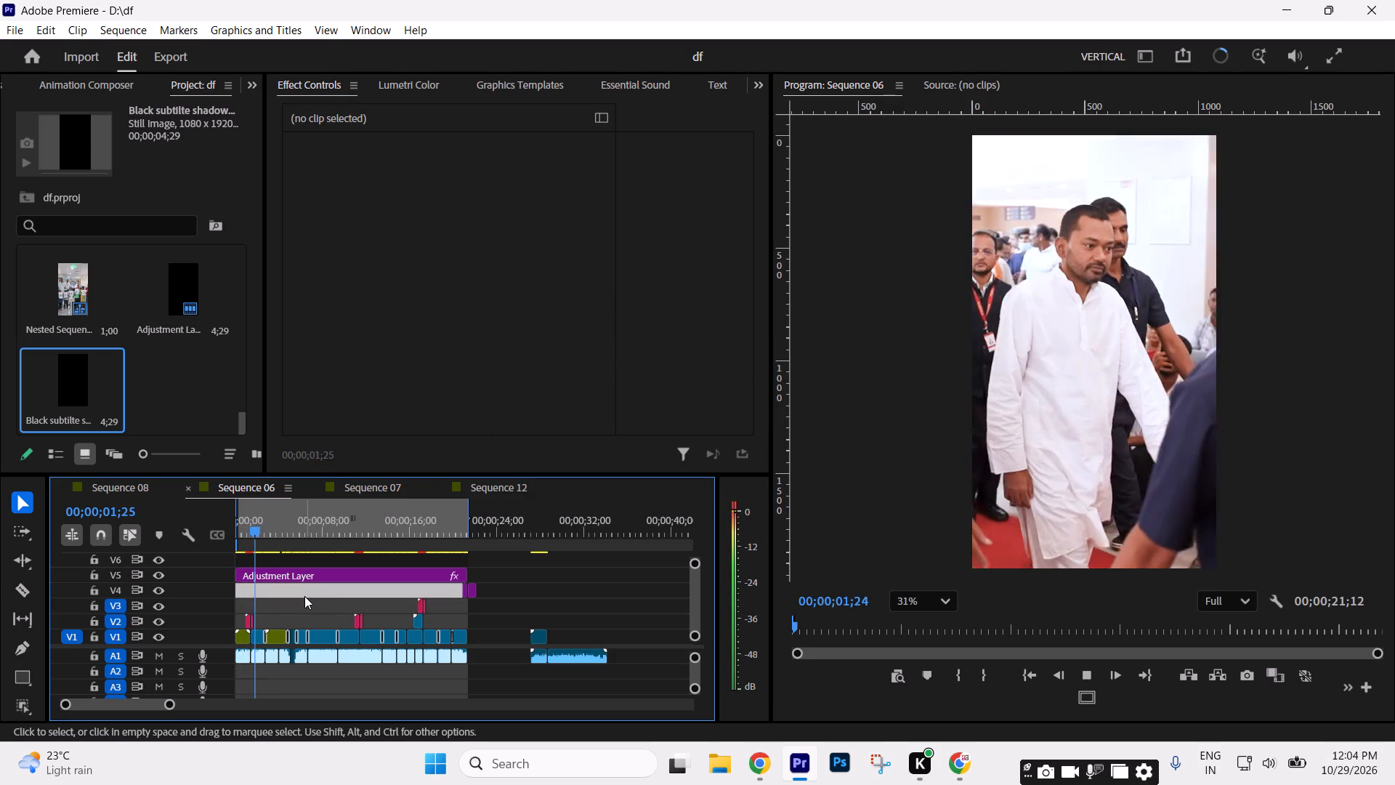
{"action": "key", "text": "space"}
{"action": "key", "text": "space"}
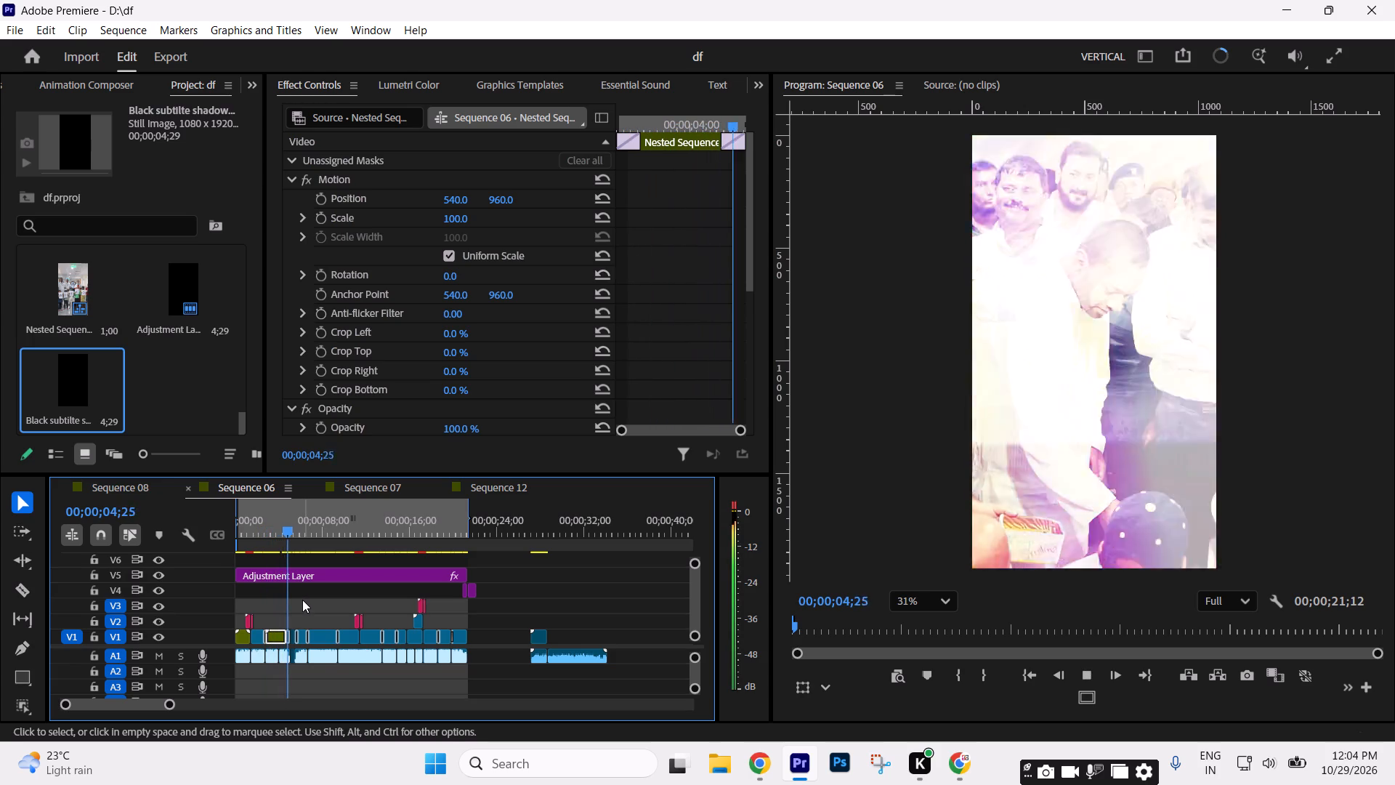
{"action": "key", "text": "space"}
Lower the Lumetri exposure of the Nested Sequence 153 clip to 1.2, judging it at 00;00;04;05.
{"action": "left_click_drag", "start_coordinate": [296, 527], "coordinate": [279, 542]}
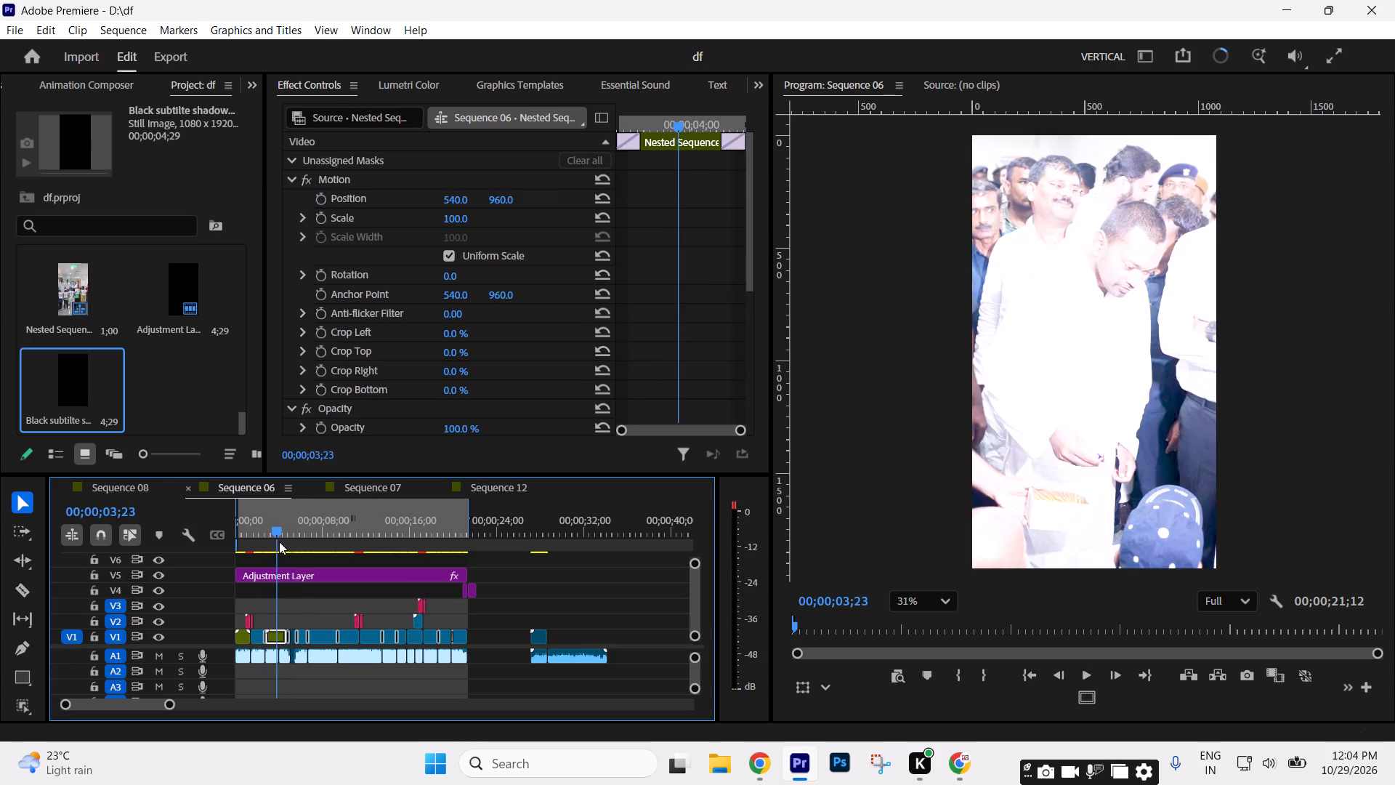
{"action": "left_click_drag", "start_coordinate": [279, 542], "coordinate": [283, 542]}
{"action": "left_click", "coordinate": [408, 81]}
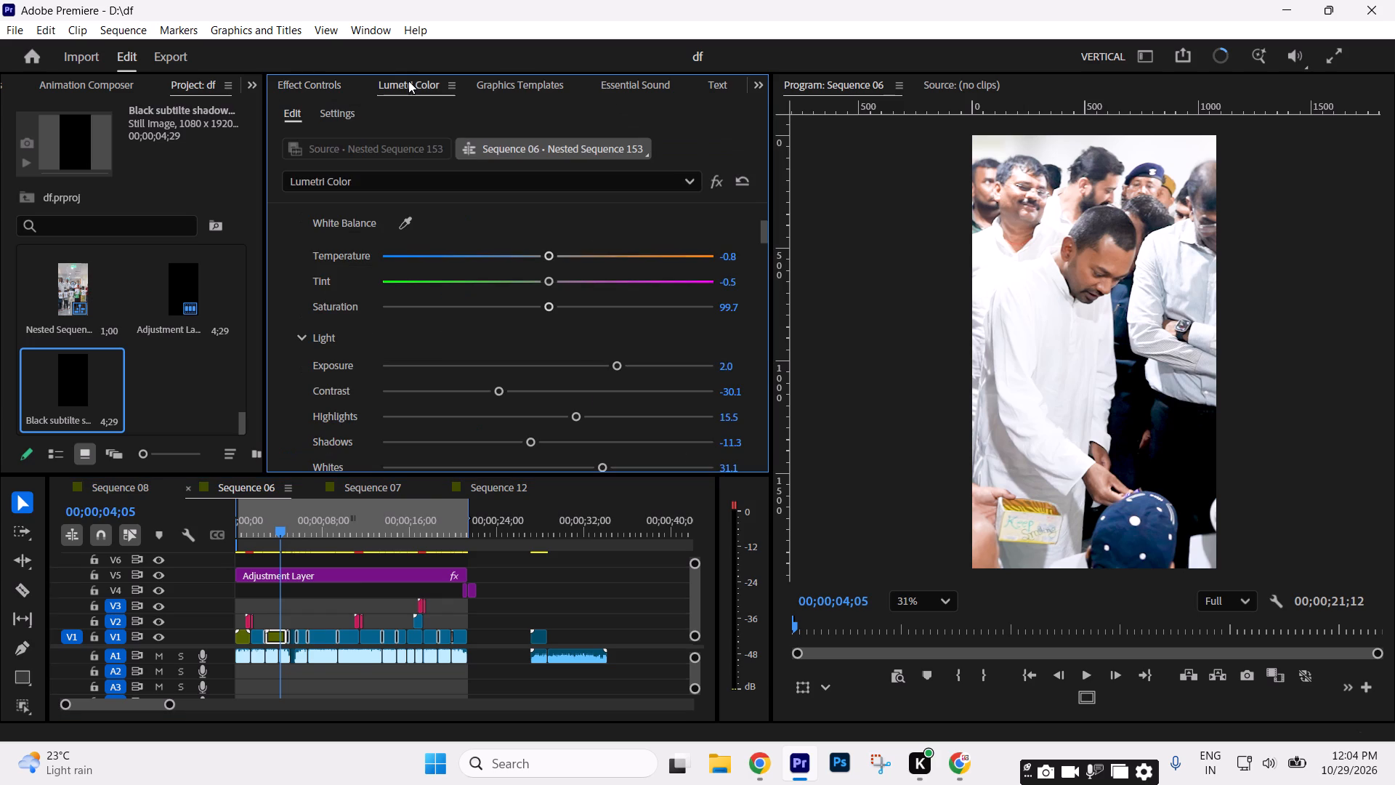
{"action": "left_click_drag", "start_coordinate": [547, 256], "coordinate": [522, 265]}
{"action": "key", "text": "ctrl+z"}
{"action": "left_click_drag", "start_coordinate": [765, 231], "coordinate": [762, 246]}
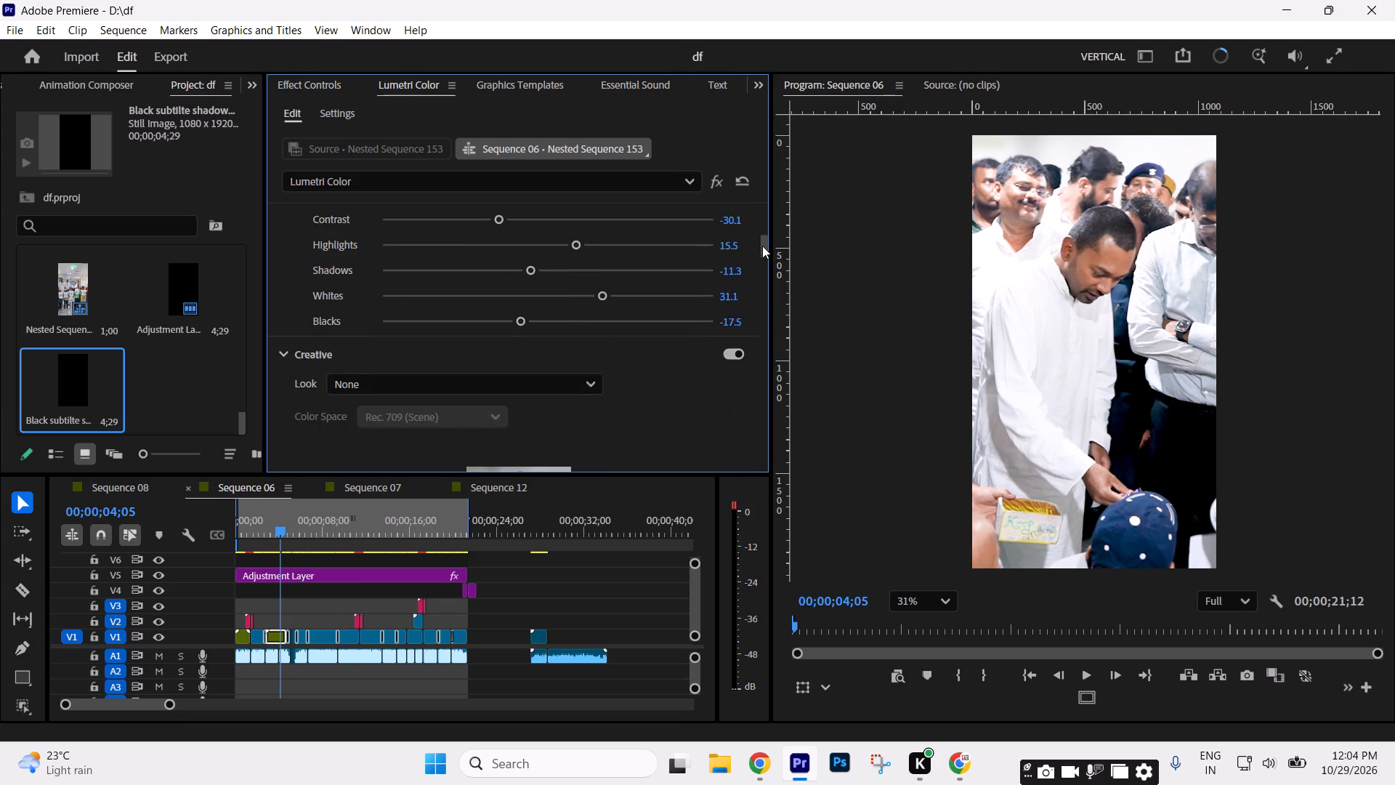
{"action": "left_click_drag", "start_coordinate": [762, 246], "coordinate": [761, 241]}
{"action": "left_click_drag", "start_coordinate": [616, 254], "coordinate": [587, 254]}
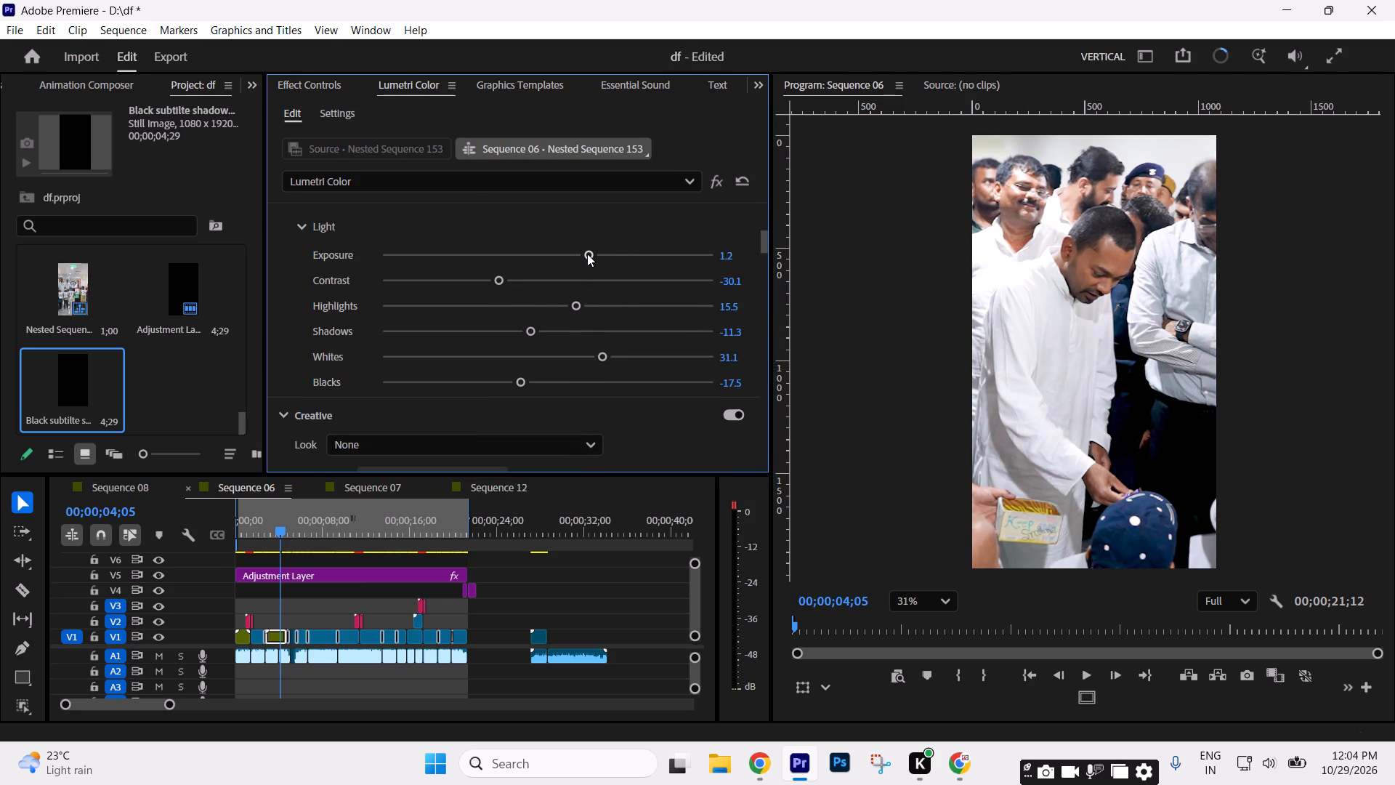
Reduce the Nested Sequence 153 clip's creative saturation in Lumetri Color to about 85.2.
{"action": "left_click_drag", "start_coordinate": [763, 240], "coordinate": [763, 253]}
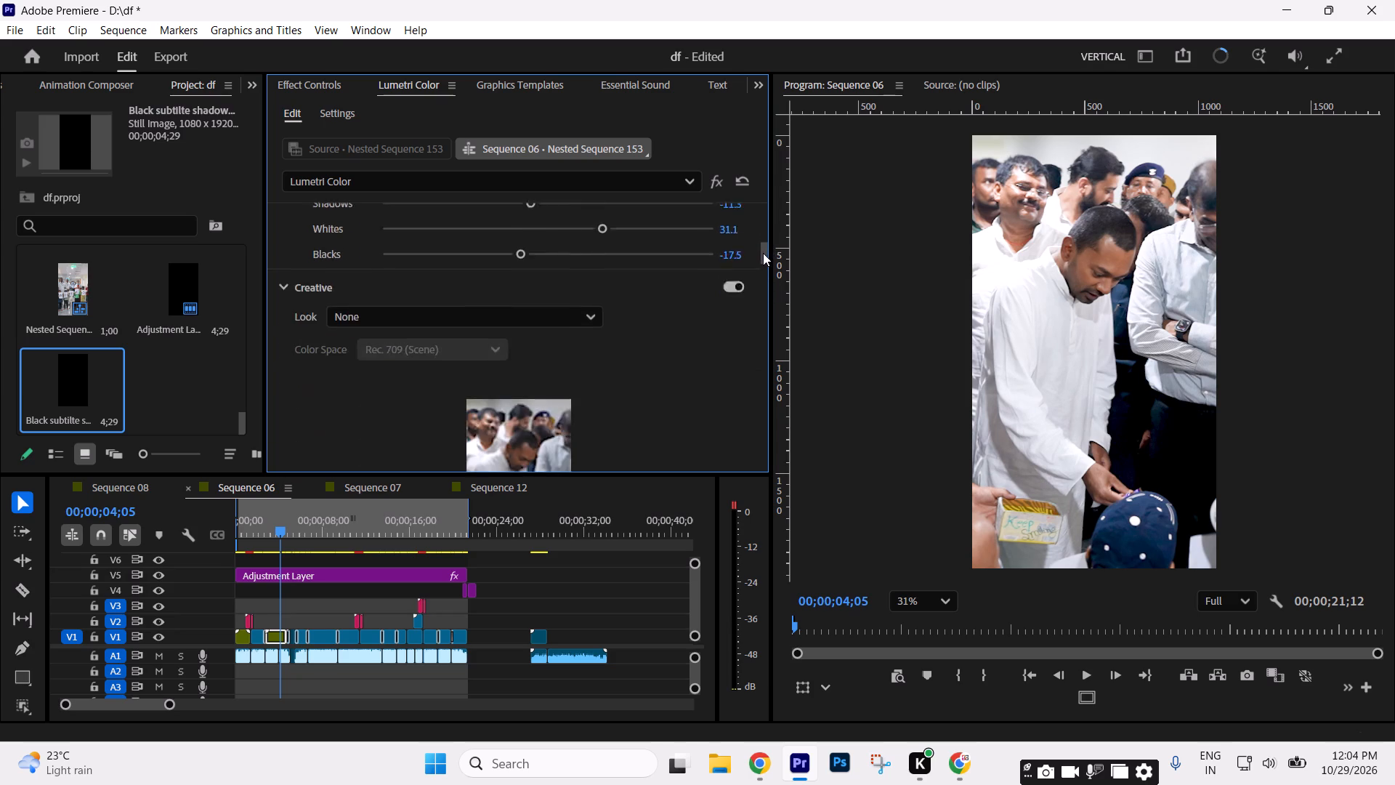
{"action": "left_click_drag", "start_coordinate": [763, 253], "coordinate": [764, 291]}
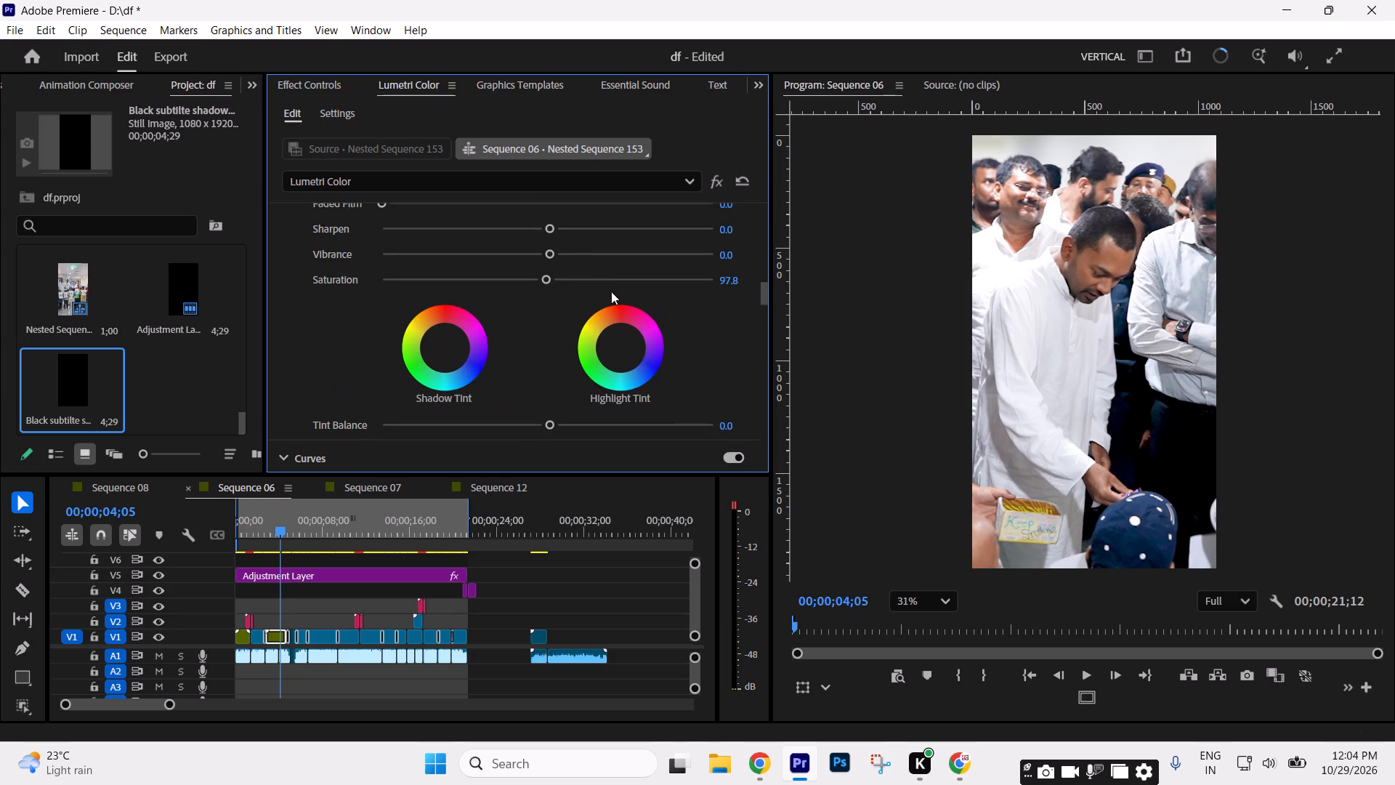
{"action": "left_click_drag", "start_coordinate": [548, 276], "coordinate": [522, 279]}
{"action": "left_click_drag", "start_coordinate": [522, 279], "coordinate": [522, 279]}
Play Sequence 06 from 00;00;04;05 to about 00;00;19;26 to review the remaining clips.
{"action": "key", "text": "space"}
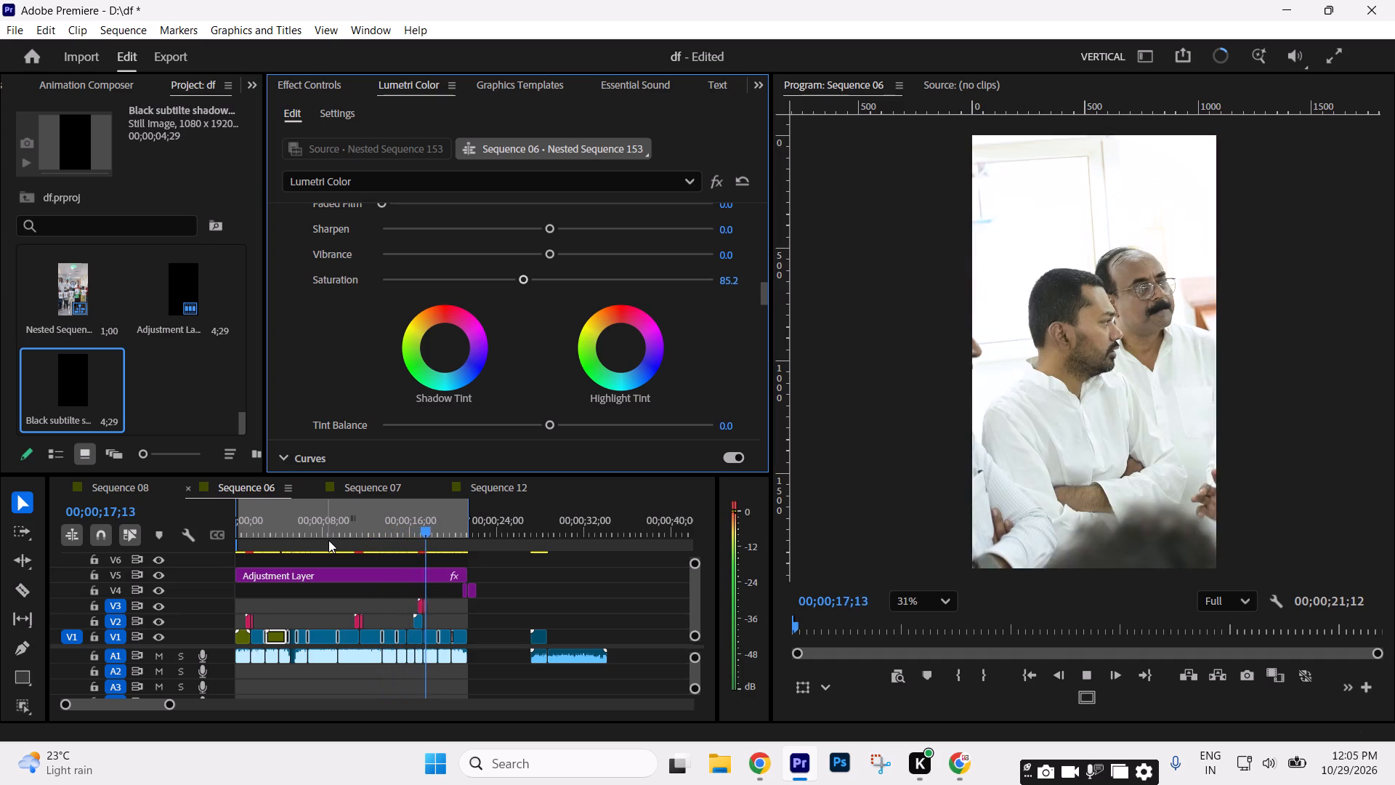
{"action": "key", "text": "space"}
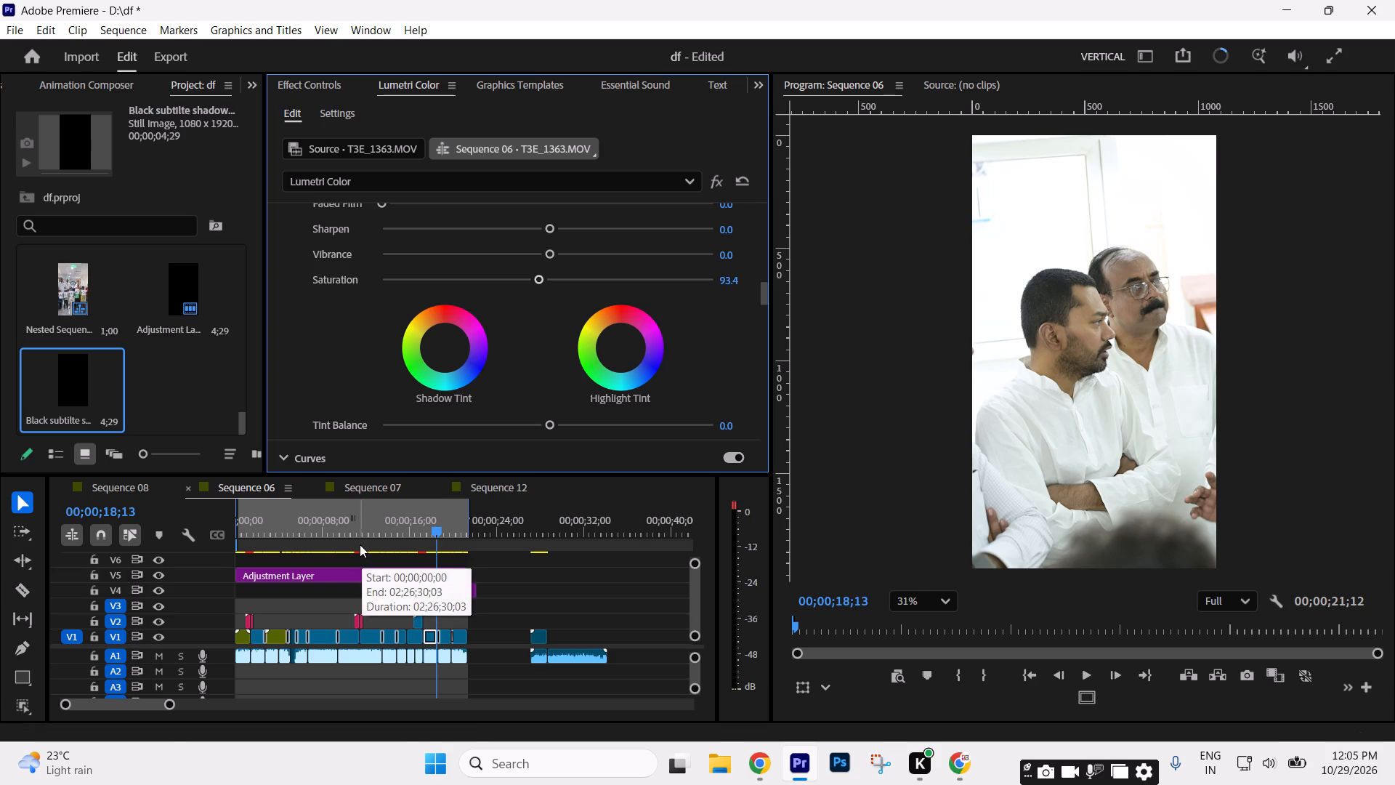
{"action": "left_click", "coordinate": [557, 563]}
{"action": "key", "text": "space"}
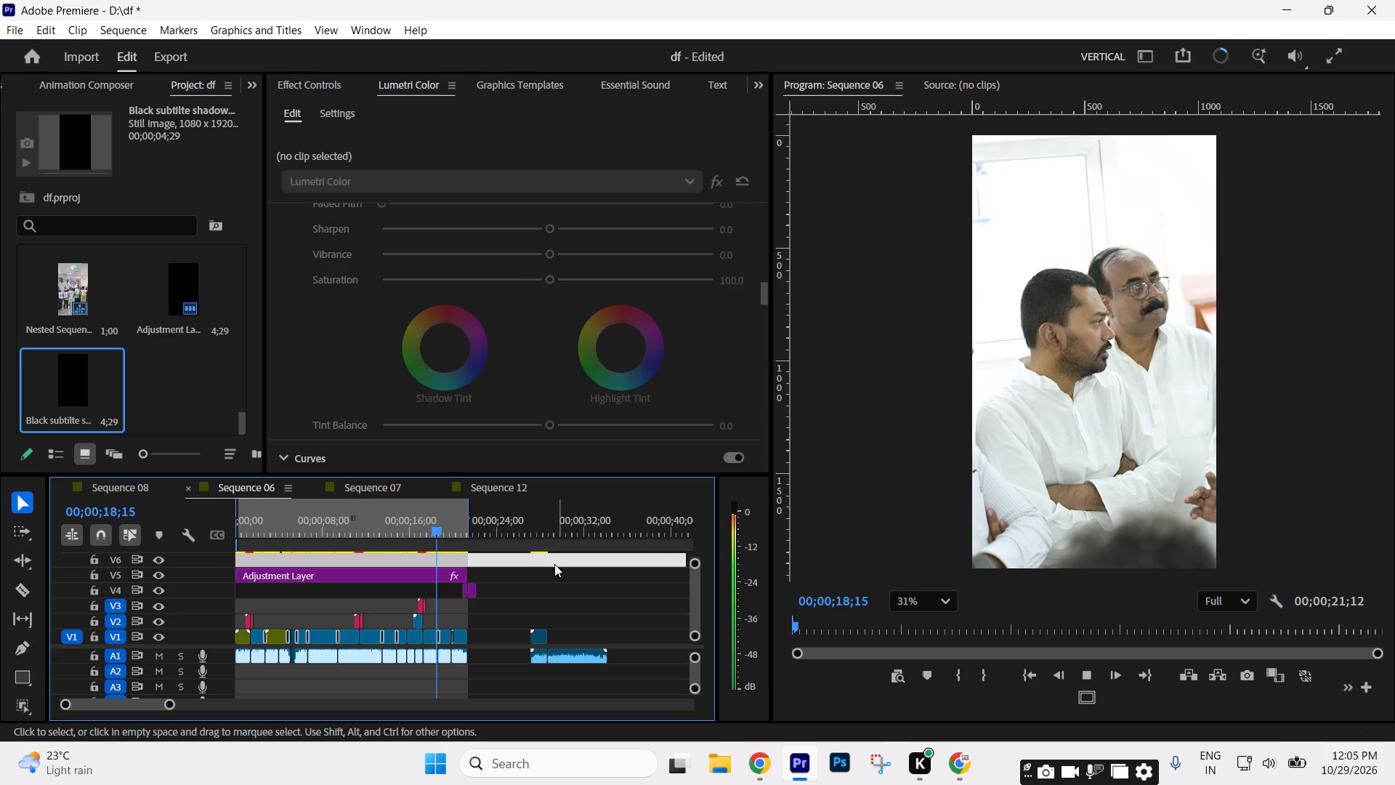
{"action": "key", "text": "space"}
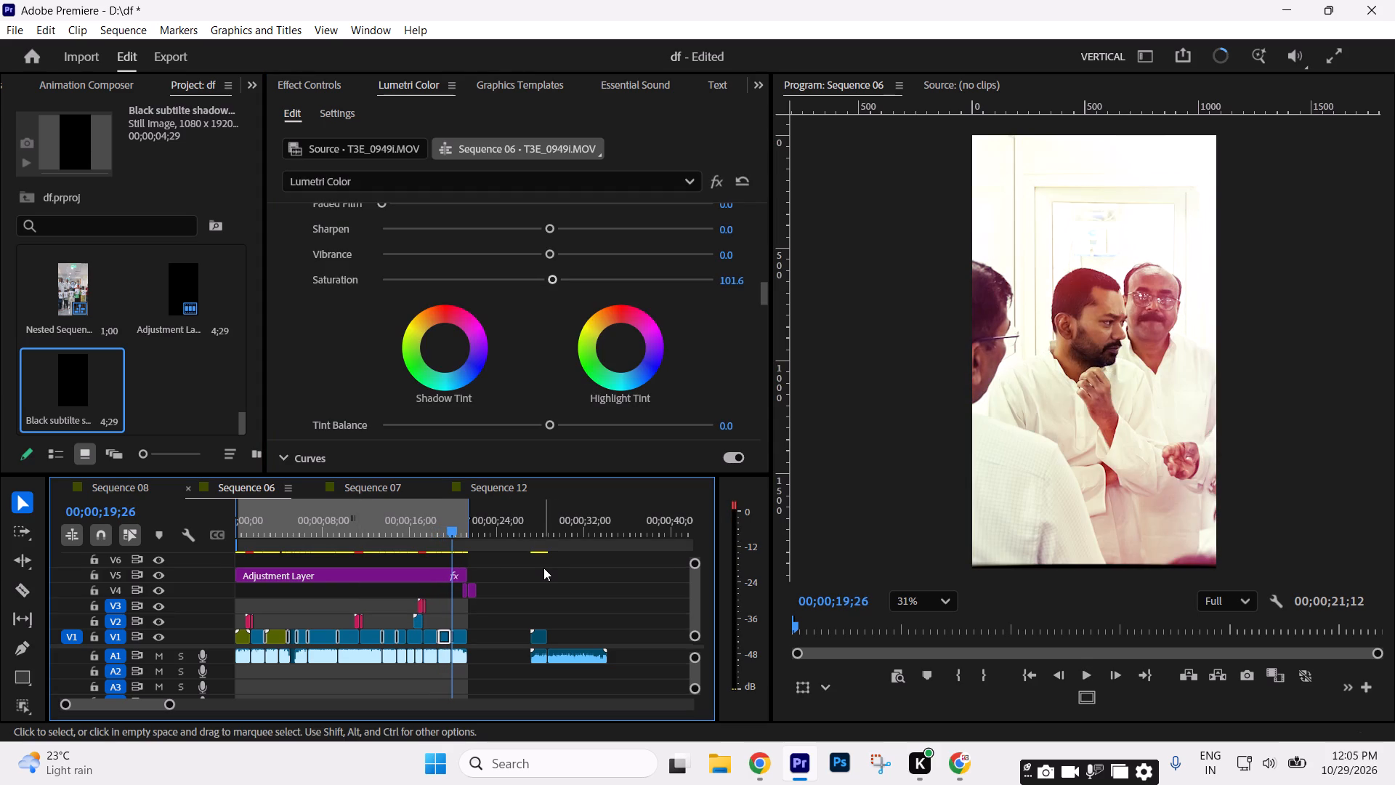
Shift the T3E_0949I.MOV clip slightly down at 00;00;19;10 so it fills the frame's bottom edge.
{"action": "type", "text": "=="}
{"action": "key", "text": "equal"}
{"action": "left_click", "coordinate": [421, 543]}
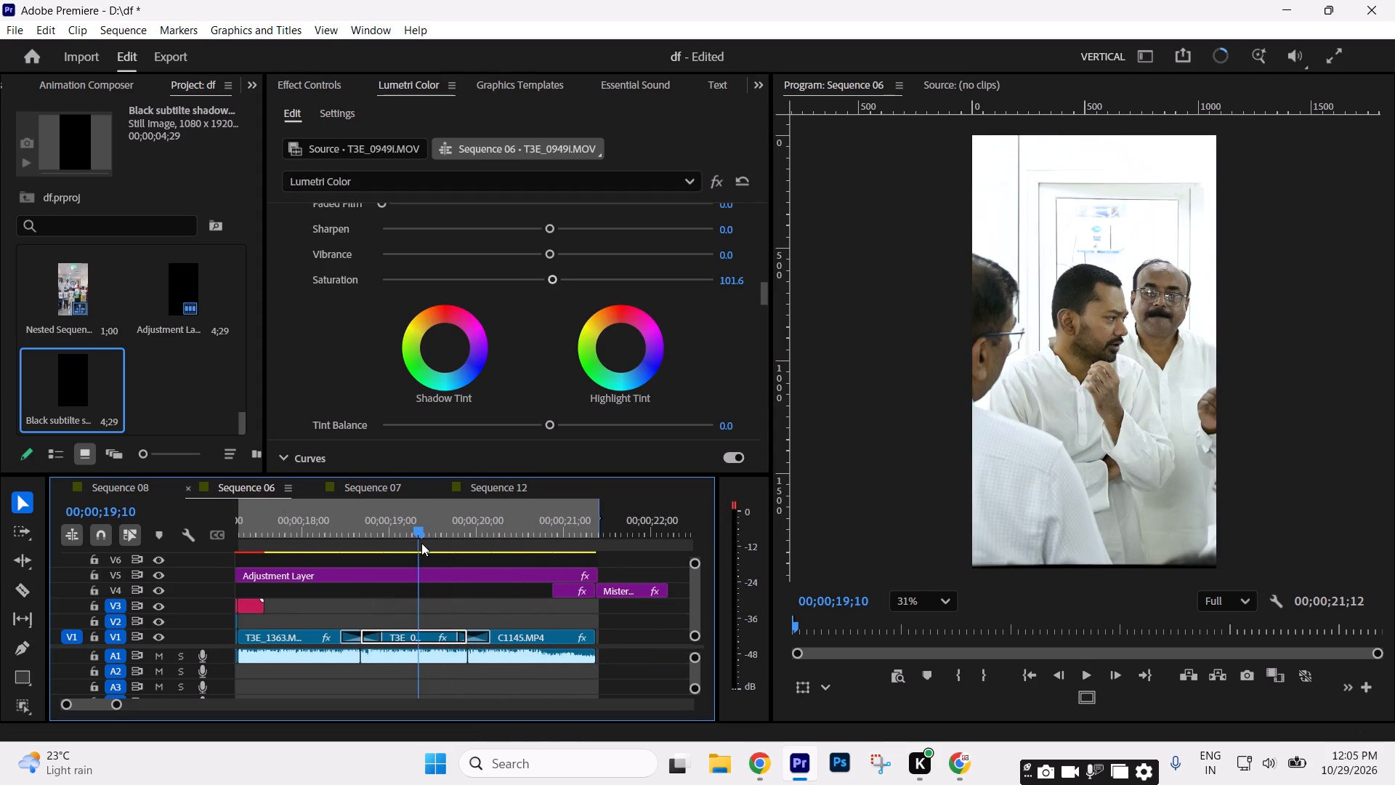
{"action": "left_click", "coordinate": [318, 84]}
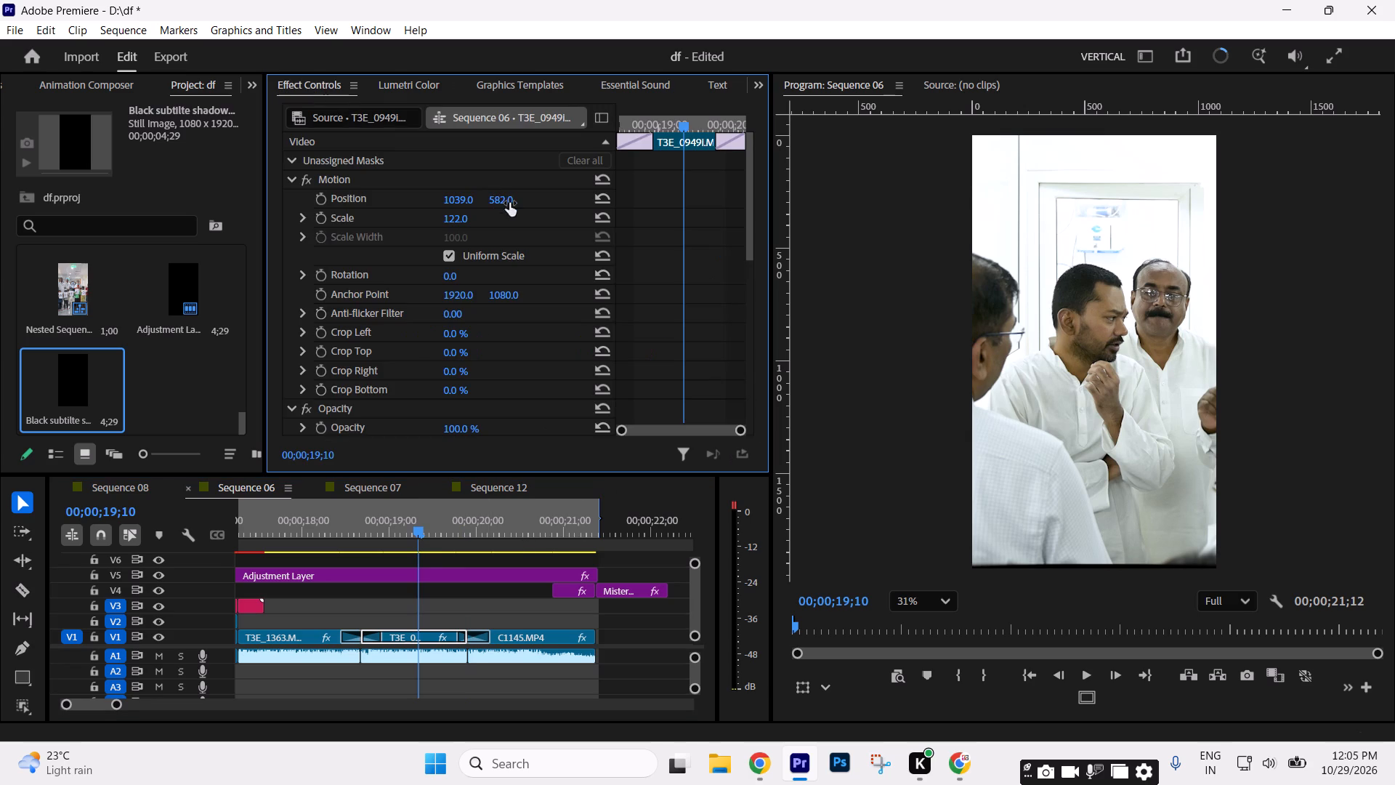
{"action": "left_click_drag", "start_coordinate": [509, 203], "coordinate": [505, 188]}
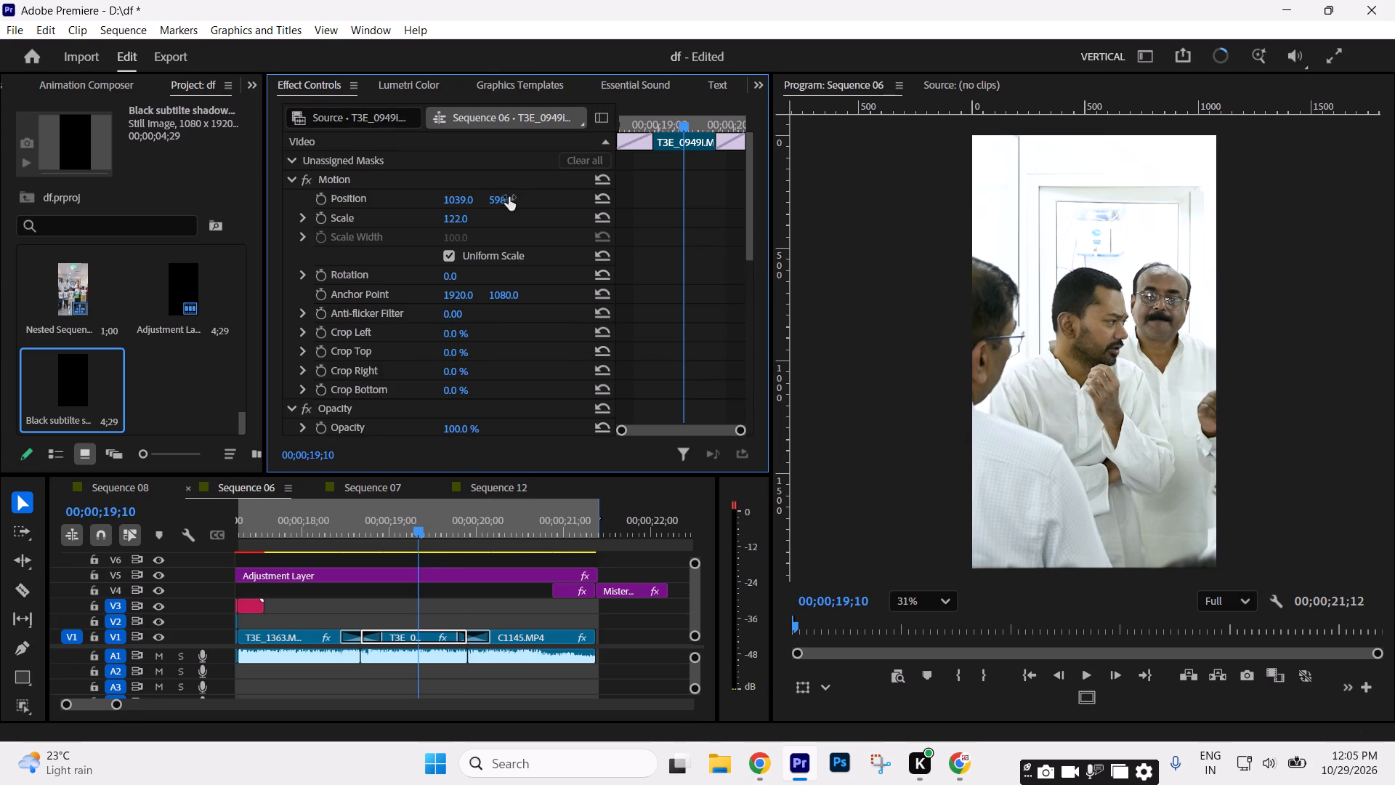
Set the T3E_1363.MOV clip's vertical position to 961.
{"action": "left_click", "coordinate": [307, 538]}
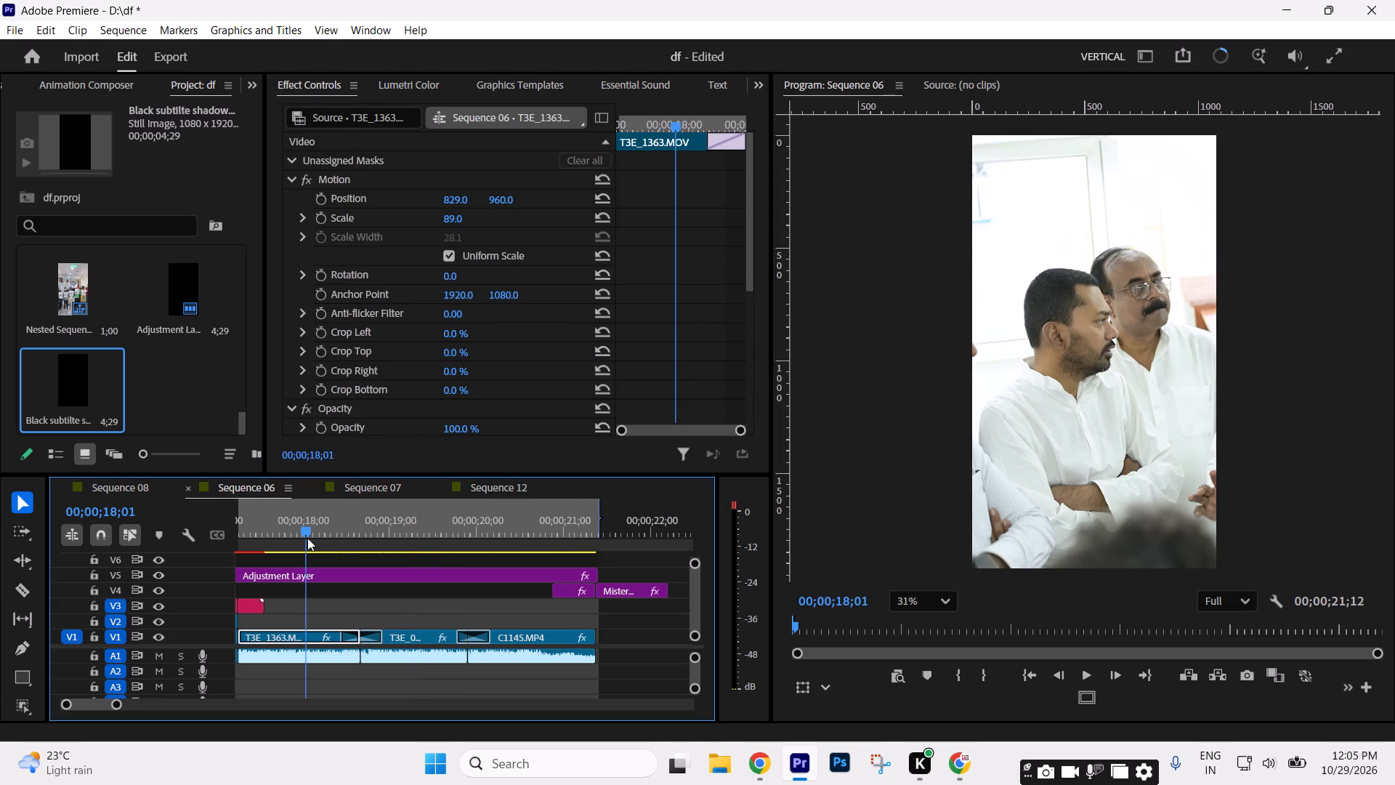
{"action": "left_click", "coordinate": [307, 538]}
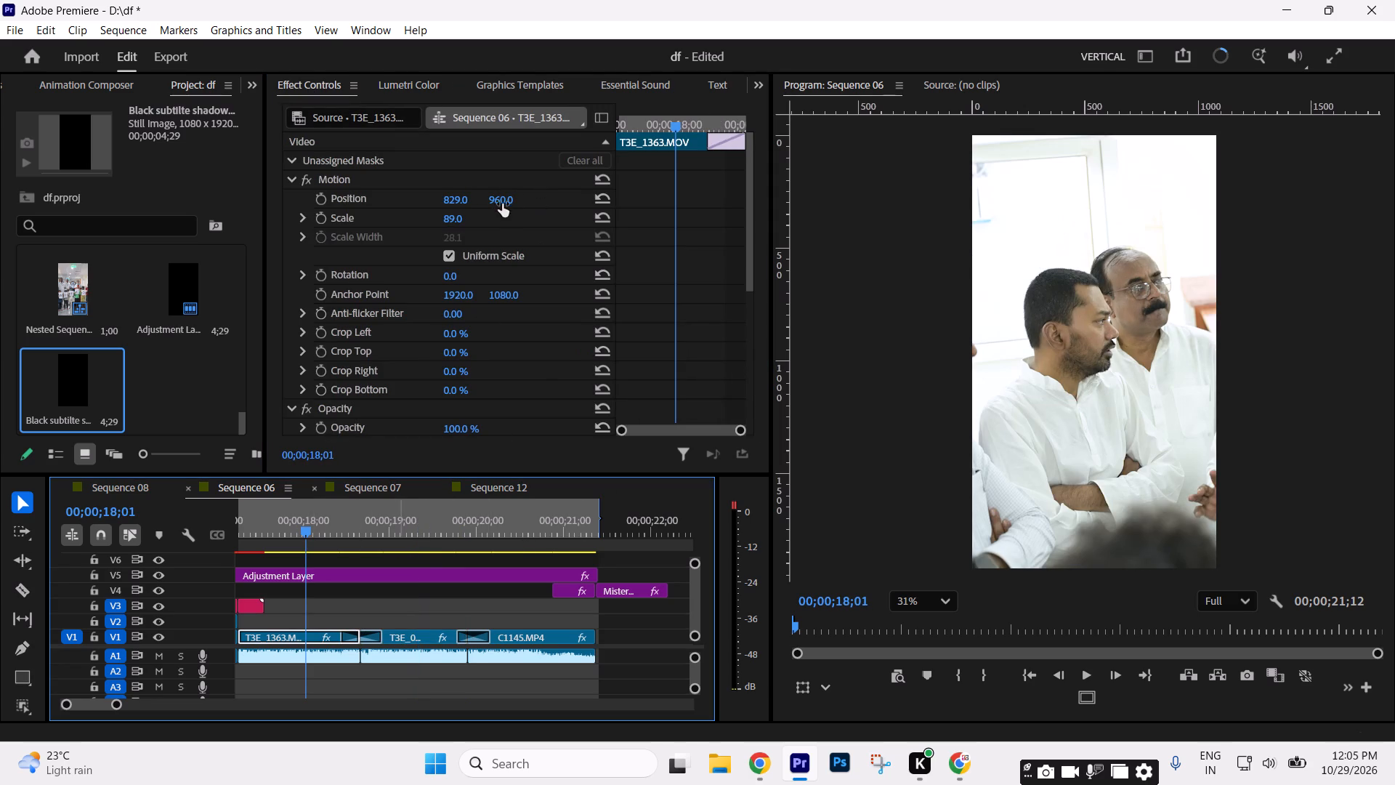
{"action": "left_click", "coordinate": [502, 201]}
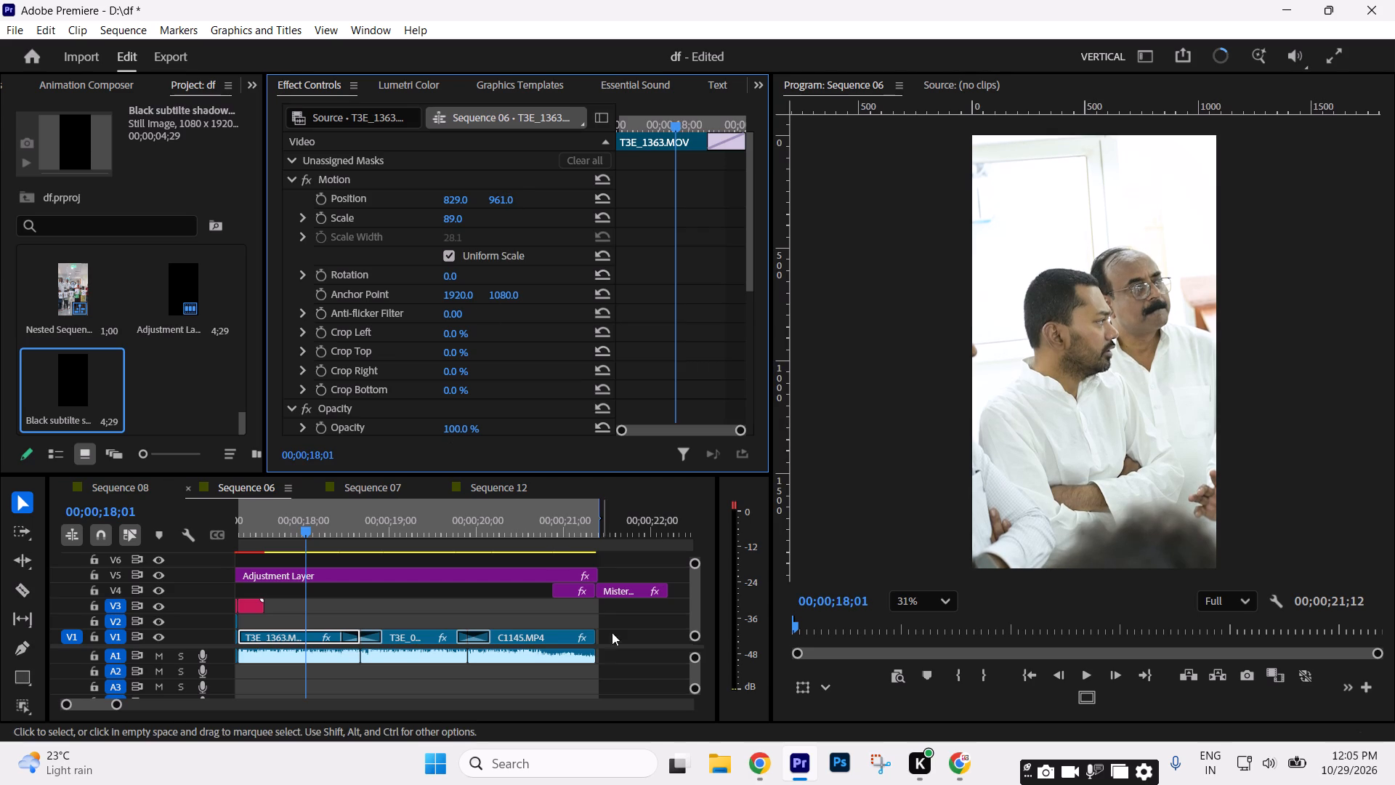
Play Sequence 06 from 00;00;18;01 to about 00;00;20;18 to check the repositioned clips.
{"action": "left_click", "coordinate": [636, 620]}
{"action": "key", "text": "space"}
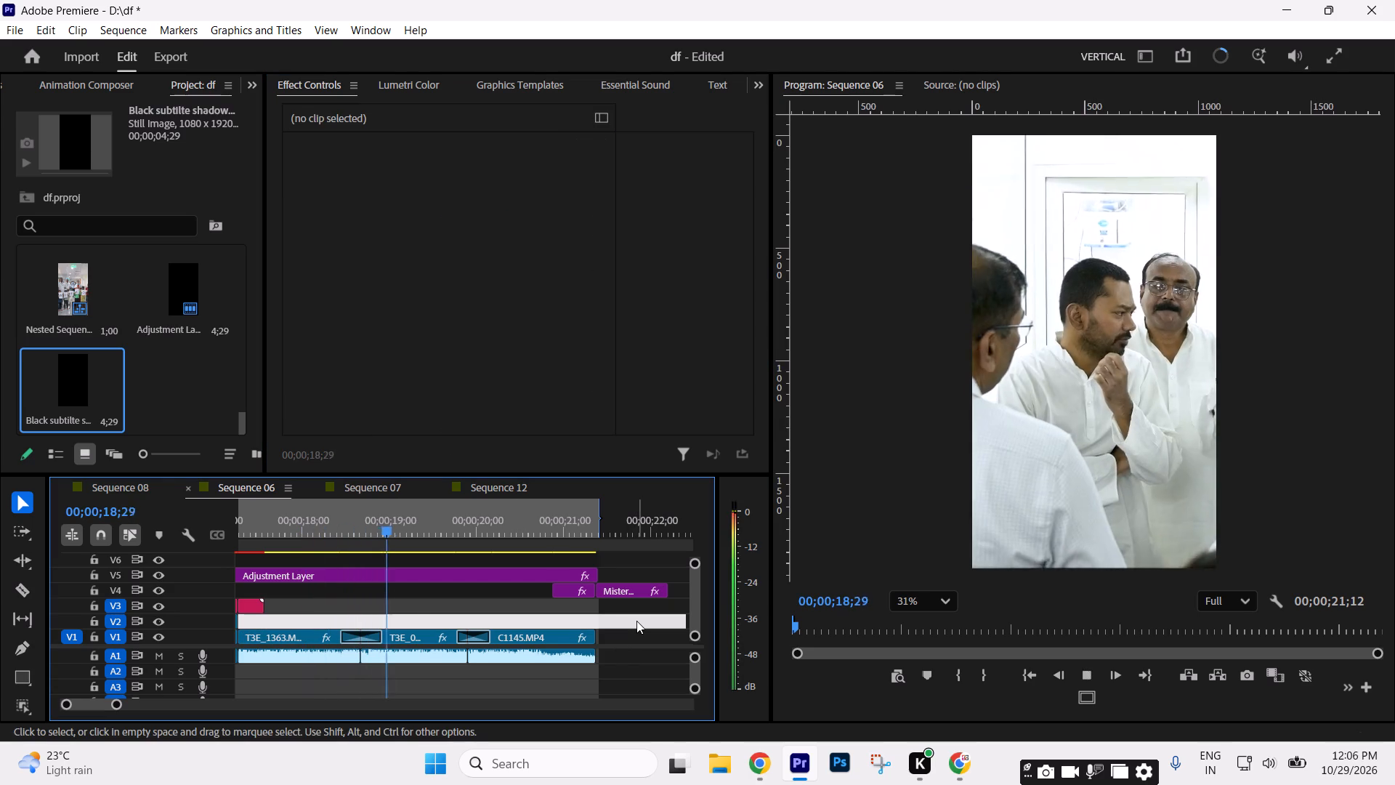
{"action": "key", "text": "space"}
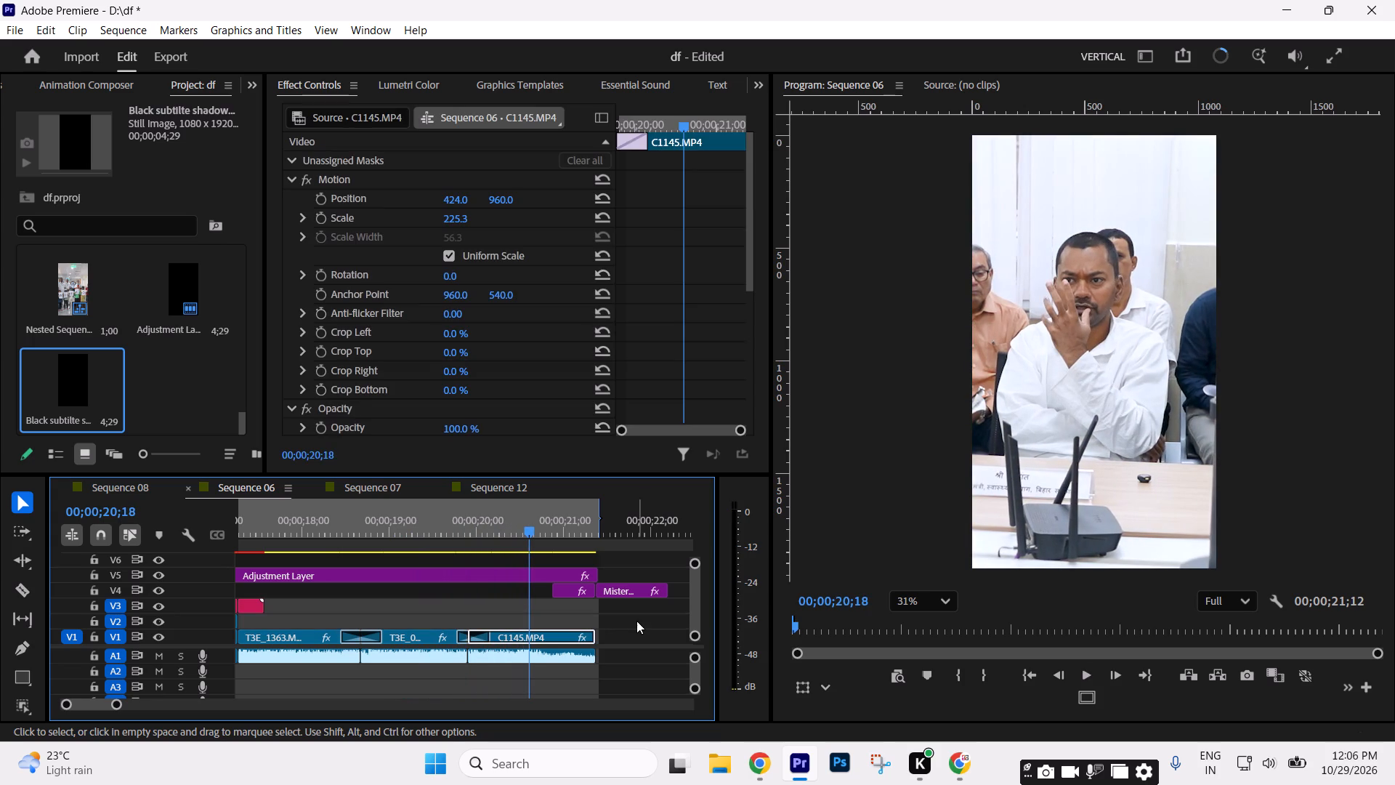
Copy the C1145.MP4 clip from the end of the edit and paste-insert it at the sequence start, shifting the other clips later.
{"action": "left_click_drag", "start_coordinate": [634, 622], "coordinate": [582, 638]}
{"action": "key", "text": "ctrl+c"}
{"action": "key", "text": "minus"}
{"action": "key", "text": "Home"}
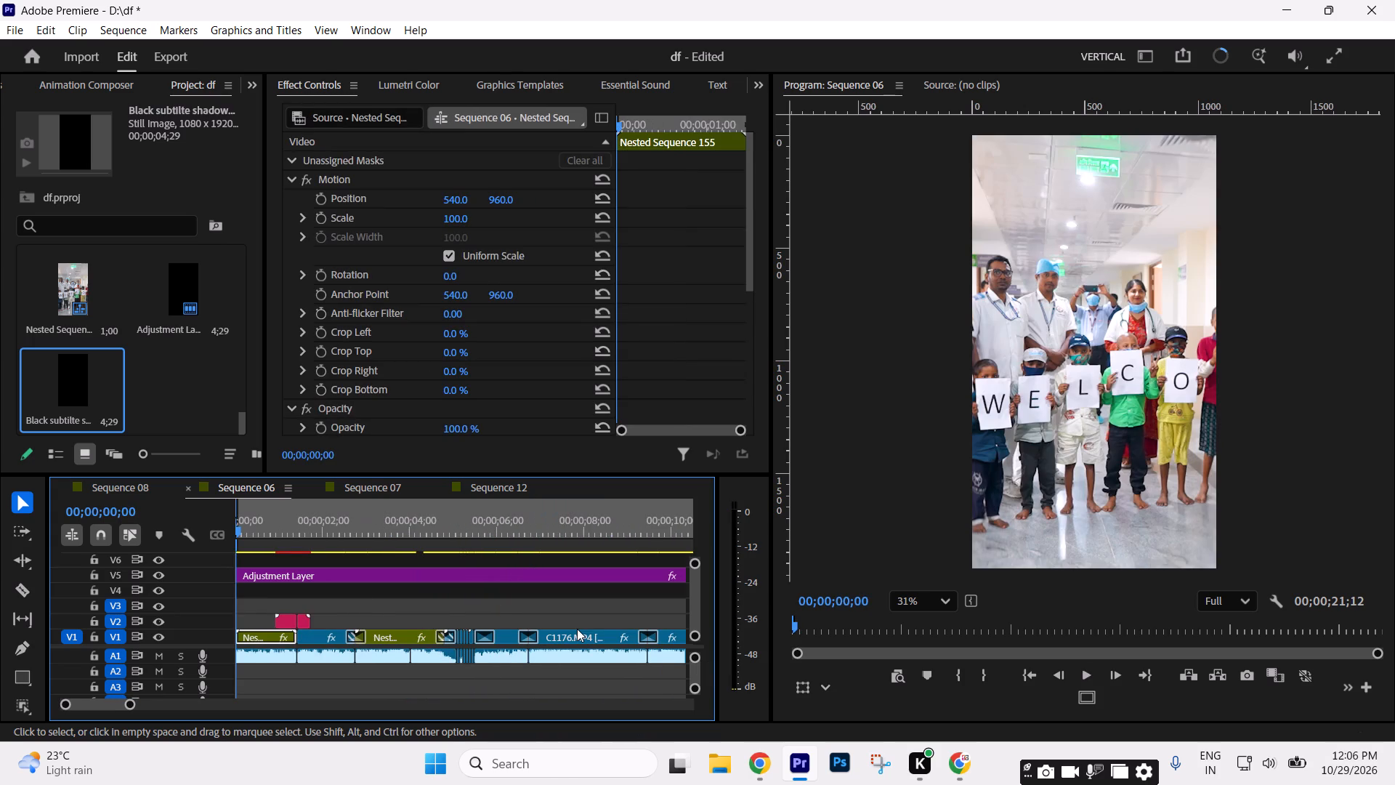
{"action": "key", "text": "shift+v"}
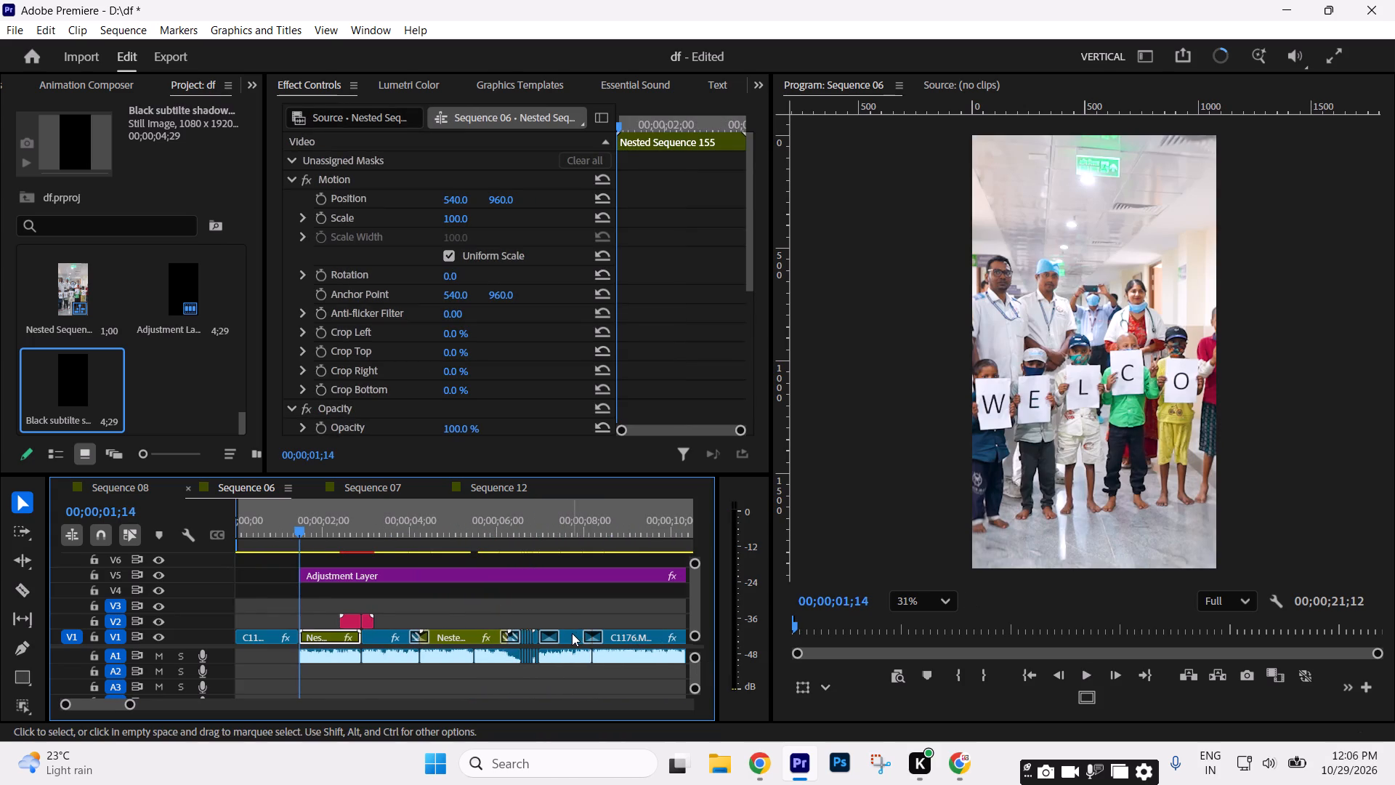
Apply a Lumetri color match to the T3E_1363.MOV clip at 00;00;19;15, using the C1145.MP4 frame at 00;00;00;00 as reference in comparison view.
{"action": "key", "text": "minus"}
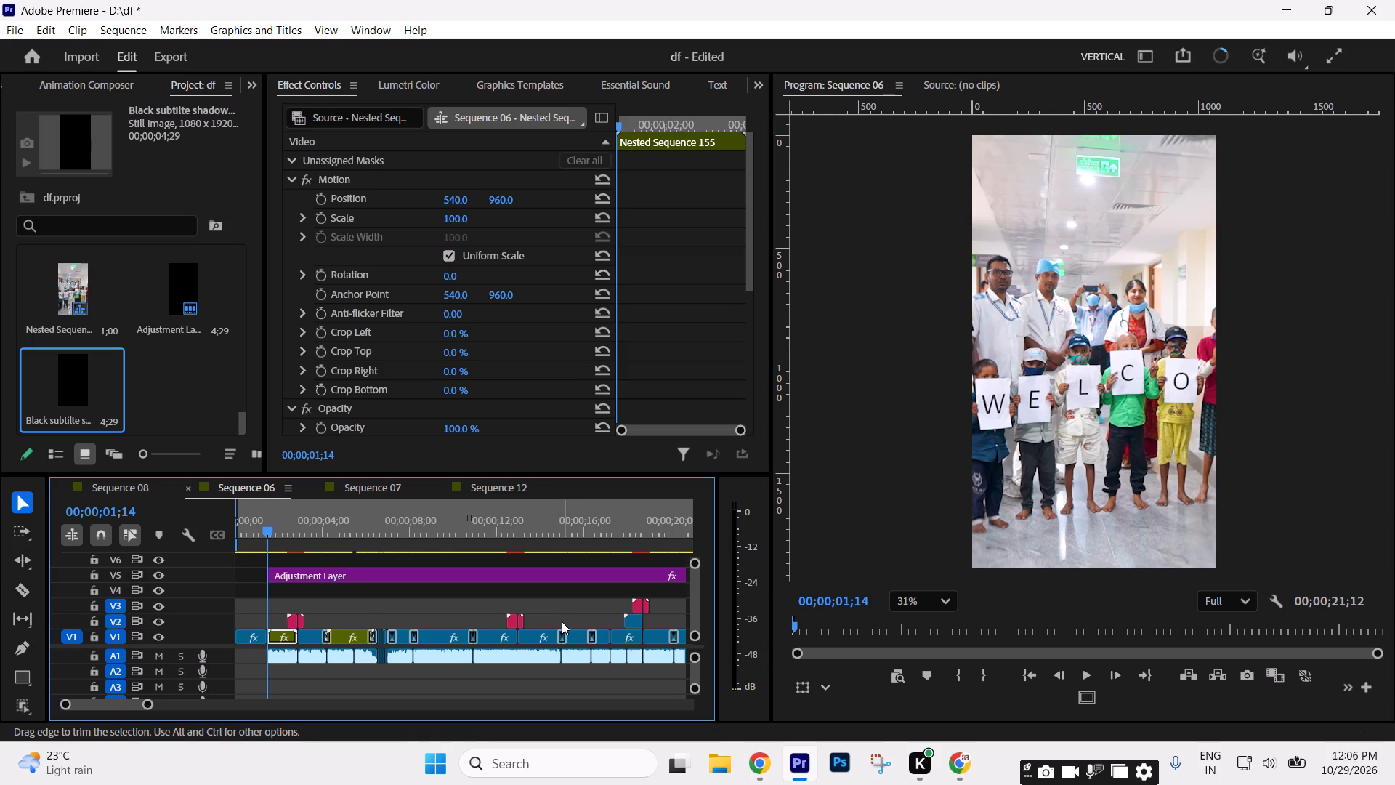
{"action": "key", "text": "minus"}
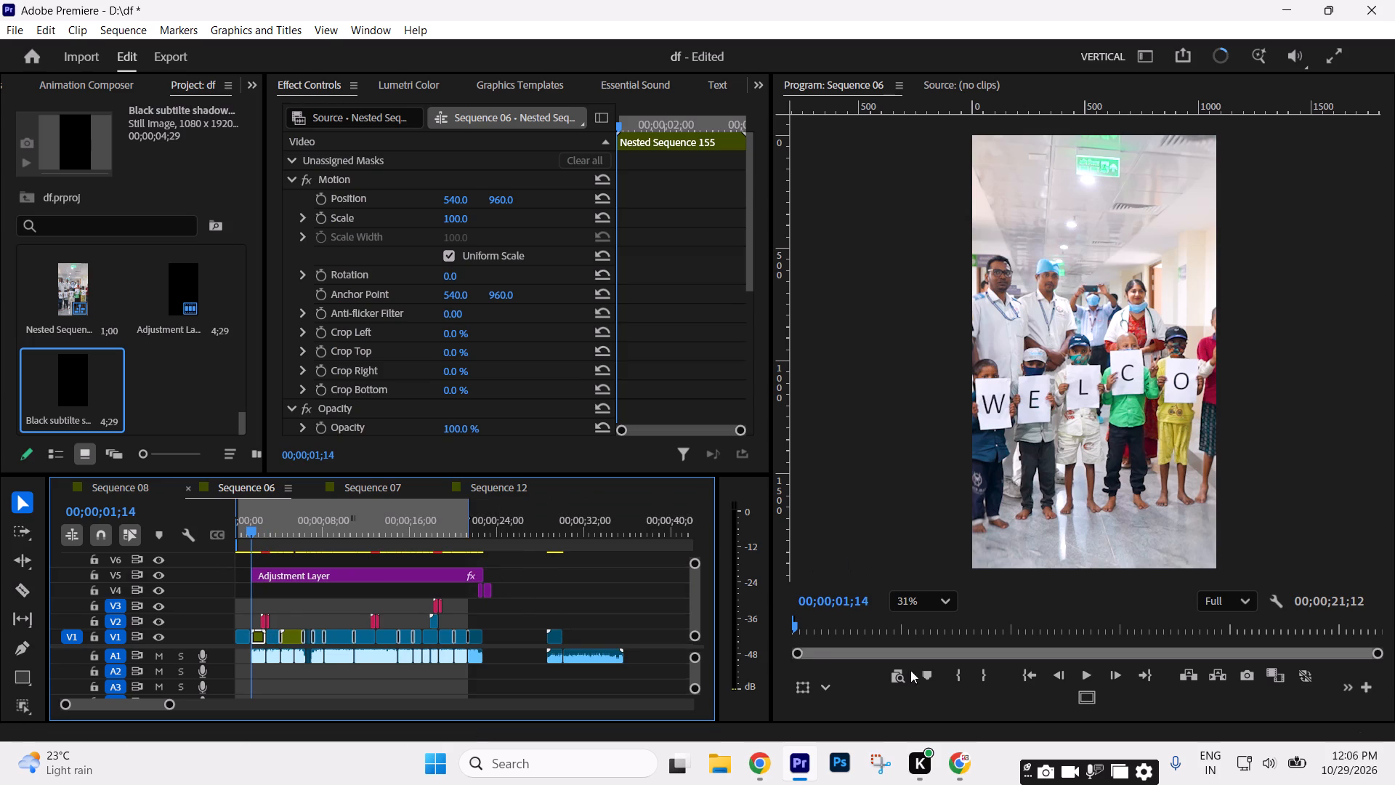
{"action": "left_click", "coordinate": [425, 83]}
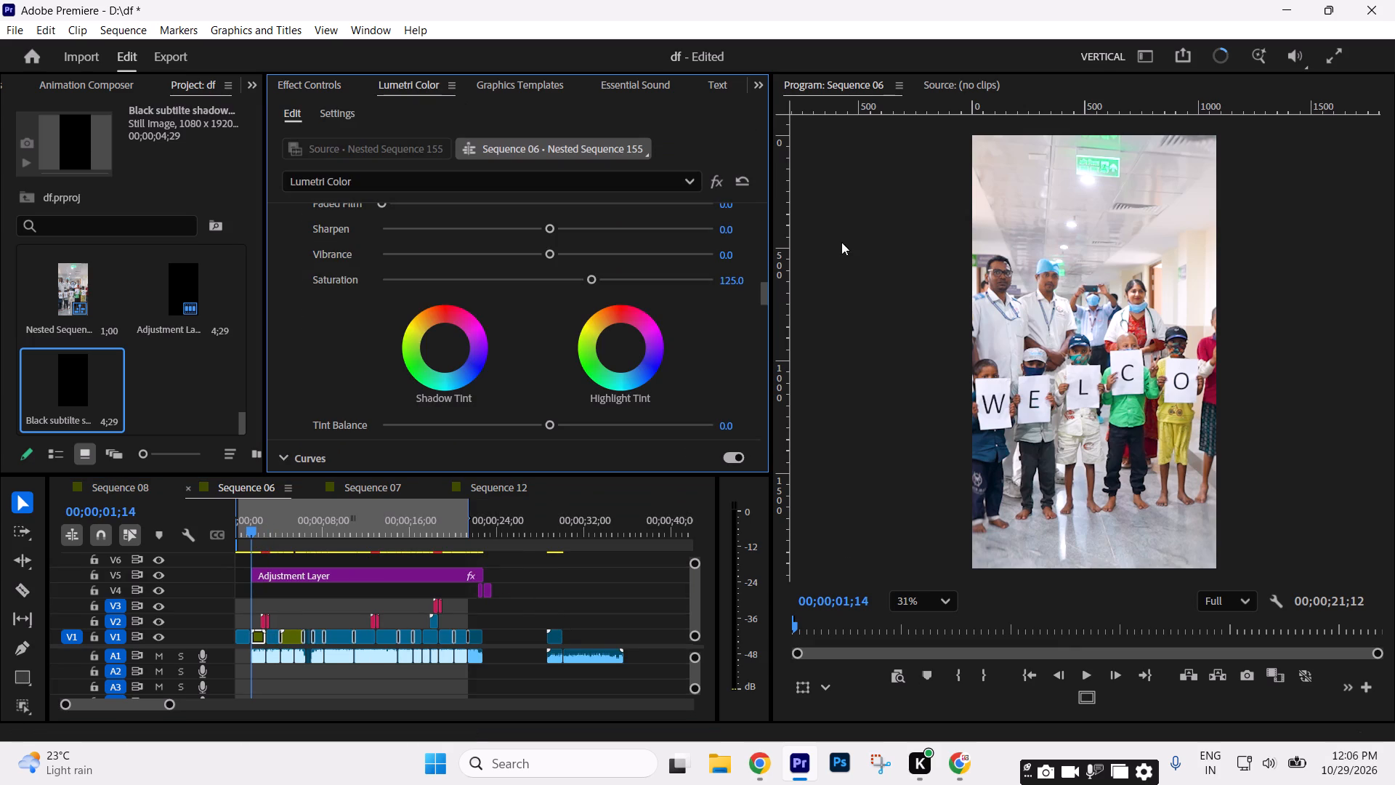
{"action": "left_click_drag", "start_coordinate": [767, 292], "coordinate": [769, 212]}
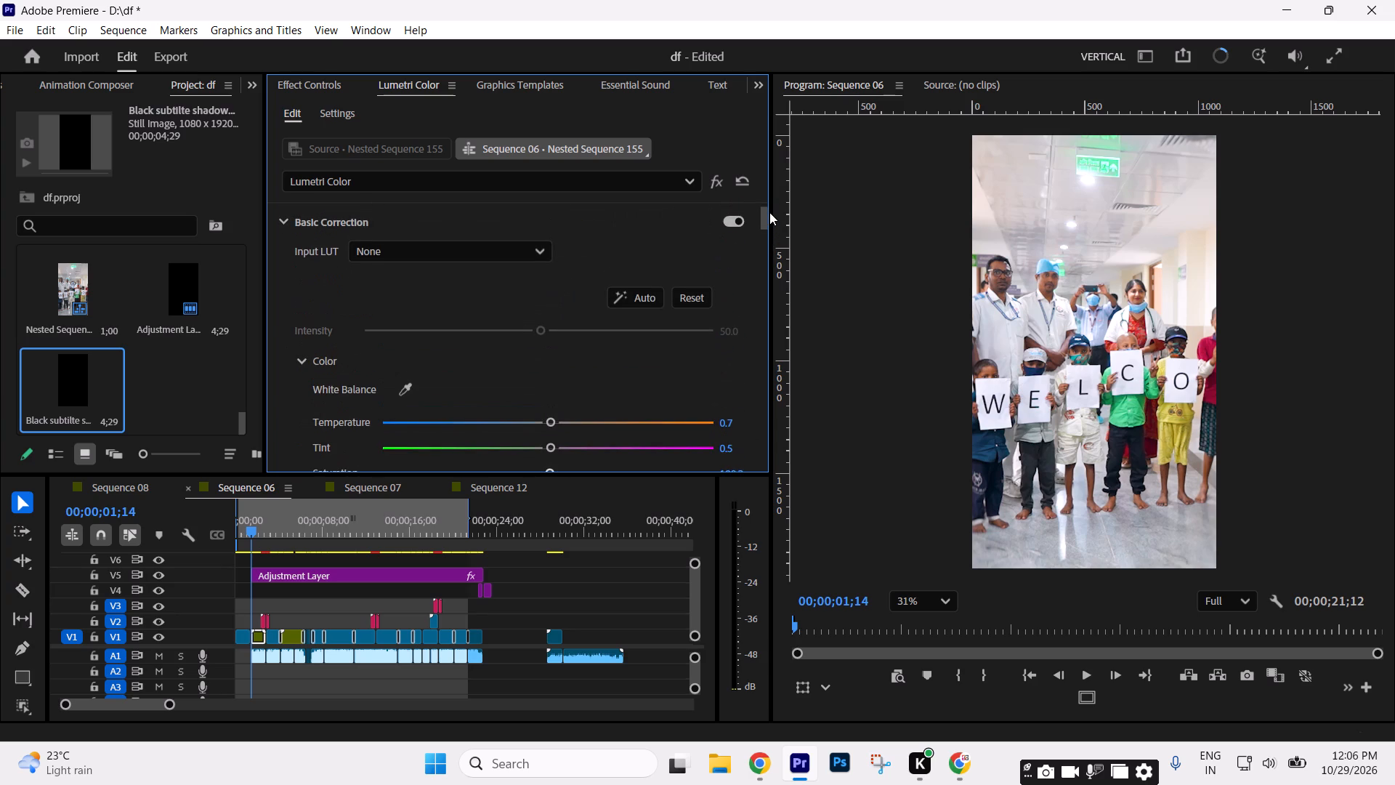
{"action": "left_click_drag", "start_coordinate": [769, 212], "coordinate": [780, 371]}
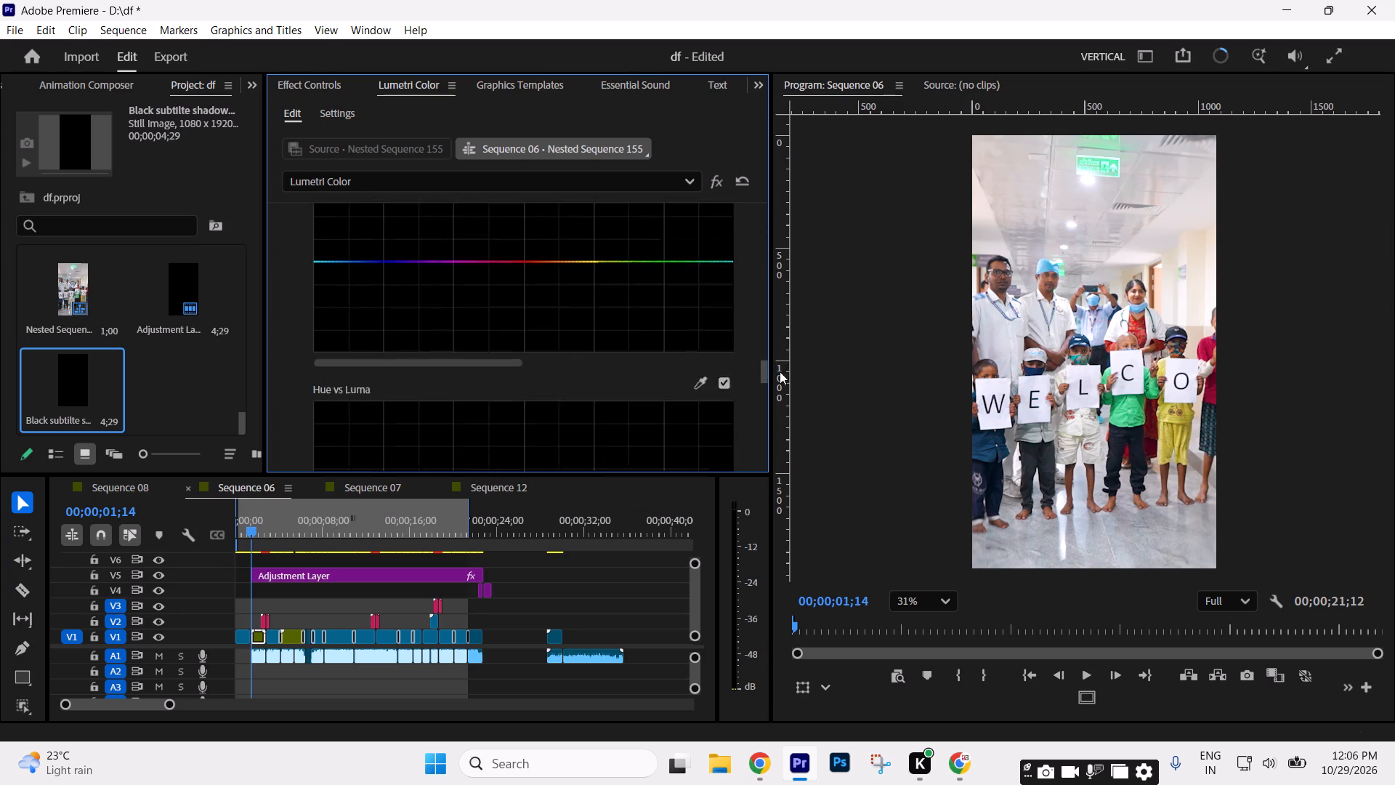
{"action": "left_click_drag", "start_coordinate": [780, 371], "coordinate": [770, 444]}
{"action": "left_click", "coordinate": [691, 237]}
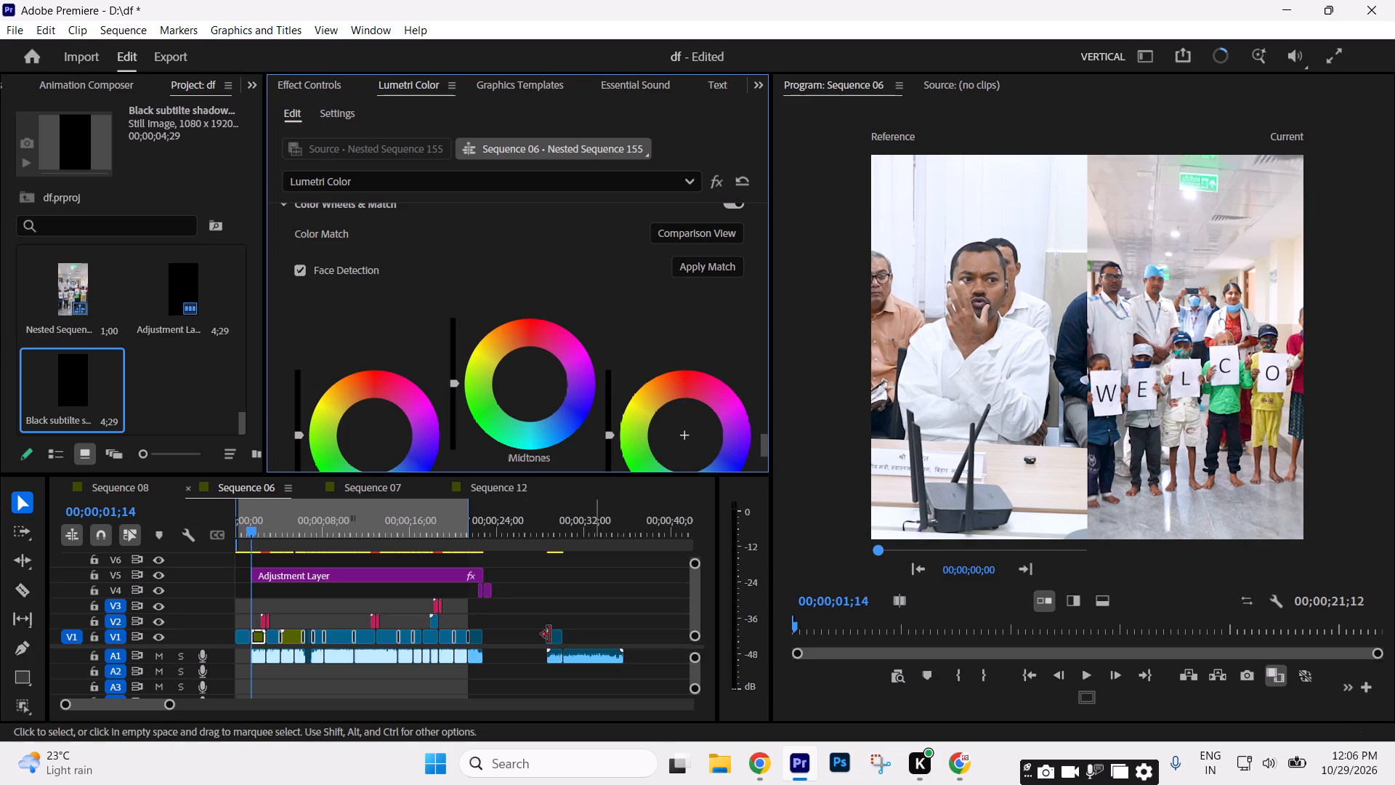
{"action": "left_click", "coordinate": [445, 540]}
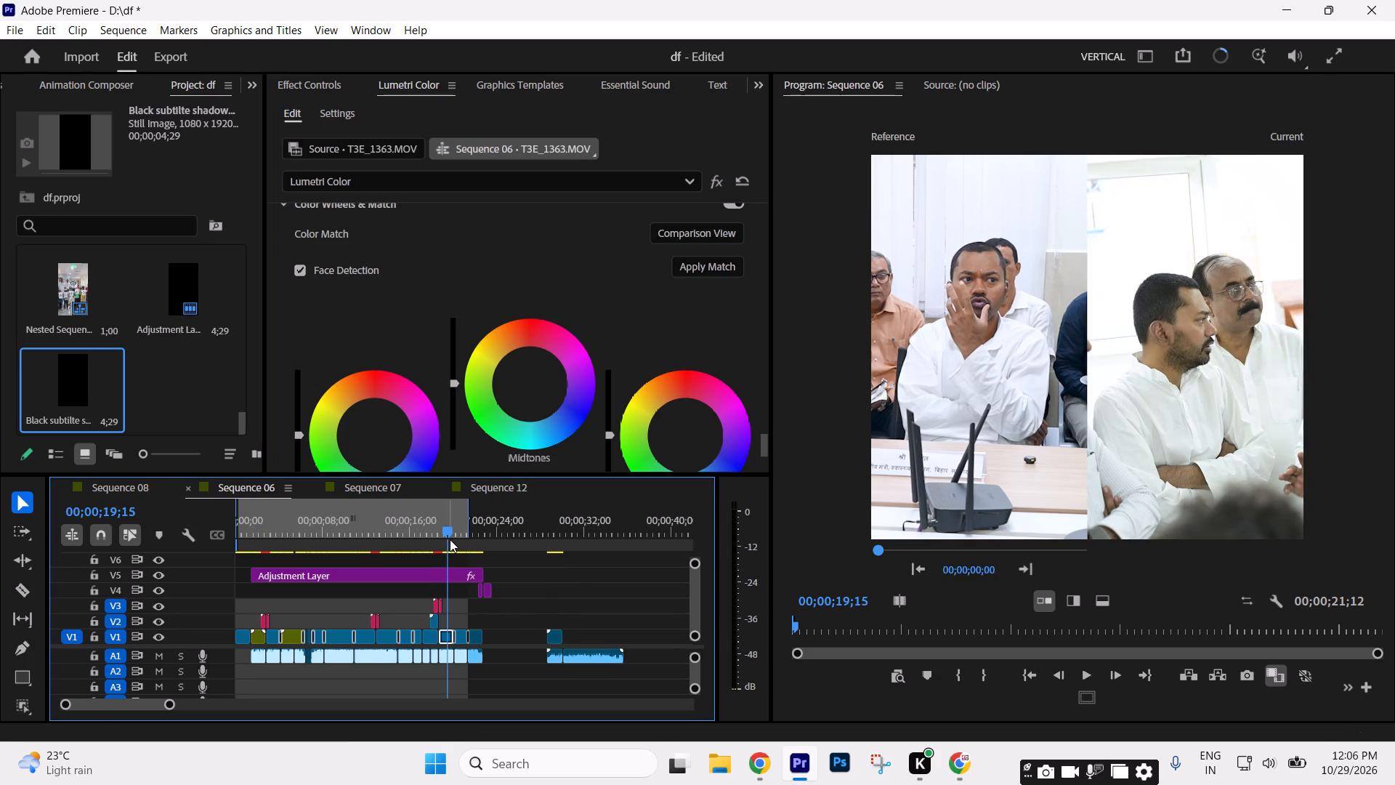
{"action": "left_click", "coordinate": [701, 259]}
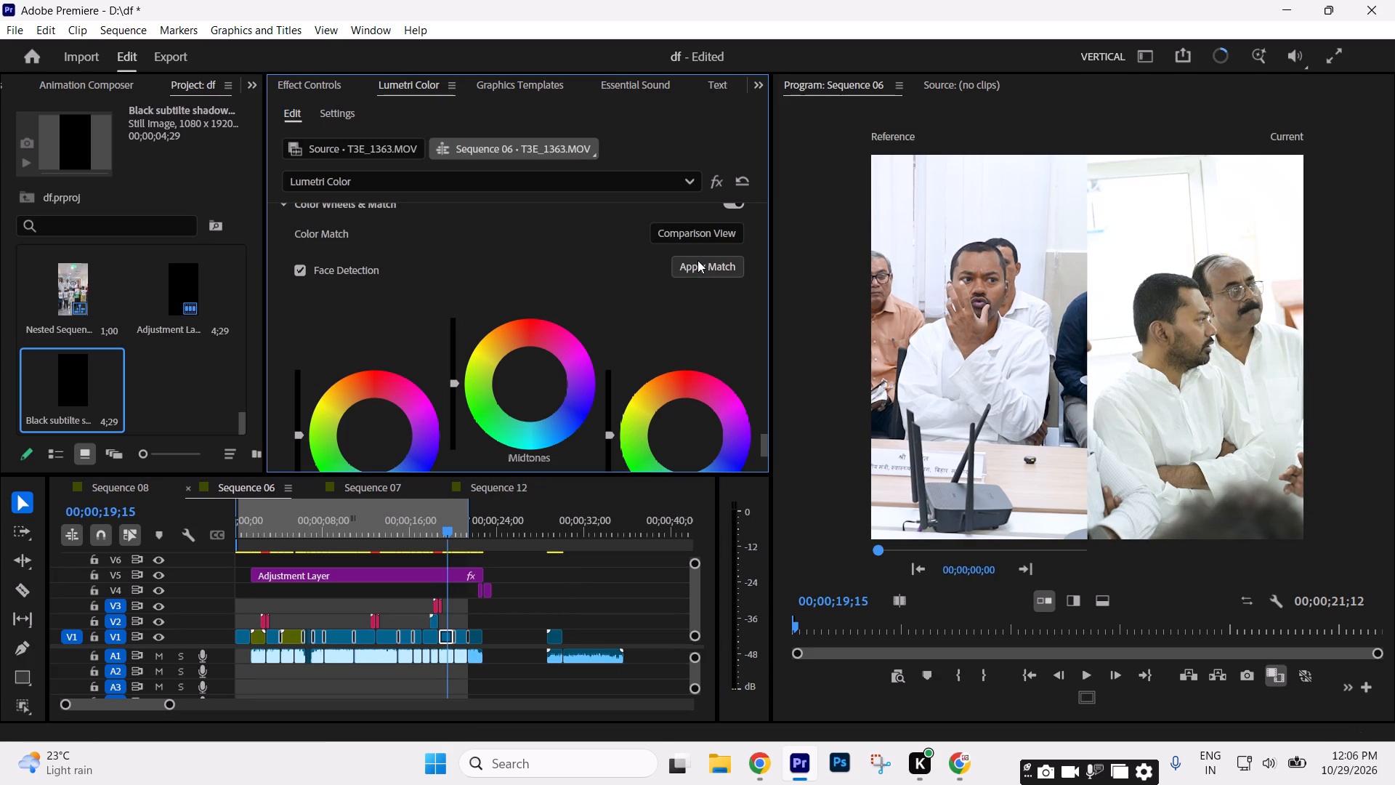
Undo the color match on T3E_1363.MOV and the C1145.MP4 paste-insert at the sequence start, and close the comparison view.
{"action": "left_click", "coordinate": [699, 266]}
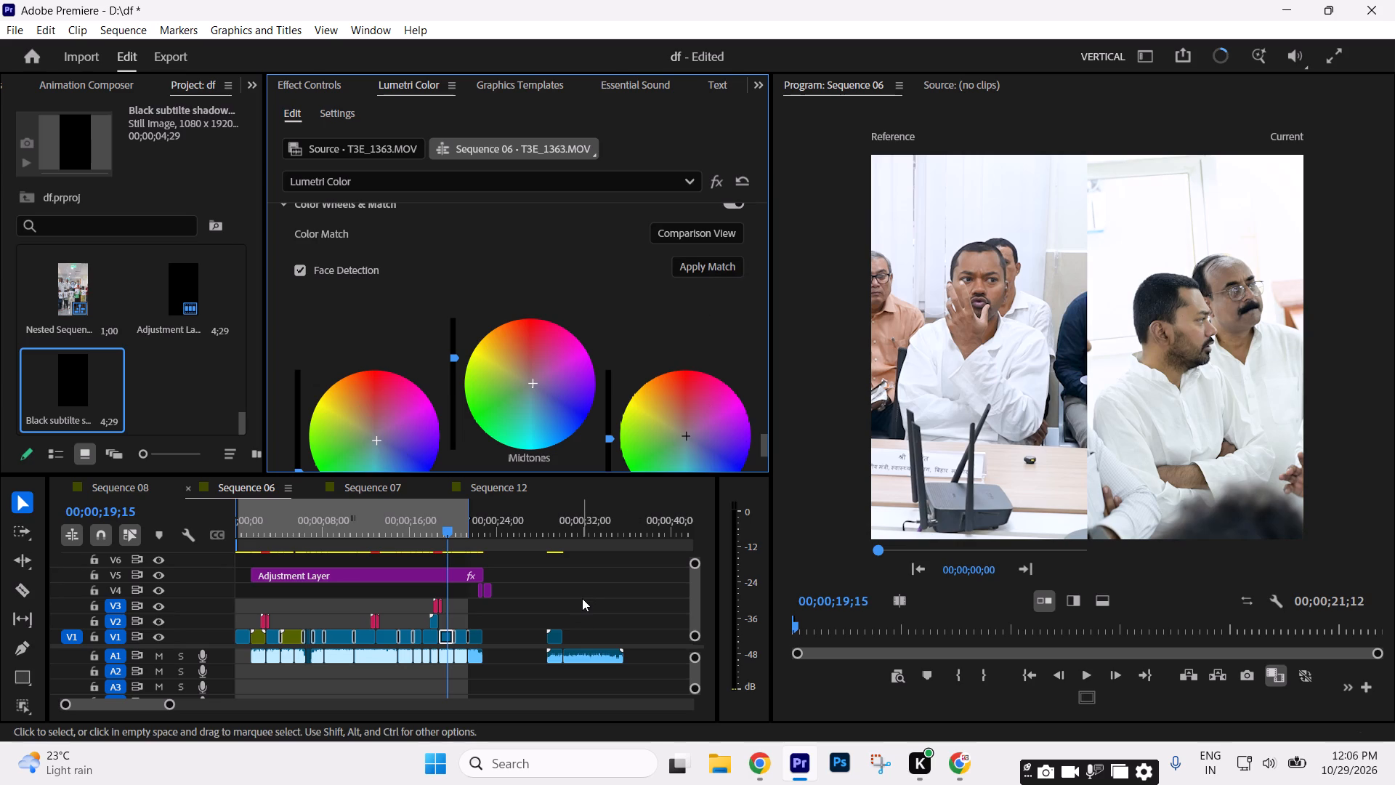
{"action": "key", "text": "ctrl+z"}
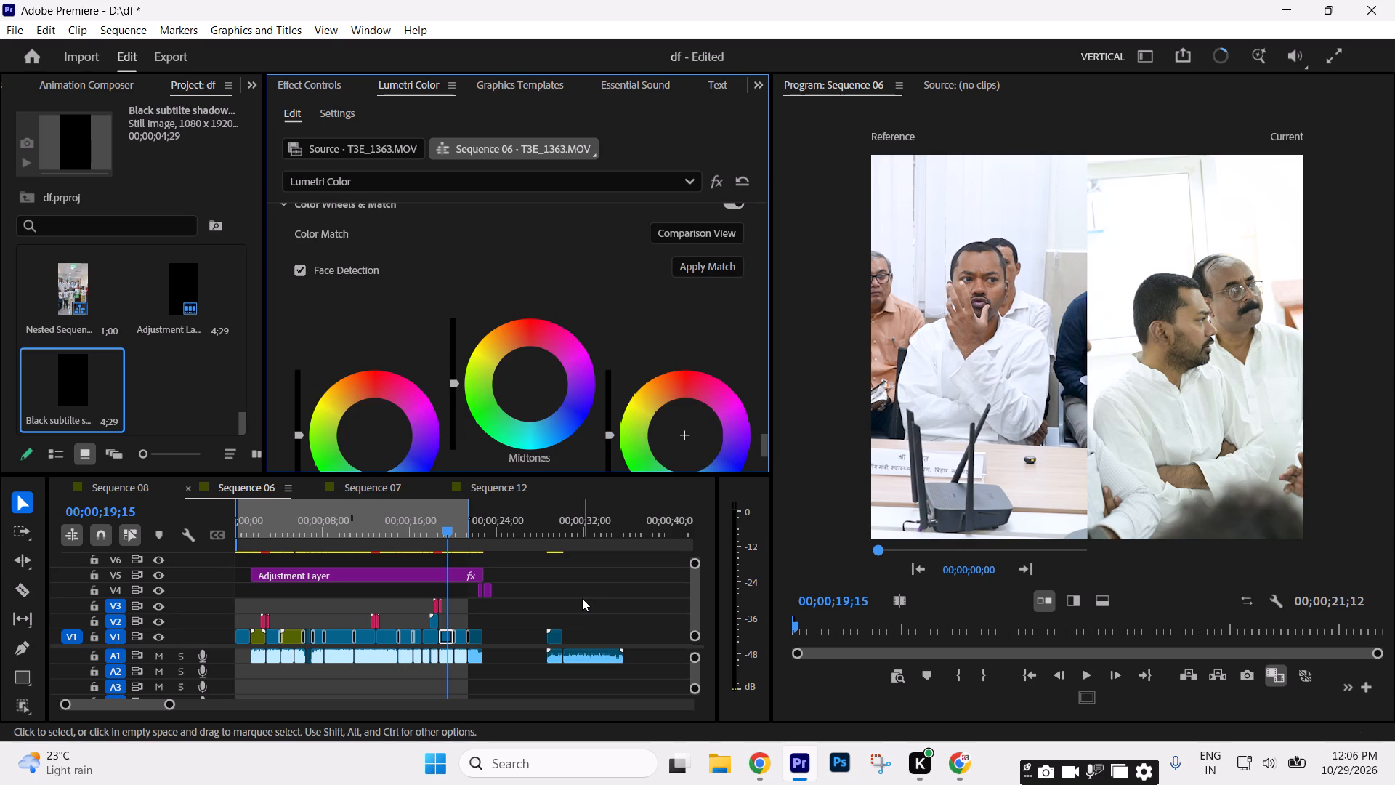
{"action": "key", "text": "ctrl+z"}
{"action": "key", "text": "ctrl+z"}
{"action": "key", "text": "ctrl+z"}
{"action": "key", "text": "ctrl+z"}
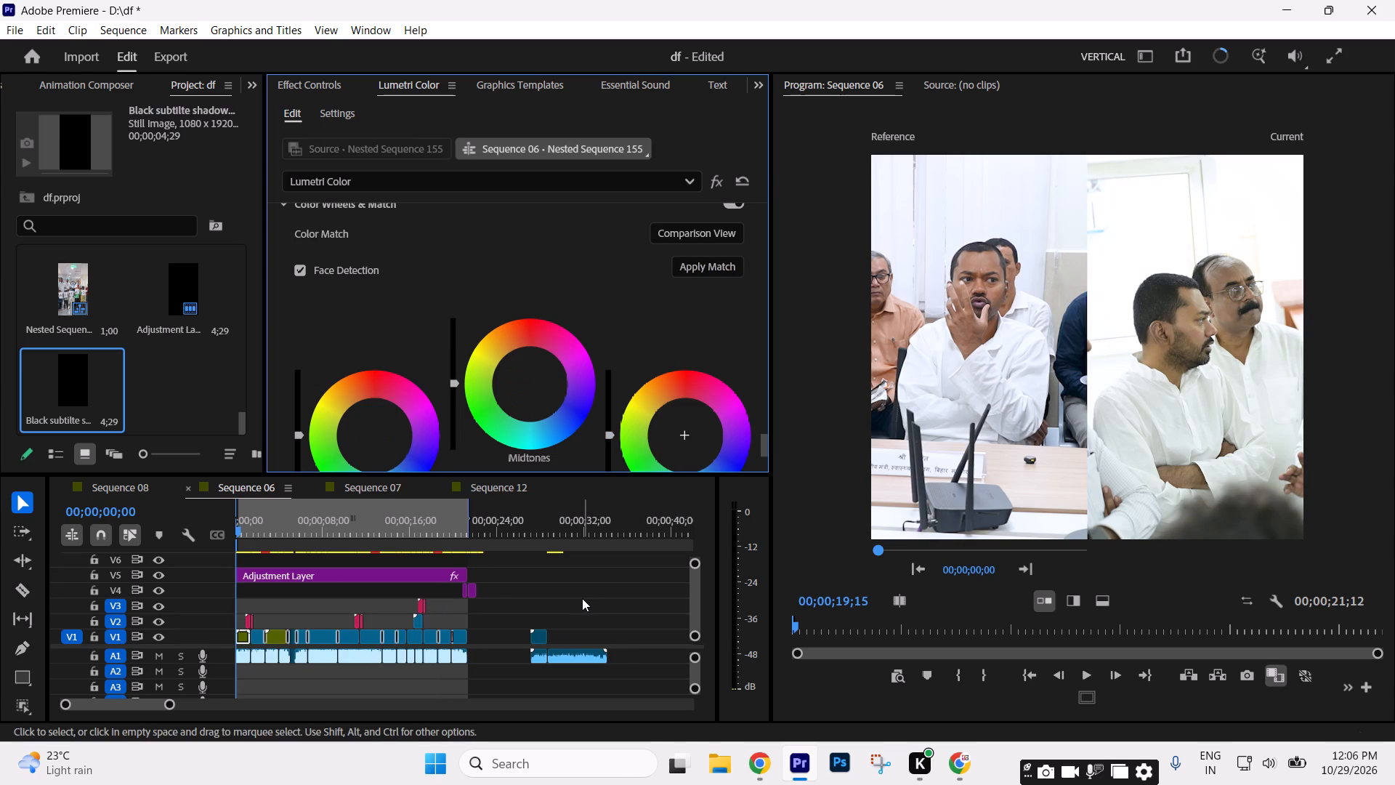
{"action": "key", "text": "ctrl+shift+z"}
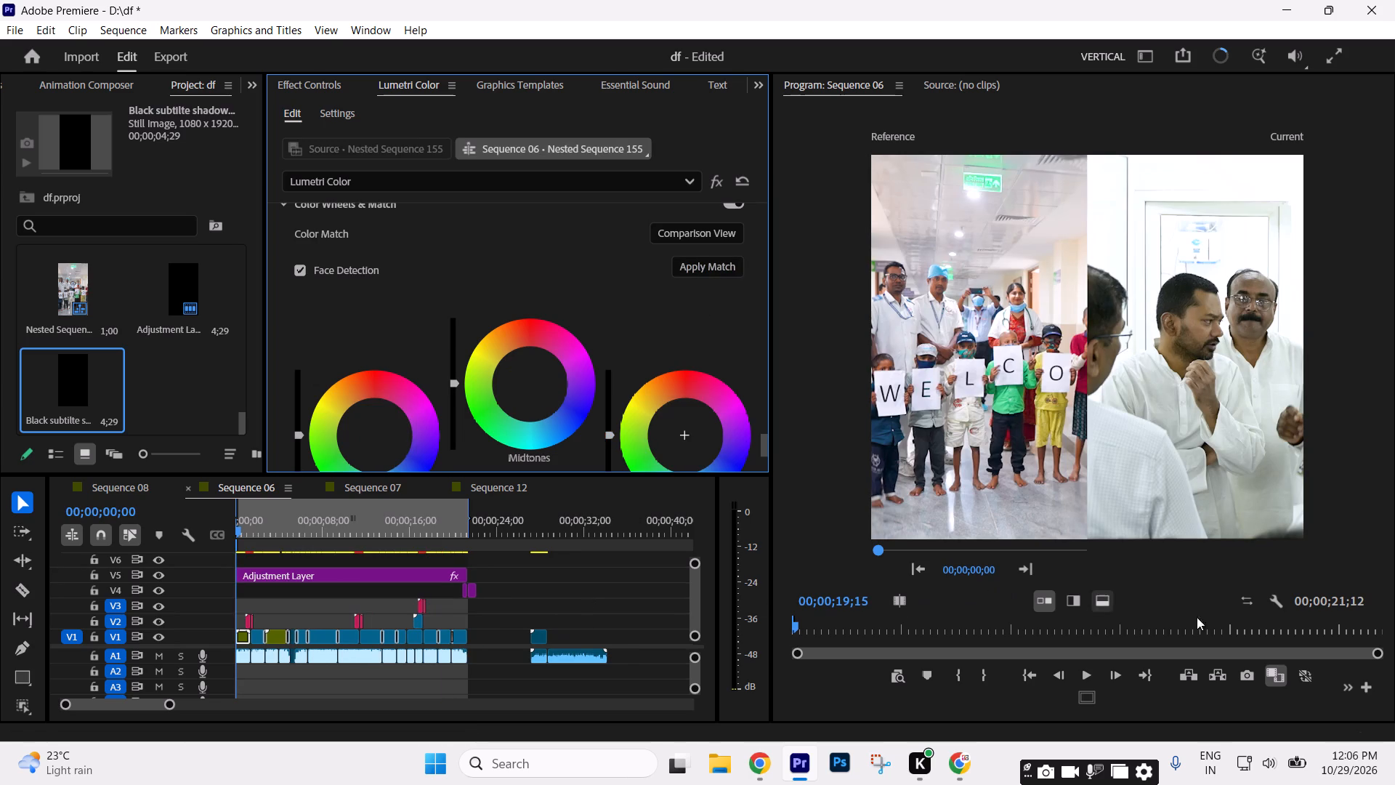
{"action": "left_click", "coordinate": [1270, 674]}
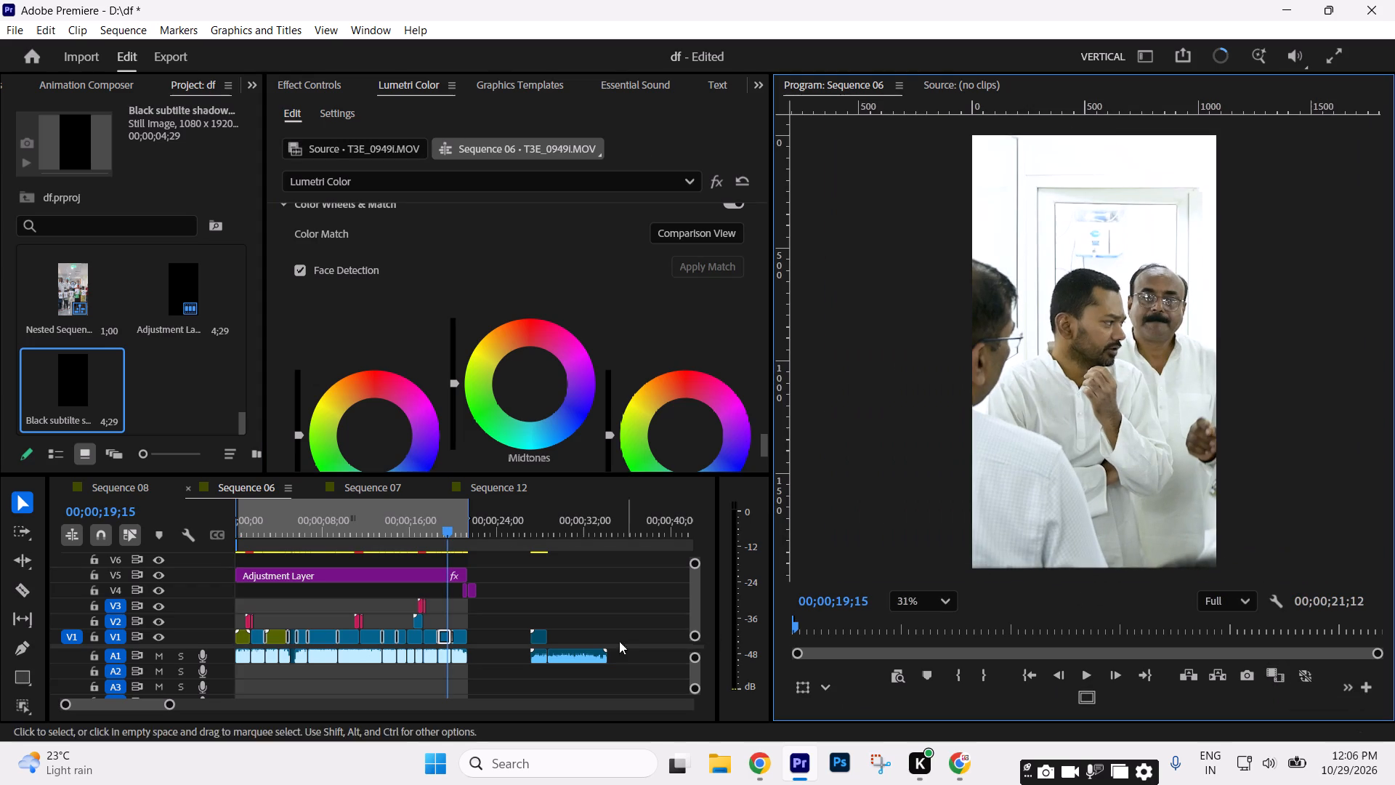
Set the Lumetri Creative saturation of the T3E_1363.MOV clip near 00;00;17;26 to 110.
{"action": "left_click", "coordinate": [528, 616]}
{"action": "key", "text": "equal"}
{"action": "key", "text": "equal"}
{"action": "key", "text": "equal"}
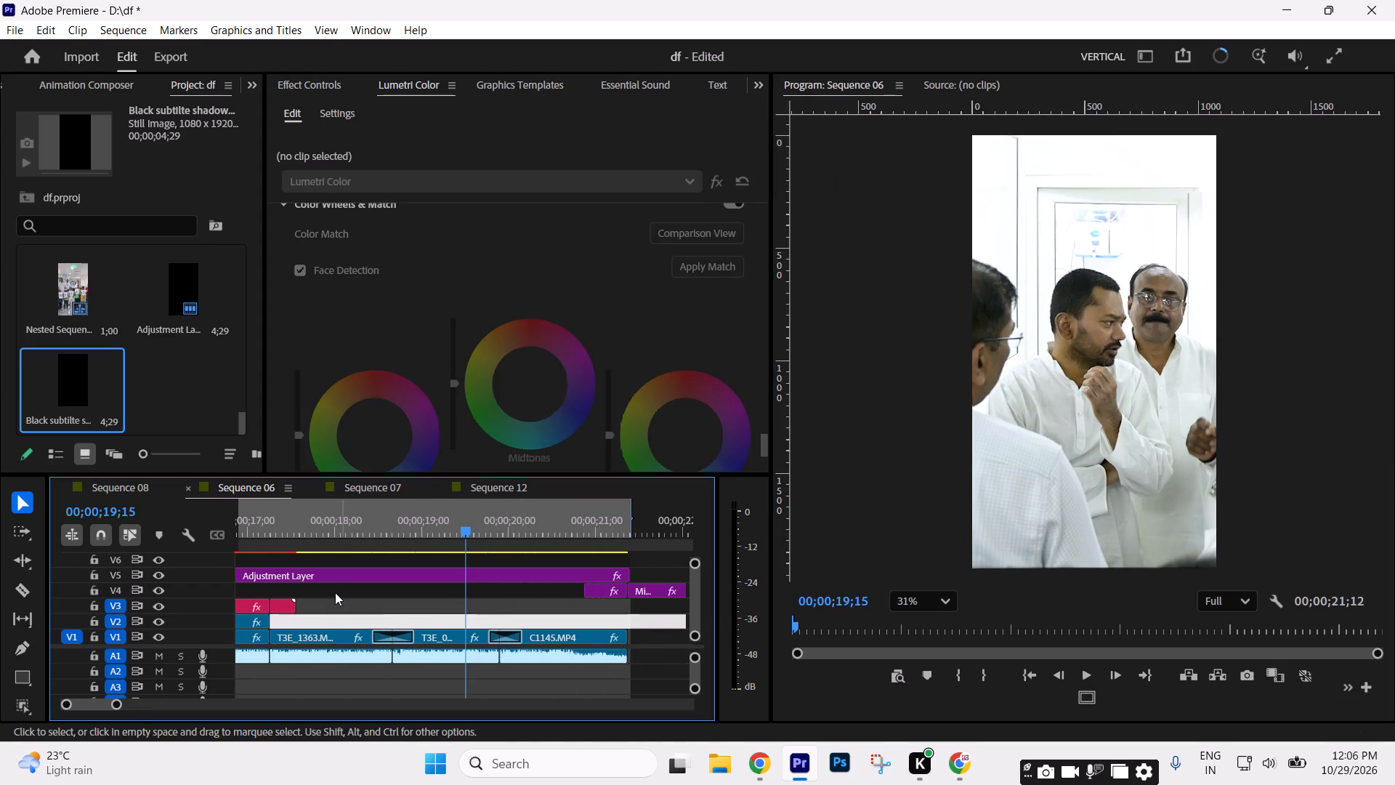
{"action": "key", "text": "minus"}
{"action": "left_click", "coordinate": [397, 541]}
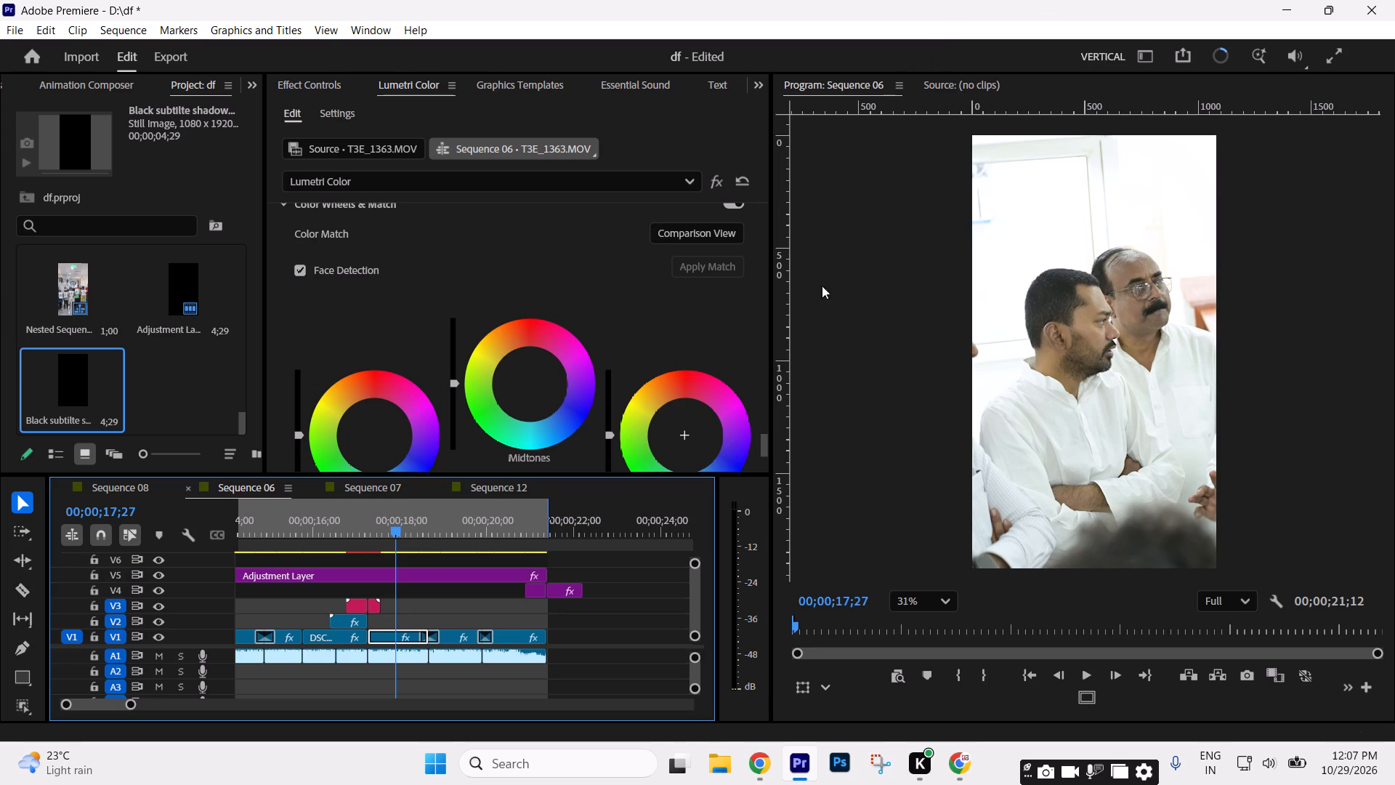
{"action": "left_click_drag", "start_coordinate": [766, 446], "coordinate": [779, 251]}
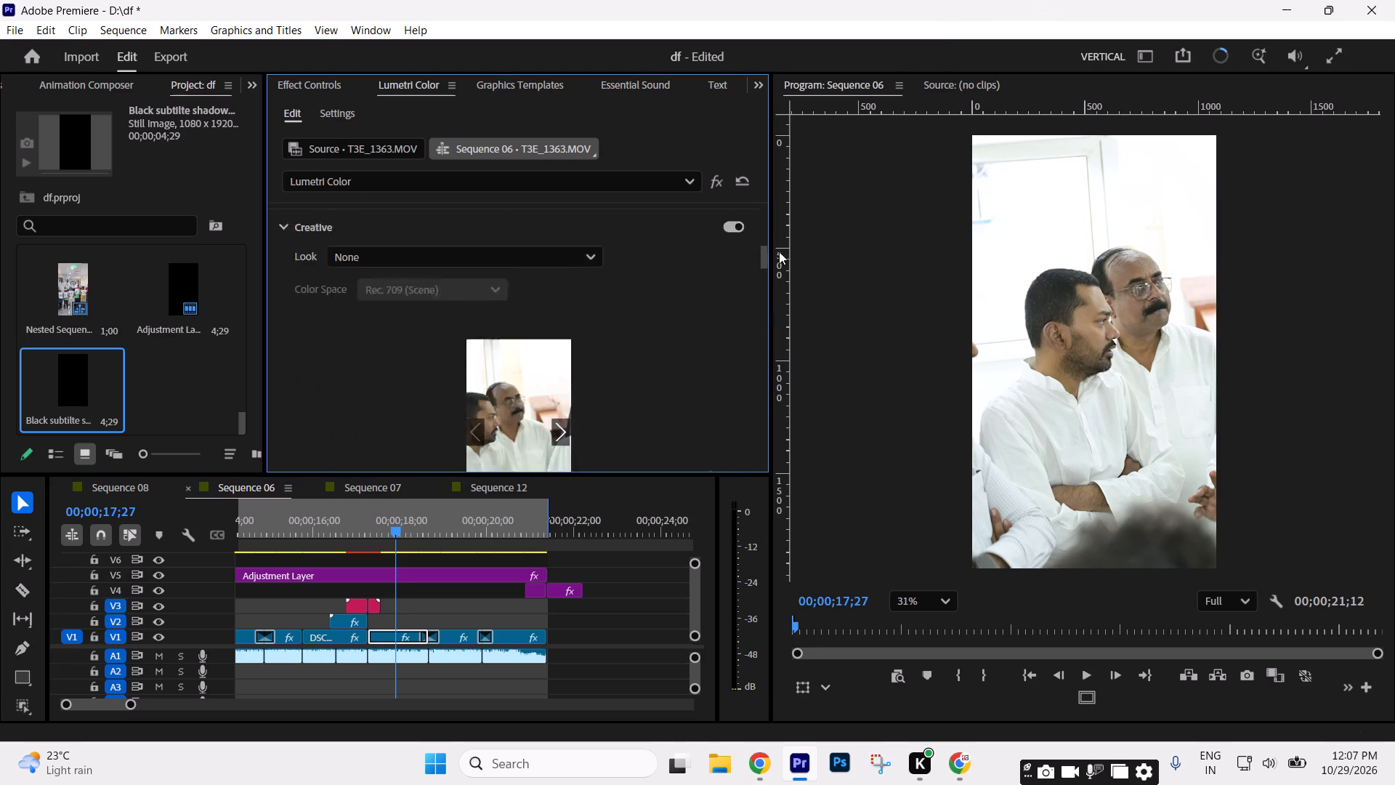
{"action": "left_click_drag", "start_coordinate": [779, 251], "coordinate": [784, 193]}
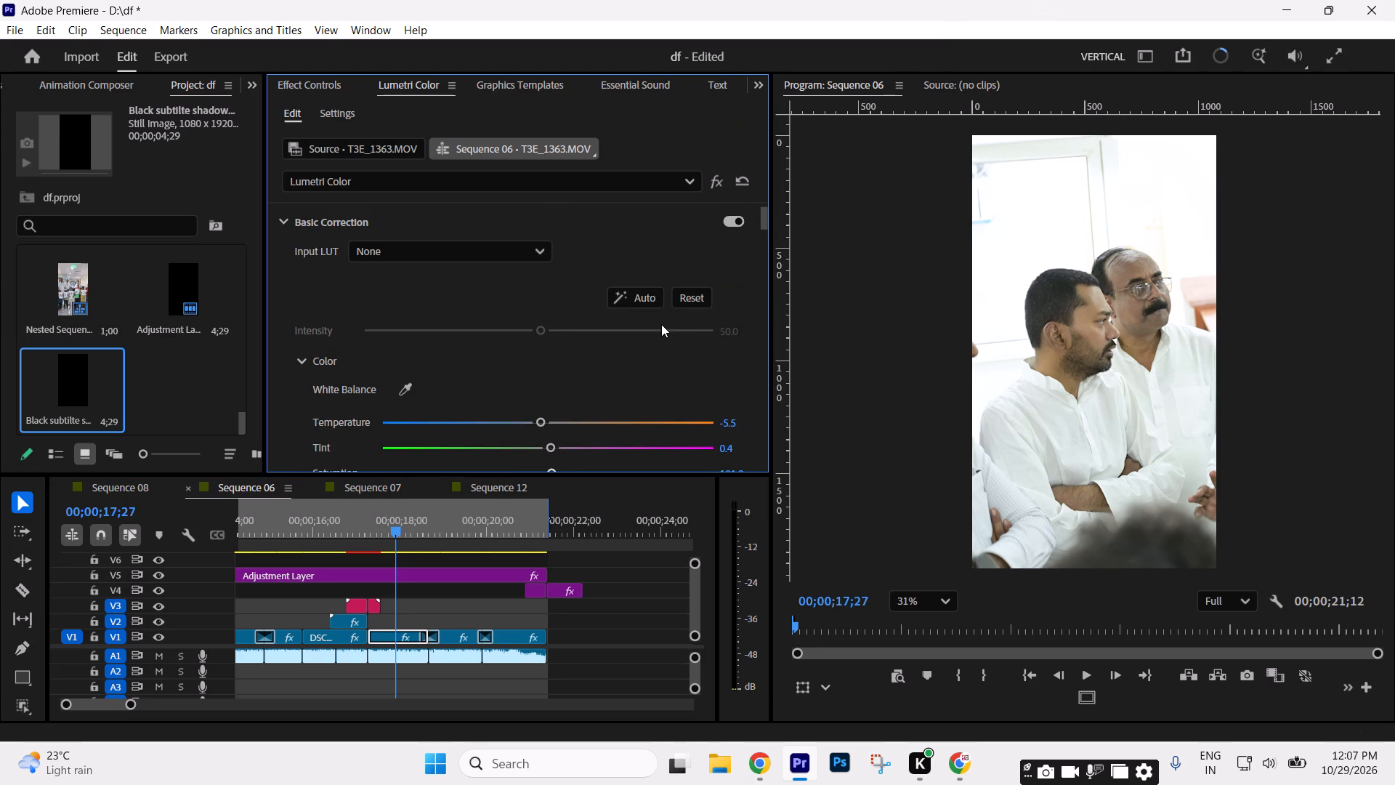
{"action": "left_click_drag", "start_coordinate": [374, 520], "coordinate": [341, 516]}
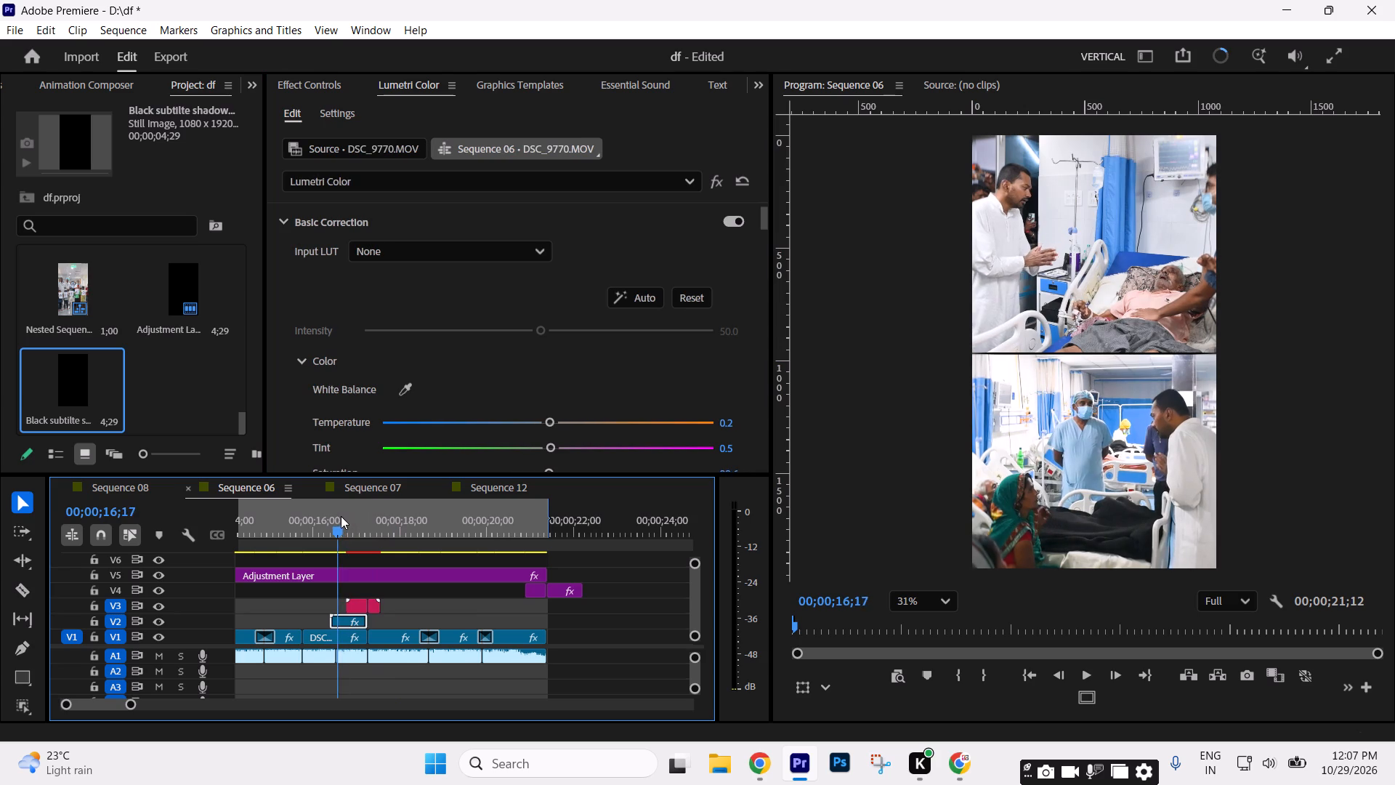
{"action": "left_click_drag", "start_coordinate": [341, 516], "coordinate": [397, 515]}
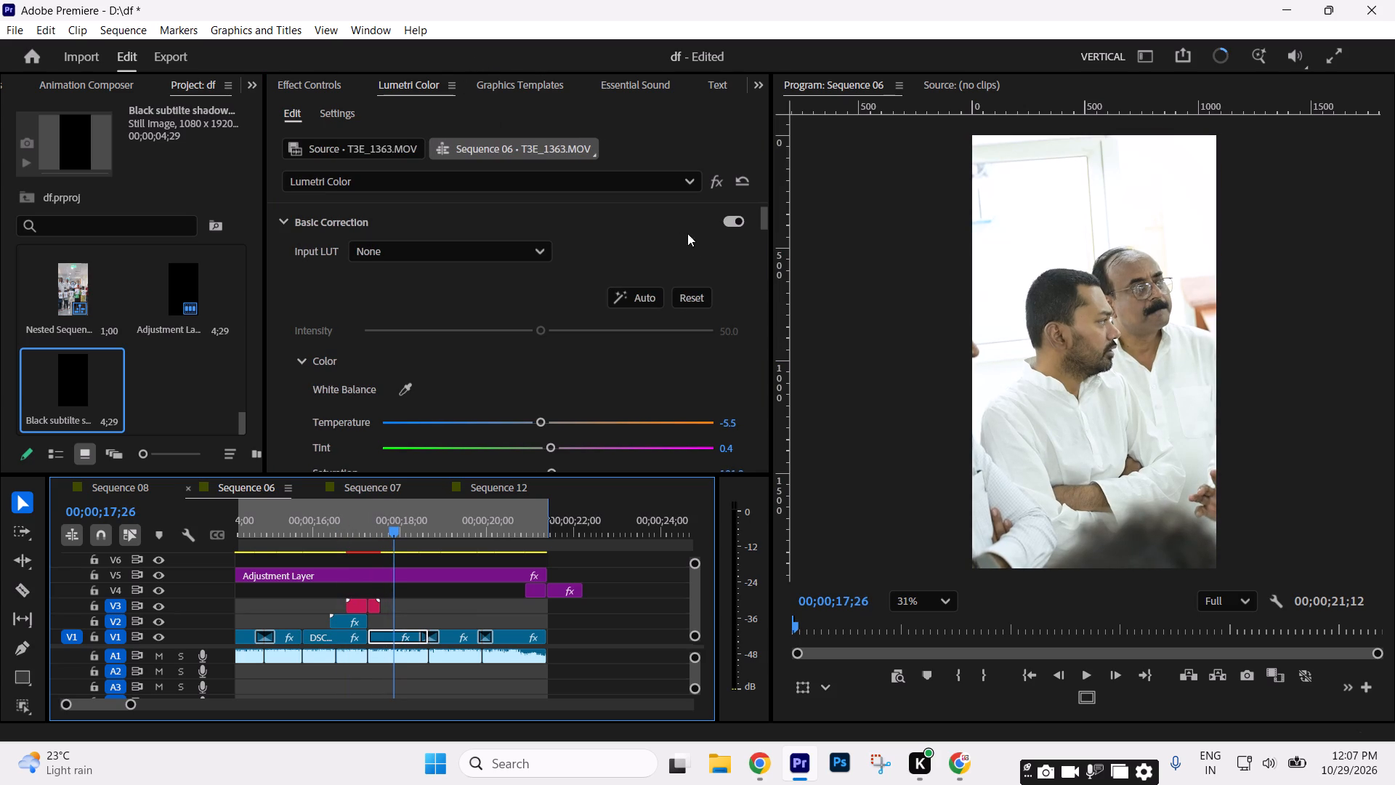
{"action": "left_click_drag", "start_coordinate": [764, 222], "coordinate": [761, 253]}
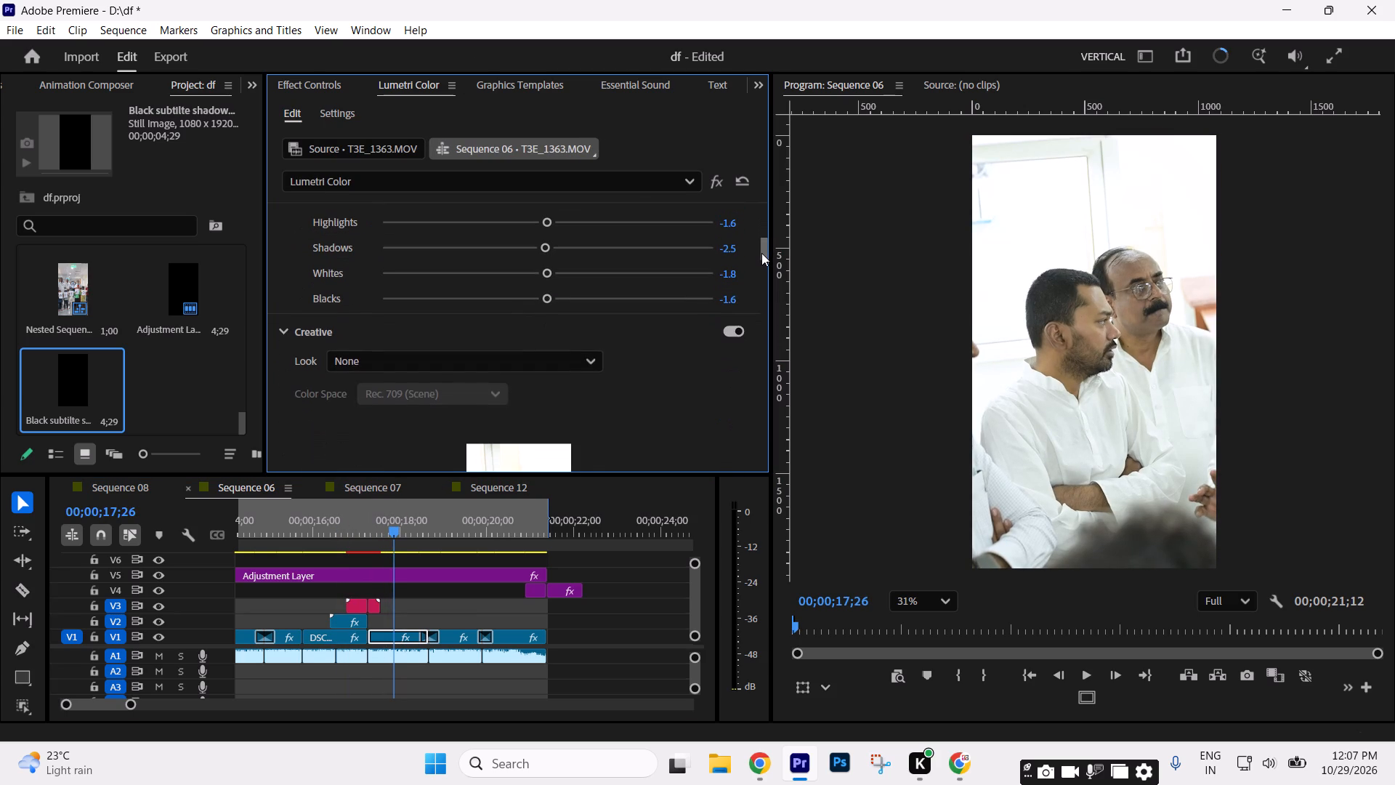
{"action": "left_click_drag", "start_coordinate": [764, 251], "coordinate": [765, 299]}
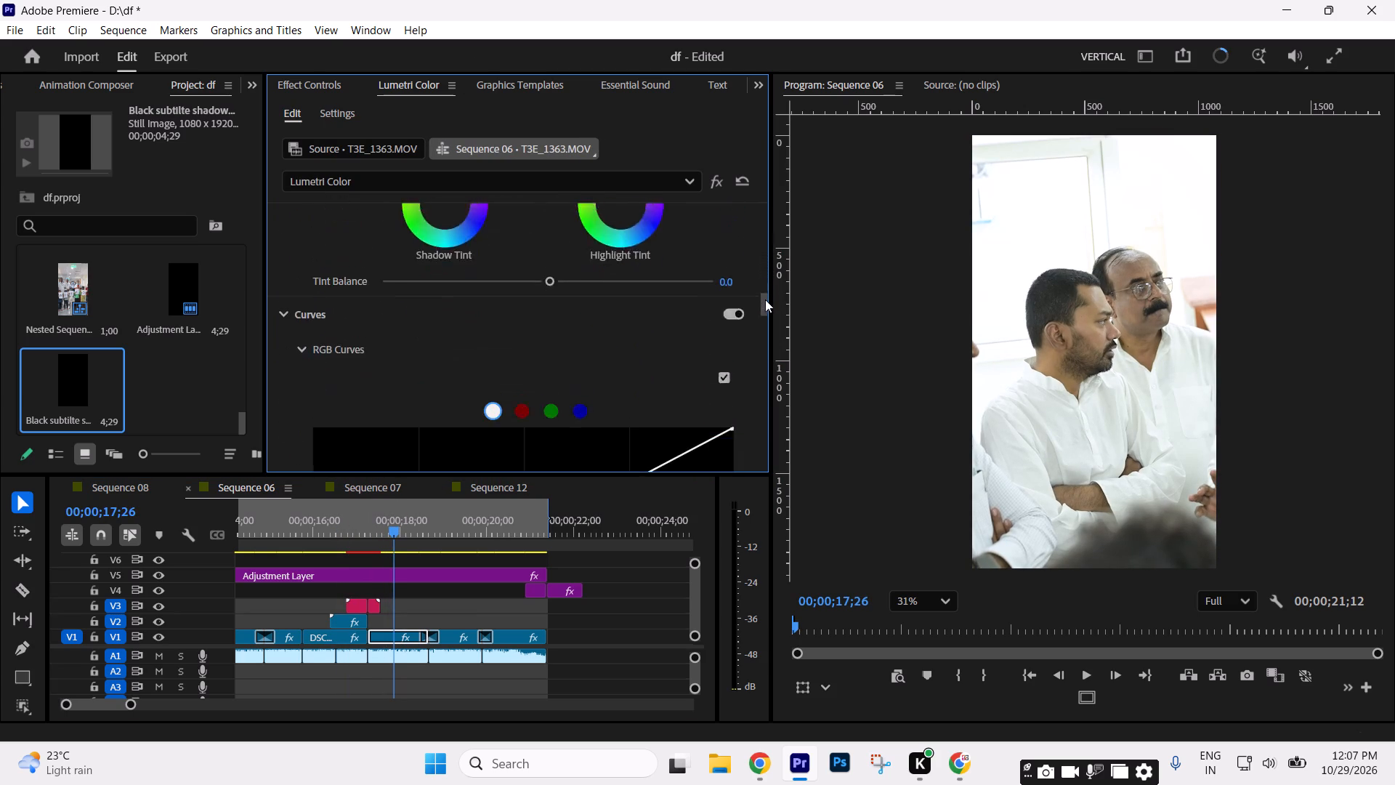
{"action": "left_click_drag", "start_coordinate": [765, 299], "coordinate": [765, 294]}
{"action": "left_click_drag", "start_coordinate": [543, 299], "coordinate": [568, 304]}
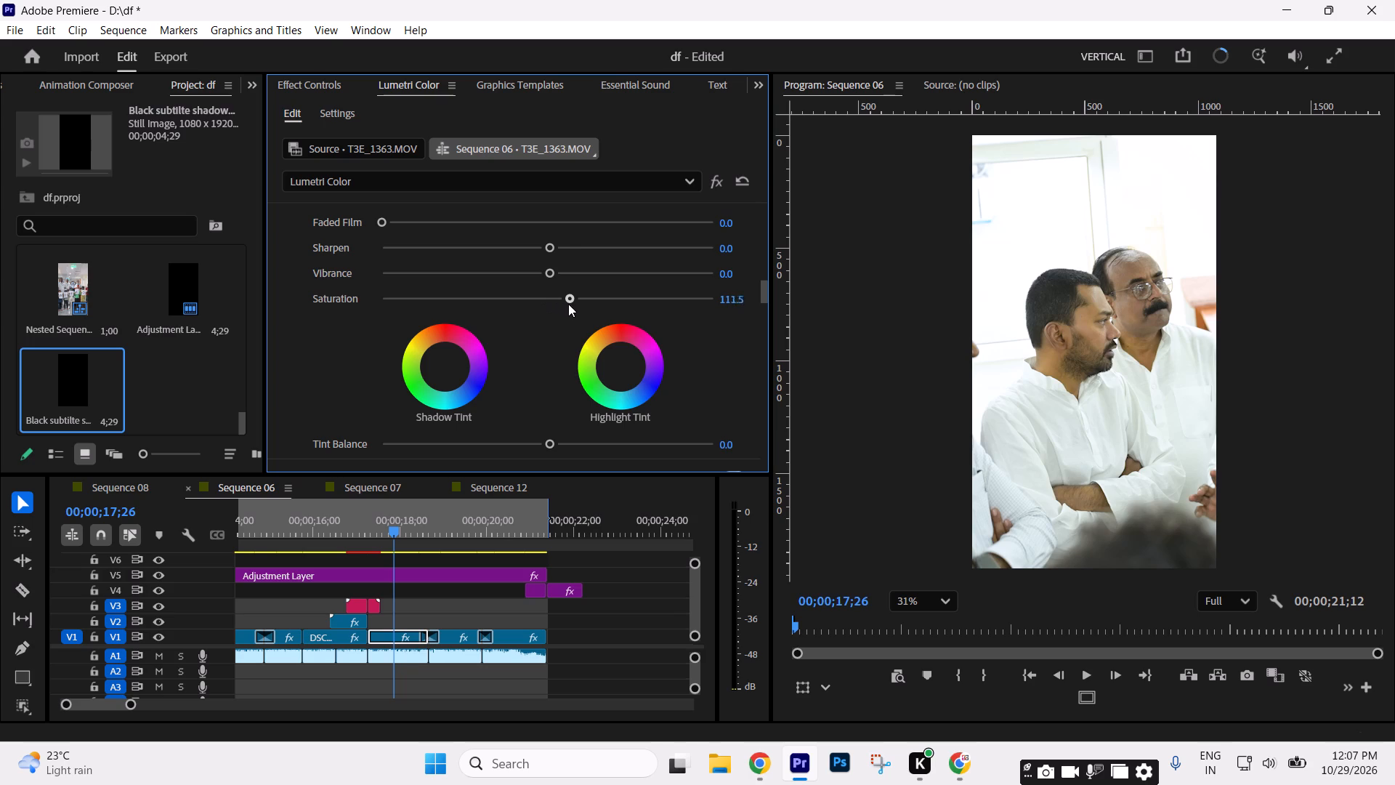
{"action": "left_click_drag", "start_coordinate": [568, 304], "coordinate": [564, 305]}
{"action": "left_click", "coordinate": [728, 300]}
{"action": "type", "text": "110"}
{"action": "key", "text": "Return"}
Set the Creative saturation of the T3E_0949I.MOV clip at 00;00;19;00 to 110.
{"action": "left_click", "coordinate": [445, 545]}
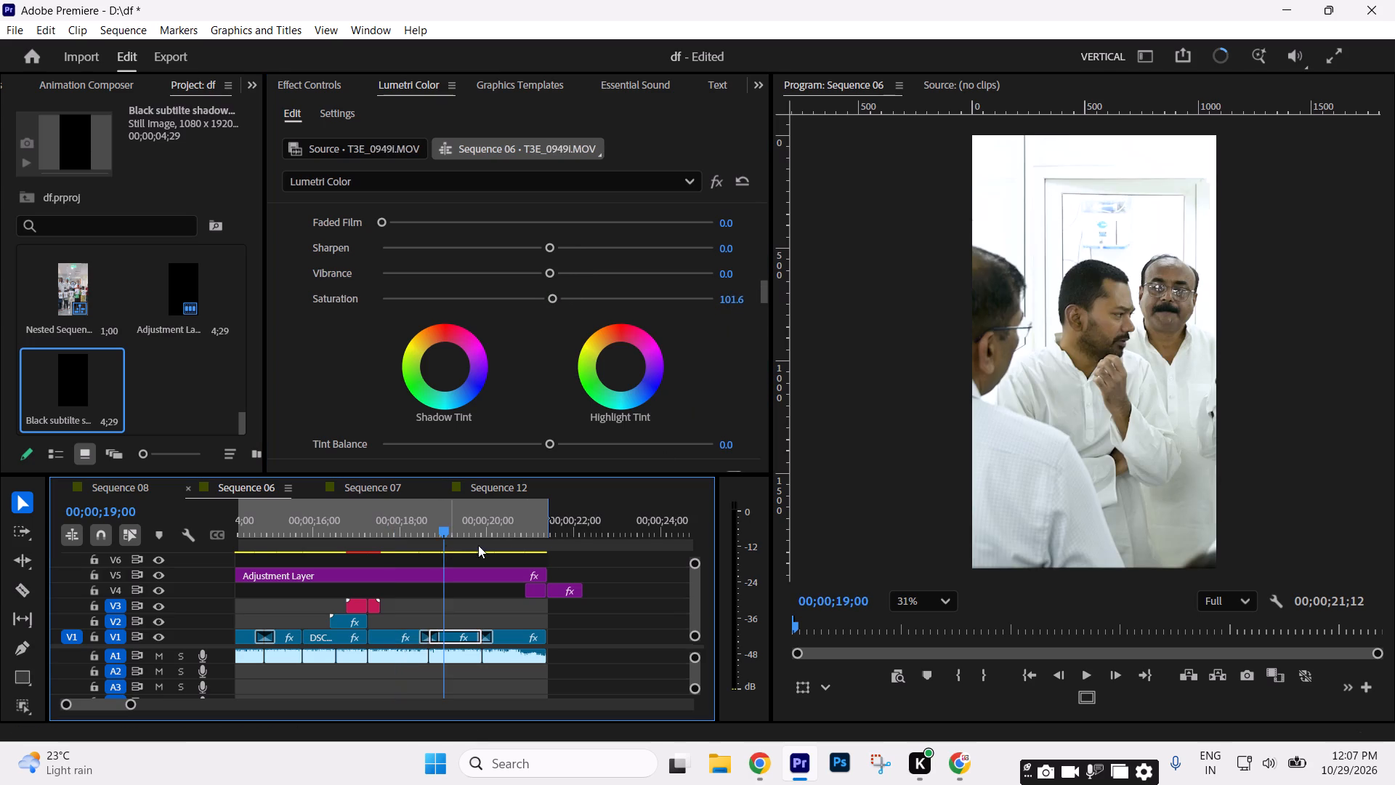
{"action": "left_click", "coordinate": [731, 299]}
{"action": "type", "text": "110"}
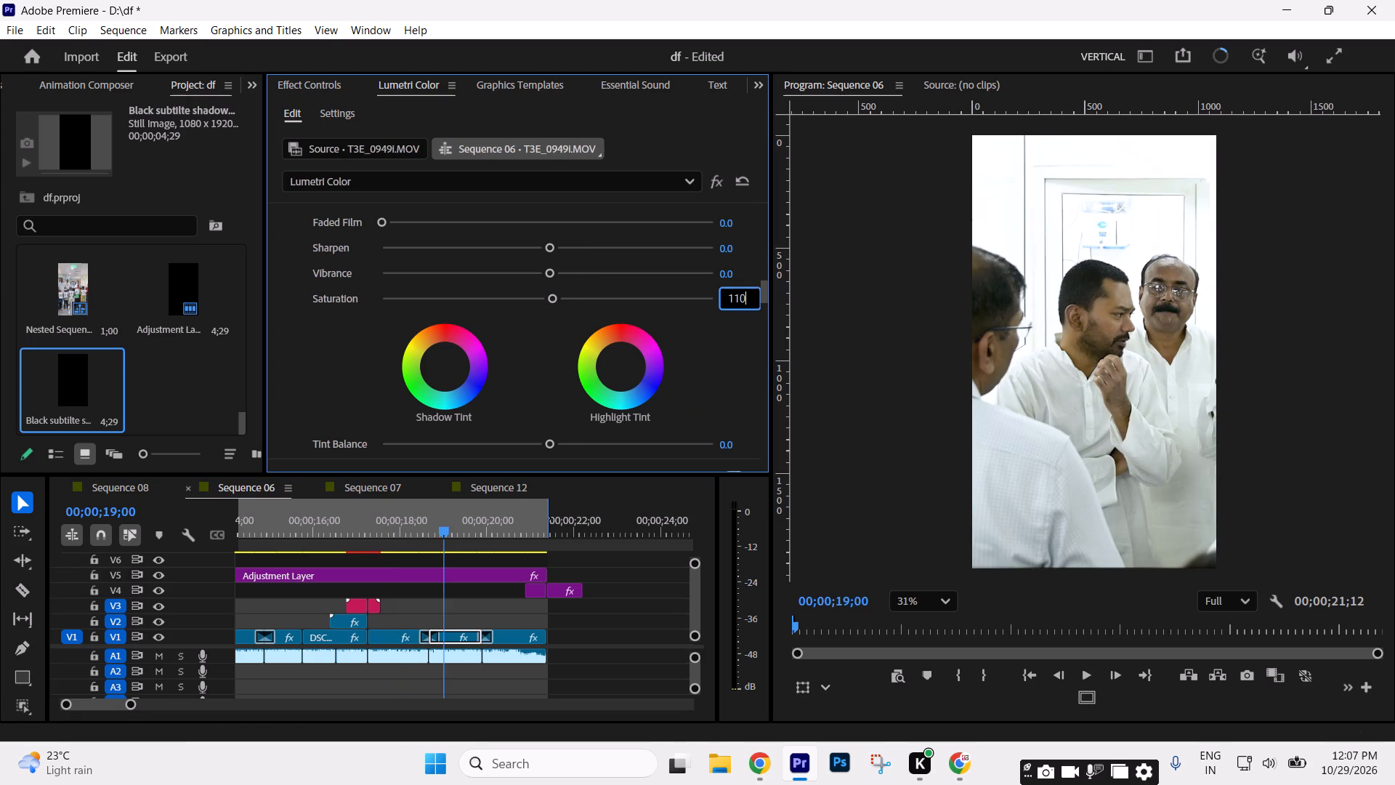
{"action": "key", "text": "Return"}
Compare with the C1145.MP4 clip and set the T3E_0949I.MOV clip's Creative saturation to 125.
{"action": "left_click", "coordinate": [506, 537]}
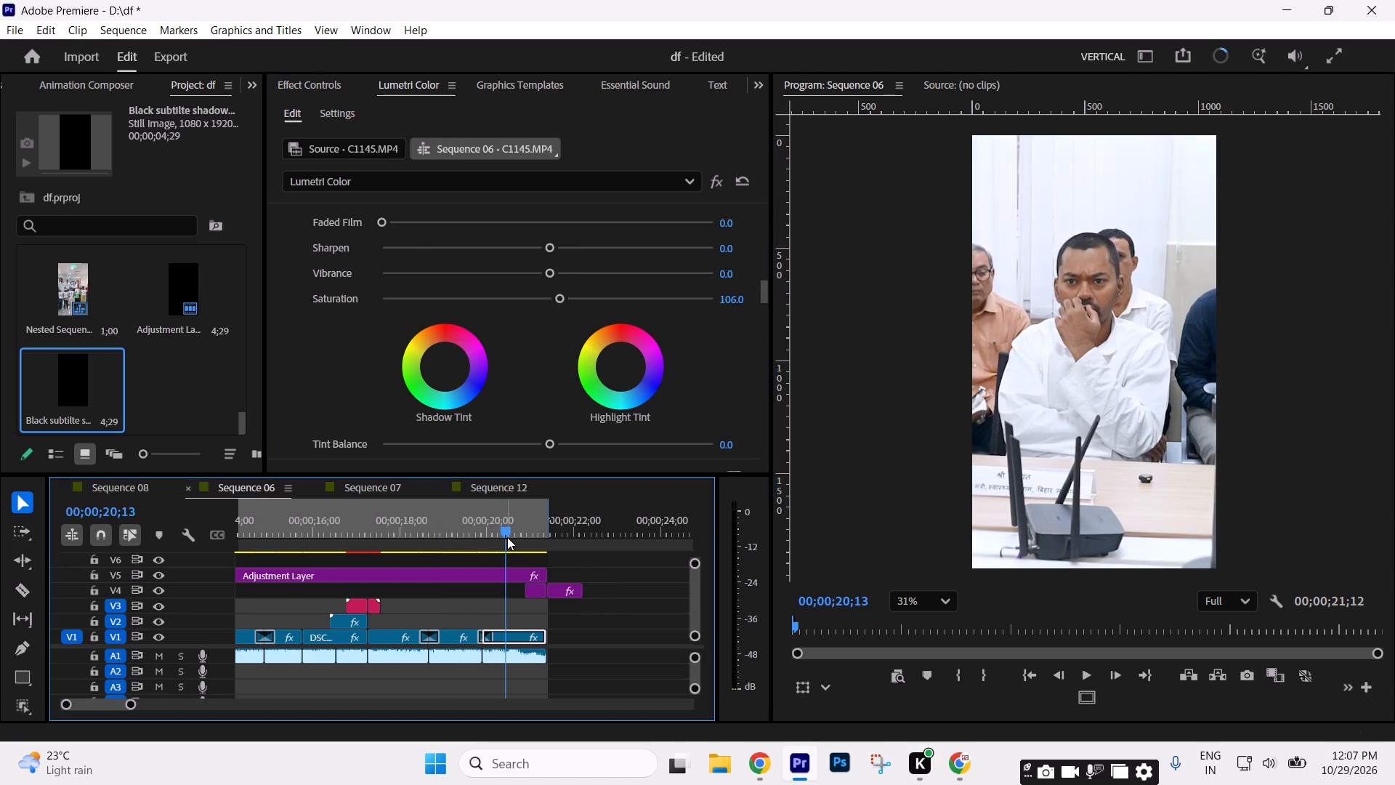
{"action": "left_click_drag", "start_coordinate": [506, 538], "coordinate": [468, 539]}
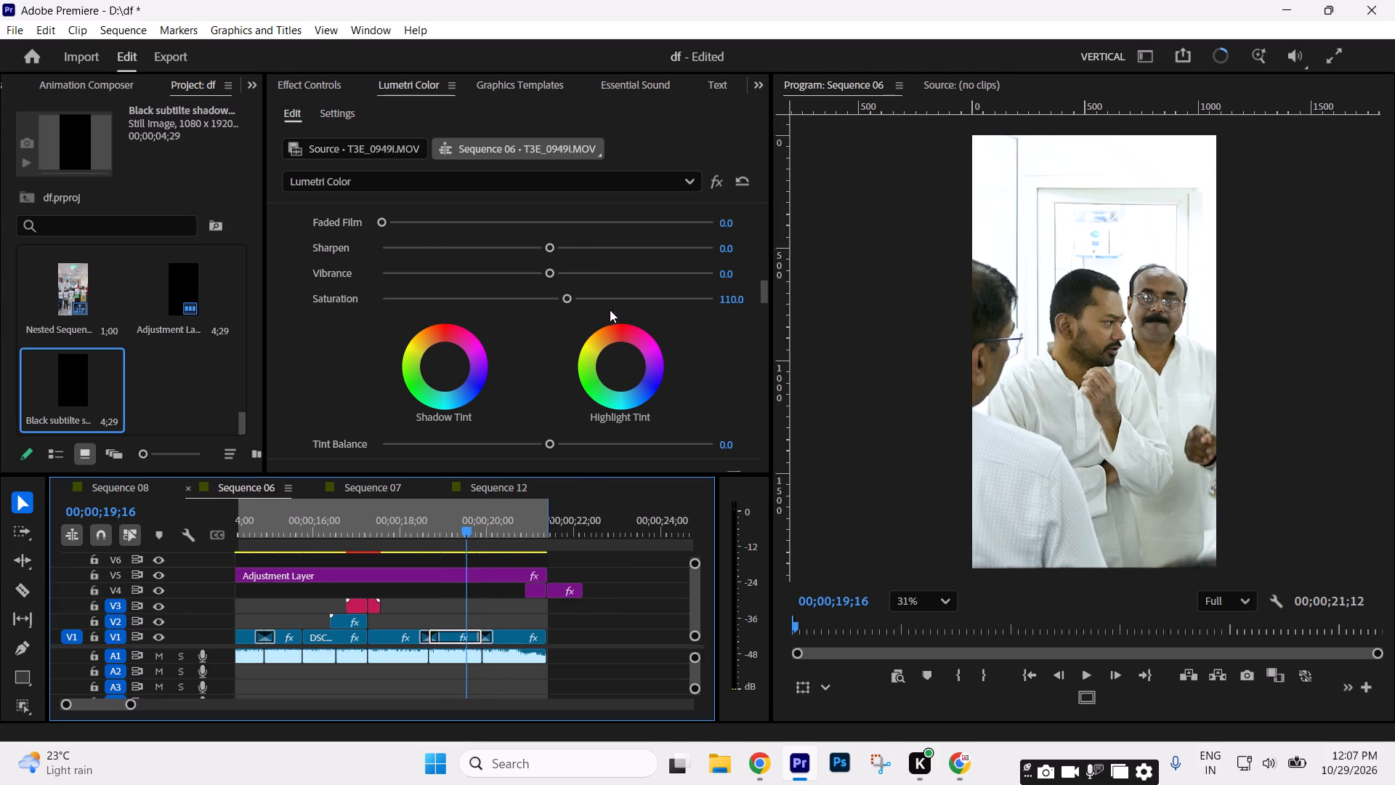
{"action": "left_click_drag", "start_coordinate": [570, 300], "coordinate": [581, 299]}
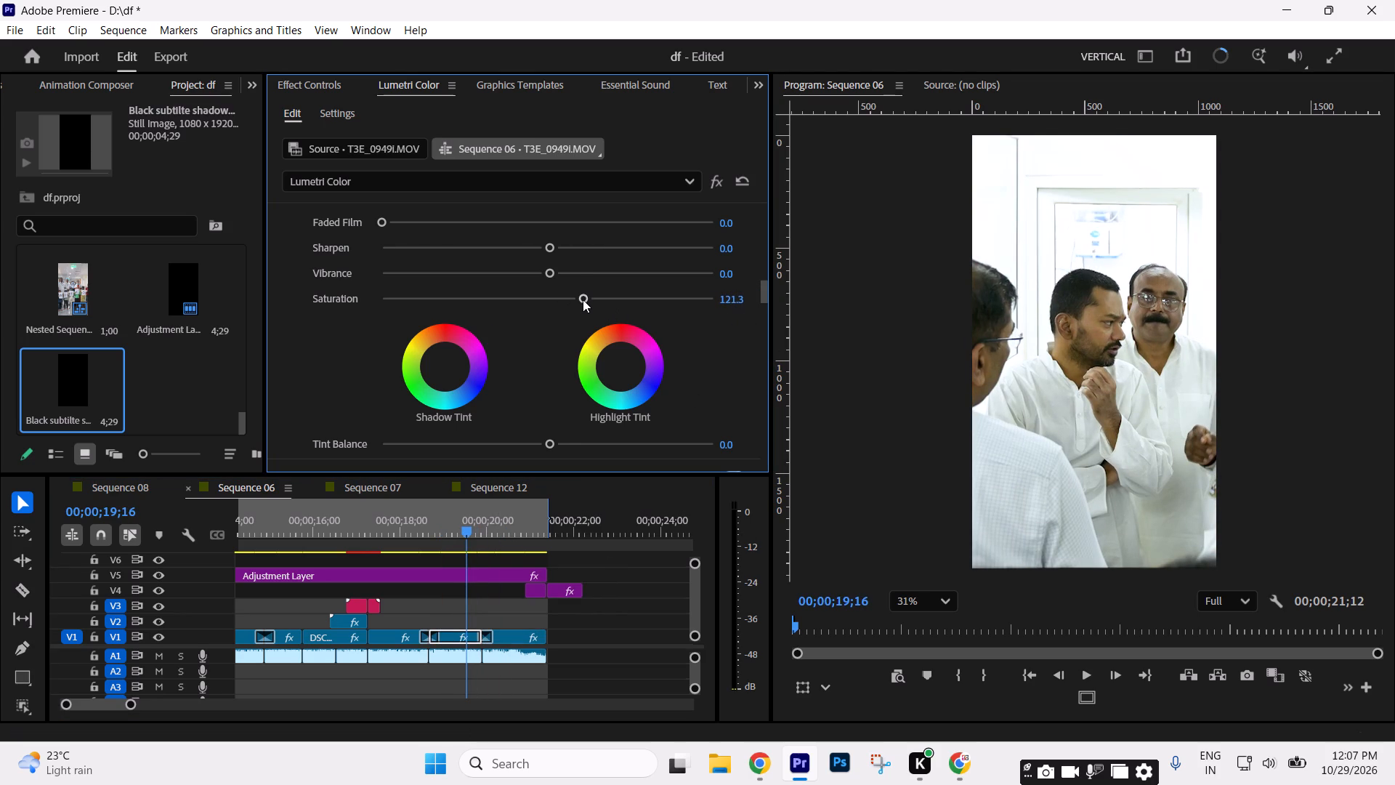
{"action": "left_click", "coordinate": [724, 299]}
{"action": "type", "text": "125"}
{"action": "key", "text": "Return"}
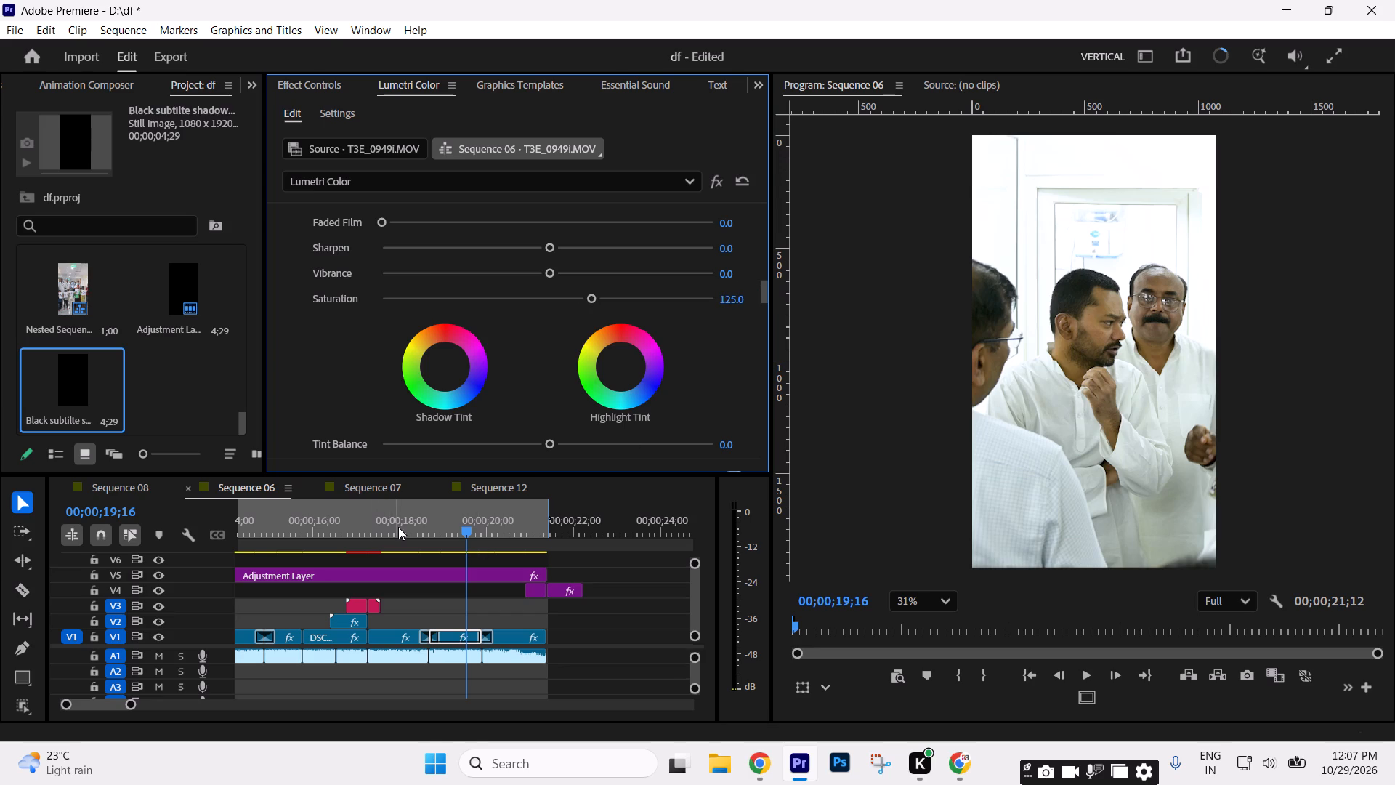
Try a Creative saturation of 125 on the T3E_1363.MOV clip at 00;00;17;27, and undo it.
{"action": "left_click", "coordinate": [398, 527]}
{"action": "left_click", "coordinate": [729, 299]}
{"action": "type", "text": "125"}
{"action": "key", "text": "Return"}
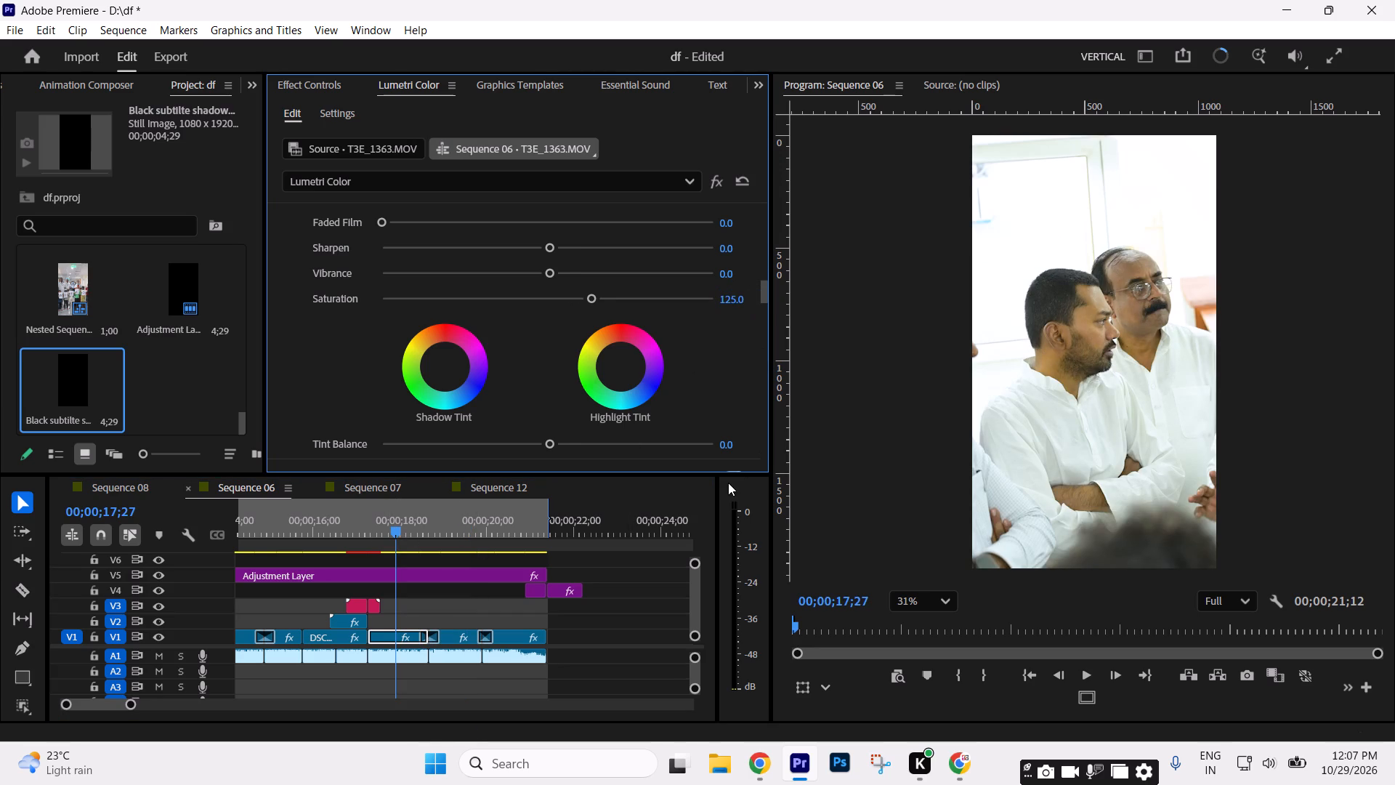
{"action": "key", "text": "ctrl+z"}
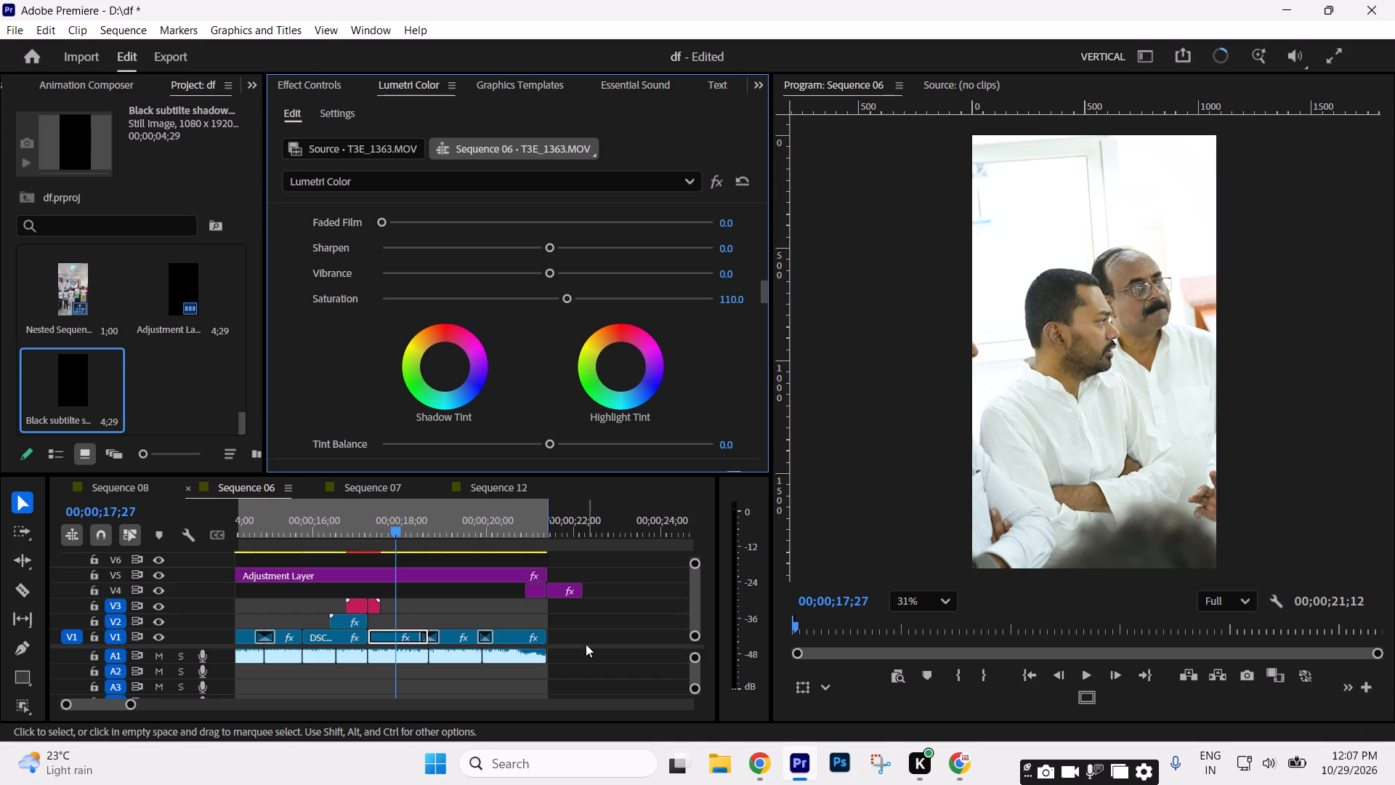
Play Sequence 06 from 00;00;17;27 to about 00;00;20;06 to review the adjusted clip colours.
{"action": "left_click", "coordinate": [636, 637]}
{"action": "key", "text": "space"}
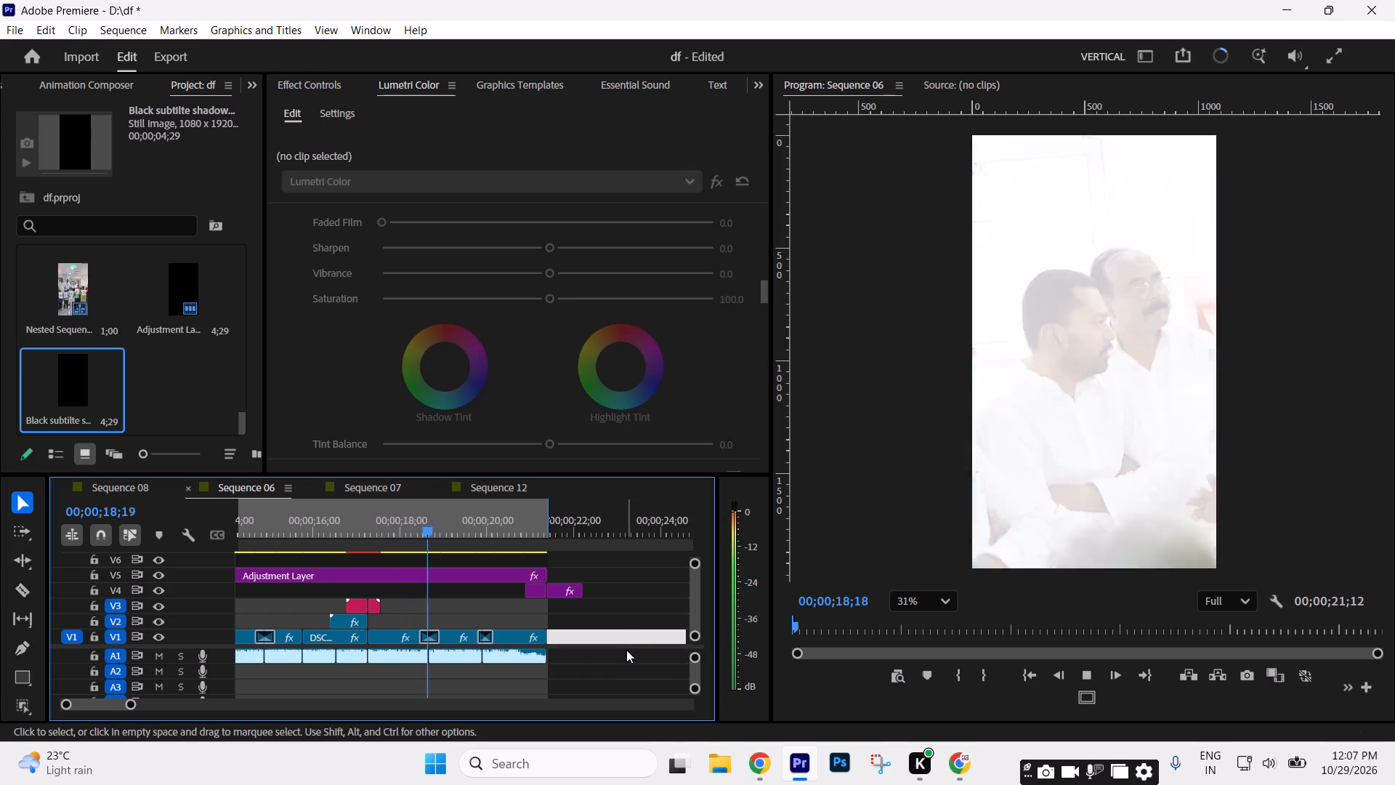
{"action": "key", "text": "space"}
{"action": "key", "text": "space"}
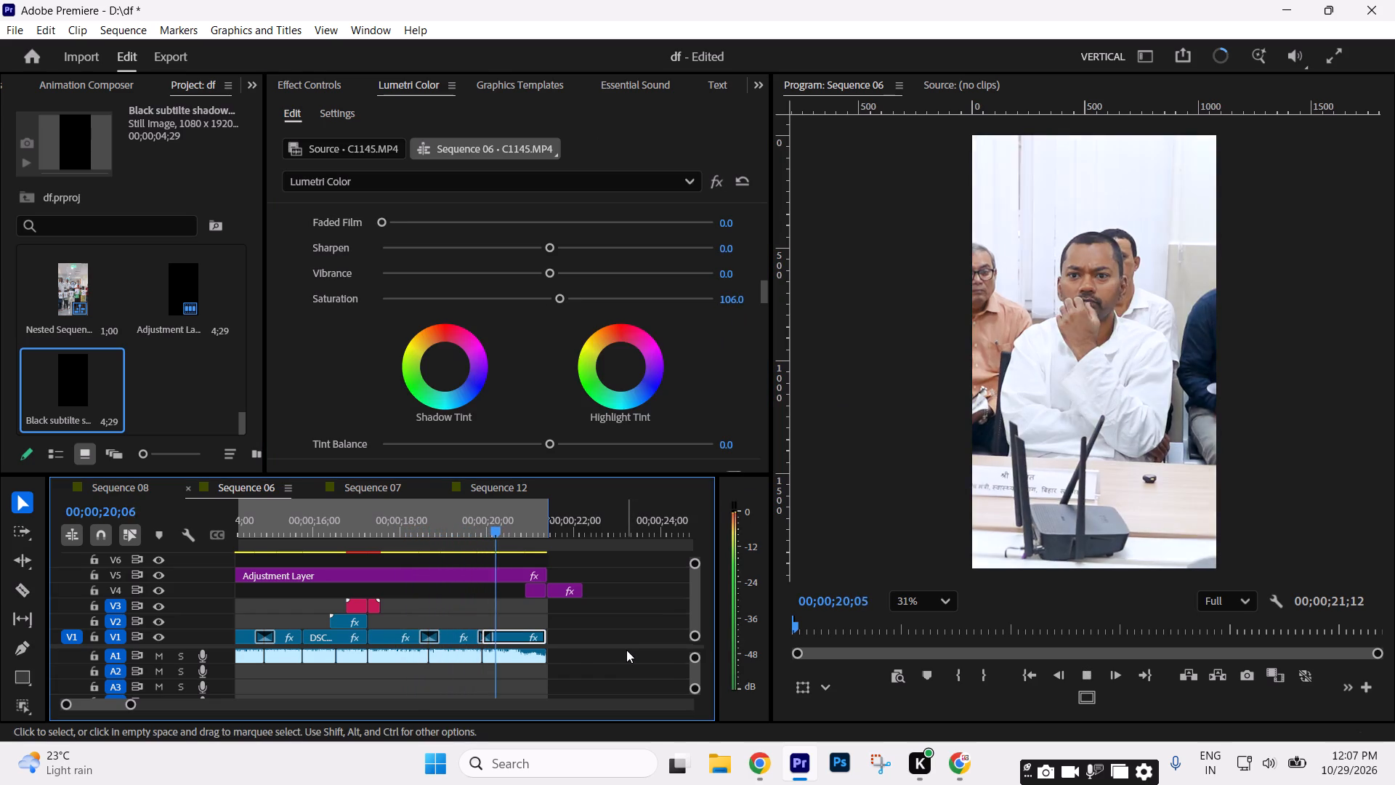
{"action": "key", "text": "space"}
Return the playhead to the start of Sequence 06 and save the df project.
{"action": "type", "text": "--"}
{"action": "left_click_drag", "start_coordinate": [317, 534], "coordinate": [17, 559]}
{"action": "key", "text": "Home"}
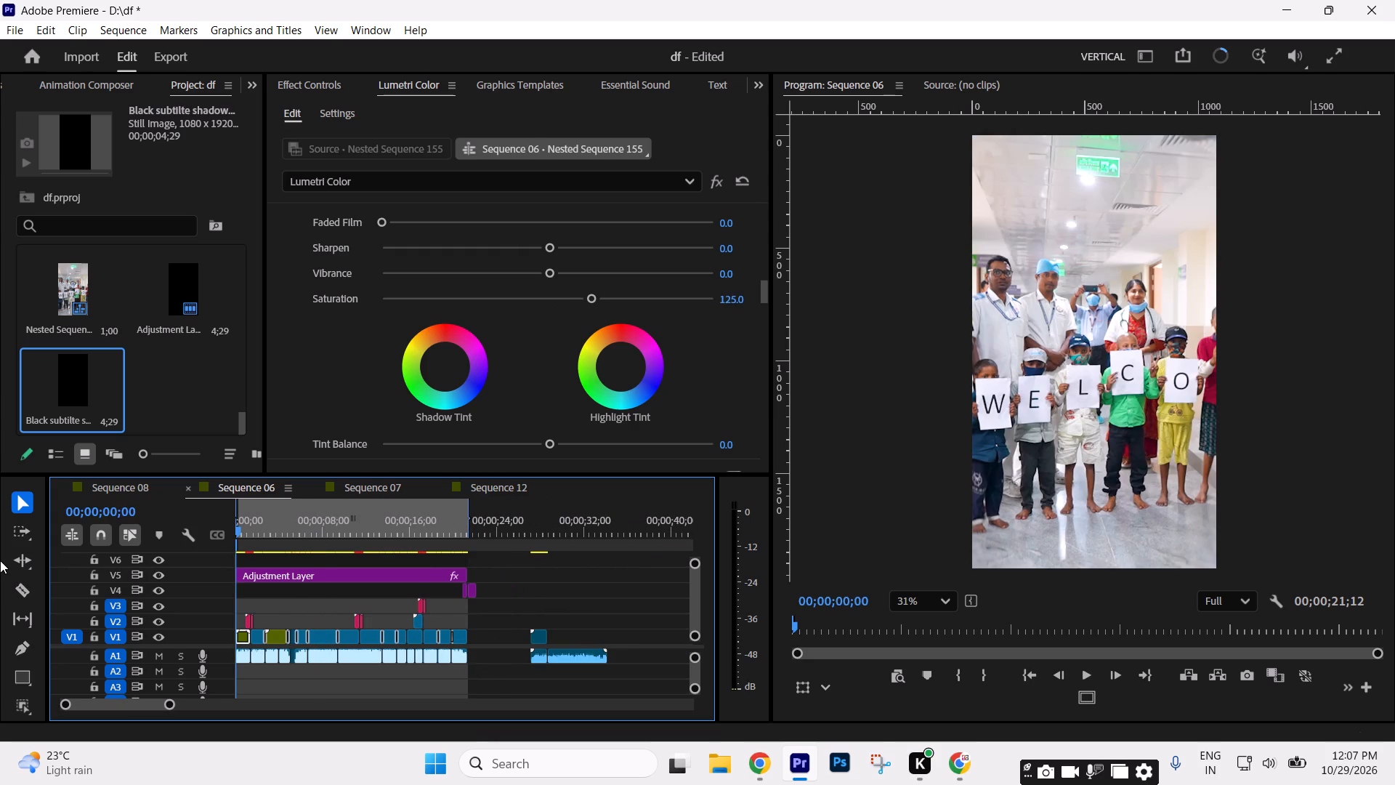
{"action": "type", "text": "==--"}
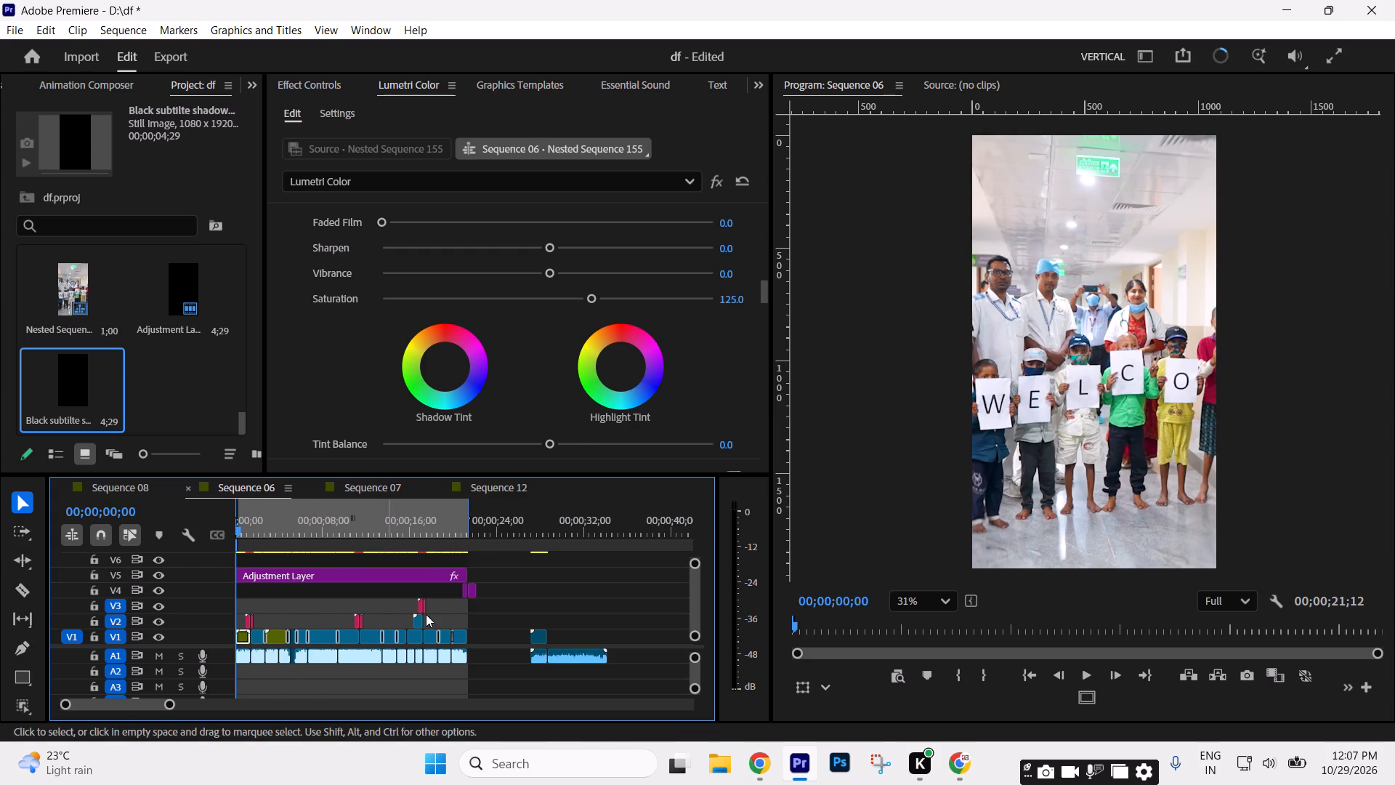
{"action": "left_click", "coordinate": [570, 593]}
{"action": "key", "text": "ctrl+s"}
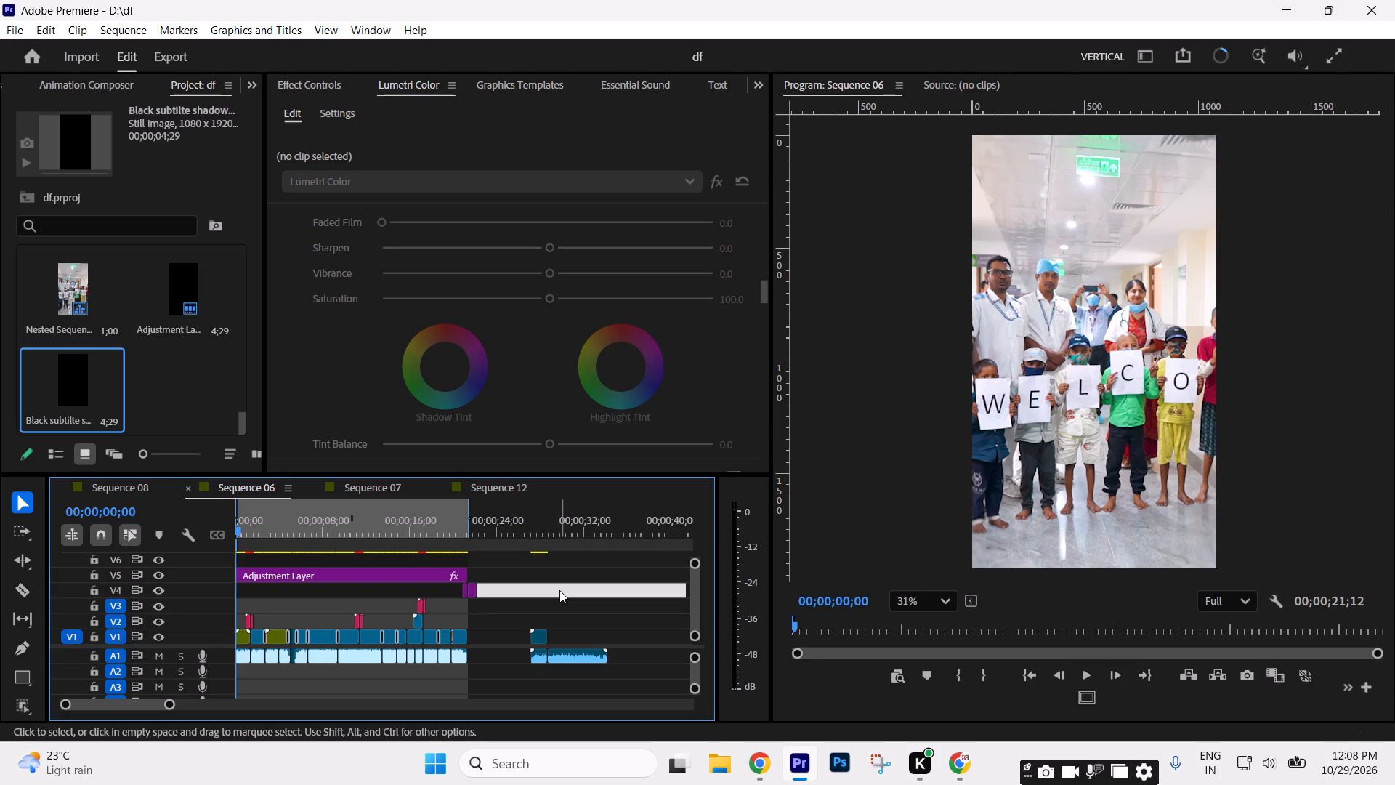
Find the subtitled edit far along Sequence 06 and play it from 02;20;14;05 to about 02;20;22;25 for review.
{"action": "type", "text": "-------"}
{"action": "key", "text": "minus"}
{"action": "left_click", "coordinate": [586, 531]}
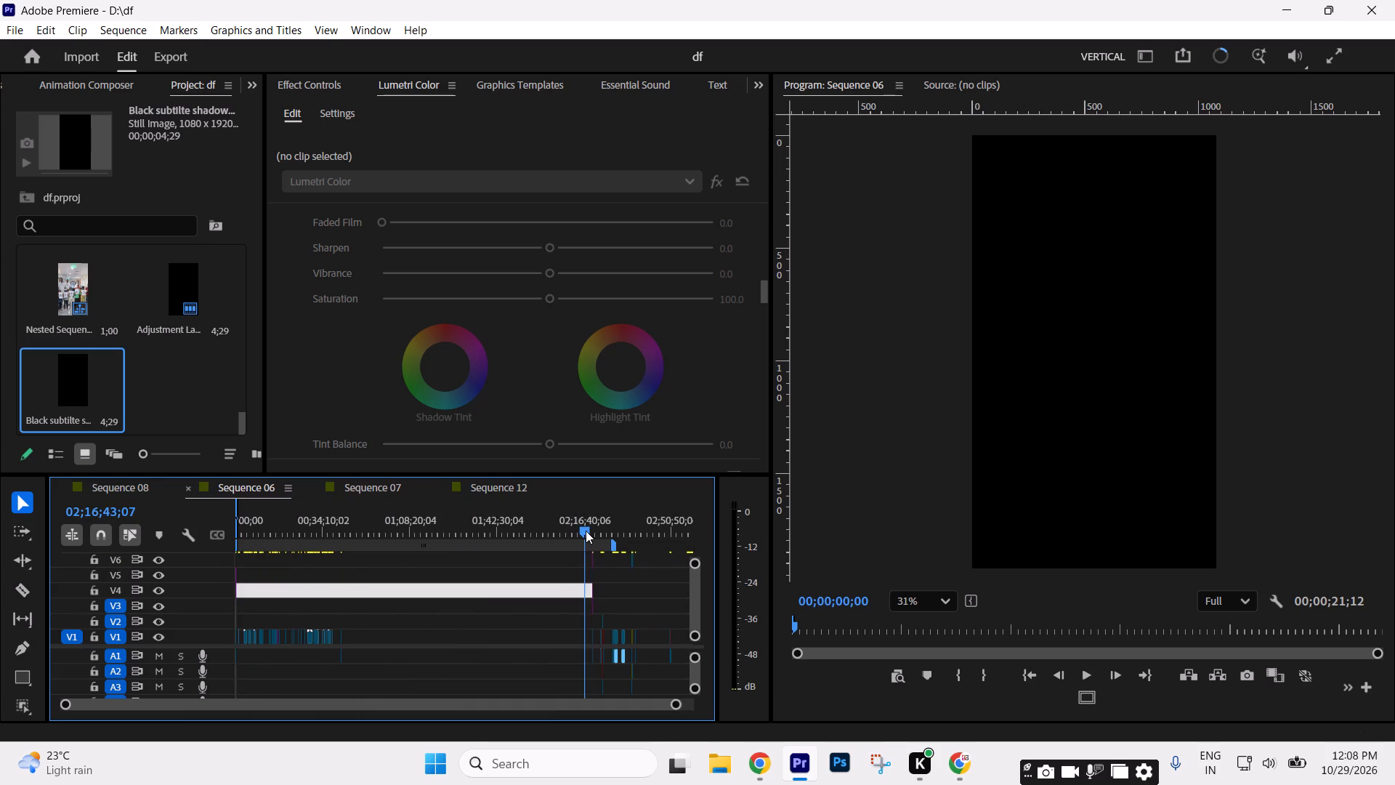
{"action": "type", "text": "==="}
{"action": "key", "text": "equal"}
{"action": "left_click_drag", "start_coordinate": [619, 536], "coordinate": [612, 537]}
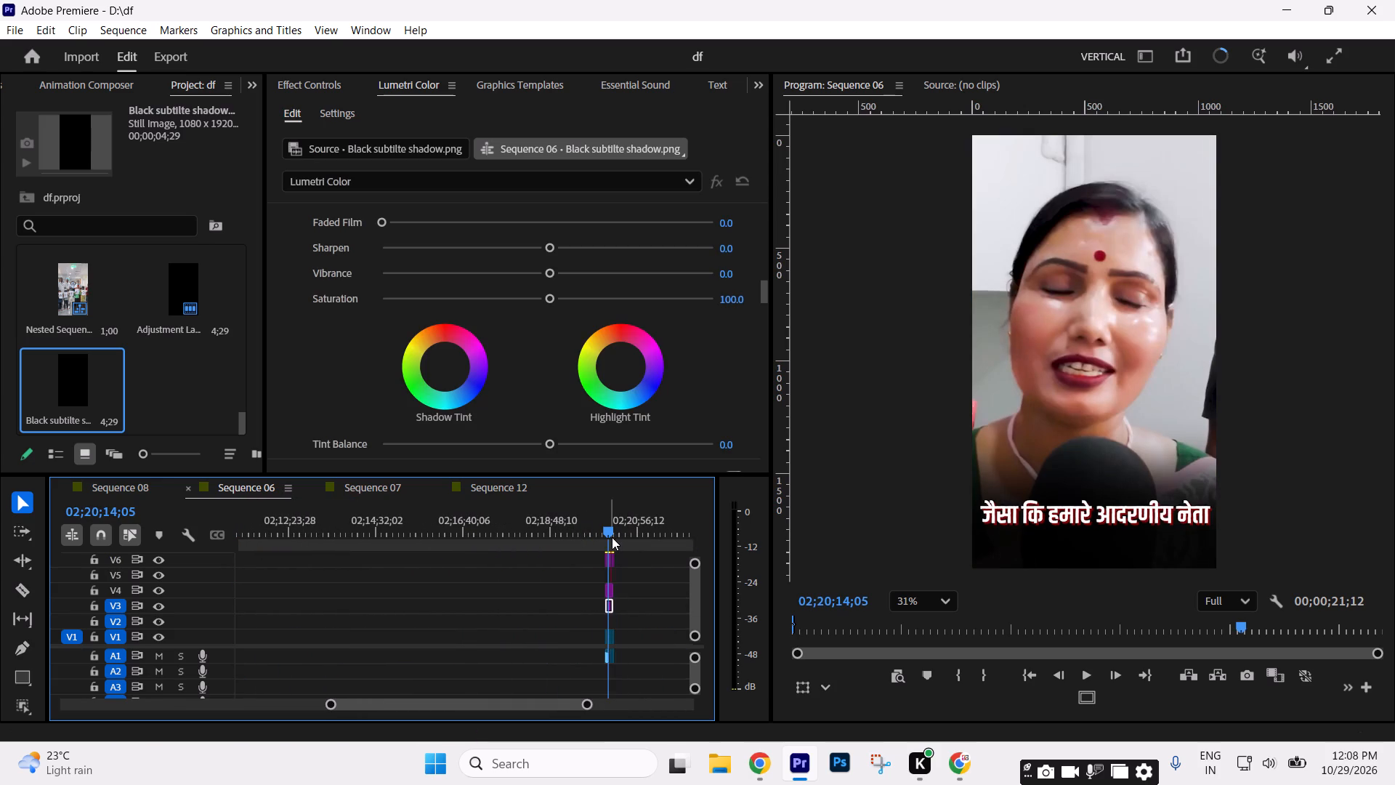
{"action": "type", "text": "=====-"}
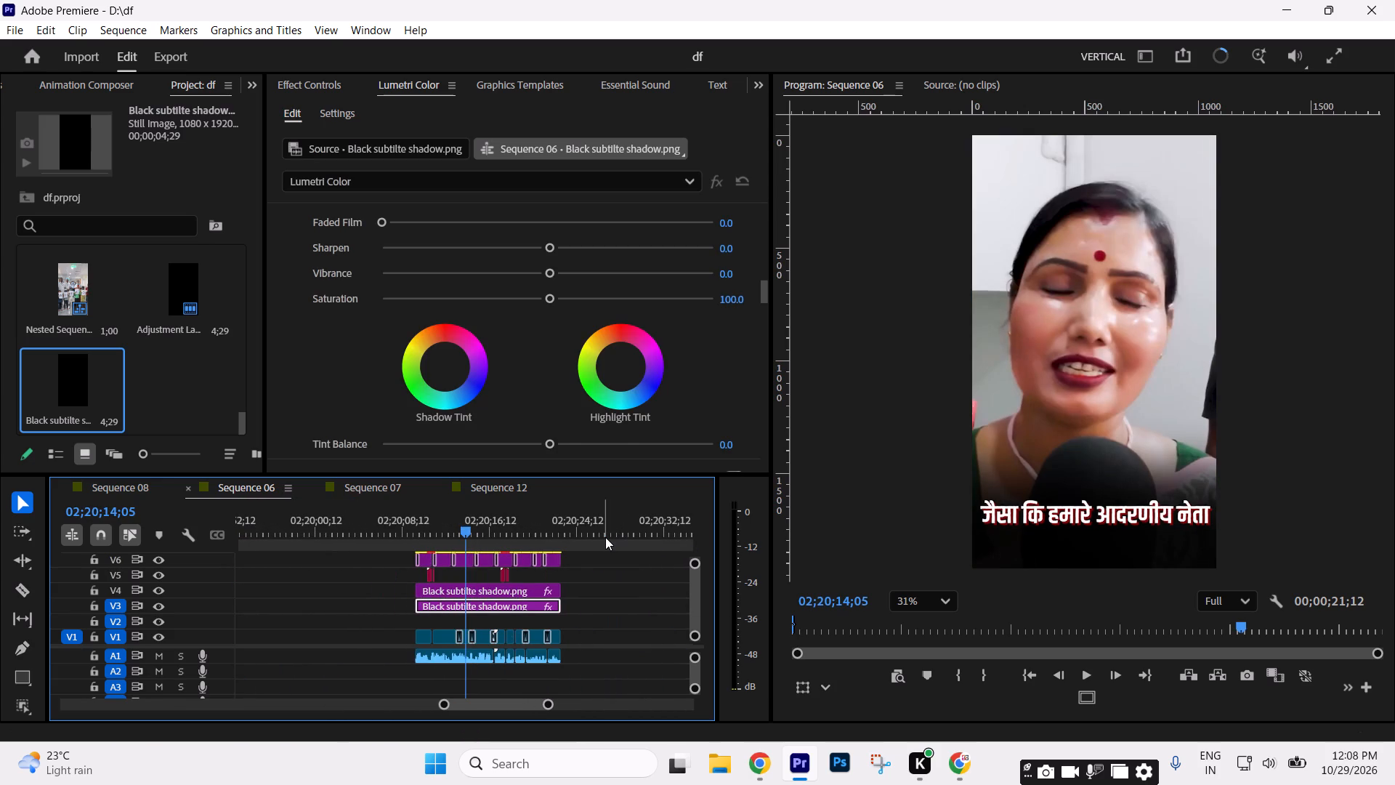
{"action": "key", "text": "space"}
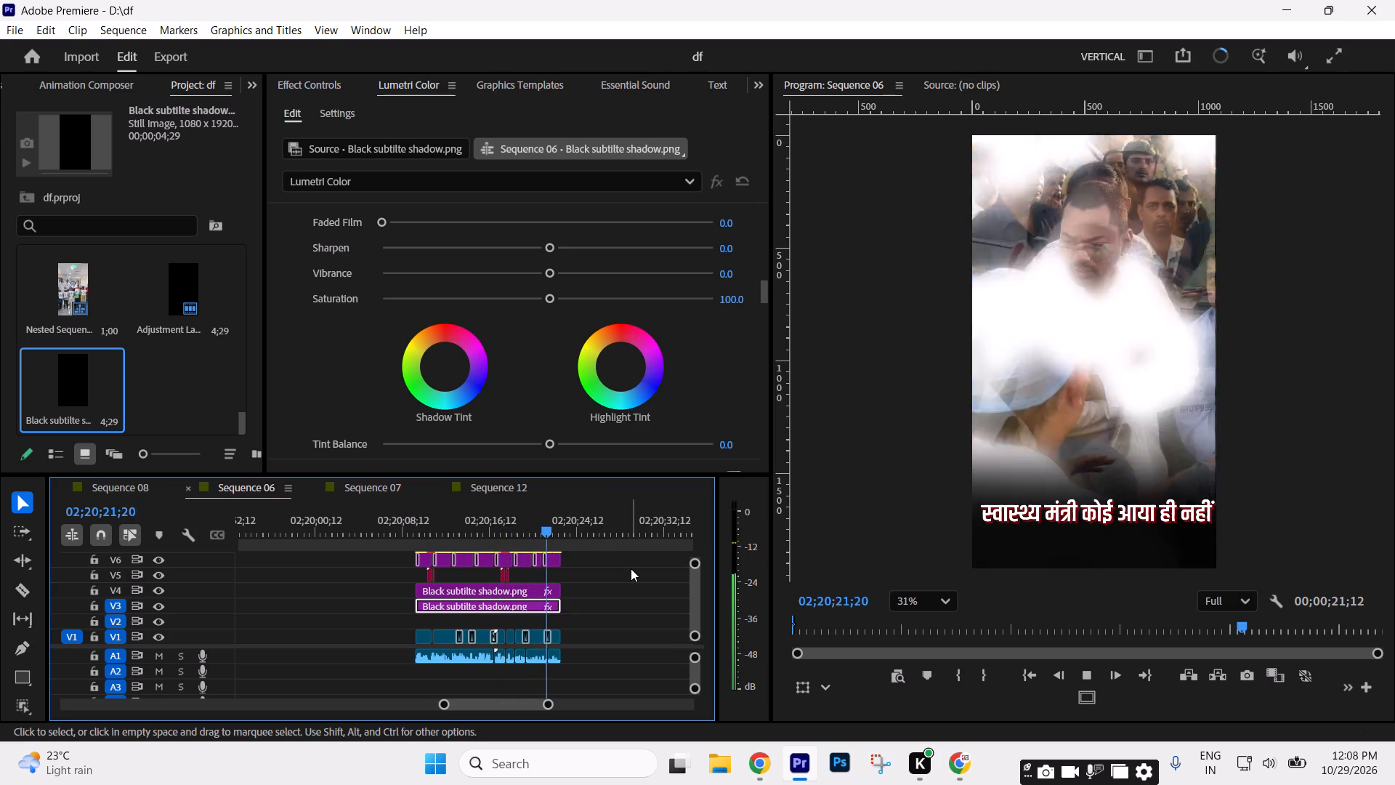
{"action": "key", "text": "space"}
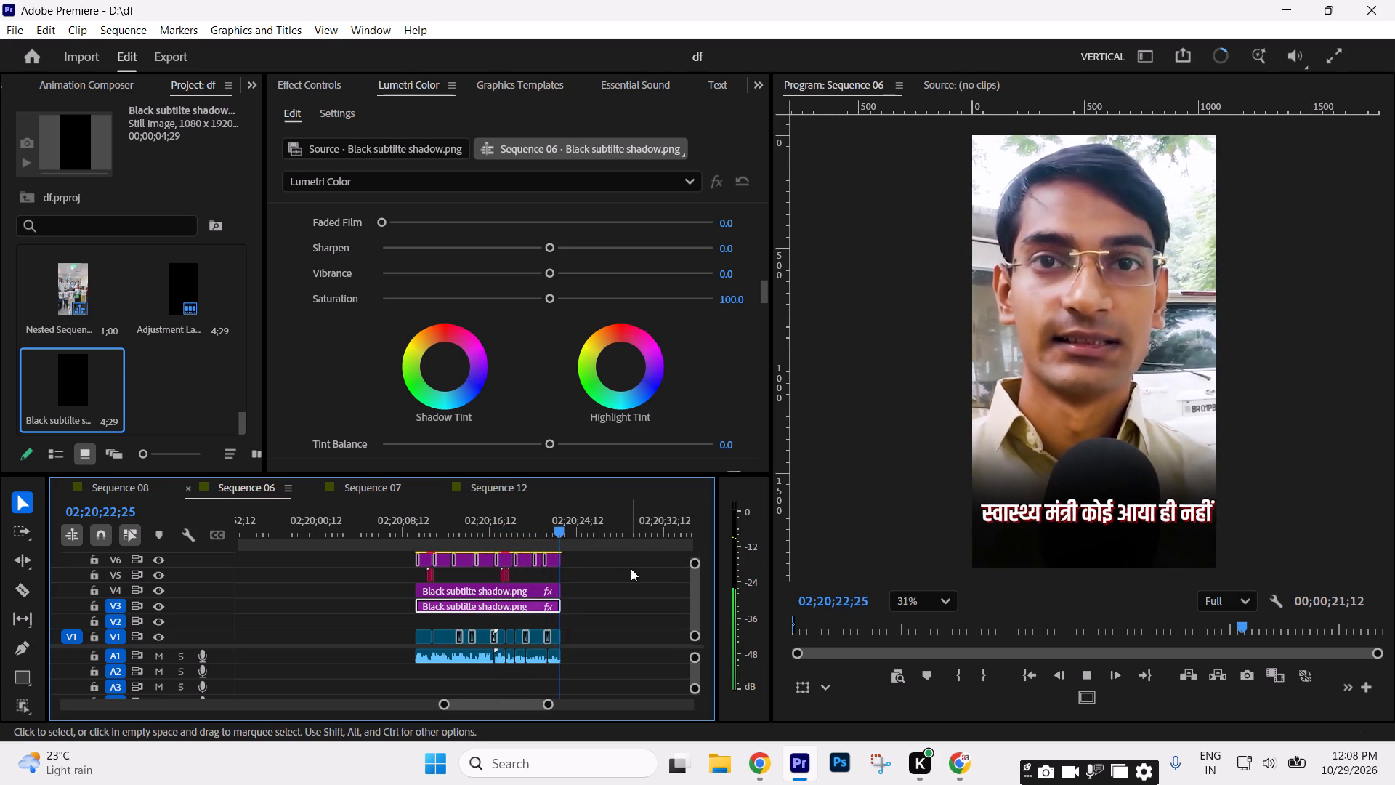
Return the playhead to the start of Sequence 06 and bring the welcome edit back into view.
{"action": "type", "text": "---"}
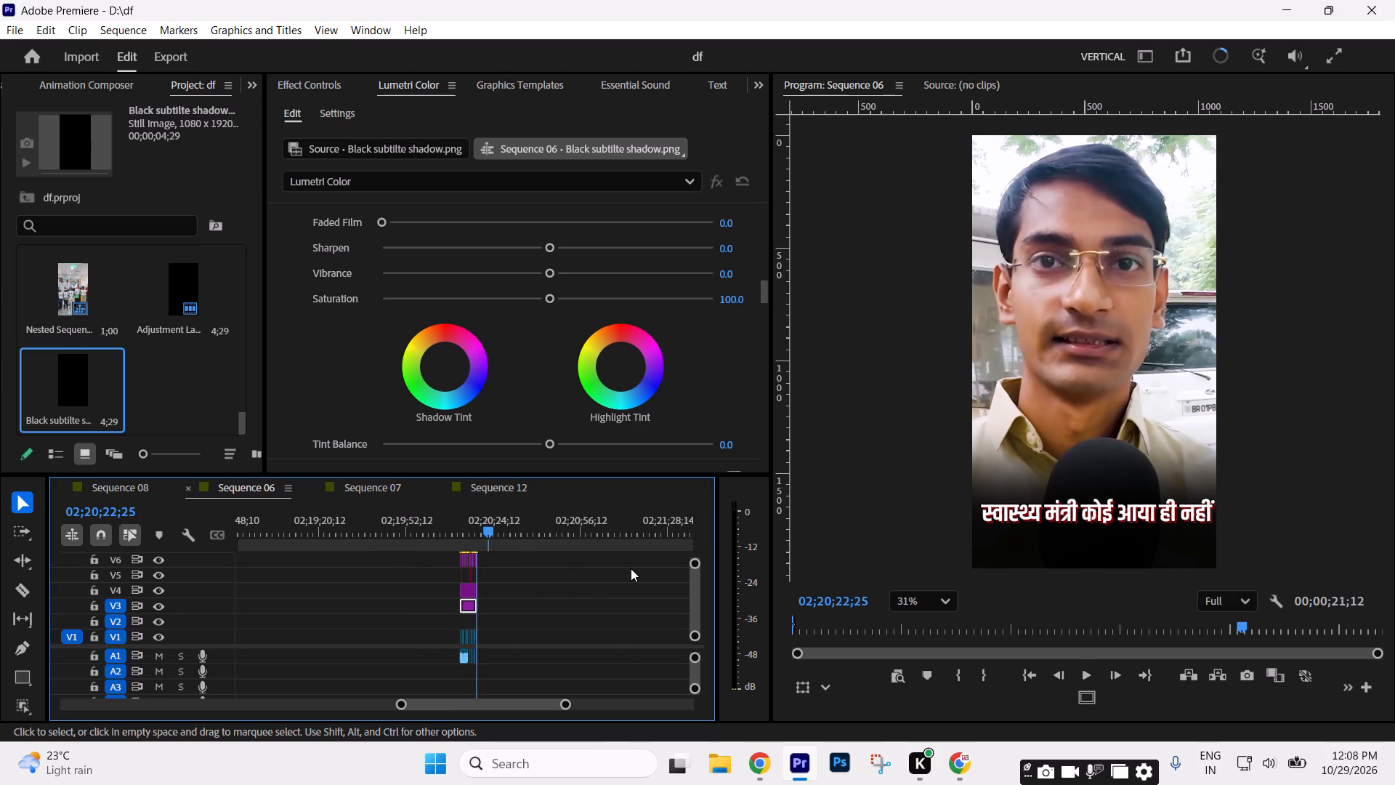
{"action": "key", "text": "minus"}
{"action": "type", "text": "--"}
{"action": "key", "text": "Home"}
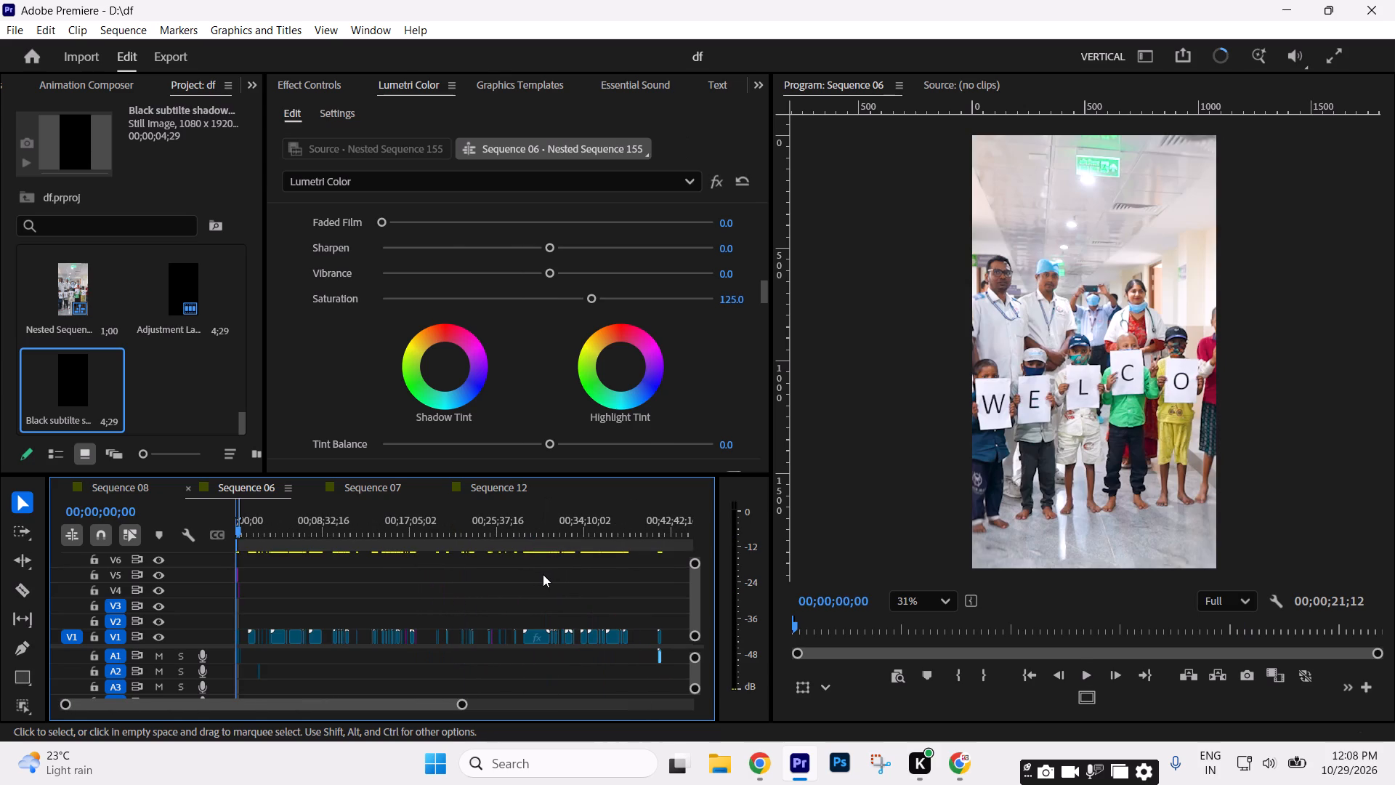
{"action": "type", "text": "===="}
{"action": "type", "text": "=="}
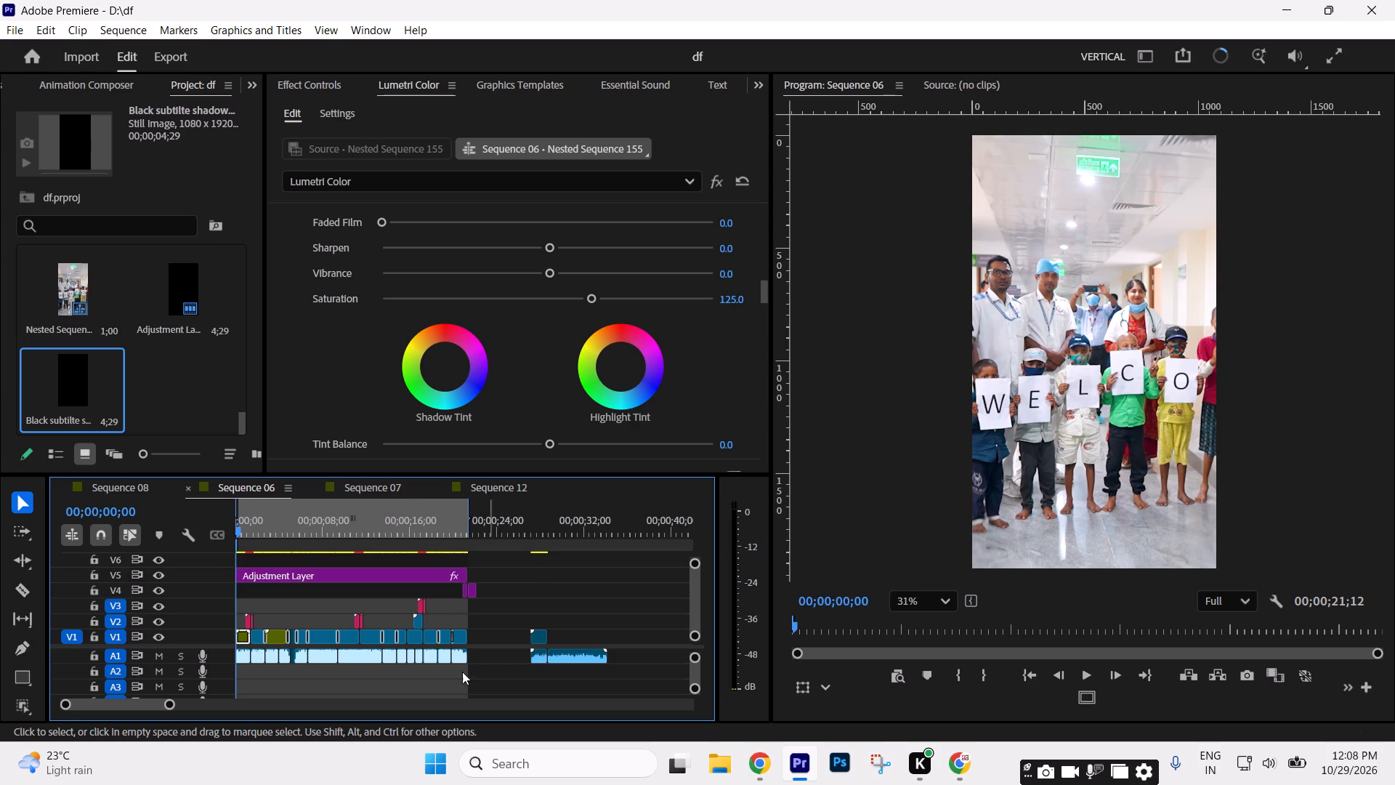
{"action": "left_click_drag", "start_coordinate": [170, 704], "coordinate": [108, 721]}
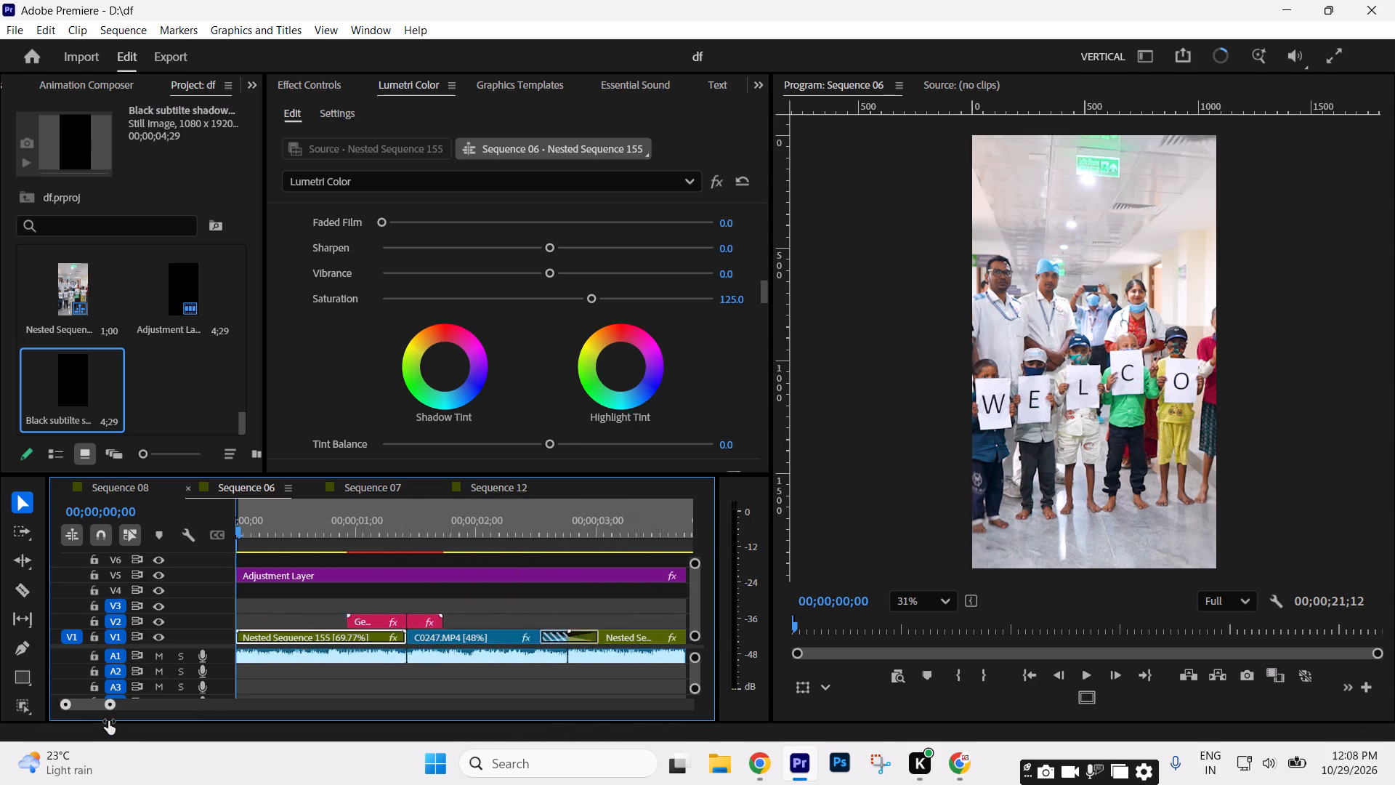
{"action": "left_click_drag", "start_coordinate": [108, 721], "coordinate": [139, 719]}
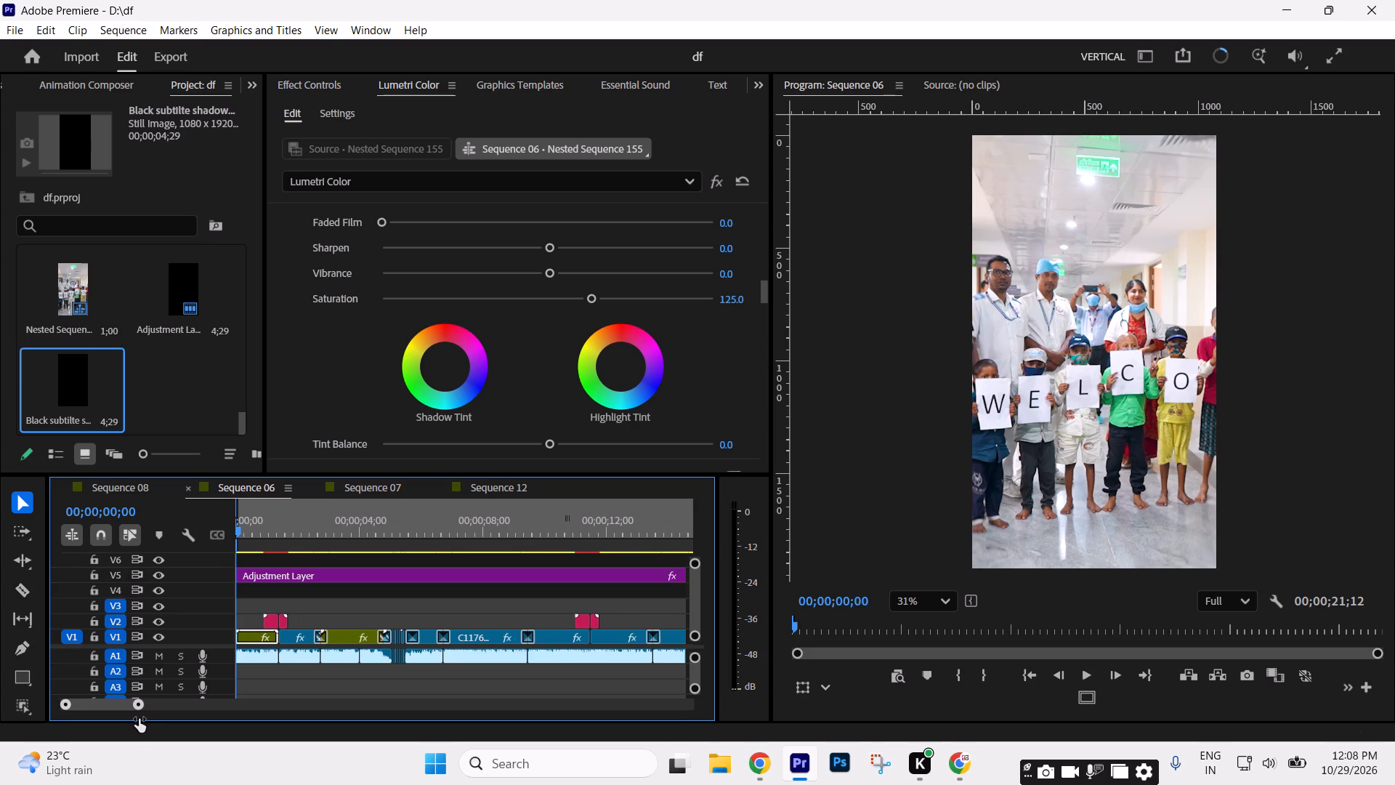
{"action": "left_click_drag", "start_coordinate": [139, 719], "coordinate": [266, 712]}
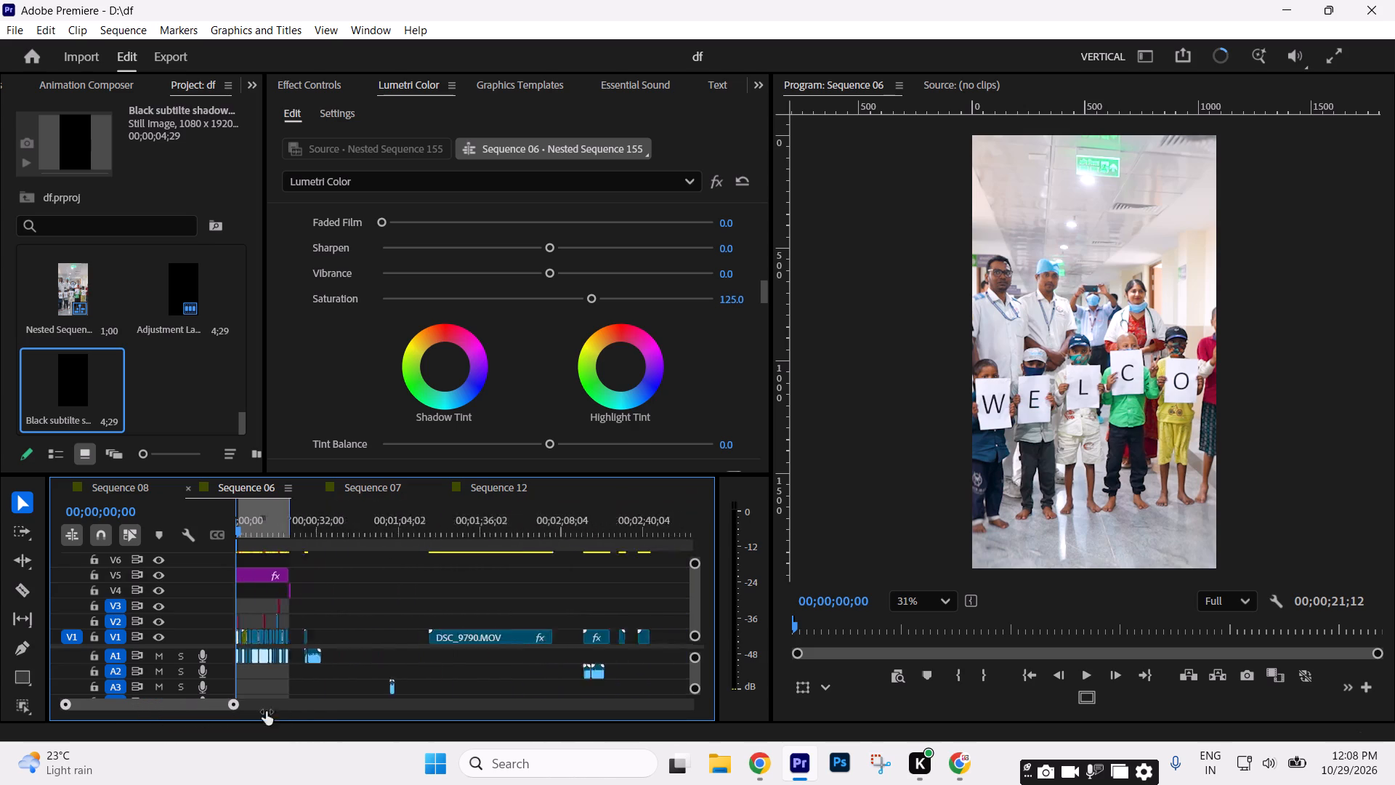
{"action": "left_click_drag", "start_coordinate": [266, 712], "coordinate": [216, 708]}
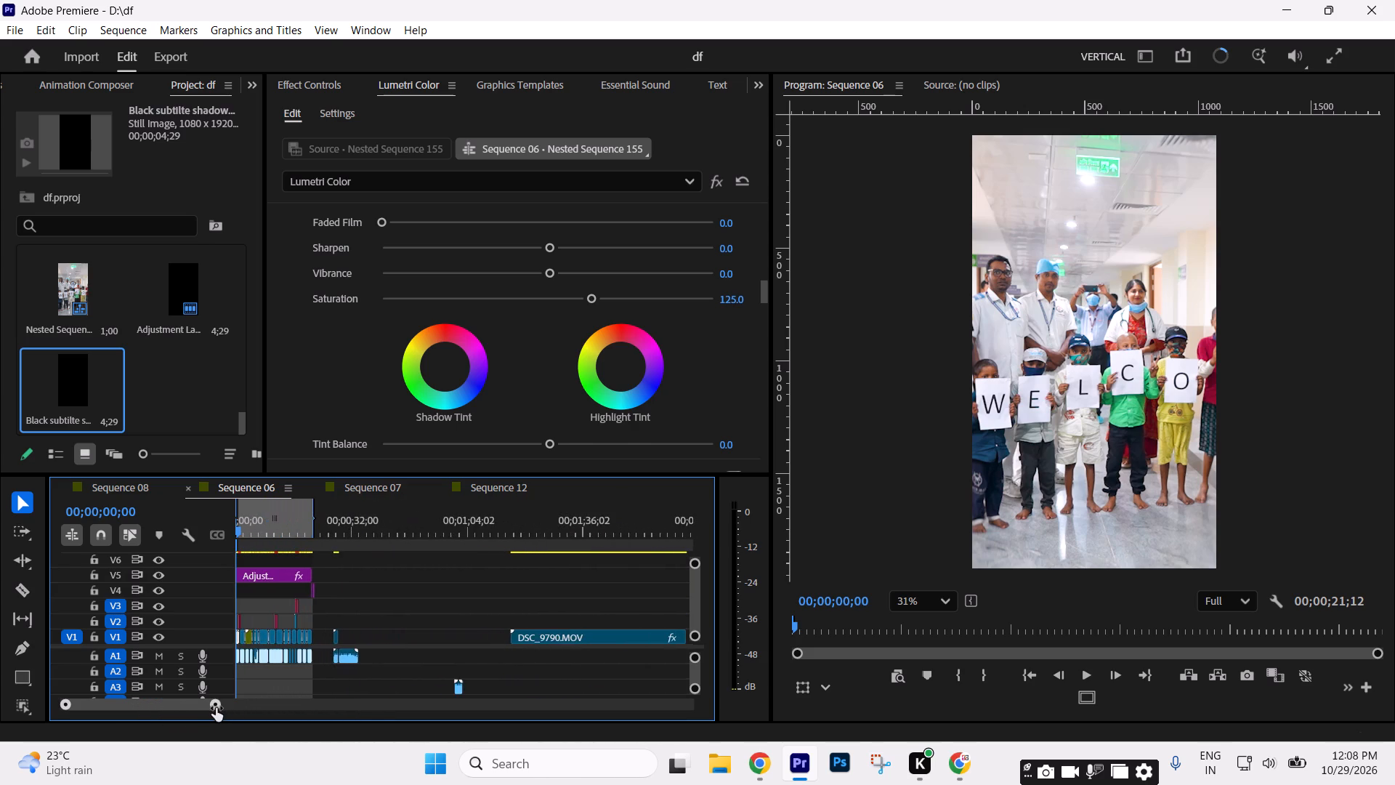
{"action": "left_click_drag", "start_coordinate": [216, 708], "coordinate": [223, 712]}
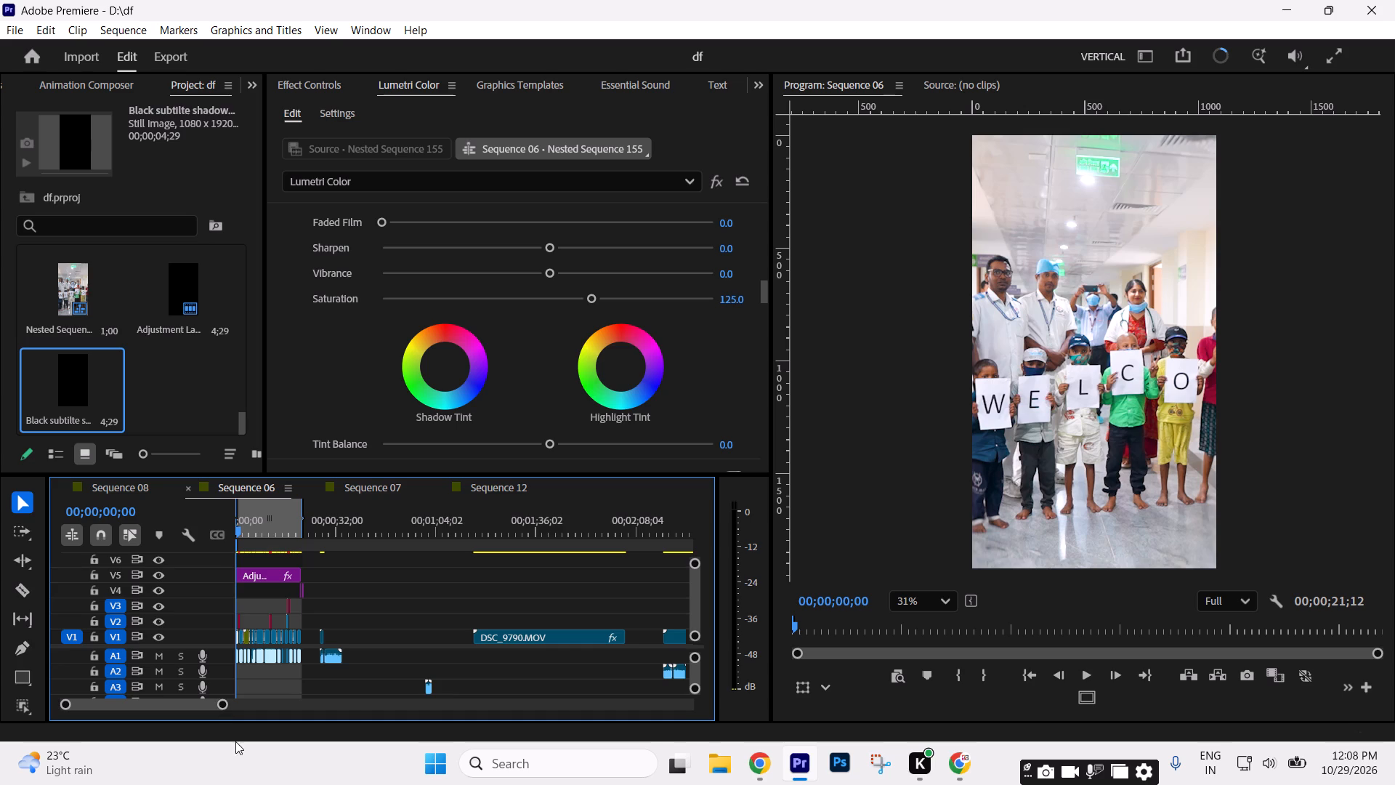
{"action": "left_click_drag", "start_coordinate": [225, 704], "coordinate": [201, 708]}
Mark the export range in Sequence 06 with the In point at 00;00;00;00 and the Out point at 00;00;21;11.
{"action": "left_click_drag", "start_coordinate": [262, 537], "coordinate": [304, 542]}
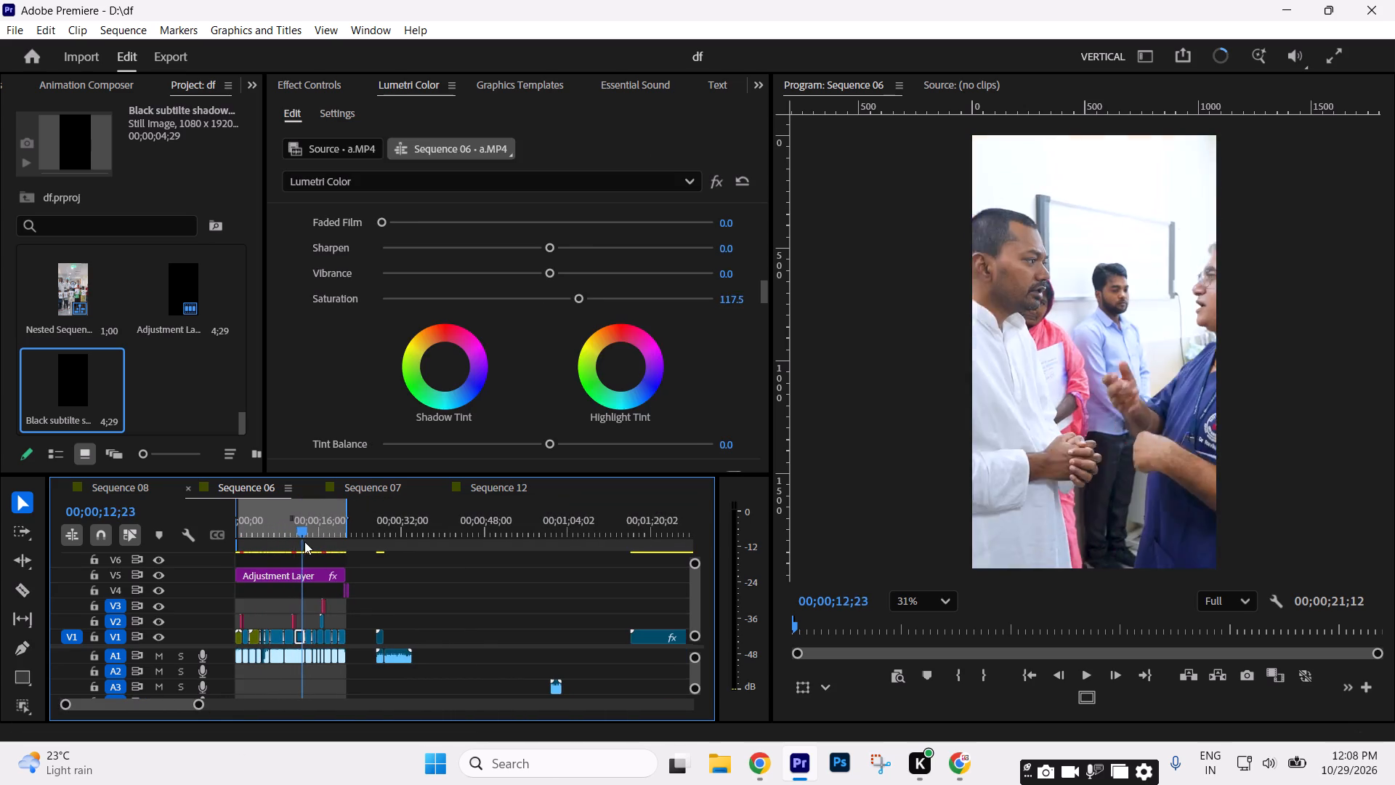
{"action": "left_click_drag", "start_coordinate": [304, 542], "coordinate": [203, 551]}
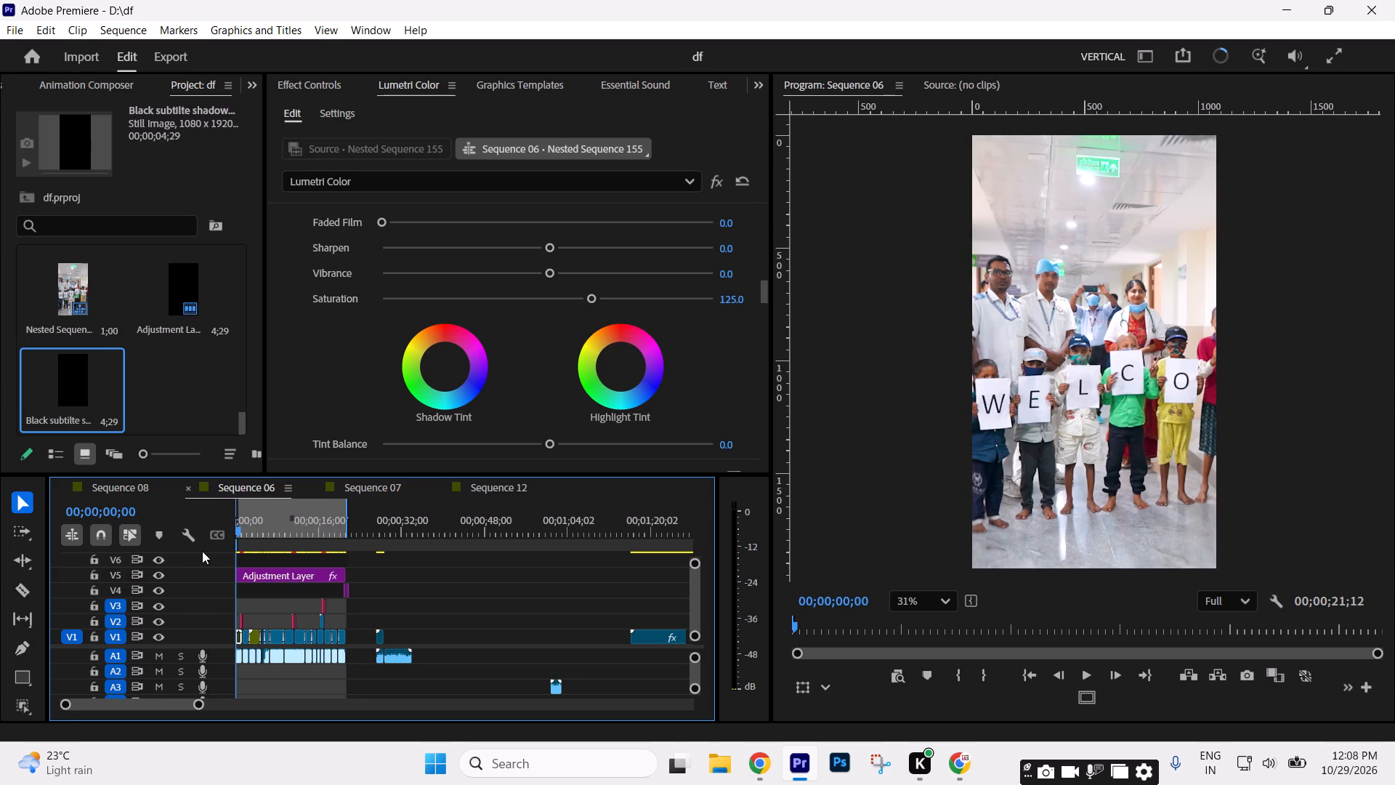
{"action": "key", "text": "Up"}
{"action": "key", "text": "i"}
{"action": "key", "text": "equal"}
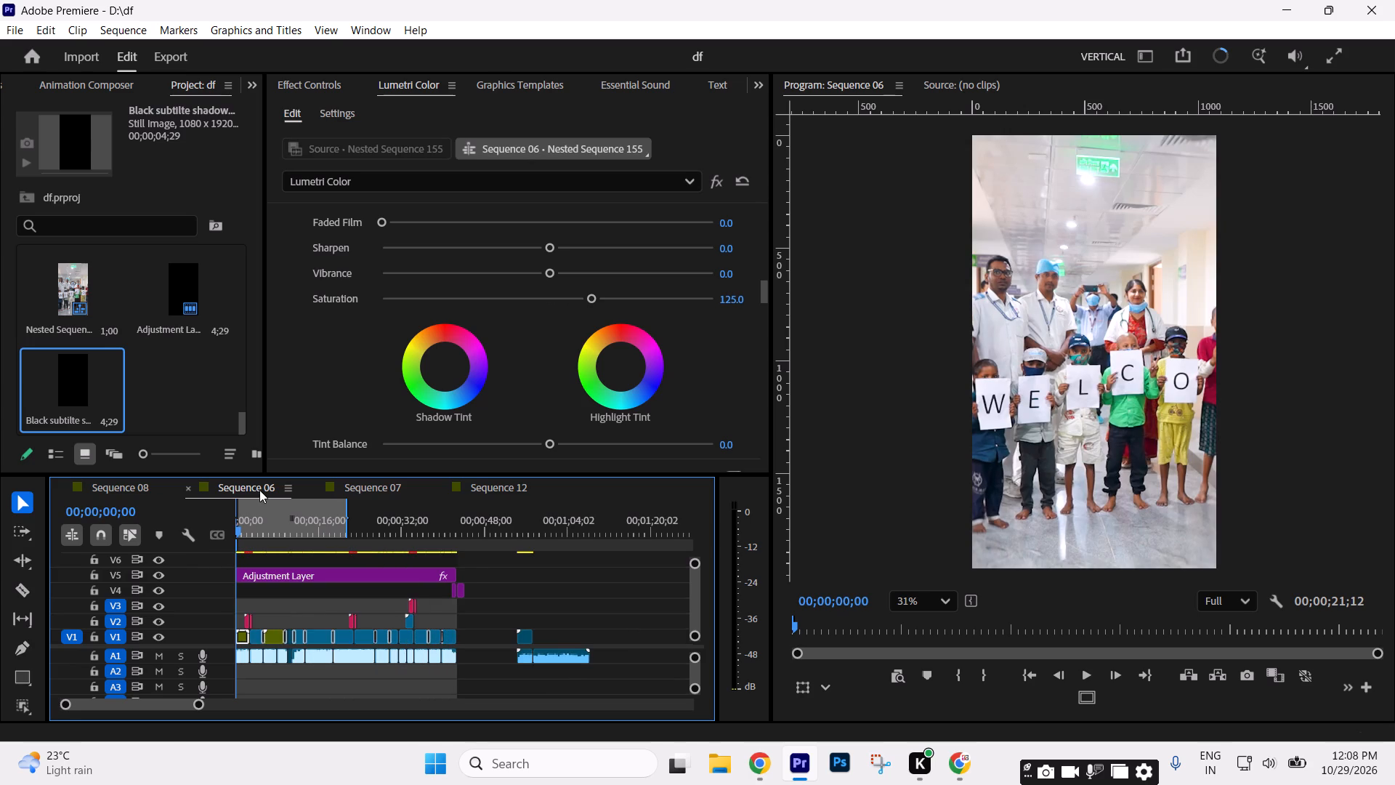
{"action": "left_click", "coordinate": [492, 530]}
{"action": "key", "text": "Up"}
{"action": "type", "text": "O-===-"}
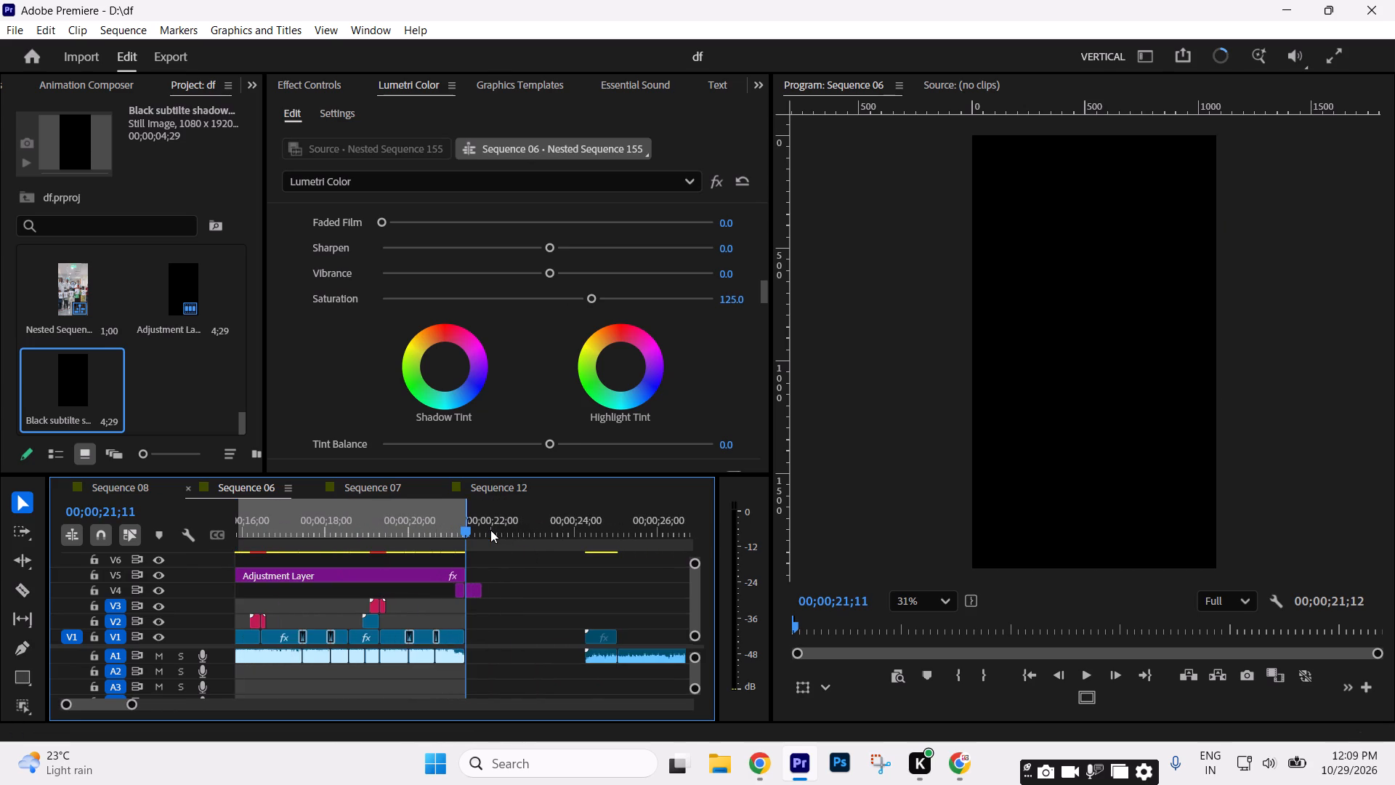
{"action": "key", "text": "Home"}
{"action": "type", "text": "I---"}
{"action": "key", "text": "equal"}
Save the df project.
{"action": "key", "text": "ctrl+s"}
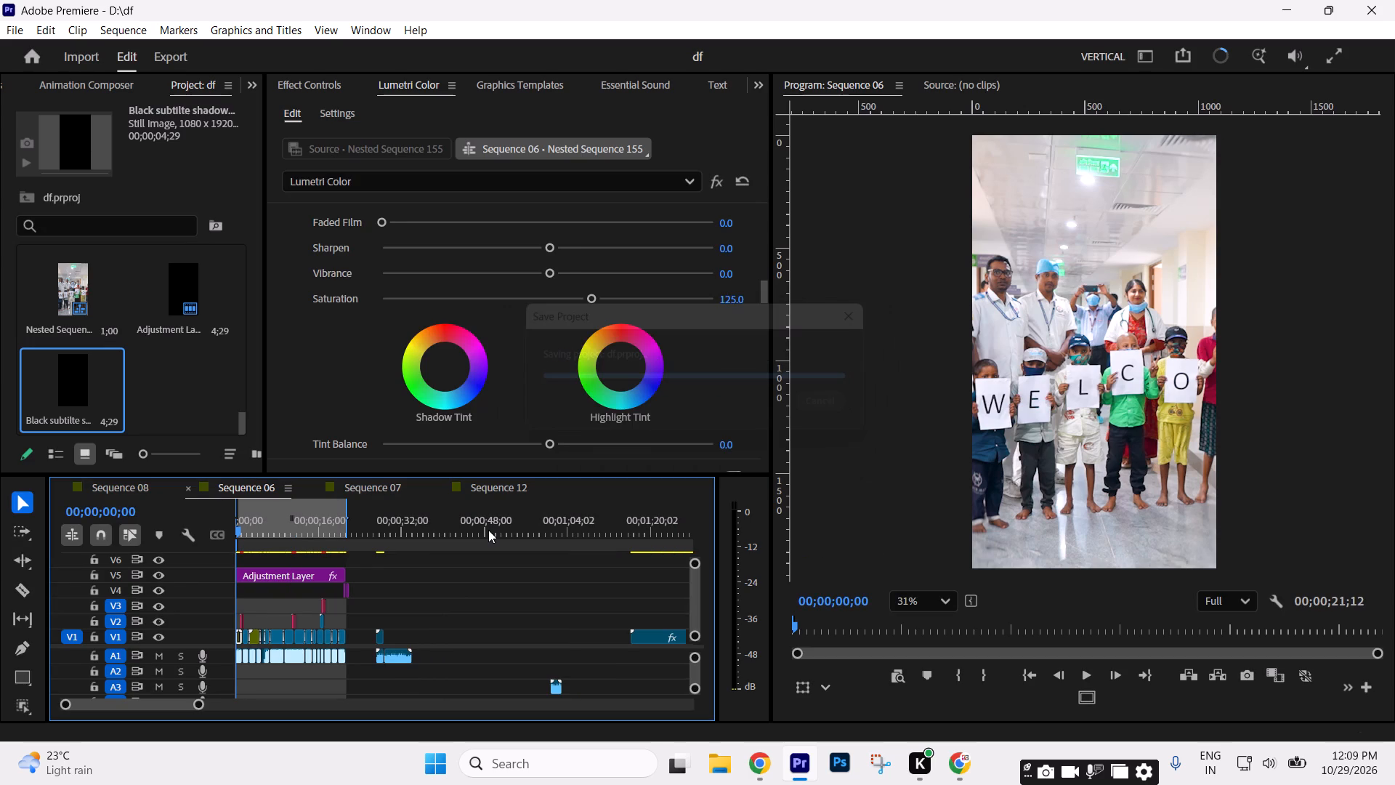
Open the export settings for Sequence 06 and name the output file REel.
{"action": "key", "text": "ctrl+m"}
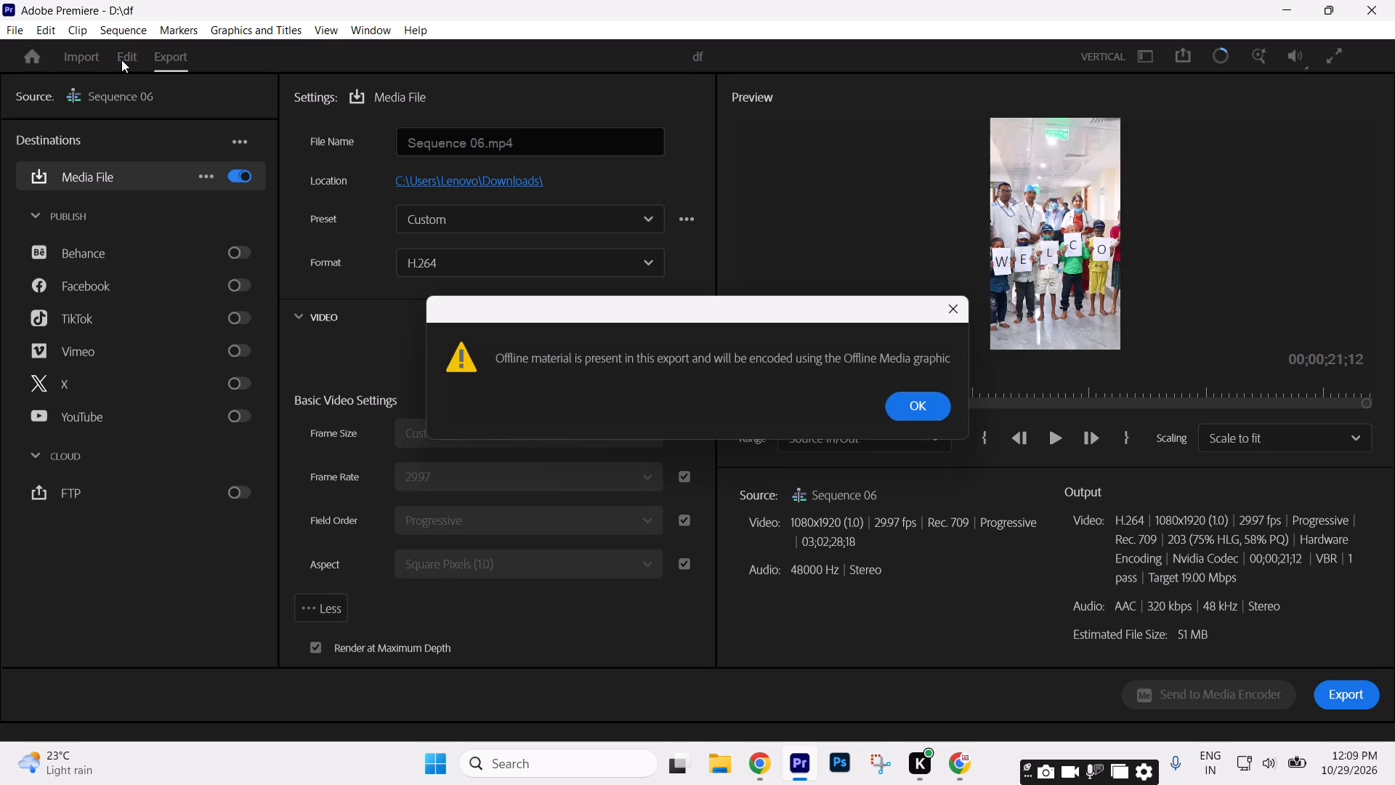
{"action": "left_click", "coordinate": [921, 410]}
{"action": "left_click_drag", "start_coordinate": [538, 142], "coordinate": [490, 142]}
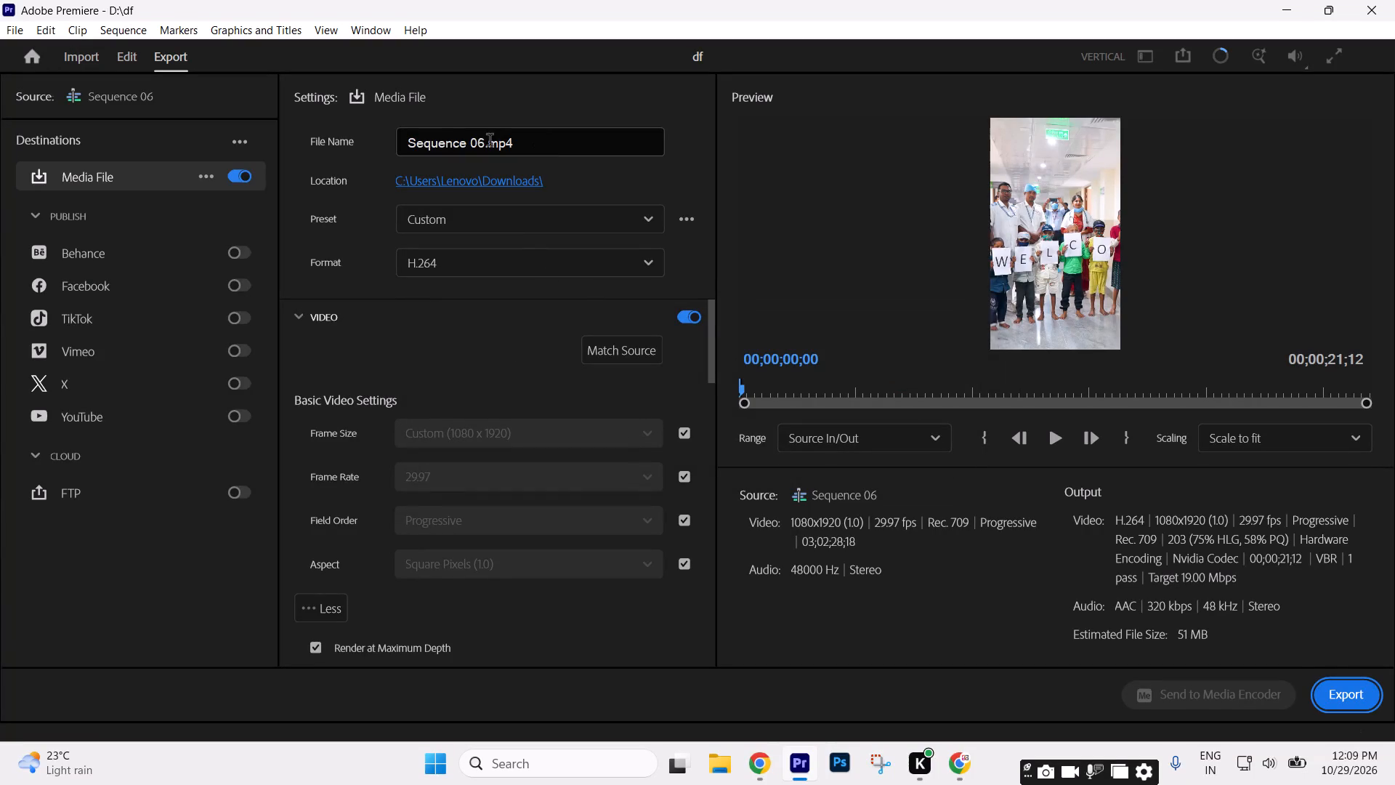
{"action": "left_click_drag", "start_coordinate": [490, 142], "coordinate": [133, 161]}
{"action": "type", "text": "rEEEEE"}
{"action": "key", "text": "BackSpace"}
{"action": "key", "text": "BackSpace"}
{"action": "key", "text": "BackSpace"}
{"action": "key", "text": "BackSpace"}
{"action": "key", "text": "BackSpace"}
{"action": "key", "text": "BackSpace"}
{"action": "key", "text": "BackSpace"}
{"action": "key", "text": "BackSpace"}
{"action": "key", "text": "BackSpace"}
{"action": "key", "text": "BackSpace"}
{"action": "key", "text": "BackSpace"}
{"action": "key", "text": "BackSpace"}
{"action": "key", "text": "BackSpace"}
{"action": "key", "text": "BackSpace"}
{"action": "key", "text": "BackSpace"}
{"action": "key", "text": "BackSpace"}
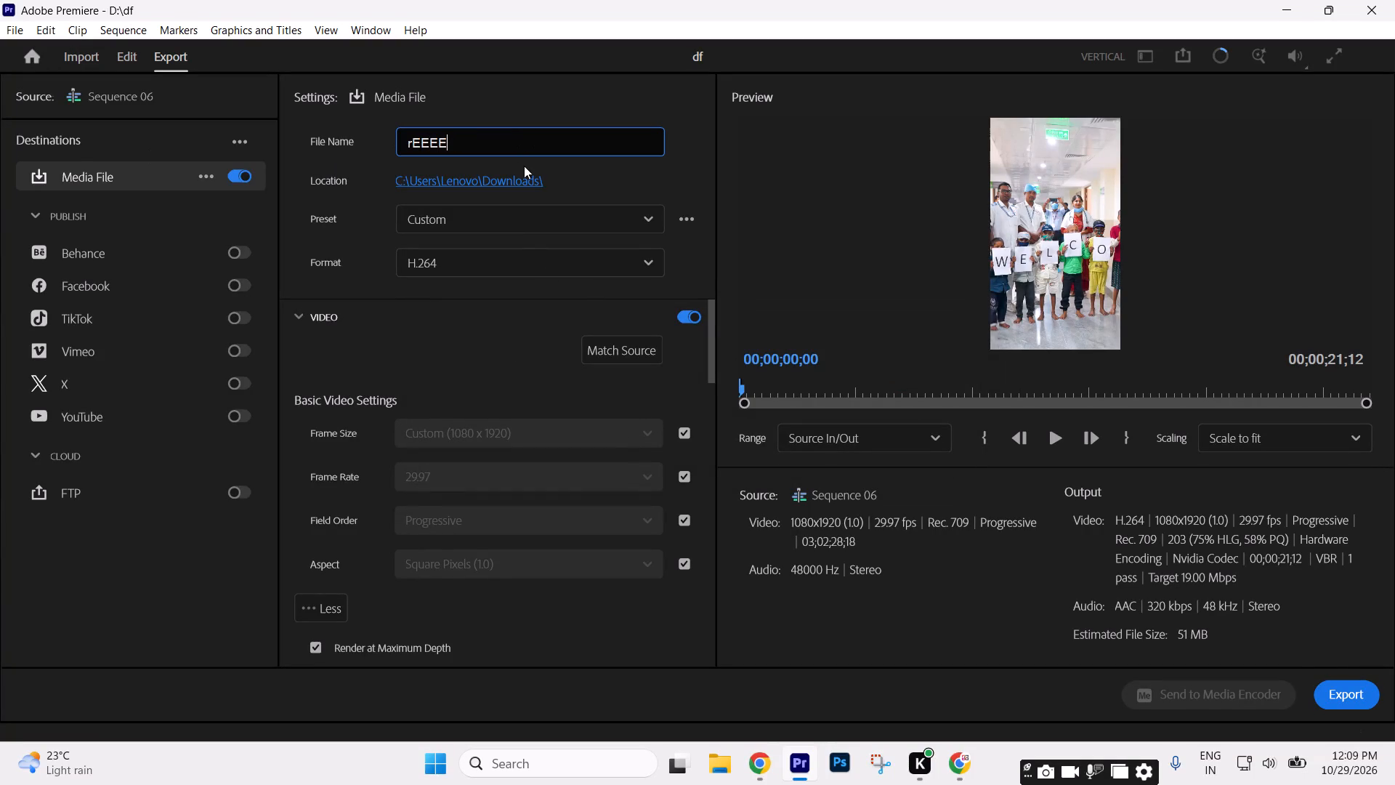
{"action": "key", "text": "shift+r"}
{"action": "key", "text": "BackSpace"}
{"action": "key", "text": "r"}
{"action": "key", "text": "BackSpace"}
{"action": "key", "text": "r"}
{"action": "key", "text": "e"}
{"action": "key", "text": "BackSpace"}
{"action": "key", "text": "shift+e"}
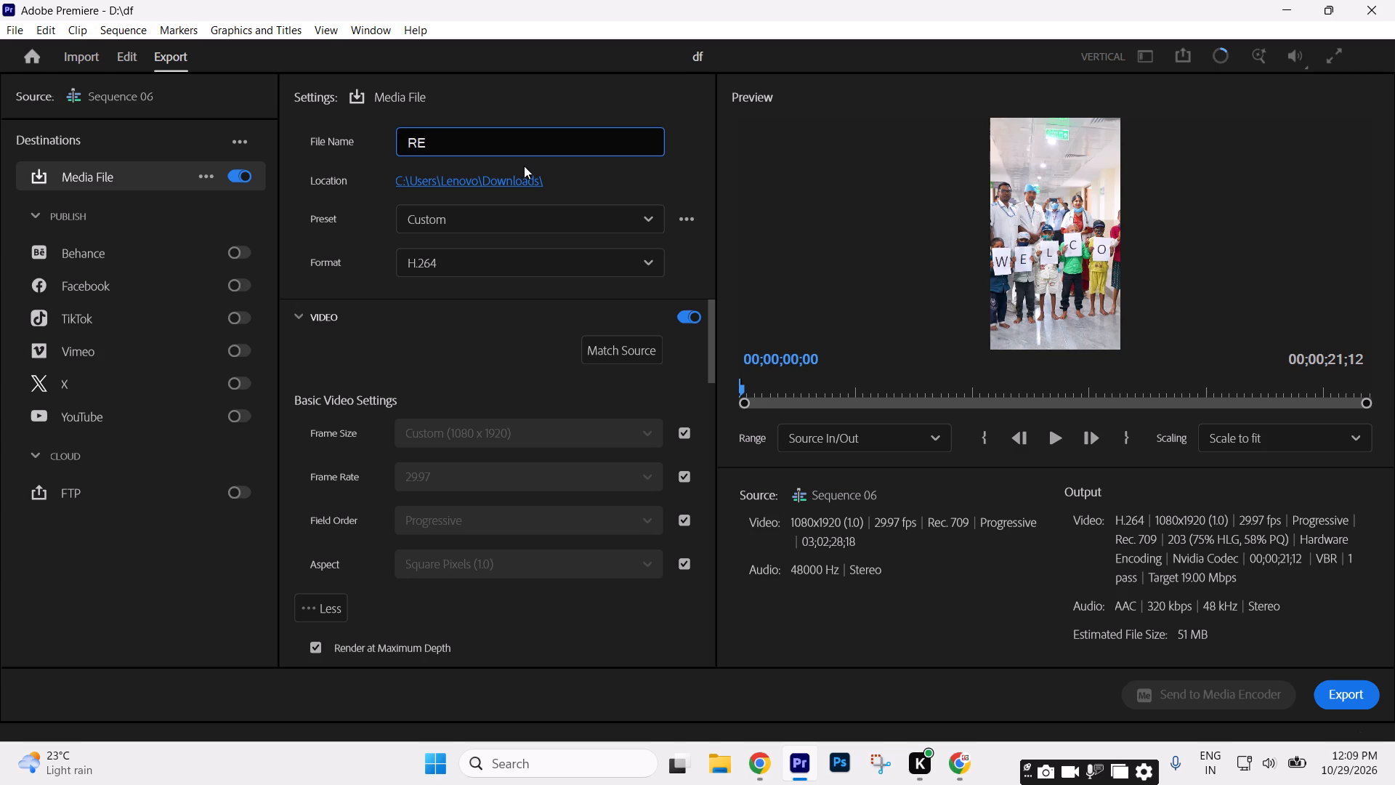
{"action": "key", "text": "e"}
{"action": "key", "text": "l"}
Set the target bitrate of the H.264 export to 25.01 Mbps.
{"action": "left_click_drag", "start_coordinate": [713, 329], "coordinate": [710, 371]}
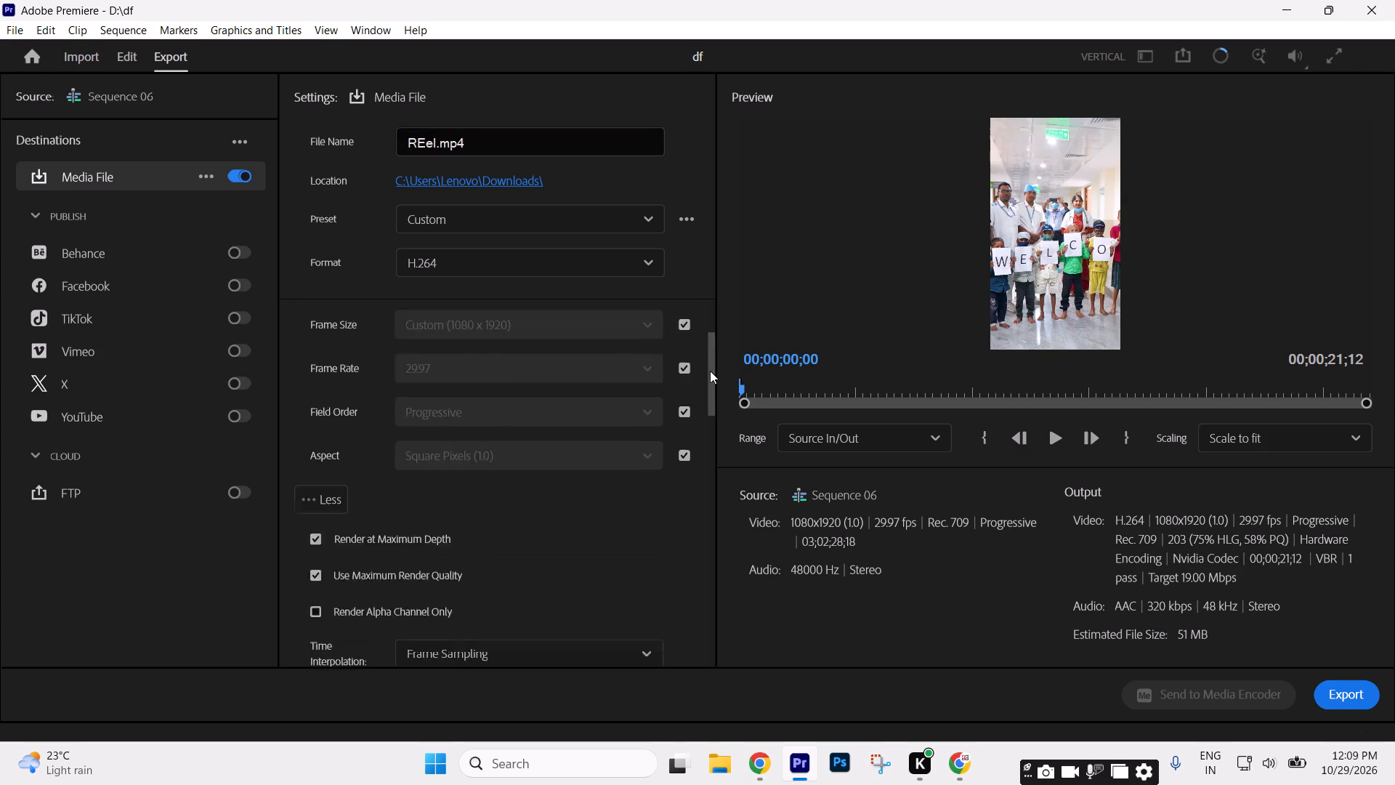
{"action": "left_click_drag", "start_coordinate": [710, 371], "coordinate": [733, 520]}
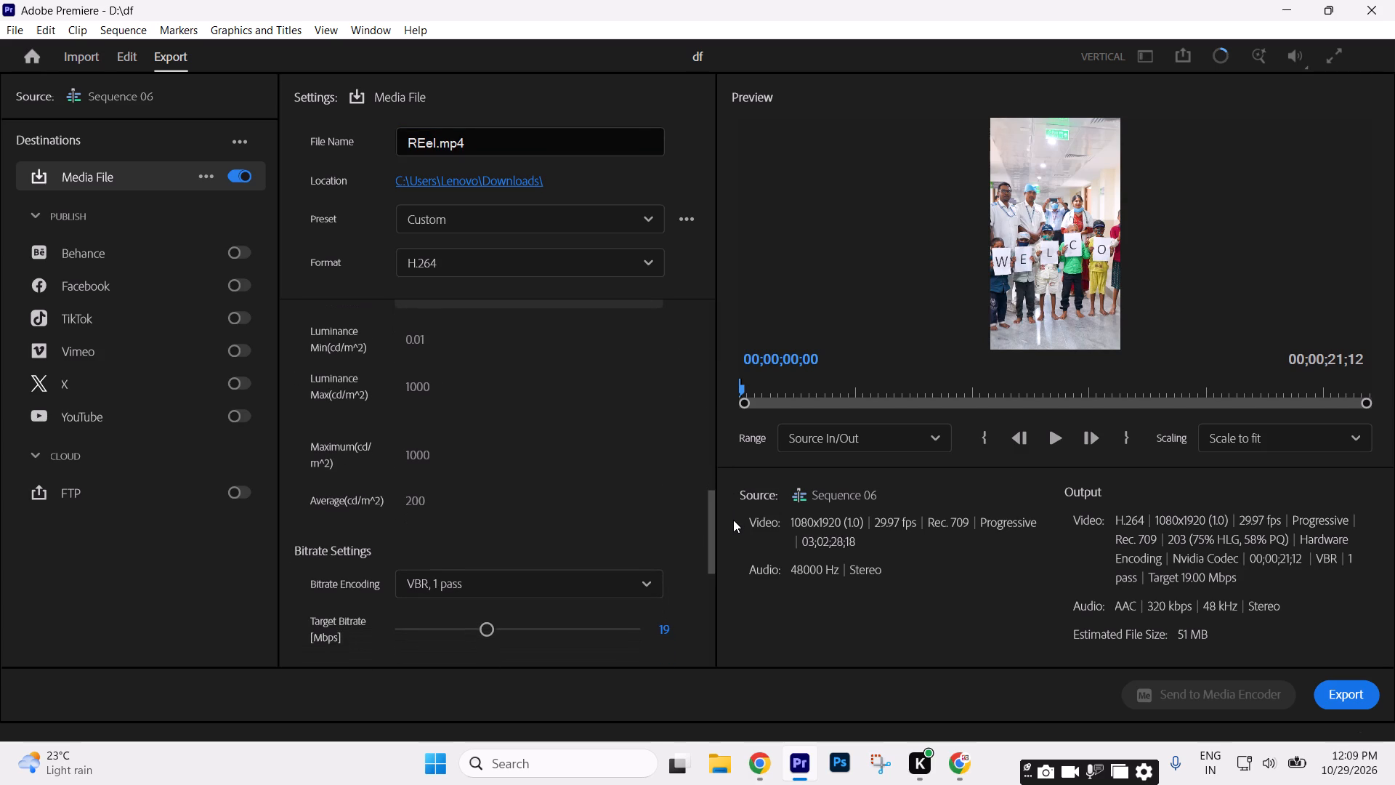
{"action": "left_click_drag", "start_coordinate": [733, 520], "coordinate": [734, 547]}
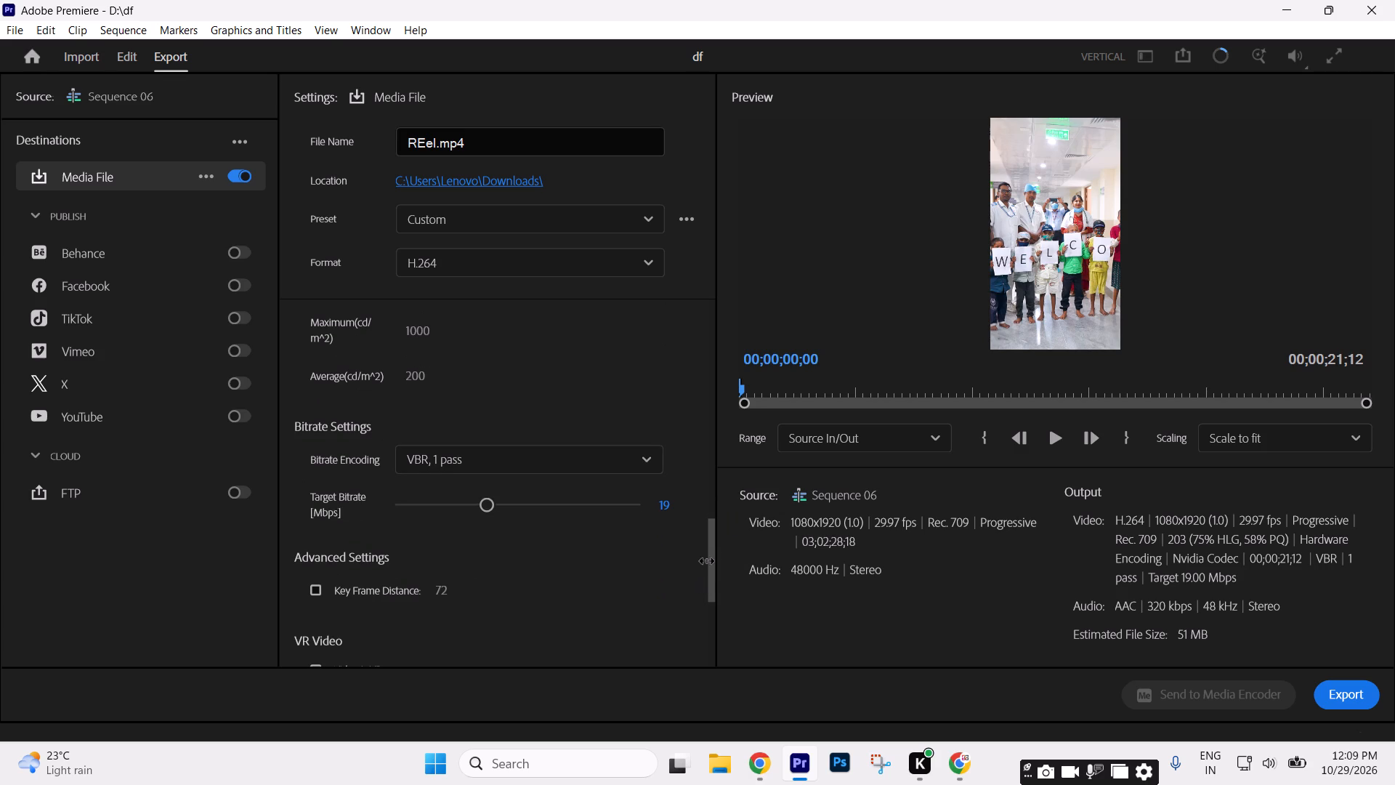
{"action": "left_click_drag", "start_coordinate": [709, 562], "coordinate": [705, 489]}
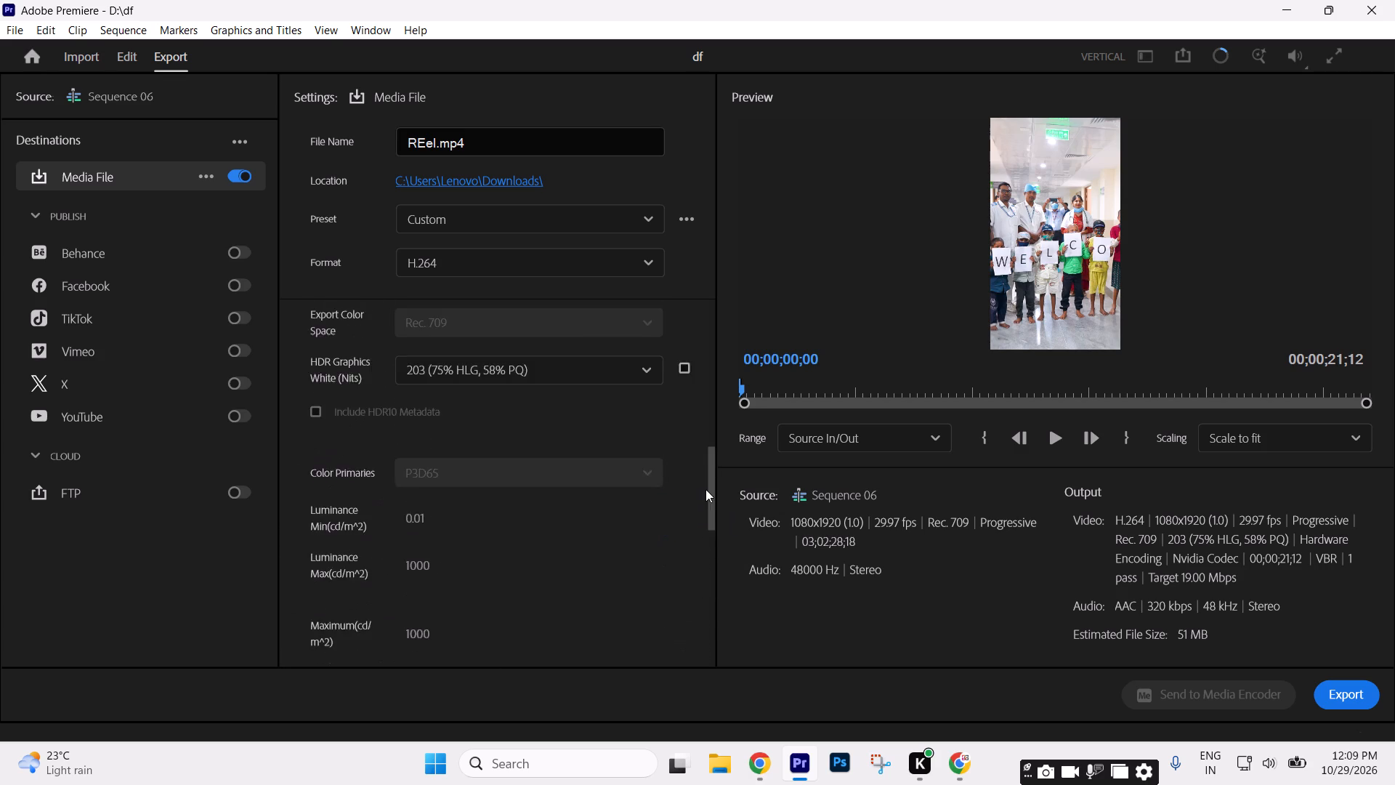
{"action": "left_click_drag", "start_coordinate": [705, 489], "coordinate": [716, 573]}
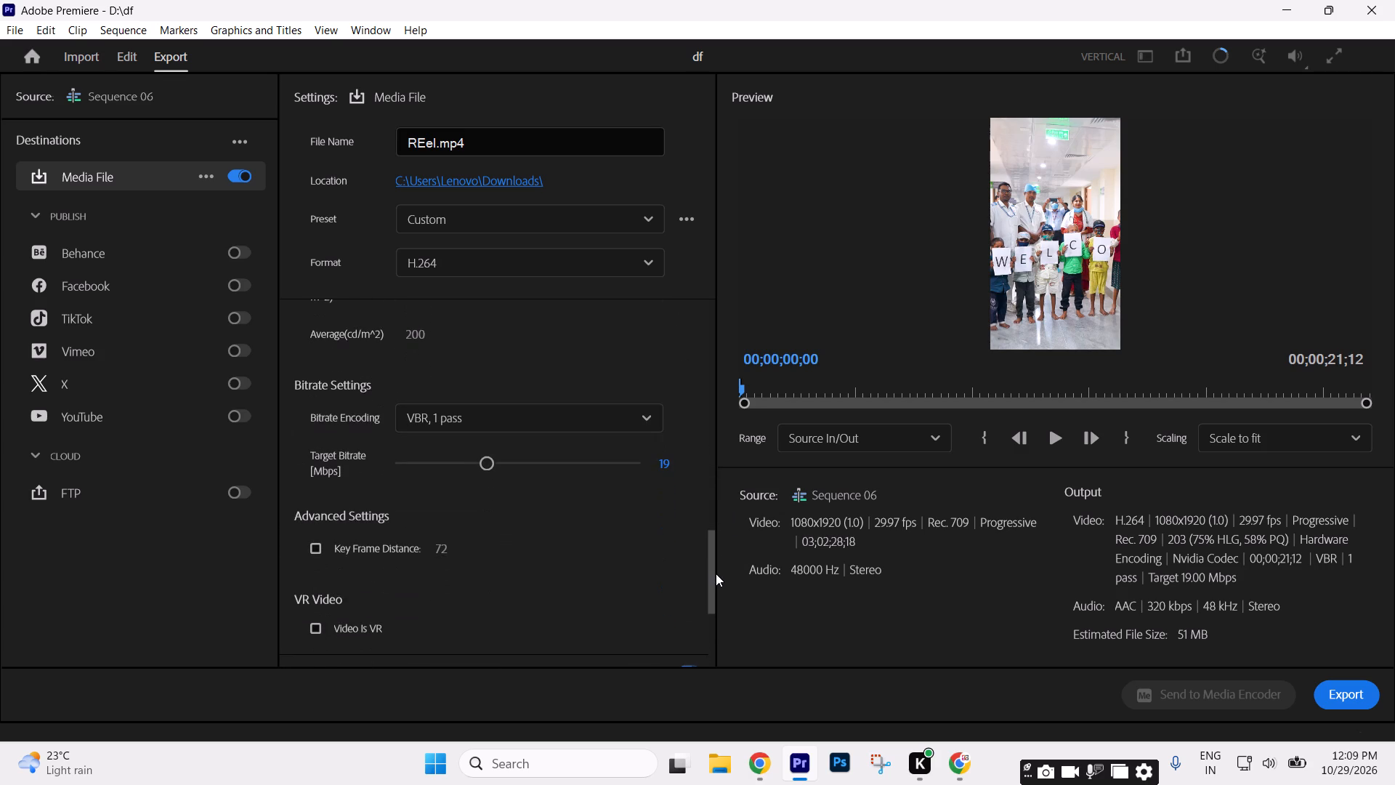
{"action": "left_click_drag", "start_coordinate": [716, 573], "coordinate": [716, 584]}
{"action": "left_click_drag", "start_coordinate": [489, 415], "coordinate": [638, 422]}
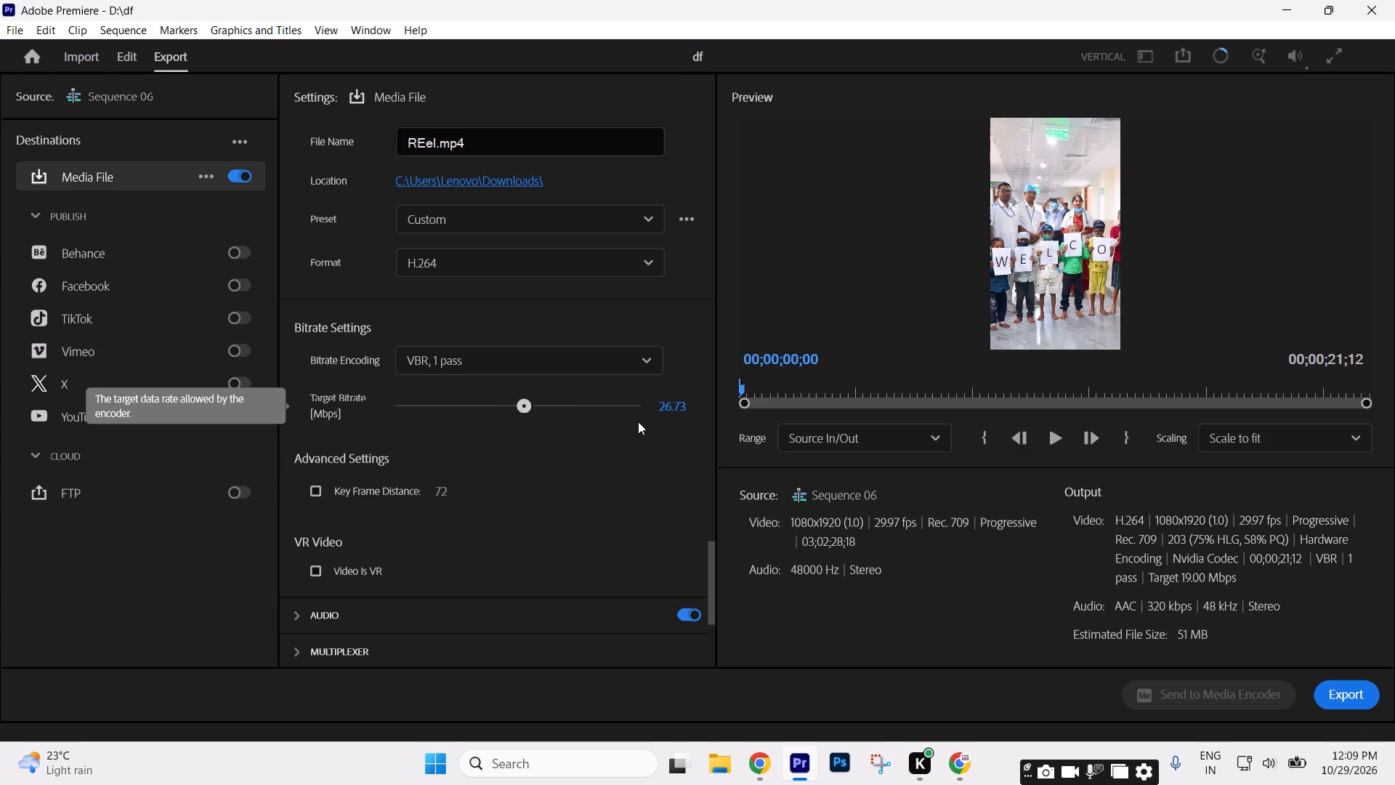
{"action": "left_click_drag", "start_coordinate": [638, 422], "coordinate": [672, 427]}
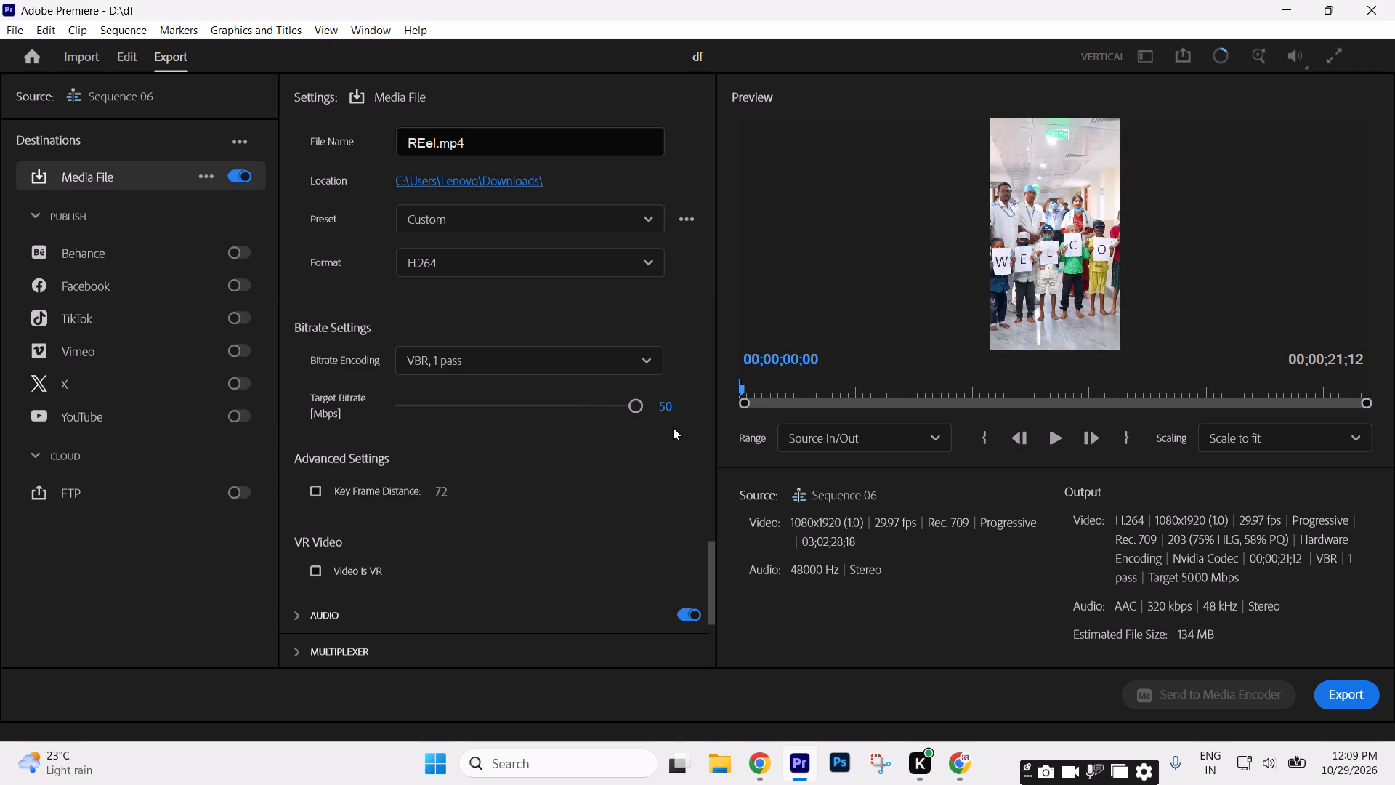
{"action": "left_click_drag", "start_coordinate": [633, 409], "coordinate": [530, 409]}
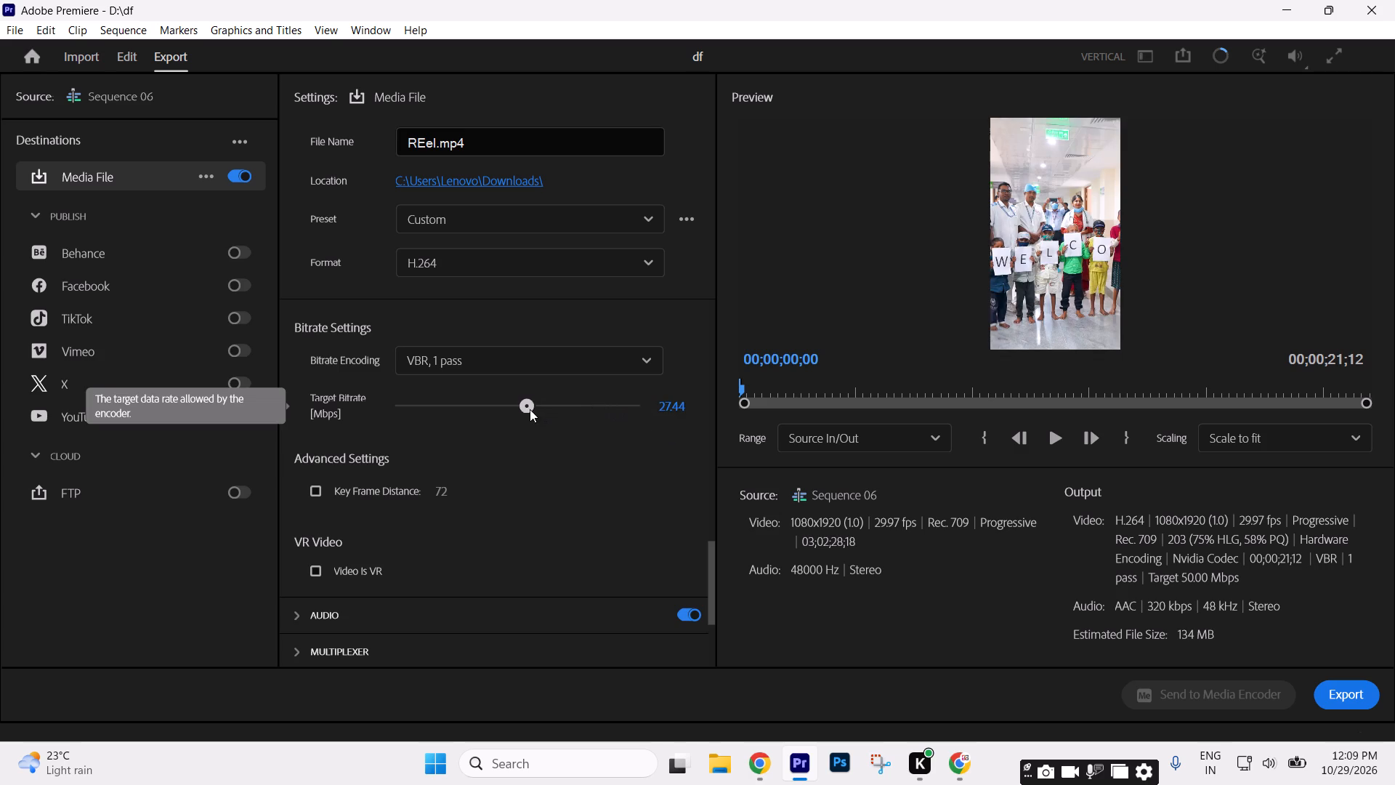
{"action": "left_click_drag", "start_coordinate": [530, 409], "coordinate": [490, 403]}
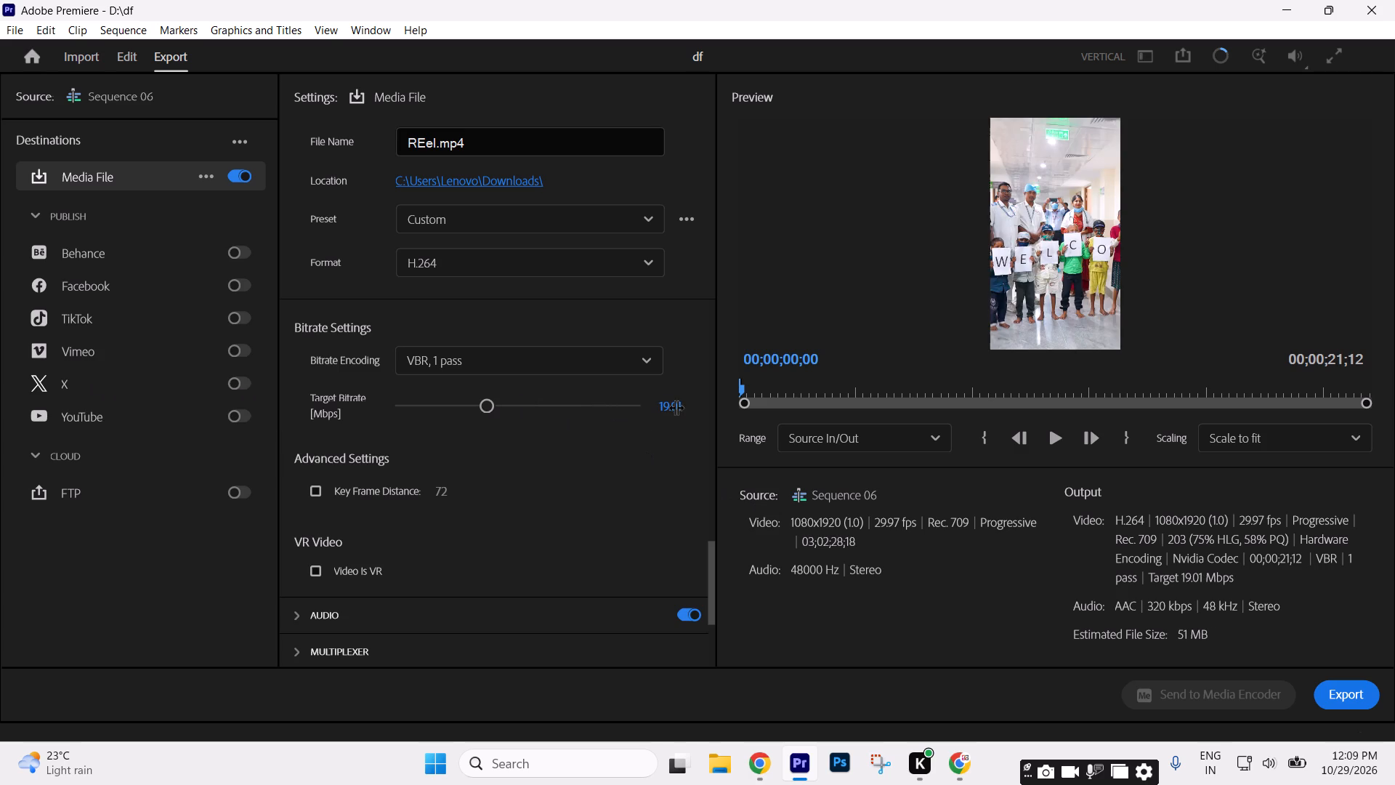
{"action": "left_click", "coordinate": [676, 406]}
{"action": "type", "text": "25"}
{"action": "key", "text": "Return"}
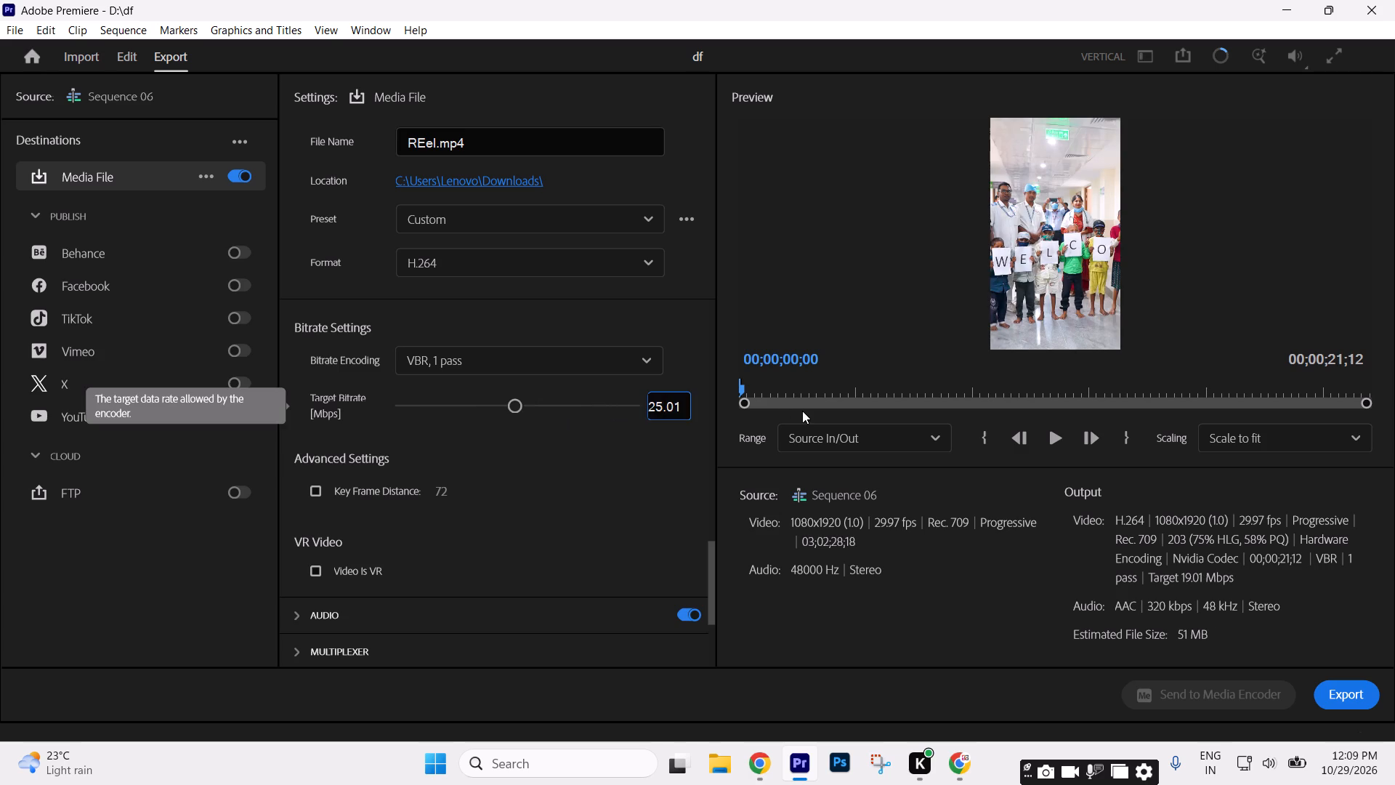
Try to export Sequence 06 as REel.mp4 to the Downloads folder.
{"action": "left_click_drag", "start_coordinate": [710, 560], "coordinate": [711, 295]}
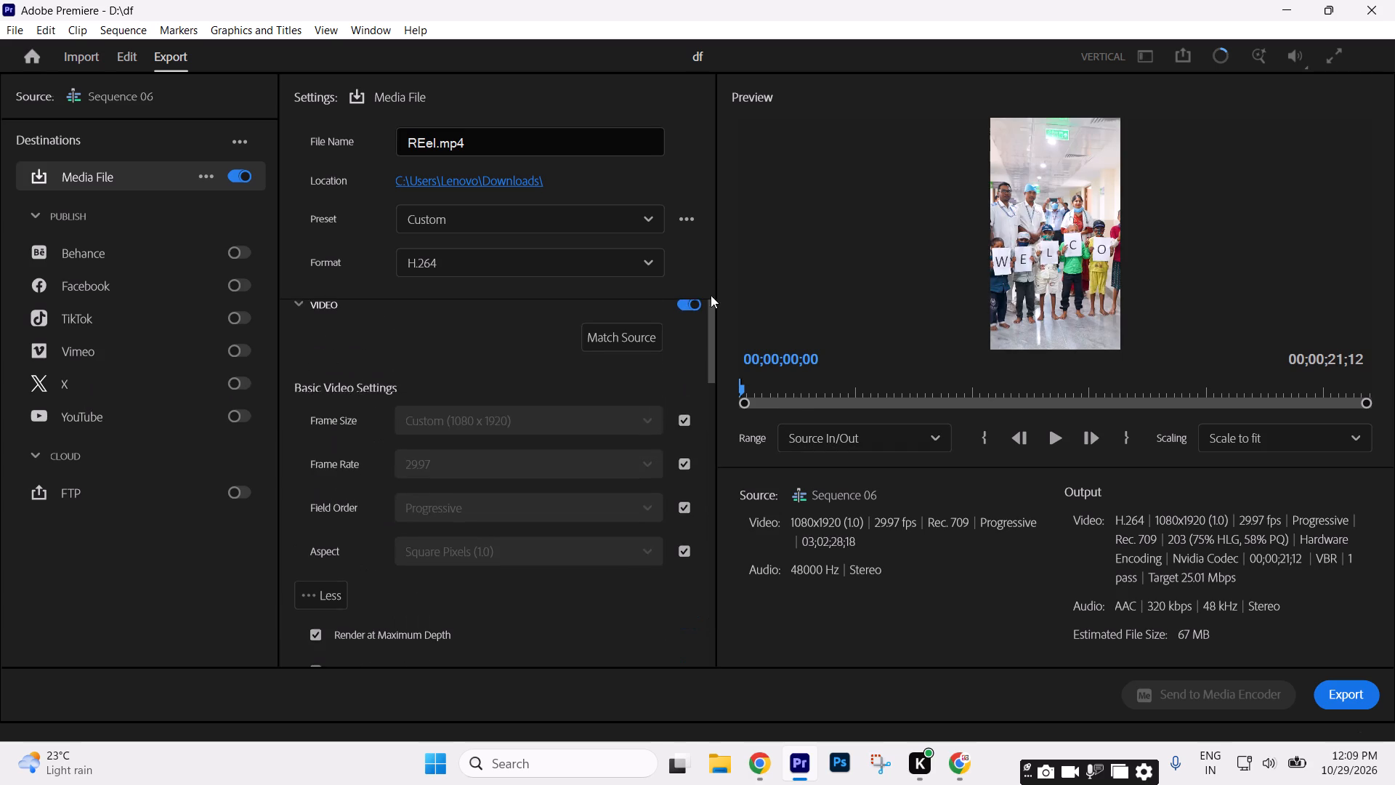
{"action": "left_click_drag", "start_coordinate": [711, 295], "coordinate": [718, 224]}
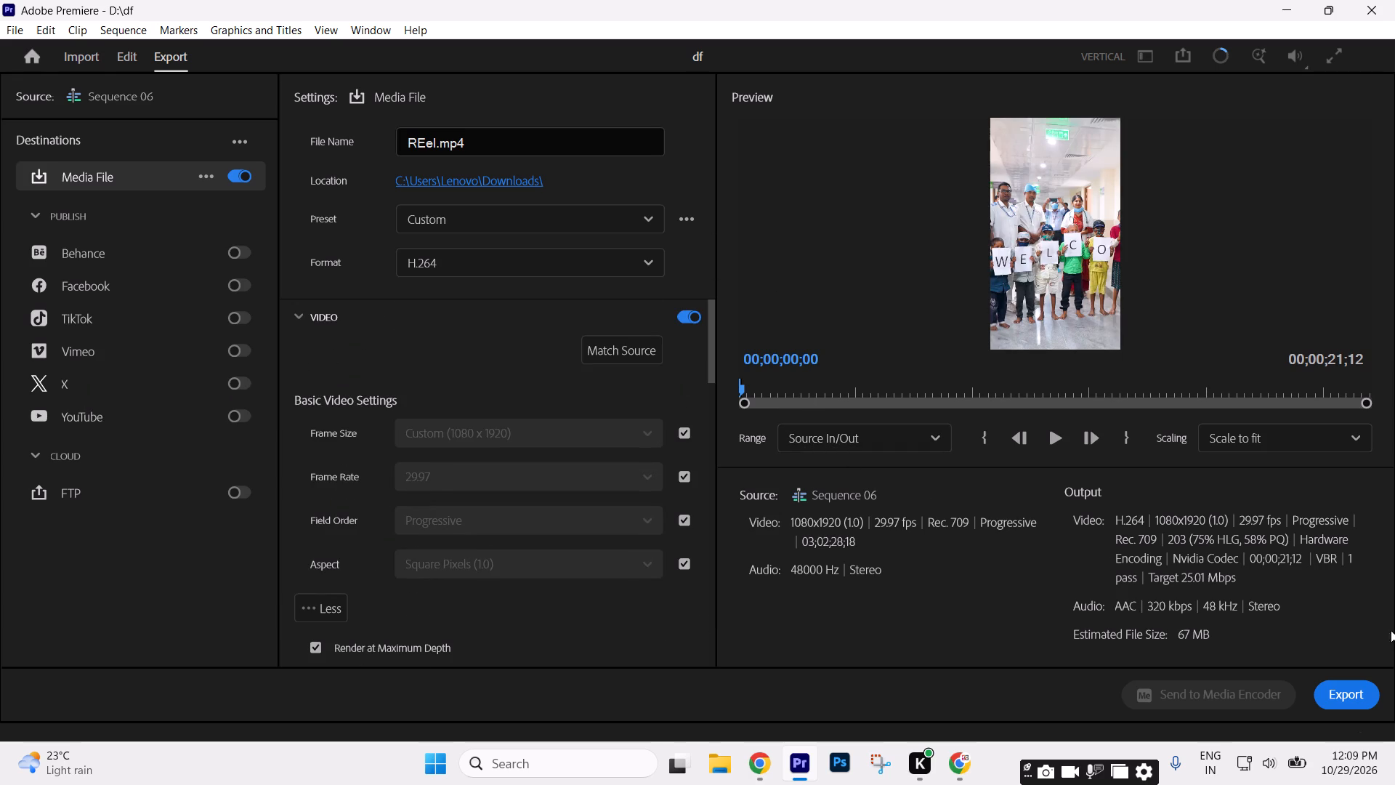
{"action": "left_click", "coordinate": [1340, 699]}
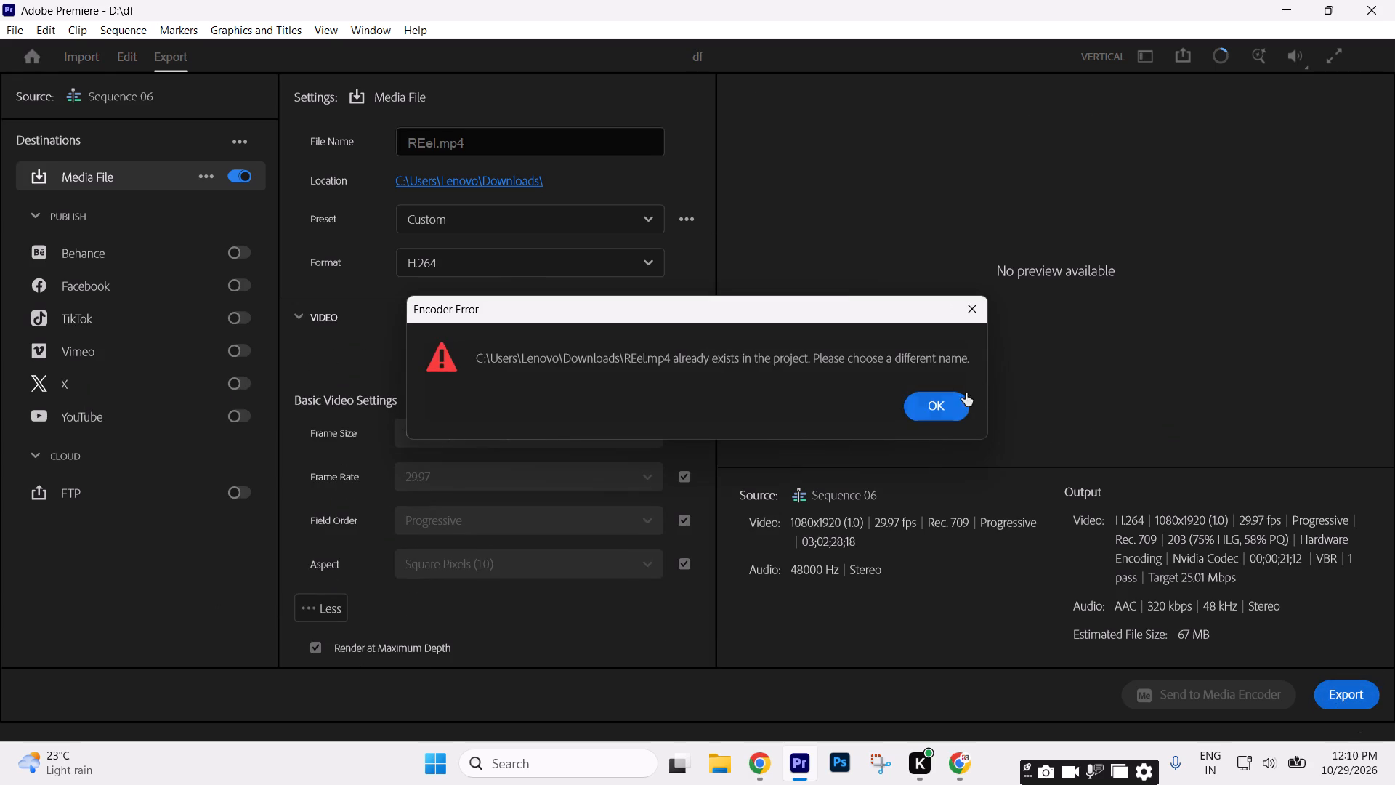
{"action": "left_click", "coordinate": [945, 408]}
Add a period to the output name, making it REel..mp4, and export Sequence 06.
{"action": "left_click", "coordinate": [437, 143]}
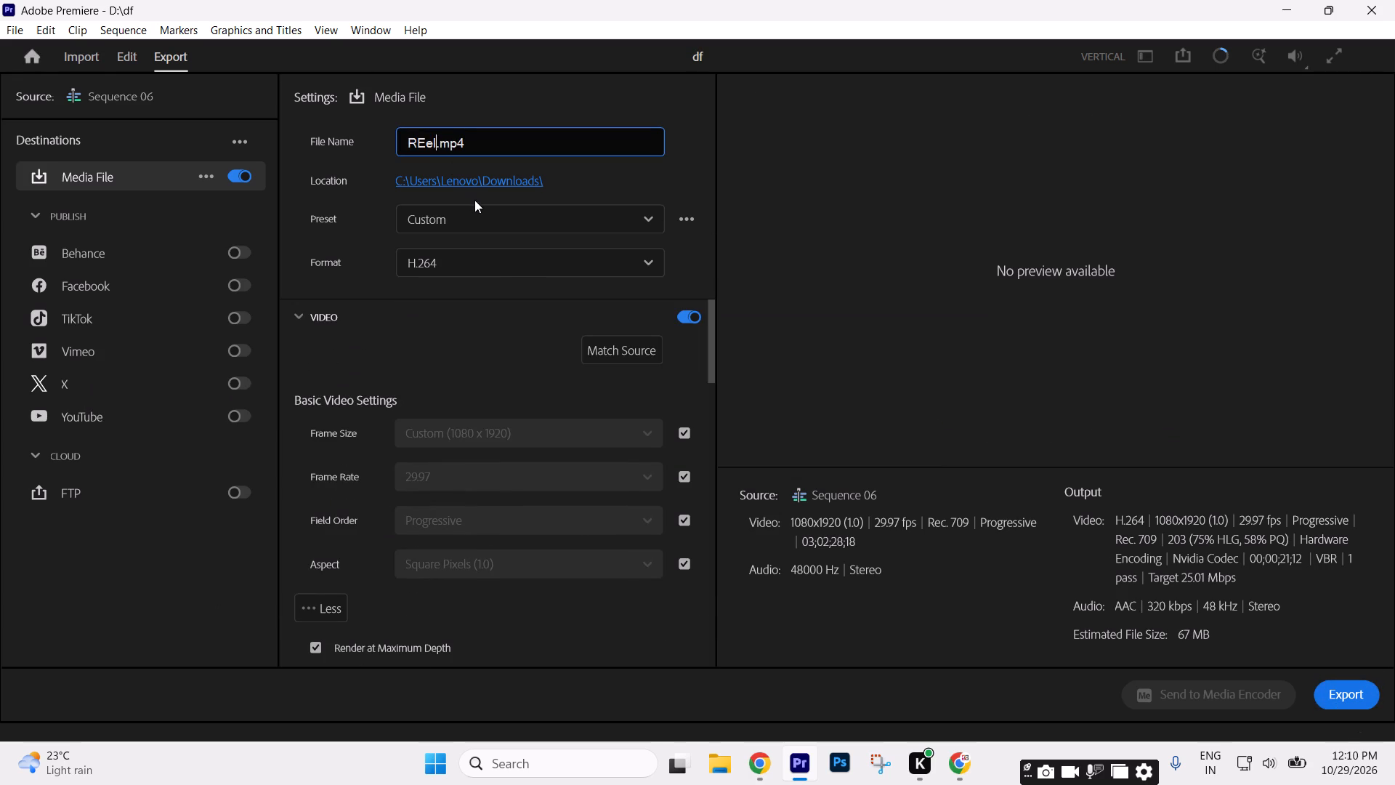
{"action": "key", "text": "period"}
{"action": "left_click", "coordinate": [1353, 702]}
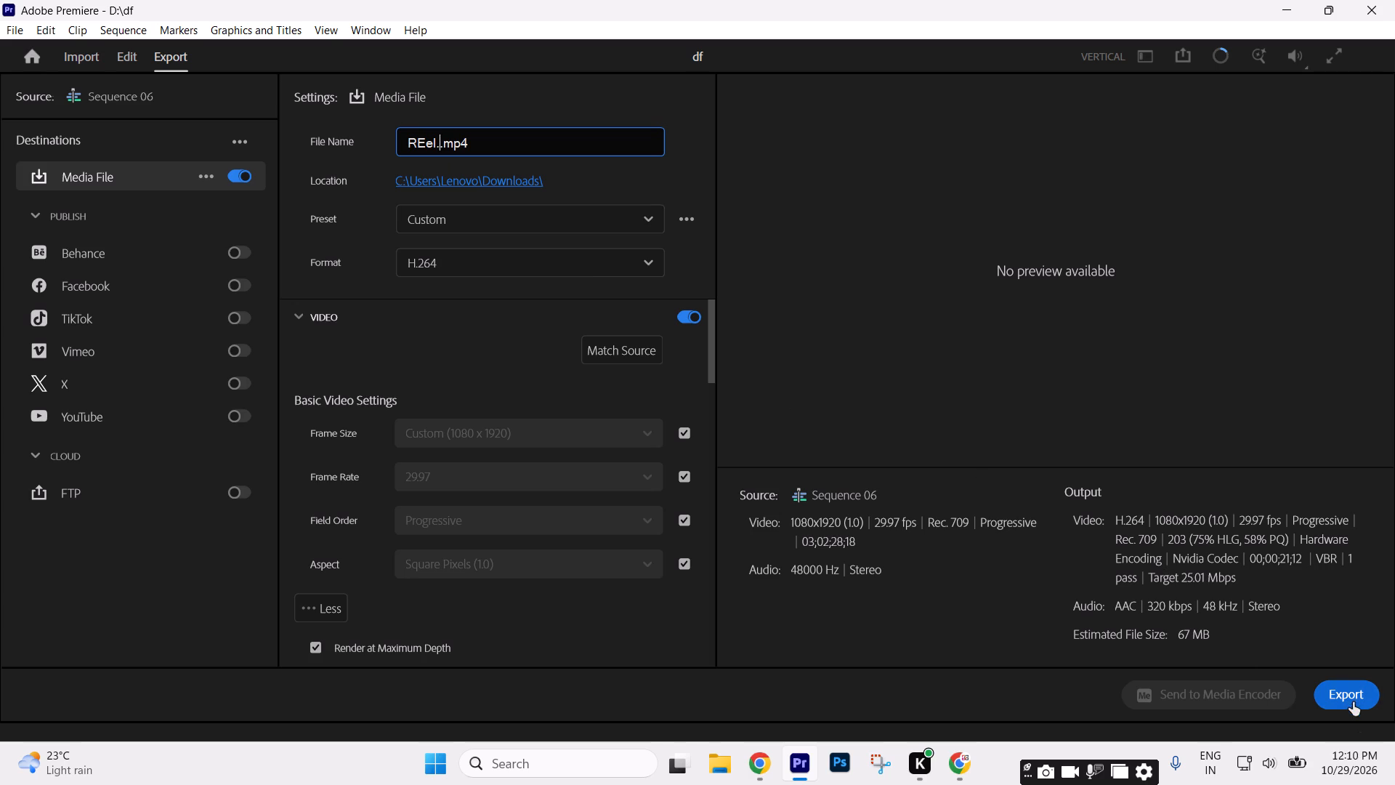
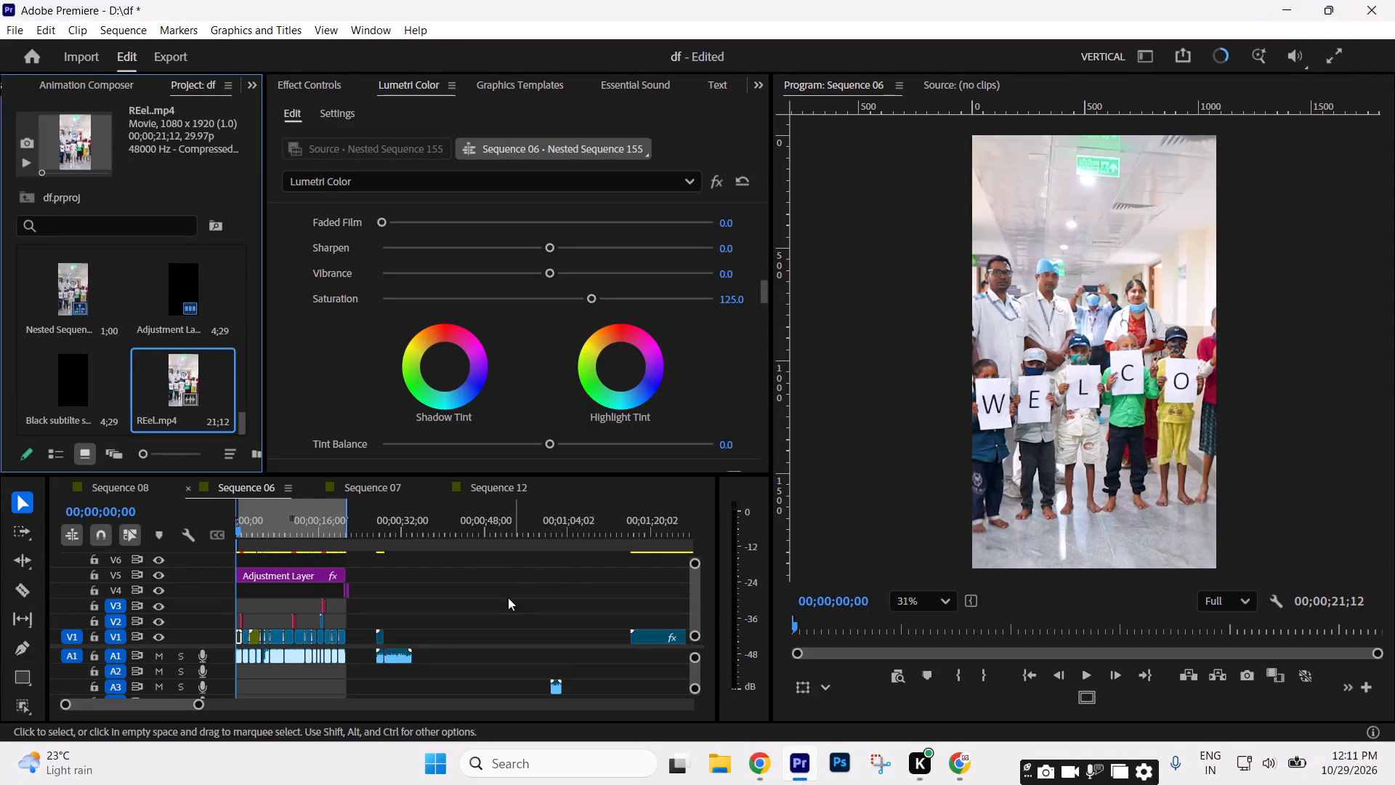
Examine the Sequence 06 timeline beyond the finished reel, out to the end of the C0247.MP4 clip.
{"action": "left_click", "coordinate": [543, 523]}
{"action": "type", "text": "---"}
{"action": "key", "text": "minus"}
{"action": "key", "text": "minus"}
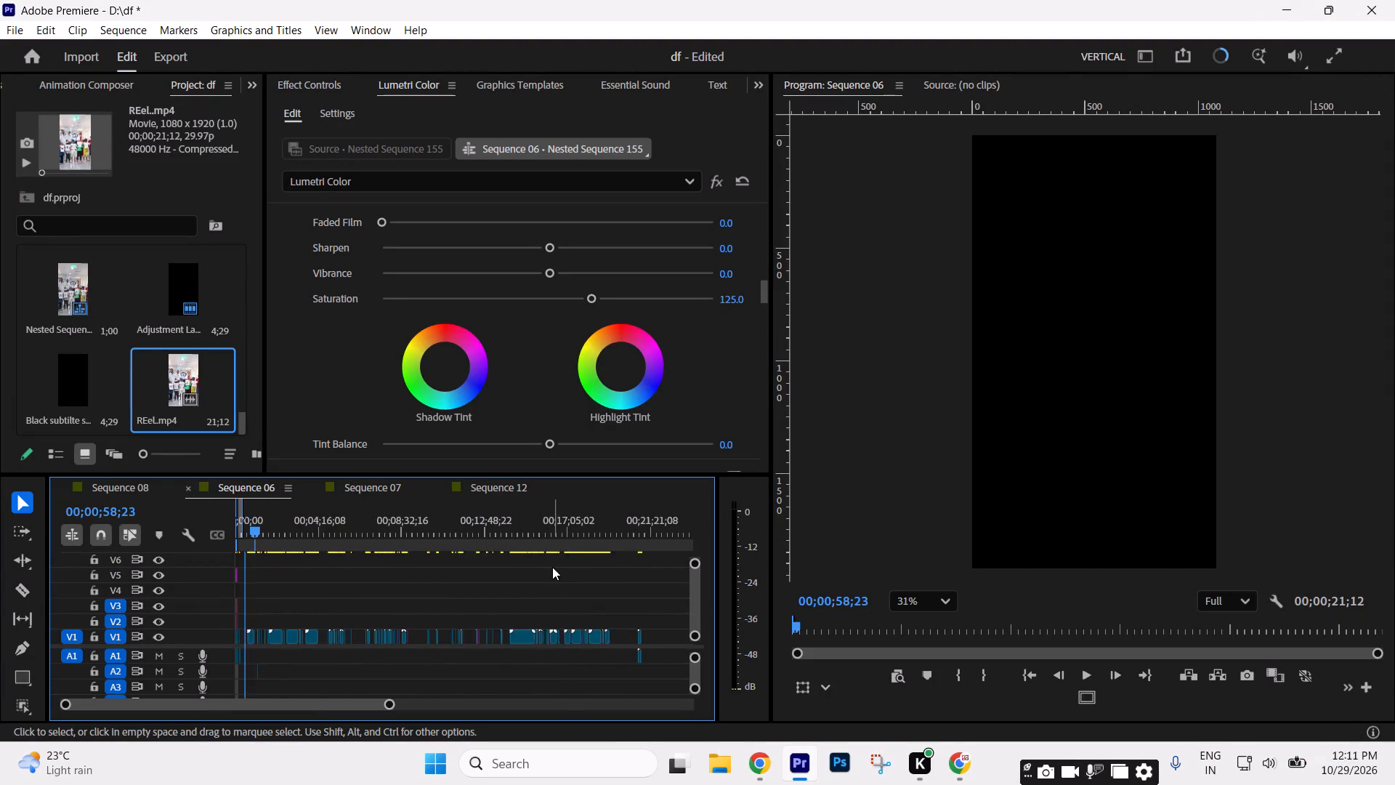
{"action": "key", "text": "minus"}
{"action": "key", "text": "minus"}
{"action": "left_click", "coordinate": [587, 544]}
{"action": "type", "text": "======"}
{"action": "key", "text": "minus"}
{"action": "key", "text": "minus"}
{"action": "left_click_drag", "start_coordinate": [342, 541], "coordinate": [327, 542]}
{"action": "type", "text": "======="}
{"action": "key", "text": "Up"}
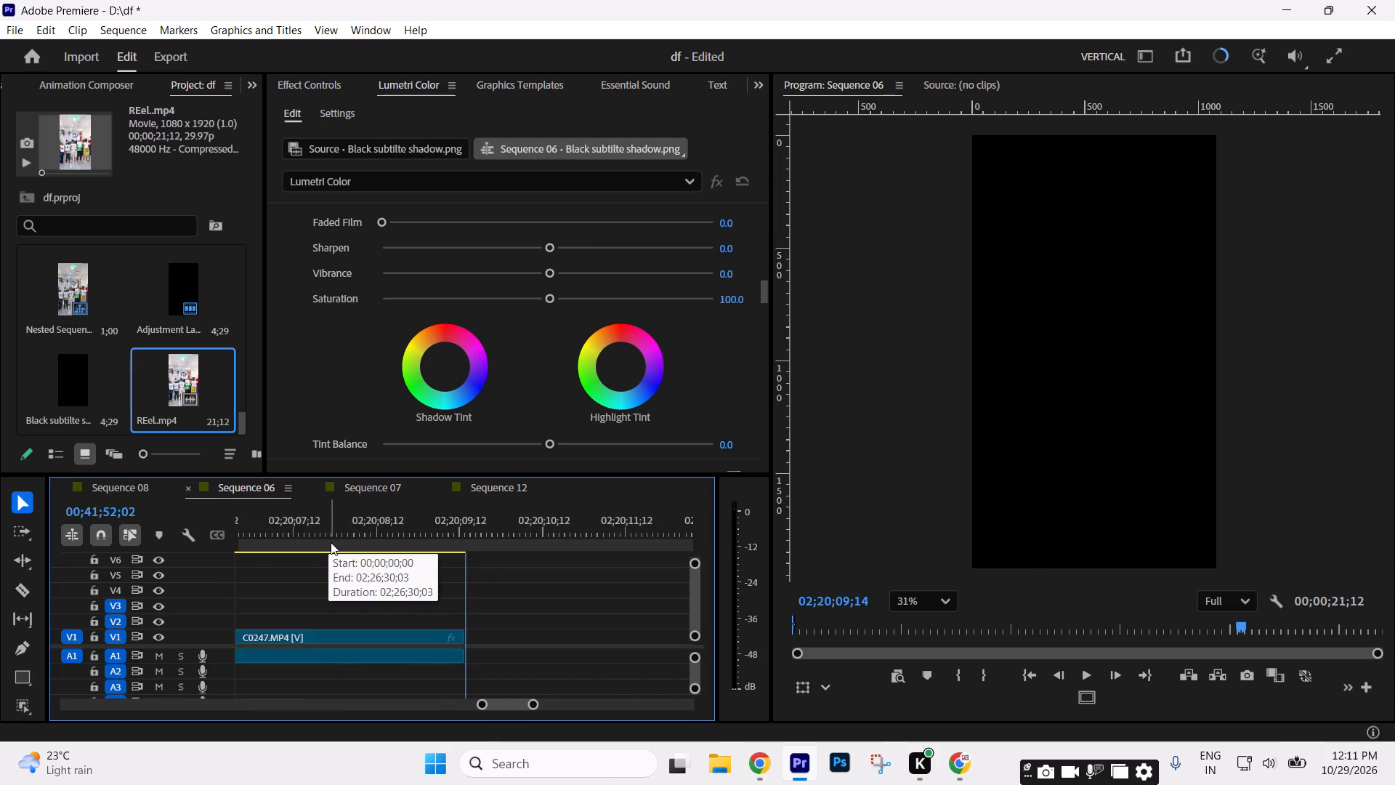
Play through the captioned interview edit starting at 02;20;09;16 in Sequence 06 and check its shots for problems.
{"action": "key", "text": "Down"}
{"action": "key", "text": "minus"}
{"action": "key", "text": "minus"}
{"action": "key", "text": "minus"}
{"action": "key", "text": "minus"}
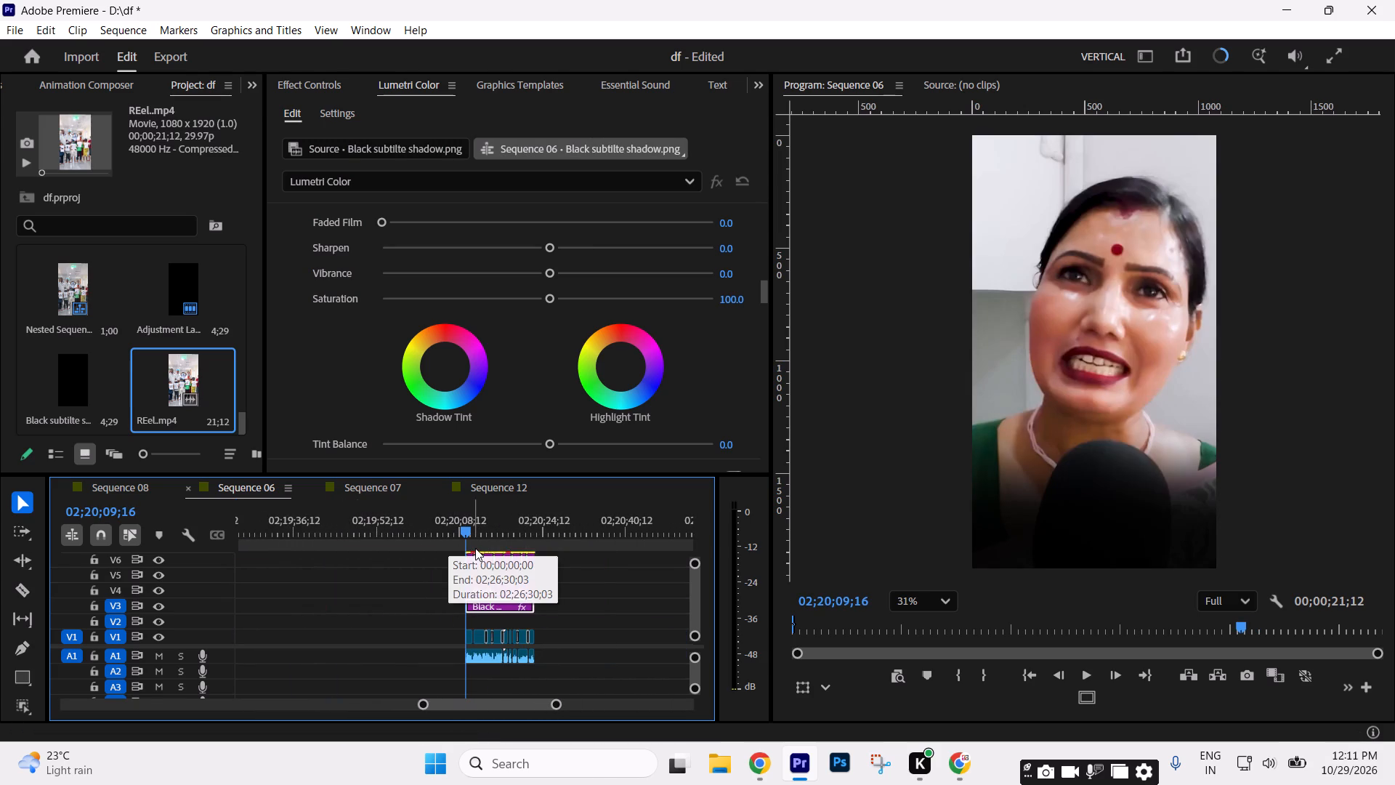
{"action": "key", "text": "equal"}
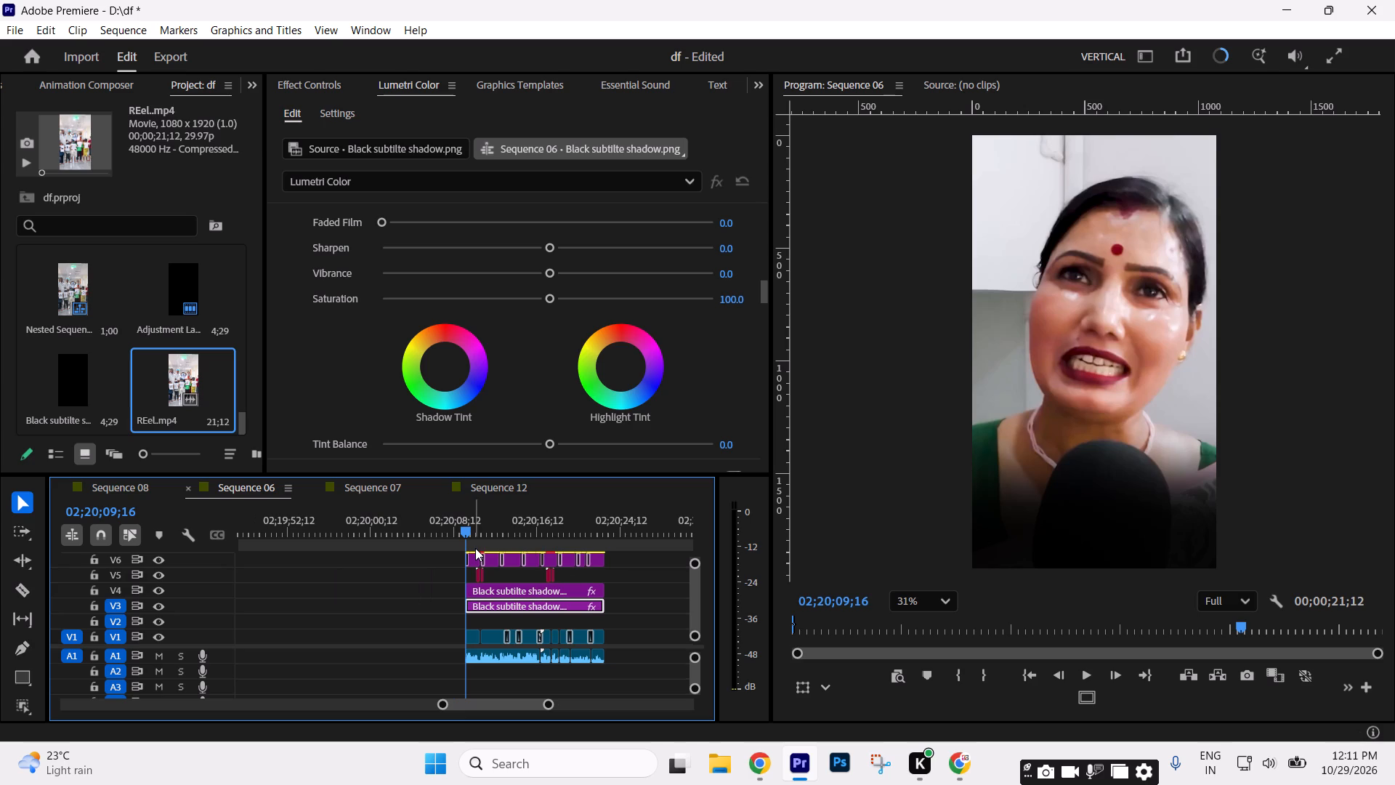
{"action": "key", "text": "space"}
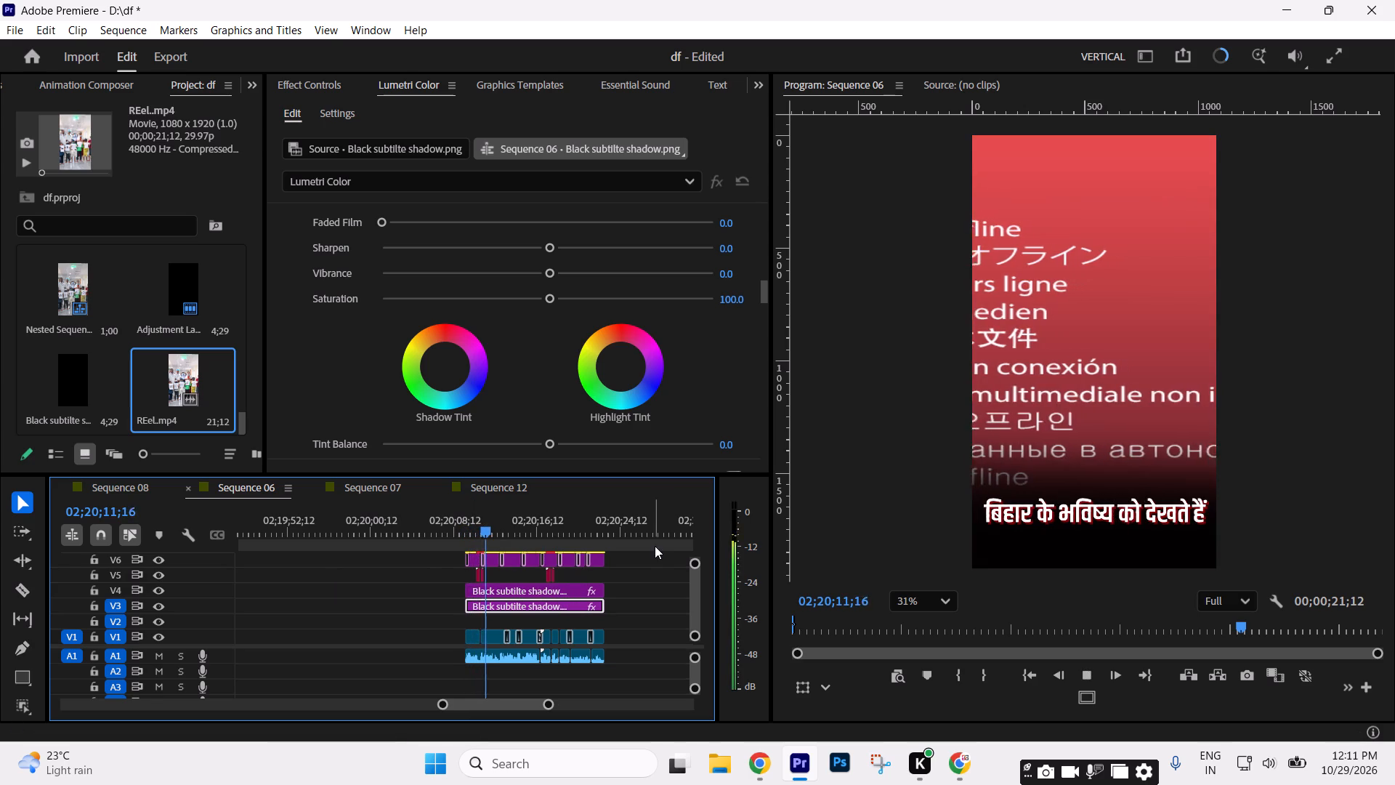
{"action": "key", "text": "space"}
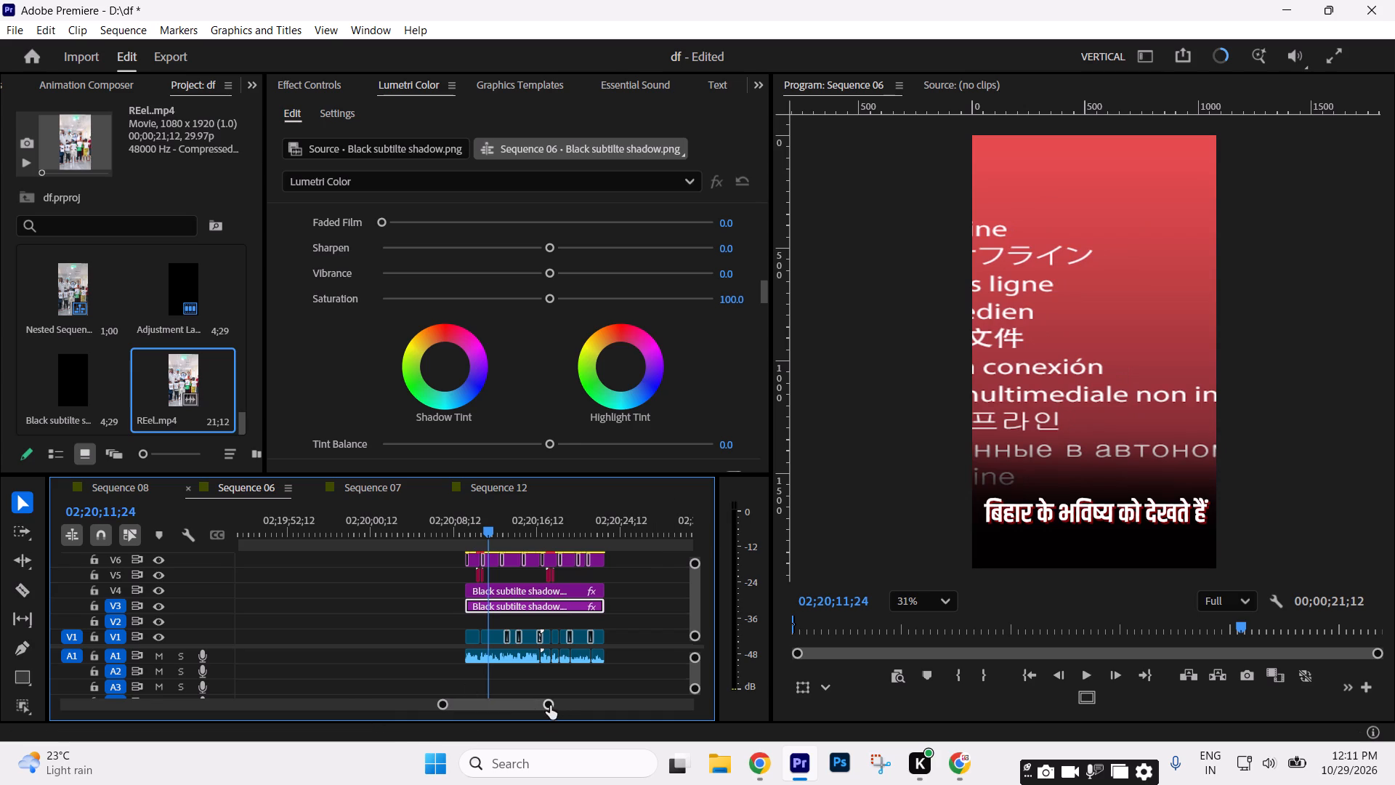
{"action": "left_click_drag", "start_coordinate": [549, 705], "coordinate": [504, 701]}
{"action": "key", "text": "space"}
{"action": "left_click_drag", "start_coordinate": [533, 702], "coordinate": [555, 704]}
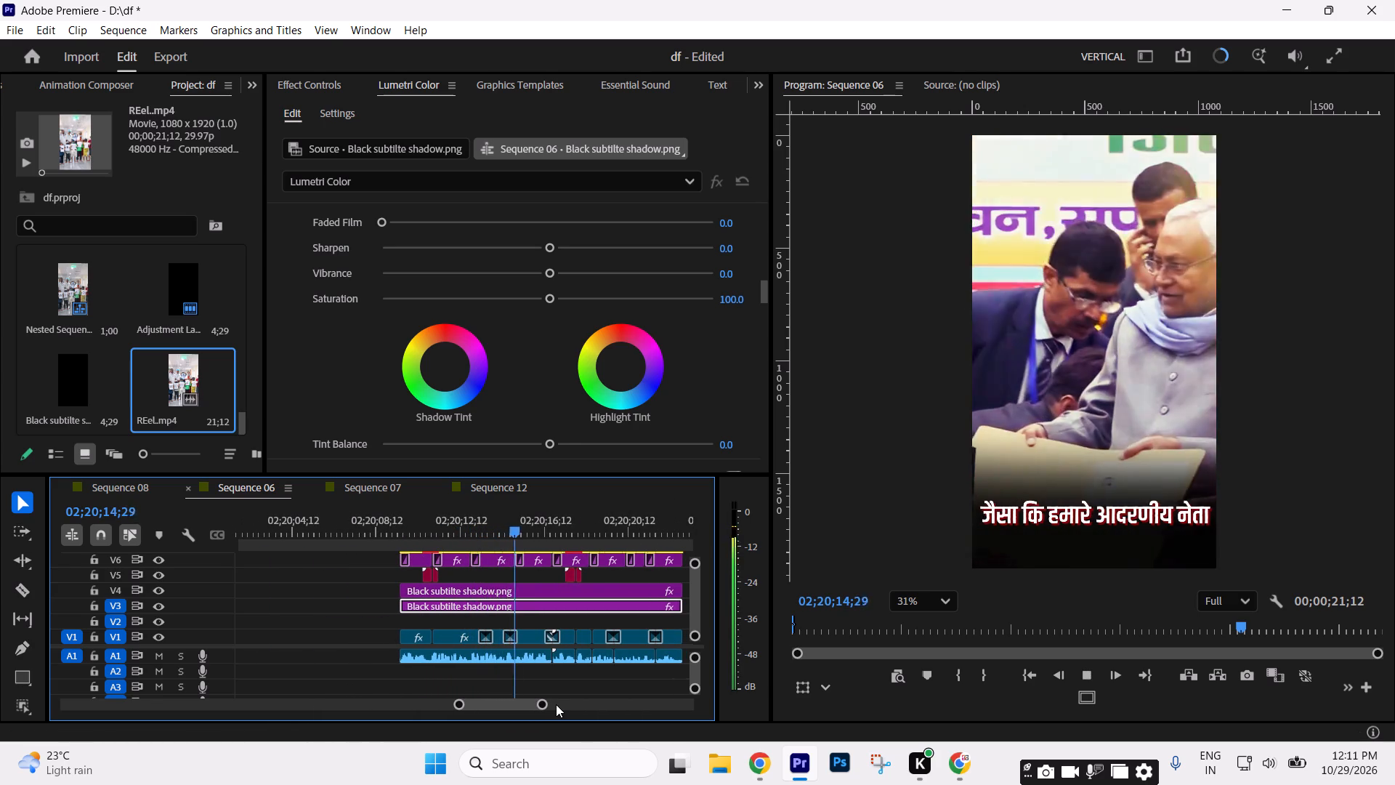
{"action": "left_click_drag", "start_coordinate": [546, 703], "coordinate": [552, 704]}
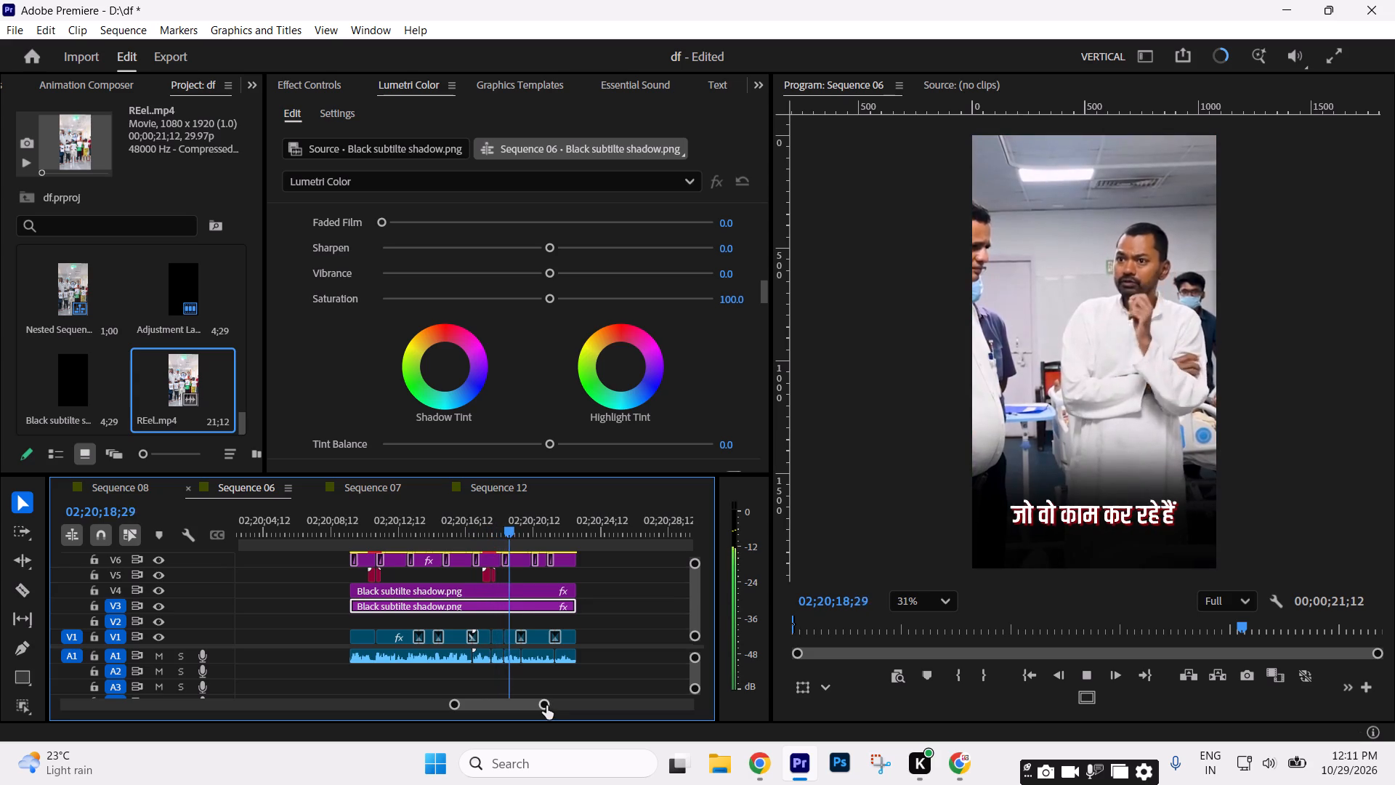
{"action": "left_click", "coordinate": [546, 706]}
{"action": "key", "text": "space"}
{"action": "left_click", "coordinate": [542, 705]}
{"action": "key", "text": "space"}
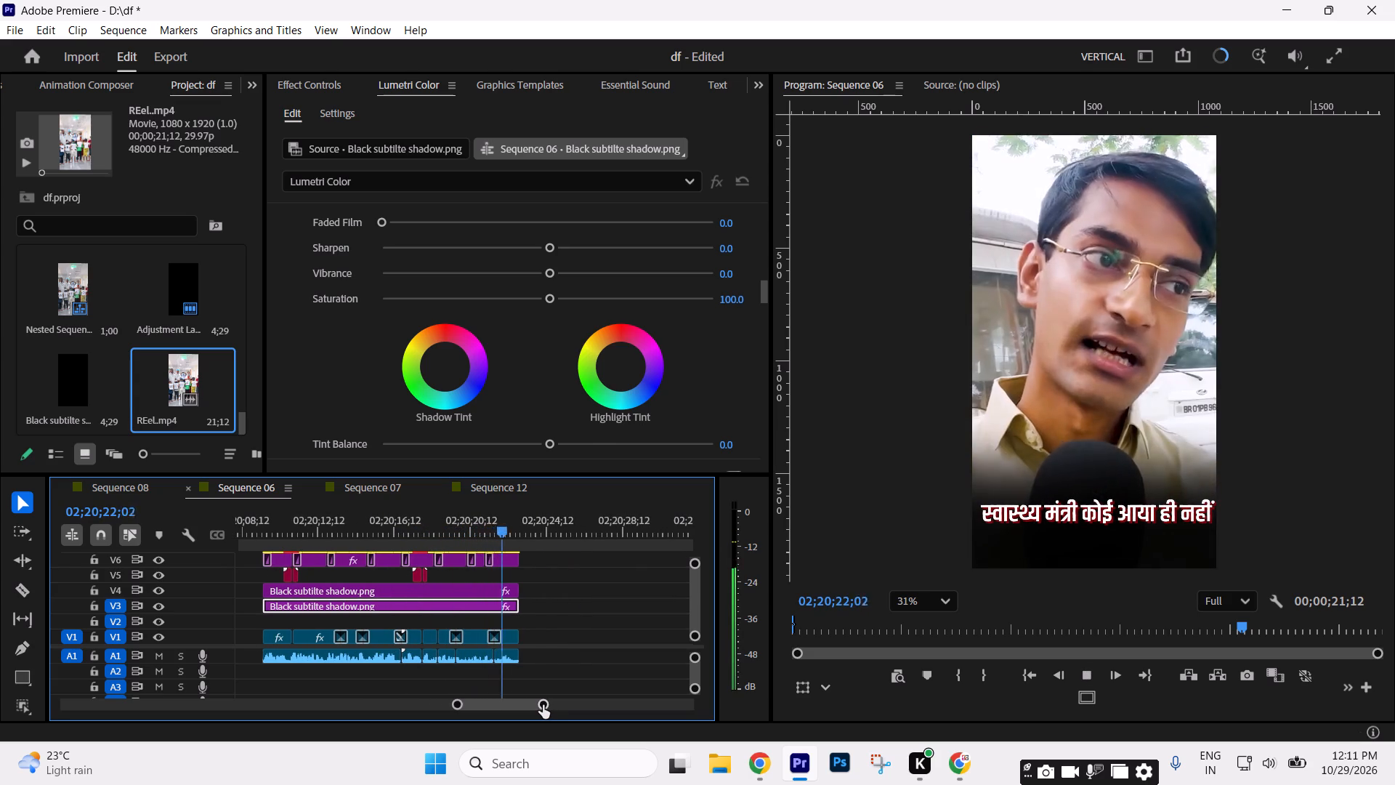
{"action": "key", "text": "space"}
Delete the offline C1125.MP4 clip from V1 under the caption "बिहार के भविष्य को देखते हैं".
{"action": "left_click", "coordinate": [305, 499]}
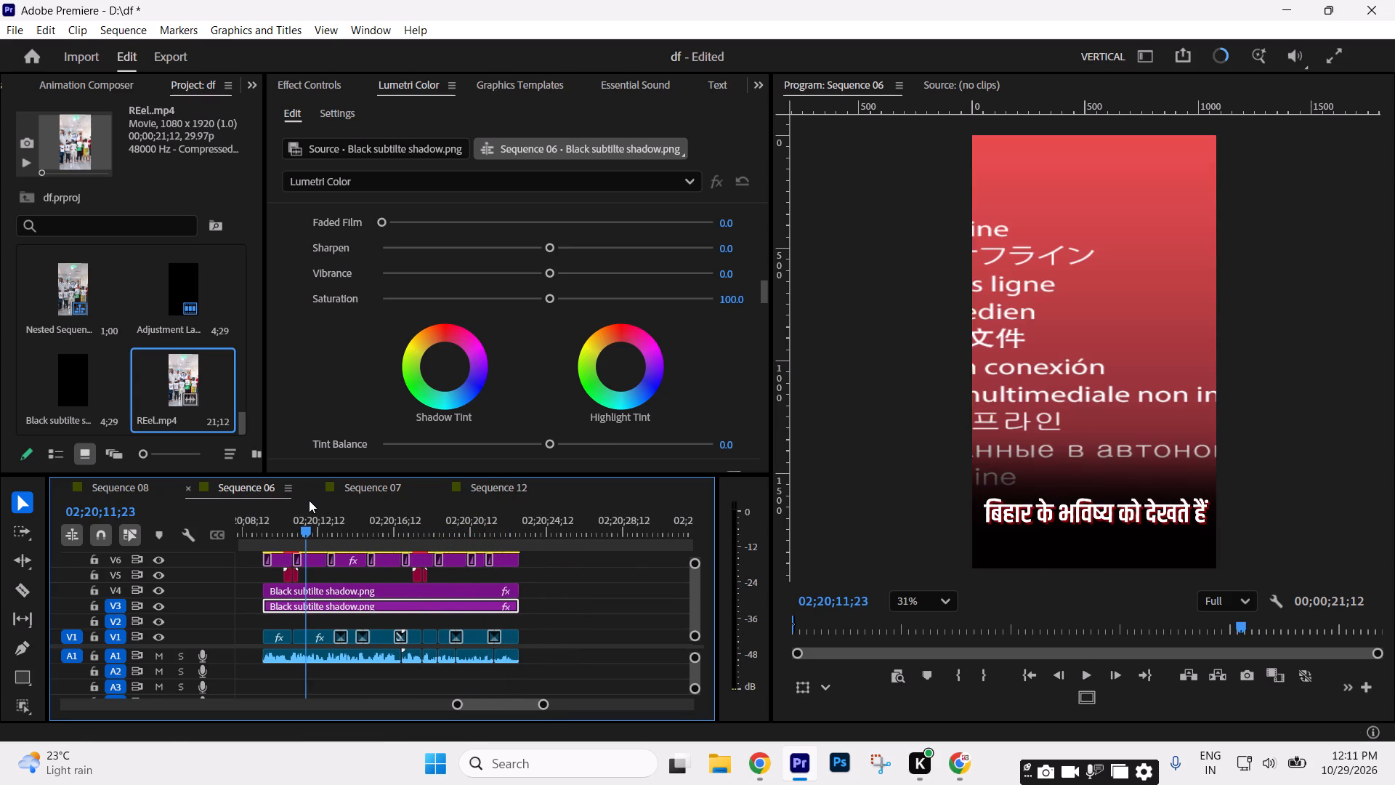
{"action": "left_click", "coordinate": [311, 632]}
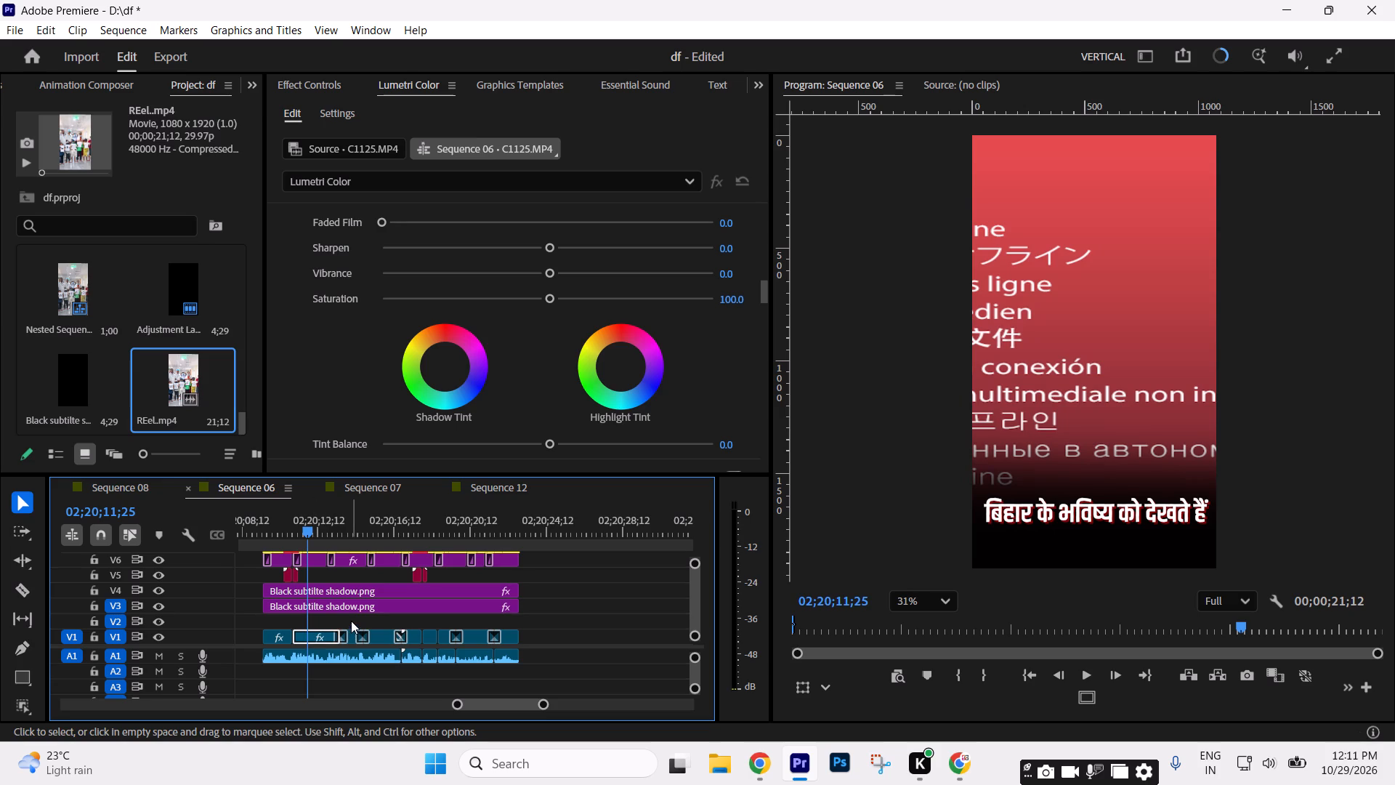
{"action": "left_click", "coordinate": [351, 621]}
{"action": "left_click", "coordinate": [341, 636]}
{"action": "left_click_drag", "start_coordinate": [320, 529], "coordinate": [328, 531]}
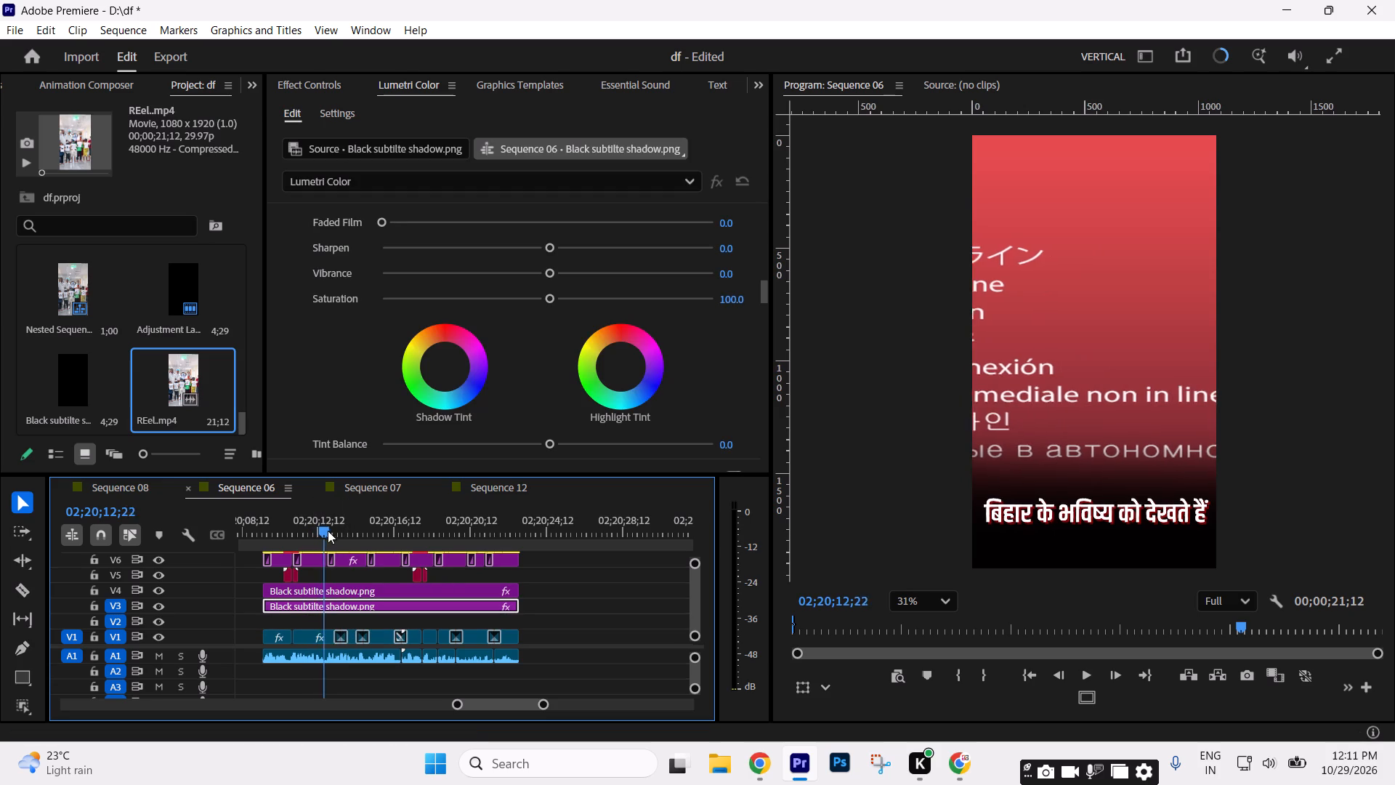
{"action": "left_click_drag", "start_coordinate": [328, 531], "coordinate": [345, 536]}
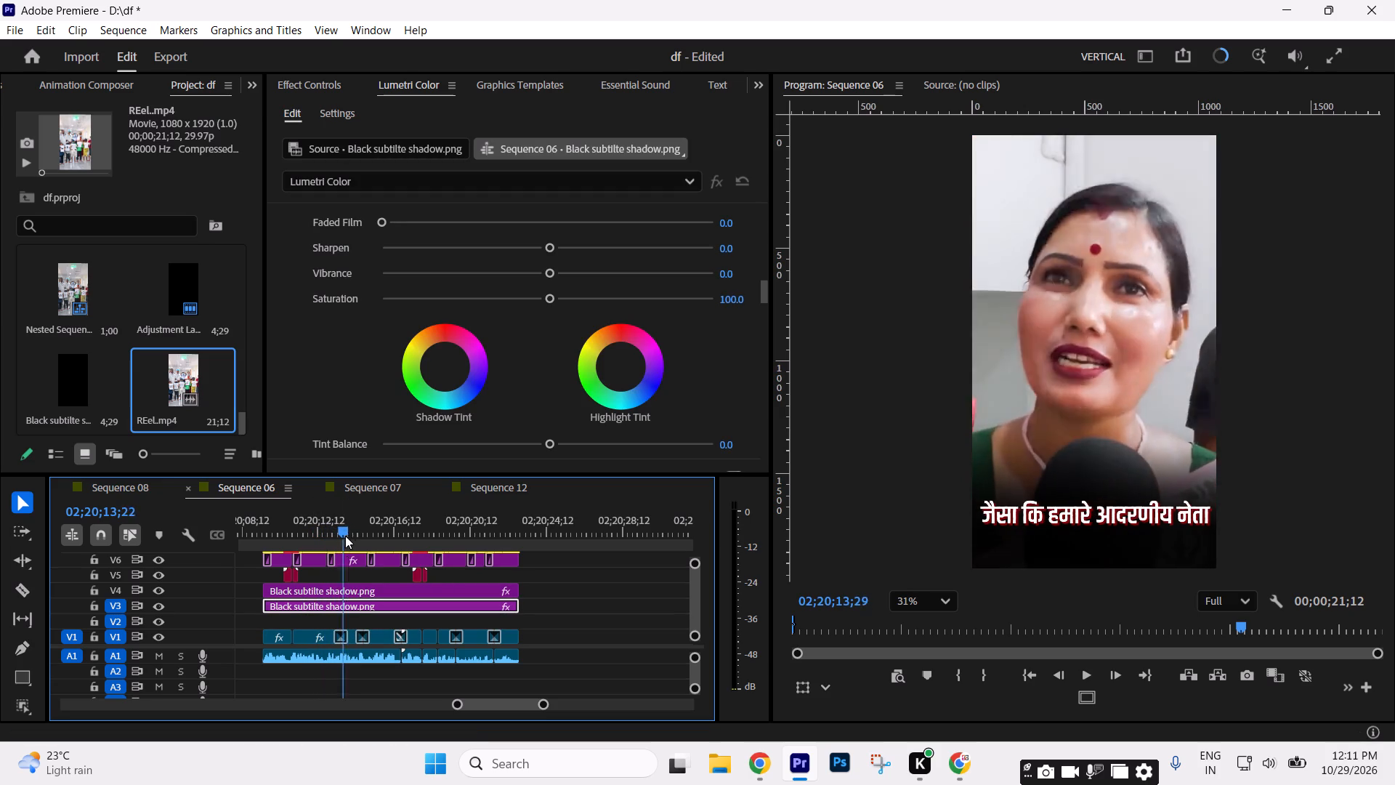
{"action": "left_click_drag", "start_coordinate": [345, 536], "coordinate": [332, 533]}
{"action": "left_click", "coordinate": [307, 640]}
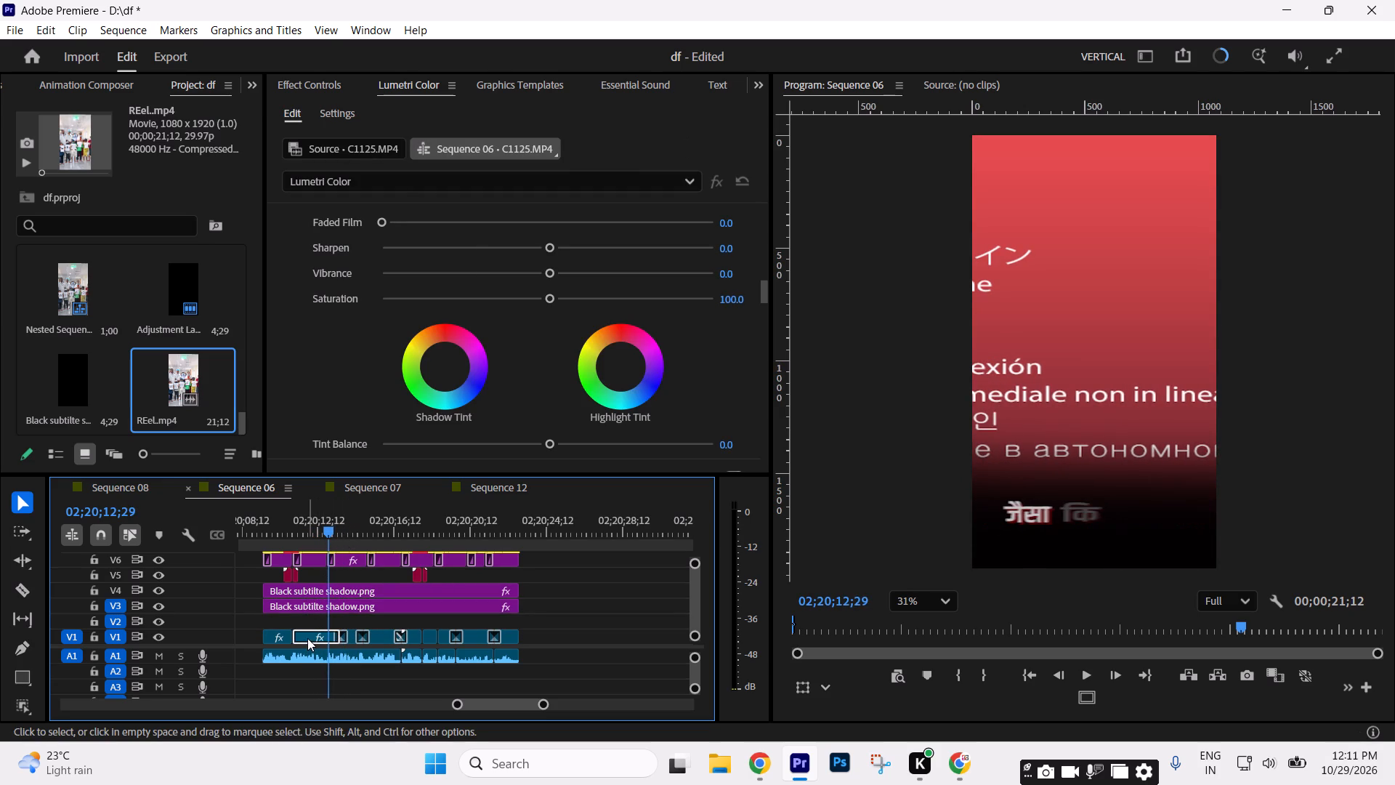
{"action": "key", "text": "Delete"}
Scan the welcome edit at the start of Sequence 06, from beginning to end, for a replacement shot.
{"action": "type", "text": "---"}
{"action": "key", "text": "minus"}
{"action": "key", "text": "minus"}
{"action": "key", "text": "minus"}
{"action": "key", "text": "minus"}
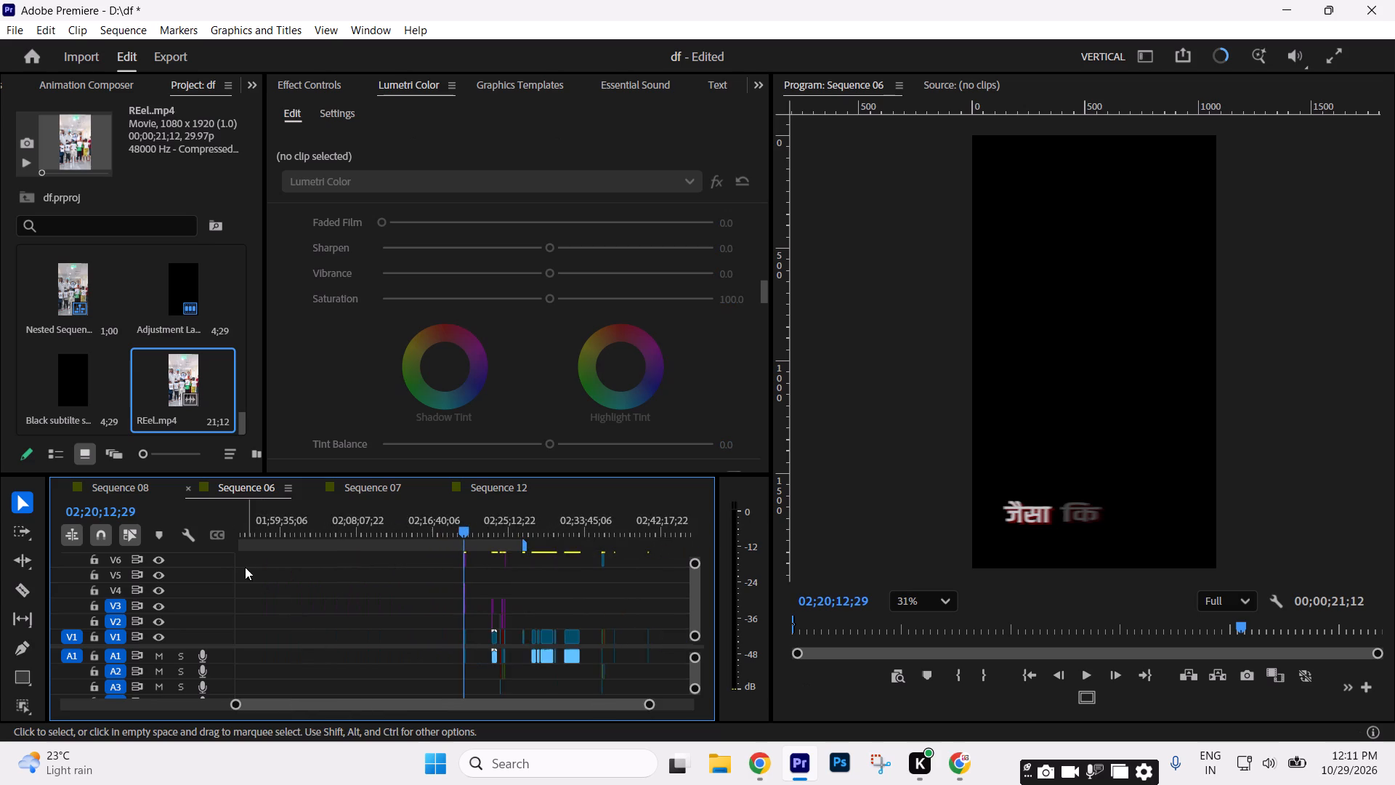
{"action": "key", "text": "minus"}
{"action": "key", "text": "minus"}
{"action": "key", "text": "minus"}
{"action": "key", "text": "minus"}
{"action": "left_click_drag", "start_coordinate": [333, 527], "coordinate": [105, 551]}
{"action": "type", "text": "=="}
{"action": "key", "text": "minus"}
{"action": "key", "text": "minus"}
{"action": "key", "text": "minus"}
{"action": "key", "text": "minus"}
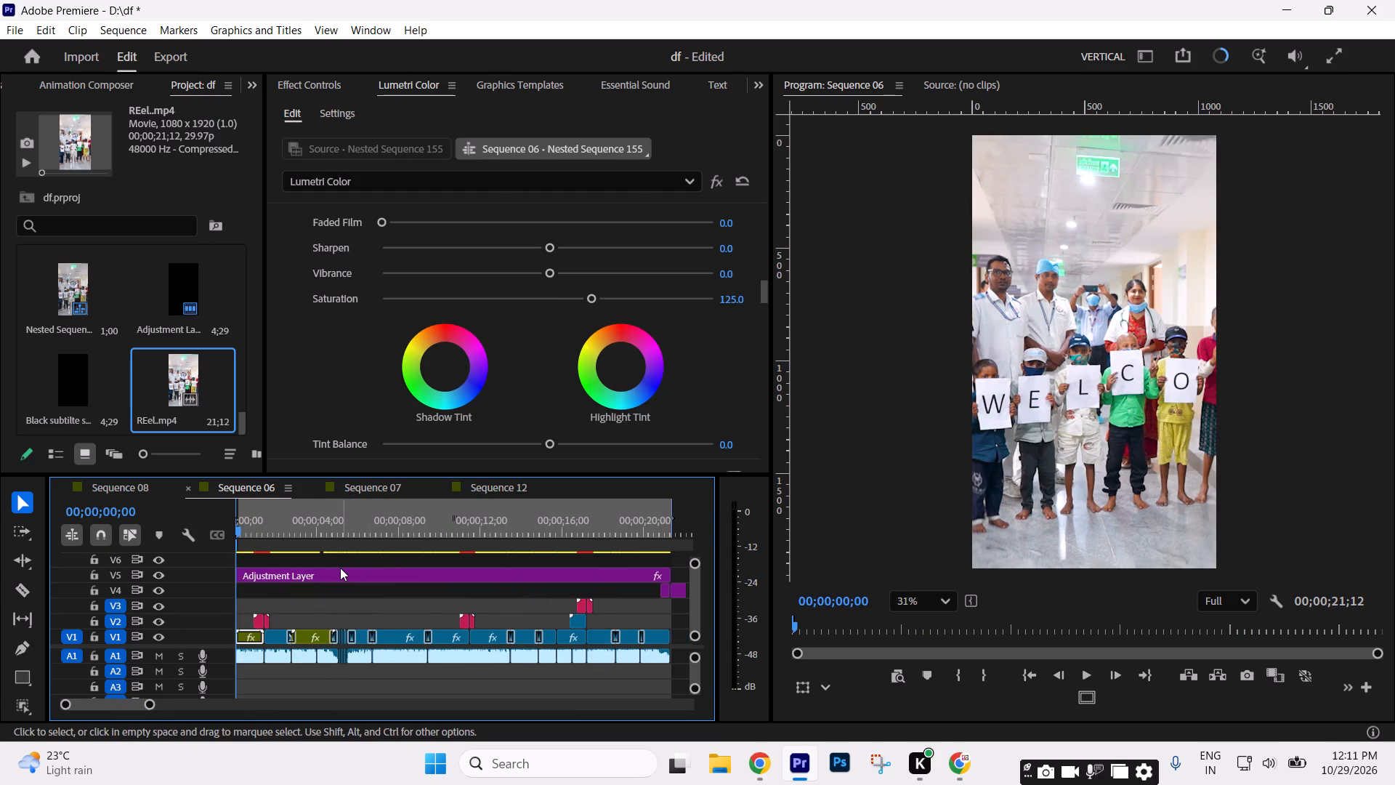
{"action": "left_click_drag", "start_coordinate": [260, 528], "coordinate": [285, 536]}
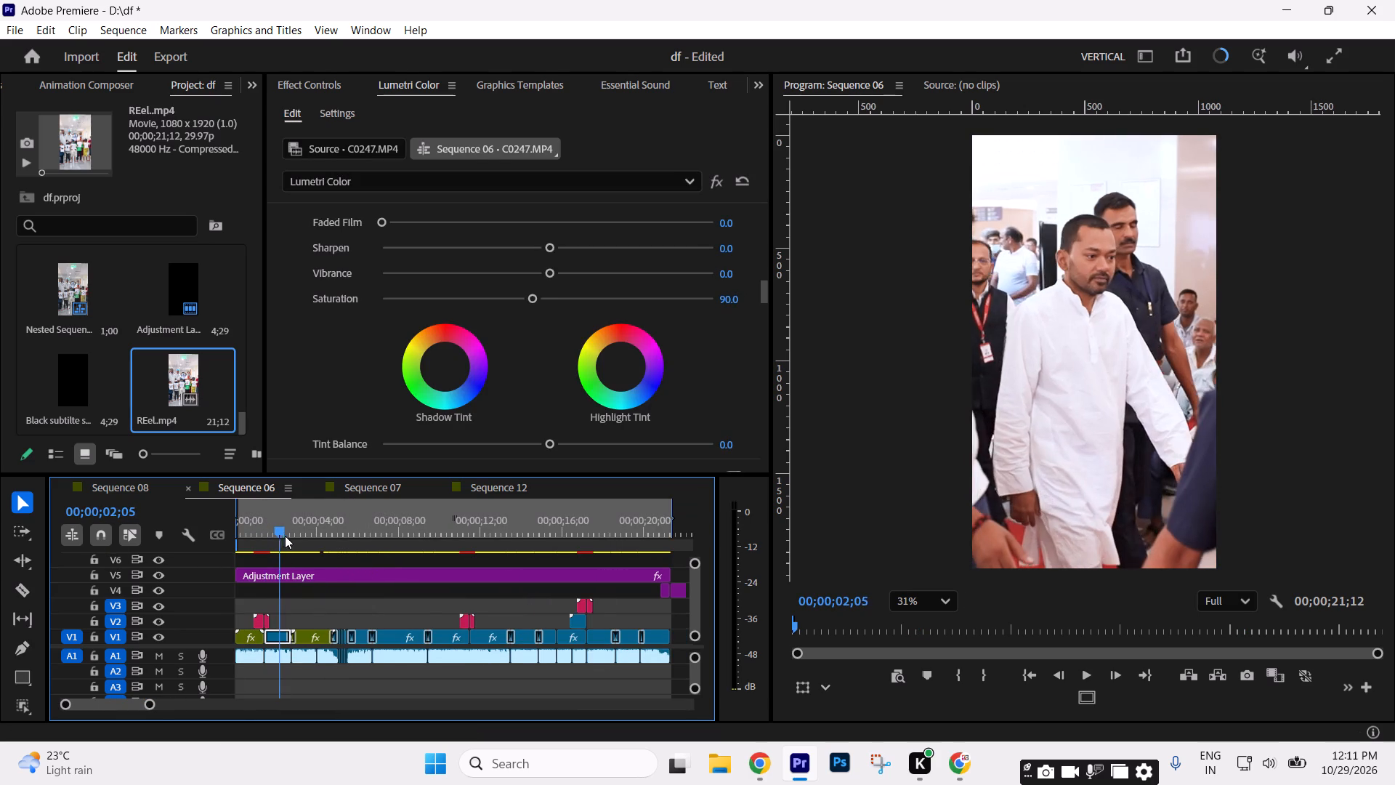
{"action": "left_click_drag", "start_coordinate": [285, 536], "coordinate": [369, 552]}
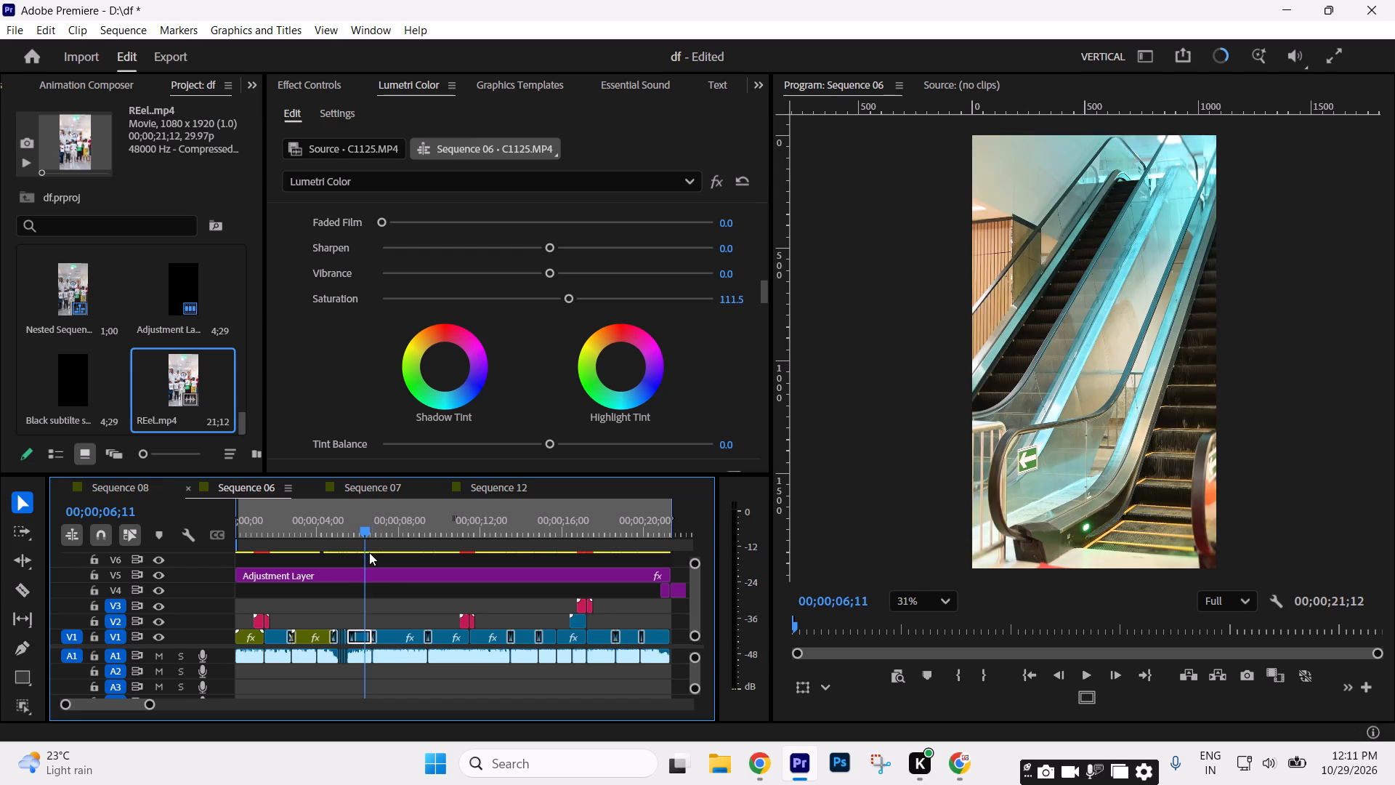
{"action": "left_click_drag", "start_coordinate": [369, 552], "coordinate": [442, 559]}
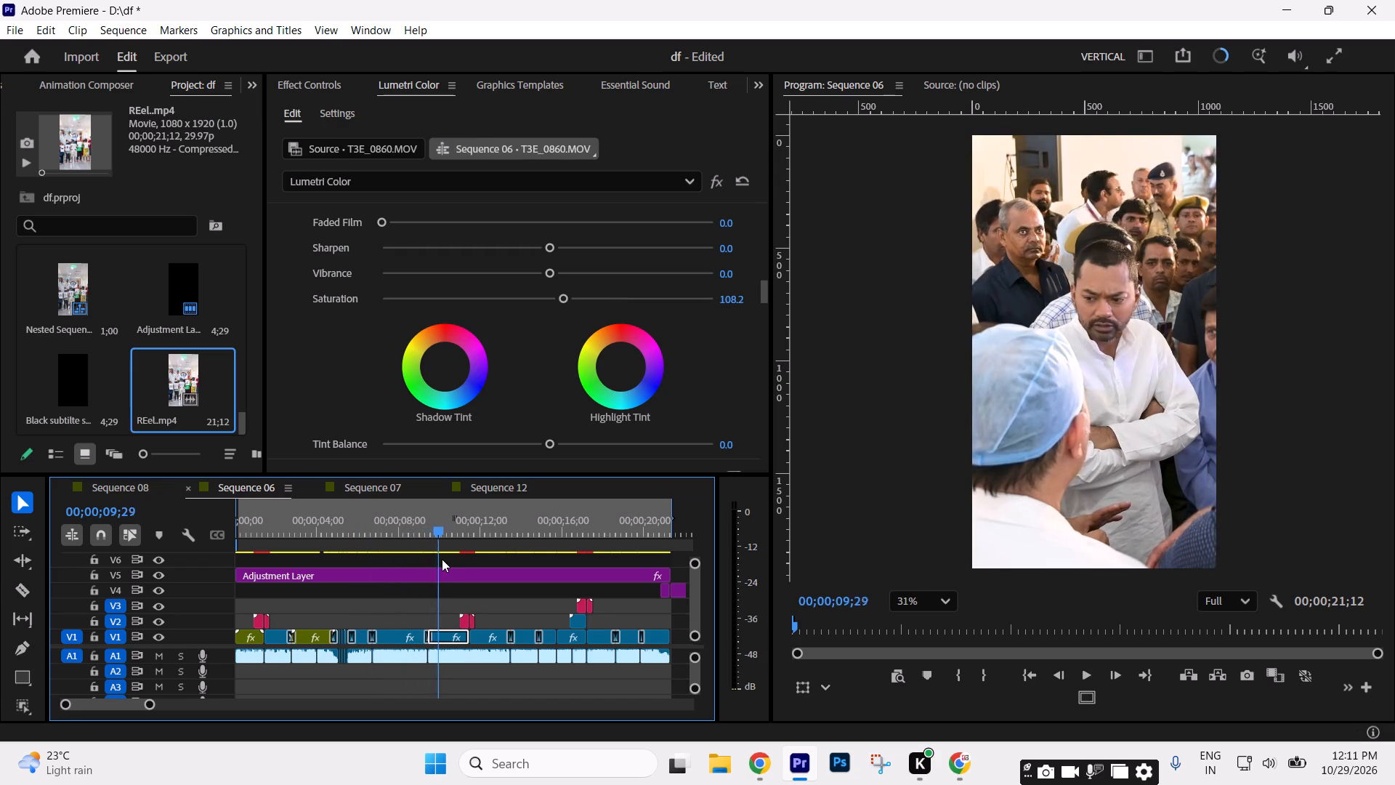
{"action": "left_click_drag", "start_coordinate": [442, 559], "coordinate": [506, 563]}
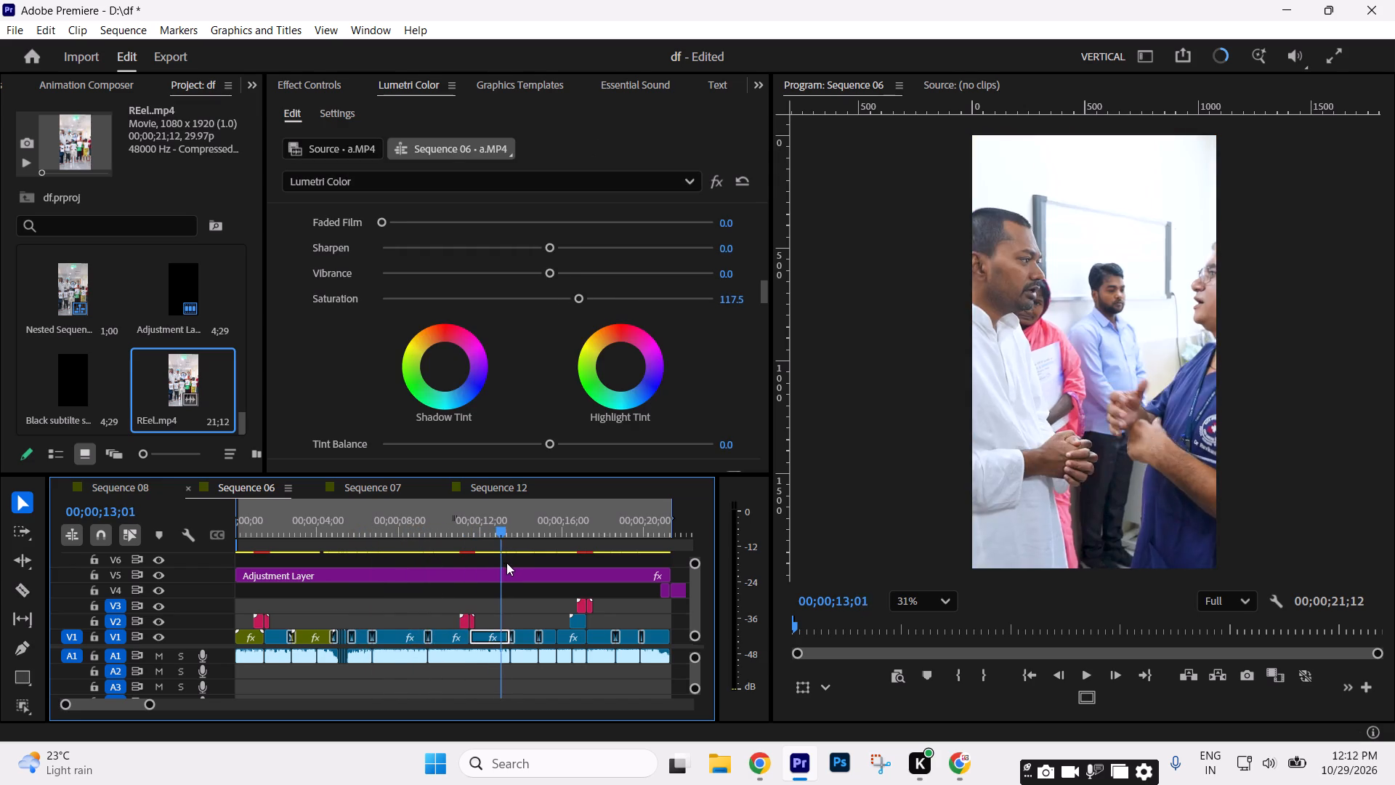
{"action": "left_click_drag", "start_coordinate": [506, 563], "coordinate": [562, 568]}
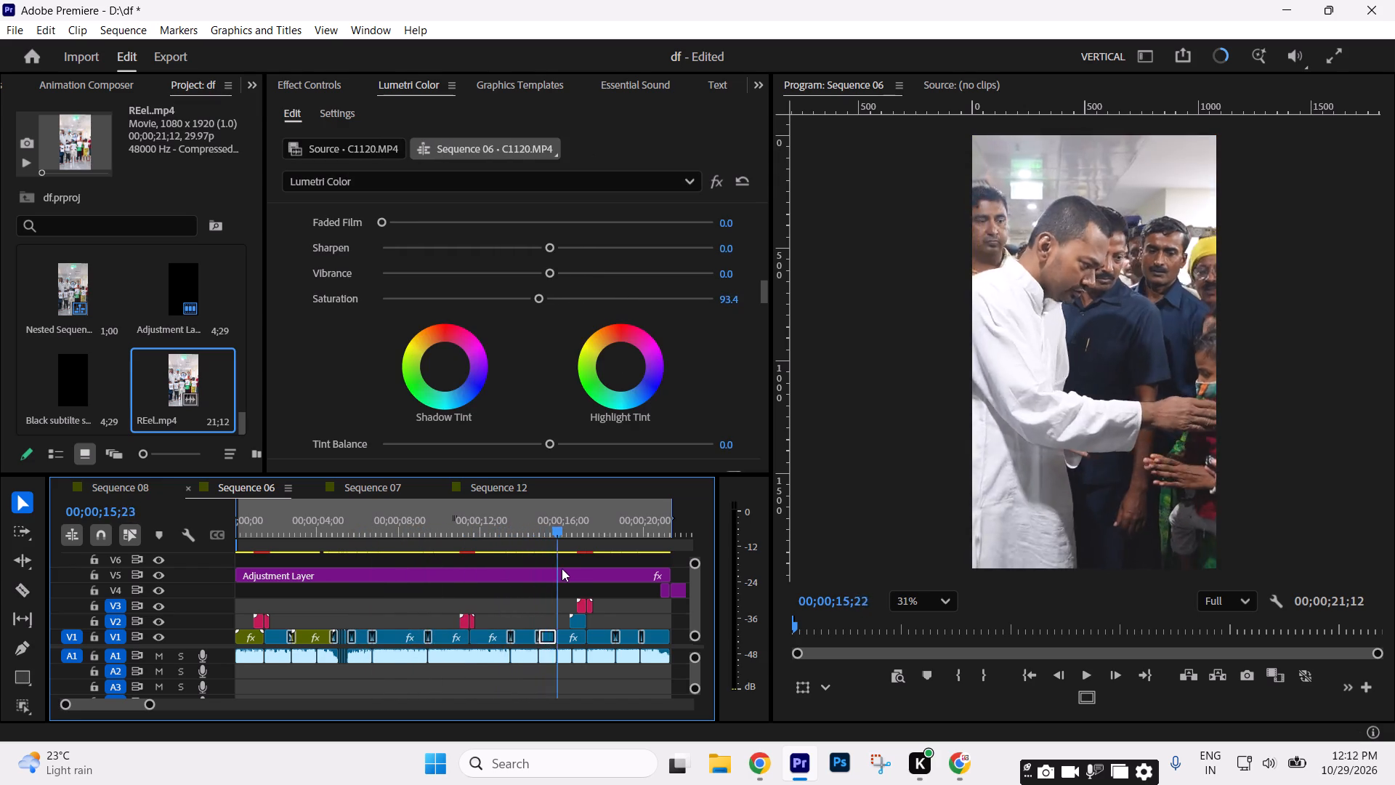
{"action": "left_click_drag", "start_coordinate": [562, 568], "coordinate": [681, 564]}
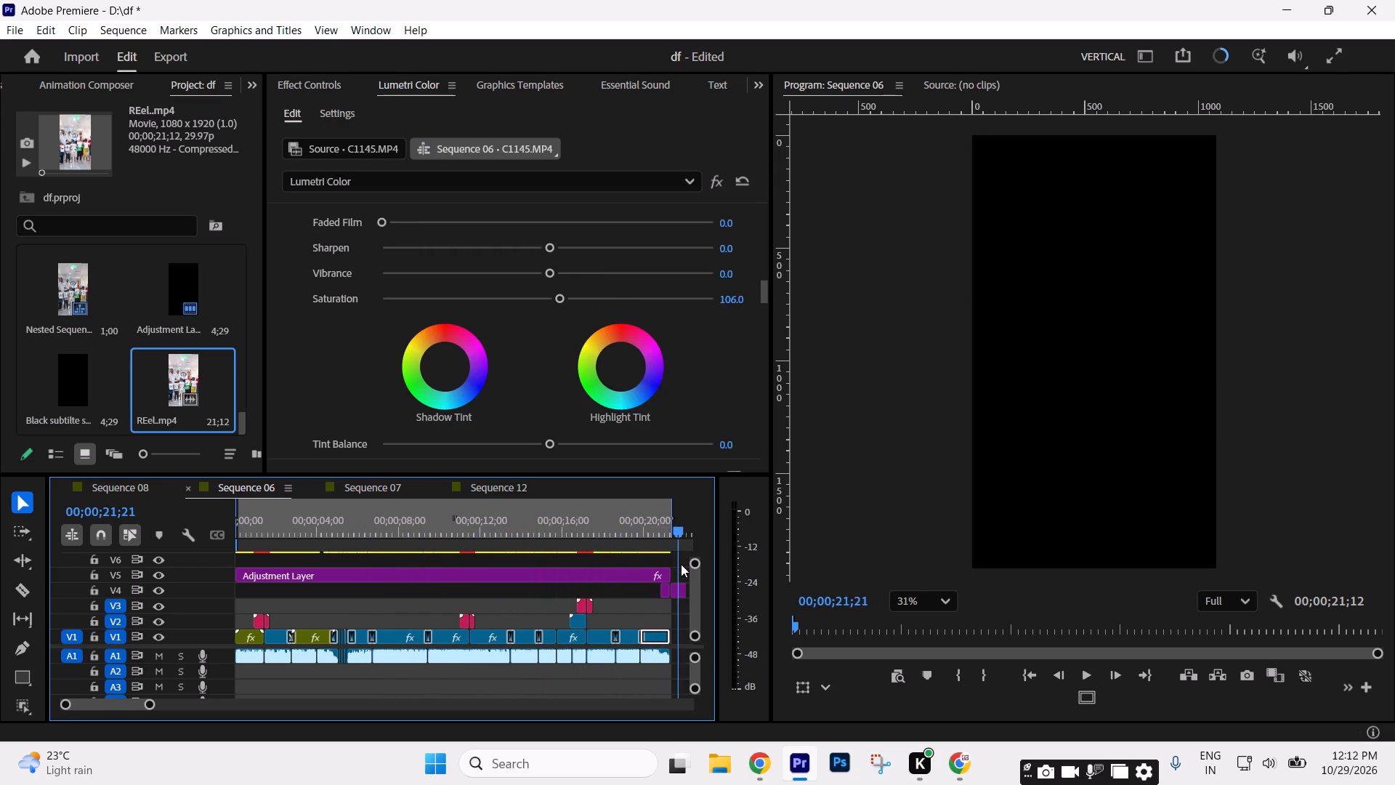
Copy the C1176.MP4 clip of the man in white, at about 00;00;07;21 on V1.
{"action": "left_click_drag", "start_coordinate": [681, 564], "coordinate": [363, 553]}
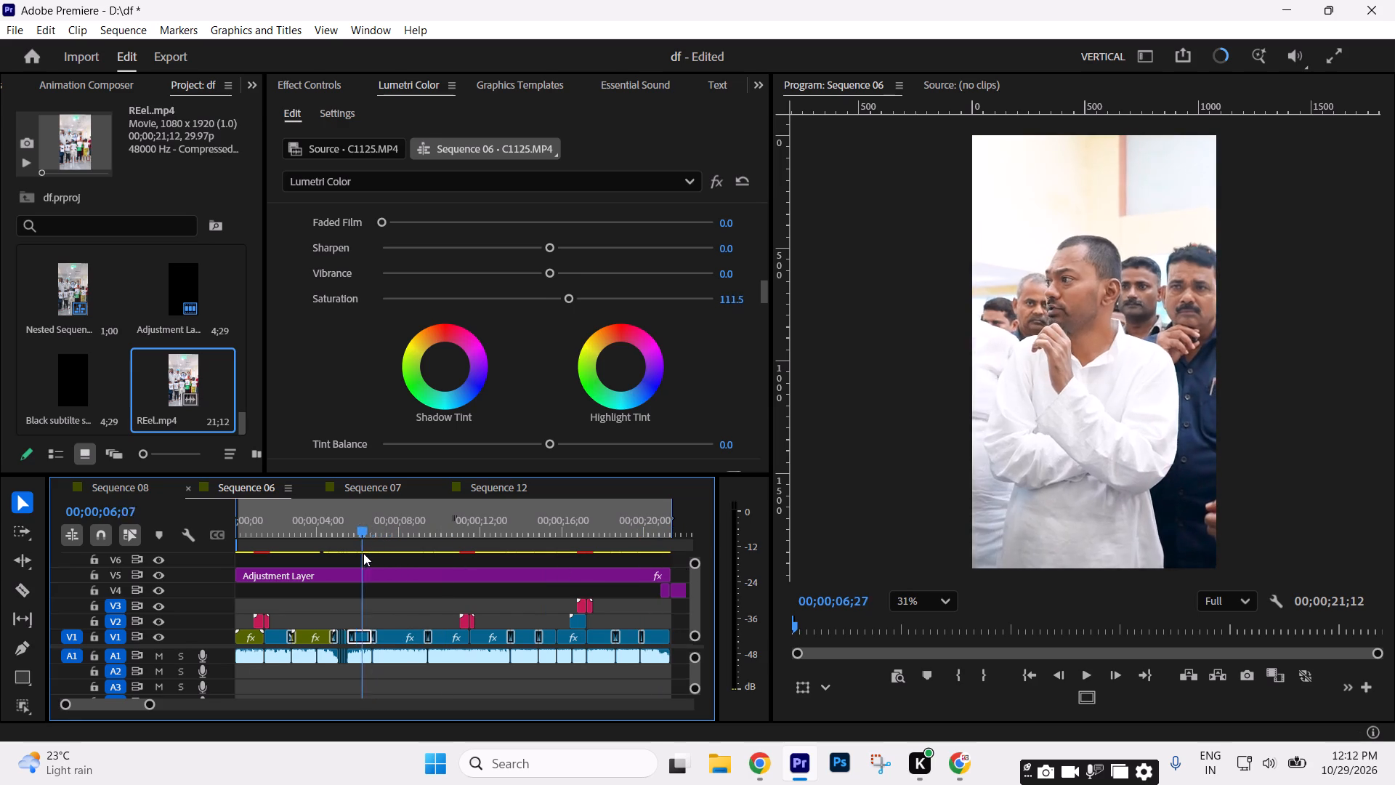
{"action": "left_click_drag", "start_coordinate": [363, 553], "coordinate": [367, 563]}
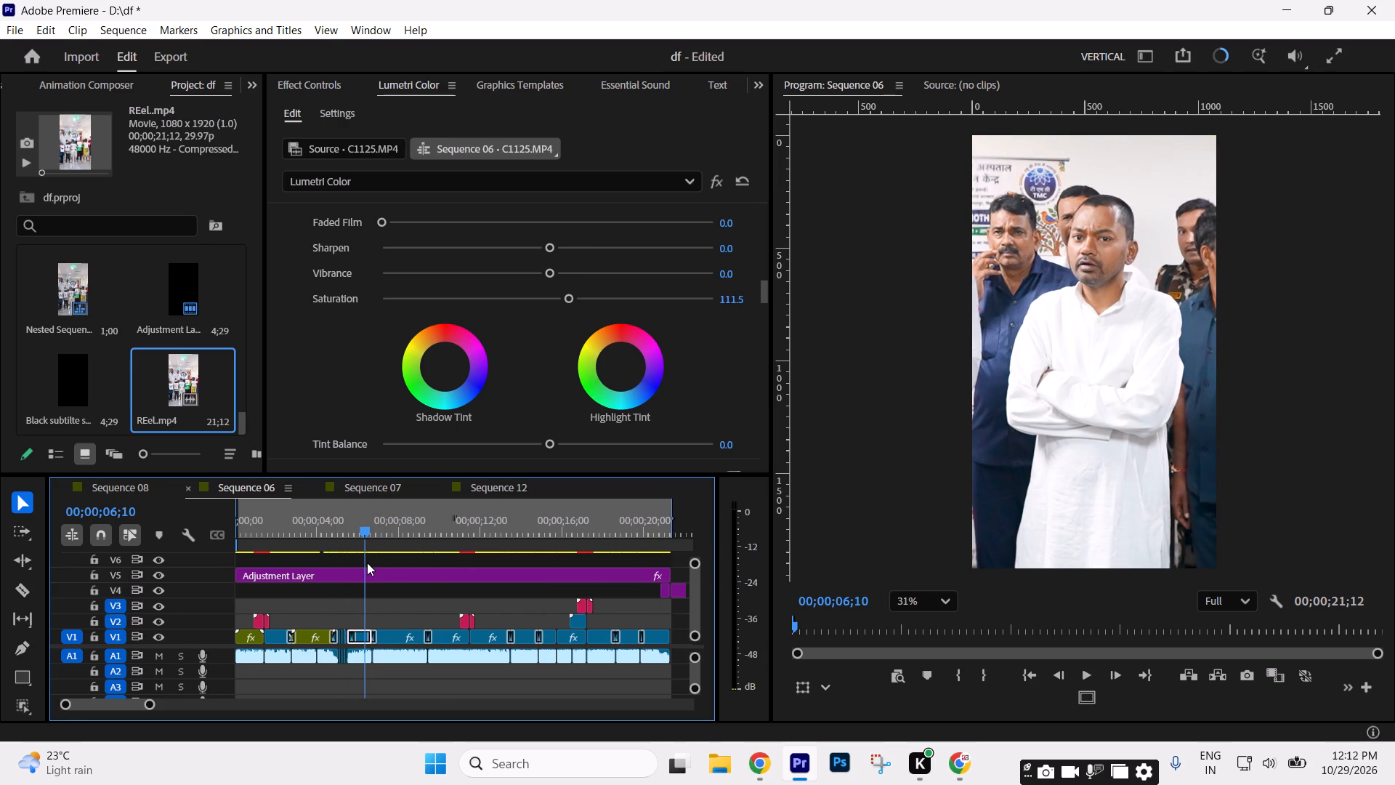
{"action": "left_click_drag", "start_coordinate": [367, 563], "coordinate": [426, 576]}
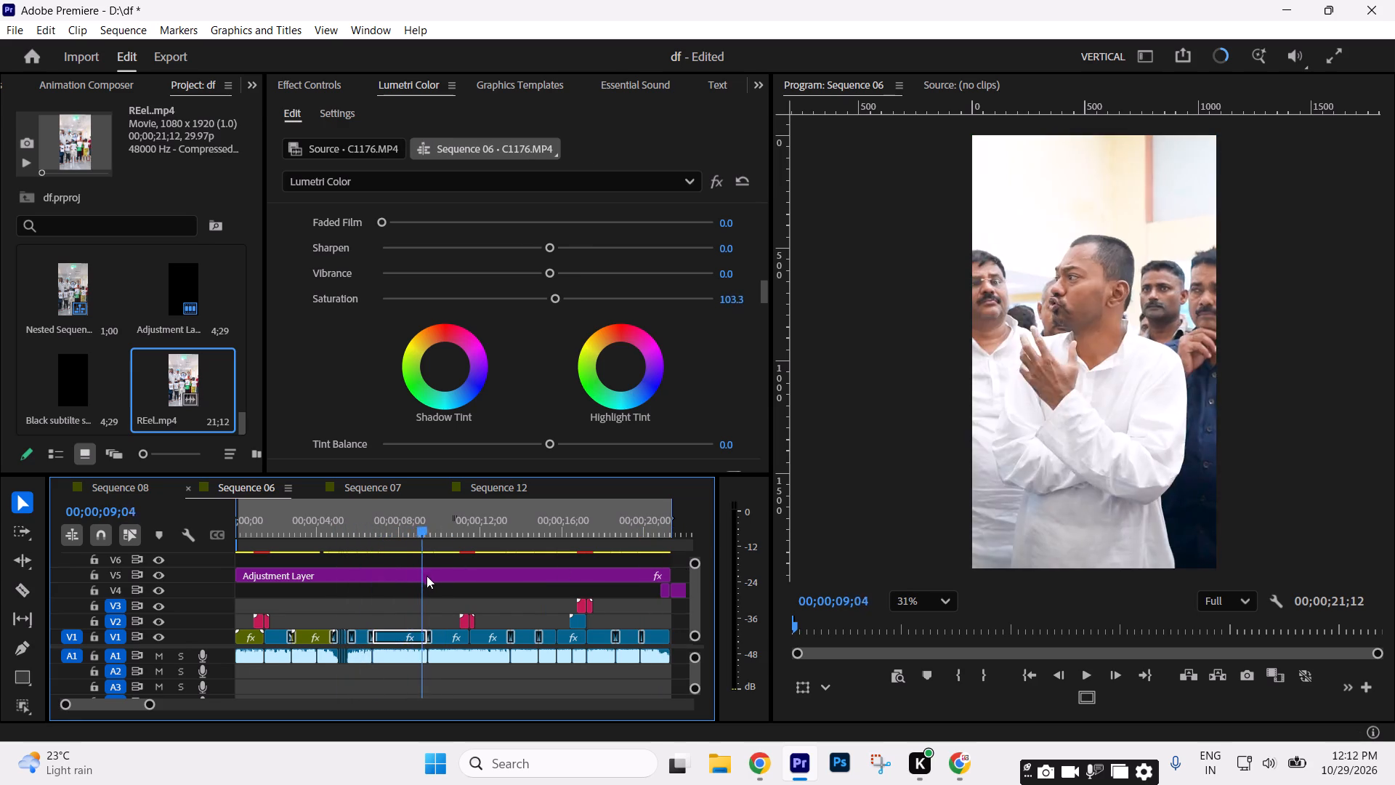
{"action": "left_click_drag", "start_coordinate": [426, 576], "coordinate": [395, 566]}
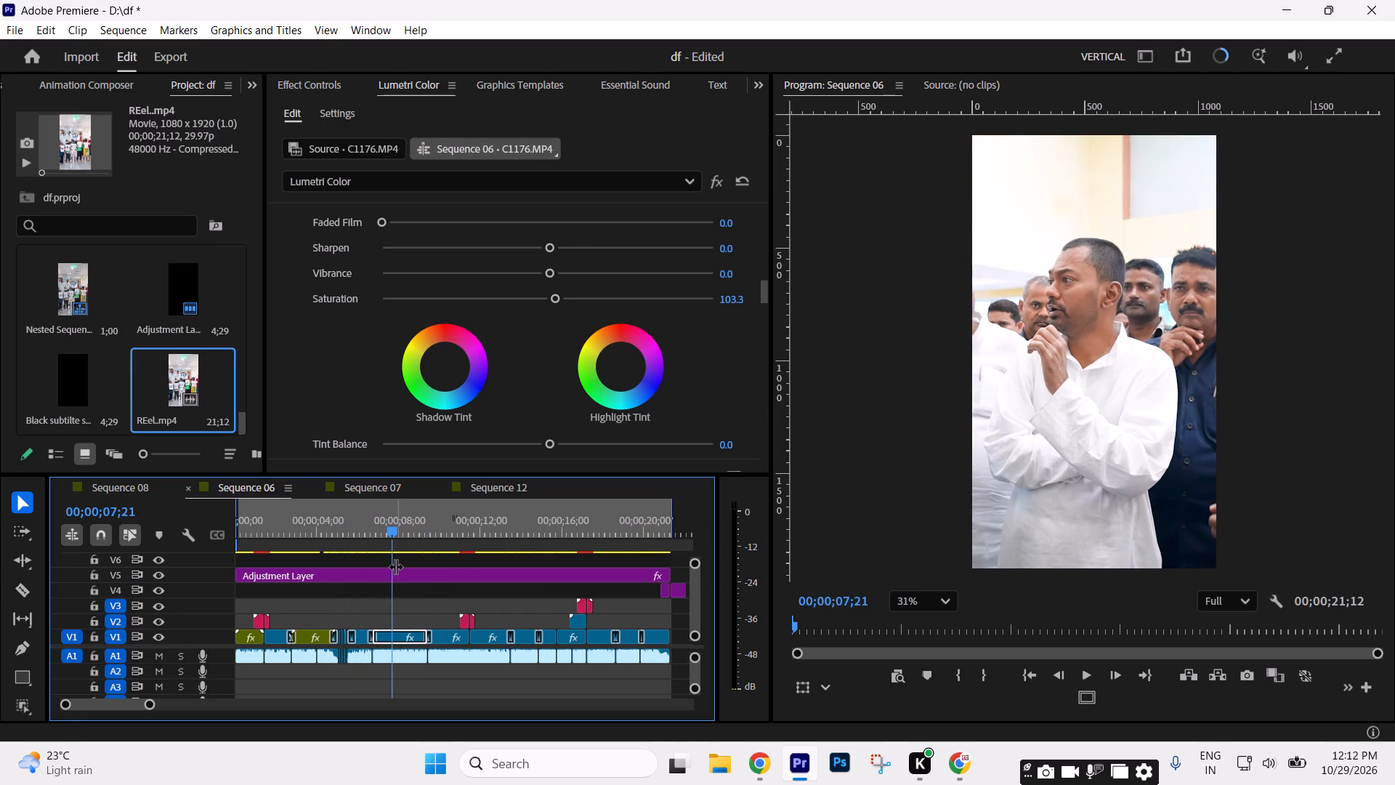
{"action": "key", "text": "ctrl+c"}
Paste the copied C1176.MP4 clip on V1 at 02;19;33;00, in the empty area before the interview edit, without shifting the other clips.
{"action": "type", "text": "------"}
{"action": "key", "text": "minus"}
{"action": "type", "text": "--"}
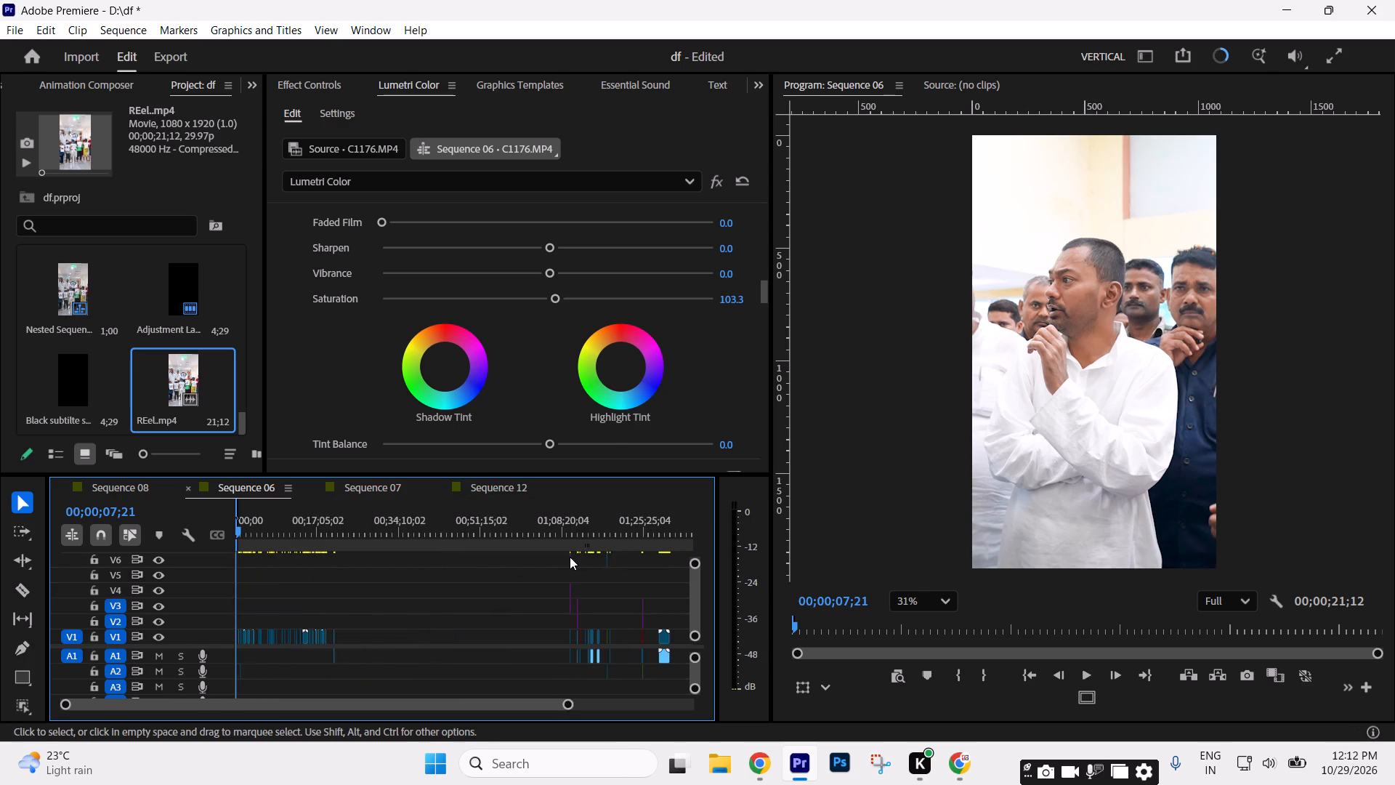
{"action": "left_click", "coordinate": [570, 539]}
{"action": "type", "text": "====="}
{"action": "key", "text": "equal"}
{"action": "key", "text": "equal"}
{"action": "left_click", "coordinate": [645, 531]}
{"action": "type", "text": "===---"}
{"action": "left_click", "coordinate": [273, 530]}
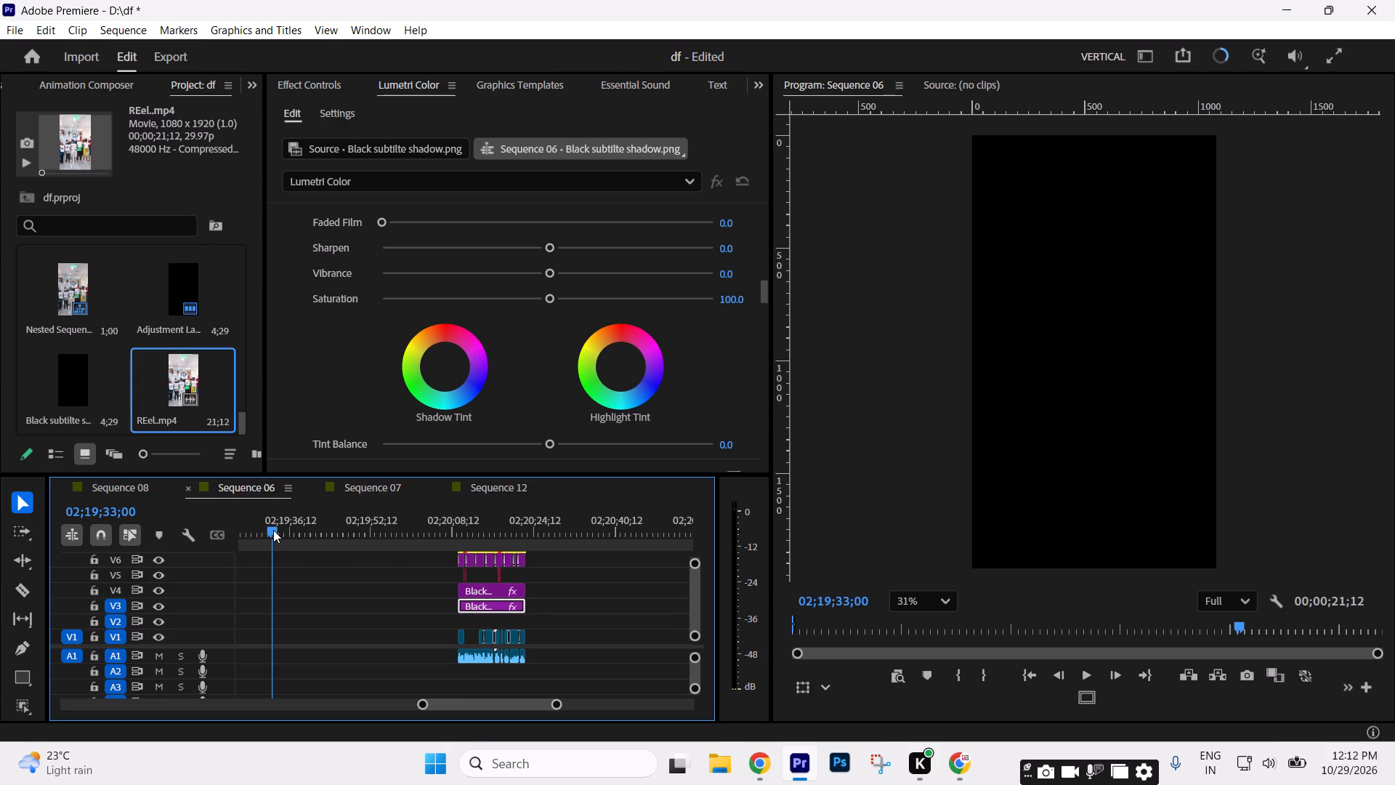
{"action": "key", "text": "shift+v"}
{"action": "key", "text": "ctrl+z"}
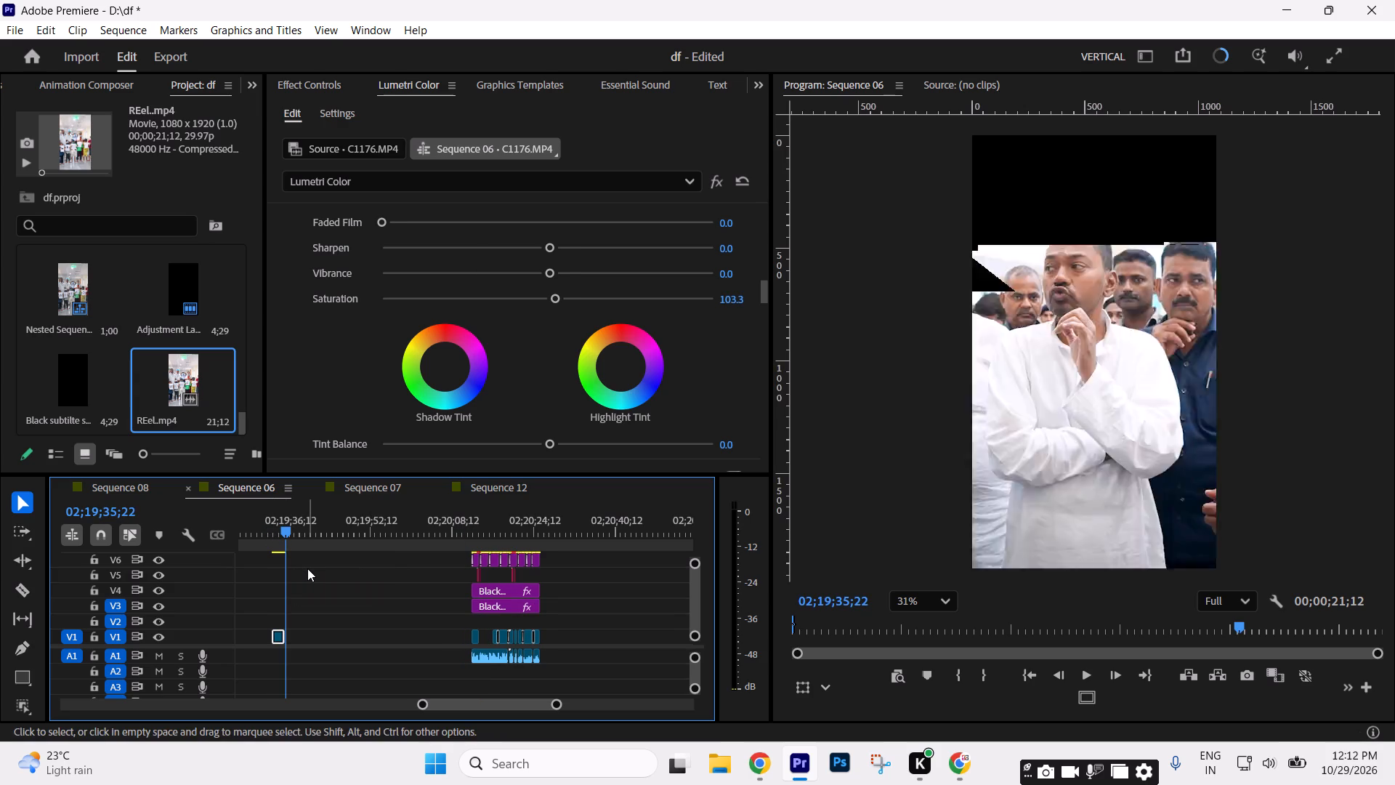
{"action": "key", "text": "ctrl+v"}
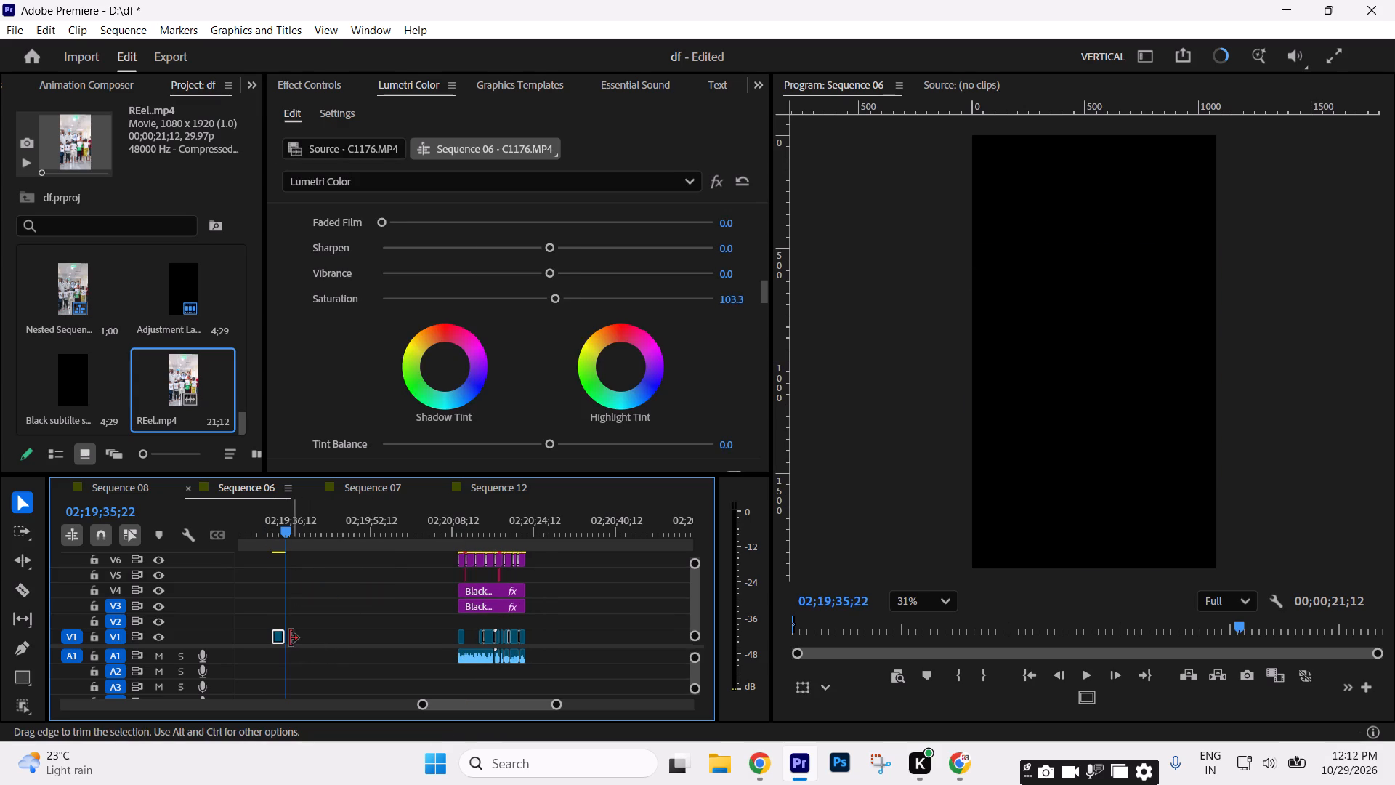
Move the pasted C1176.MP4 clip into the V1 gap right after the AQNez clip, trimming its end to fit the gap.
{"action": "left_click_drag", "start_coordinate": [280, 639], "coordinate": [378, 625]}
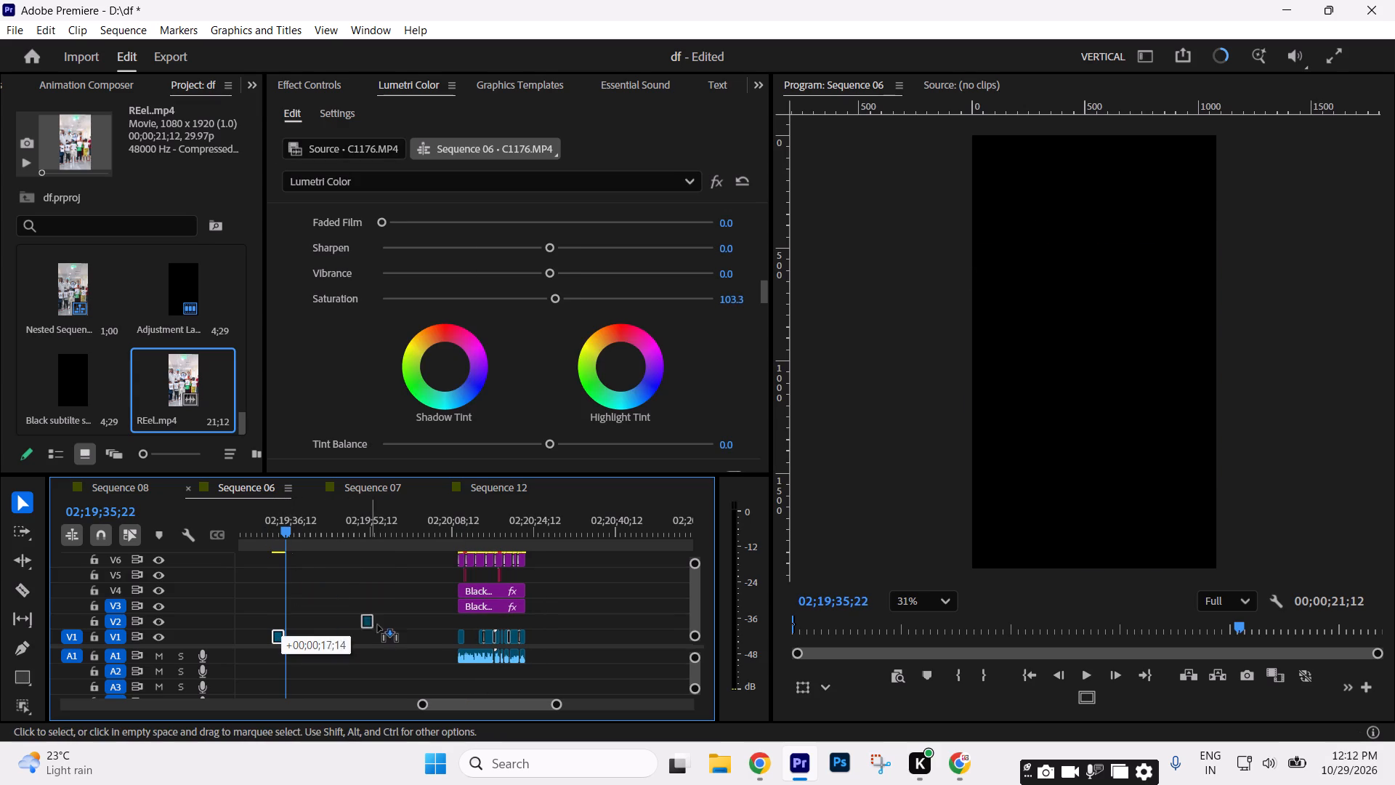
{"action": "left_click_drag", "start_coordinate": [378, 625], "coordinate": [474, 621]}
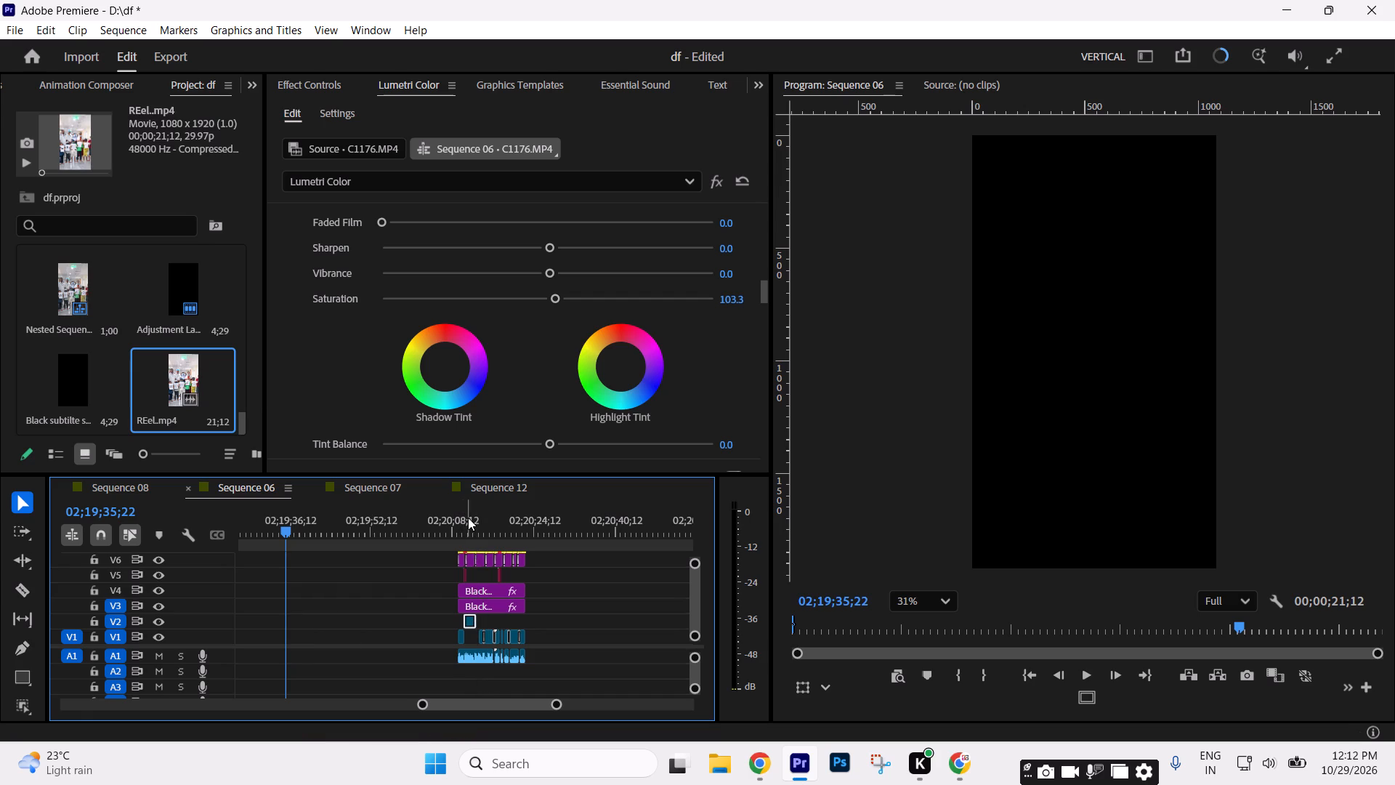
{"action": "left_click_drag", "start_coordinate": [468, 518], "coordinate": [474, 522]}
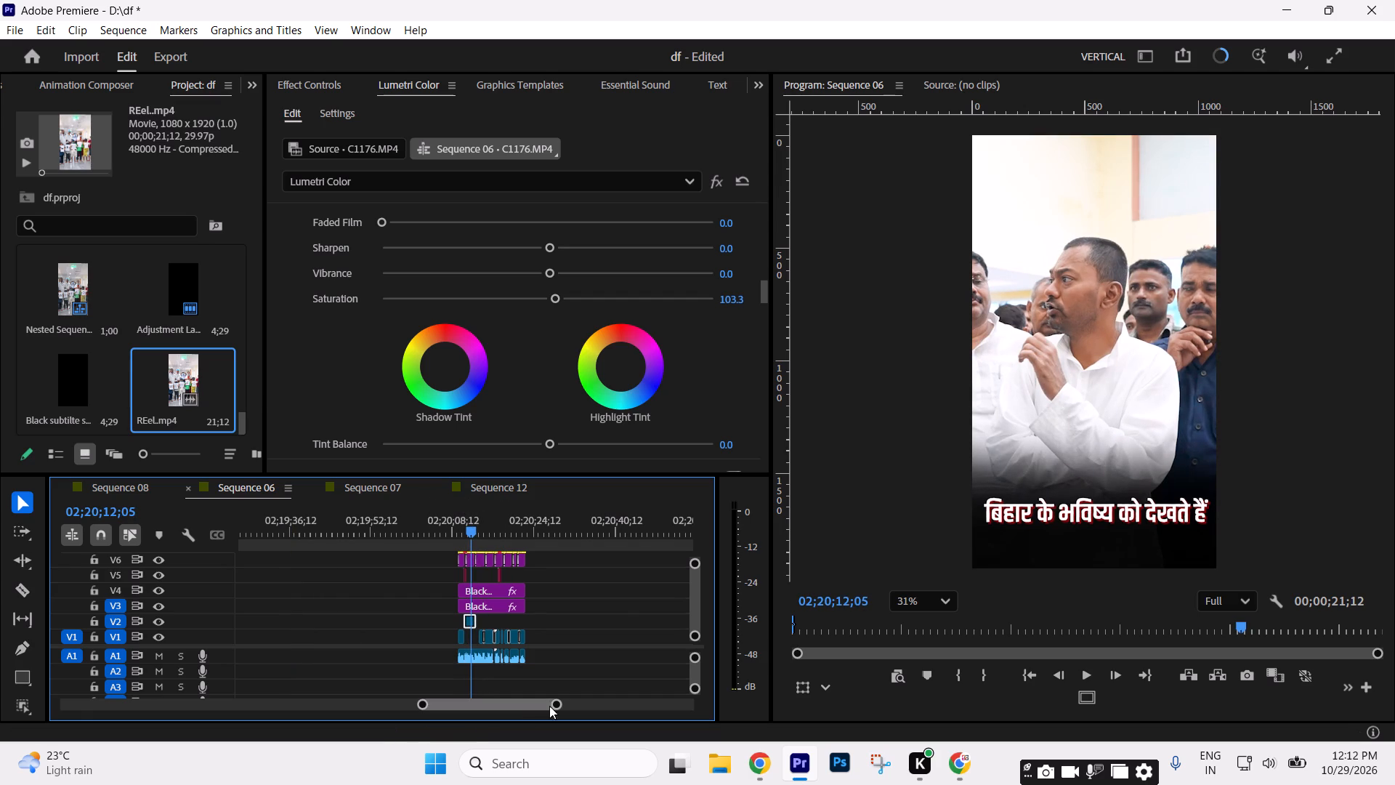
{"action": "left_click_drag", "start_coordinate": [552, 706], "coordinate": [448, 698]}
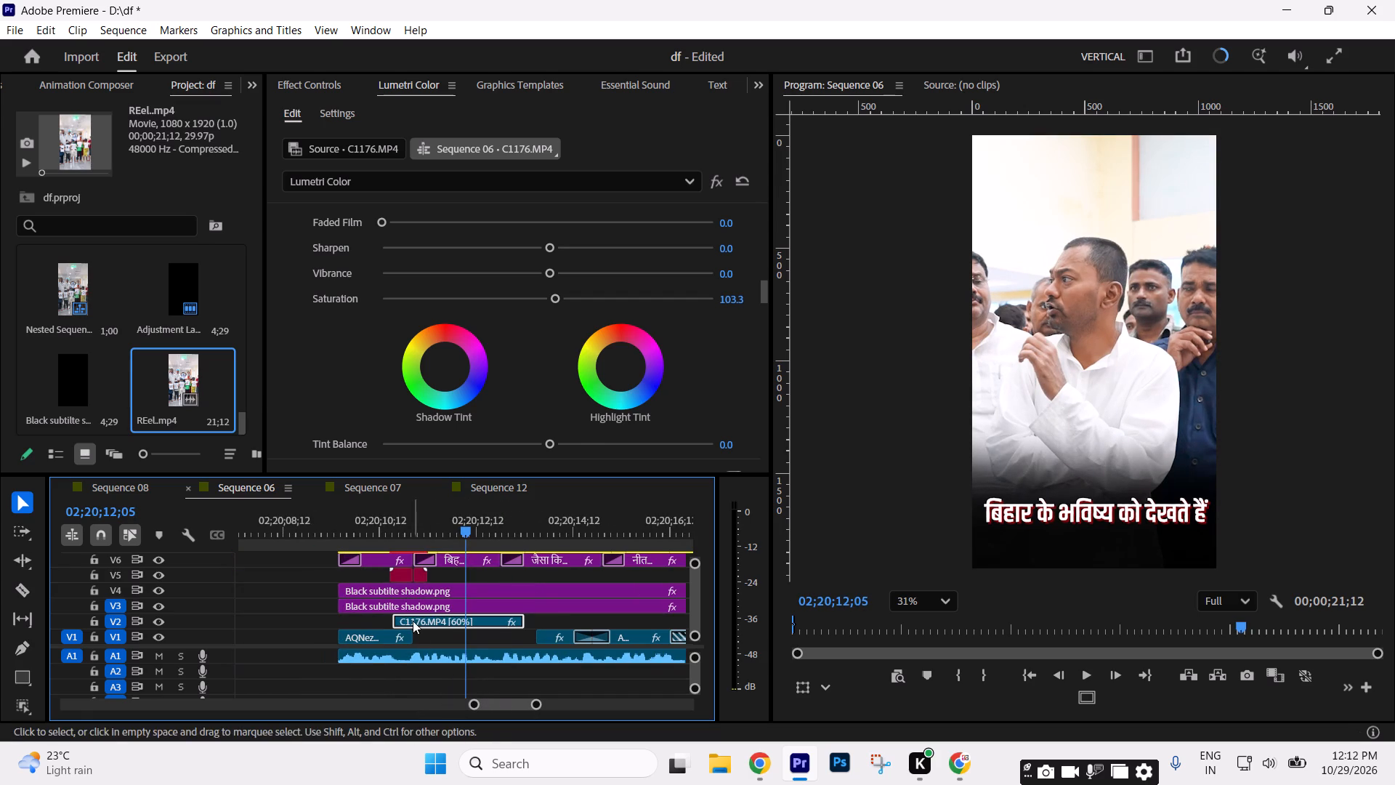
{"action": "left_click_drag", "start_coordinate": [428, 621], "coordinate": [450, 621]}
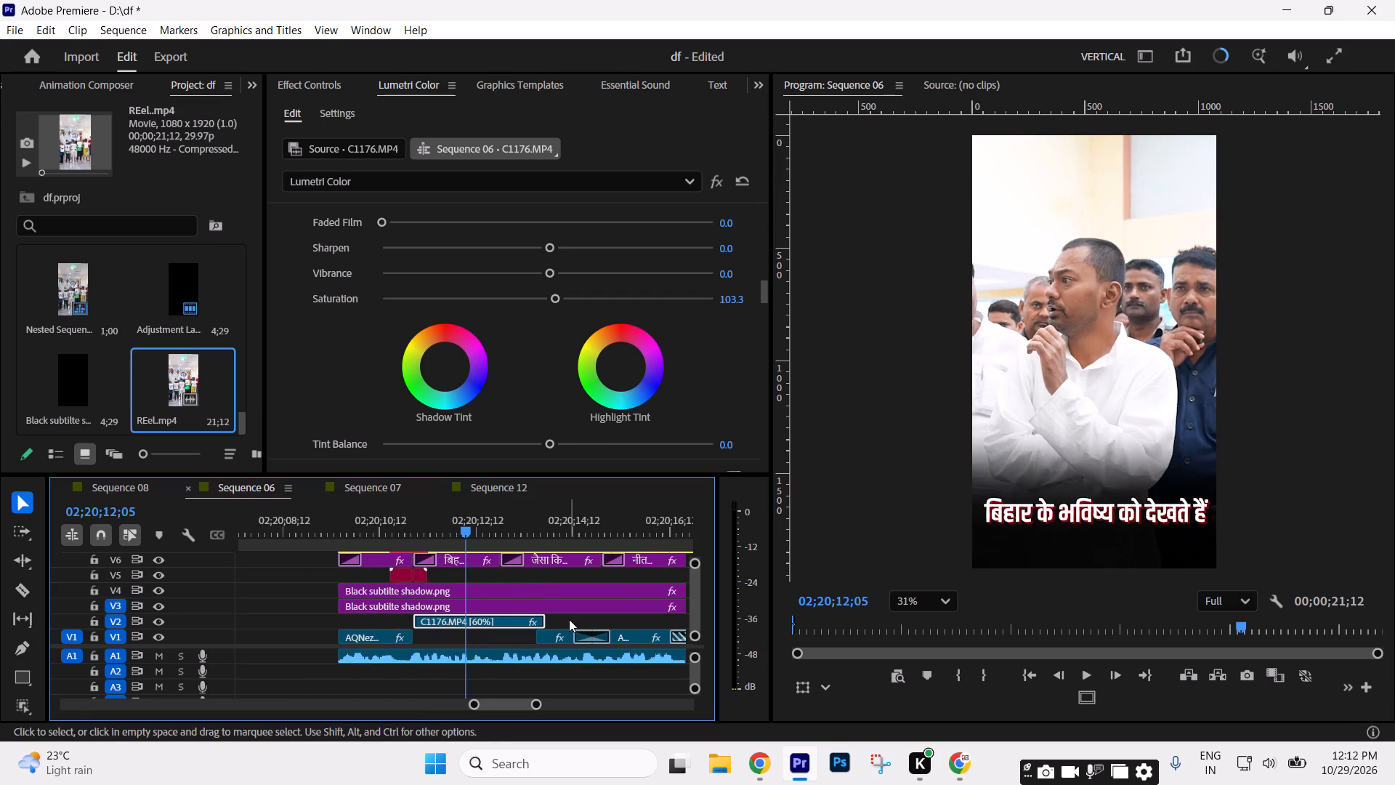
{"action": "left_click_drag", "start_coordinate": [550, 619], "coordinate": [539, 619]}
{"action": "left_click_drag", "start_coordinate": [465, 626], "coordinate": [465, 633]}
{"action": "left_click_drag", "start_coordinate": [477, 531], "coordinate": [536, 546]}
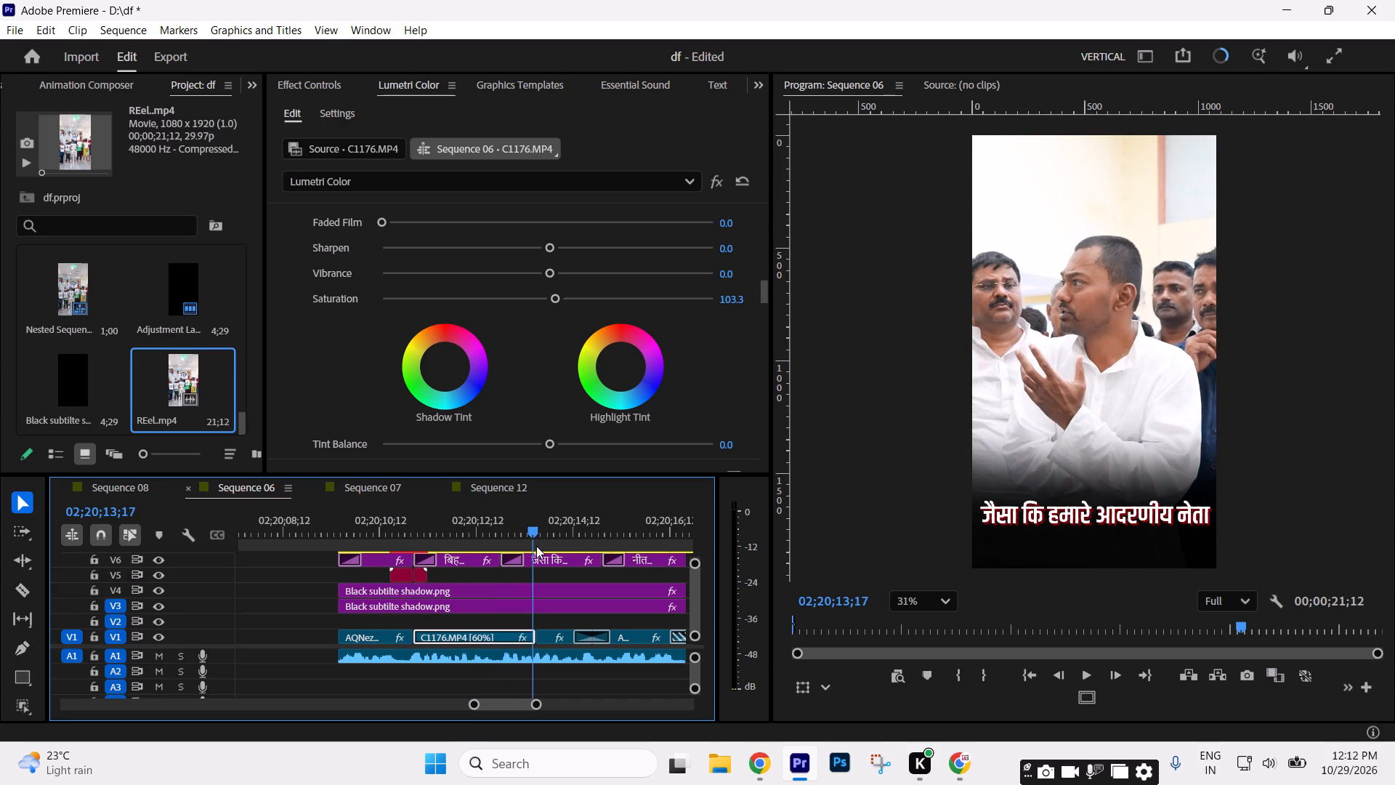
{"action": "left_click_drag", "start_coordinate": [536, 546], "coordinate": [543, 548]}
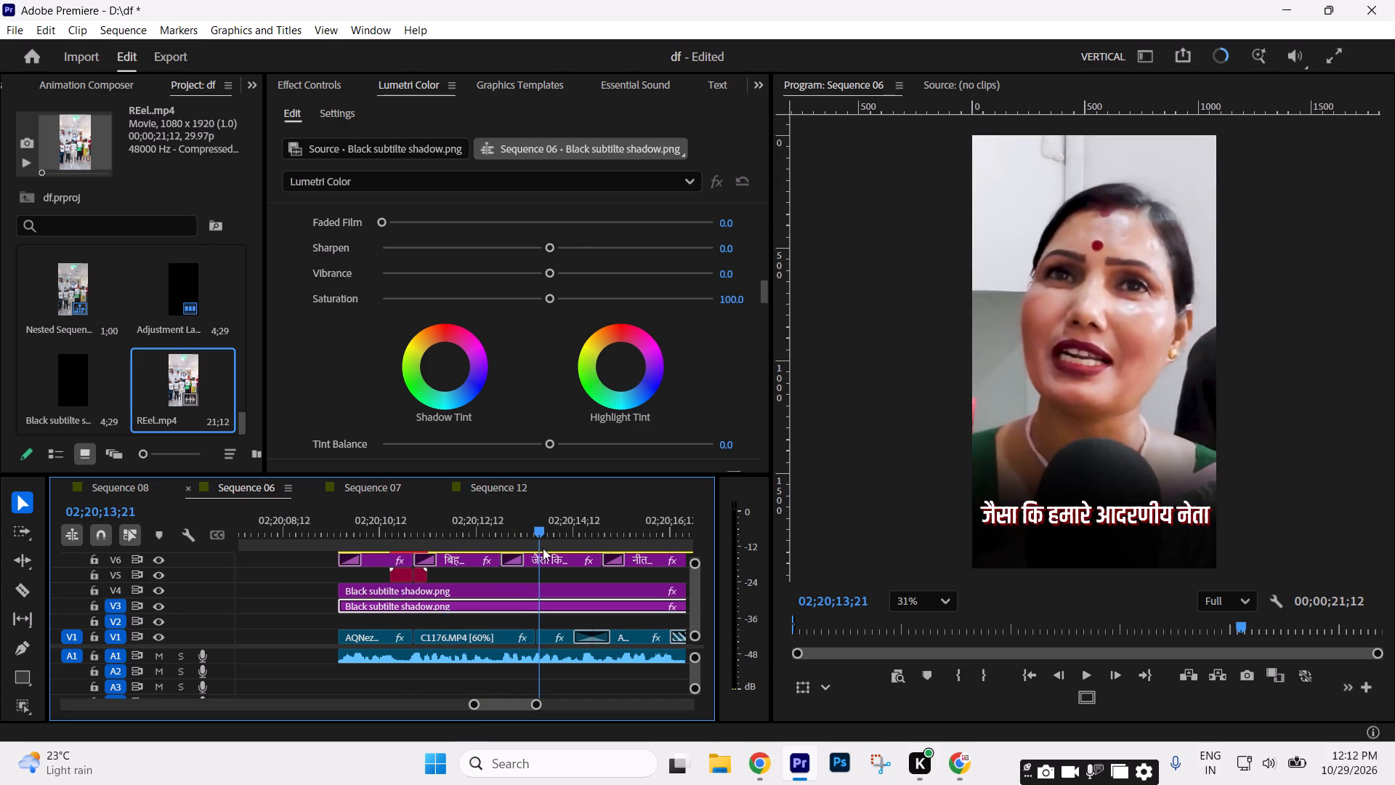
Find the Glow video transition and apply it to the cut at the end of the C1176.MP4 clip on V1 in the interview edit.
{"action": "left_click_drag", "start_coordinate": [543, 548], "coordinate": [522, 548]}
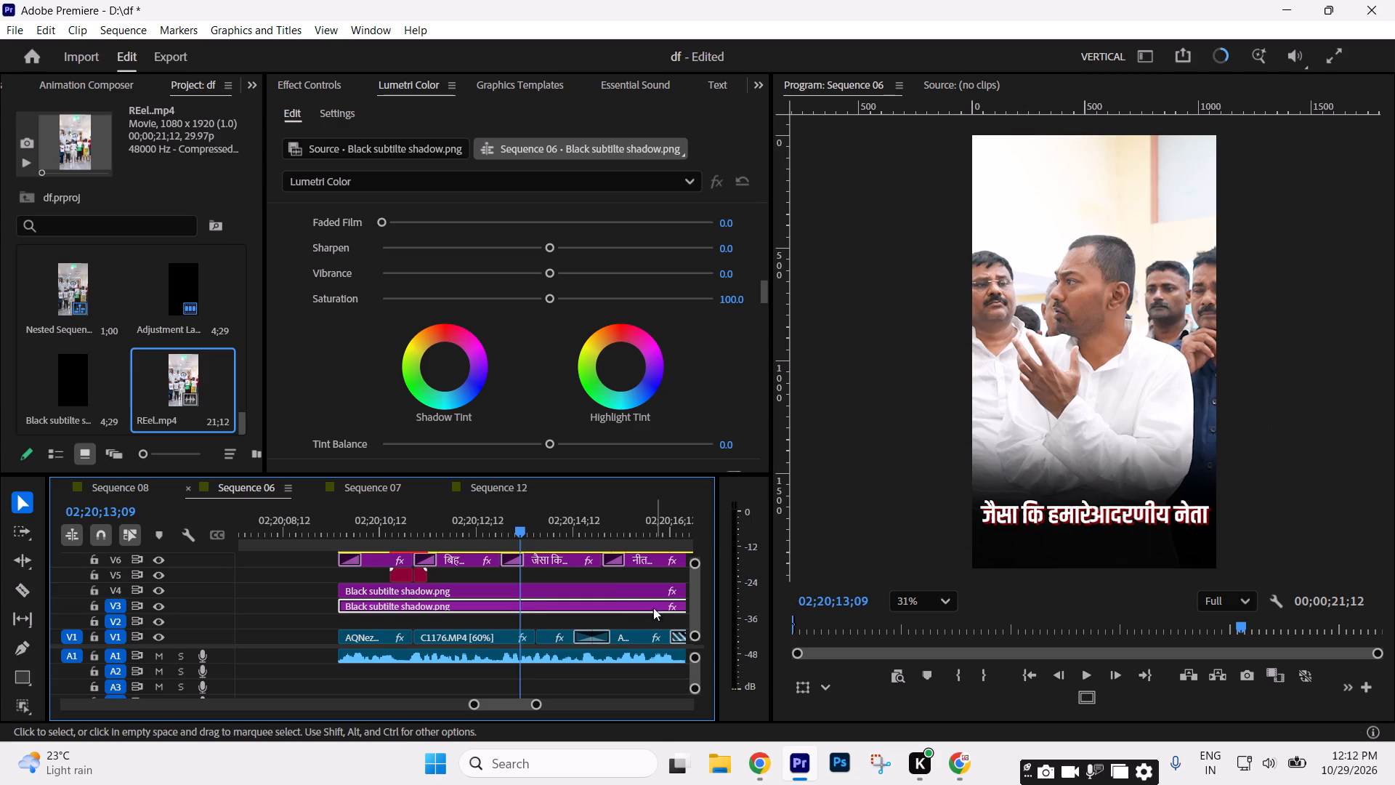
{"action": "key", "text": "space"}
{"action": "key", "text": "space"}
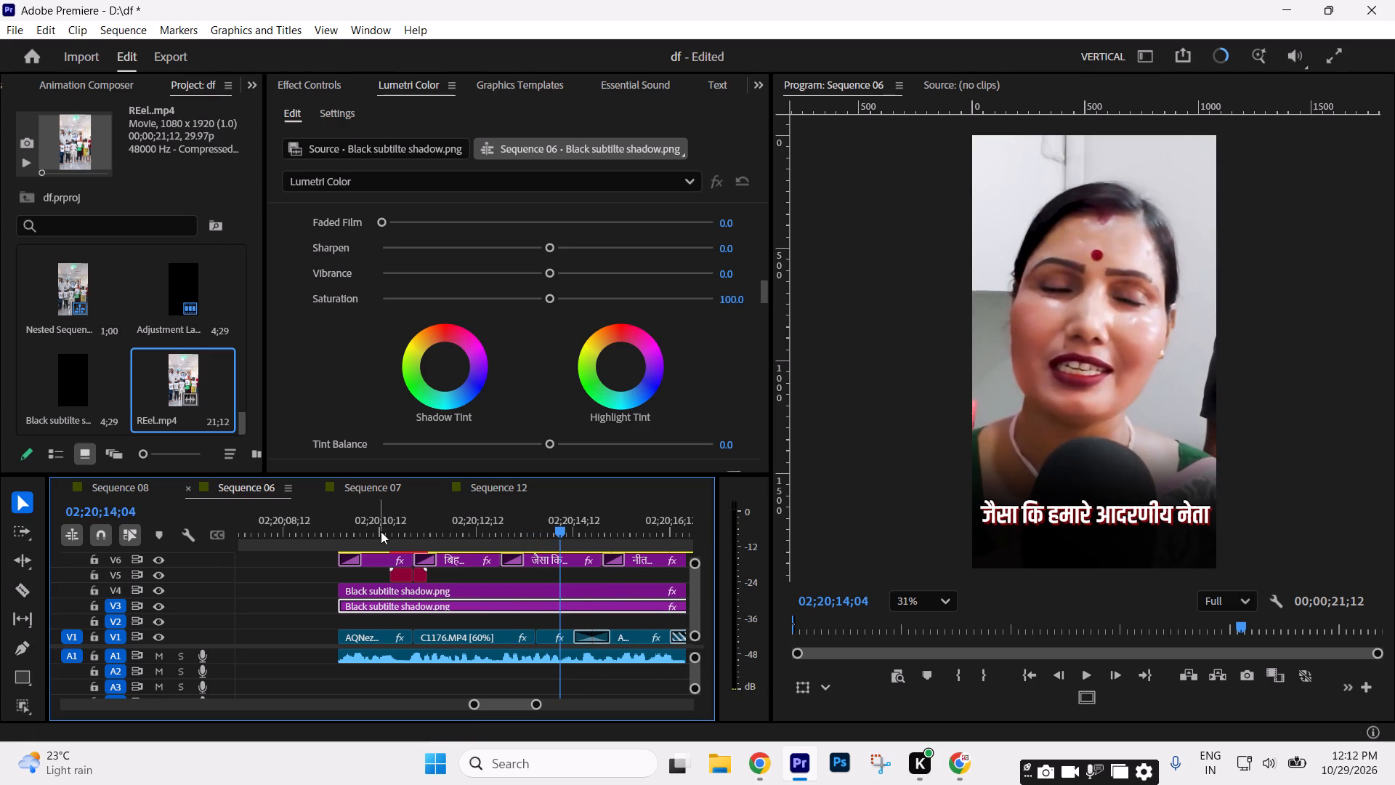
{"action": "left_click_drag", "start_coordinate": [247, 87], "coordinate": [255, 104]}
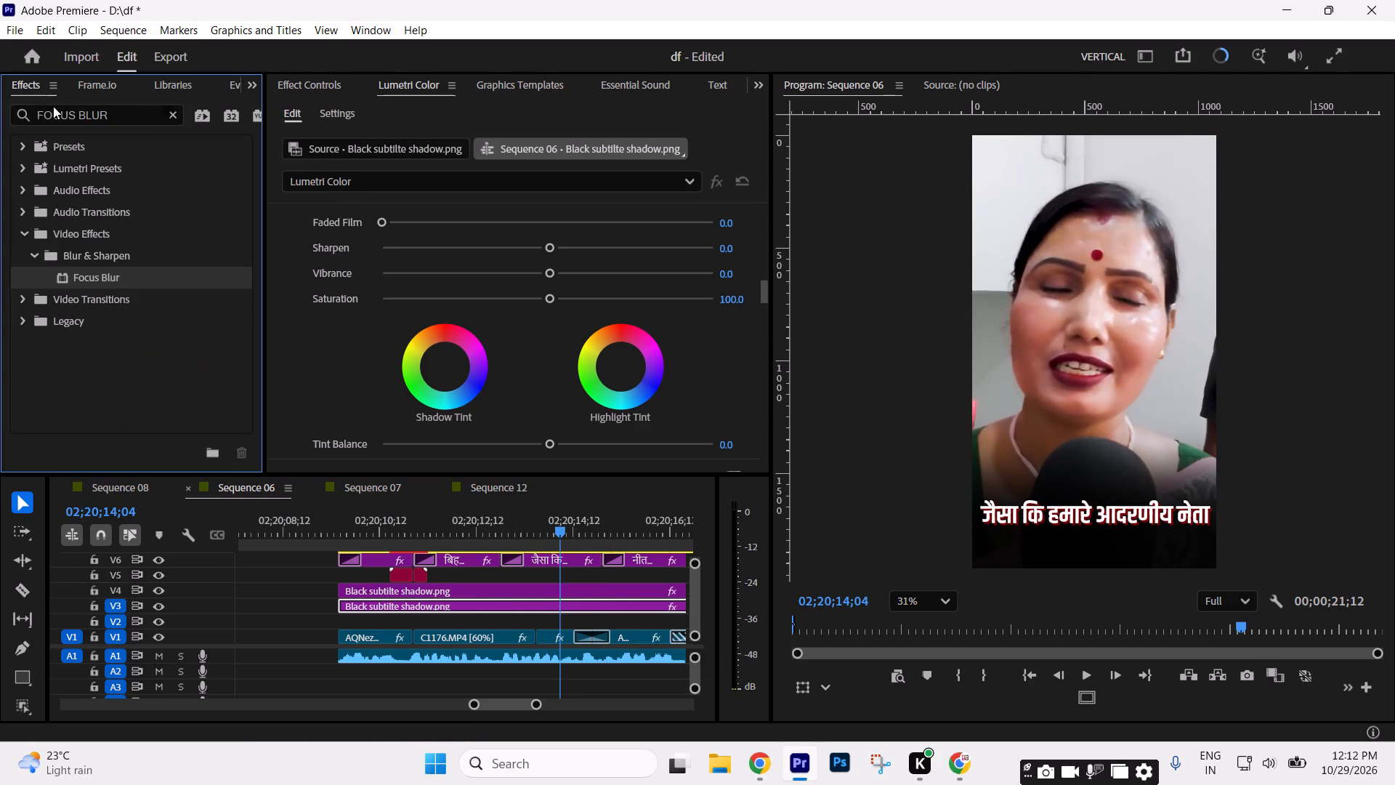
{"action": "left_click_drag", "start_coordinate": [122, 114], "coordinate": [0, 123]}
{"action": "type", "text": "glow"}
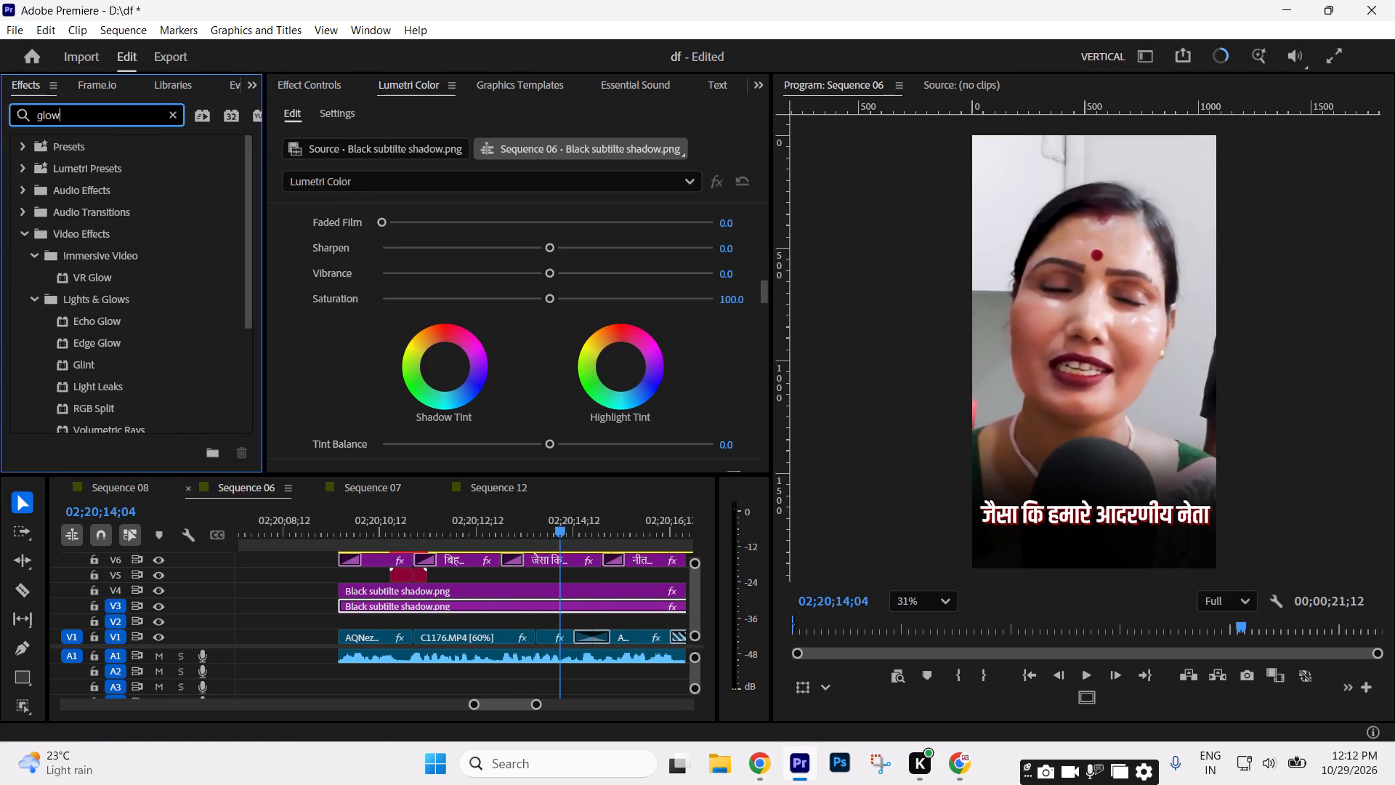
{"action": "scroll", "coordinate": [73, 325], "scroll_direction": "down", "scroll_amount": 11}
{"action": "left_click_drag", "start_coordinate": [76, 361], "coordinate": [77, 360]}
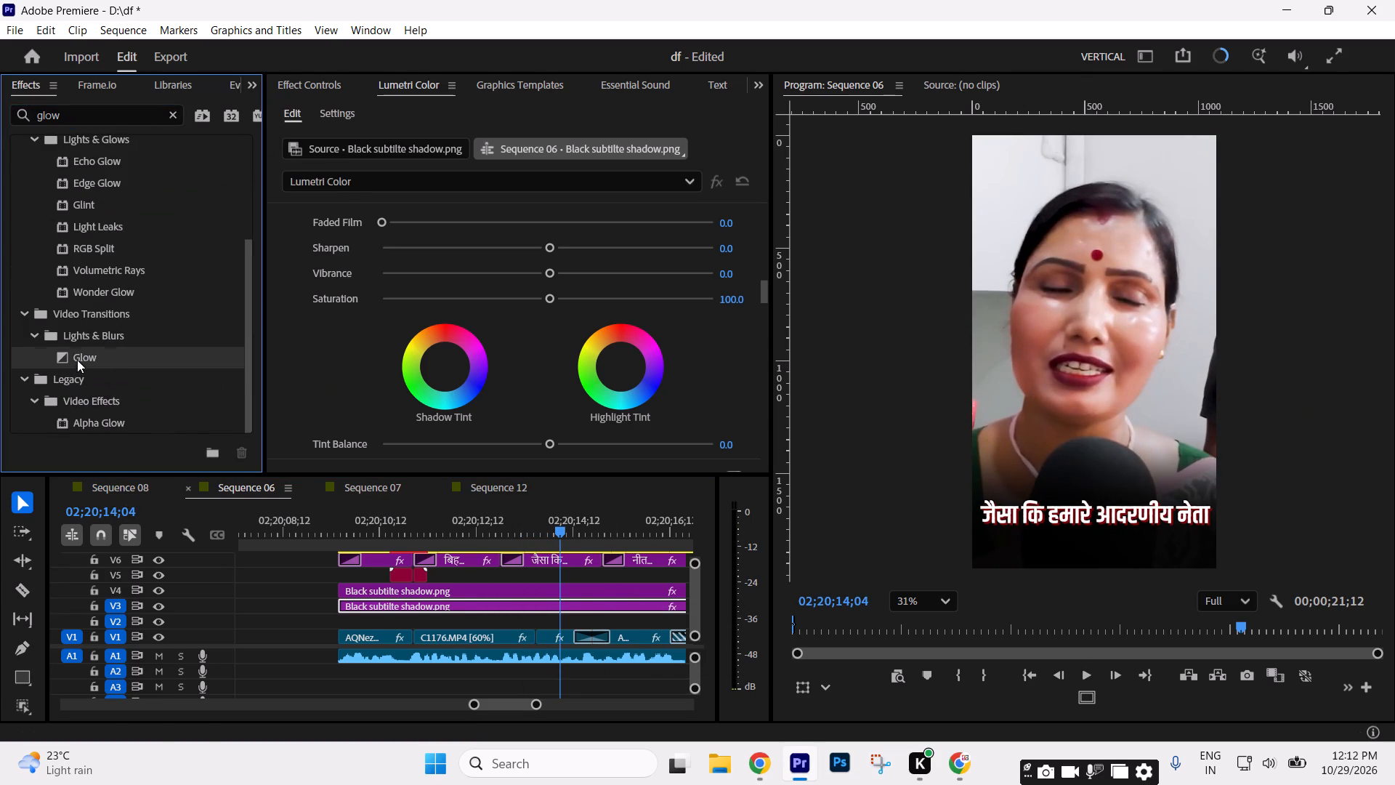
{"action": "left_click_drag", "start_coordinate": [77, 360], "coordinate": [533, 635]}
Set the duration of the new Glow transition and of the following transition on V1 to 15 frames each.
{"action": "left_click", "coordinate": [533, 632]}
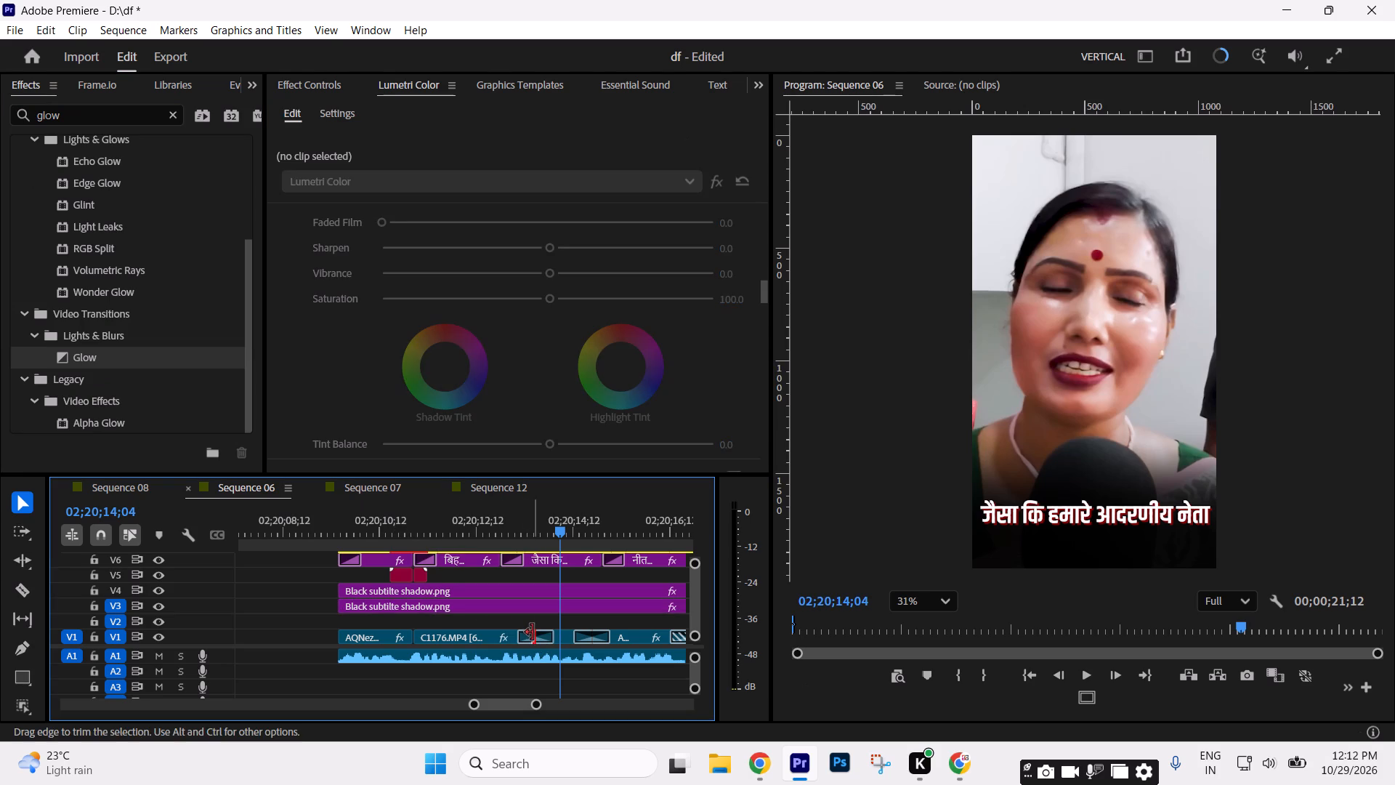
{"action": "left_click", "coordinate": [533, 635]}
{"action": "left_click", "coordinate": [533, 635]}
{"action": "type", "text": "15"}
{"action": "key", "text": "Return"}
{"action": "double_click", "coordinate": [592, 639]}
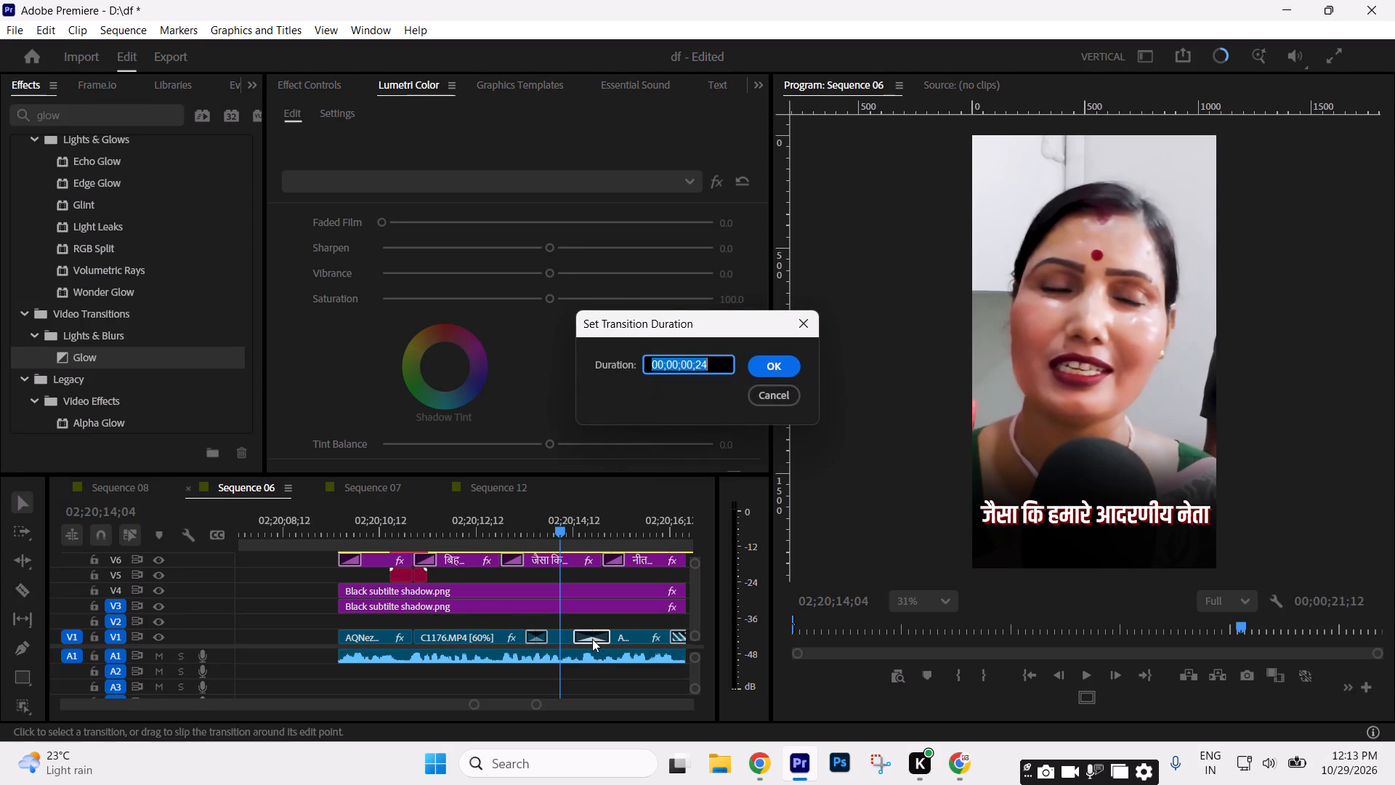
{"action": "type", "text": "15"}
{"action": "key", "text": "Return"}
Set the three remaining V1 transitions of the interview edit, from the one near 02;20;16;28 onward, to 15 frames each.
{"action": "key", "text": "minus"}
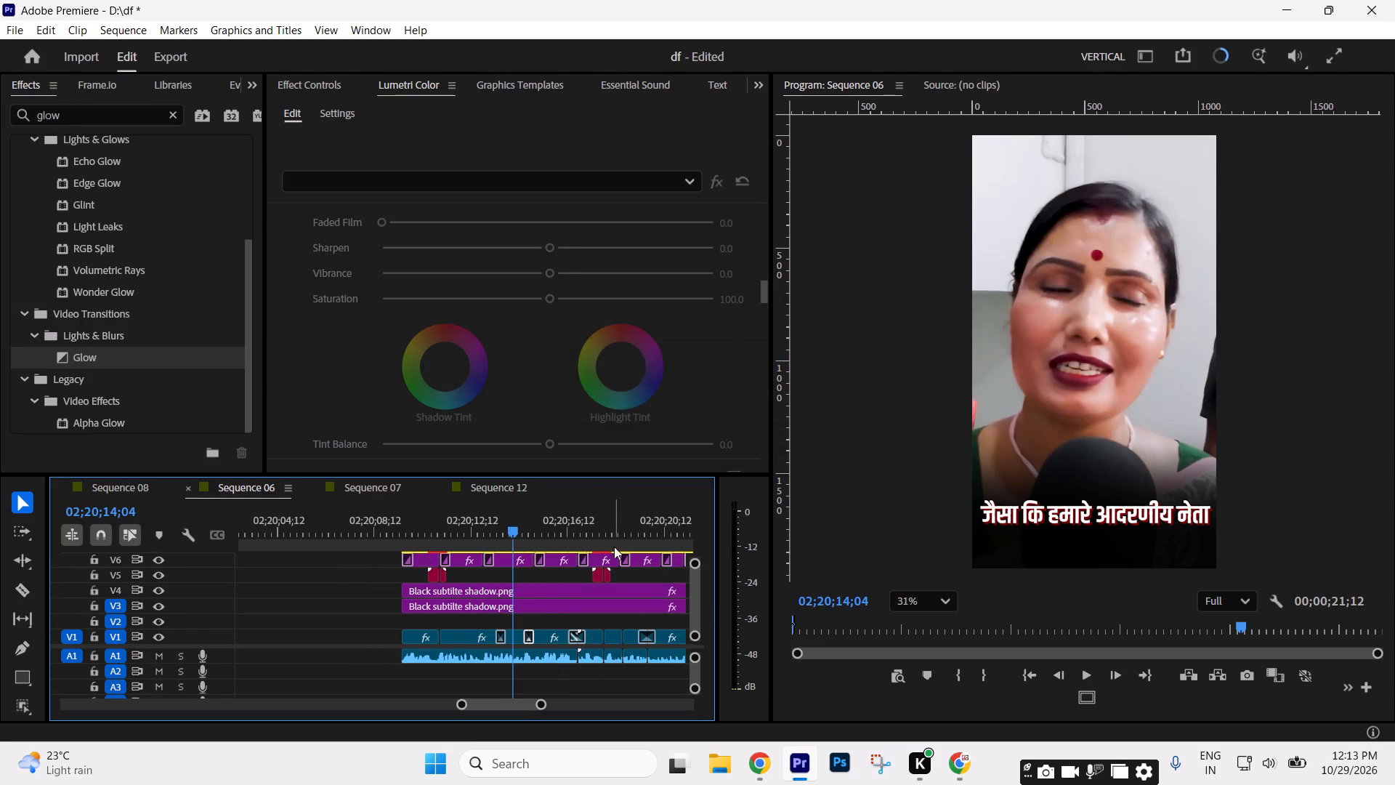
{"action": "left_click", "coordinate": [583, 526]}
{"action": "key", "text": "equal"}
{"action": "left_click", "coordinate": [449, 627]}
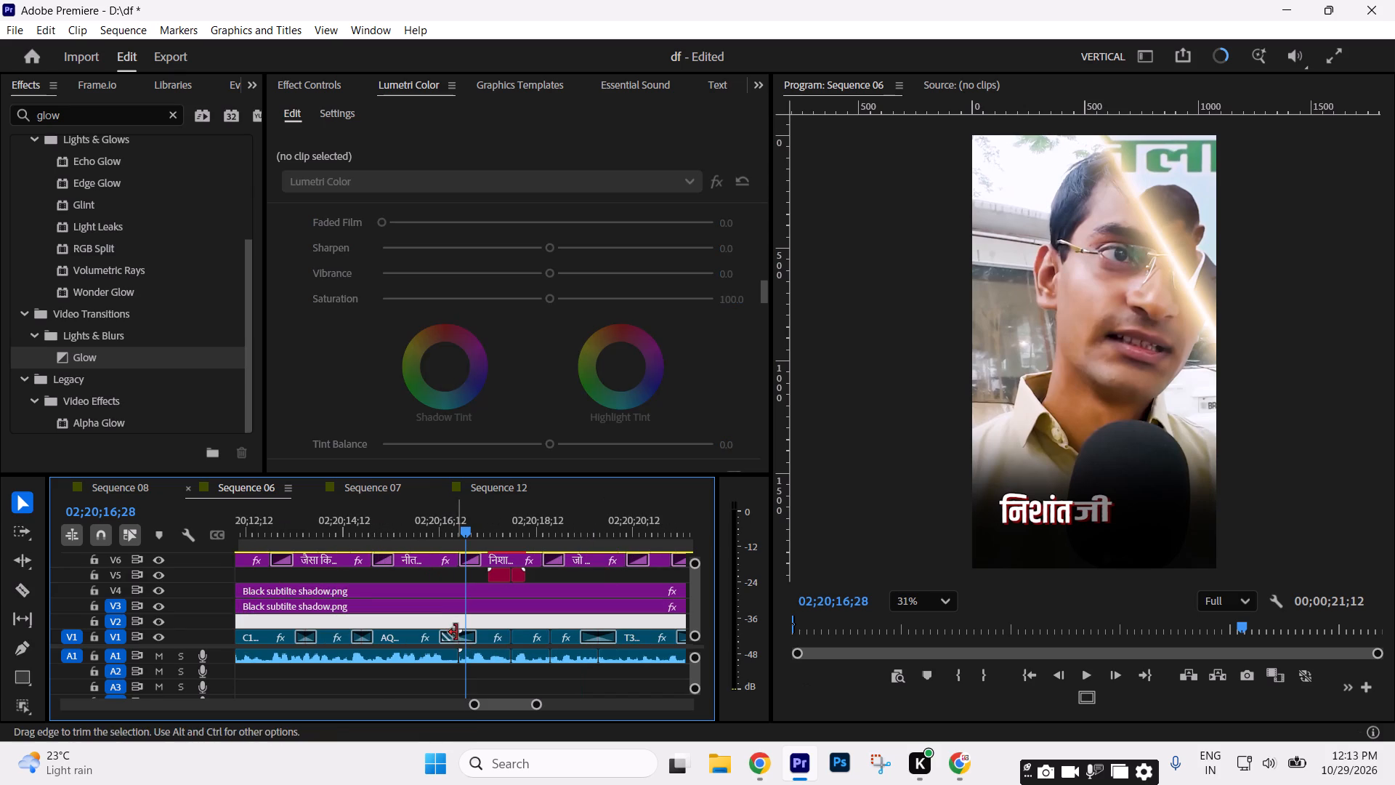
{"action": "double_click", "coordinate": [456, 638]}
{"action": "type", "text": "15"}
{"action": "key", "text": "Return"}
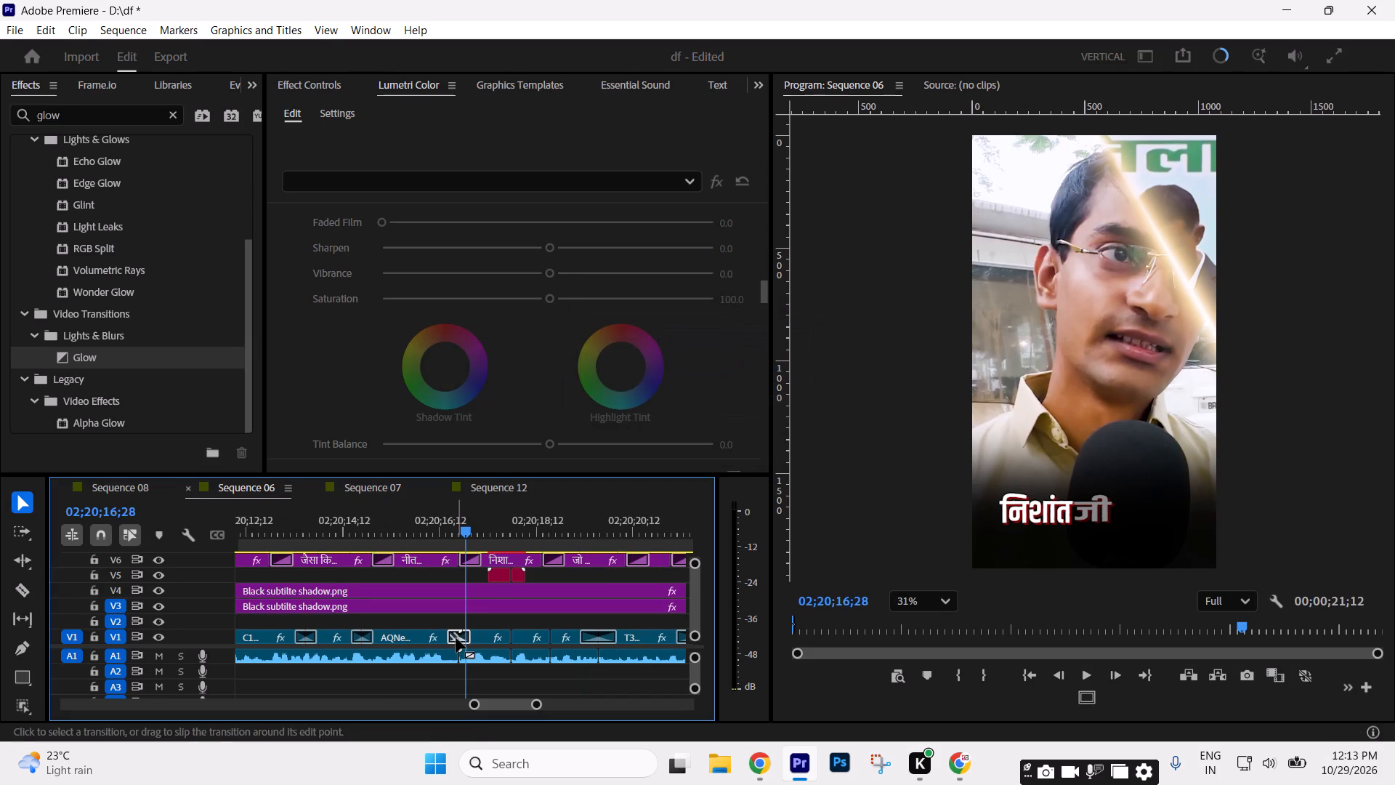
{"action": "double_click", "coordinate": [594, 635]}
{"action": "type", "text": "15"}
{"action": "key", "text": "Return"}
{"action": "key", "text": "minus"}
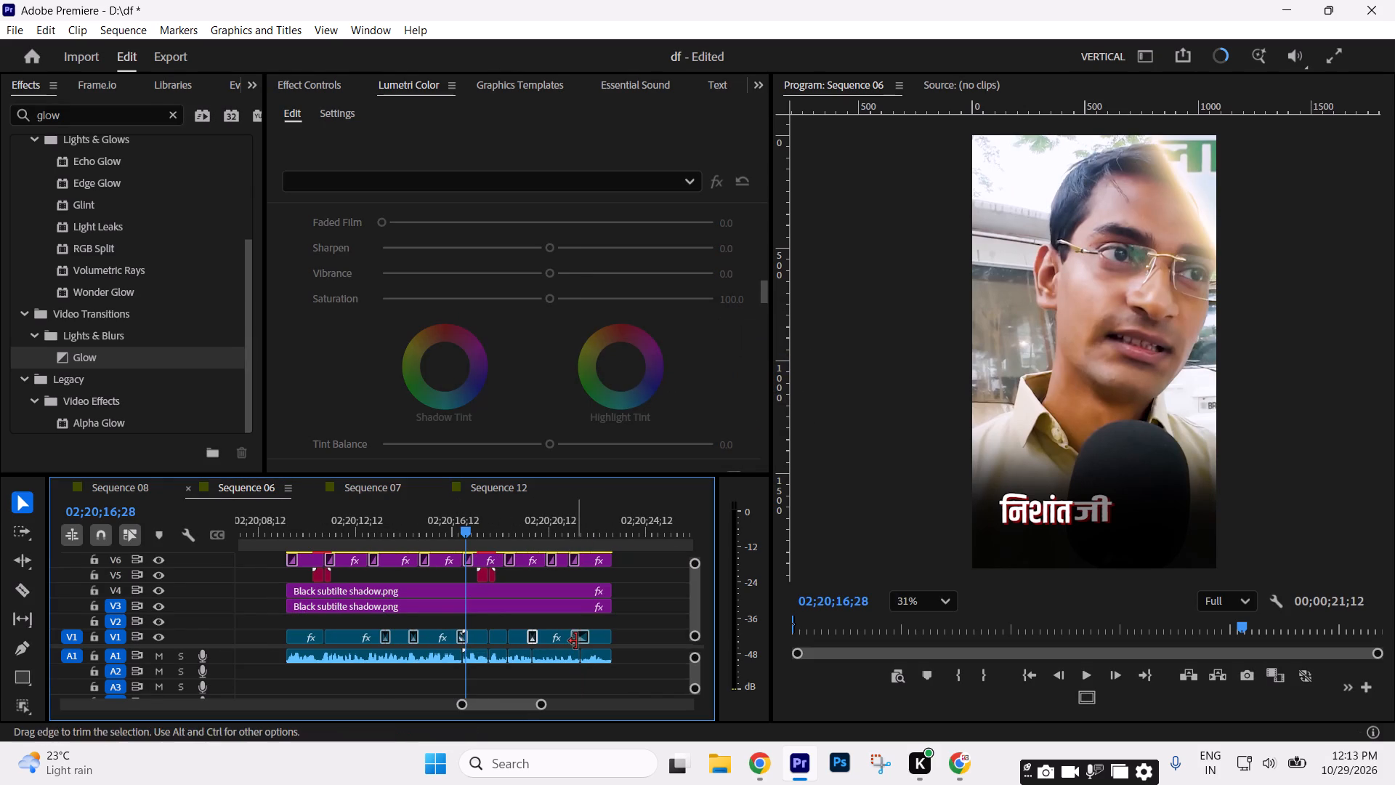
{"action": "double_click", "coordinate": [583, 638]}
{"action": "type", "text": "15"}
{"action": "key", "text": "Return"}
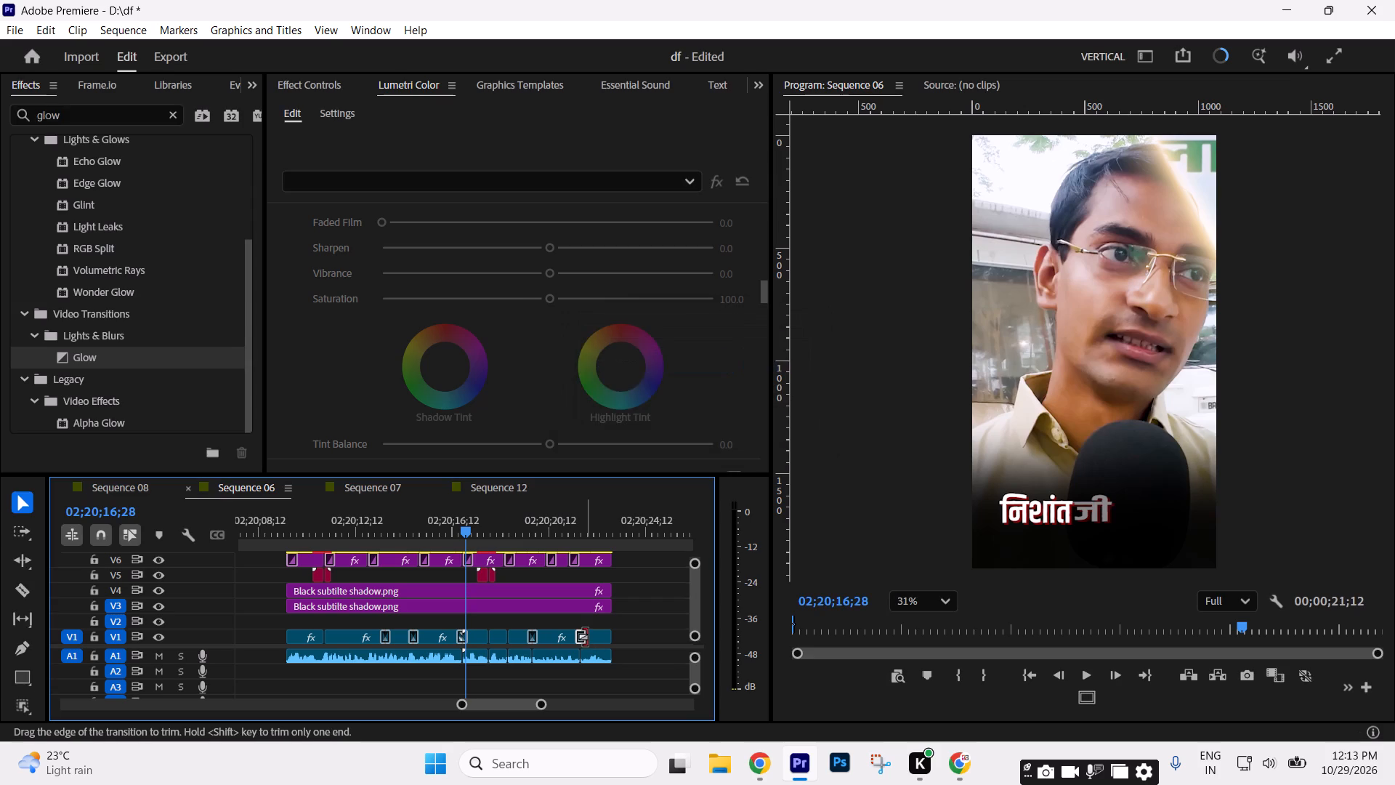
Save the project.
{"action": "key", "text": "ctrl+s"}
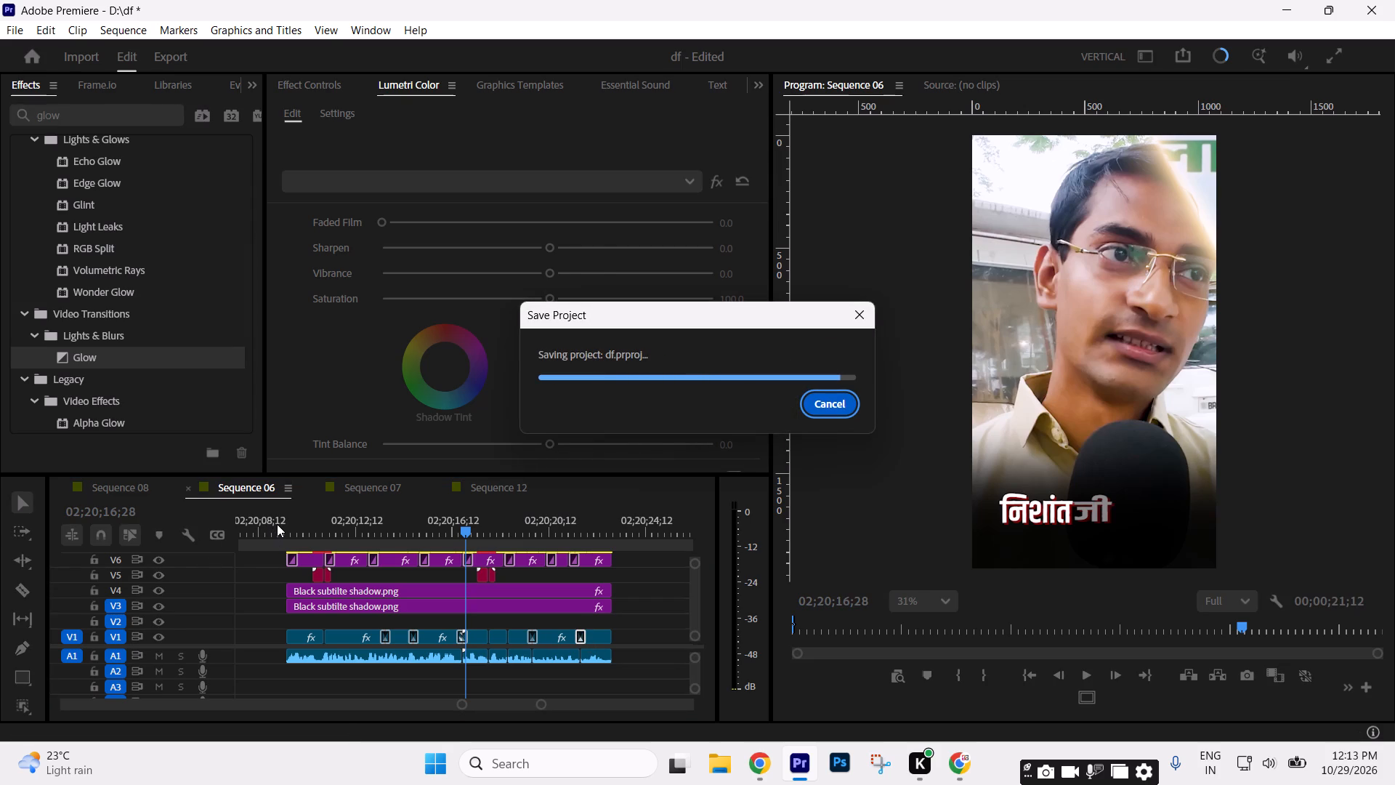
{"action": "key", "text": "space"}
{"action": "key", "text": "space"}
Mark an In point at the start of the interview edit, at 02;20;09;16.
{"action": "left_click", "coordinate": [277, 524]}
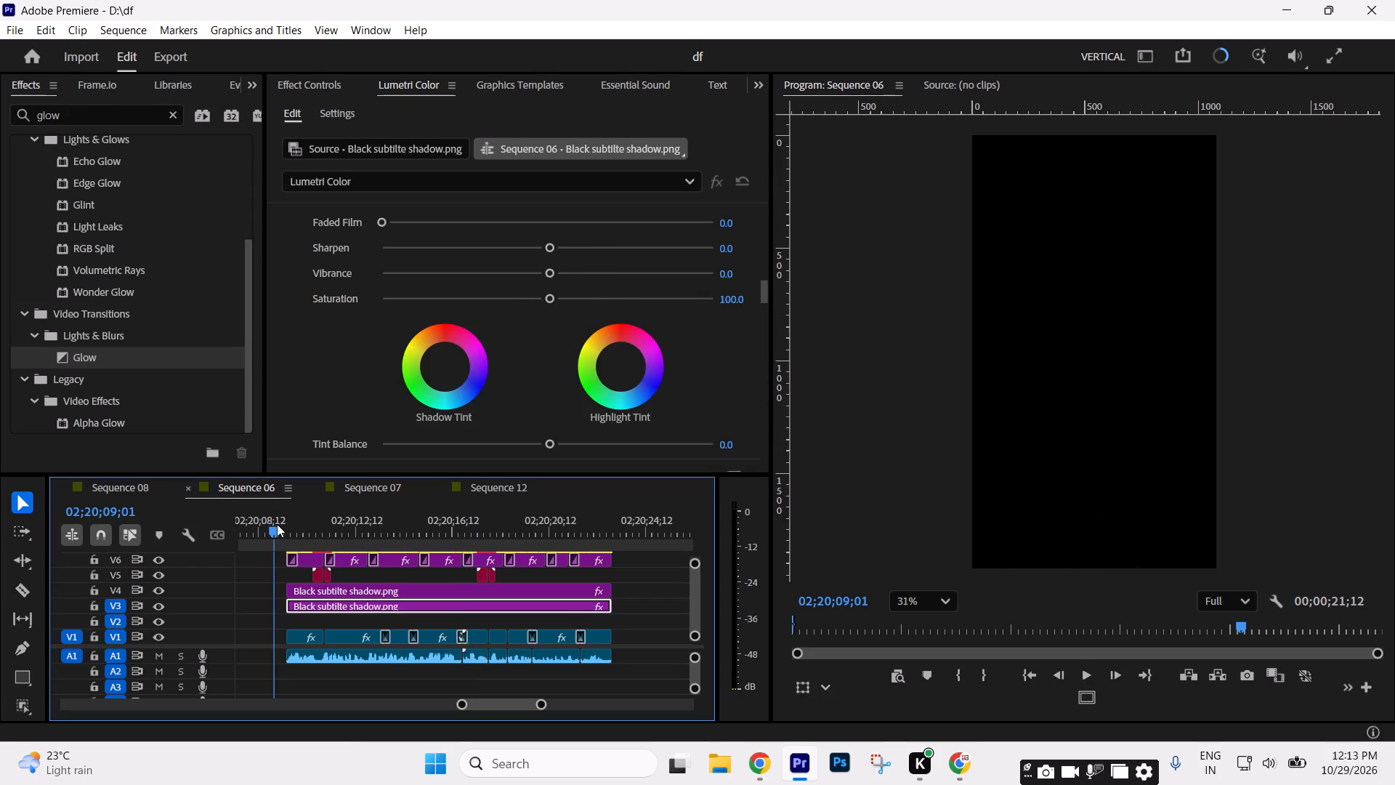
{"action": "key", "text": "Down"}
{"action": "type", "text": "i-----=="}
{"action": "key", "text": "equal"}
{"action": "key", "text": "equal"}
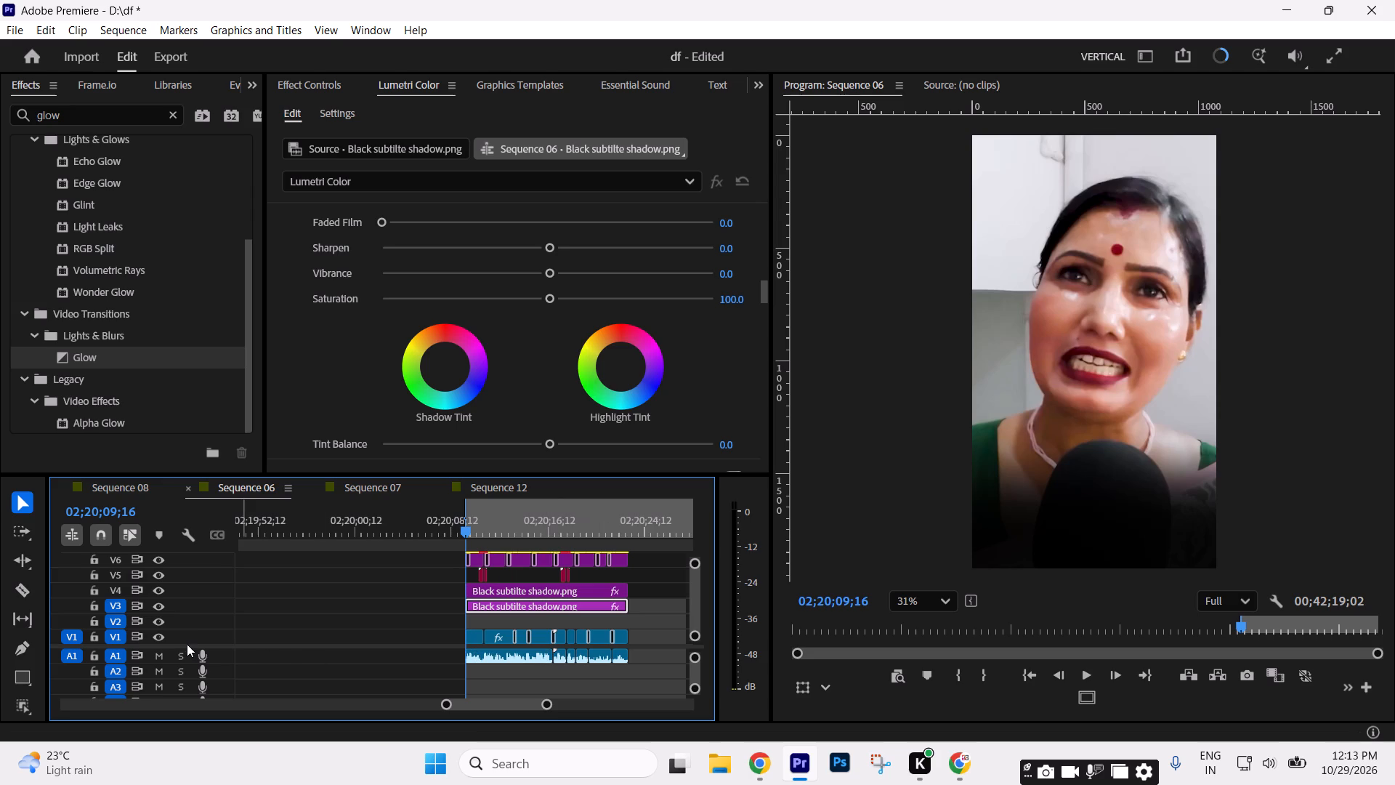
Enlarge the video track area to show V7 and save the project again.
{"action": "left_click_drag", "start_coordinate": [190, 645], "coordinate": [197, 662]}
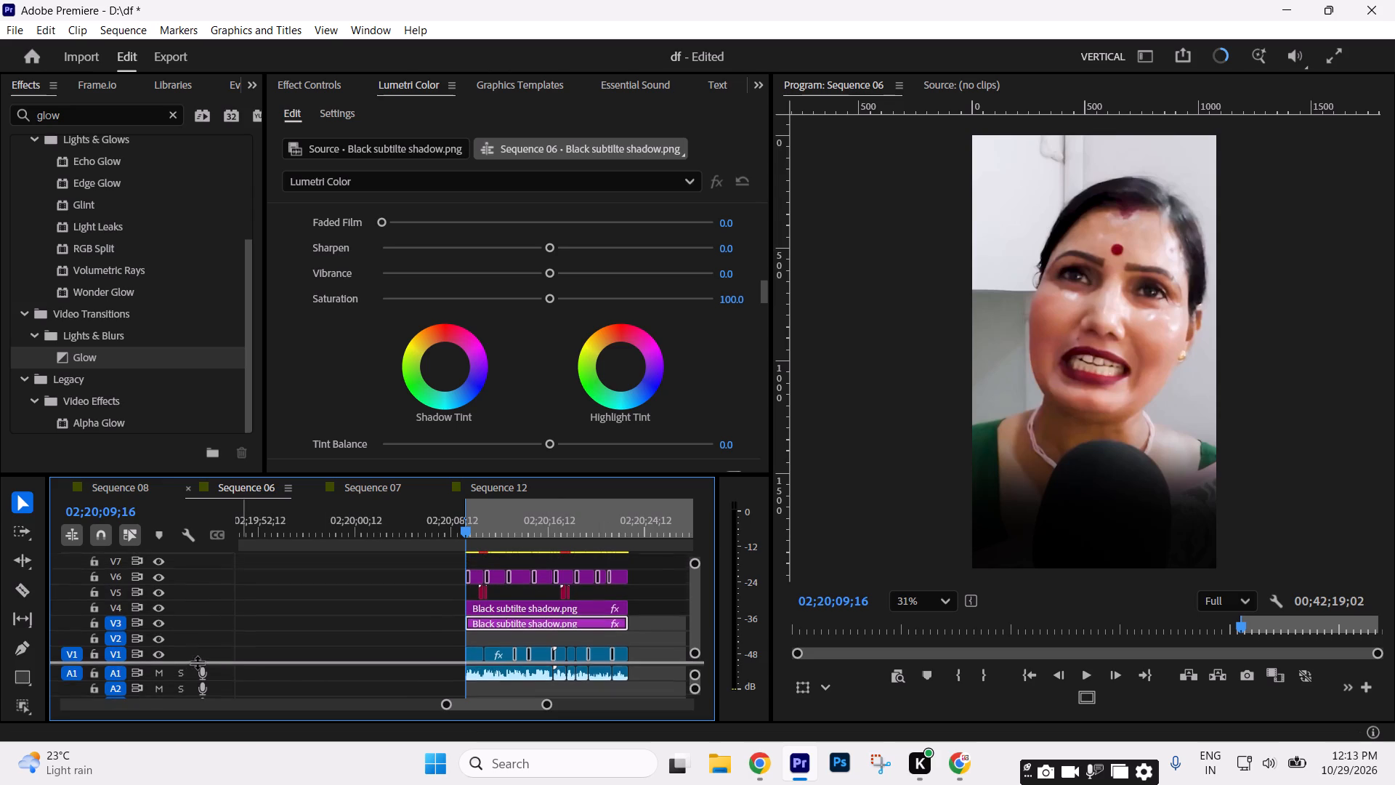
{"action": "left_click_drag", "start_coordinate": [197, 662], "coordinate": [198, 662]}
{"action": "left_click_drag", "start_coordinate": [543, 707], "coordinate": [578, 702]}
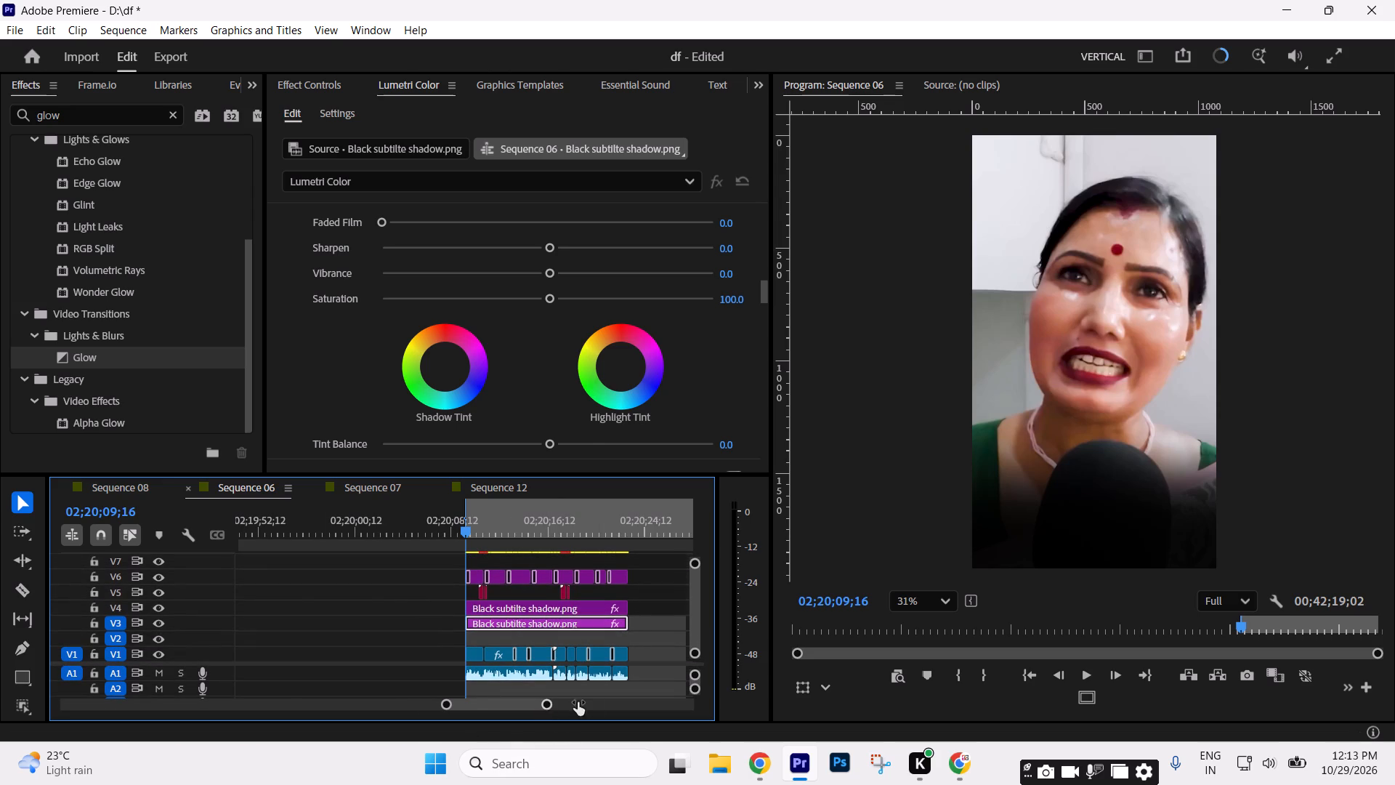
{"action": "left_click_drag", "start_coordinate": [578, 702], "coordinate": [904, 694]}
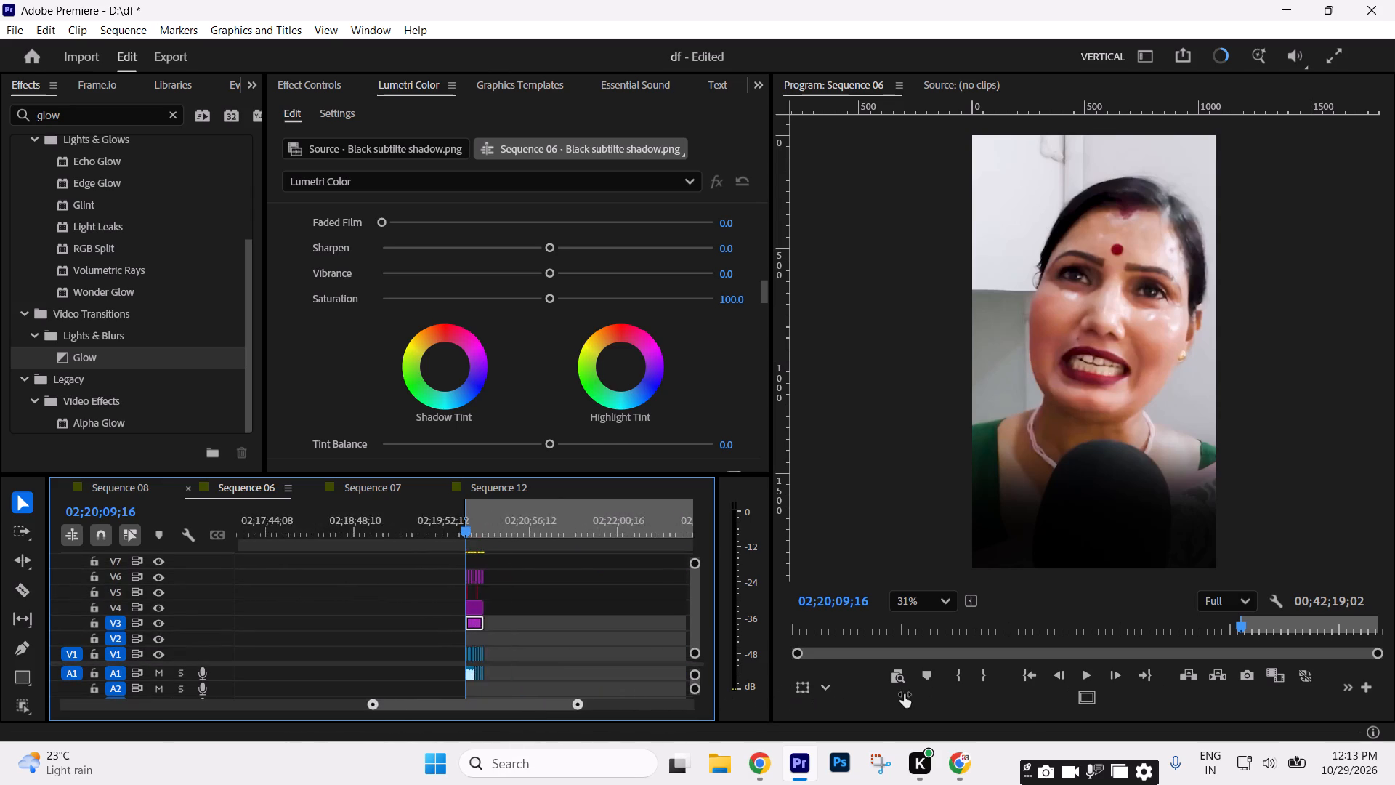
{"action": "left_click_drag", "start_coordinate": [904, 694], "coordinate": [843, 696]}
{"action": "type", "text": "--"}
{"action": "key", "text": "minus"}
{"action": "type", "text": "--"}
{"action": "key", "text": "ctrl+s"}
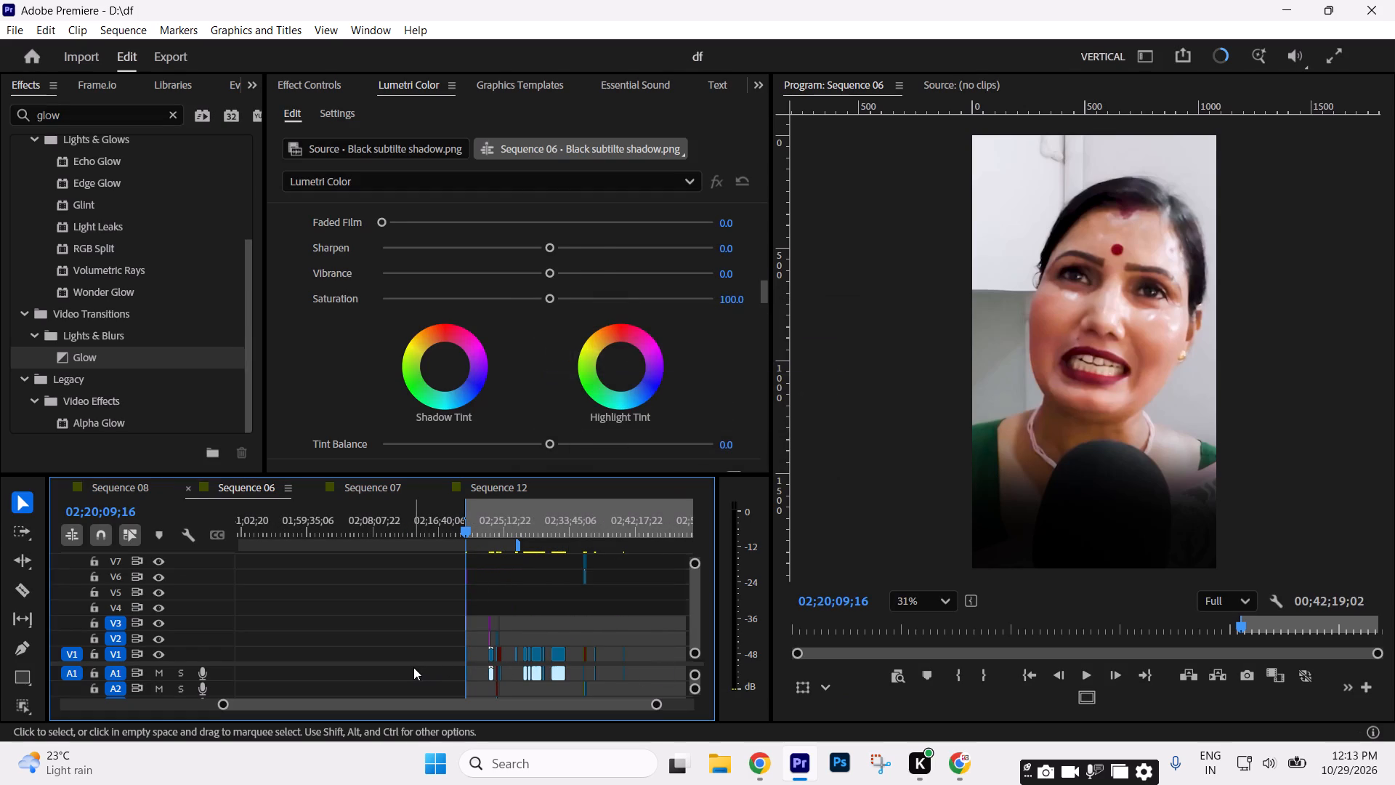
Examine the welcome edit at the start of Sequence 06 up to its end near 00;00;20;29, and the space after it.
{"action": "left_click_drag", "start_coordinate": [382, 708], "coordinate": [168, 705]}
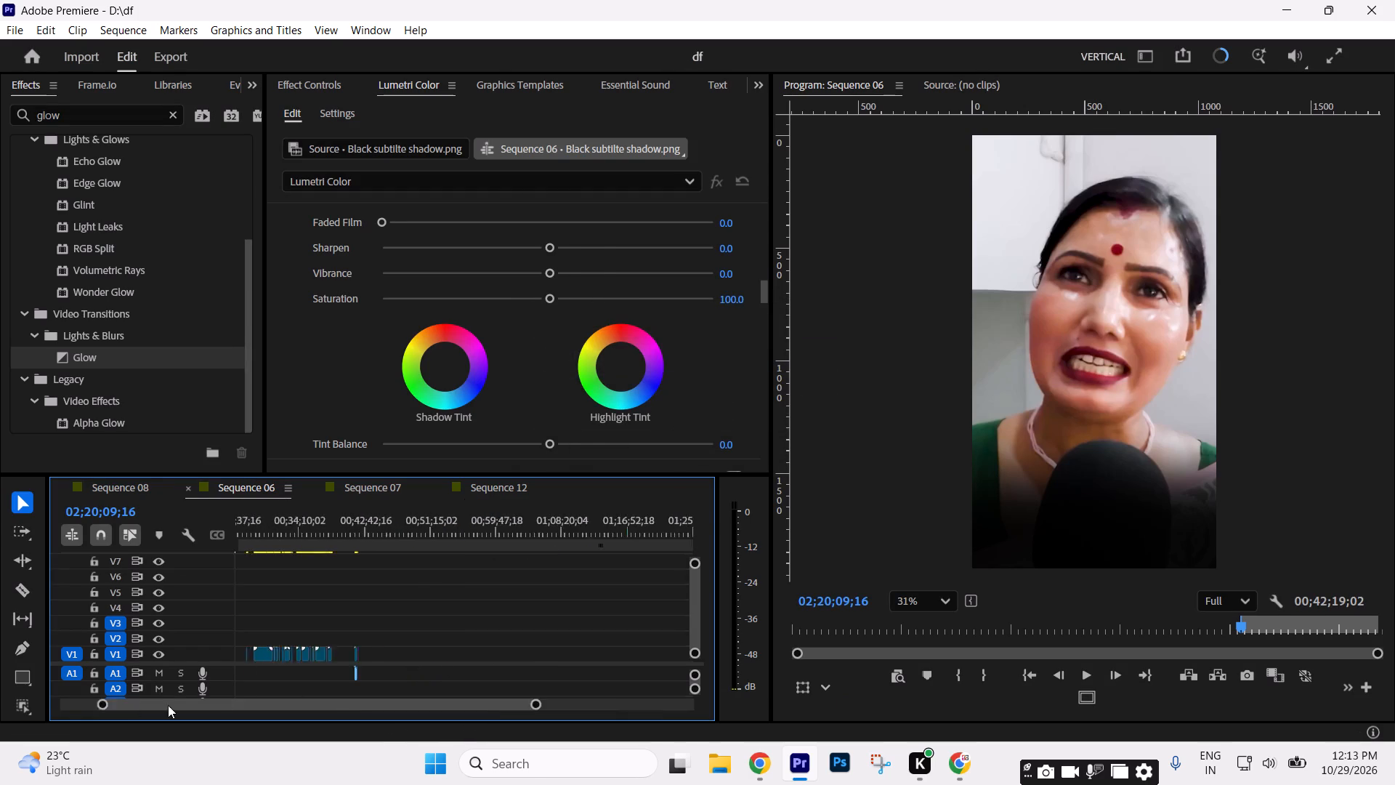
{"action": "left_click_drag", "start_coordinate": [168, 705], "coordinate": [65, 705]}
{"action": "left_click_drag", "start_coordinate": [296, 536], "coordinate": [105, 530]}
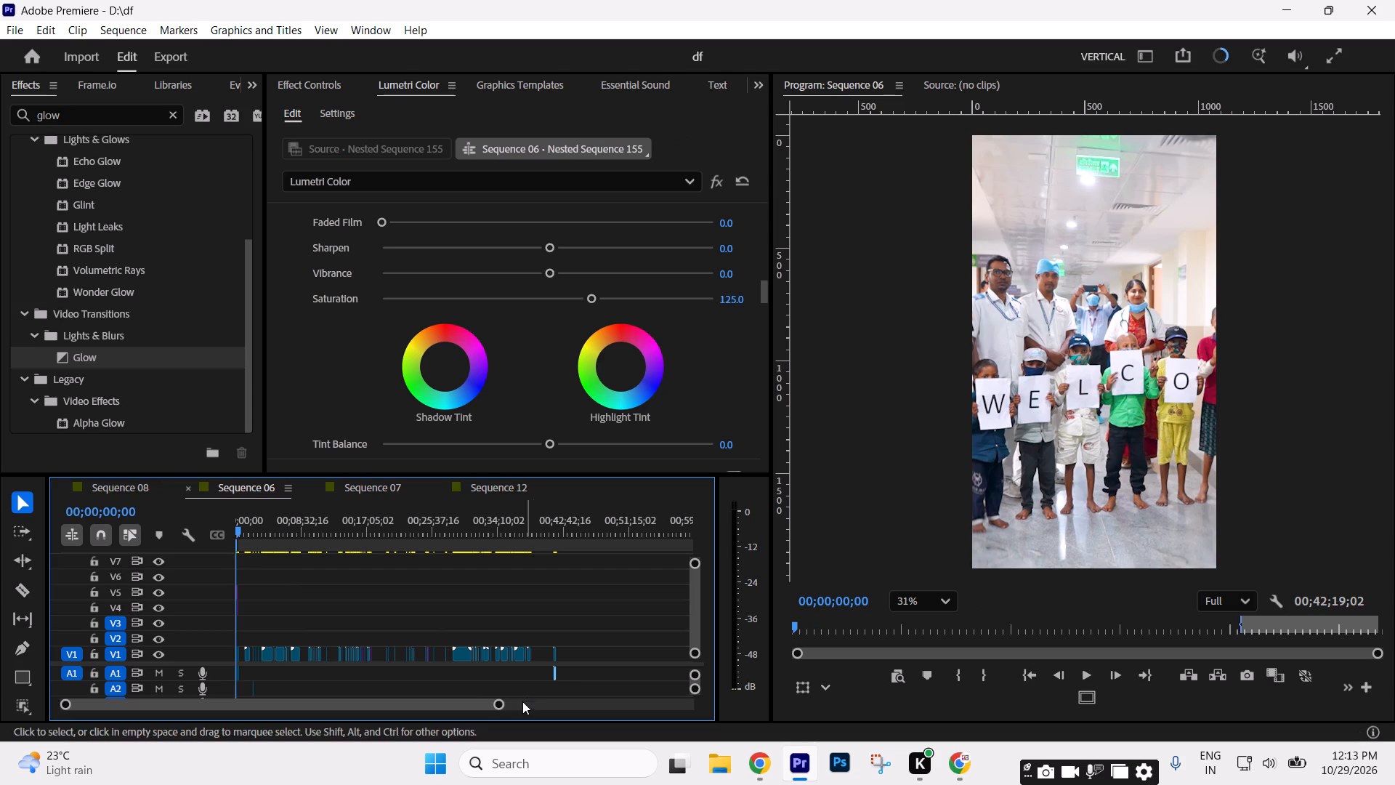
{"action": "left_click_drag", "start_coordinate": [504, 703], "coordinate": [185, 703]}
{"action": "left_click_drag", "start_coordinate": [256, 542], "coordinate": [388, 547]}
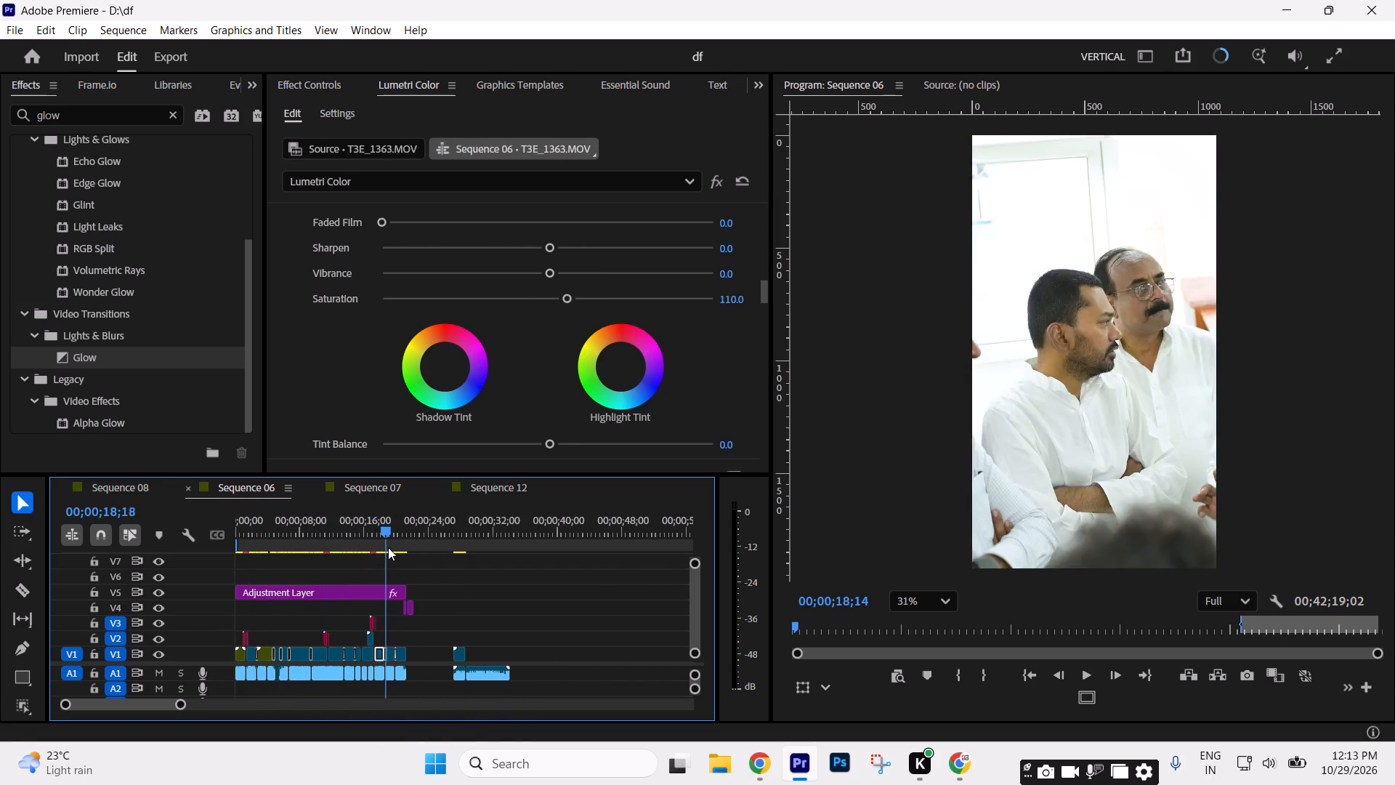
{"action": "left_click_drag", "start_coordinate": [388, 547], "coordinate": [406, 553]}
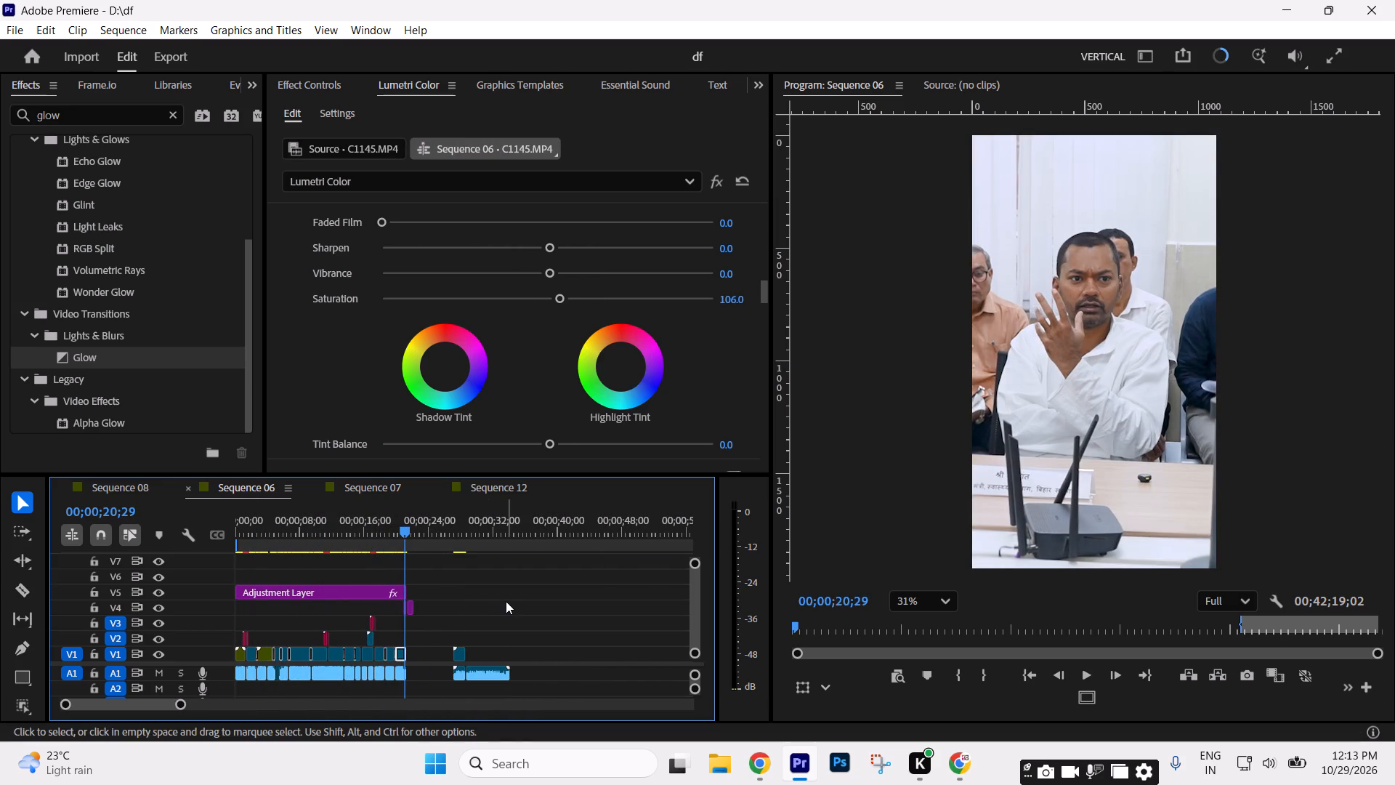
{"action": "left_click", "coordinate": [506, 601]}
{"action": "left_click_drag", "start_coordinate": [182, 705], "coordinate": [315, 699]}
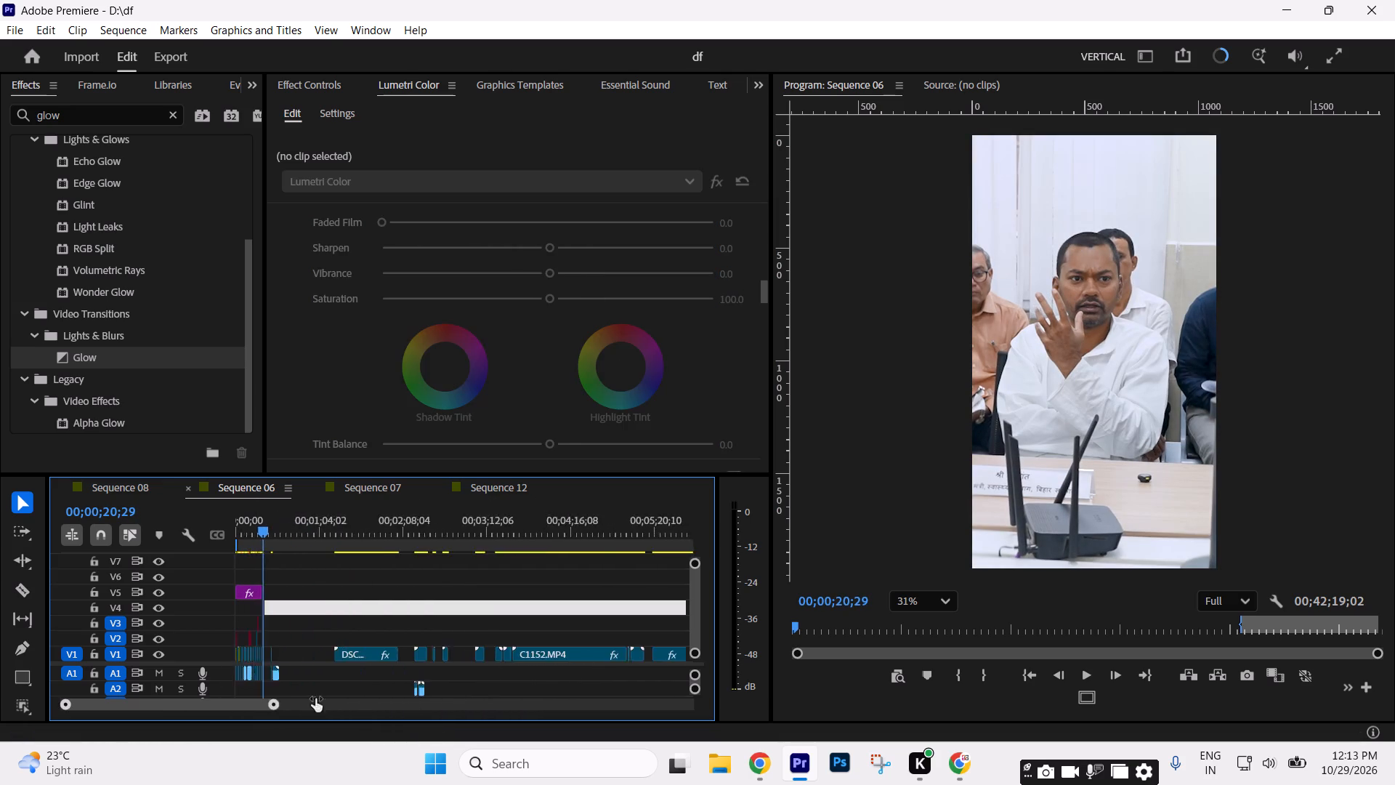
{"action": "left_click_drag", "start_coordinate": [315, 699], "coordinate": [697, 676]}
Select all the video, caption and audio clips of the interview edit after 02;20;00;29 and cut them from the timeline.
{"action": "left_click_drag", "start_coordinate": [583, 526], "coordinate": [572, 529]}
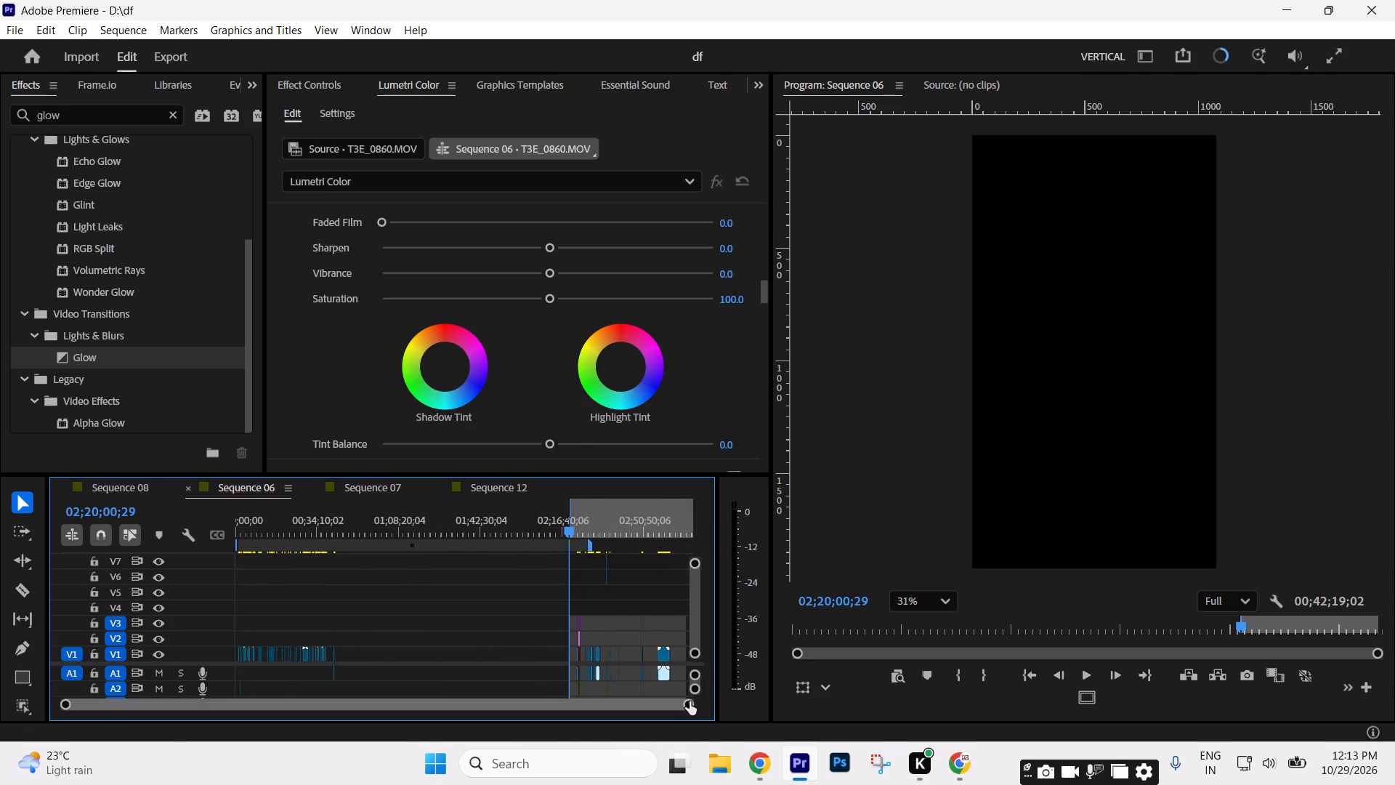
{"action": "left_click_drag", "start_coordinate": [690, 701], "coordinate": [182, 700]}
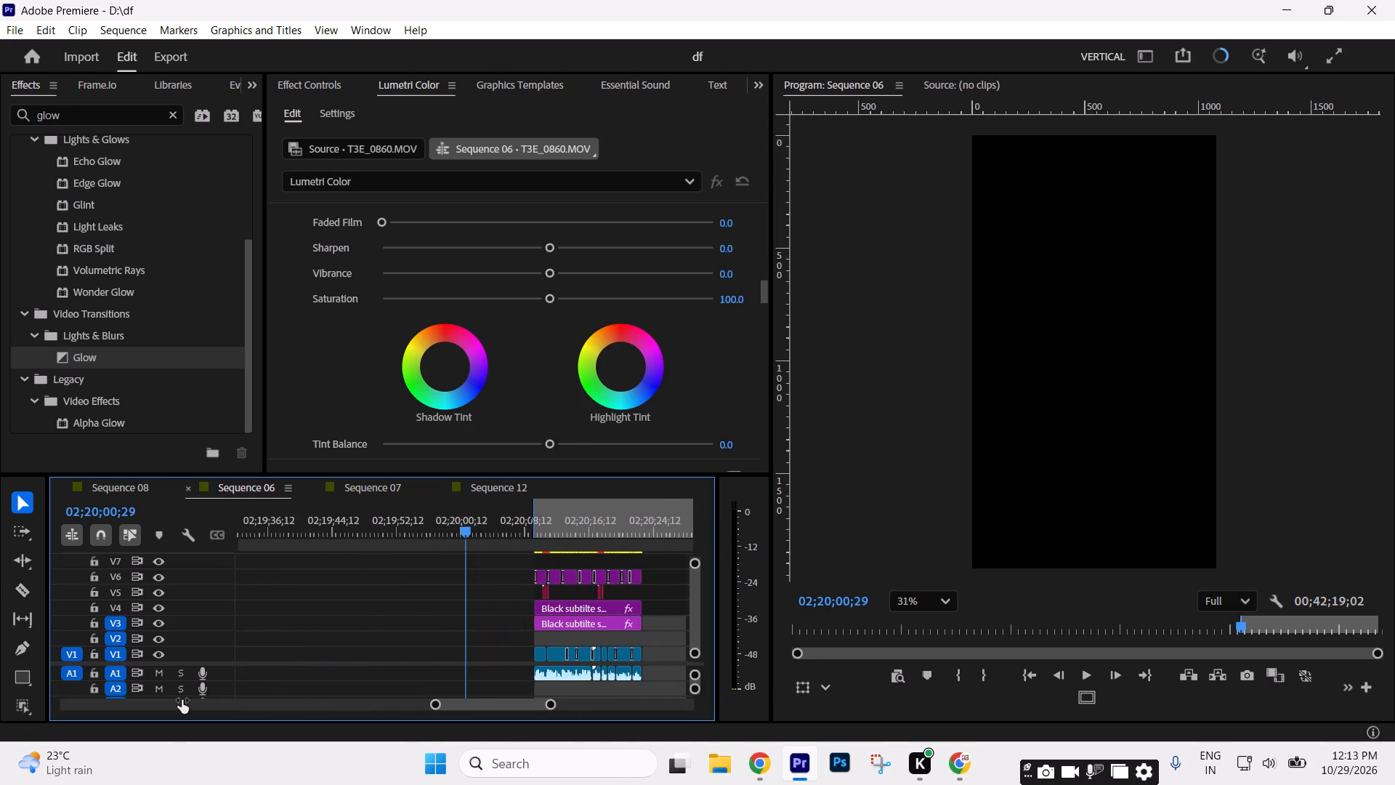
{"action": "left_click", "coordinate": [510, 585]}
{"action": "left_click", "coordinate": [507, 590]}
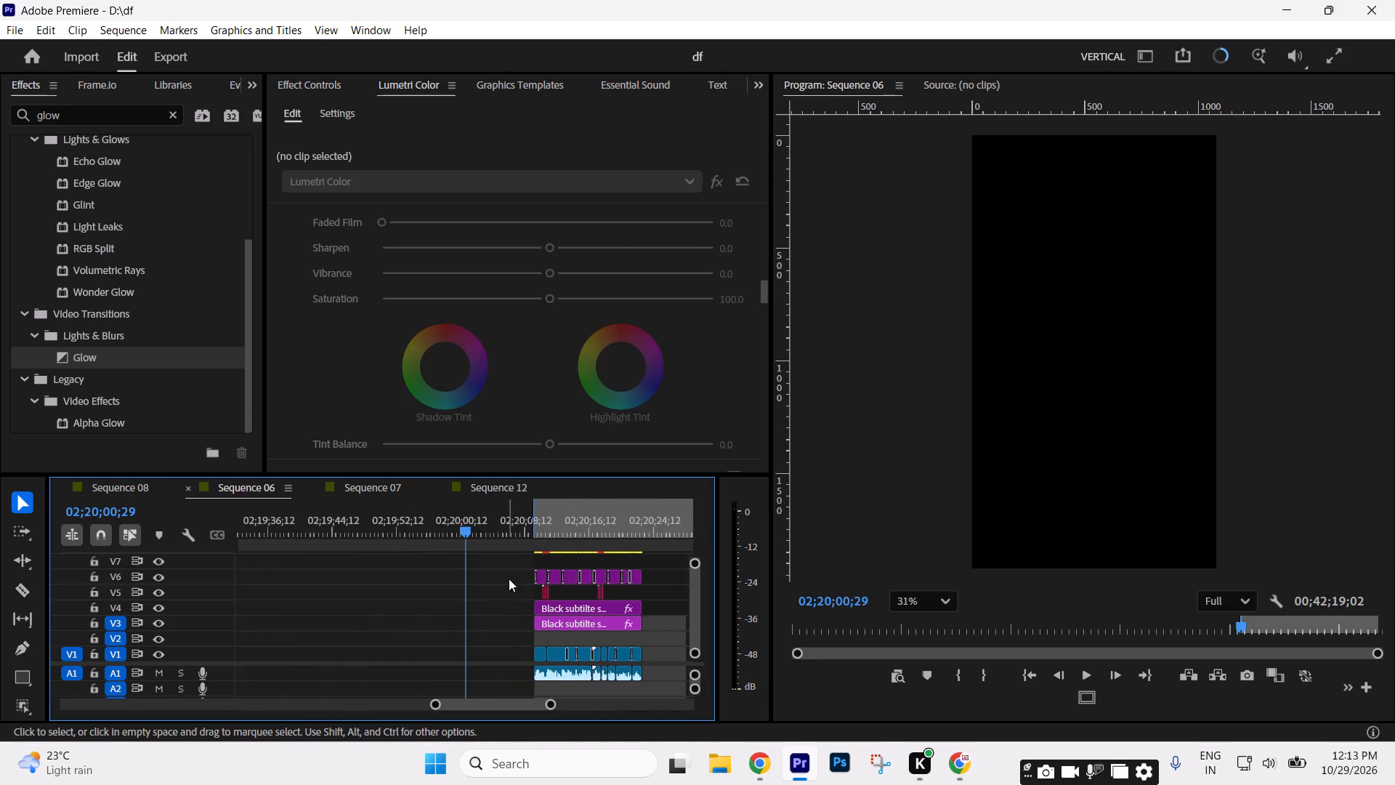
{"action": "left_click_drag", "start_coordinate": [509, 579], "coordinate": [655, 685]}
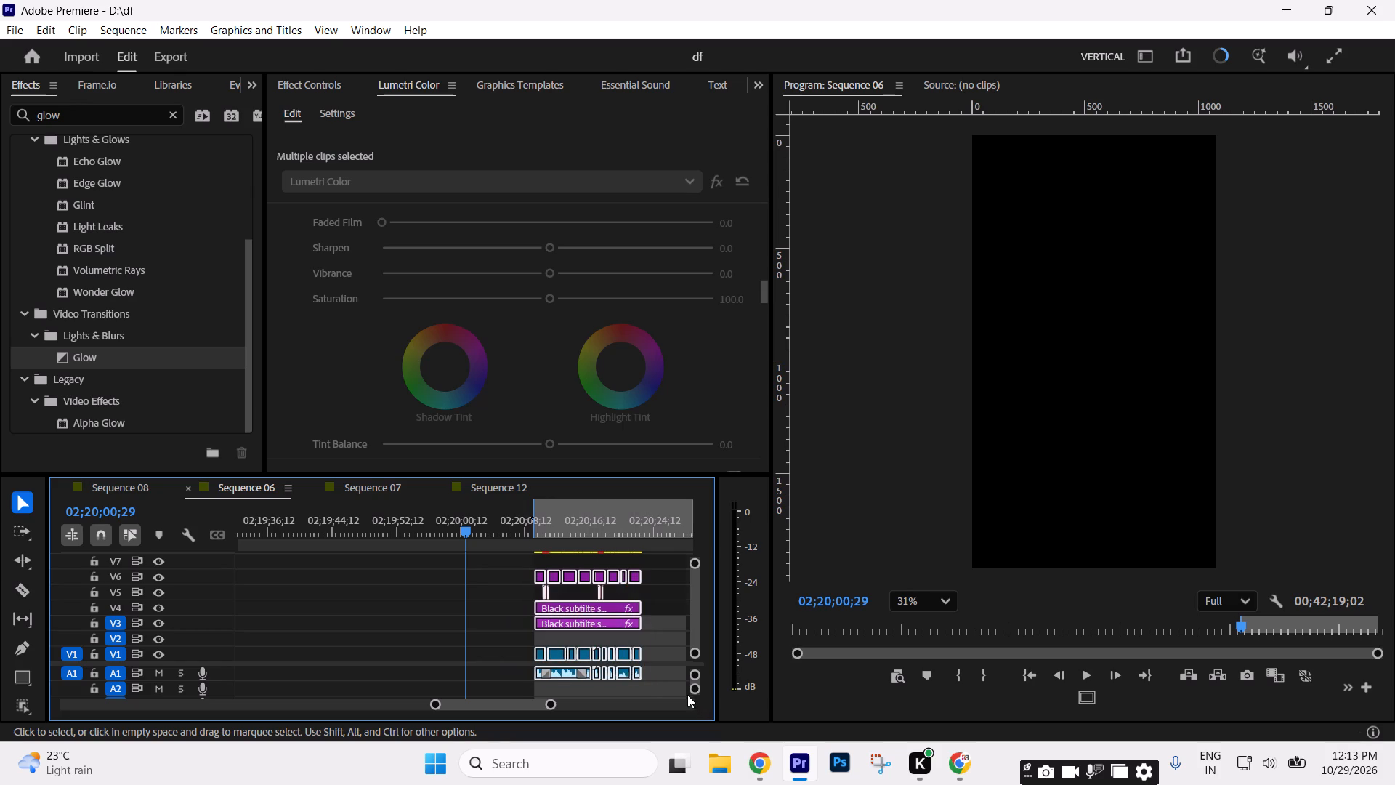
{"action": "key", "text": "ctrl+x"}
Return the playhead to the start of Sequence 06, at 00;00;00;00.
{"action": "key", "text": "minus"}
{"action": "key", "text": "minus"}
{"action": "key", "text": "minus"}
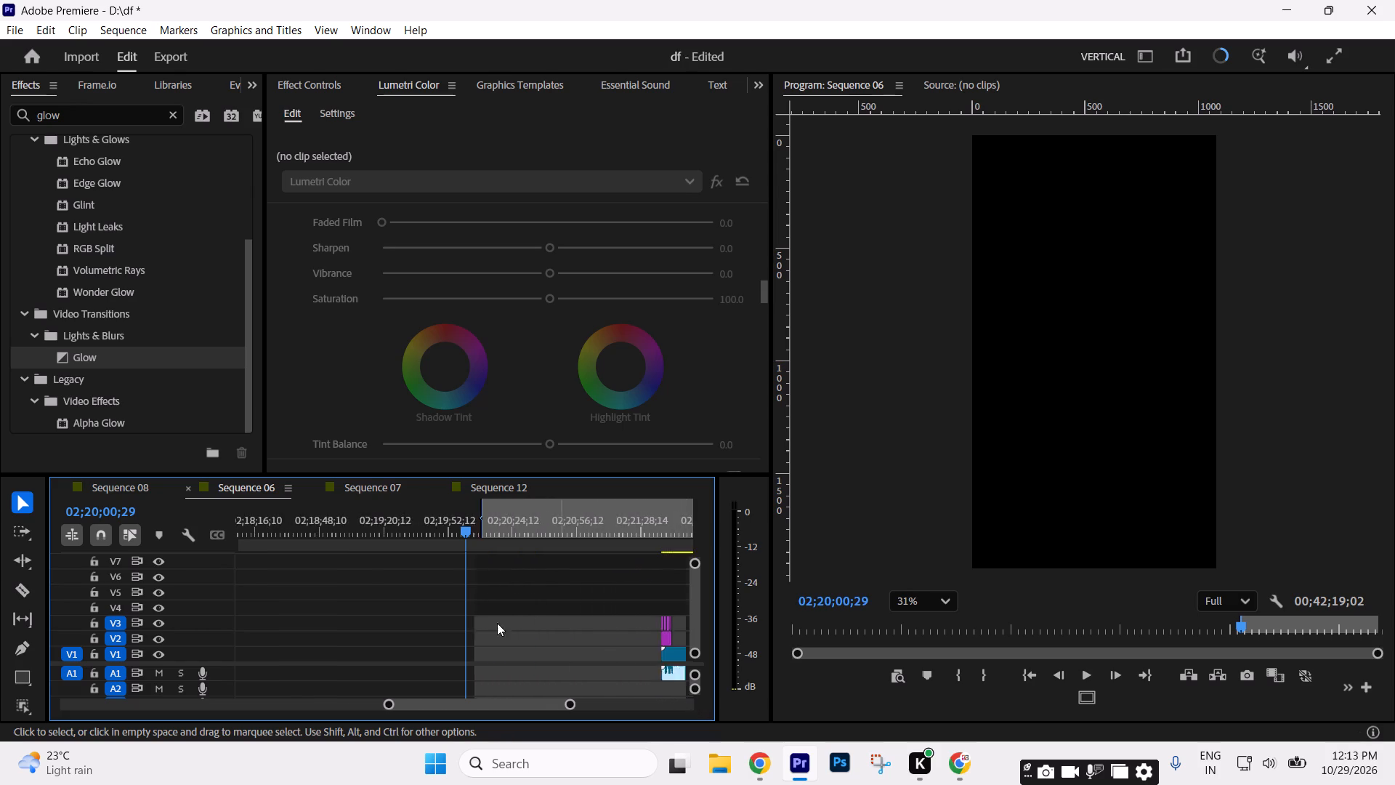
{"action": "key", "text": "minus"}
{"action": "key", "text": "minus"}
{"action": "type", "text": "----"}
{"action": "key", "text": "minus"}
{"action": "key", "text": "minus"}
{"action": "left_click_drag", "start_coordinate": [403, 530], "coordinate": [22, 530]}
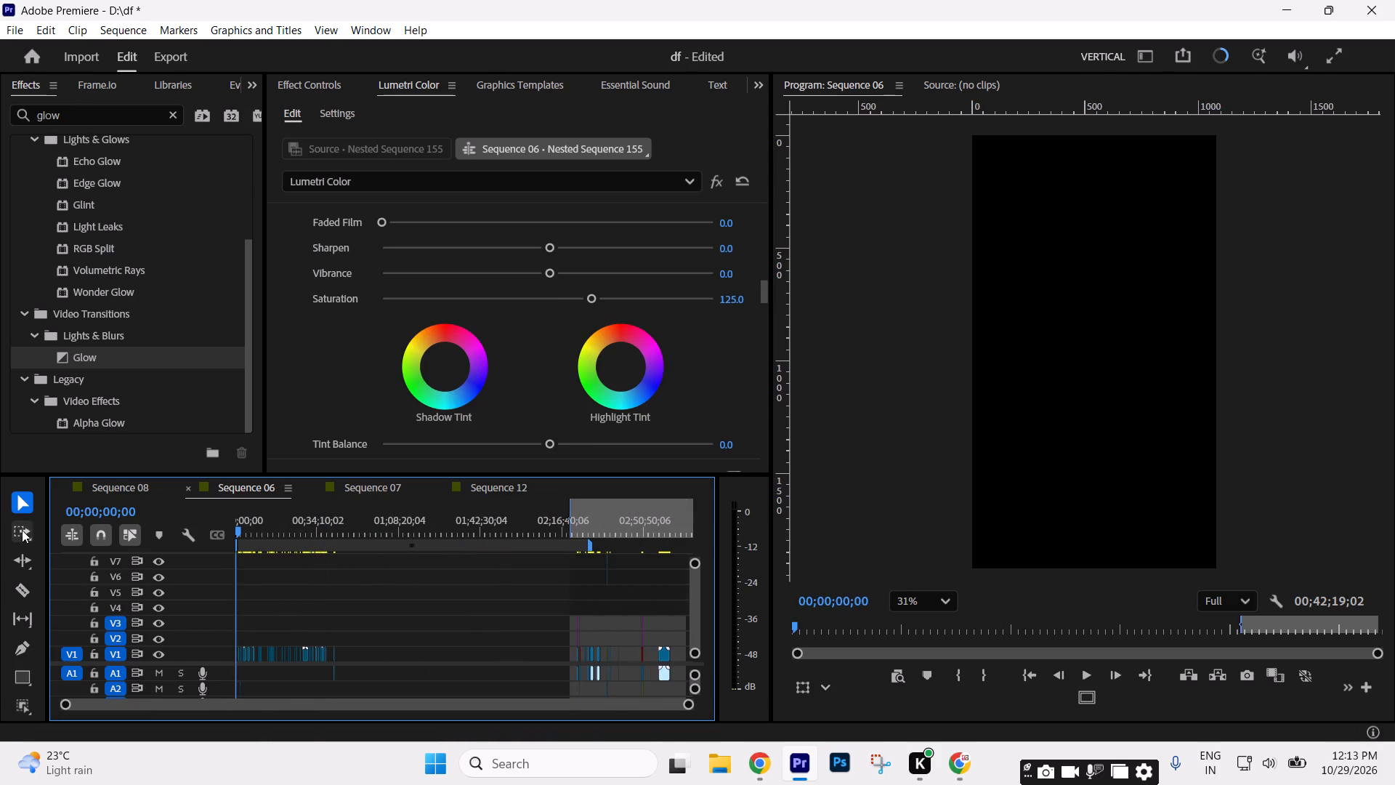
Delete the leftover video and audio clips around 00;00;28;04, after the end of the welcome edit.
{"action": "key", "text": "equal"}
{"action": "key", "text": "equal"}
{"action": "key", "text": "equal"}
{"action": "key", "text": "equal"}
{"action": "key", "text": "equal"}
{"action": "key", "text": "equal"}
{"action": "key", "text": "equal"}
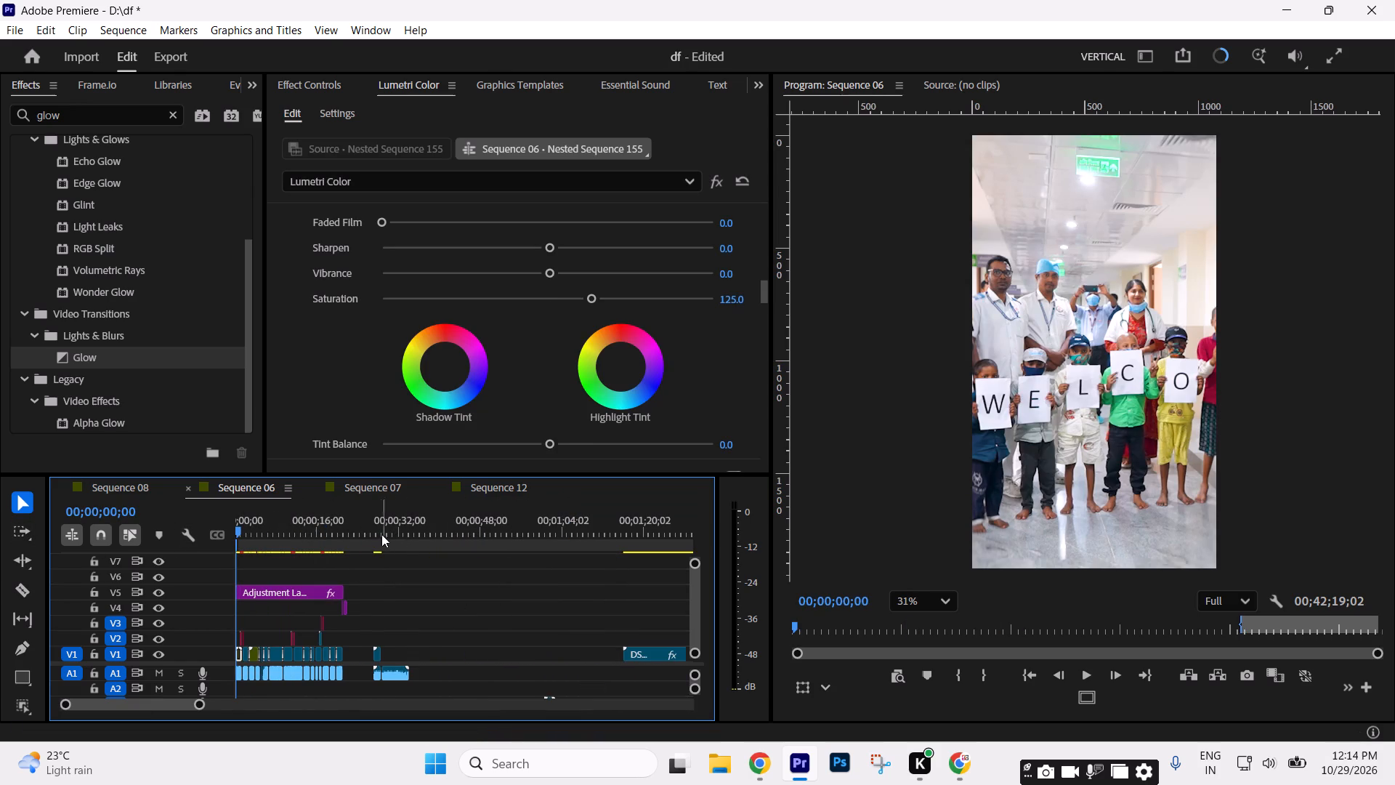
{"action": "left_click", "coordinate": [381, 535]}
{"action": "left_click_drag", "start_coordinate": [471, 592], "coordinate": [379, 687]}
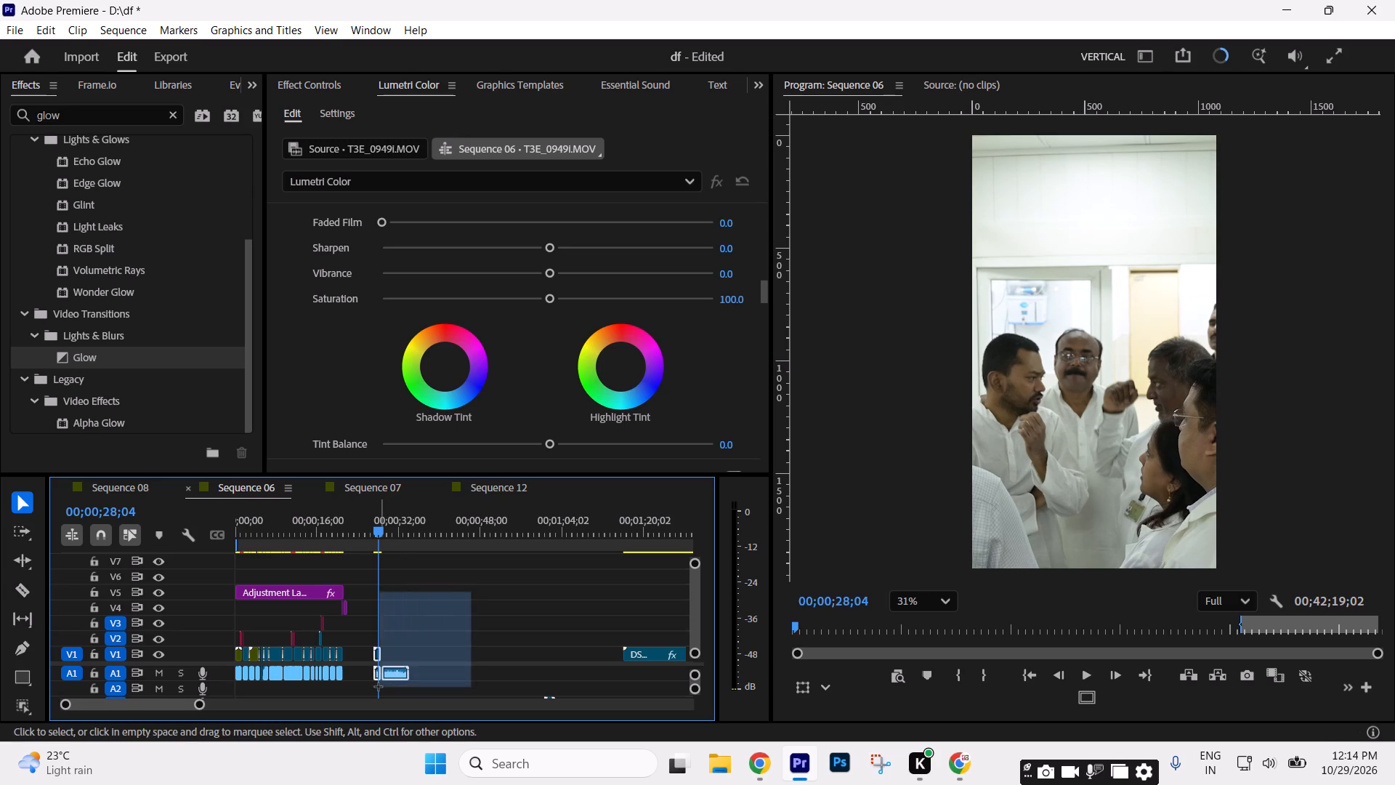
{"action": "left_click_drag", "start_coordinate": [379, 687], "coordinate": [378, 687]}
{"action": "key", "text": "Delete"}
Insert the cut interview edit into Sequence 06 at 00;00;46;20.
{"action": "left_click_drag", "start_coordinate": [453, 530], "coordinate": [476, 530]}
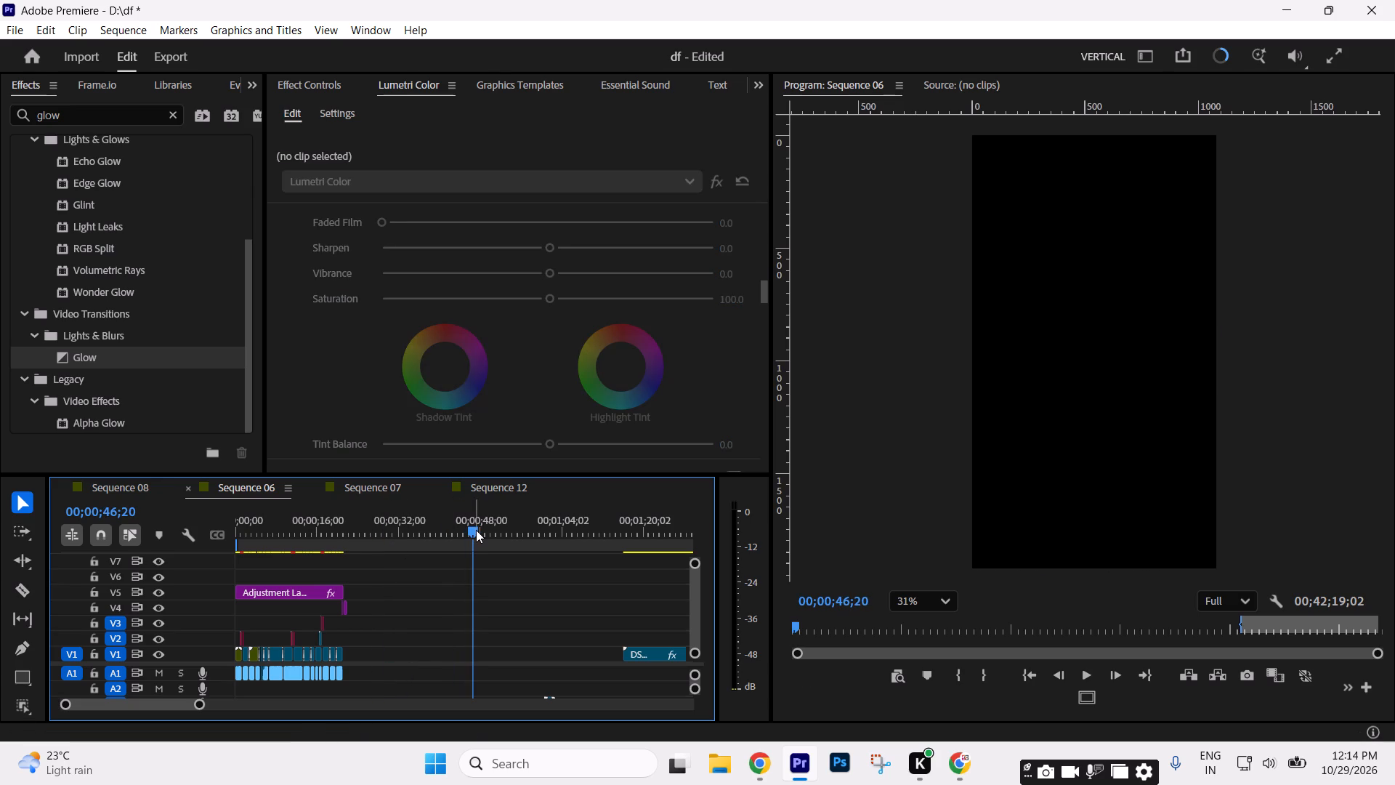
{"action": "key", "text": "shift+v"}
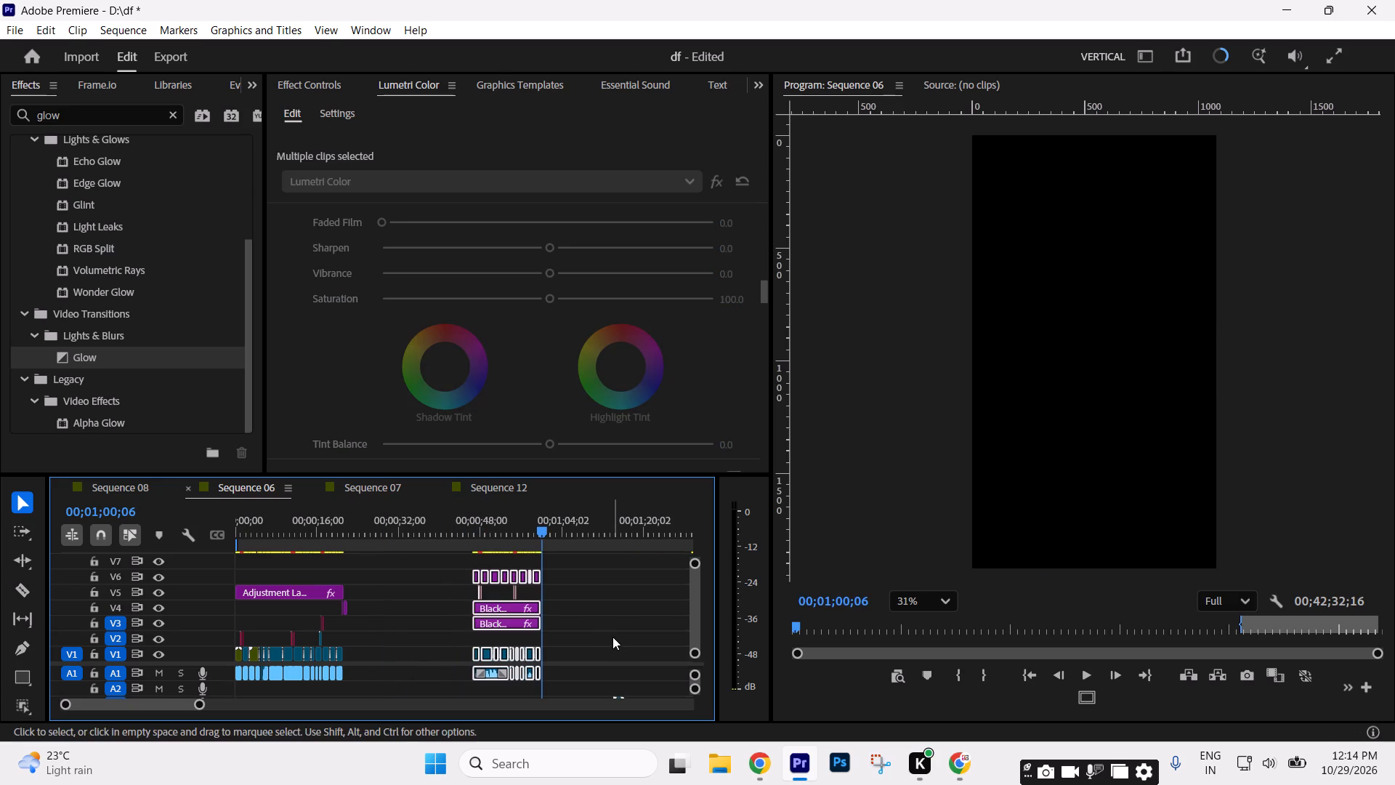
Delete the stray clips on the lower audio tracks shortly after the end of the inserted interview edit.
{"action": "left_click", "coordinate": [612, 637]}
{"action": "left_click_drag", "start_coordinate": [640, 680], "coordinate": [597, 718]}
{"action": "key", "text": "Delete"}
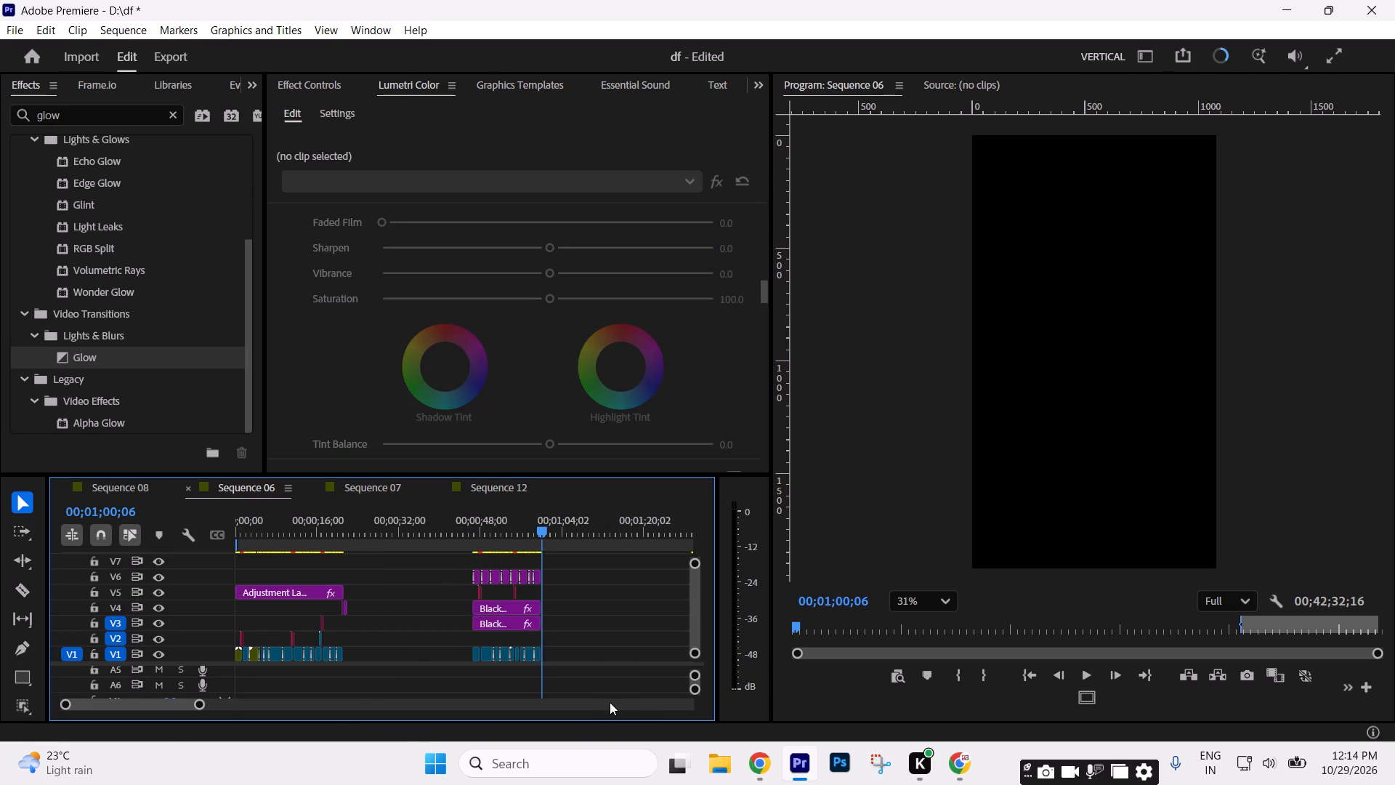
Select all the footage clips after the interview edit's end at 00;01;00.
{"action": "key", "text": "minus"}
{"action": "left_click_drag", "start_coordinate": [433, 688], "coordinate": [416, 625]}
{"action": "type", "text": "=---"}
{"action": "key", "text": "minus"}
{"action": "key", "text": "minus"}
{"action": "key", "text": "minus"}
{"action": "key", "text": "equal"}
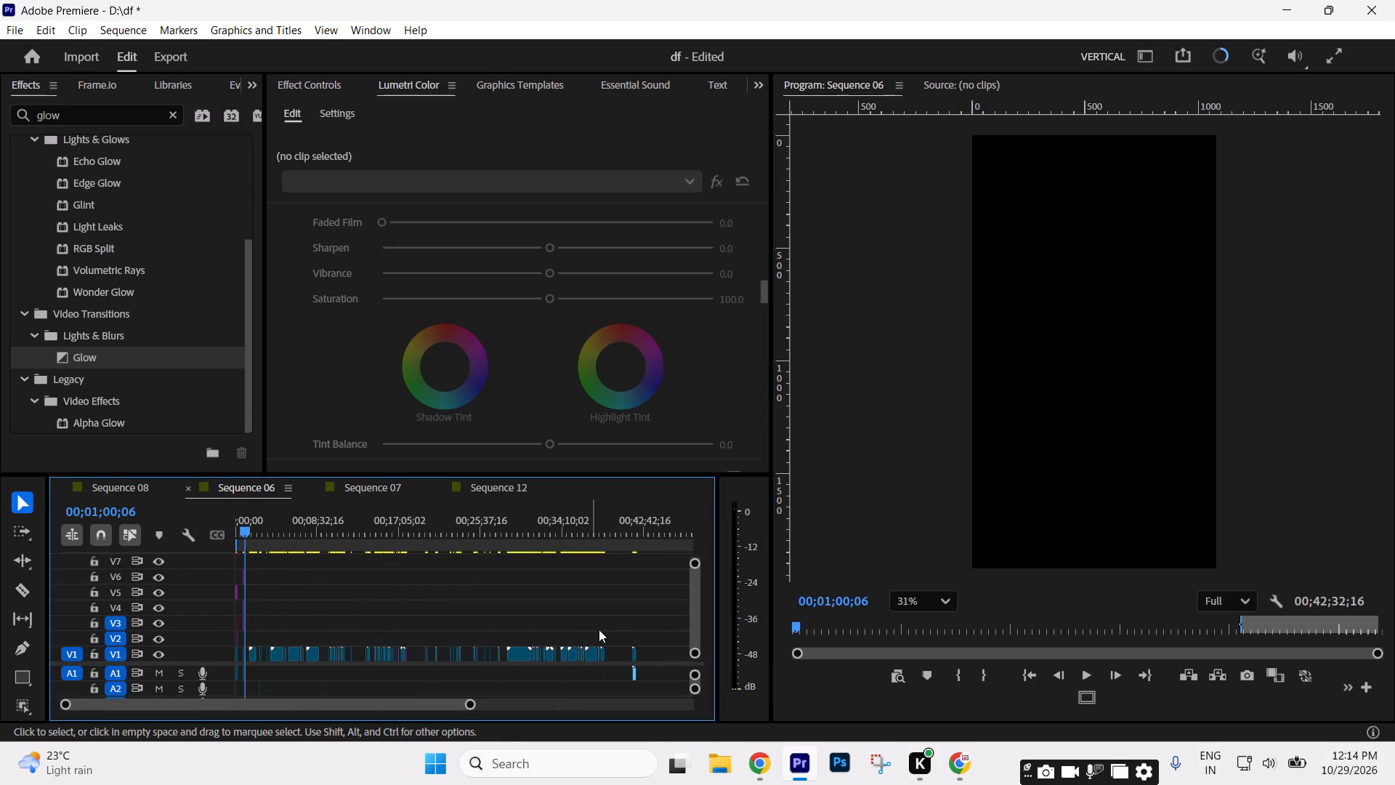
{"action": "left_click_drag", "start_coordinate": [658, 624], "coordinate": [243, 695]}
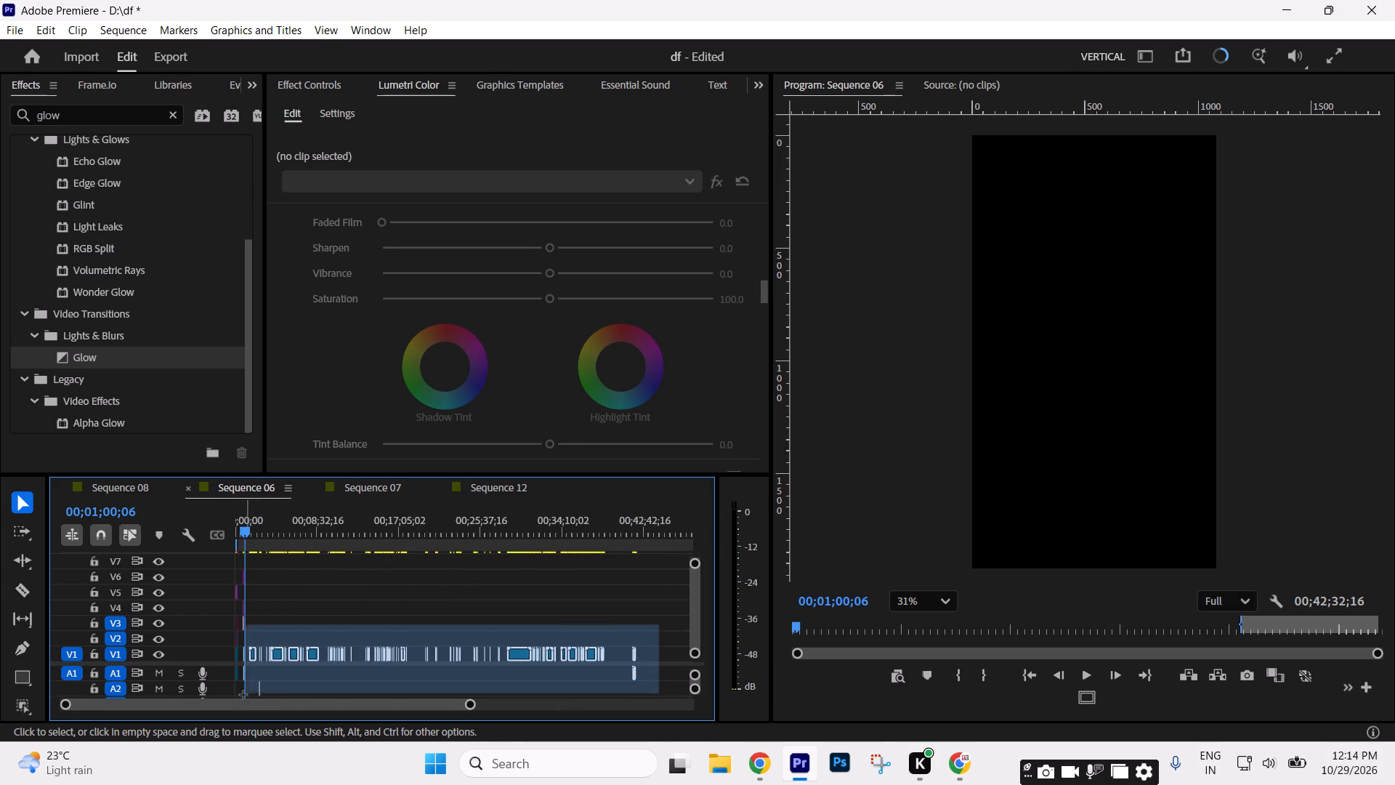
{"action": "left_click_drag", "start_coordinate": [243, 695], "coordinate": [244, 693]}
{"action": "left_click_drag", "start_coordinate": [279, 656], "coordinate": [377, 655]}
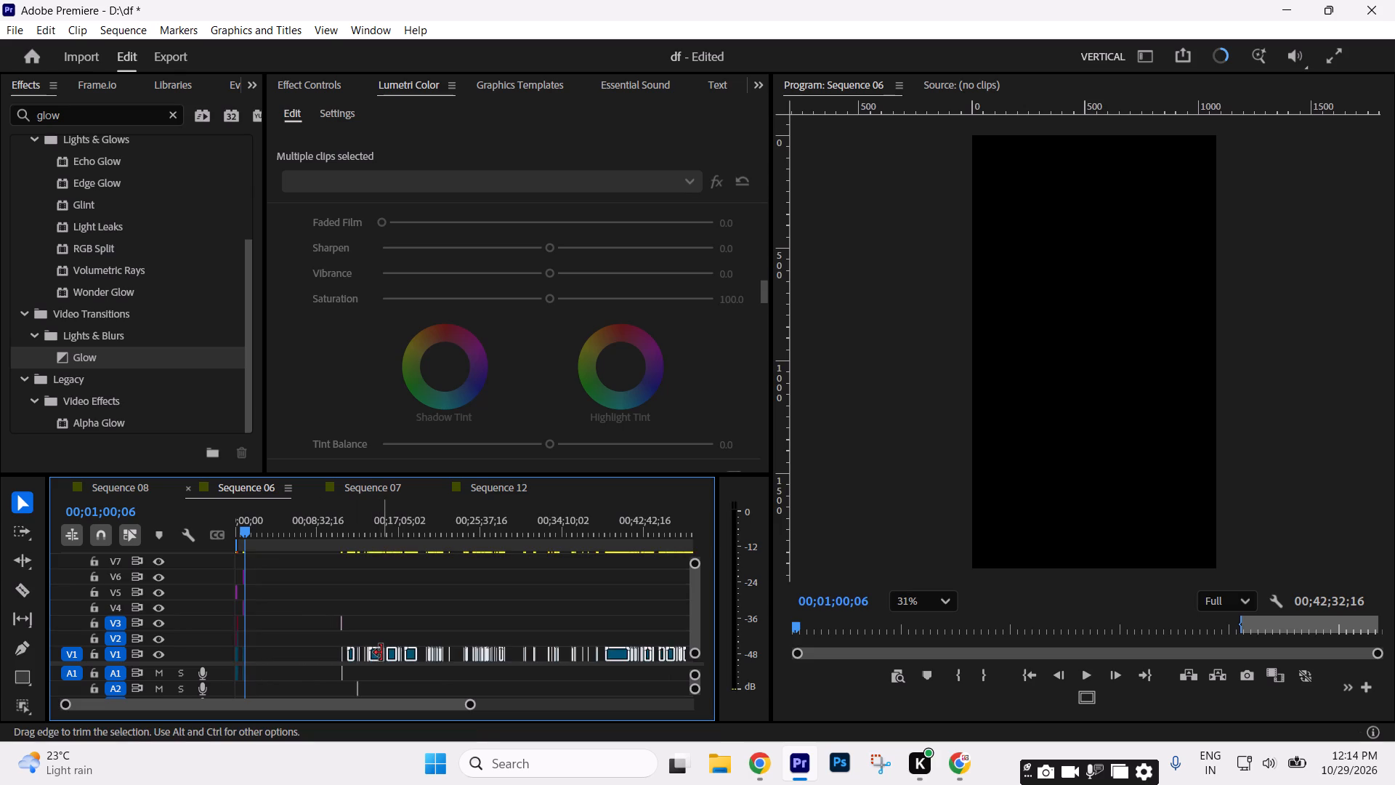
Look over the rearranged timeline and scrub the playhead back to the start of Sequence 06.
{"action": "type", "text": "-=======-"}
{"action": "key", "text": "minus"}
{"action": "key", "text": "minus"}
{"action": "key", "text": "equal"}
{"action": "left_click_drag", "start_coordinate": [310, 539], "coordinate": [44, 572]}
Switch to the Chrome browser window.
{"action": "left_click", "coordinate": [753, 771]}
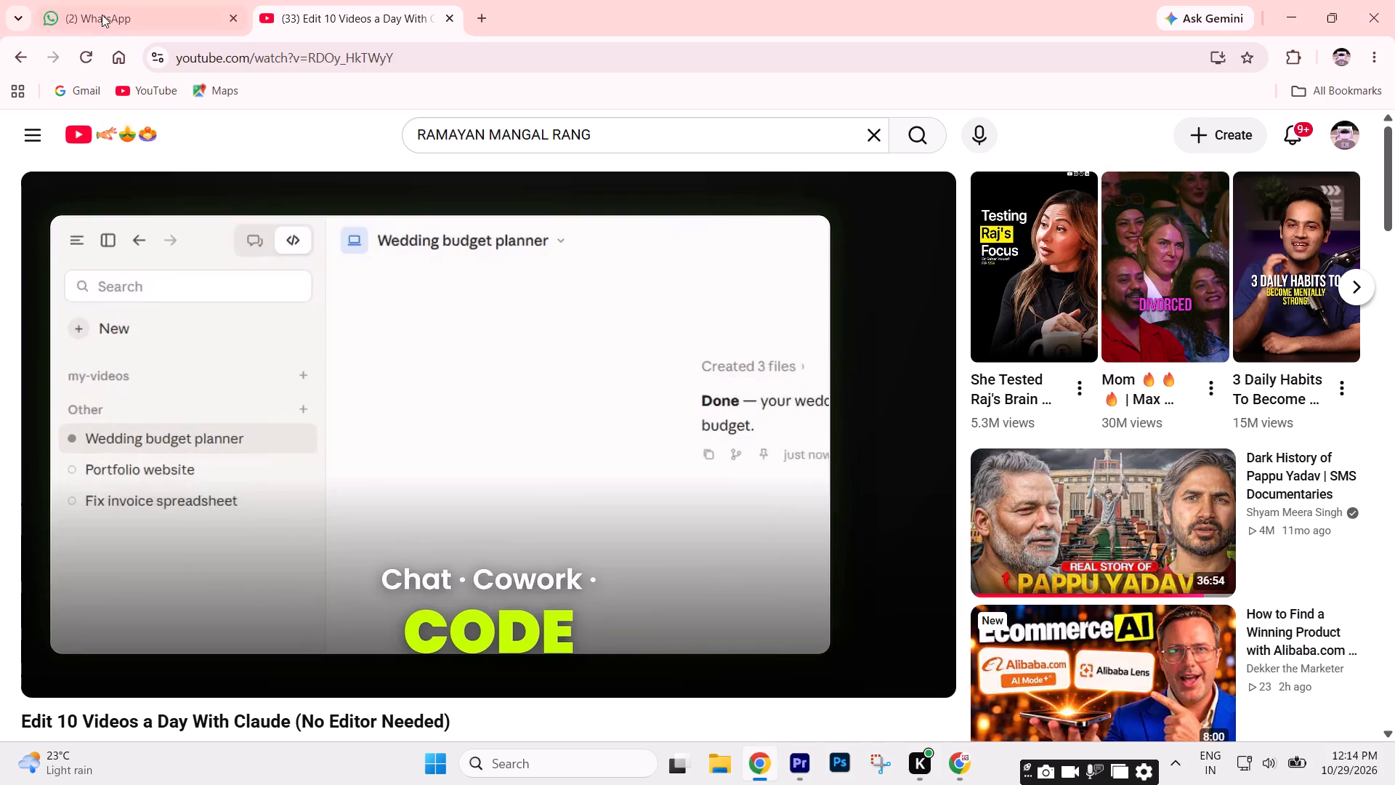